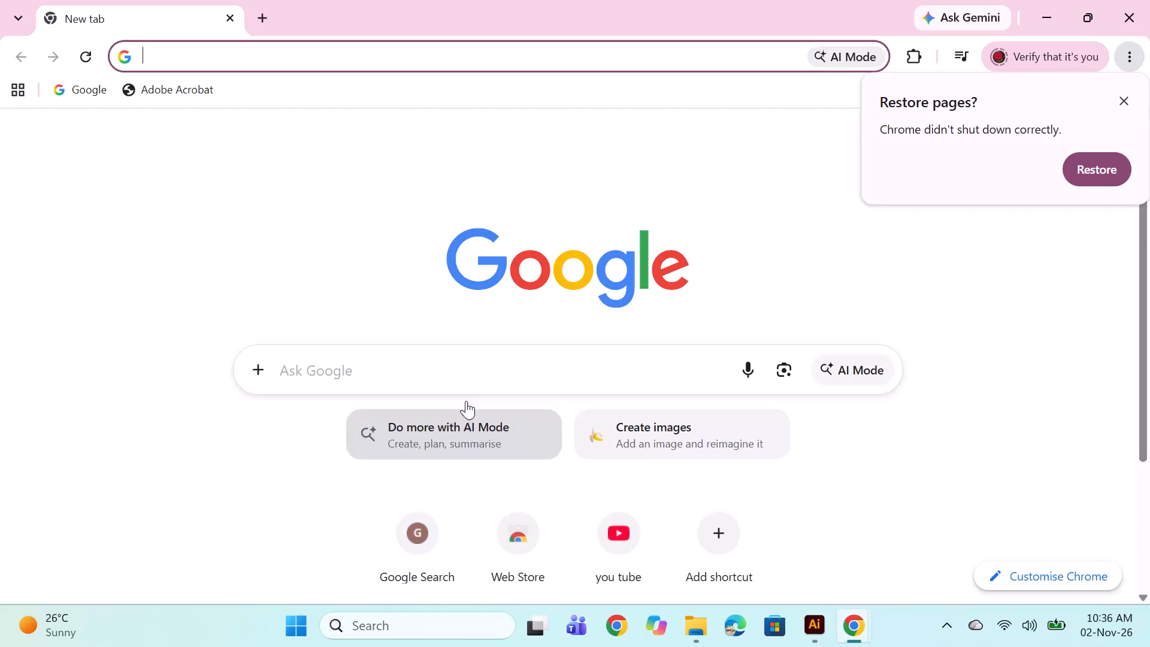
Dismiss the browser's page-restore prompt and switch to Adobe Illustrator.
click(1125, 96)
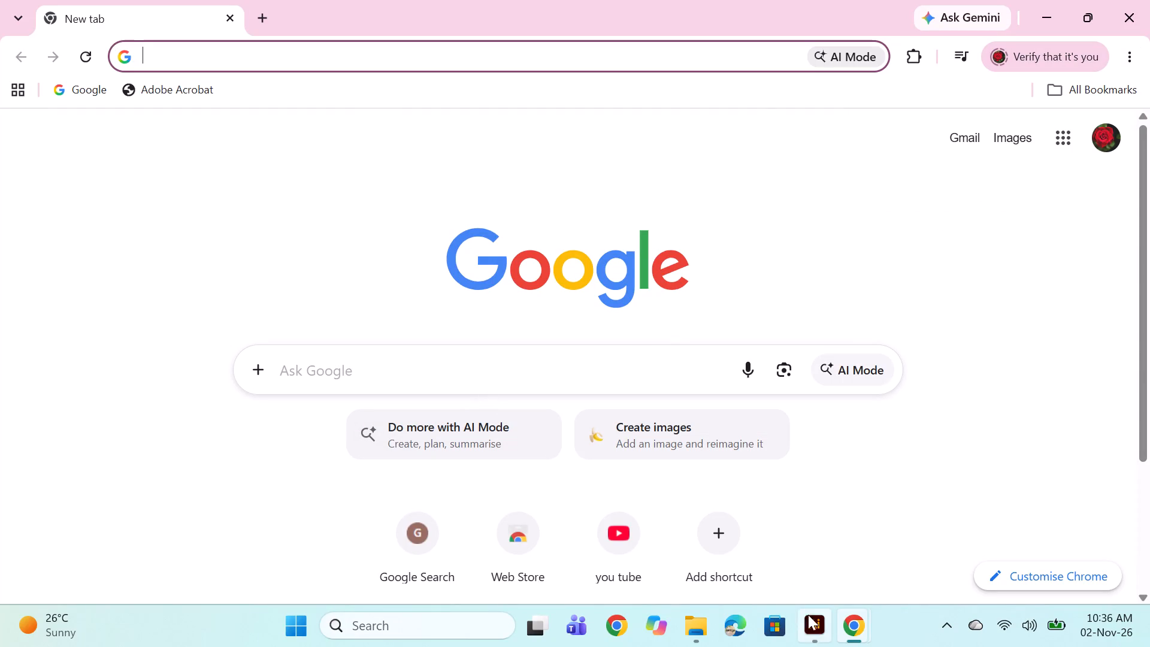
click(807, 630)
Examine the repeating red, blue and green floral motif pattern on the golden-yellow artboard, both as a whole and close up.
scroll(585, 410, up, 1)
scroll(587, 410, down, 1)
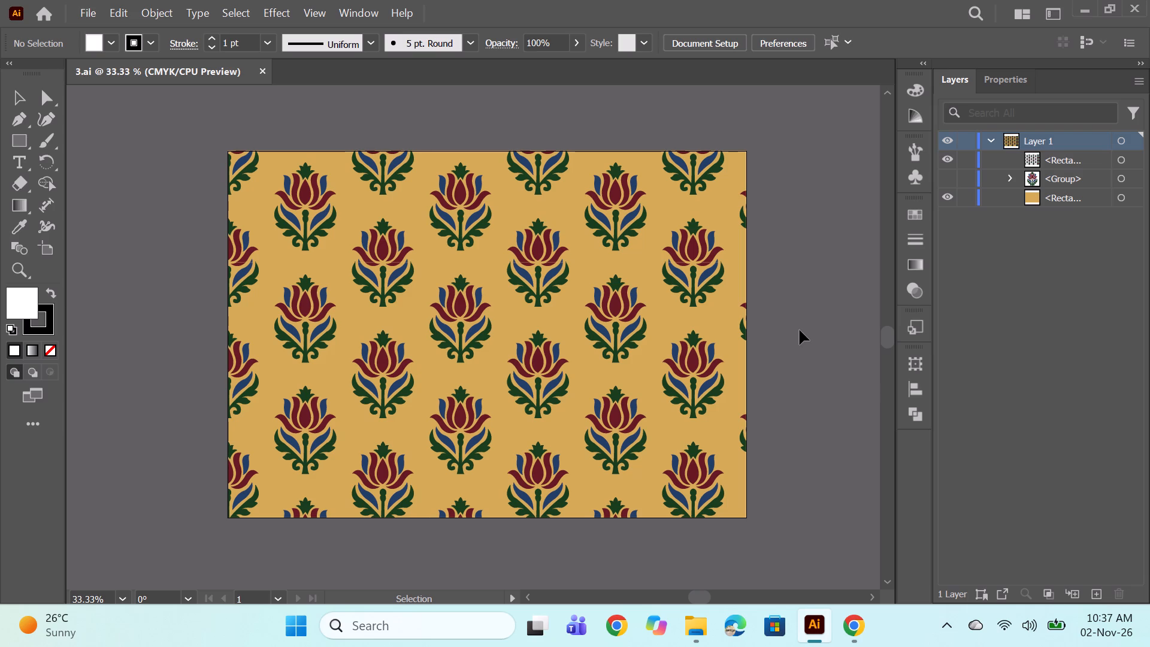
alt+scroll(615, 291, up, 2)
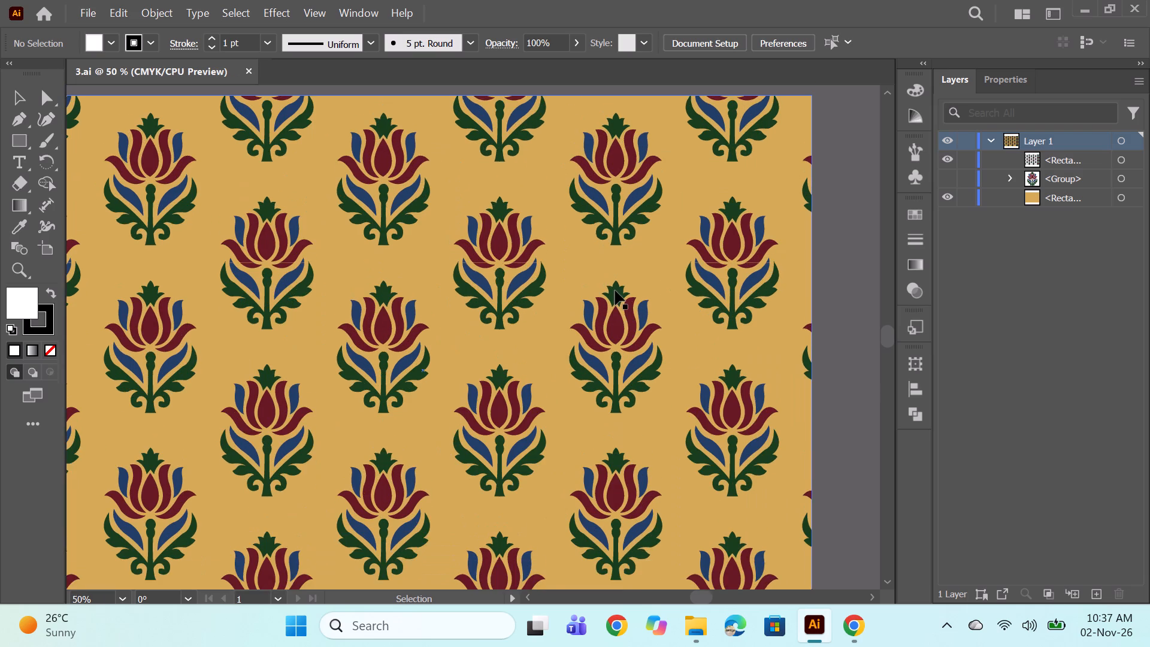
alt+scroll(615, 291, down, 1)
key(space)
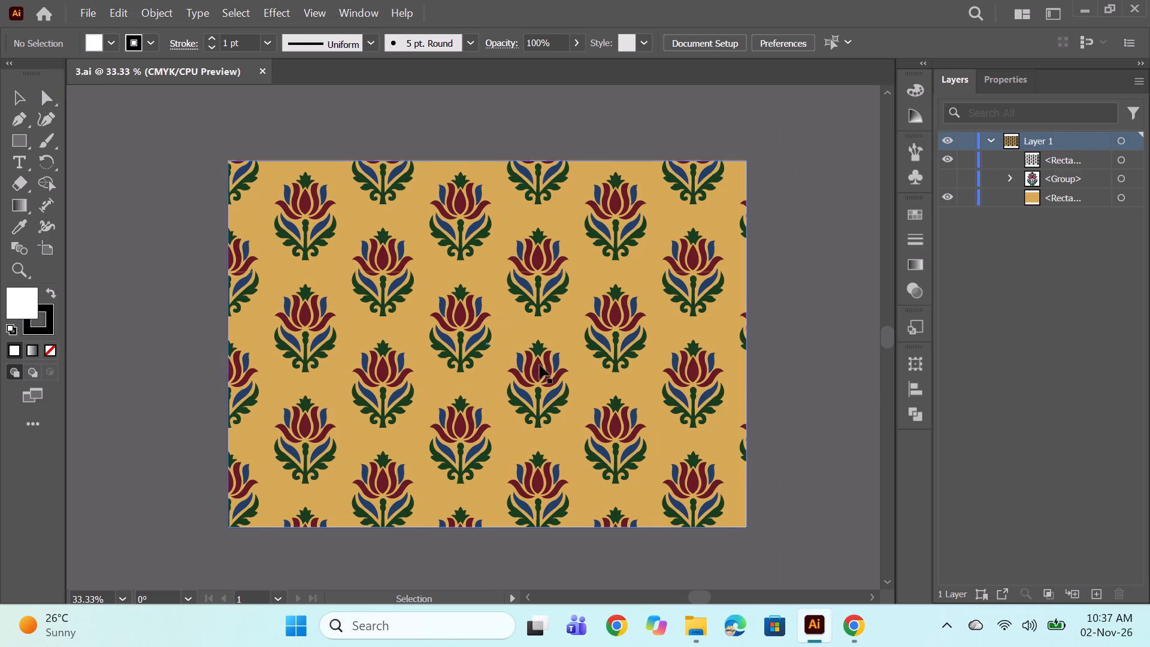
key(space)
key(space)
key(space)
key(space)
key(space)
key(space)
key(space)
key(space)
key(space)
drag(544, 374, 573, 364)
alt+scroll(553, 348, up, 1)
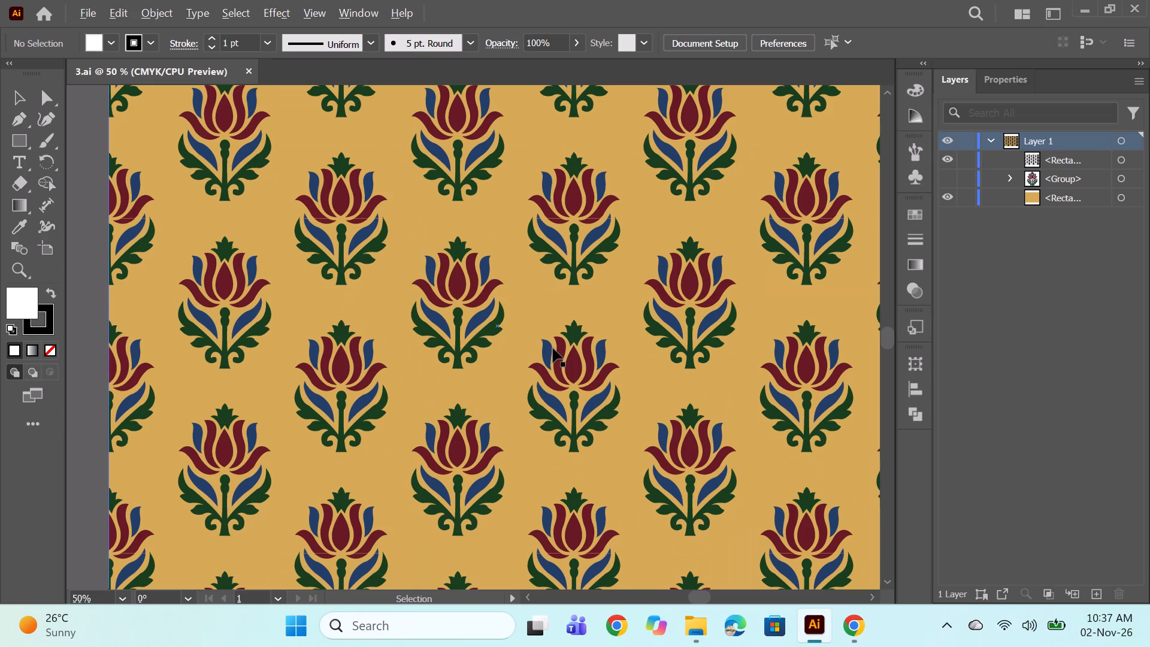
alt+scroll(673, 329, down, 1)
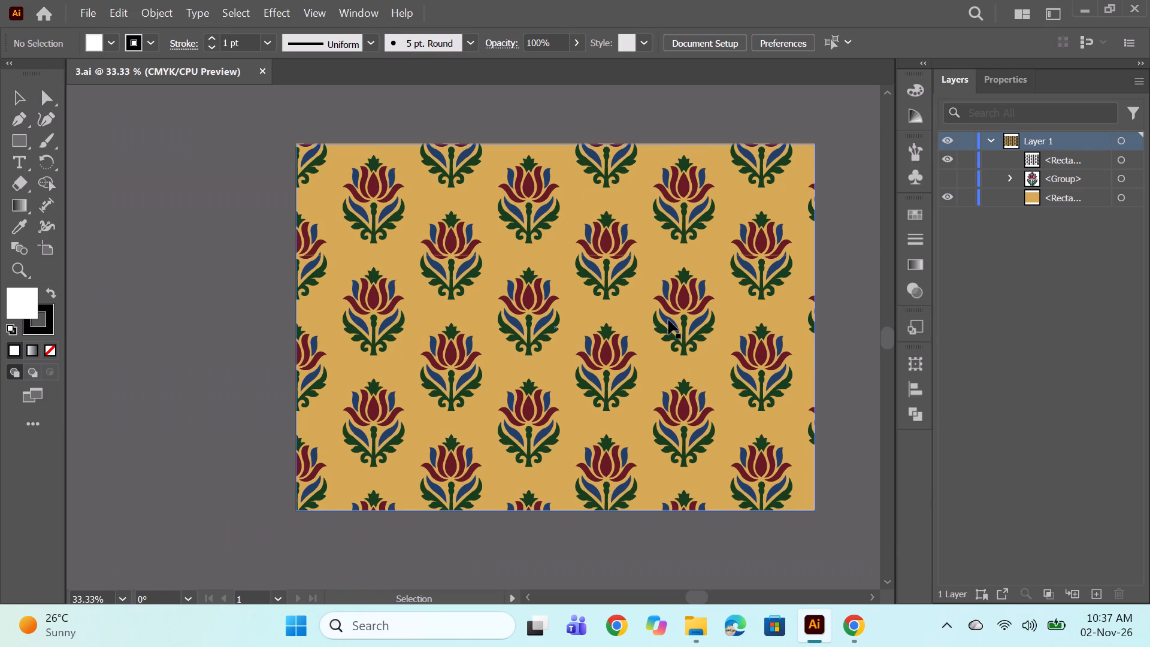
alt+scroll(668, 320, up, 1)
key(space)
key(space)
key(space)
key(space)
key(space)
key(space)
key(space)
key(space)
key(space)
key(space)
key(space)
key(space)
key(space)
key(space)
key(space)
key(space)
key(space)
key(space)
key(space)
key(space)
drag(745, 372, 701, 389)
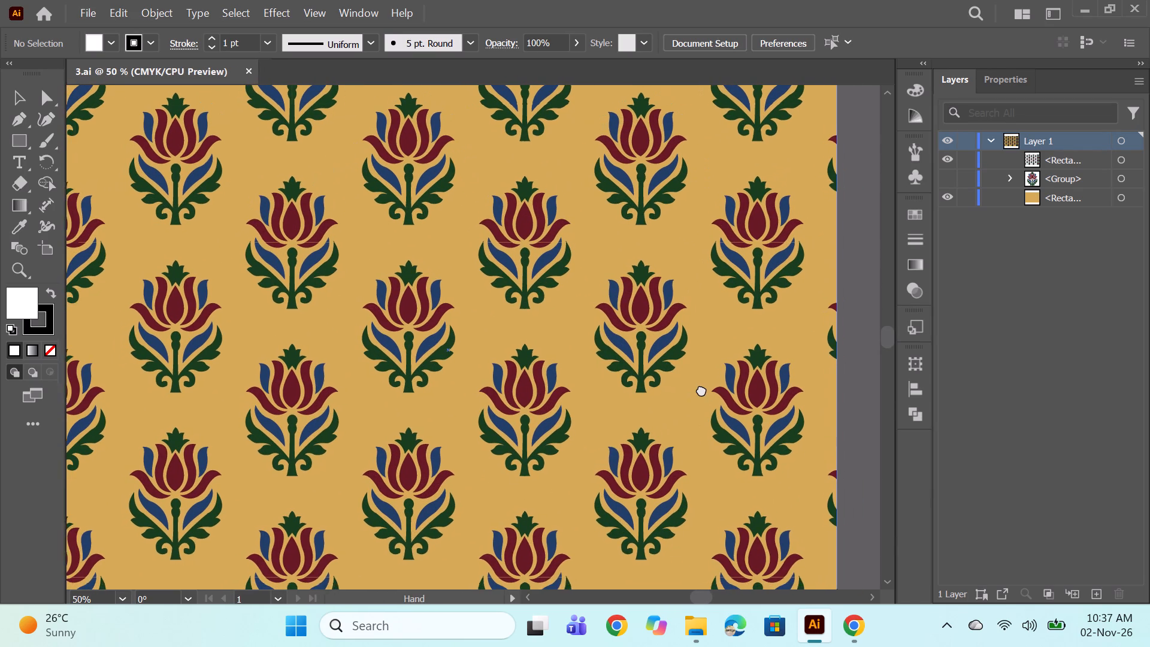
drag(701, 389, 717, 392)
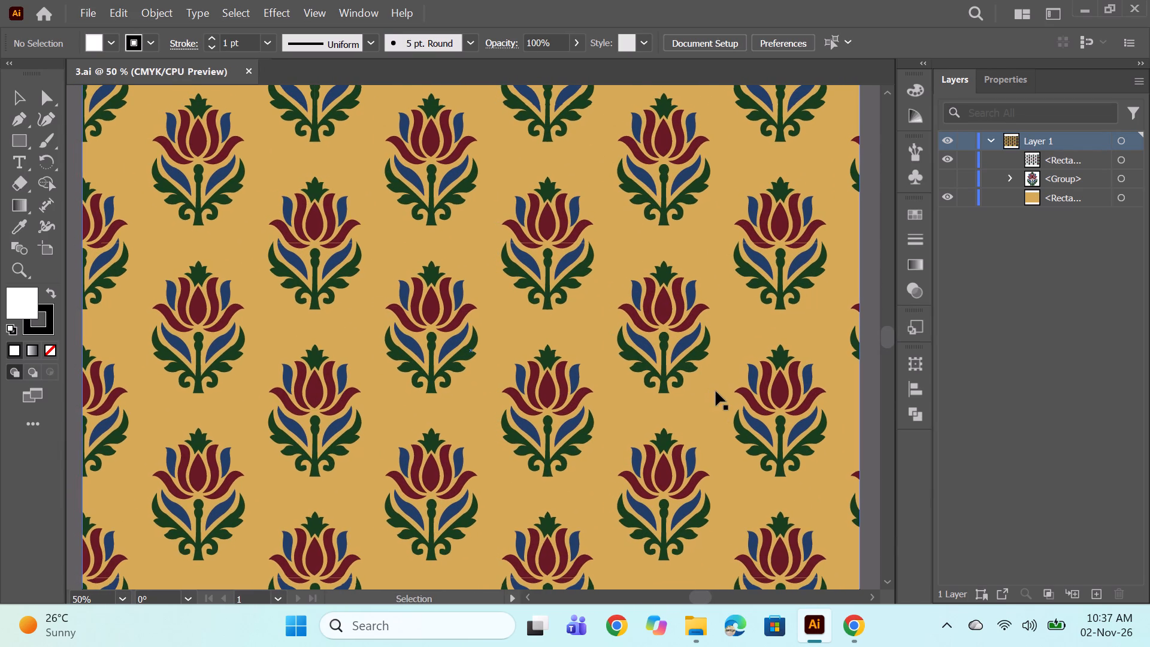
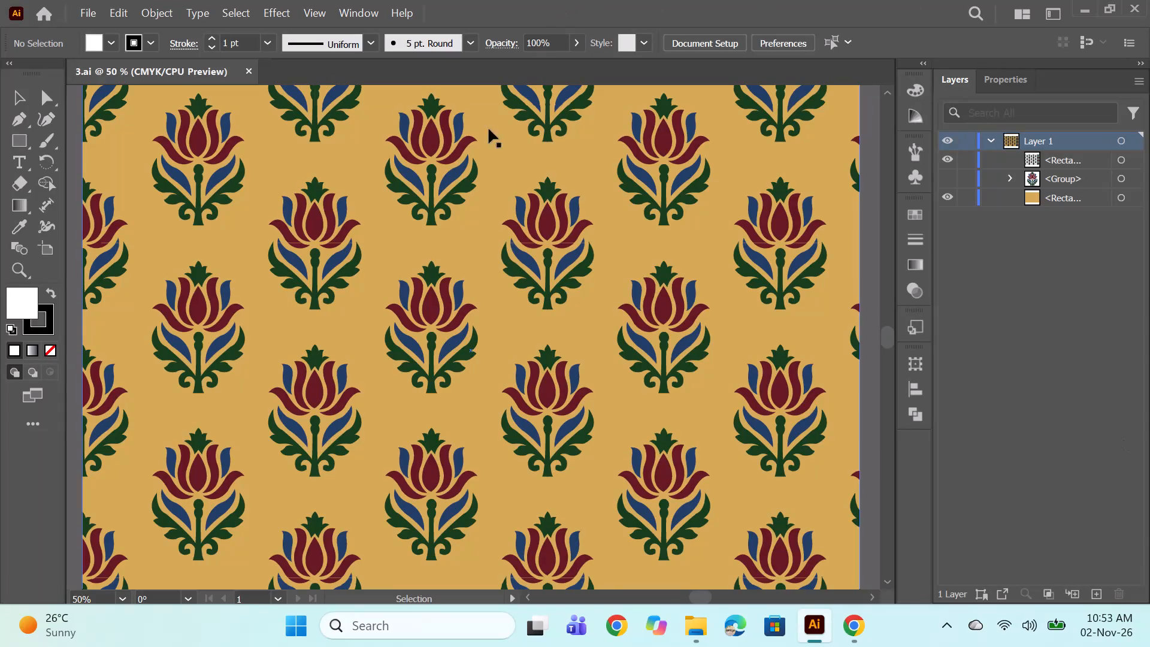
Save the floral pattern document 3.ai.
alt+scroll(540, 234, down, 1)
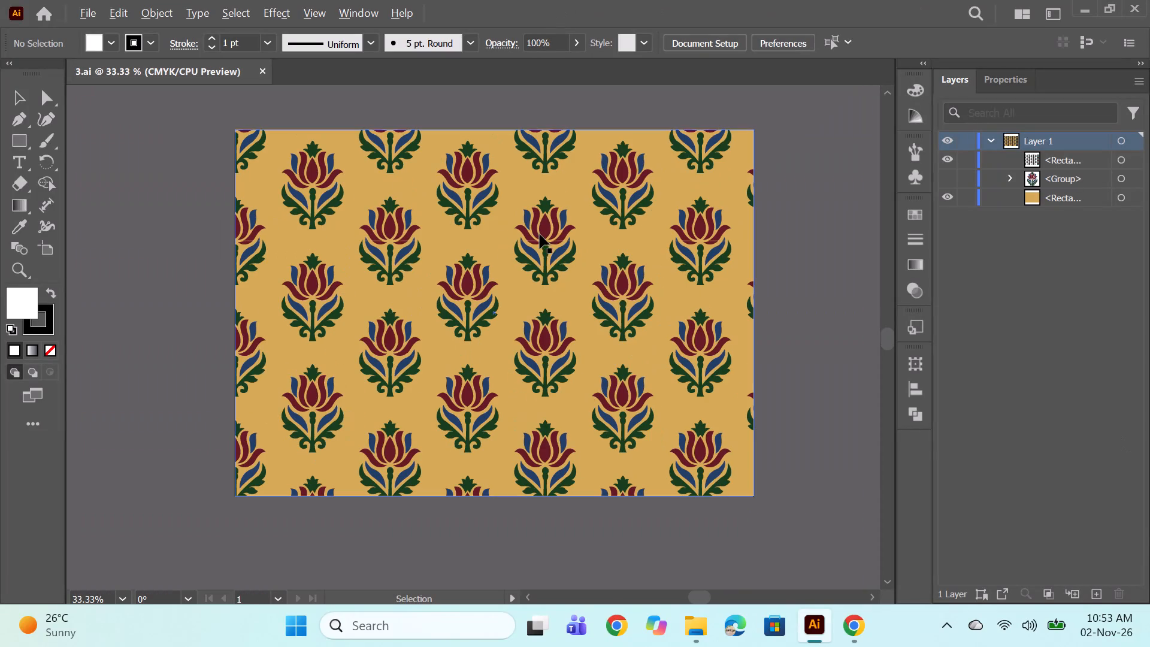
key(ctrl+s)
Look through the numbered Illustrator files in the Plain prints folder in File Explorer, then return to Illustrator.
click(700, 635)
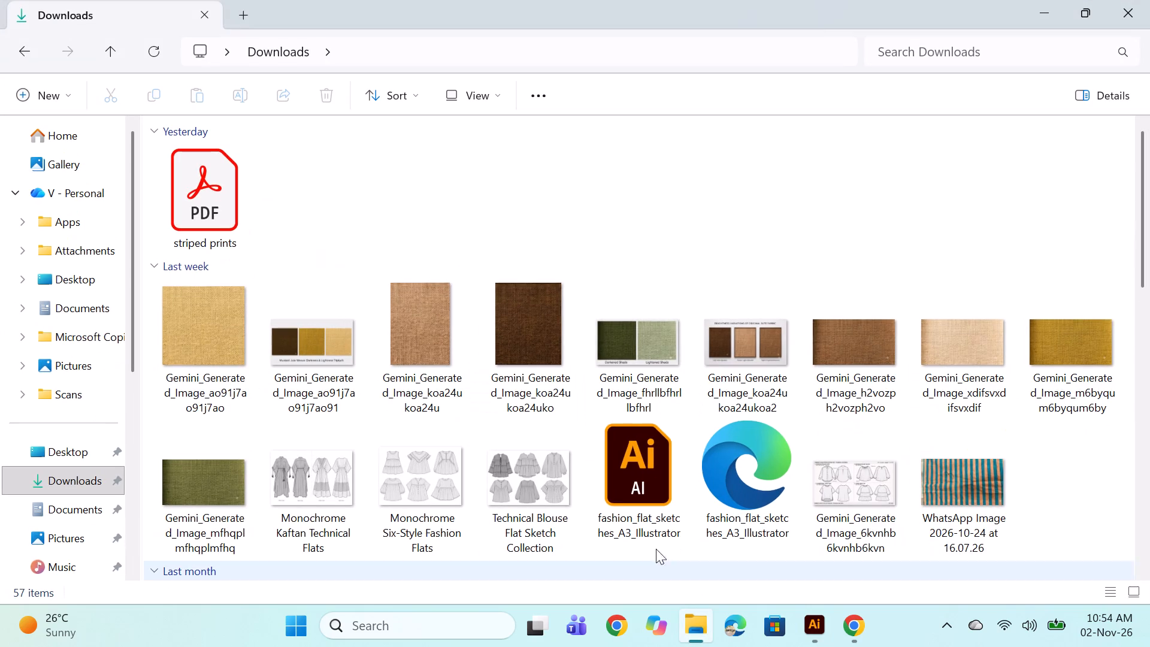
scroll(334, 346, up, 4)
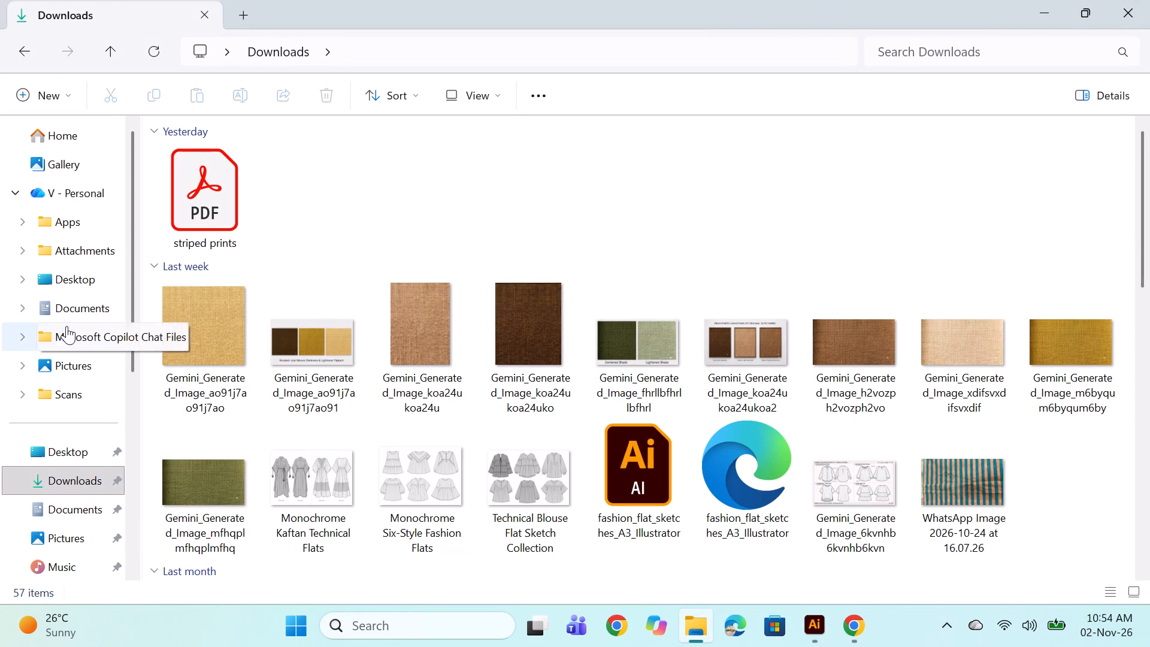
scroll(72, 322, down, 1)
scroll(68, 548, down, 2)
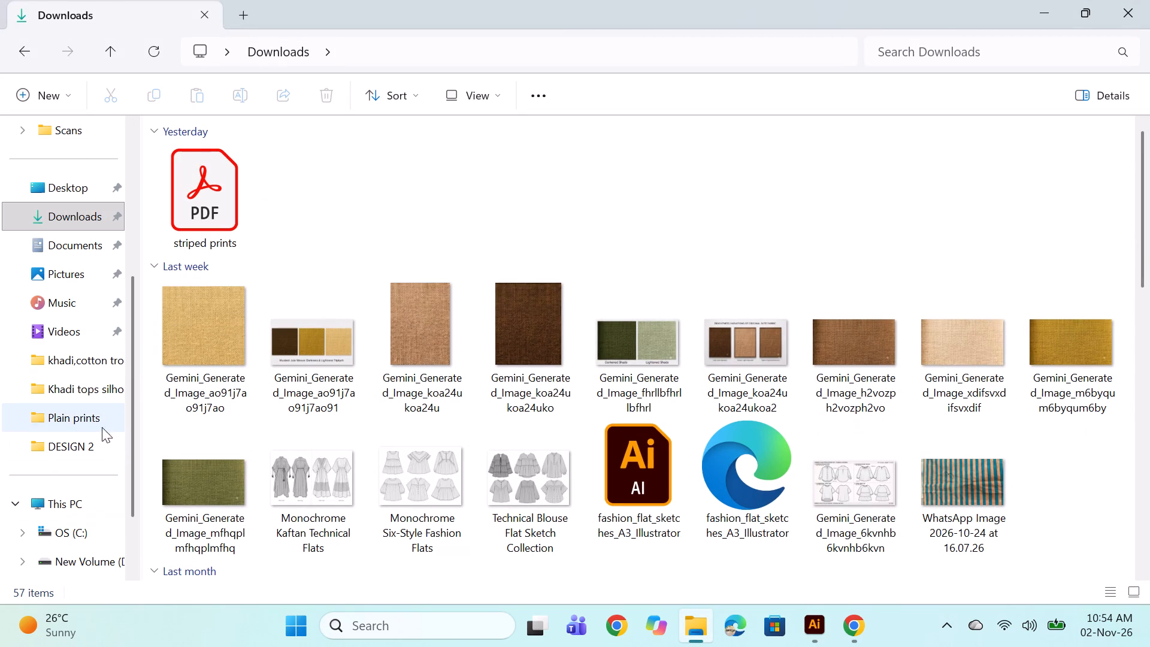
double_click(88, 412)
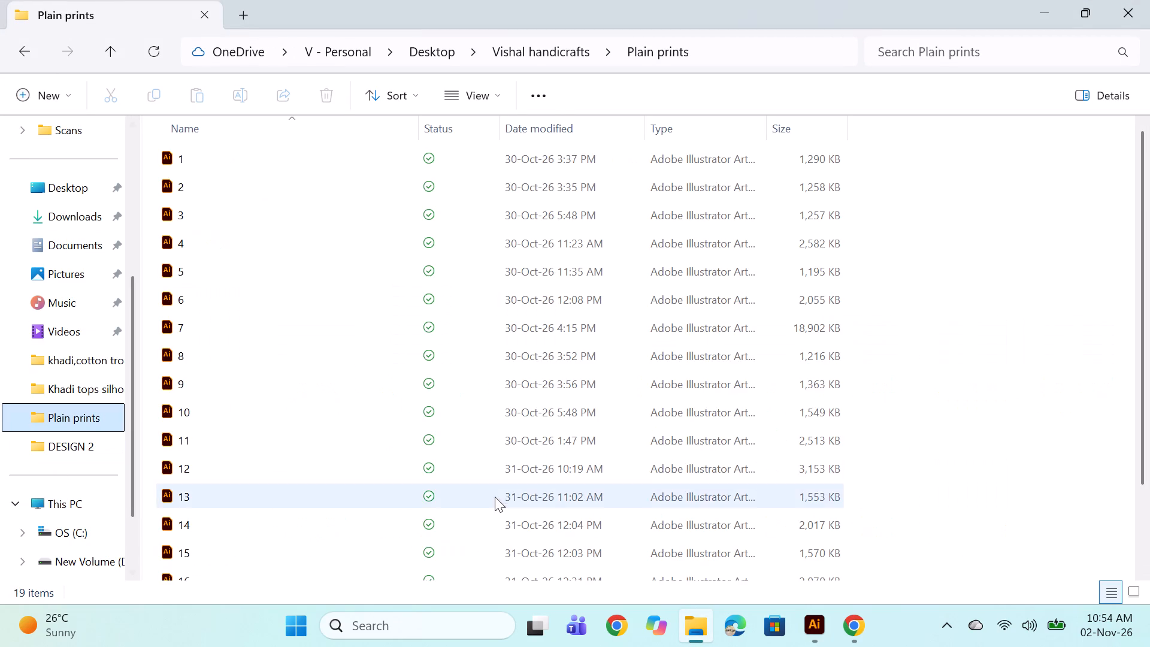
scroll(285, 363, down, 3)
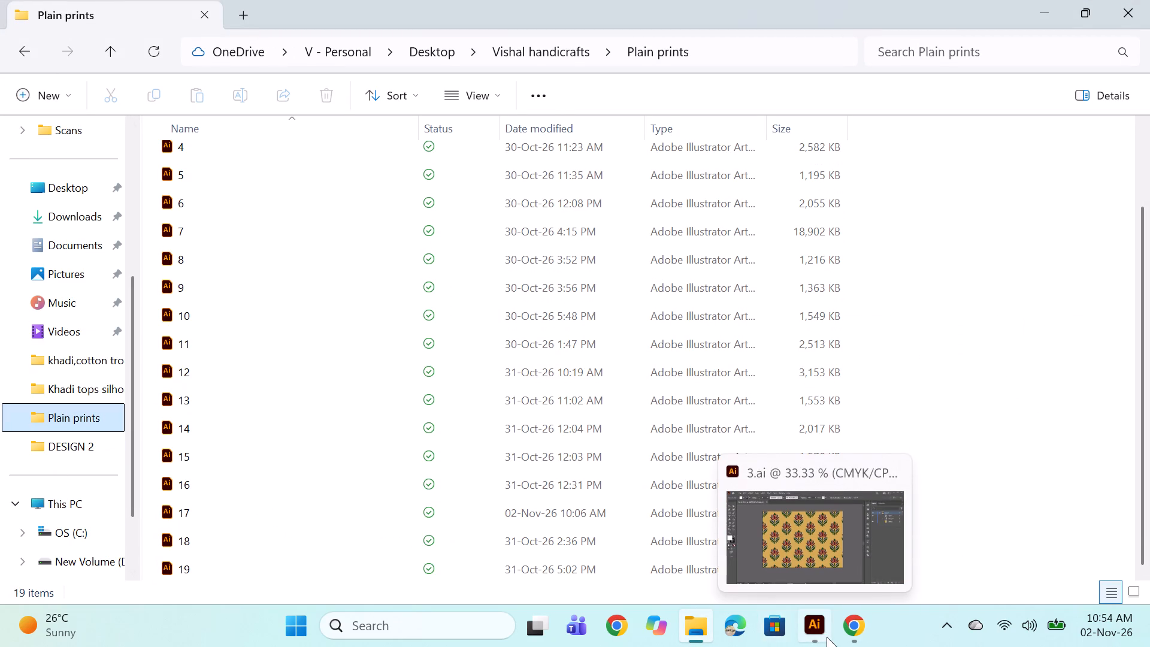
click(823, 628)
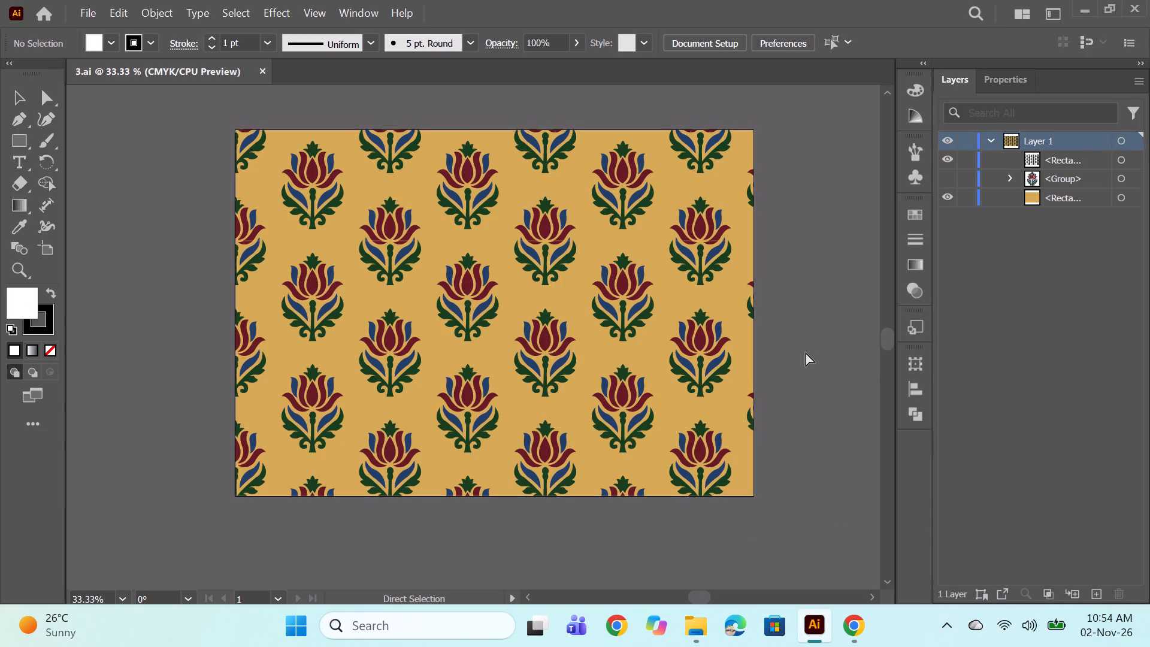
Create a new landscape A3 document, 16.5354 x 11.6929 in, in CMYK color at 300 ppi.
key(ctrl+n)
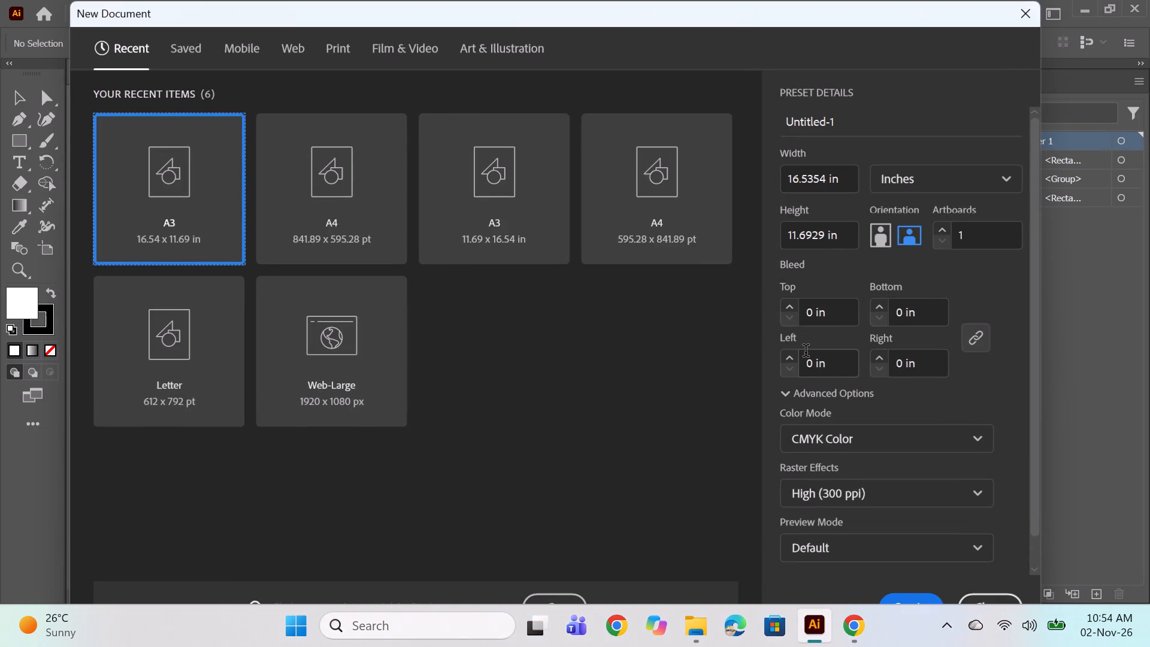
key(Return)
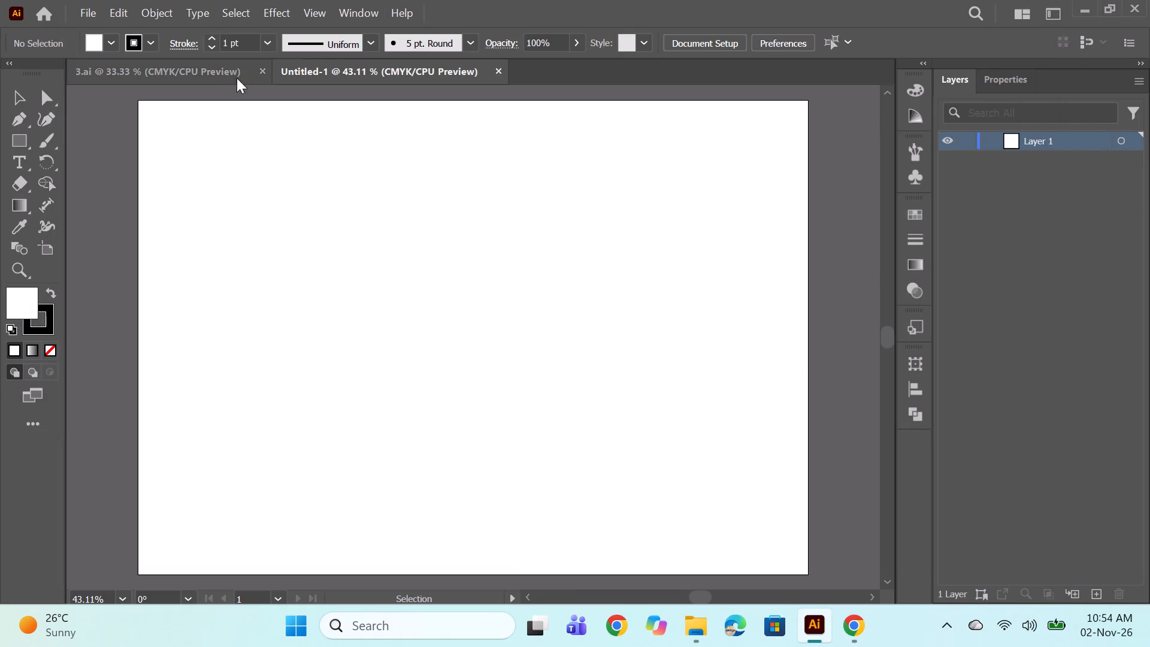
Copy the hidden floral motif group from 3.ai, hiding it again there, and paste it into the new A3 document.
click(224, 73)
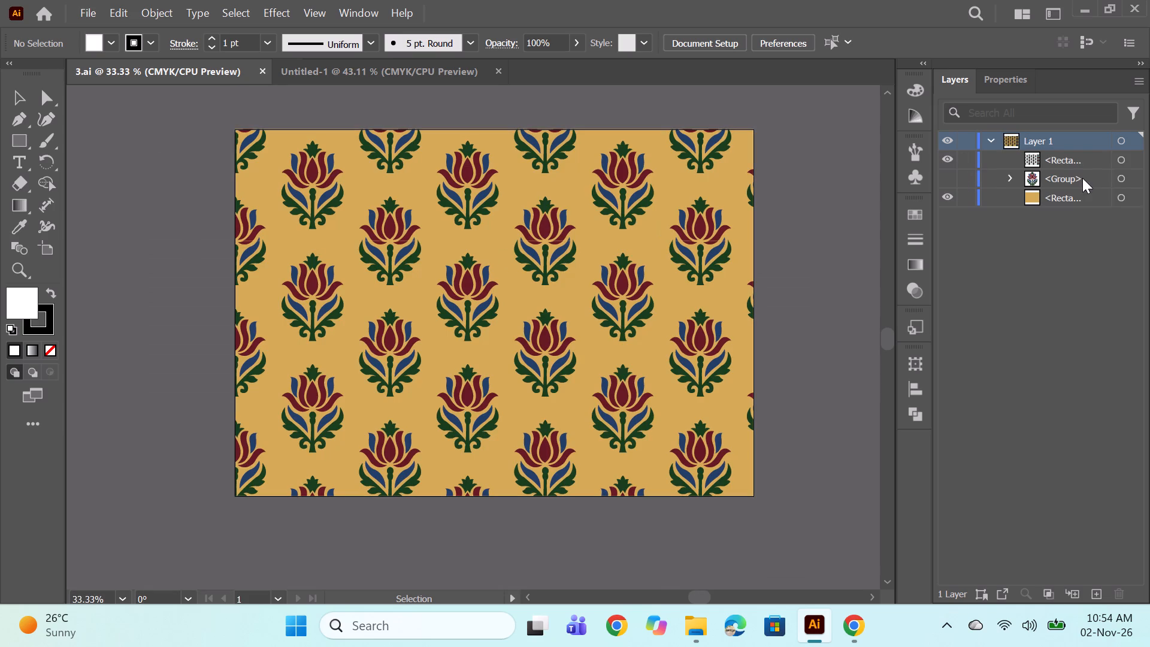
click(948, 176)
click(1084, 179)
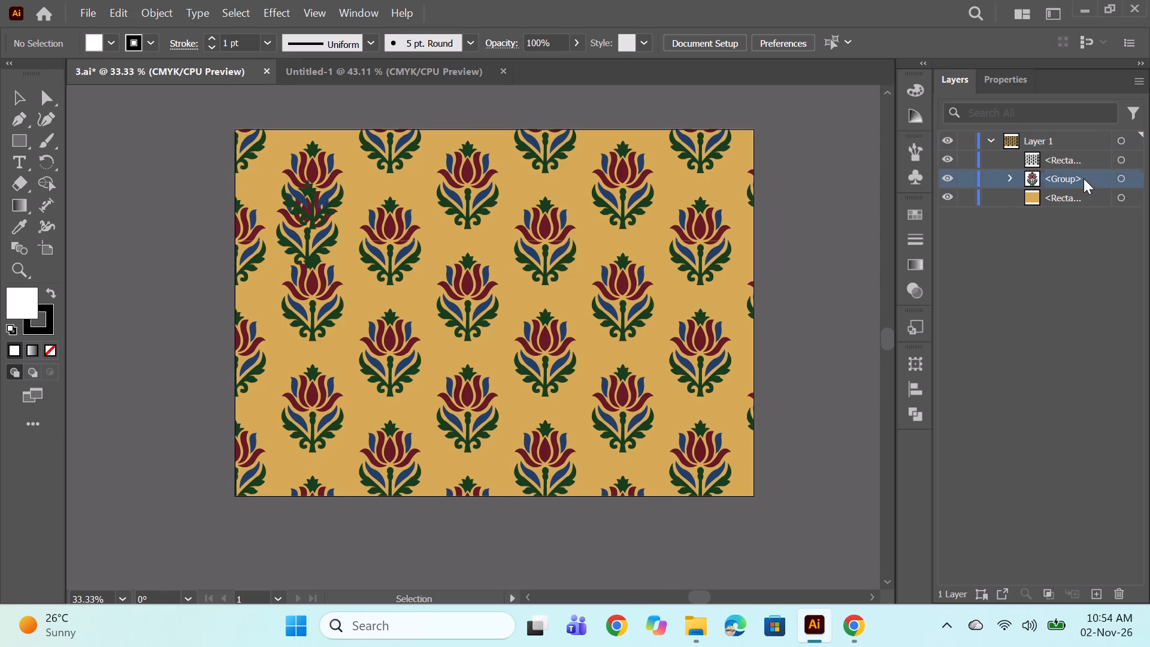
click(1120, 179)
key(ctrl+c)
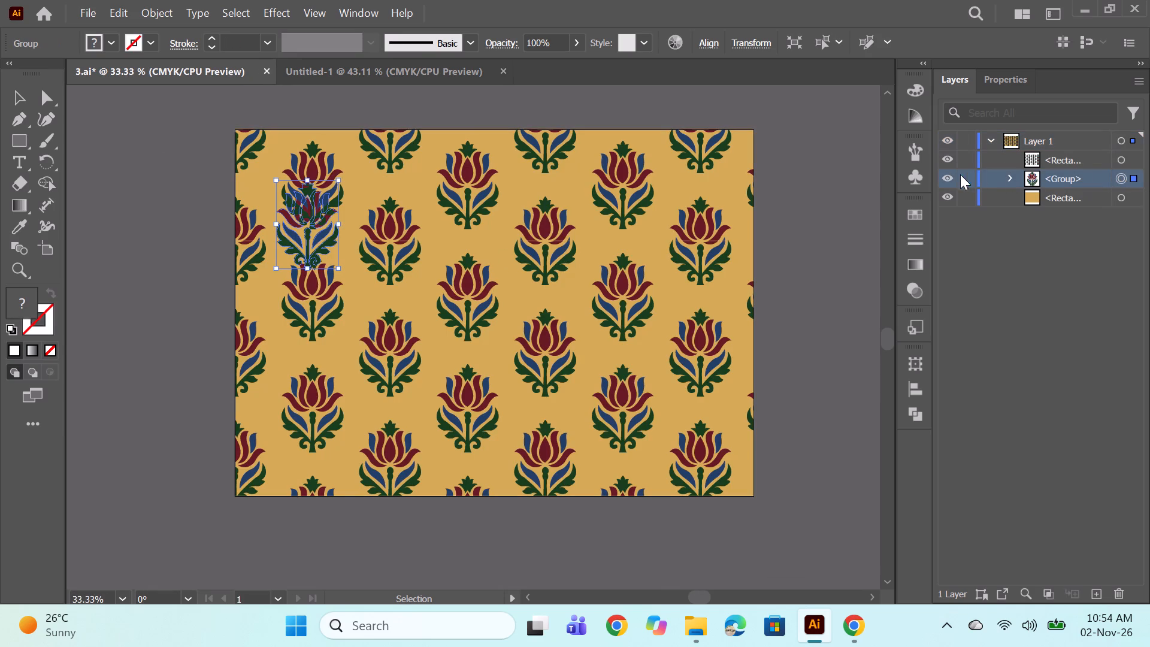
click(943, 178)
click(386, 65)
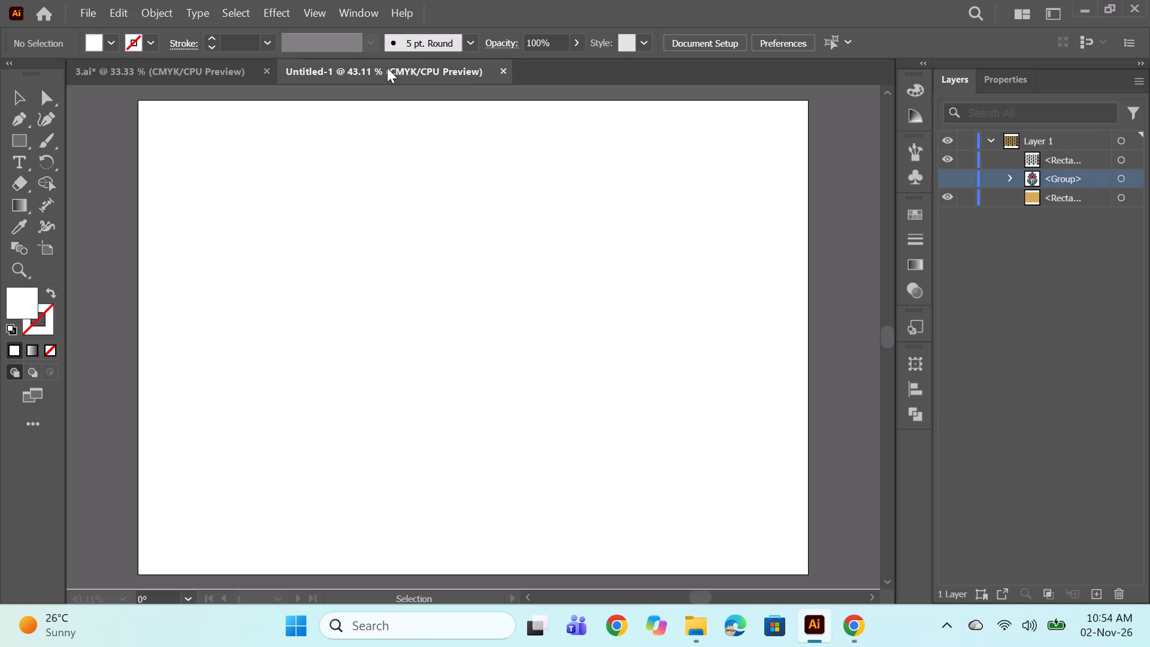
key(ctrl+v)
ctrl+click(829, 378)
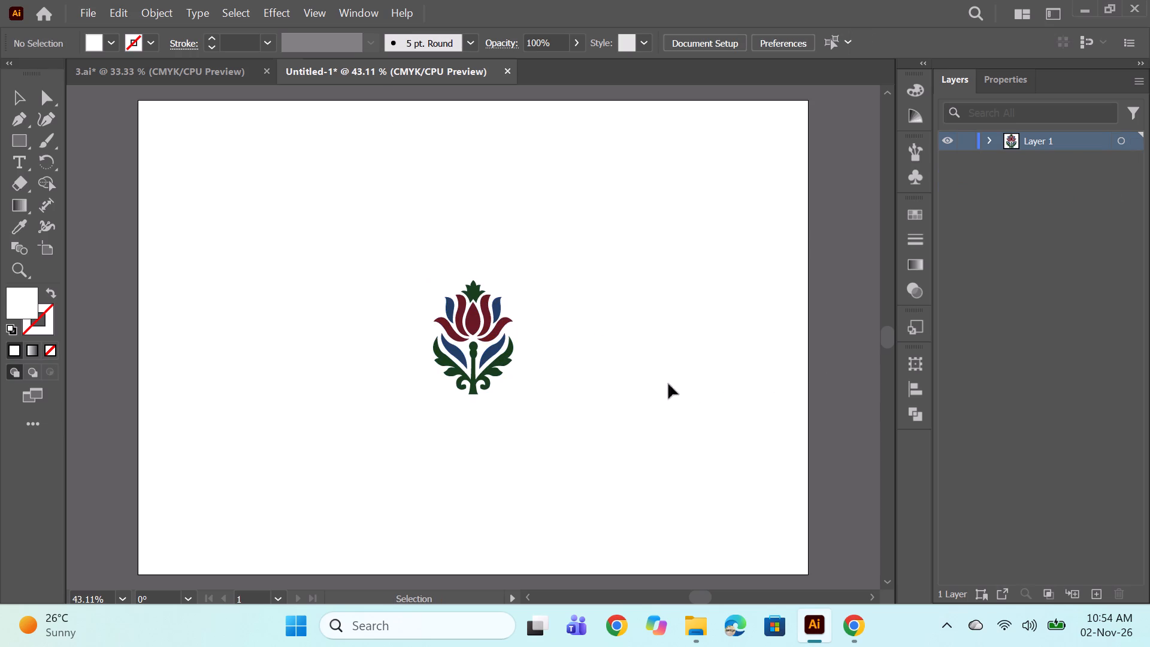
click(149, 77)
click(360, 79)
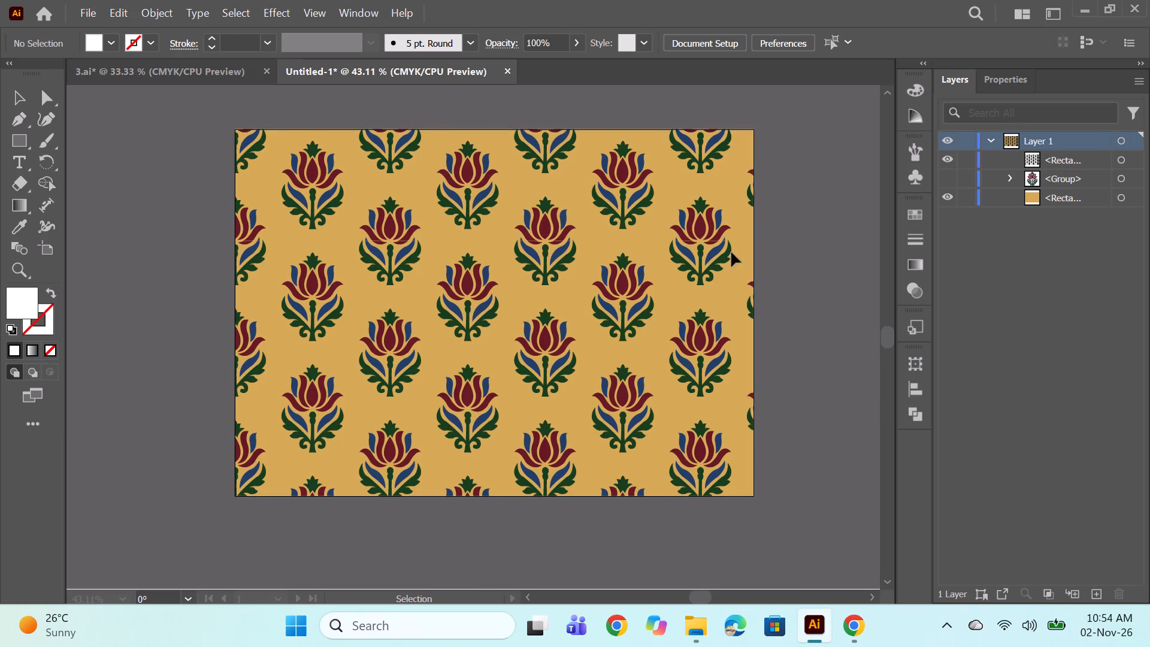
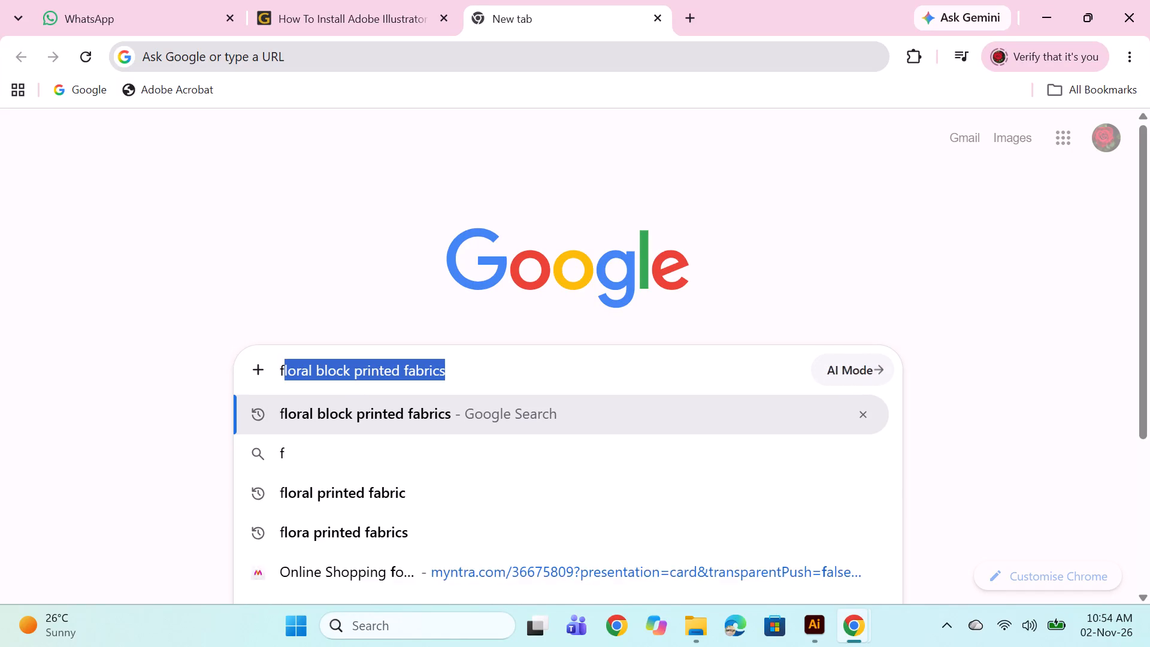
Search Google Images for "floral printed fabrics".
text(loral p)
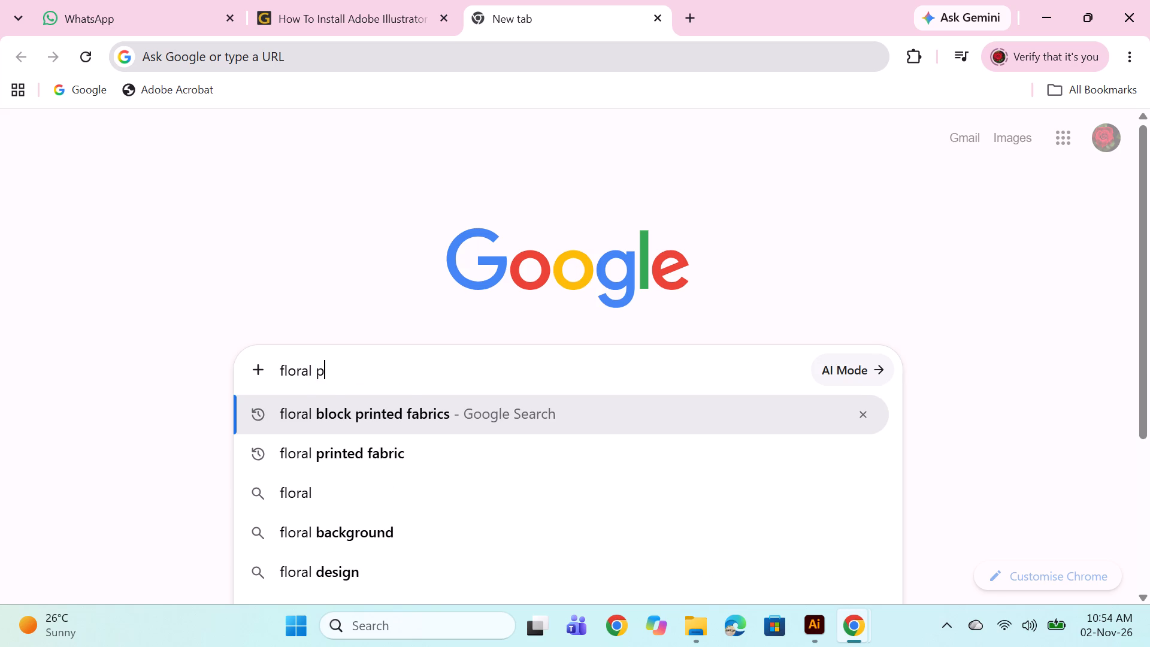
text(rinted fabr)
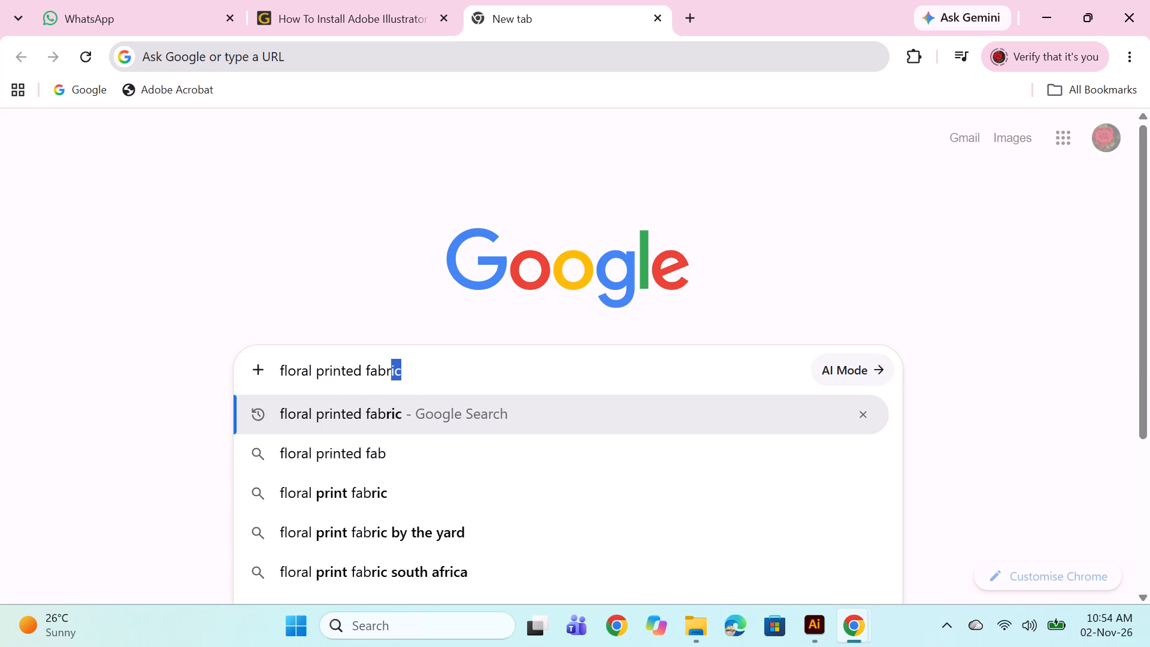
text(ics)
key(Return)
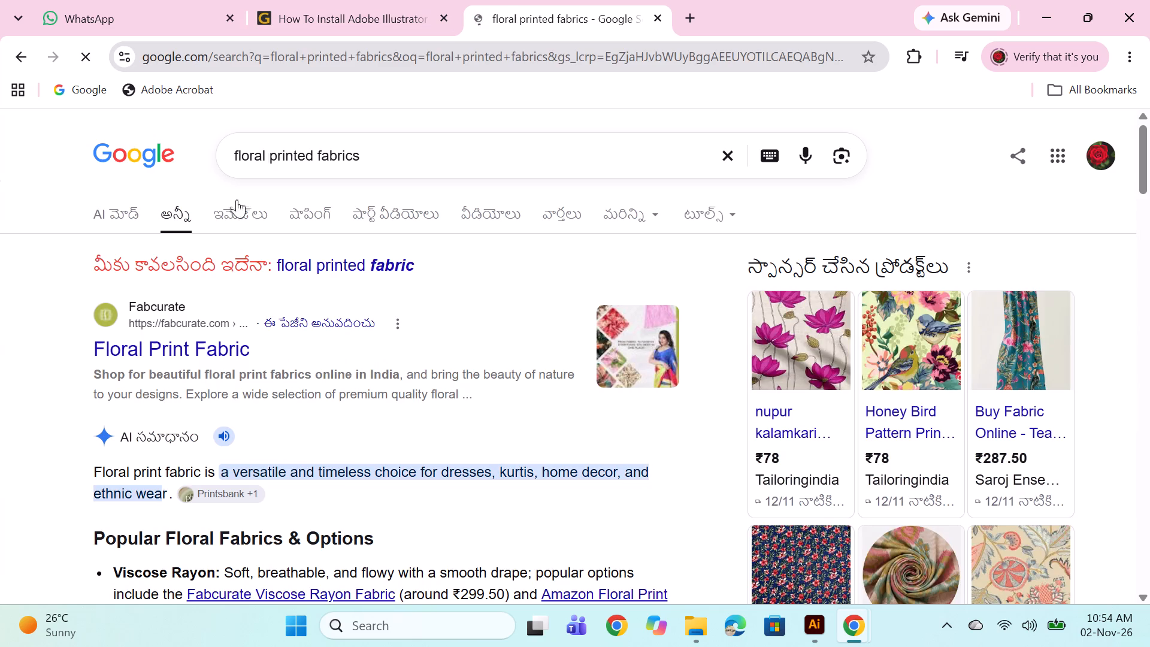
click(238, 208)
Browse the floral fabric images for reference and examine the navy Ciroq floral print with its related designs.
scroll(514, 384, down, 1)
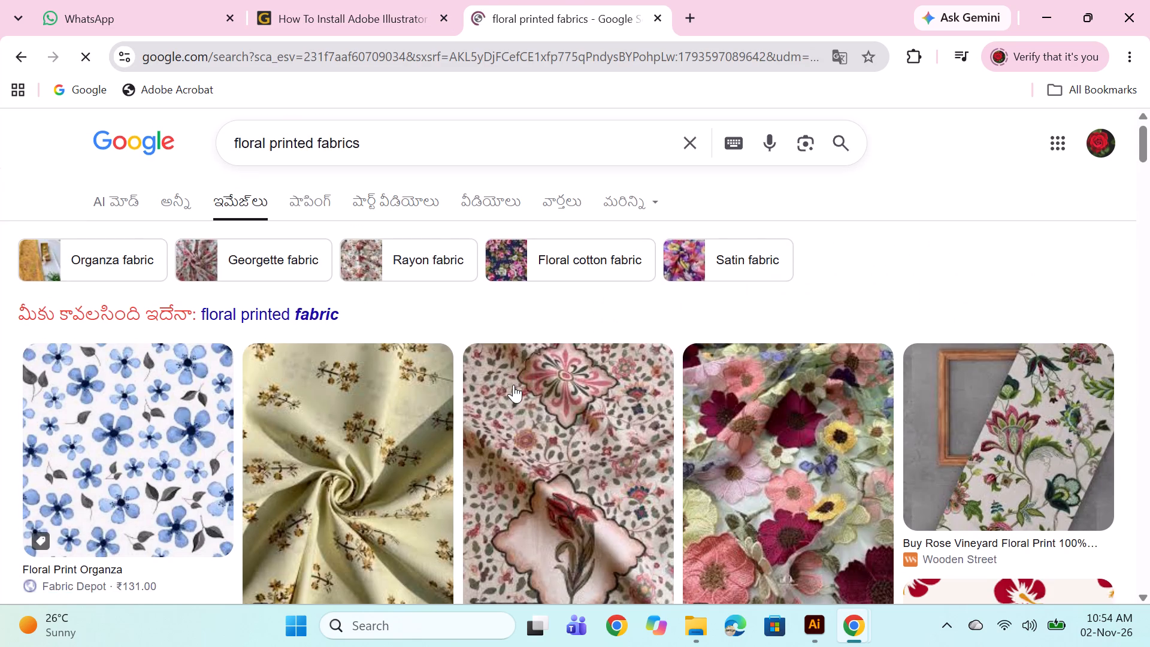
scroll(542, 365, down, 1)
scroll(320, 401, down, 3)
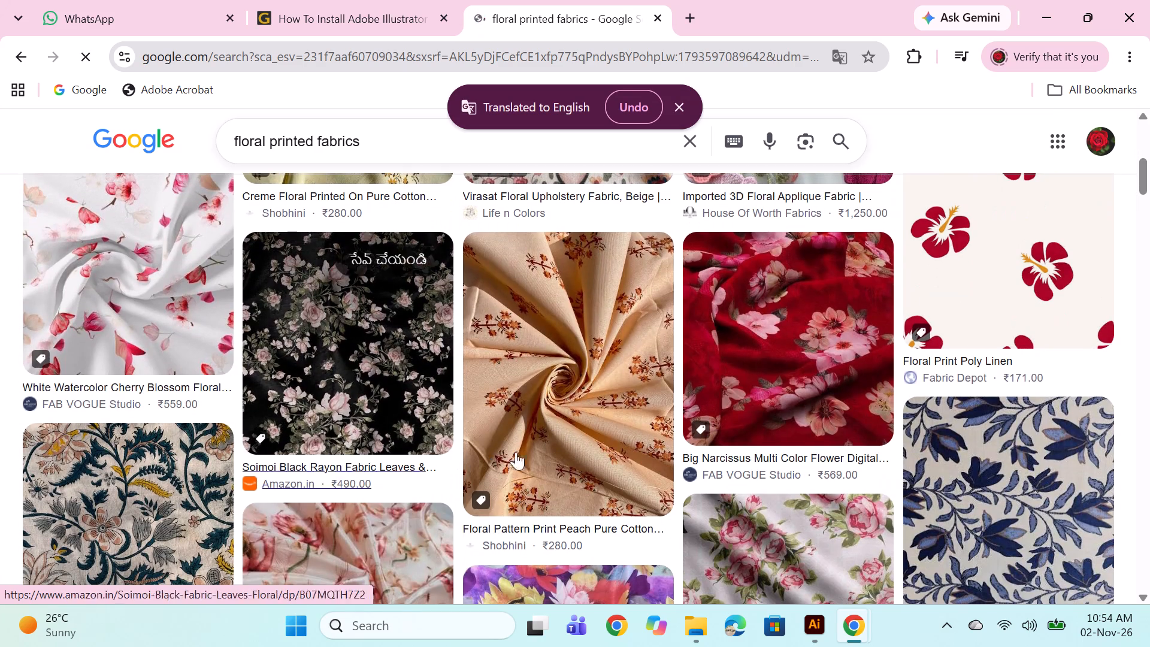
scroll(555, 444, down, 3)
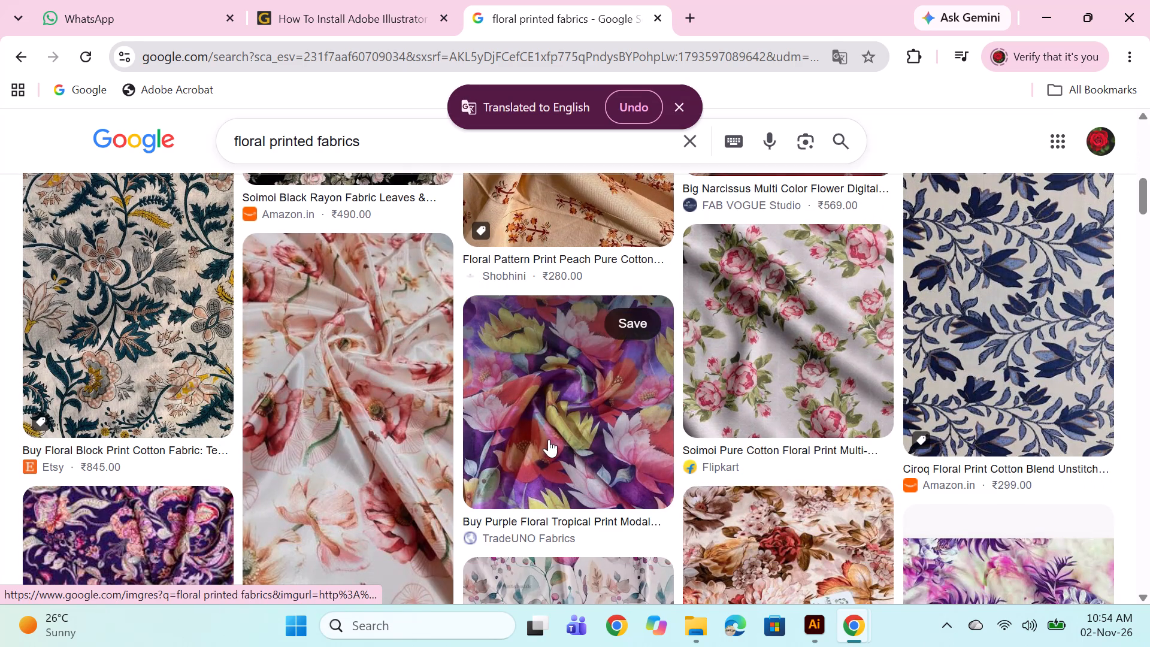
scroll(364, 389, down, 2)
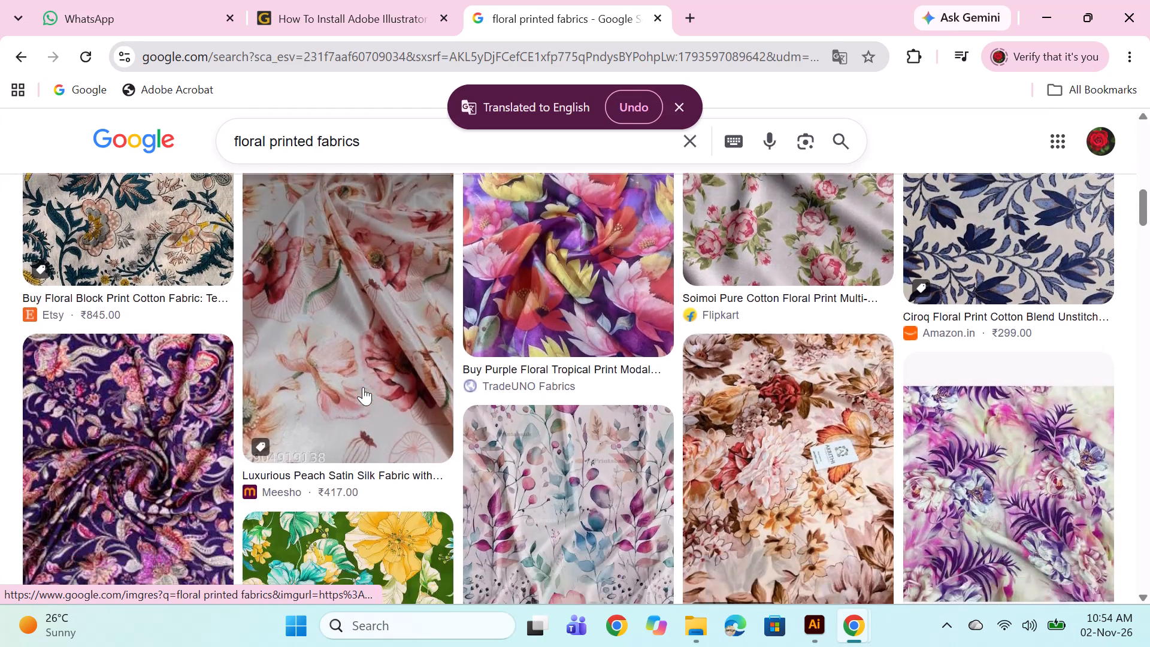
scroll(363, 387, up, 2)
click(1052, 350)
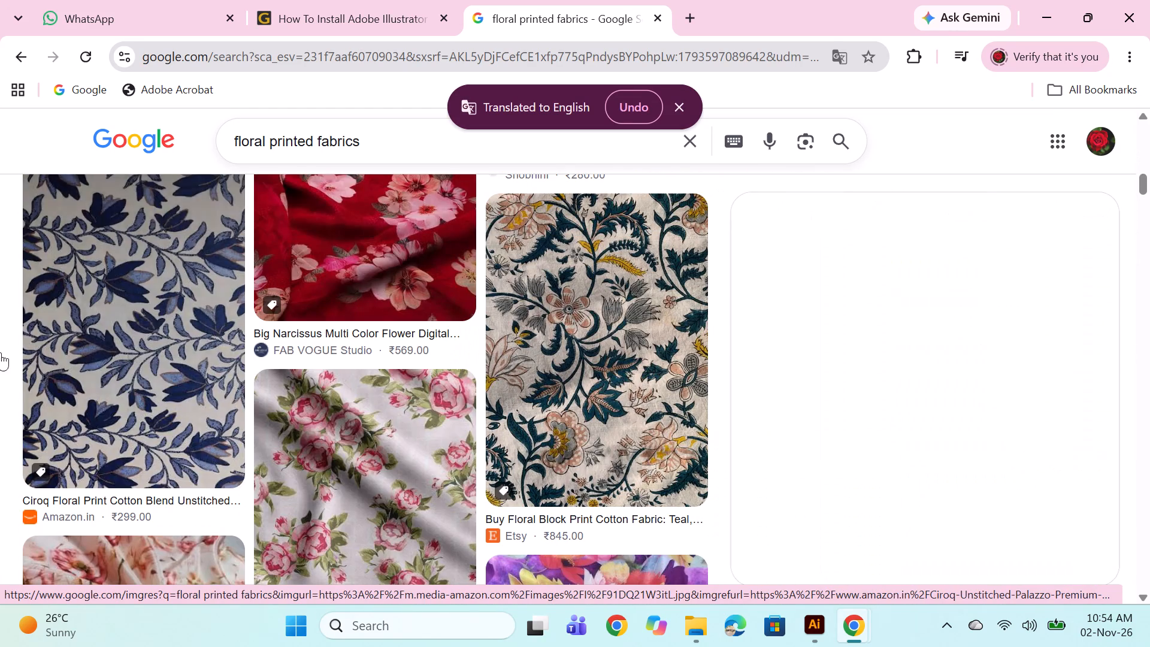
scroll(871, 362, down, 4)
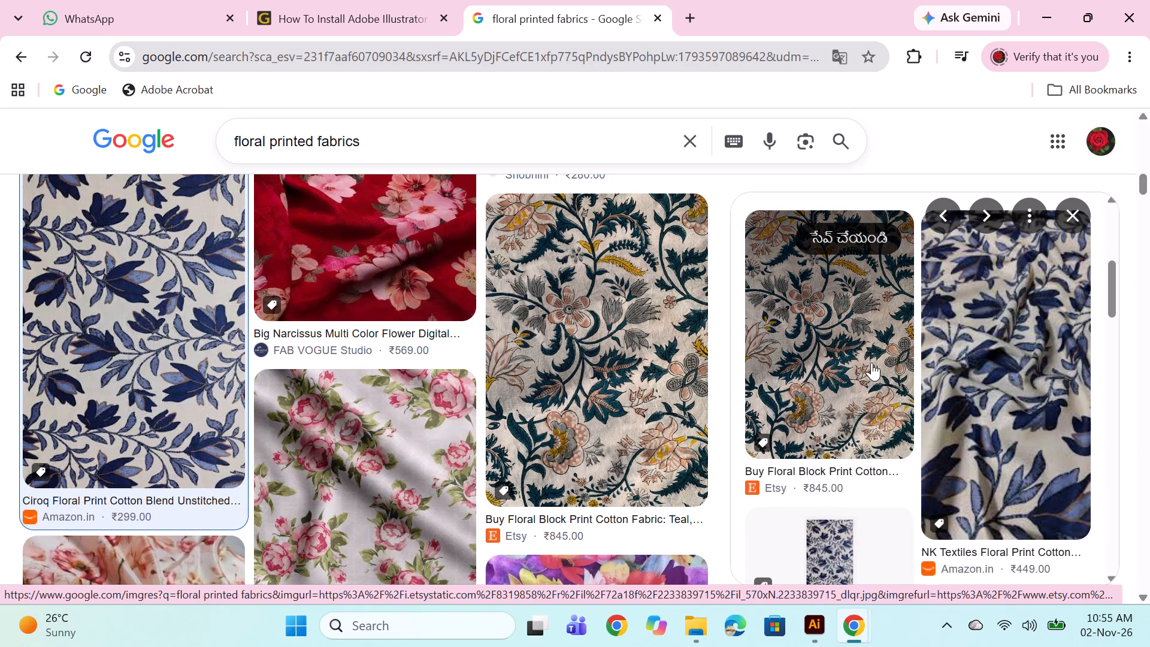
scroll(871, 362, down, 1)
scroll(873, 371, up, 5)
Switch back to Illustrator and compare the 3.ai pattern with the motif in the new Untitled-1 document.
click(830, 627)
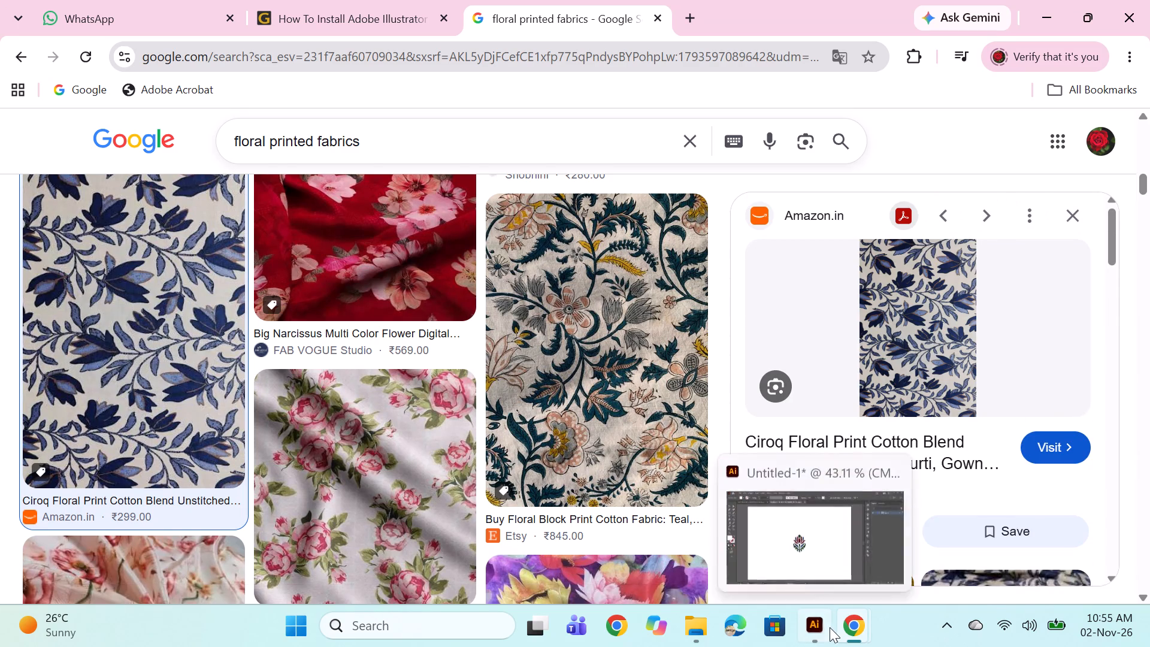
click(219, 78)
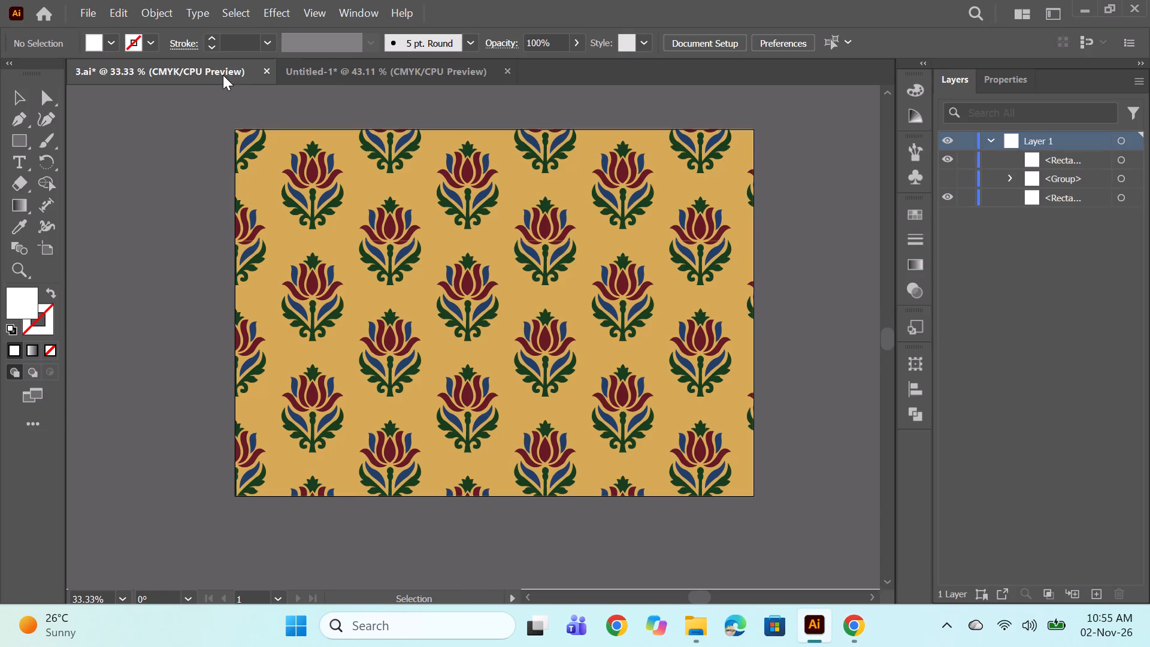
click(362, 74)
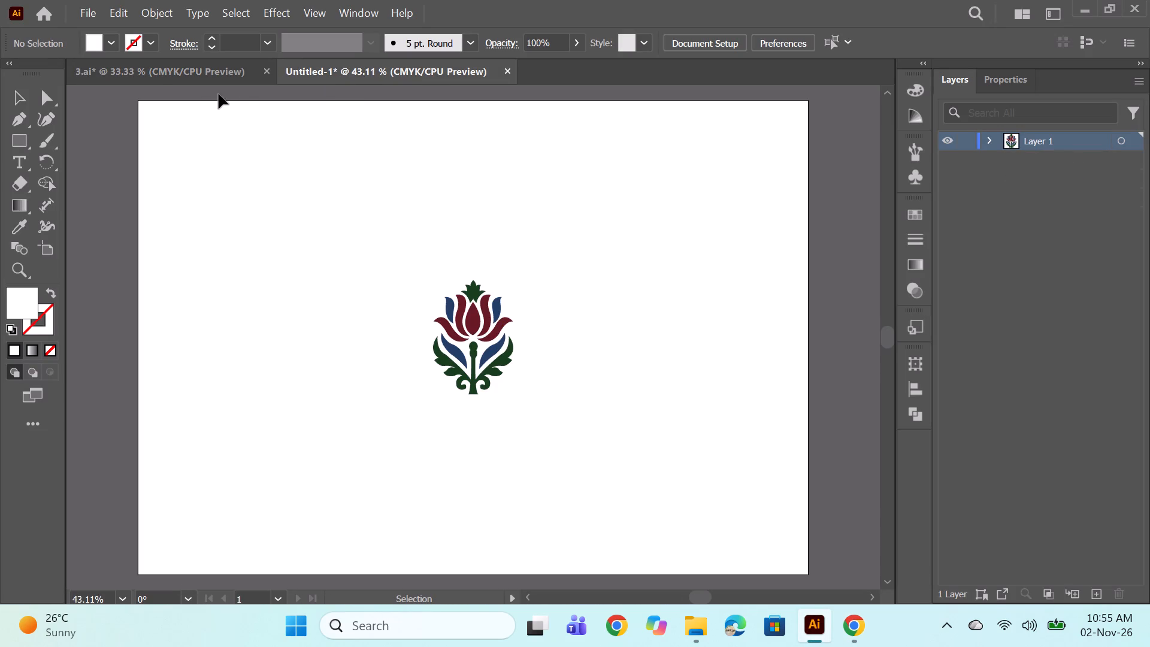
click(189, 67)
click(332, 65)
Expand Layer 1 and its motif group to list the individual paths, and collapse the tools to a single column.
click(989, 135)
scroll(1058, 238, down, 5)
click(10, 62)
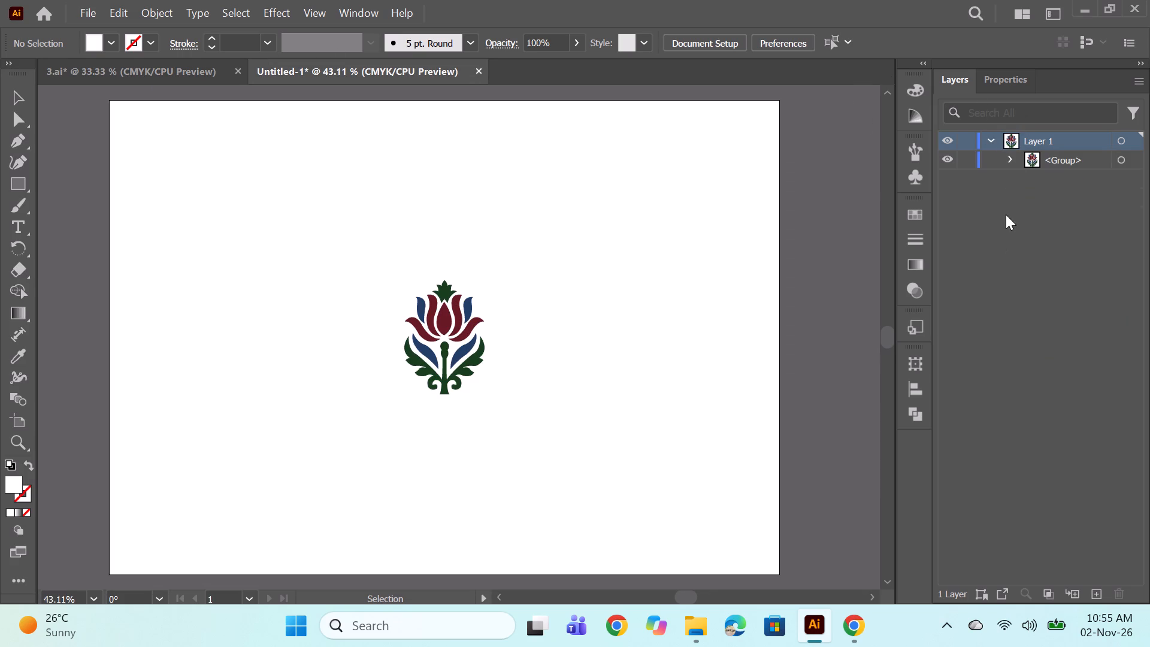
click(1009, 160)
scroll(1031, 211, down, 7)
click(1119, 404)
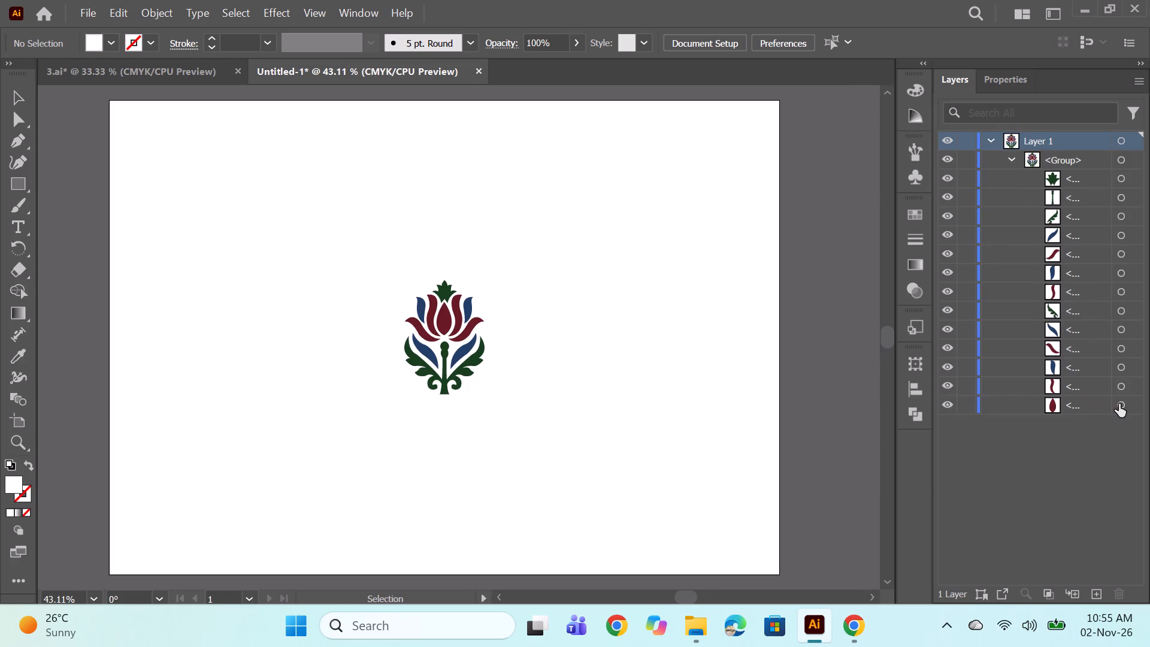
click(1085, 474)
Draw a rectangle covering the whole artboard, about 16.5 in wide, in the motif's dark red fill.
click(16, 174)
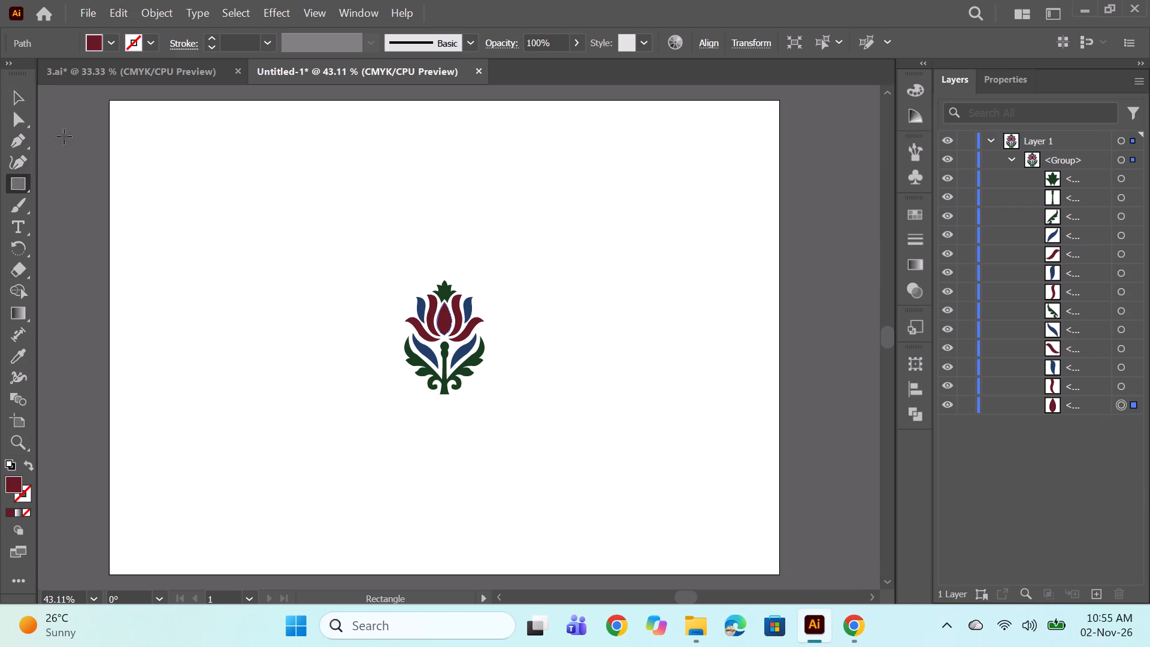
drag(110, 100, 308, 298)
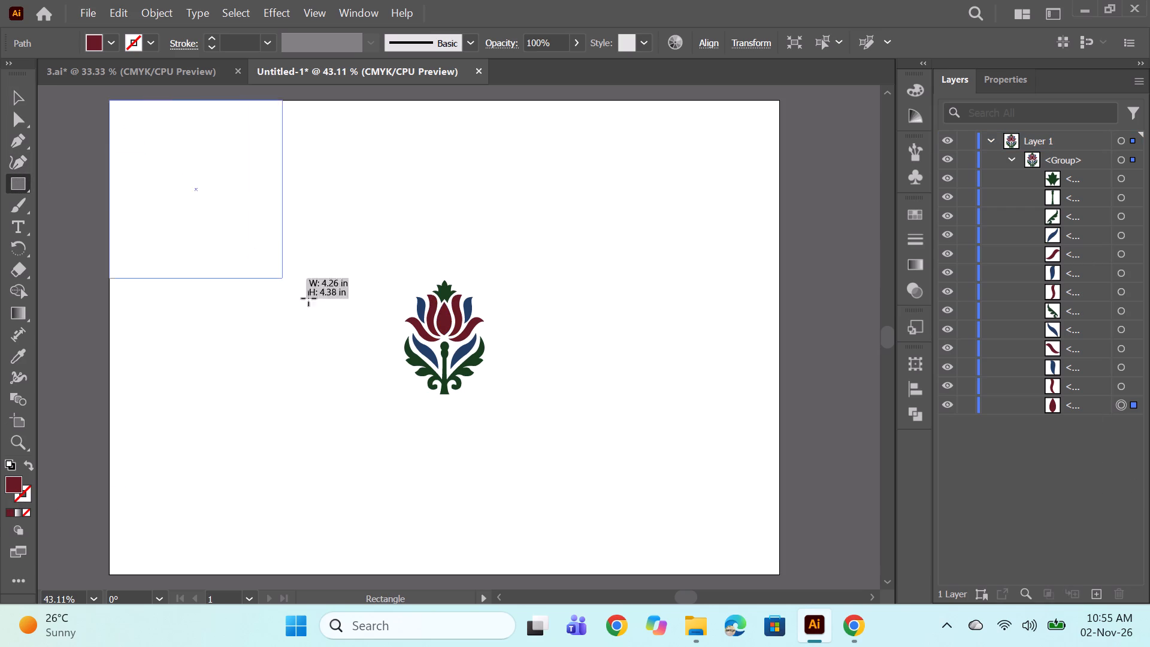
drag(308, 298, 780, 573)
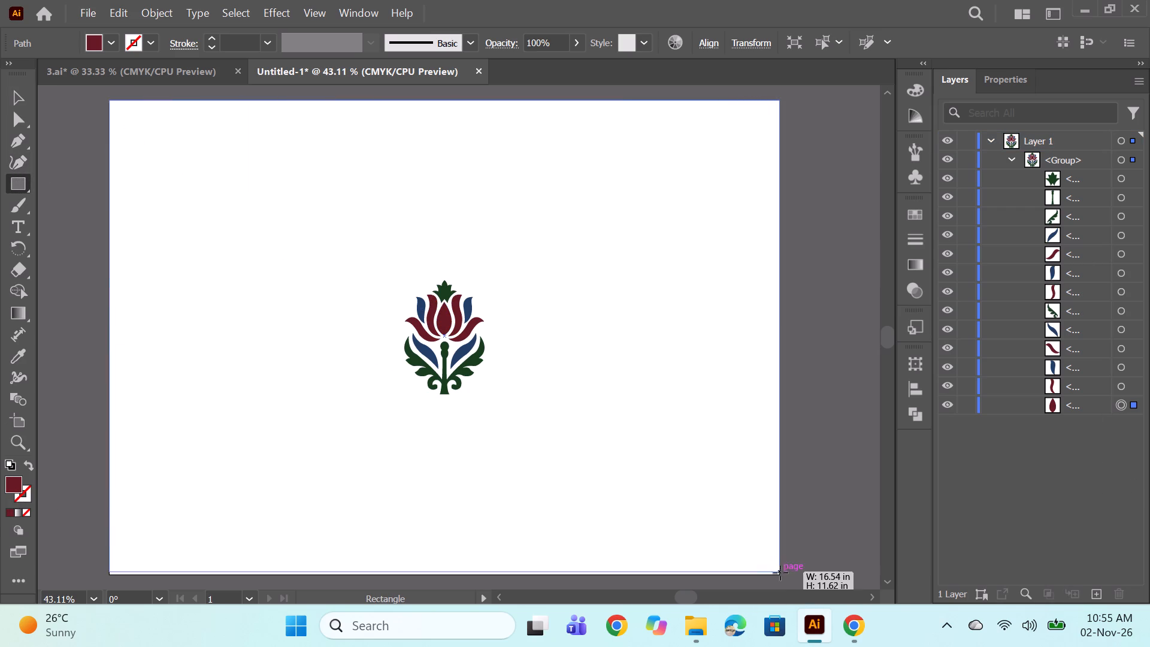
drag(780, 573, 779, 574)
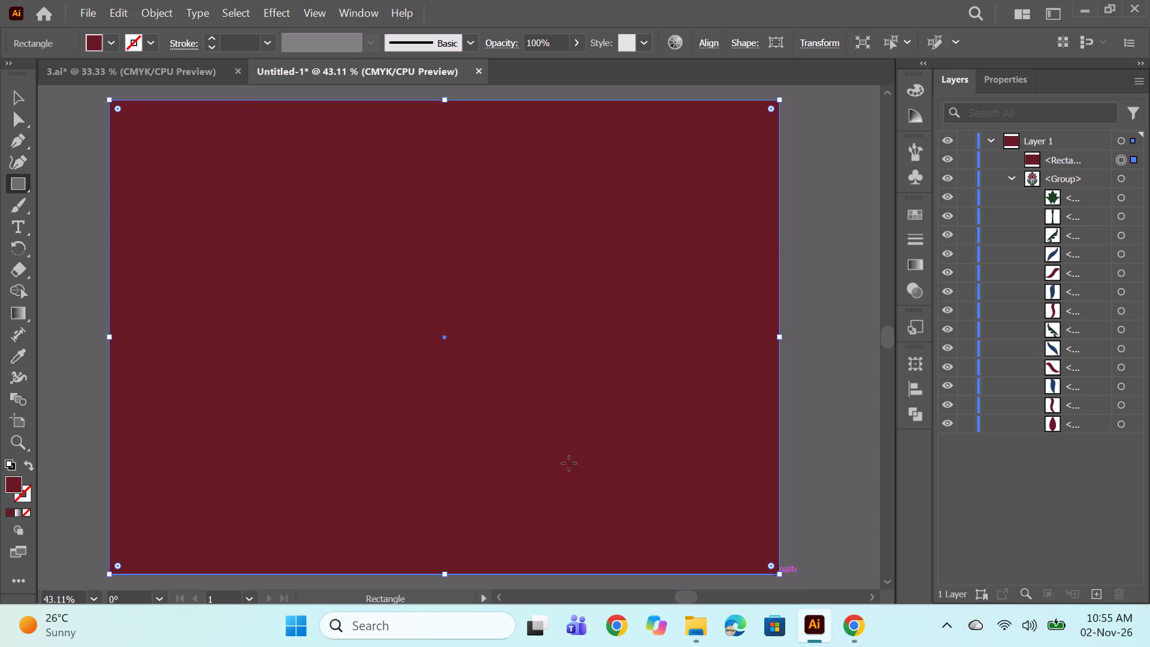
Reorder the objects in Layer 1 so the floral motif group sits above the full-page rectangle.
drag(1049, 167, 1049, 433)
drag(1072, 157, 1045, 407)
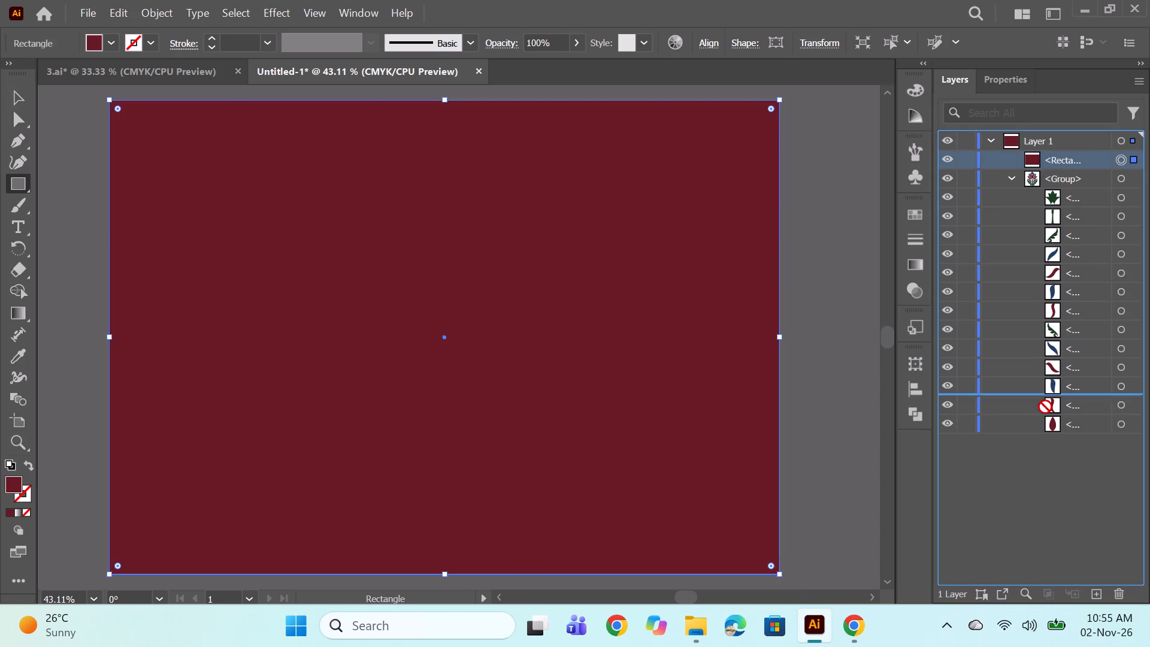
drag(1045, 407, 1016, 428)
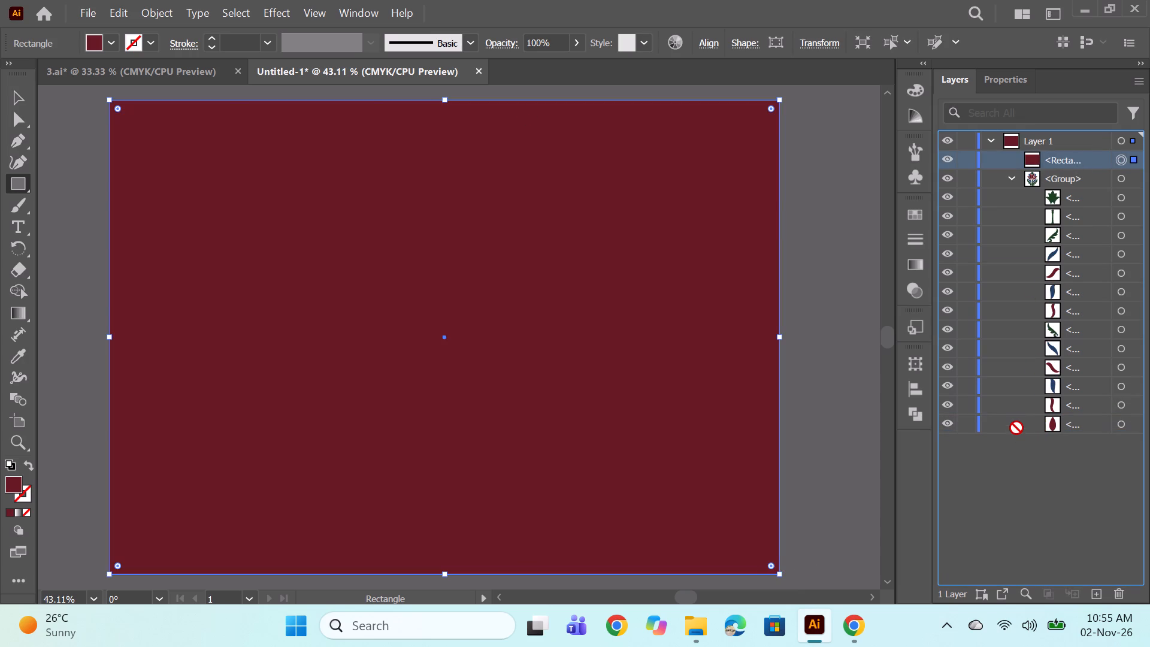
drag(1016, 428, 1006, 429)
drag(1006, 429, 1008, 439)
drag(1077, 179, 1077, 155)
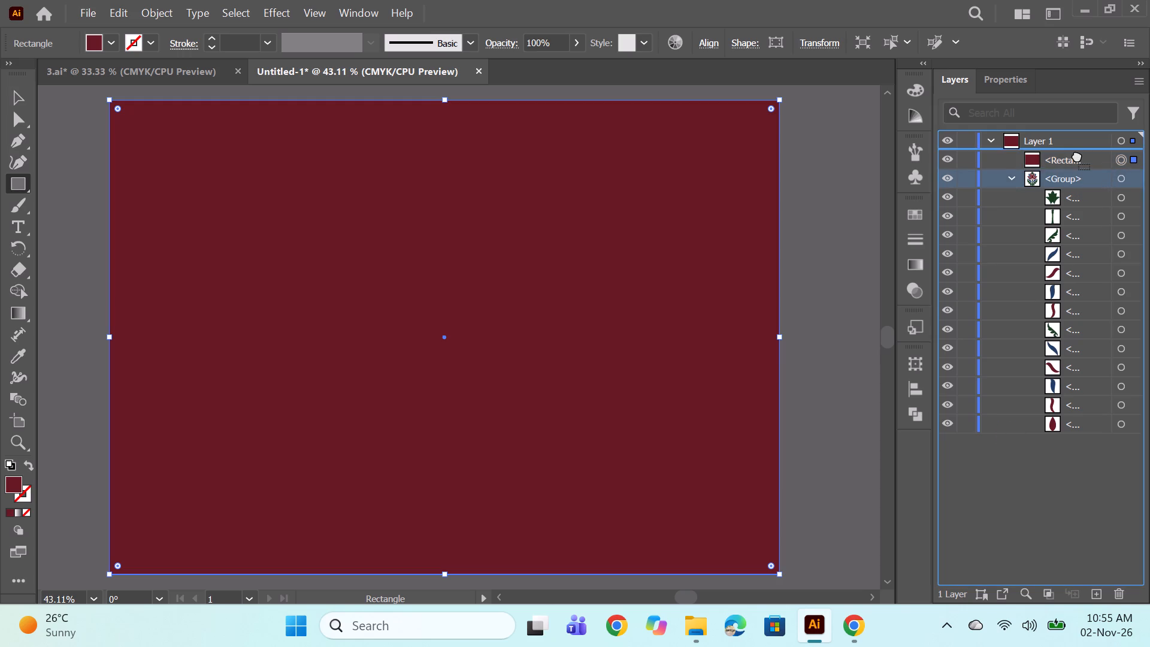
drag(1077, 155, 1077, 155)
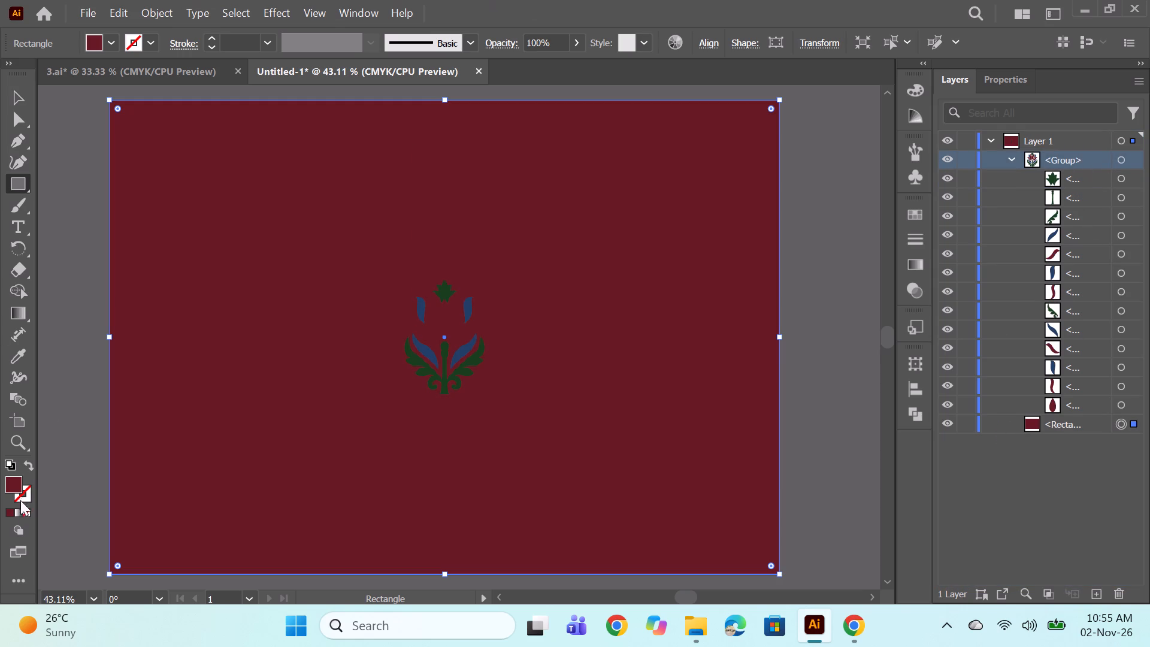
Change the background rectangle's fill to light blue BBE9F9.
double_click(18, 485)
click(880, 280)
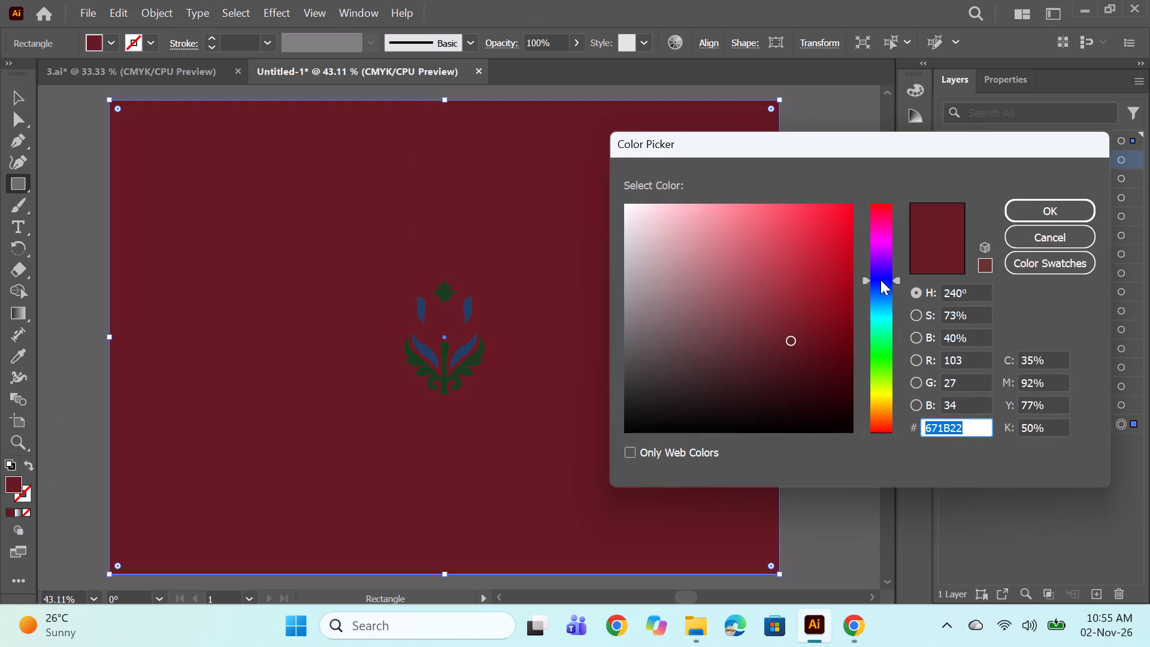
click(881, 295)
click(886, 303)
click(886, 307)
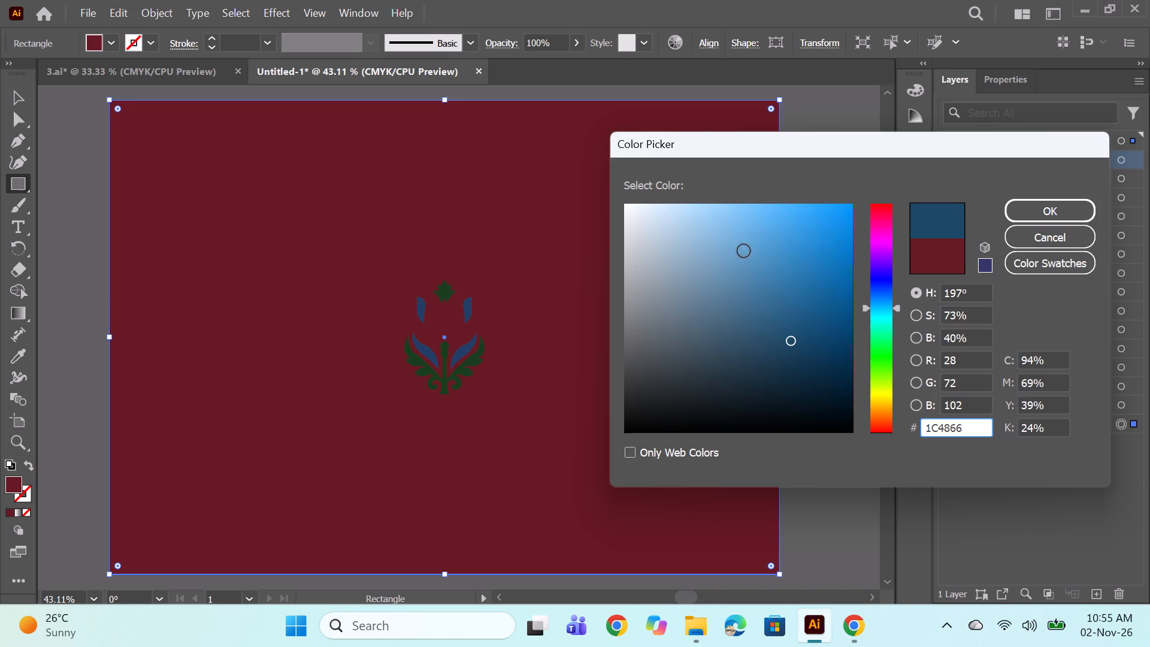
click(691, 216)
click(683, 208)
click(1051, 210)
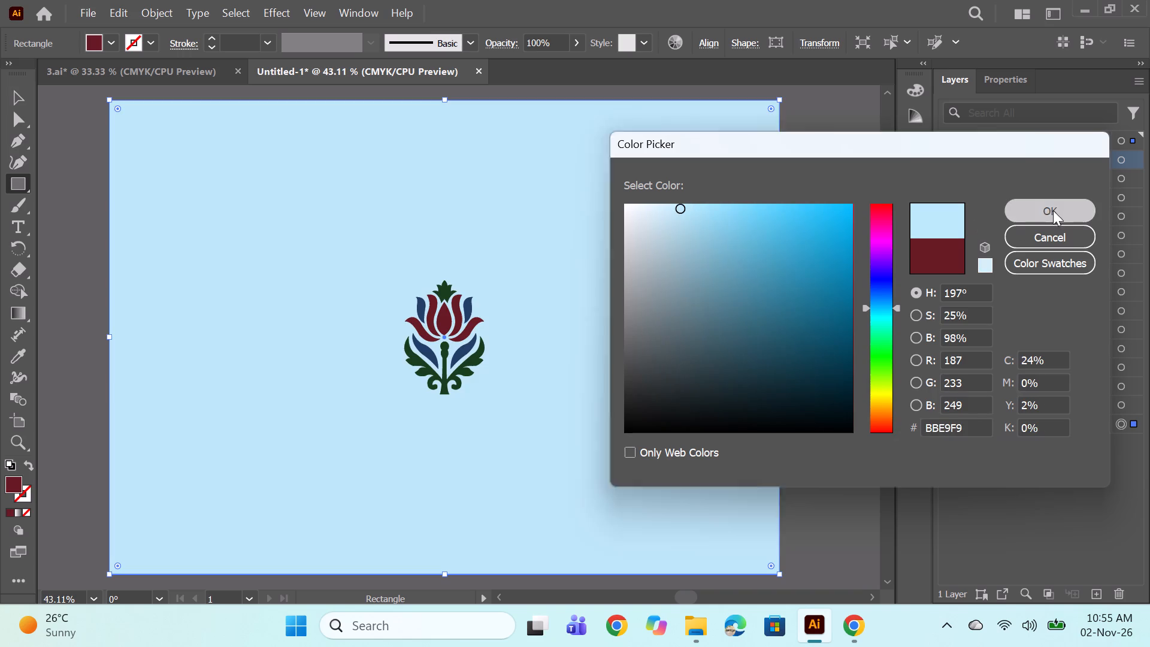
Set the background rectangle's fill to the very pale blue D2F1F9.
double_click(16, 491)
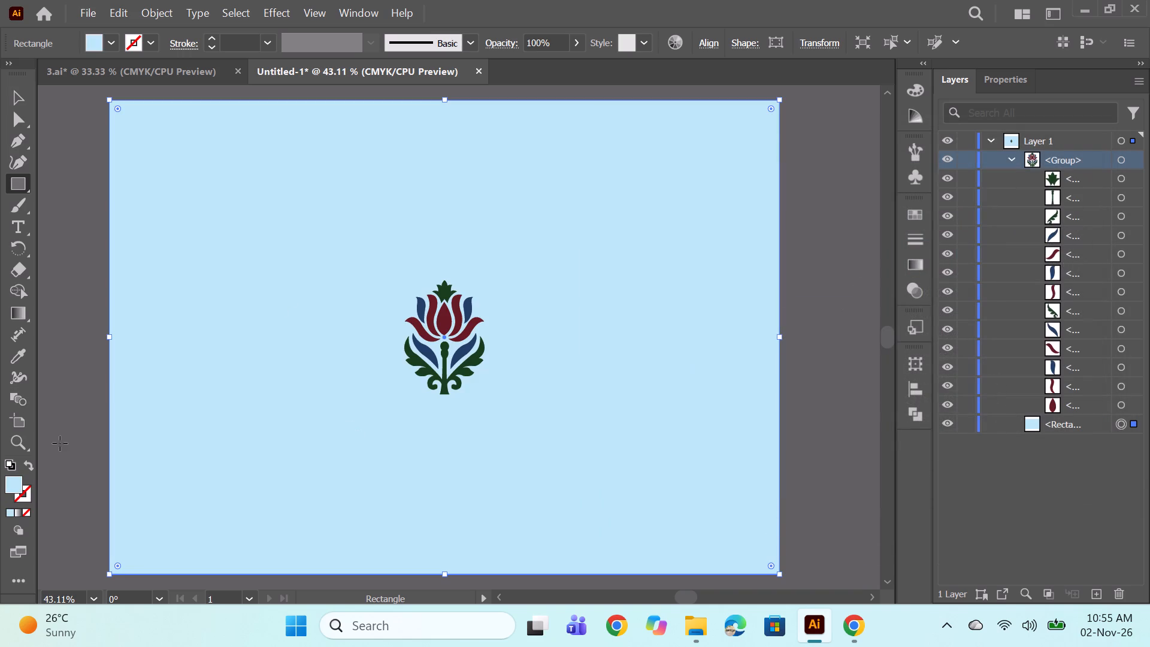
double_click(20, 483)
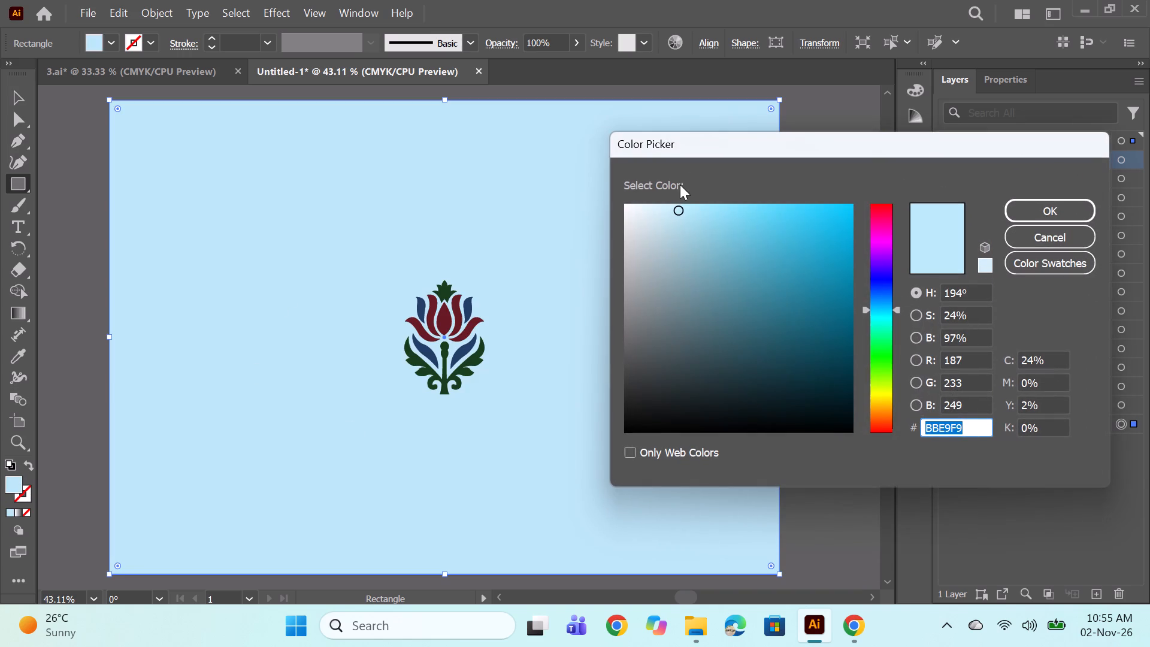
click(664, 208)
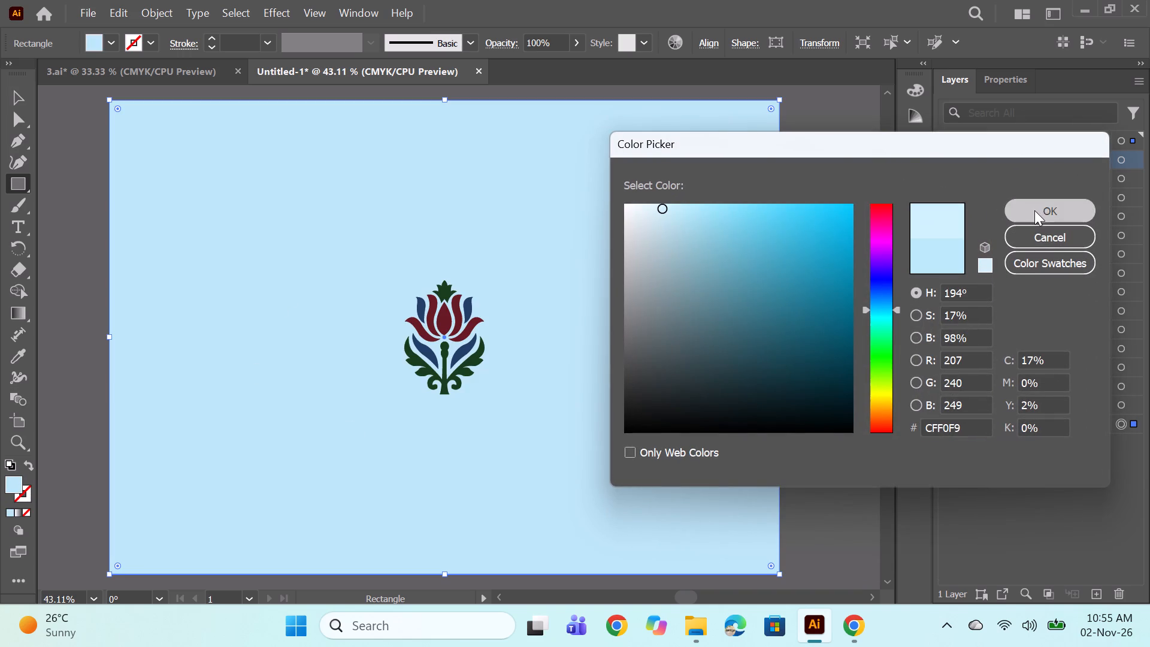
click(1034, 210)
double_click(13, 489)
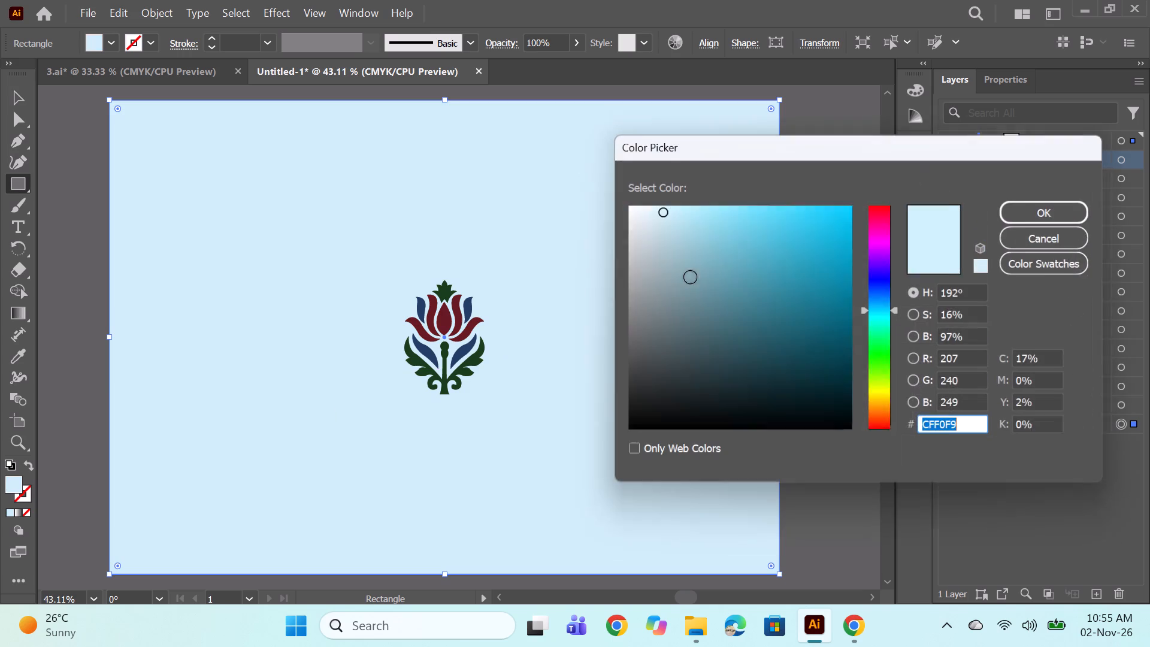
click(662, 206)
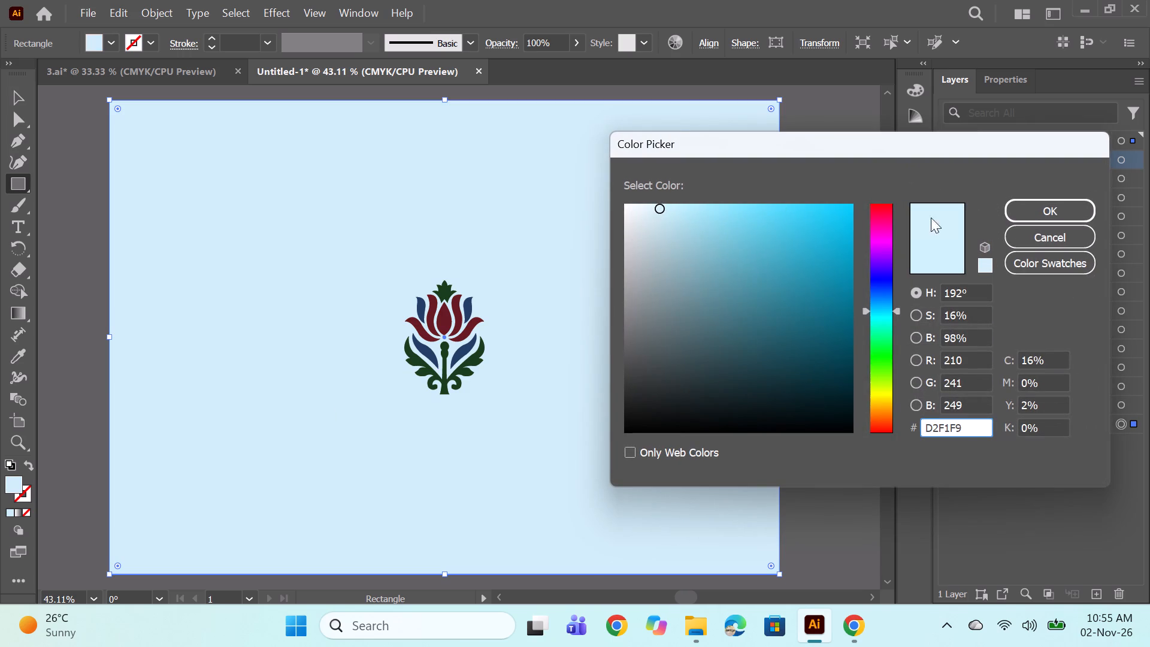
click(1063, 220)
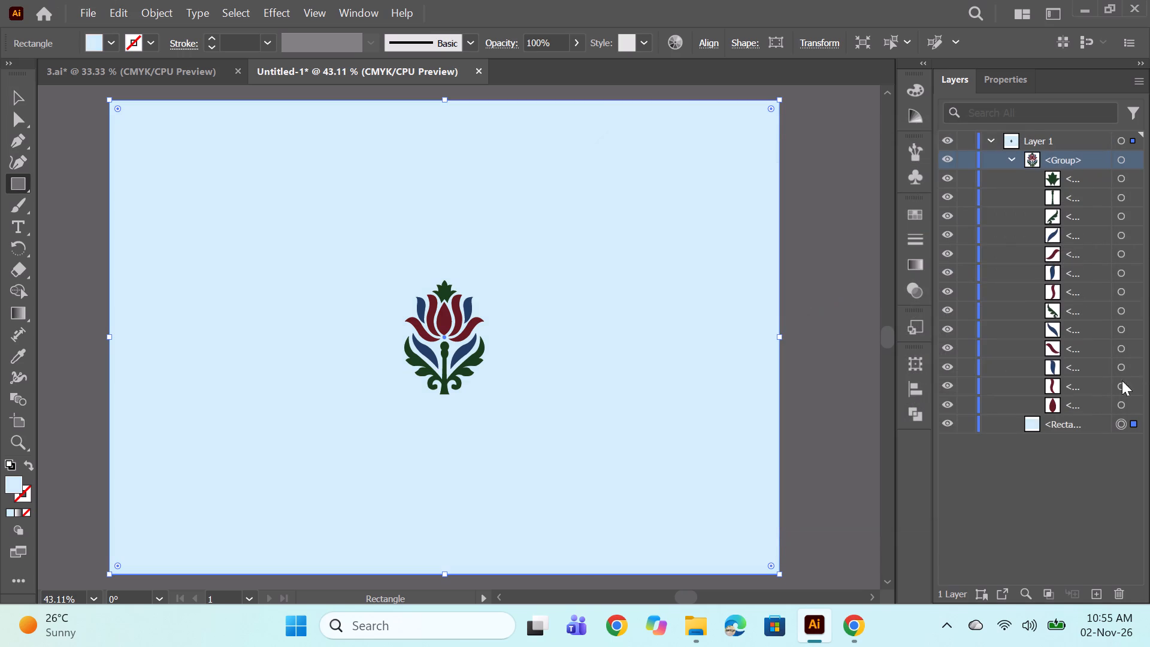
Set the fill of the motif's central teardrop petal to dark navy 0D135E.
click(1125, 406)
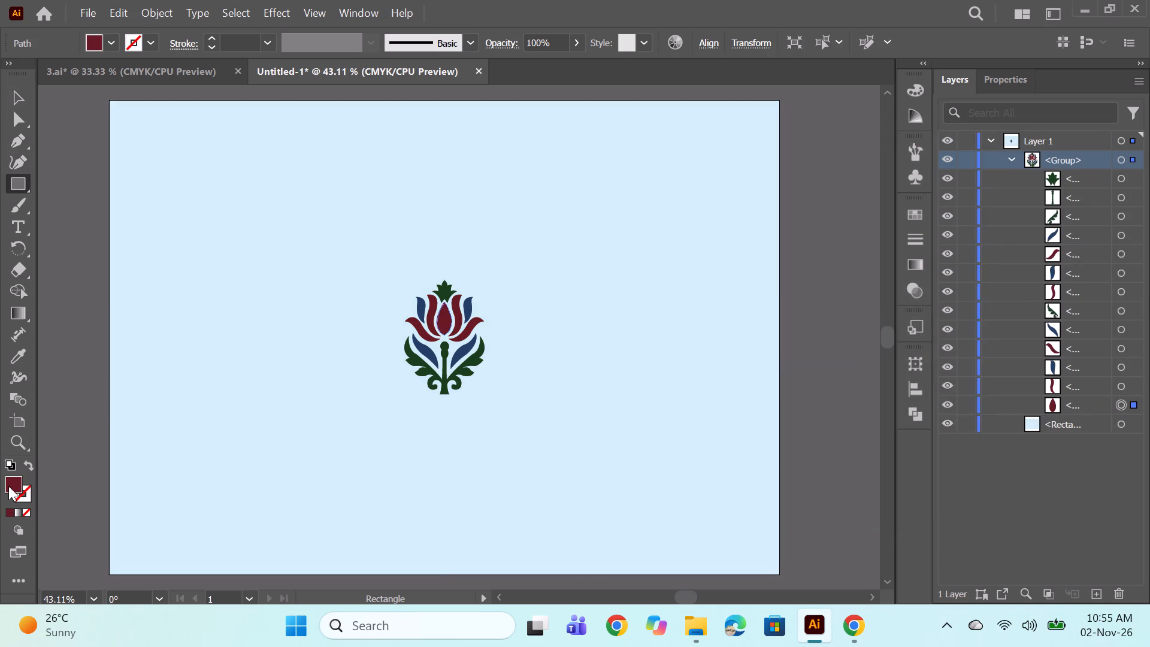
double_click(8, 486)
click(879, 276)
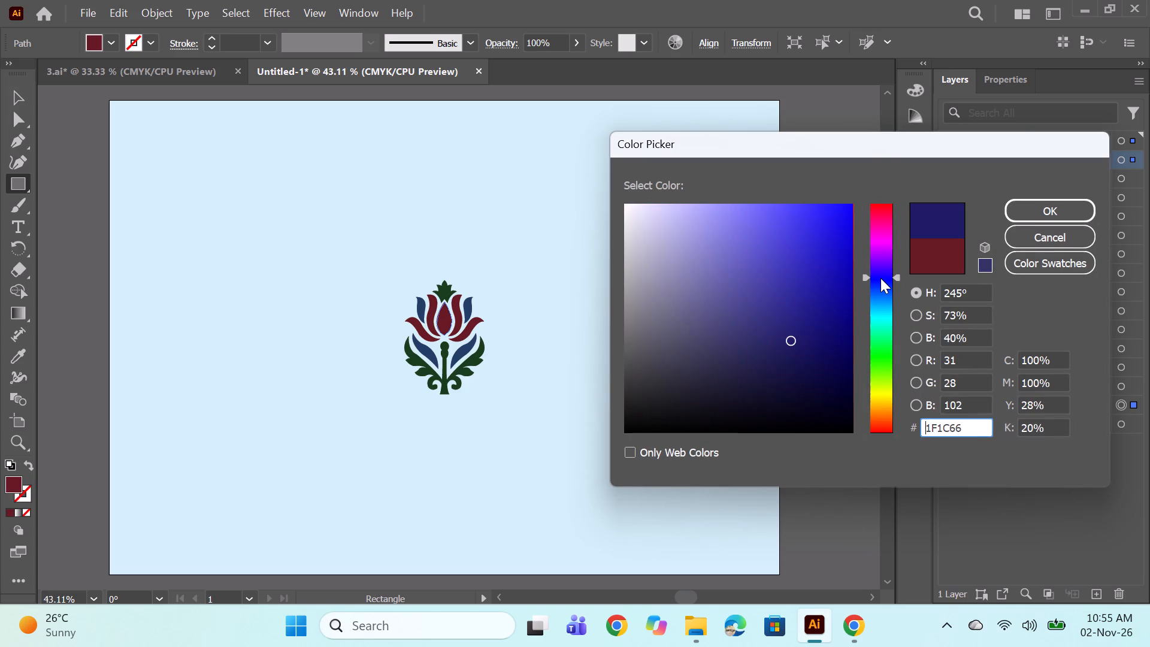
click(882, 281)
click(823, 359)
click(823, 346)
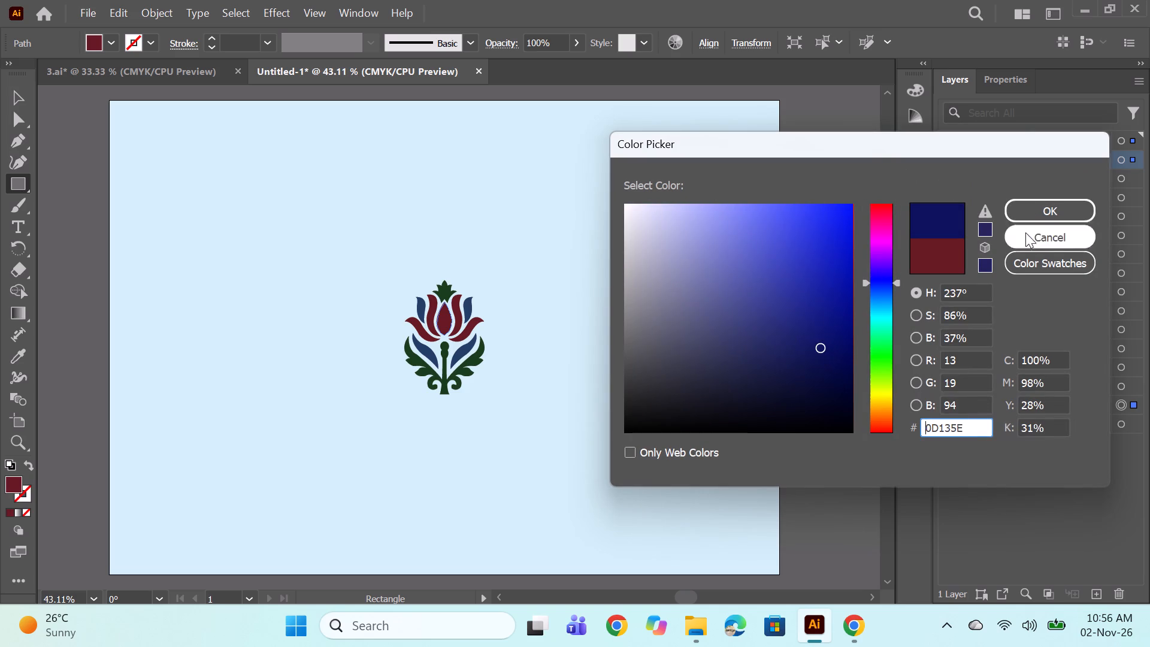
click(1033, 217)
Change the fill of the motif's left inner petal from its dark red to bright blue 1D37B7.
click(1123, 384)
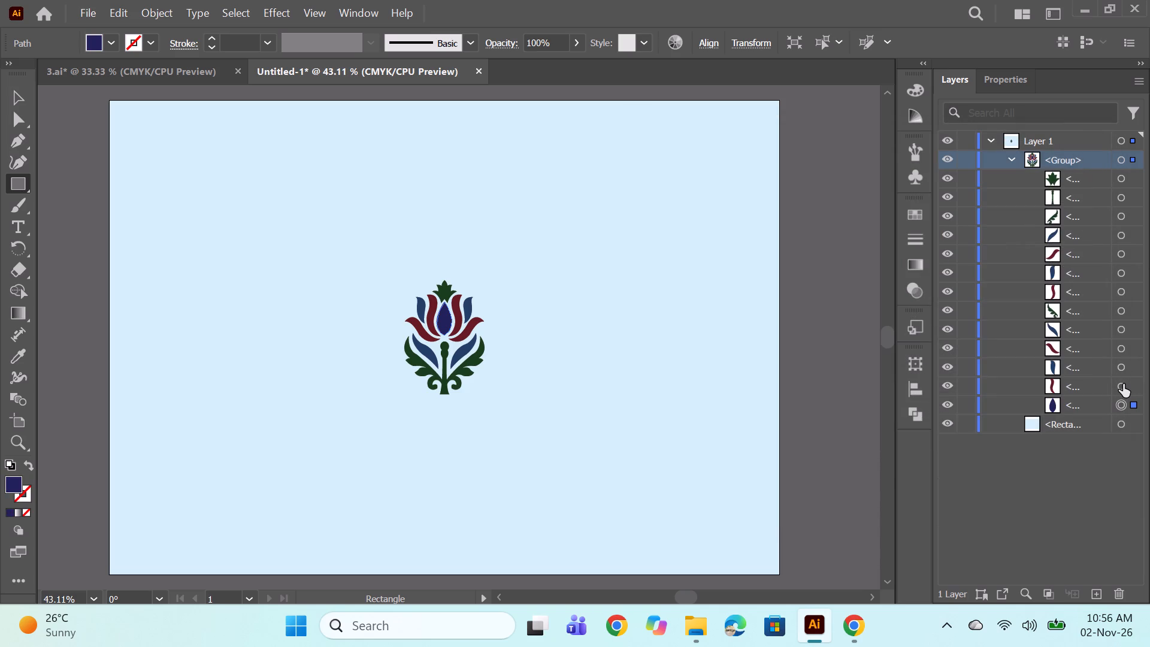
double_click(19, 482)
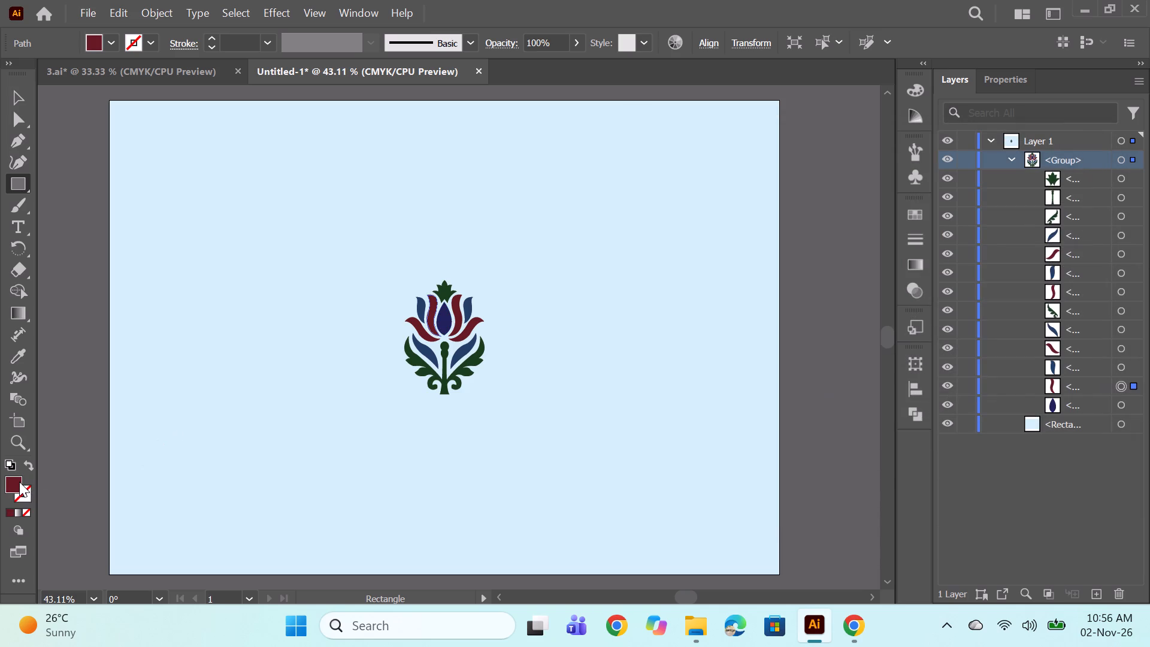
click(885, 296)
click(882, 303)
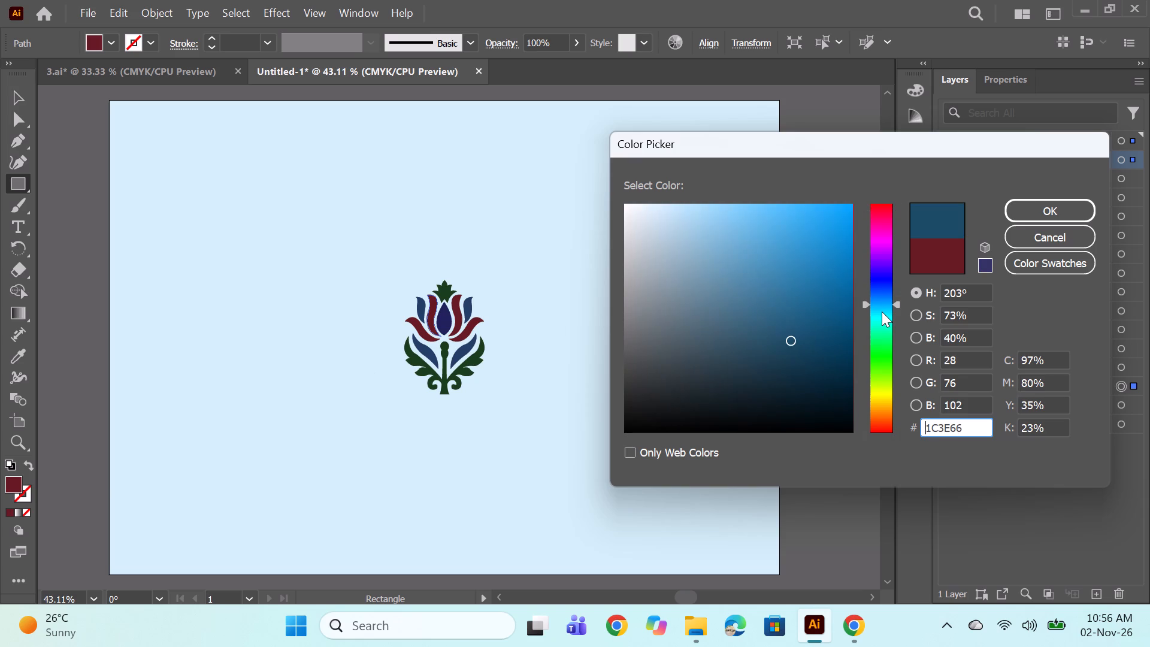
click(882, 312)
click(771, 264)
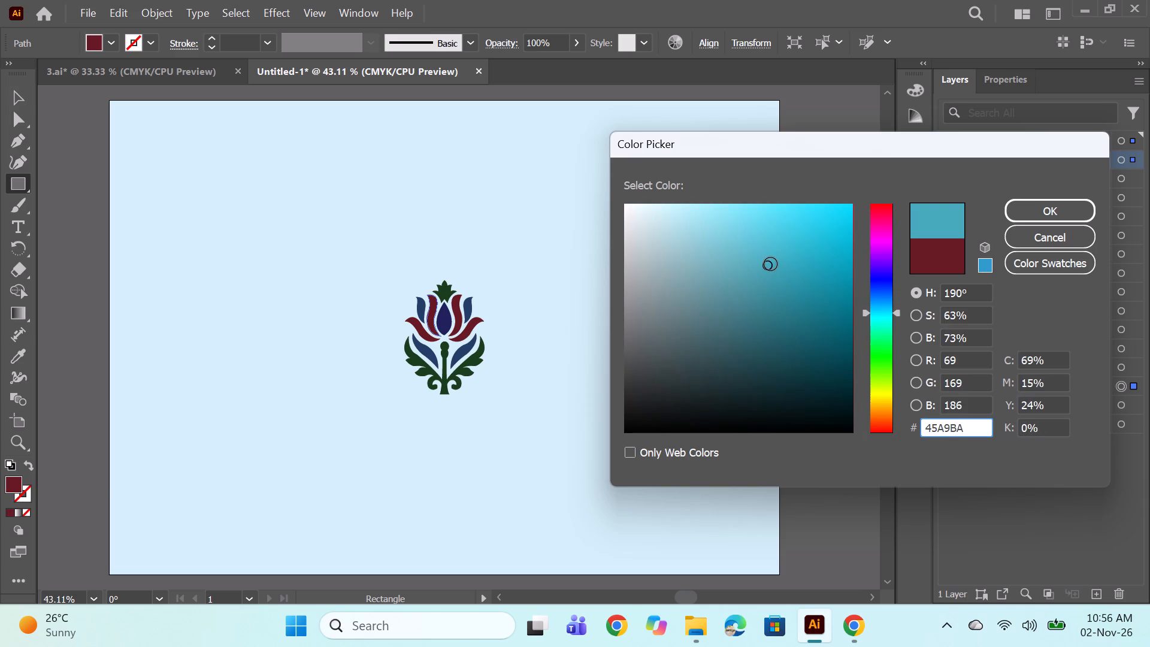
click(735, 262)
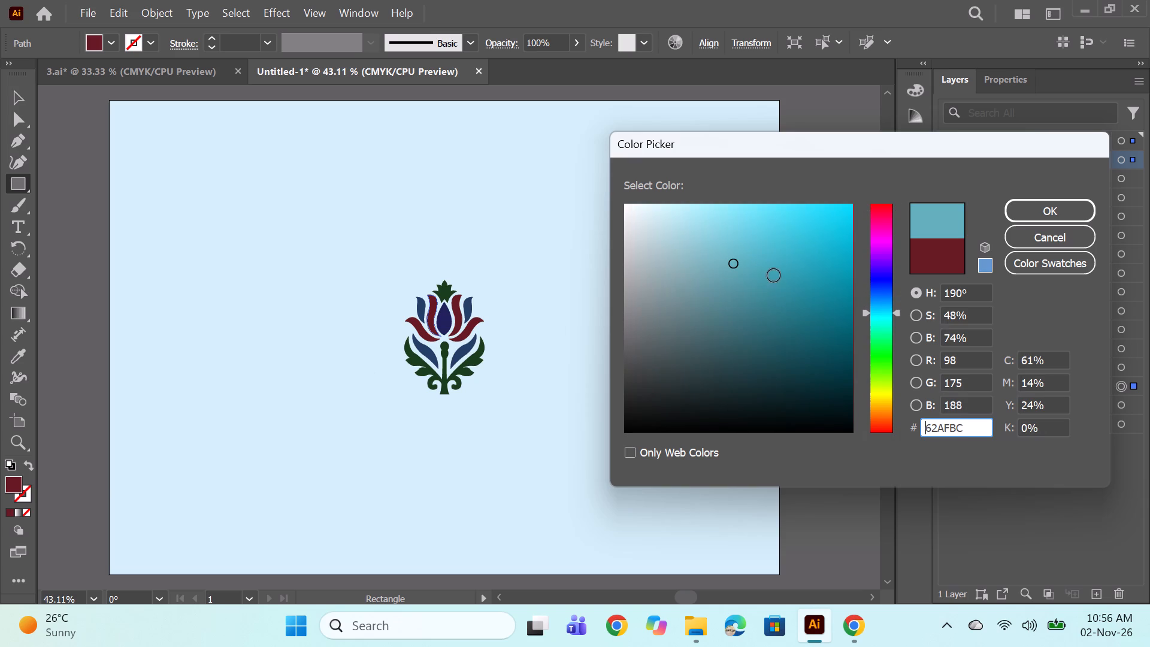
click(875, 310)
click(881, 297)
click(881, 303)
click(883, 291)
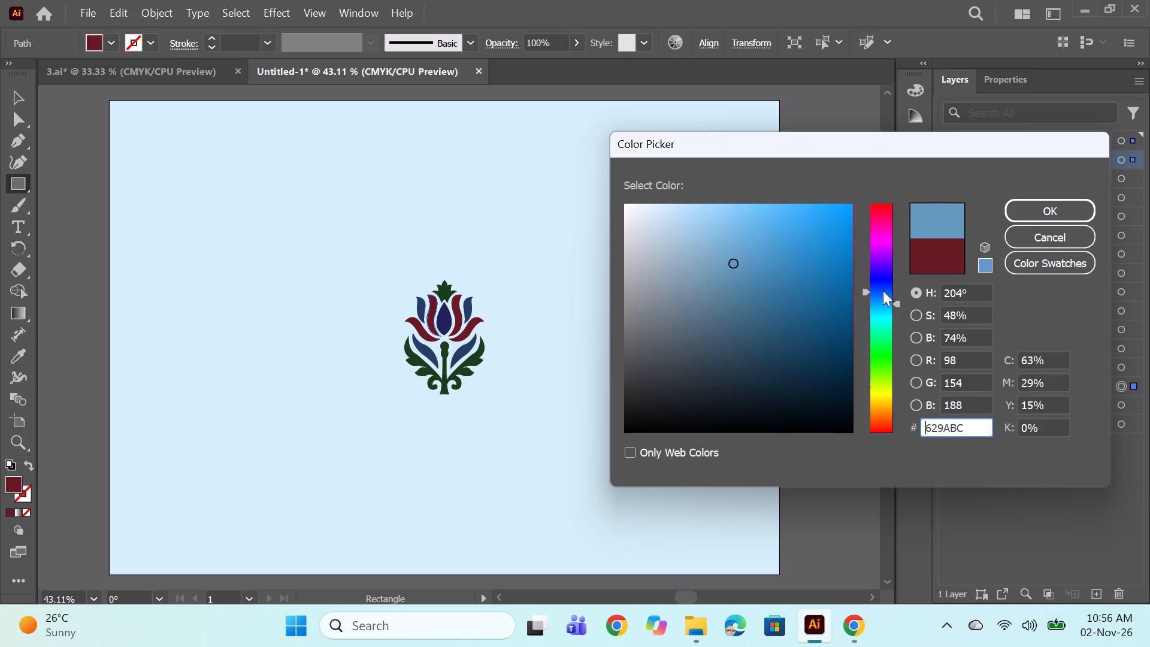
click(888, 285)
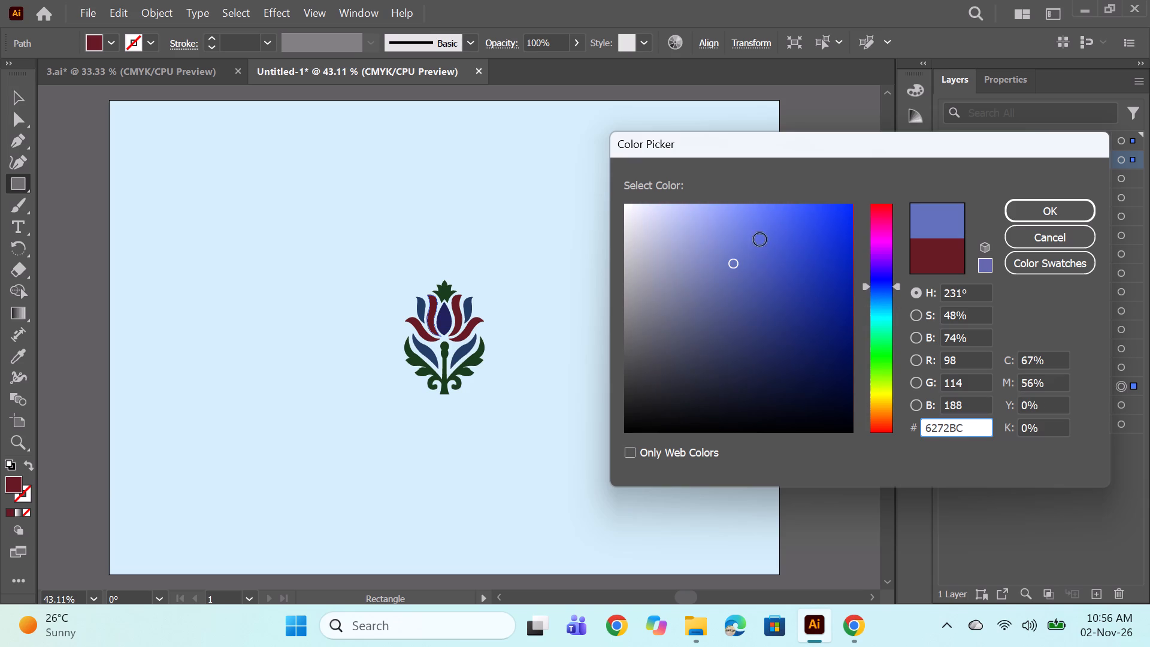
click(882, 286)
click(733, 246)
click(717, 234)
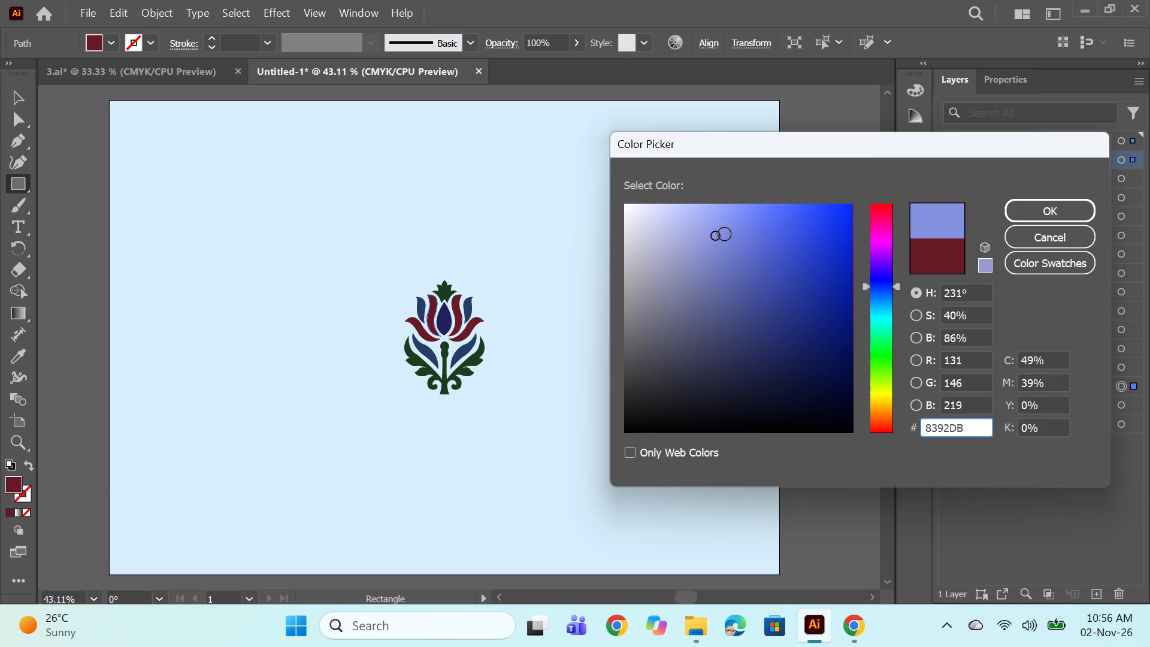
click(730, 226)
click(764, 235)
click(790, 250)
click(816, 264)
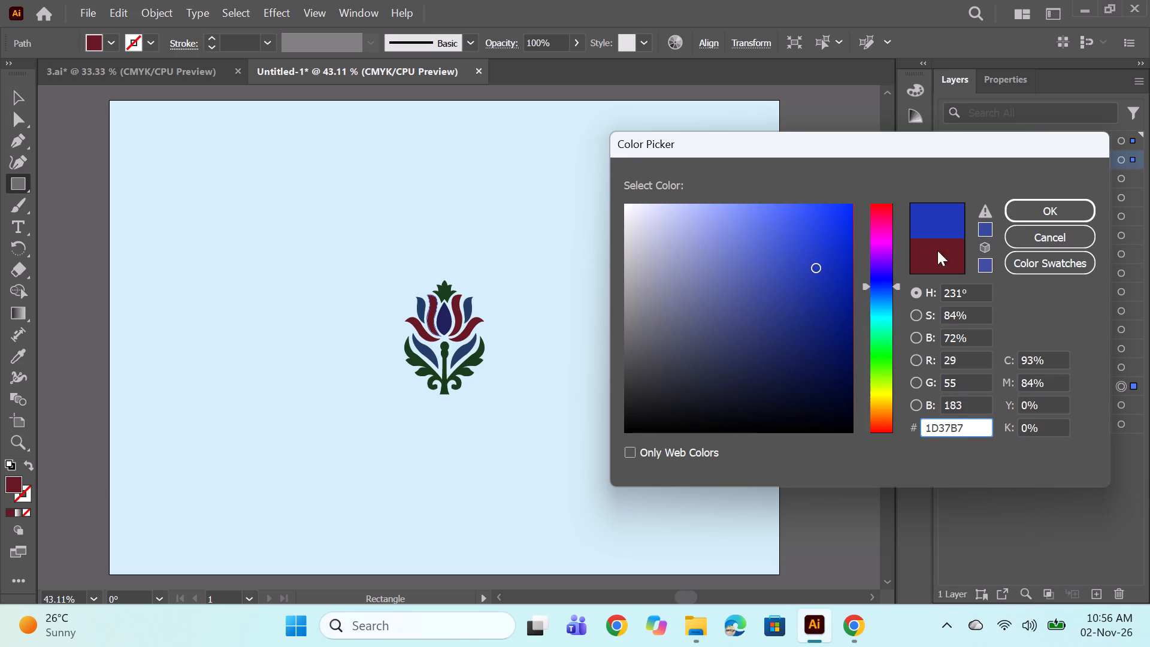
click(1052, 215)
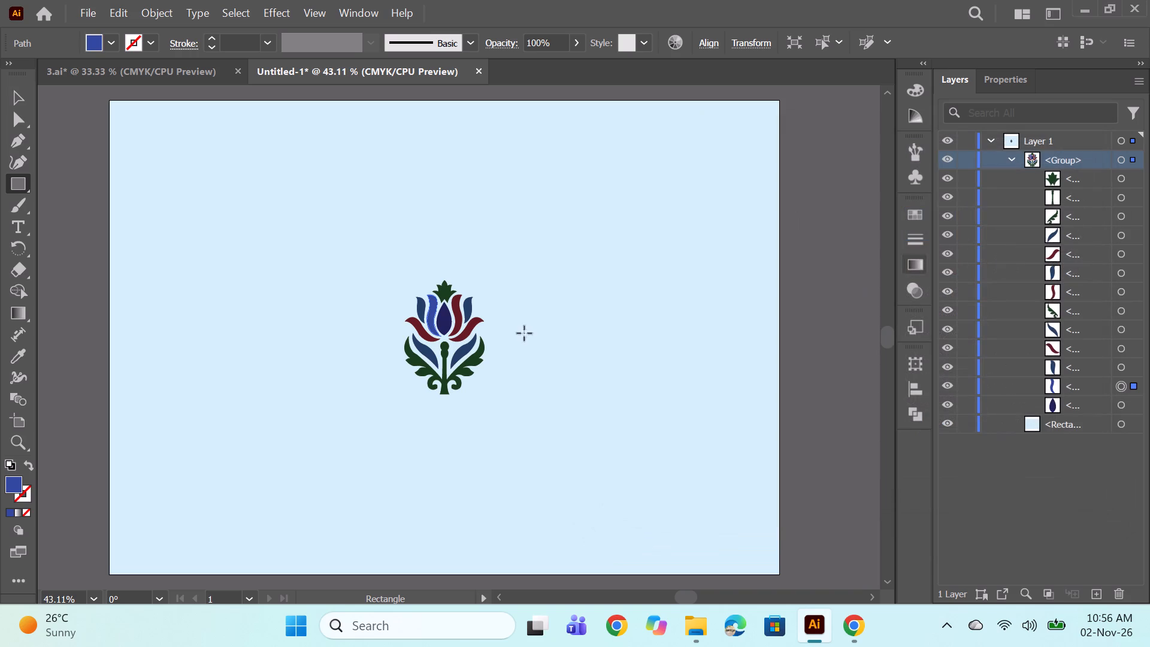
Set the left inner petal's fill to the deeper blue 203CA0.
double_click(16, 485)
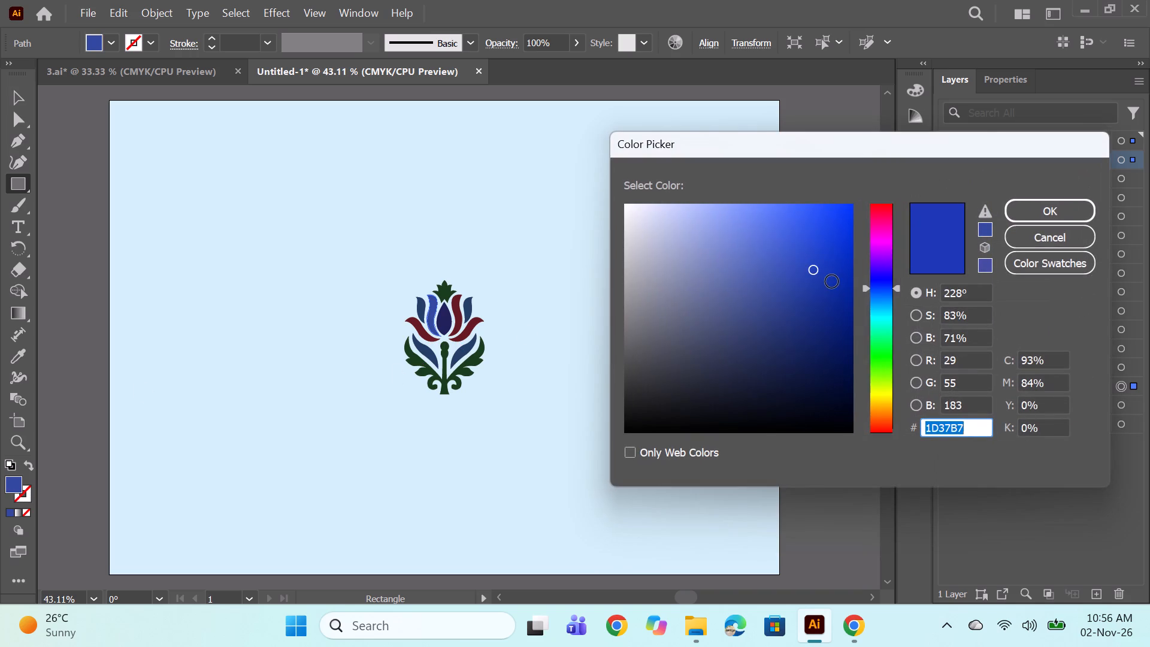
click(809, 288)
click(1050, 206)
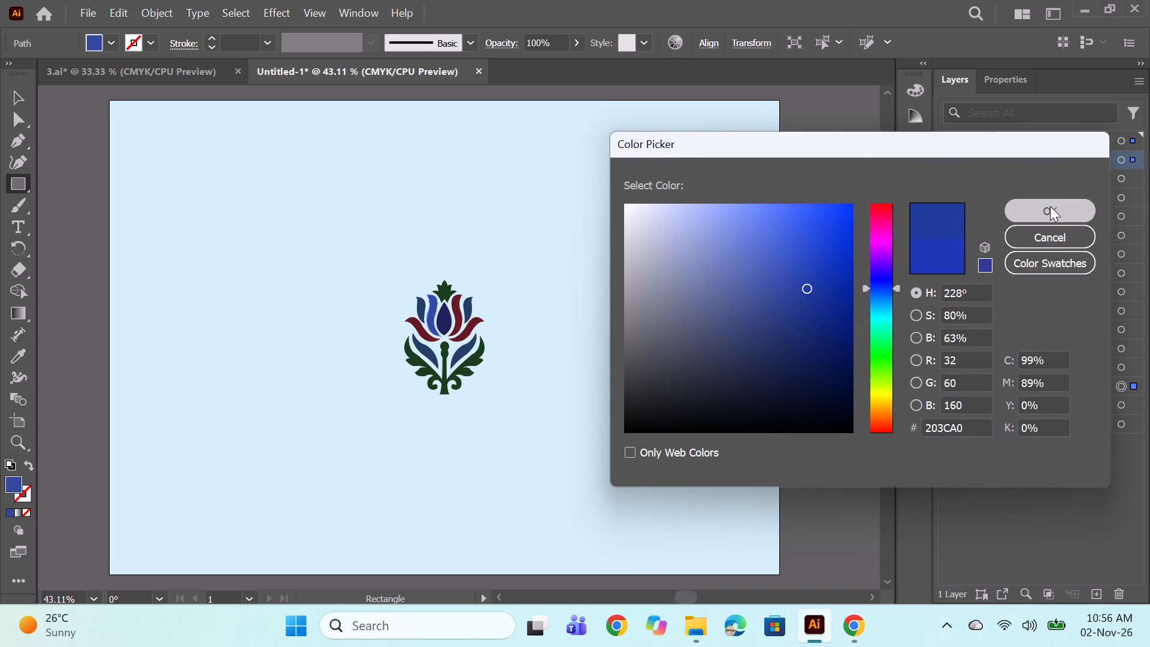
Recolor the motif's central teardrop petal with a dark green fill.
click(1110, 404)
click(1116, 407)
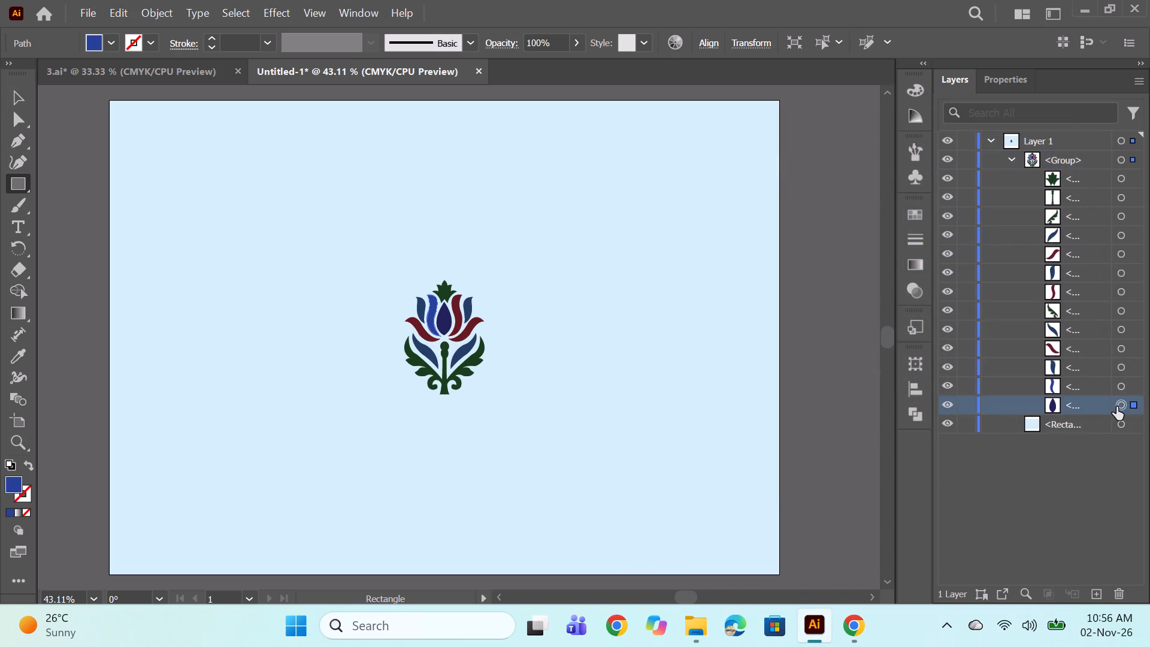
double_click(12, 482)
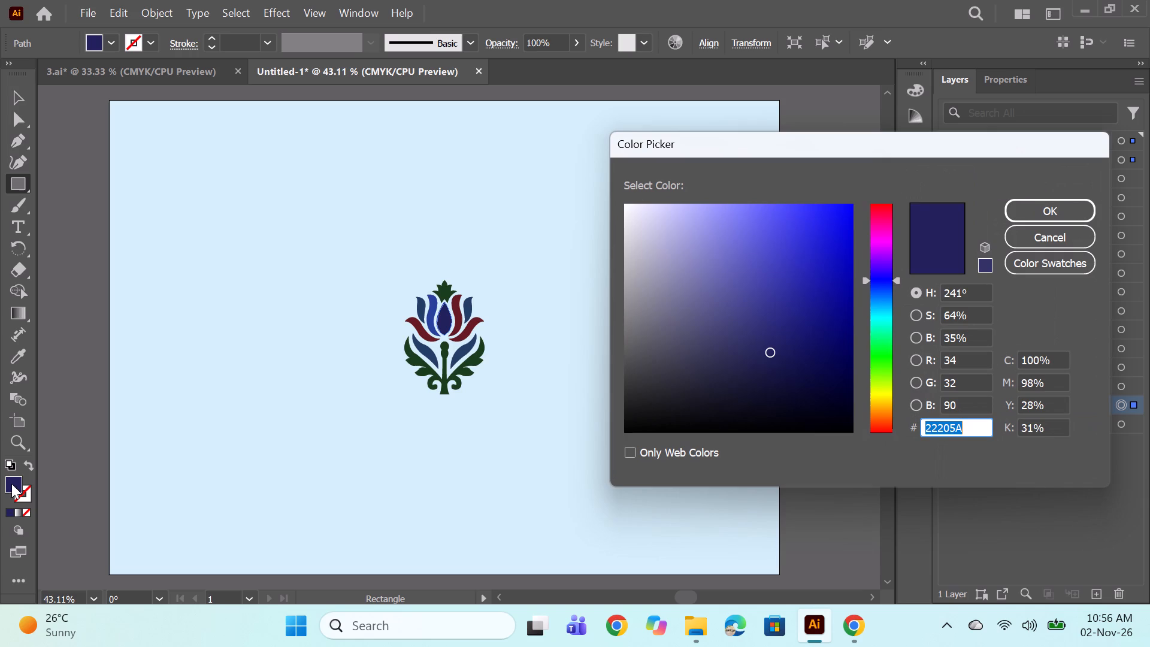
click(881, 347)
click(880, 362)
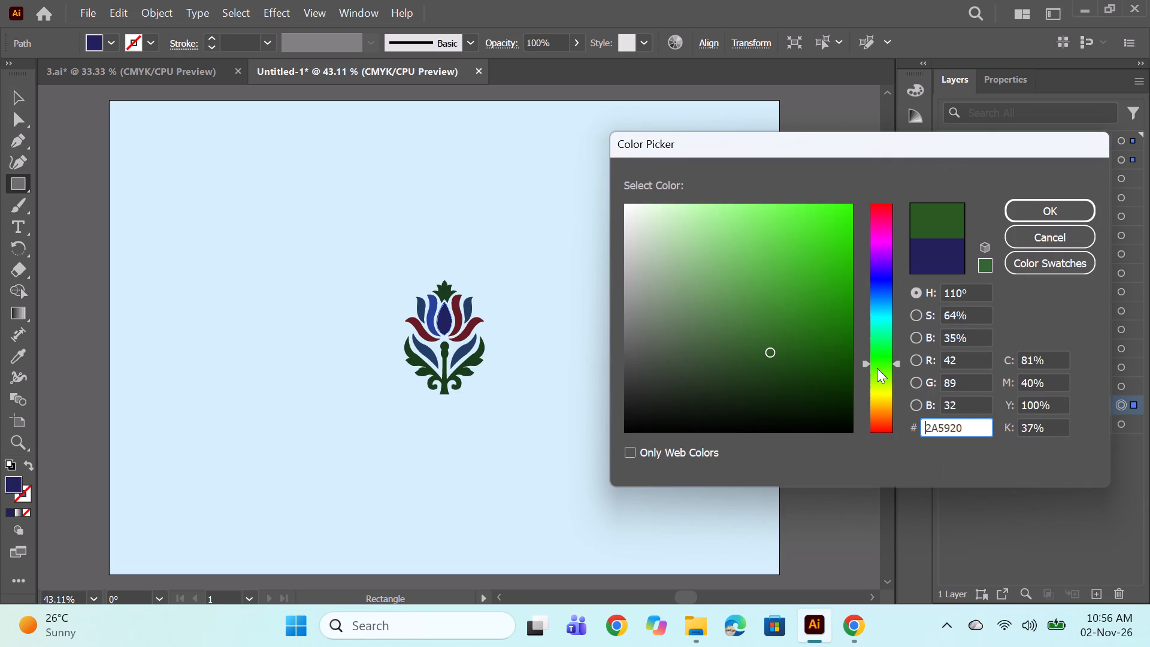
click(828, 353)
click(804, 363)
click(820, 373)
click(820, 364)
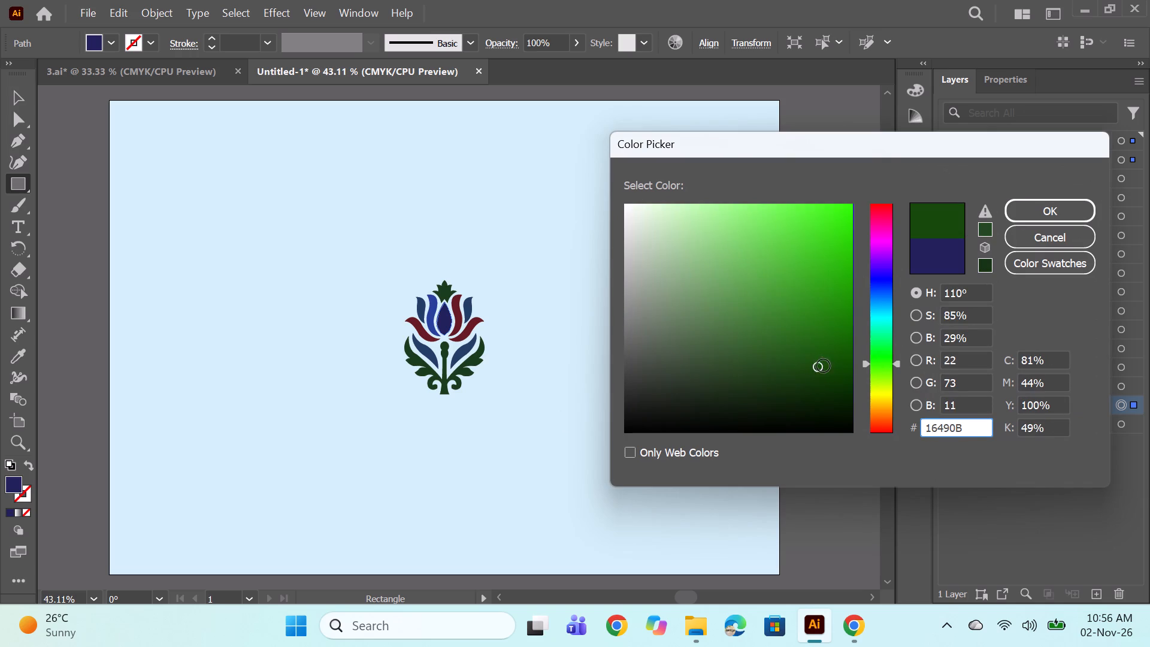
click(829, 371)
click(832, 365)
click(1031, 202)
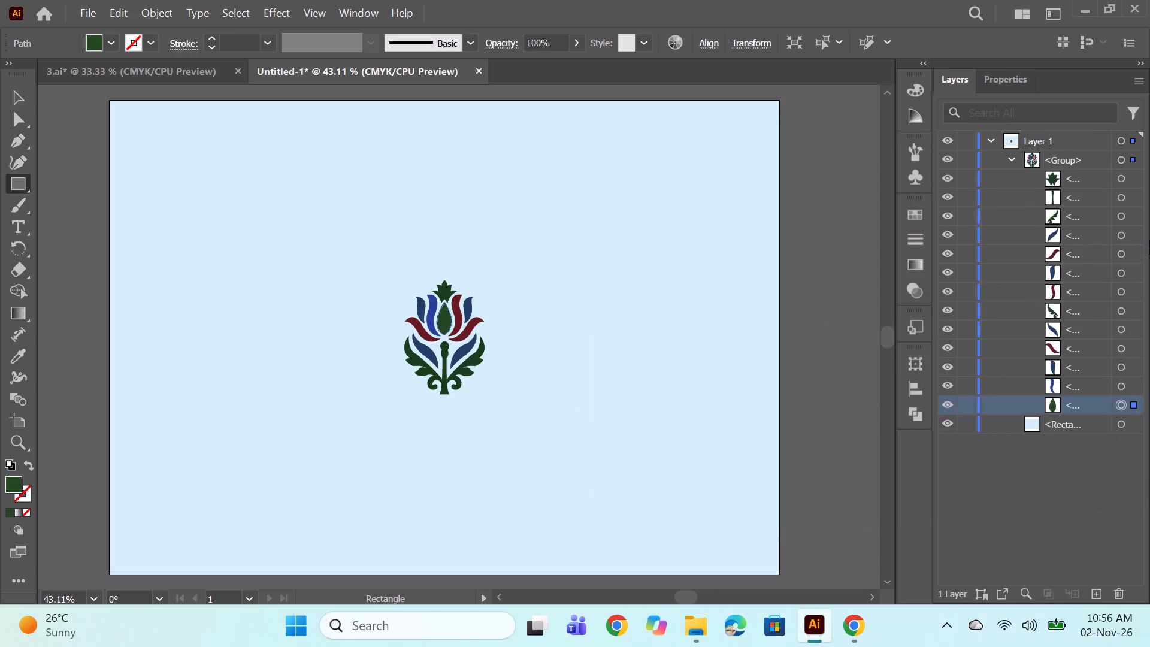
Use the Eyedropper to give the left outer upright petal the blue fill of the left inner petal.
click(1117, 364)
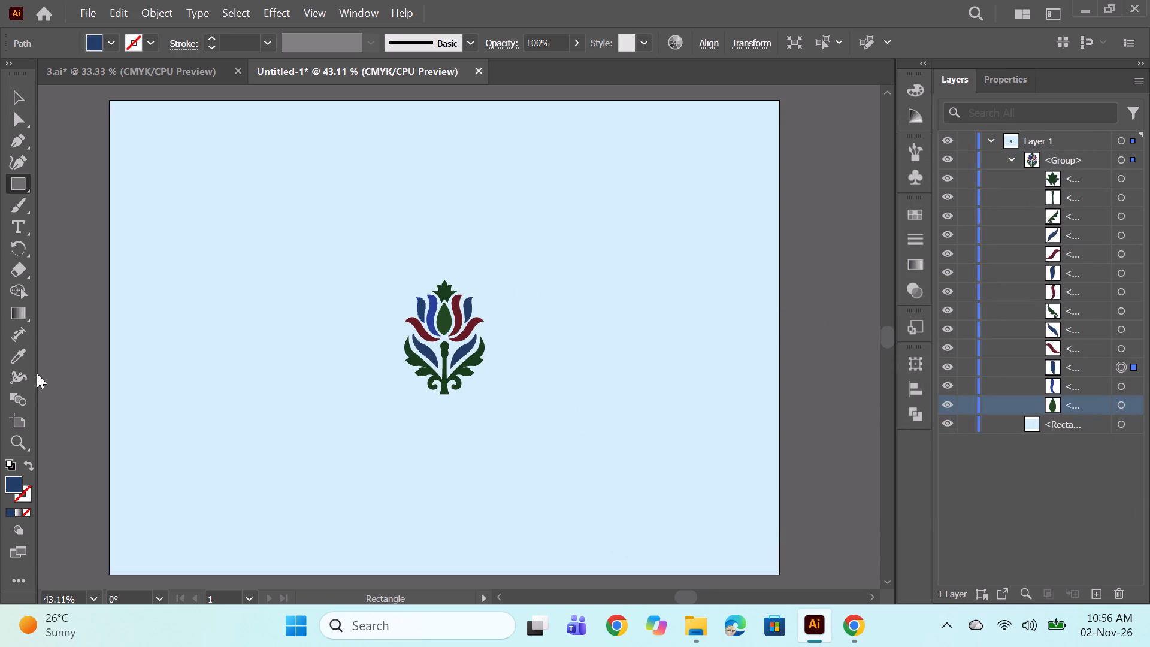
click(1120, 362)
click(20, 363)
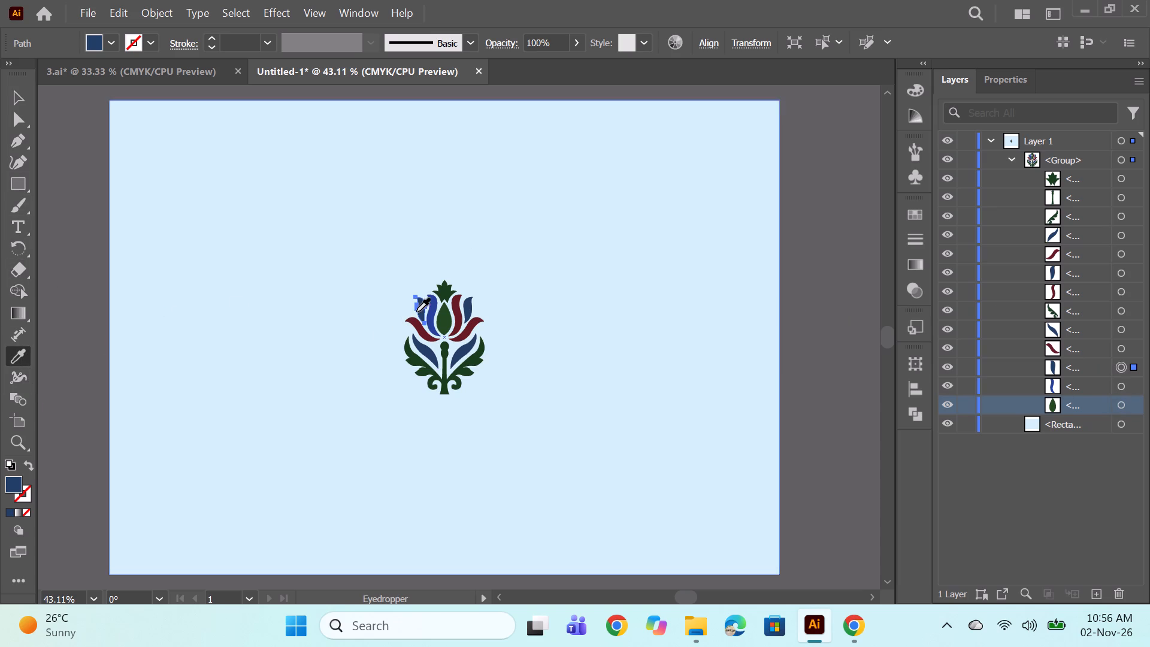
click(432, 307)
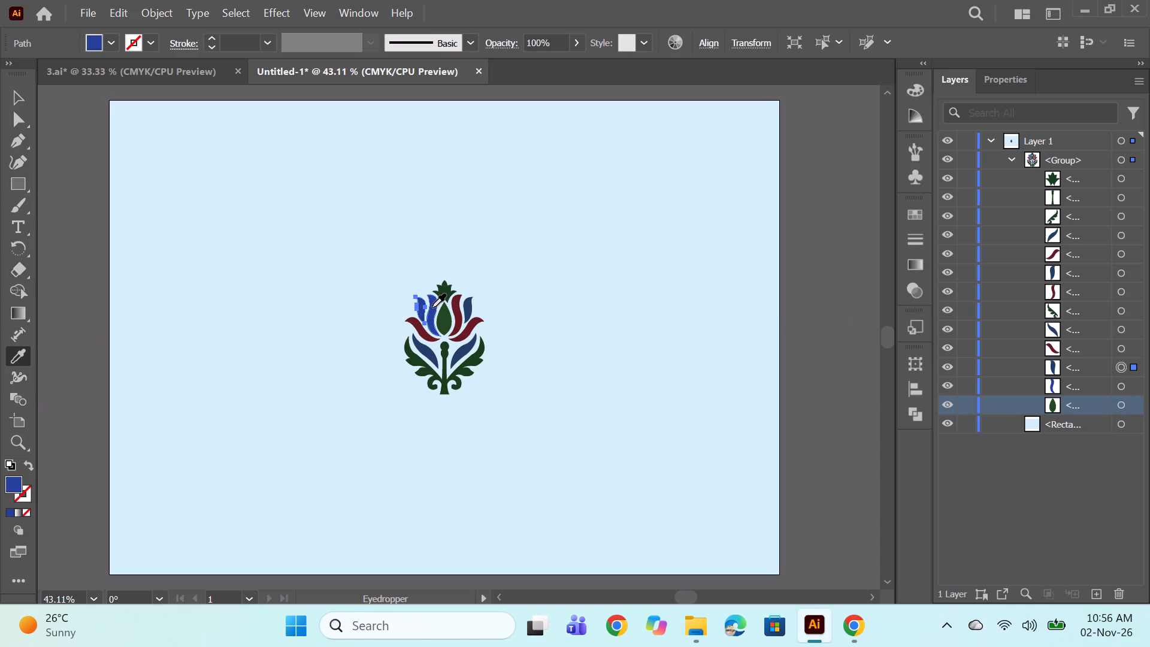
Use the Eyedropper to give the dark red lower-left curved petal the dark green fill of the central teardrop.
click(1121, 350)
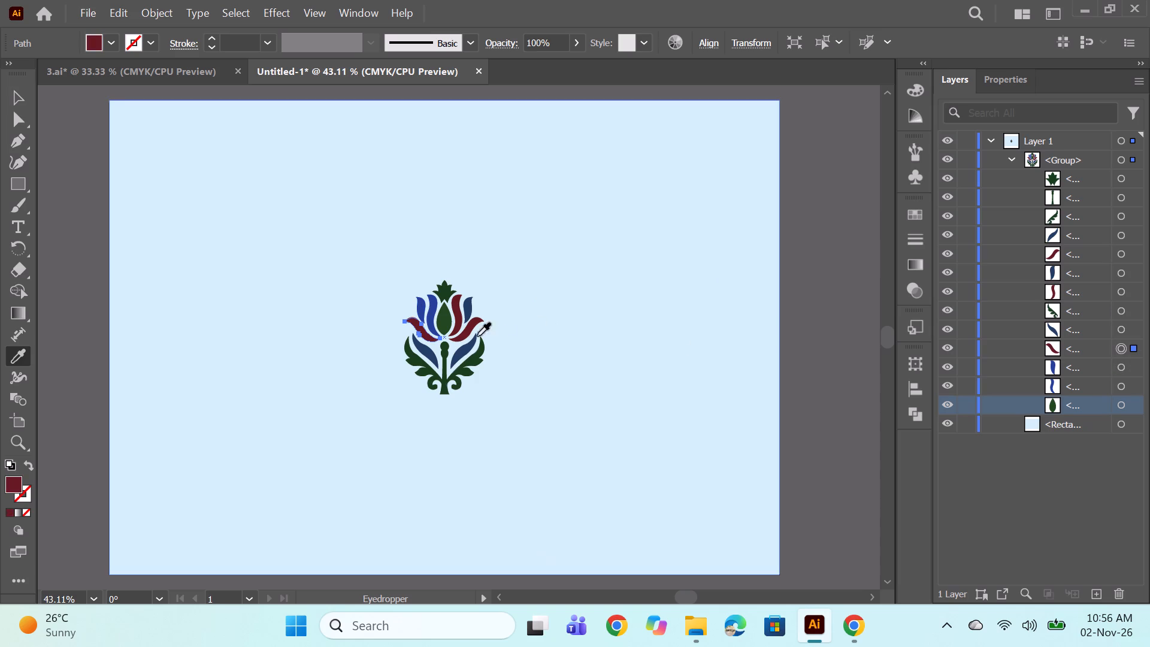
click(445, 318)
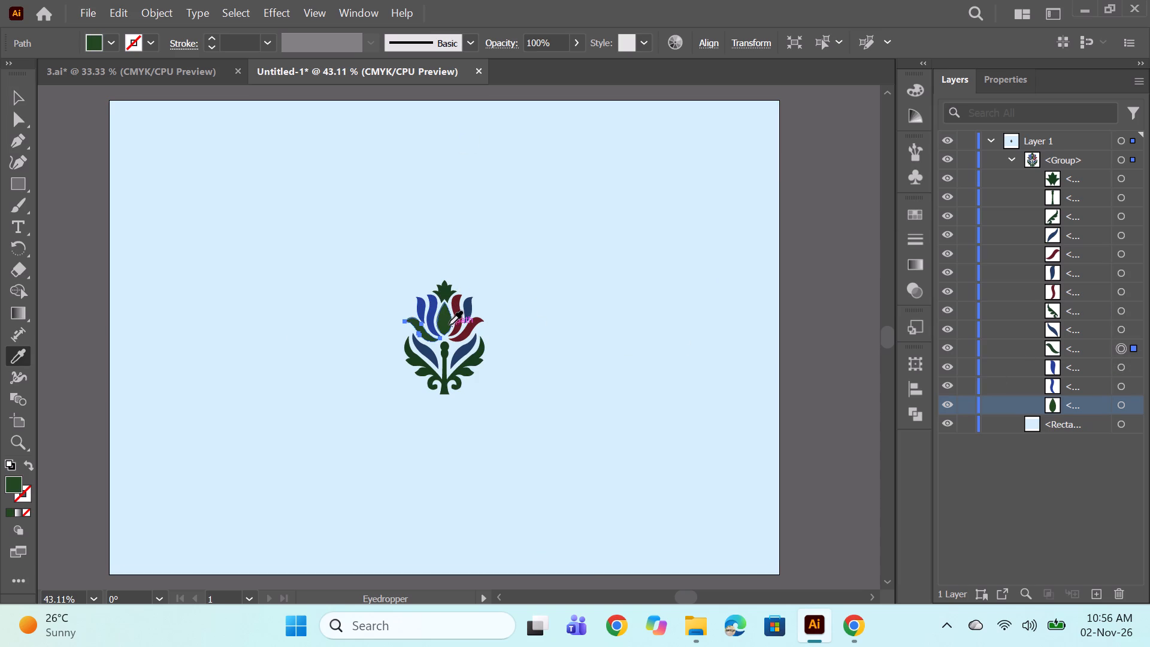
Set the fill of the navy leaf left of the stem, below the curved petal, to dark purple 5E0B60.
click(1119, 326)
click(1118, 348)
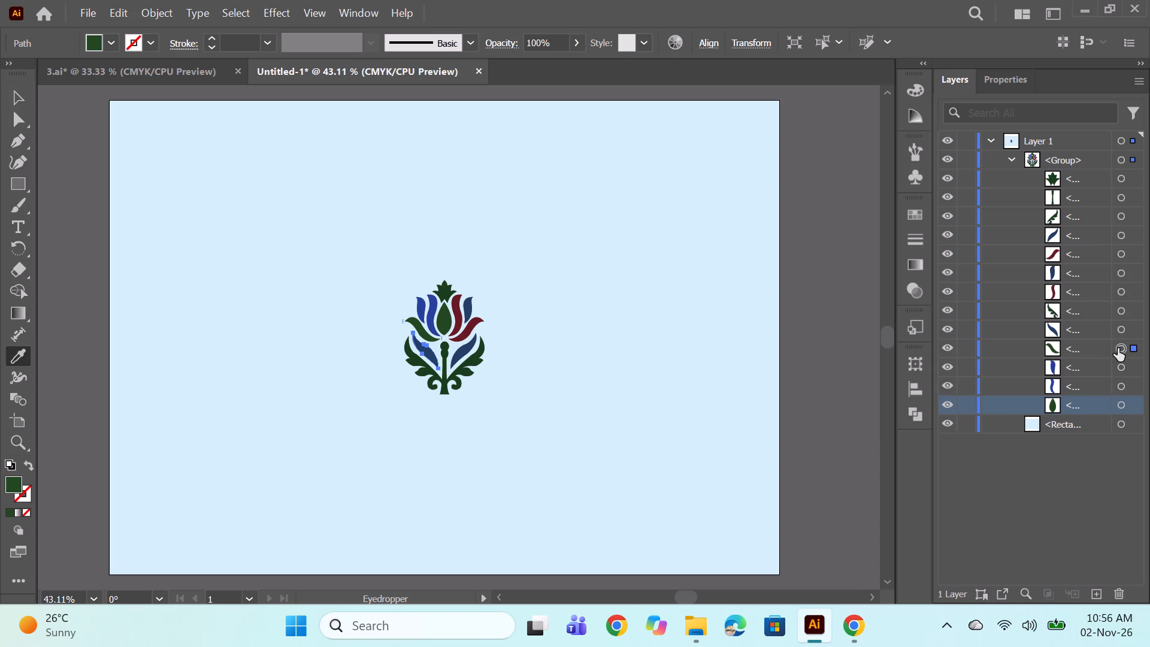
click(1121, 330)
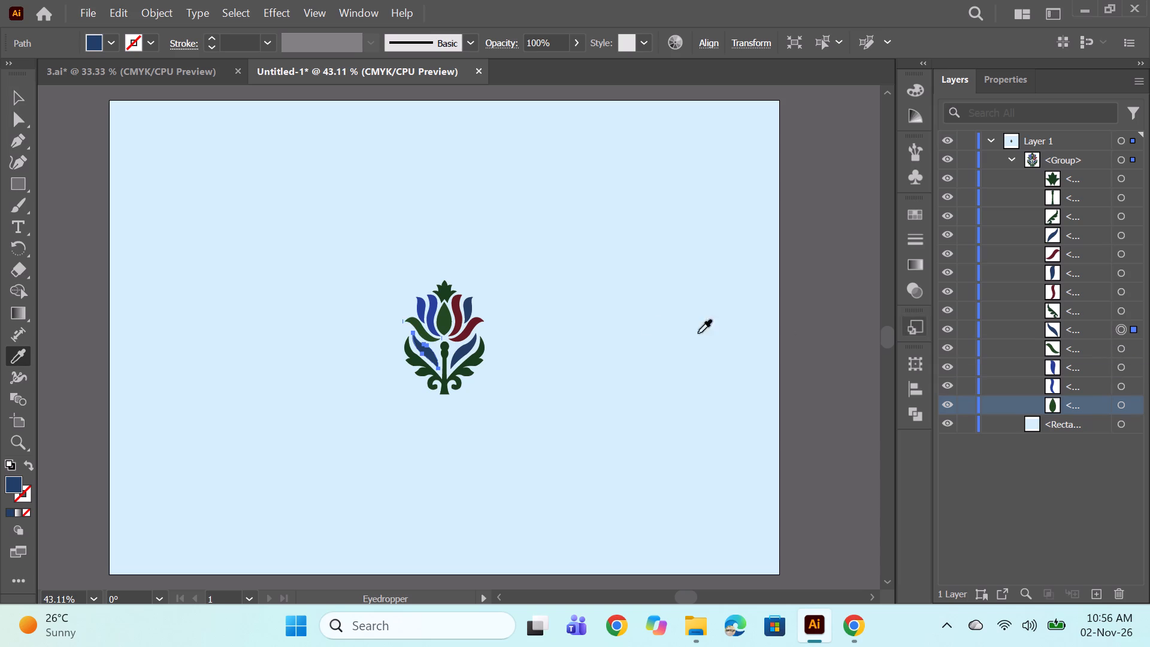
double_click(13, 484)
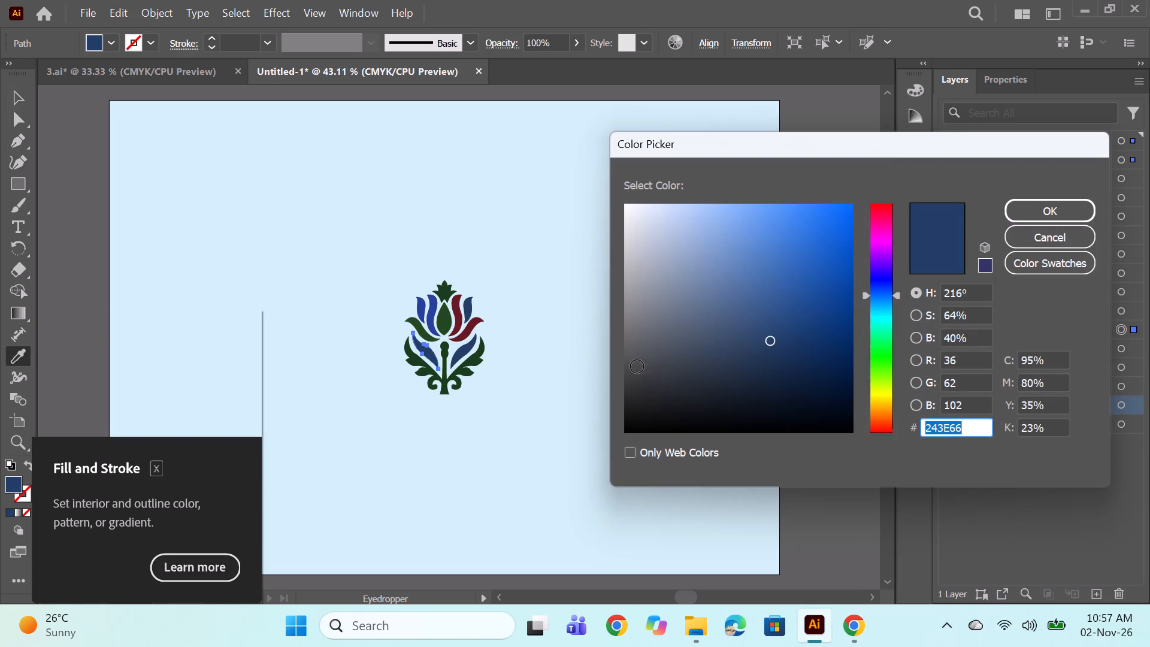
click(882, 252)
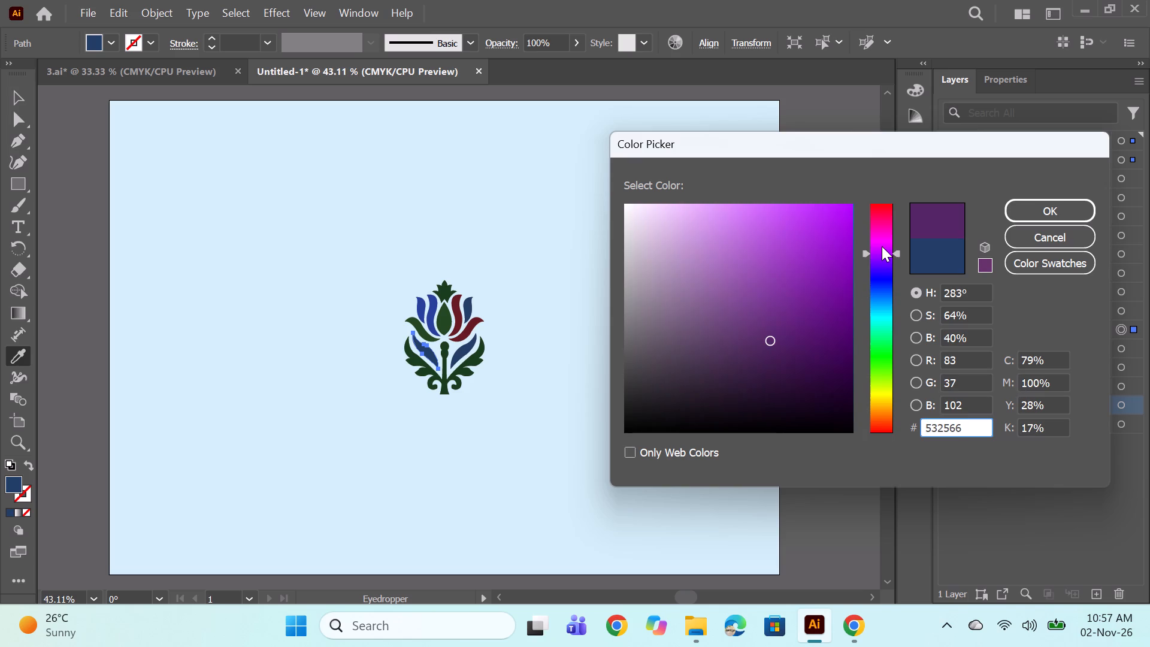
click(882, 246)
click(882, 242)
click(799, 359)
click(816, 349)
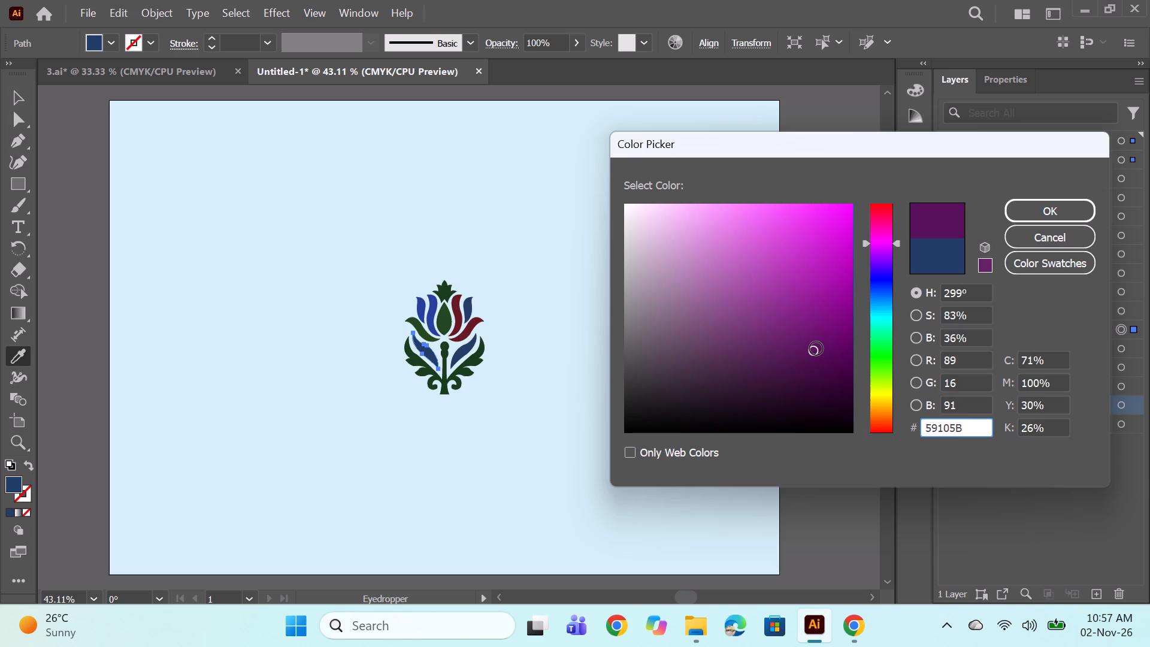
click(828, 346)
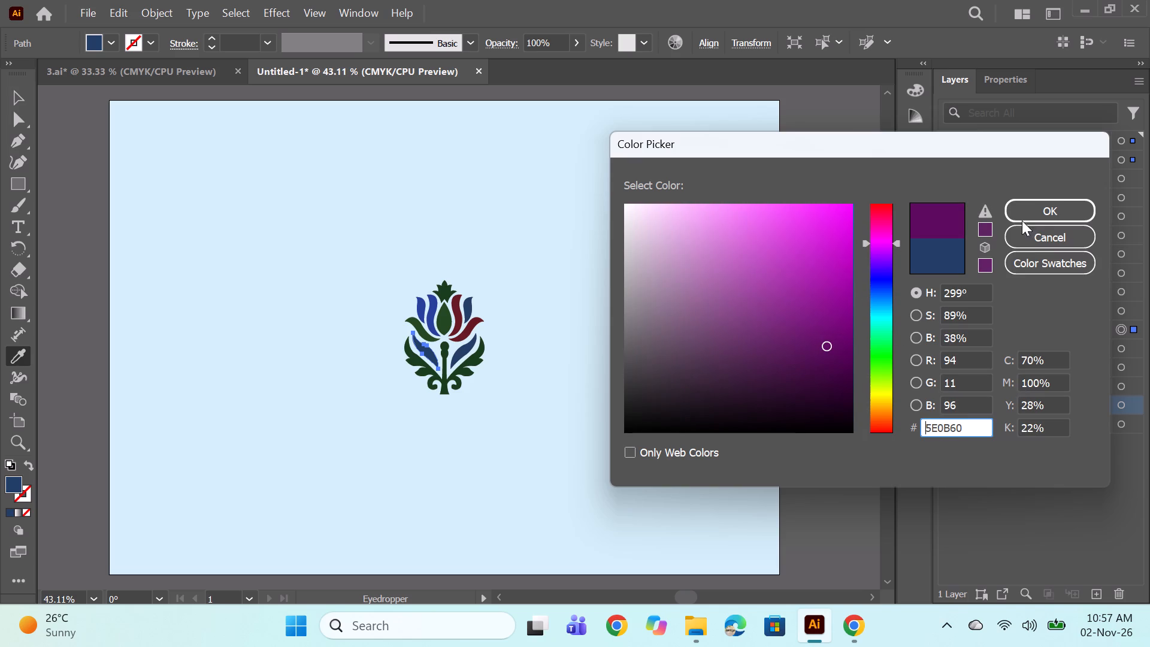
click(1039, 205)
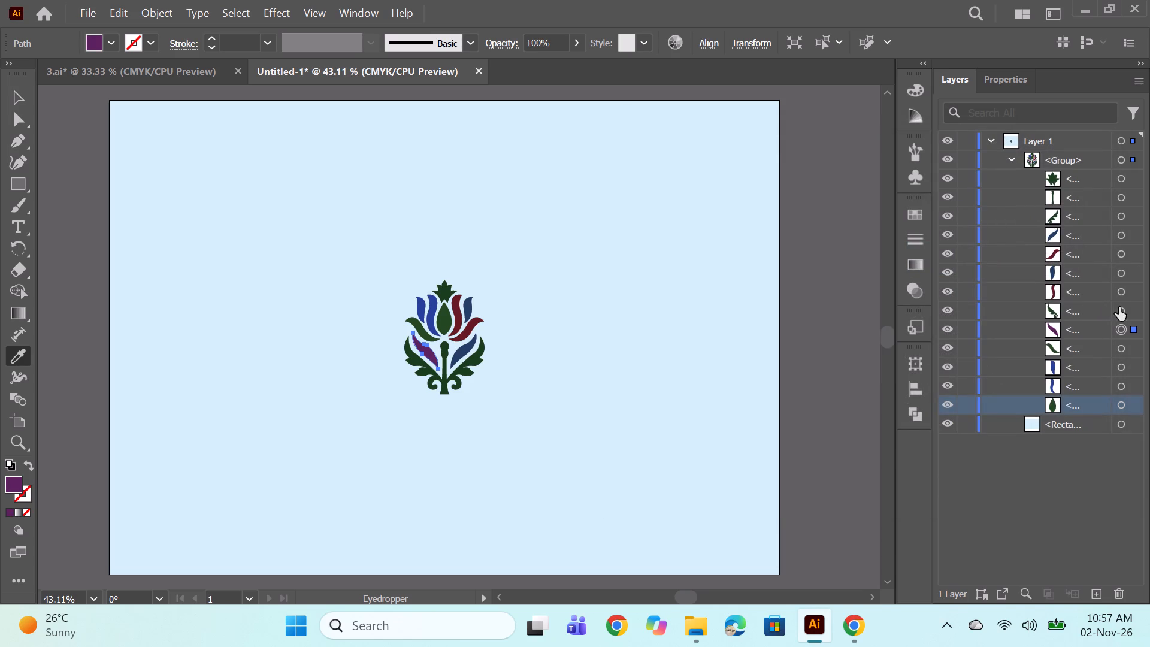
Use the Eyedropper to give the large left scrolled leaf the dark green fill of the lower-left curved petal.
click(1121, 310)
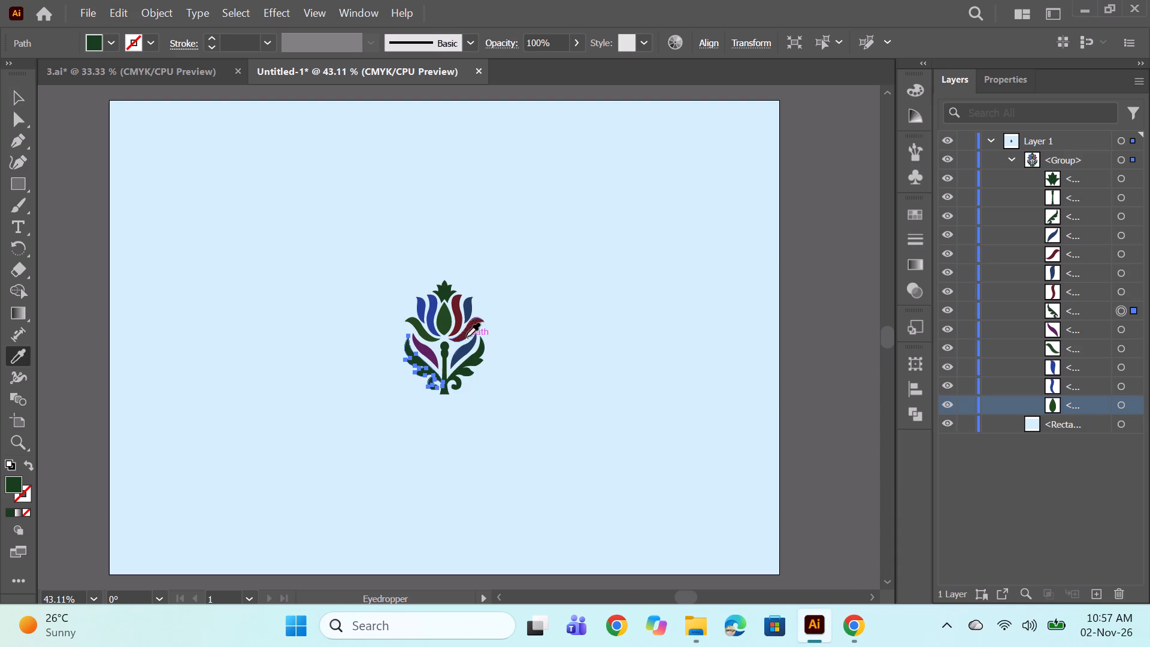
click(422, 334)
Use the Eyedropper to give the right inner and right outer upright petals the blue fill of the left inner petal.
click(1119, 287)
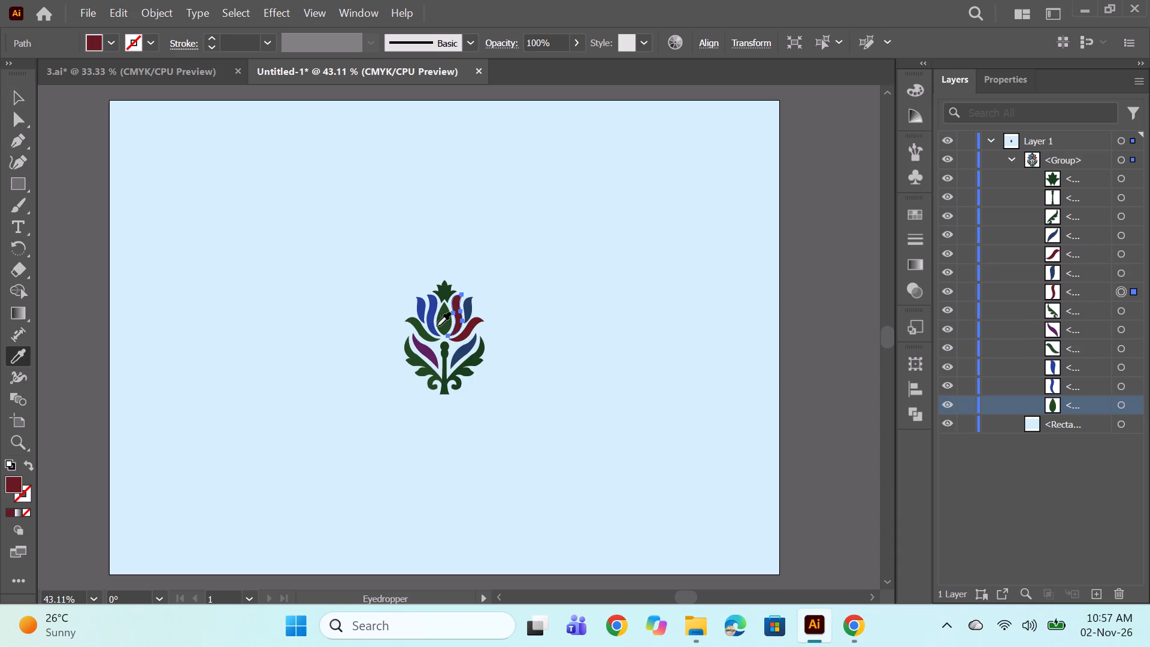
click(432, 313)
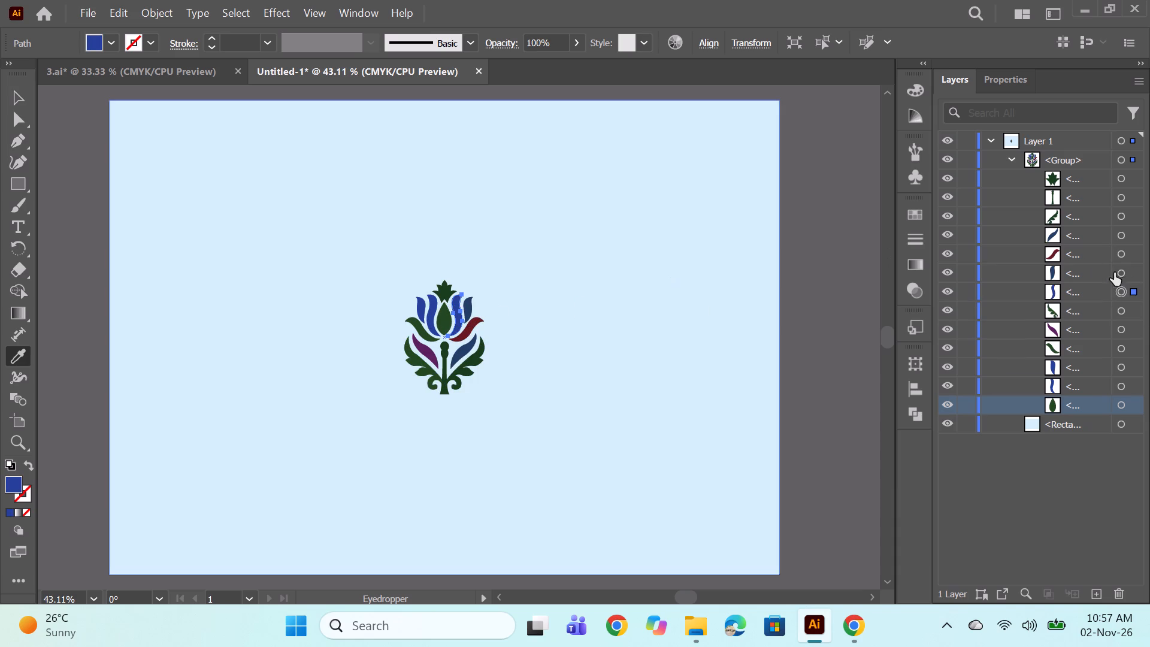
click(1113, 273)
click(432, 304)
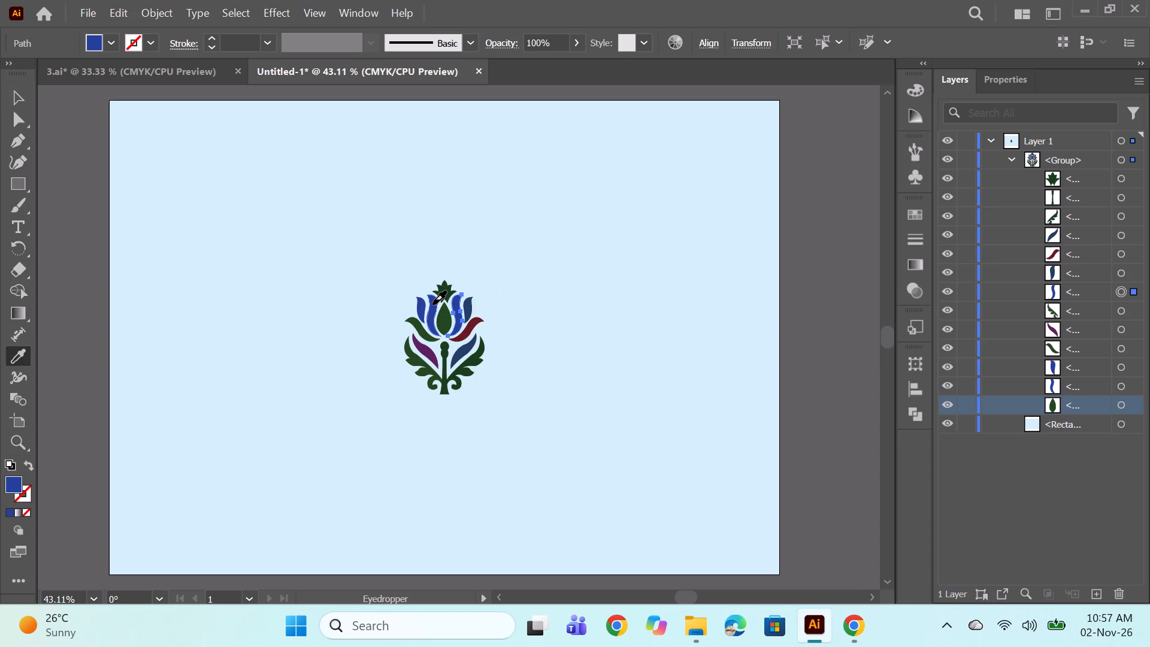
click(1122, 270)
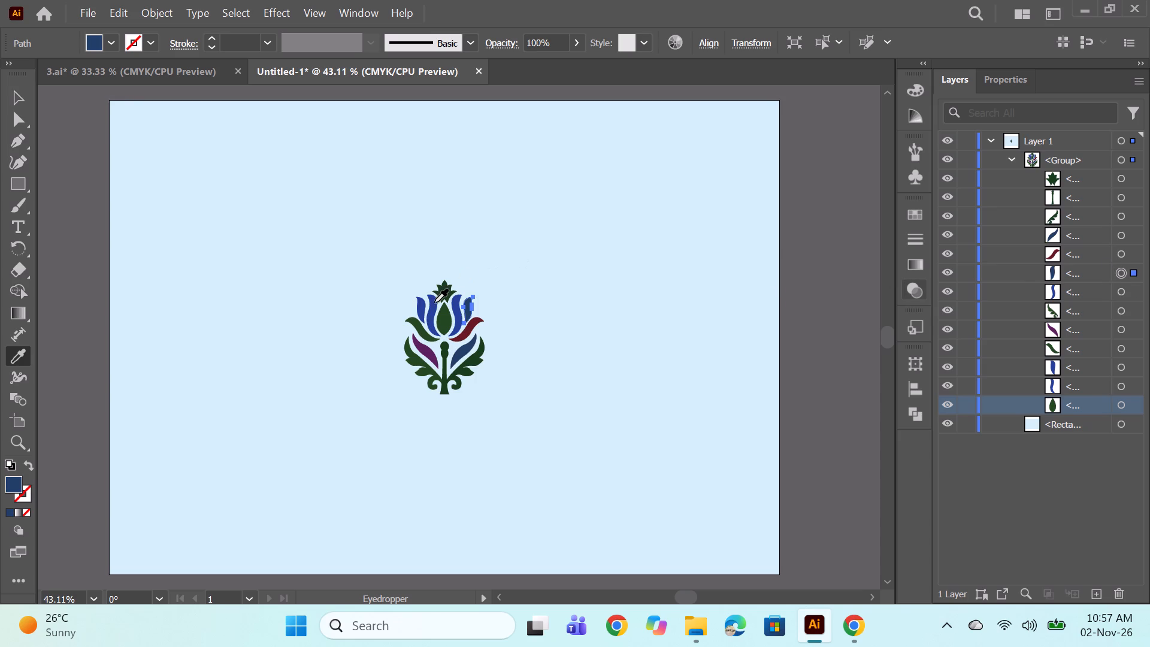
click(434, 304)
drag(1122, 253, 1116, 268)
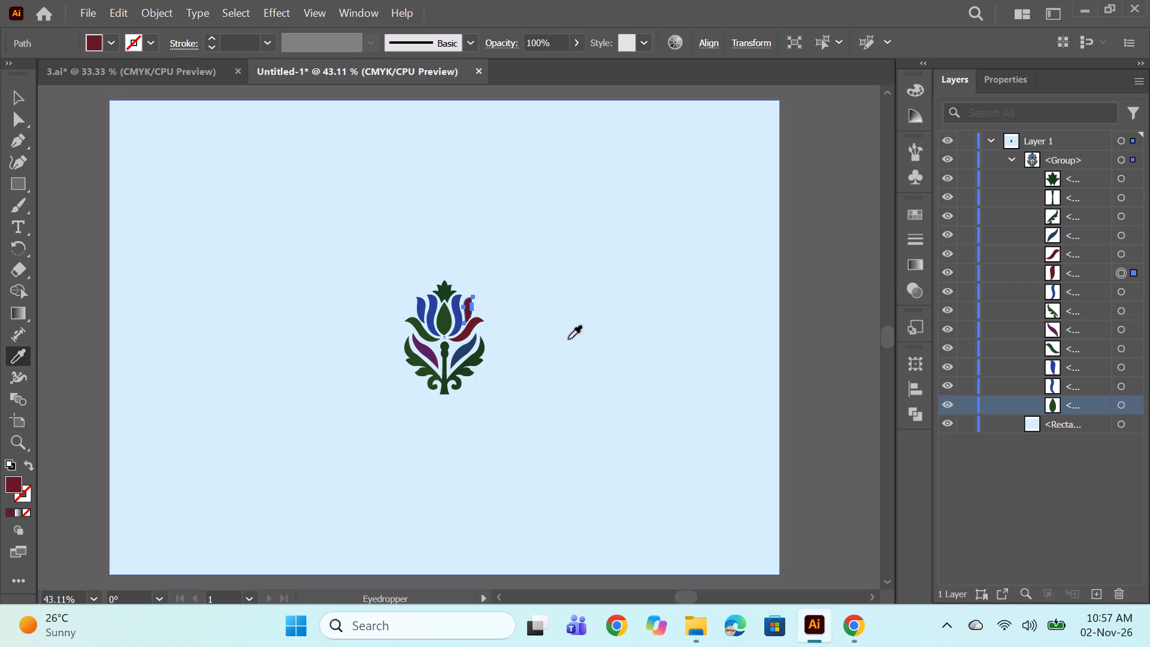
click(431, 309)
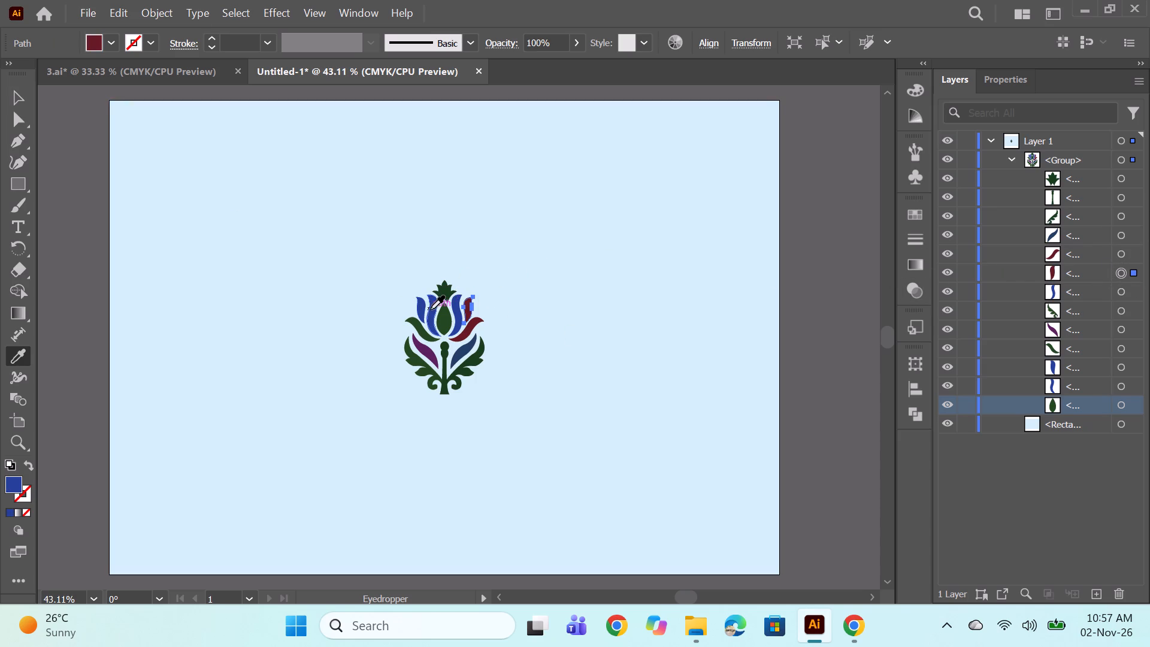
Use the Eyedropper to give the dark red lower-right curved petal the dark green fill of the central teardrop.
click(1121, 255)
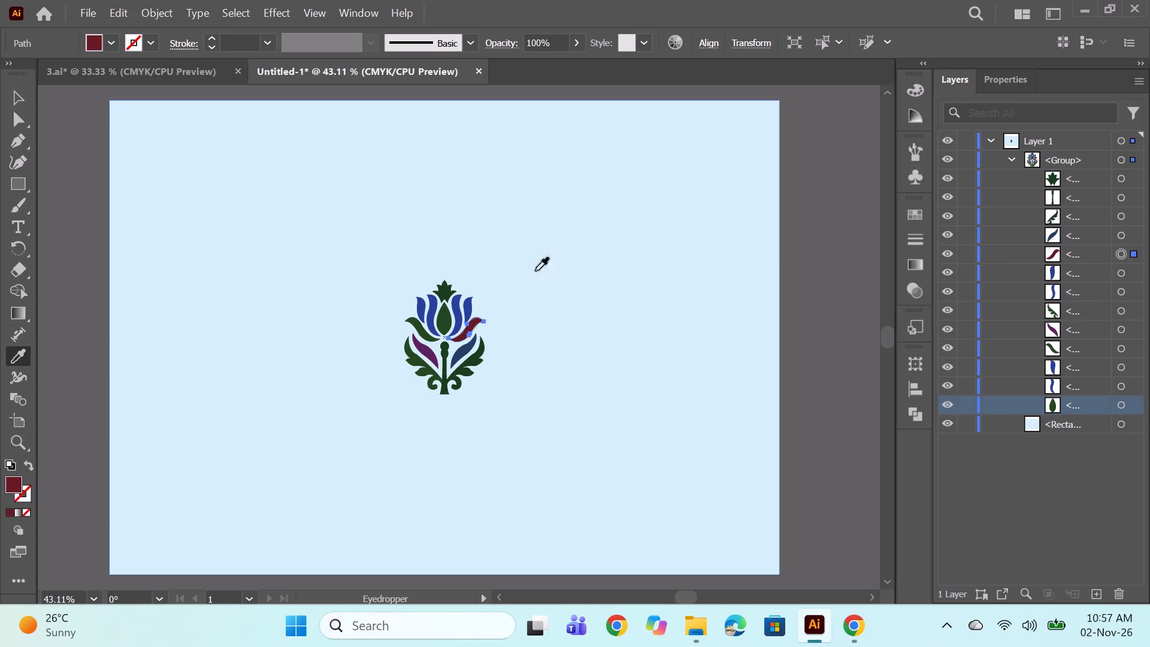
click(447, 316)
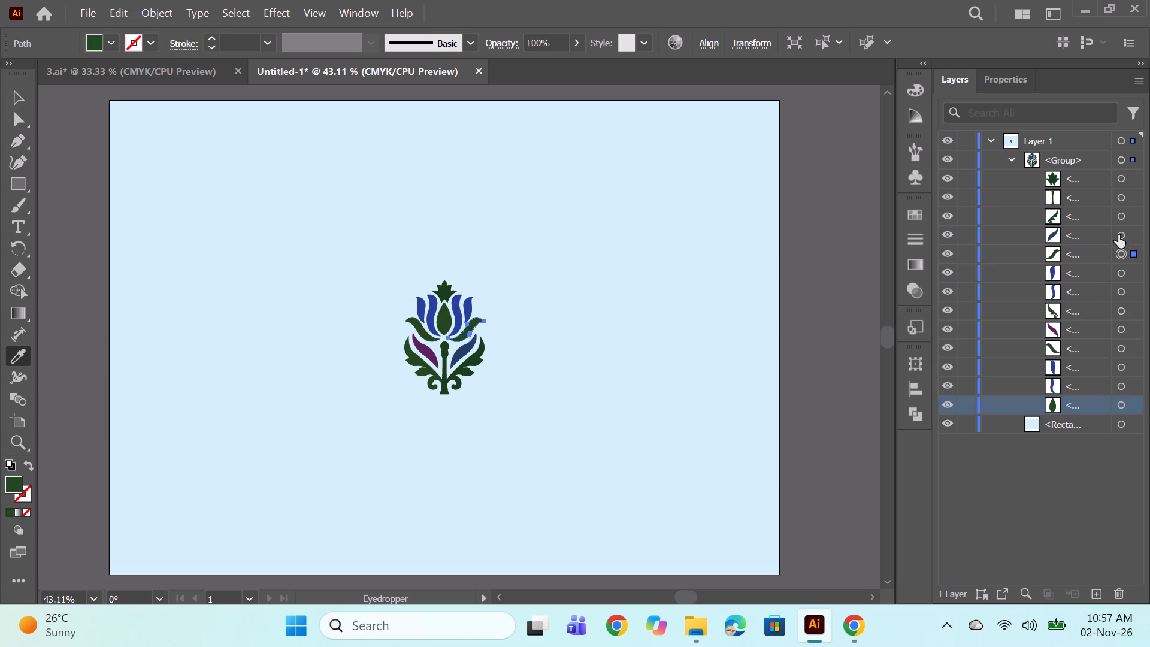
Use the Eyedropper to give the navy leaf right of the stem the dark purple fill of the matching left leaf.
click(1118, 232)
click(429, 353)
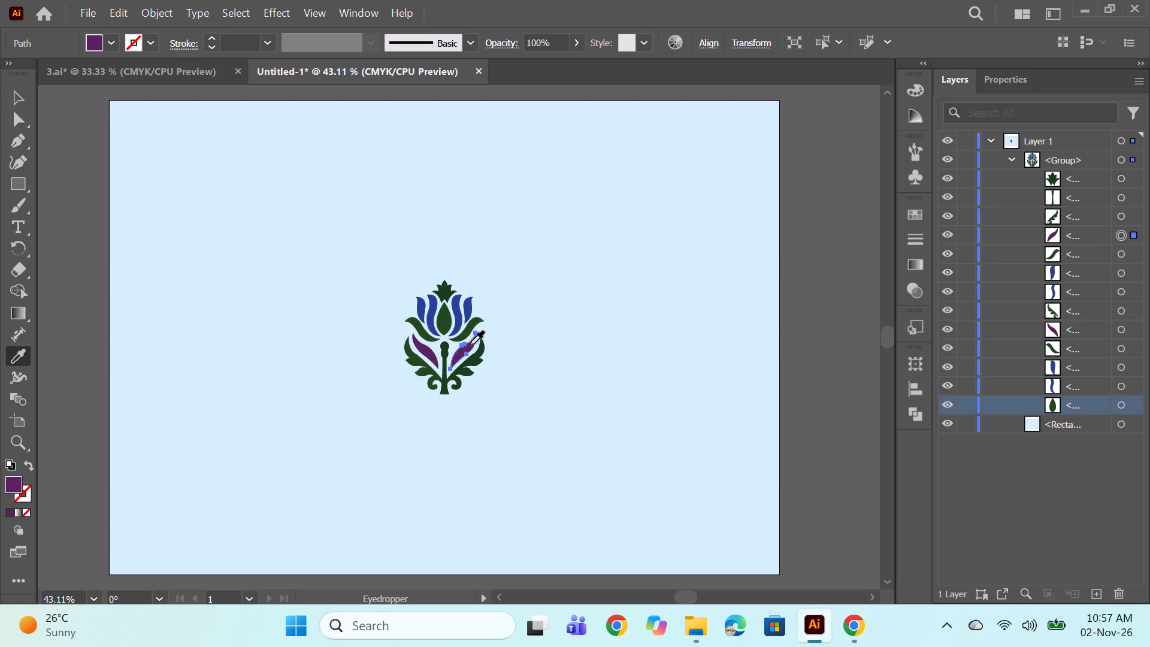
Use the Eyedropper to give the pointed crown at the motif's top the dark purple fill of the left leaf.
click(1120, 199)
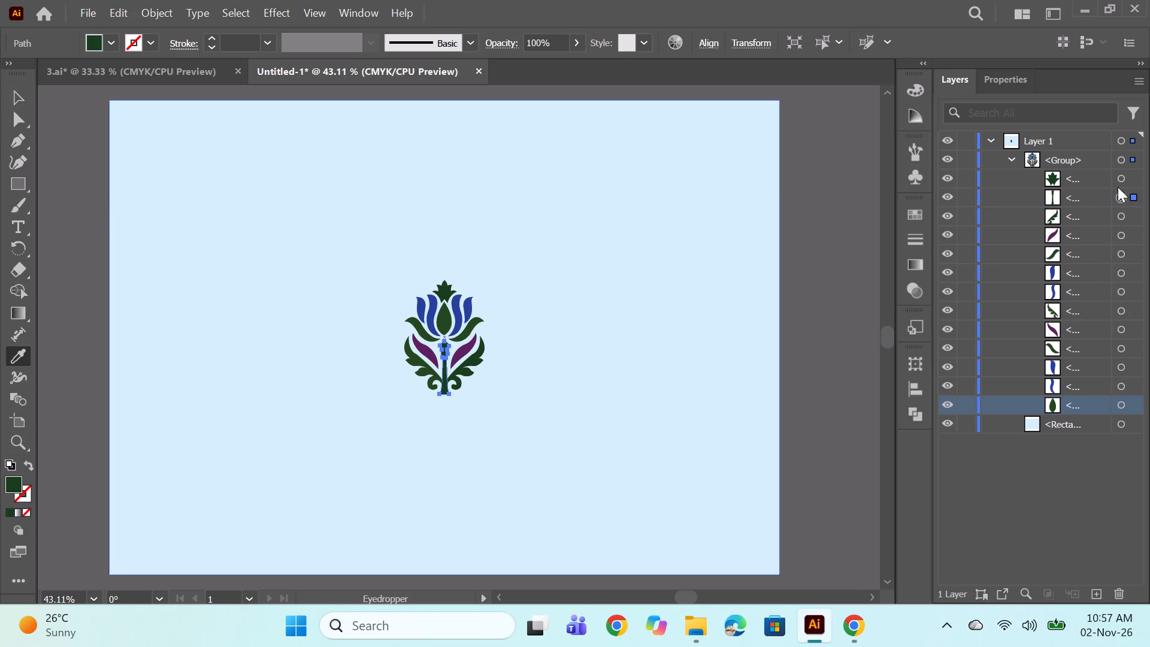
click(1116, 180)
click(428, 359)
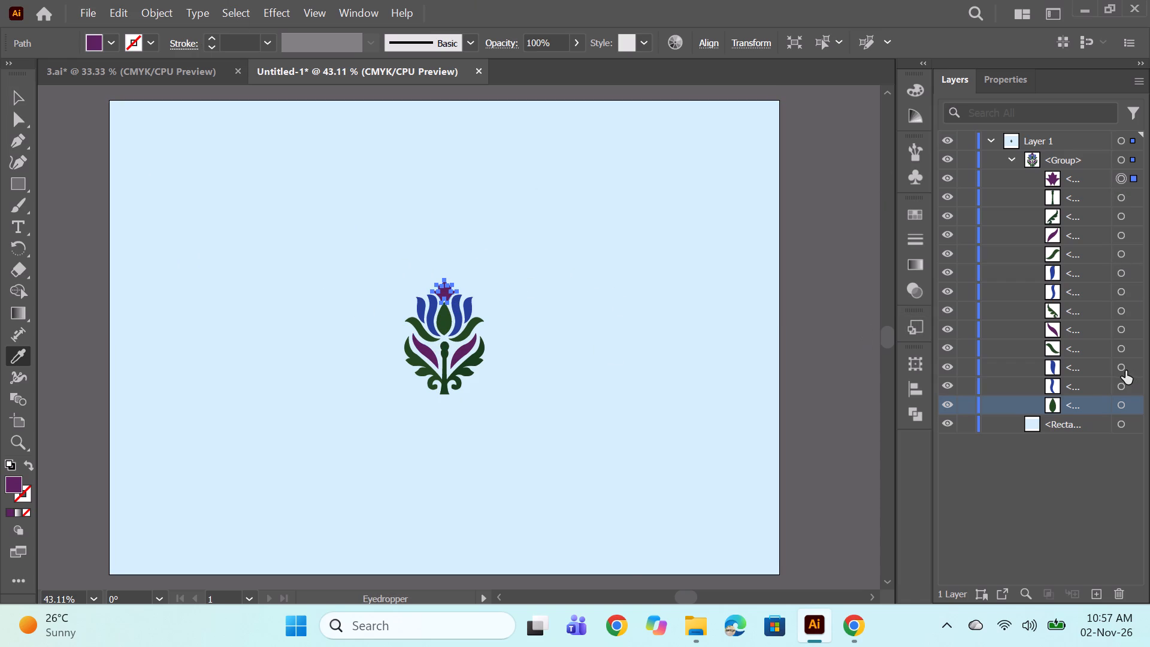
Use the Eyedropper to give the central teardrop the dark purple fill of the leaf right of the stem.
click(1122, 409)
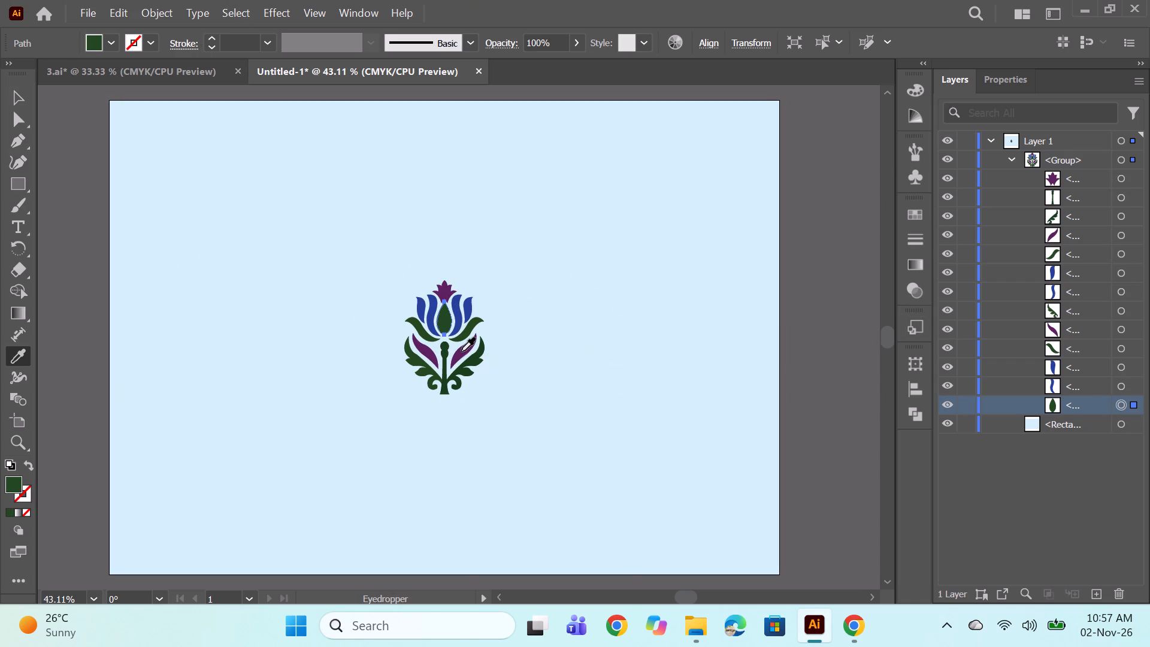
click(462, 351)
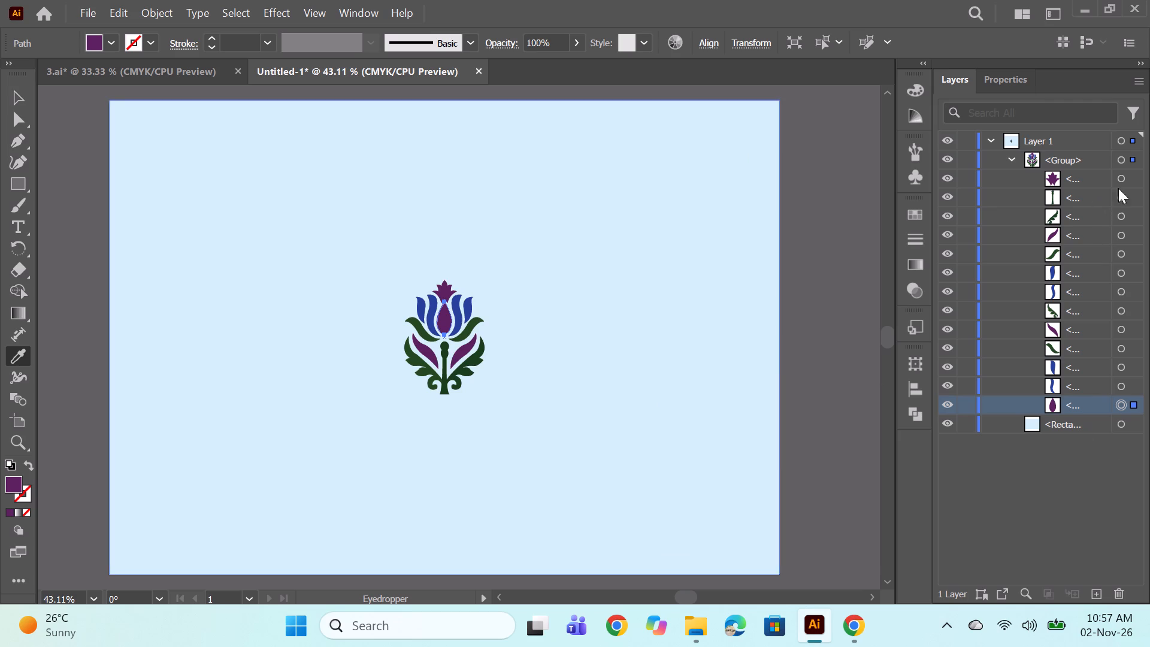
Use the Eyedropper to give the pointed crown at the motif's top the dark green fill of the lower-right curved petal.
click(1120, 176)
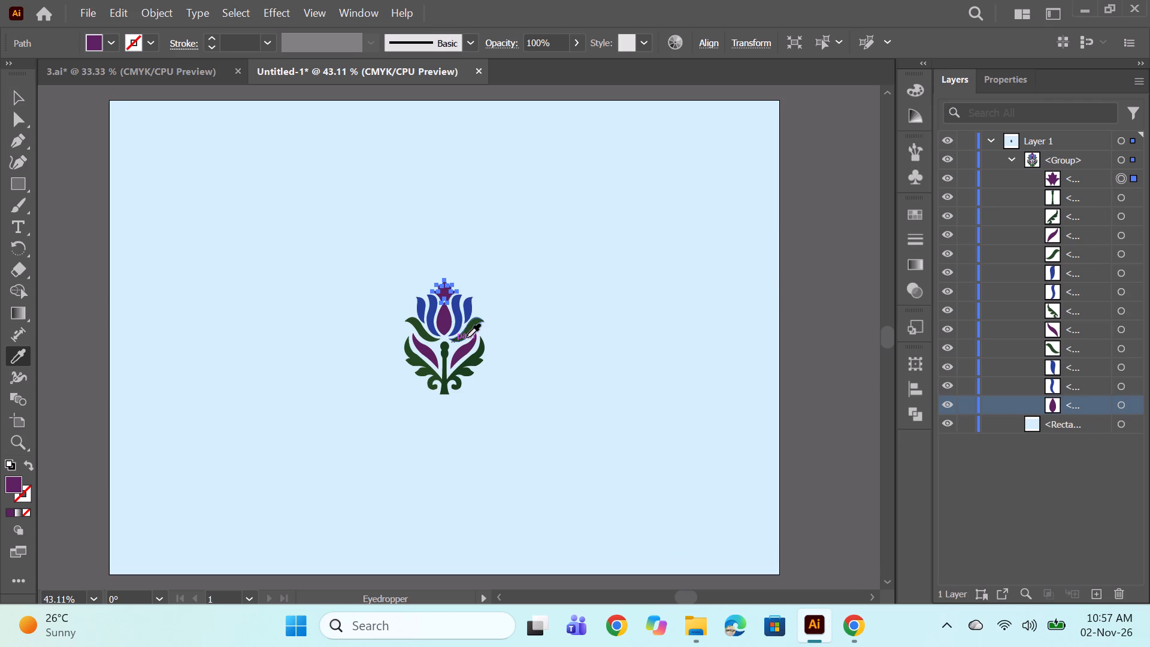
click(467, 337)
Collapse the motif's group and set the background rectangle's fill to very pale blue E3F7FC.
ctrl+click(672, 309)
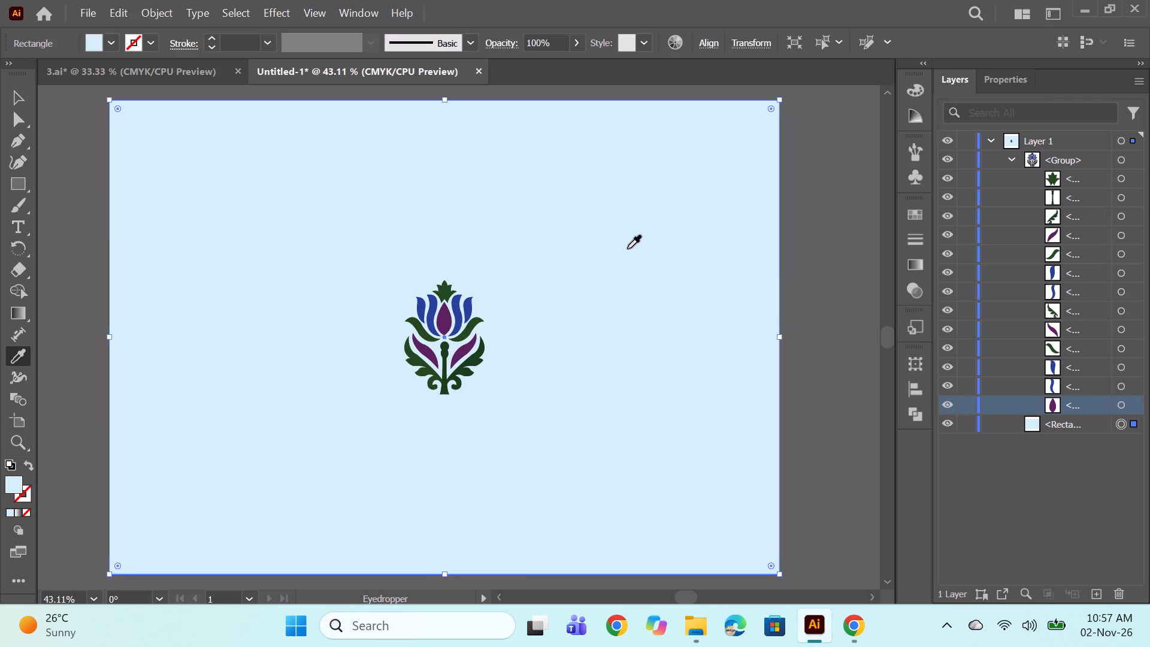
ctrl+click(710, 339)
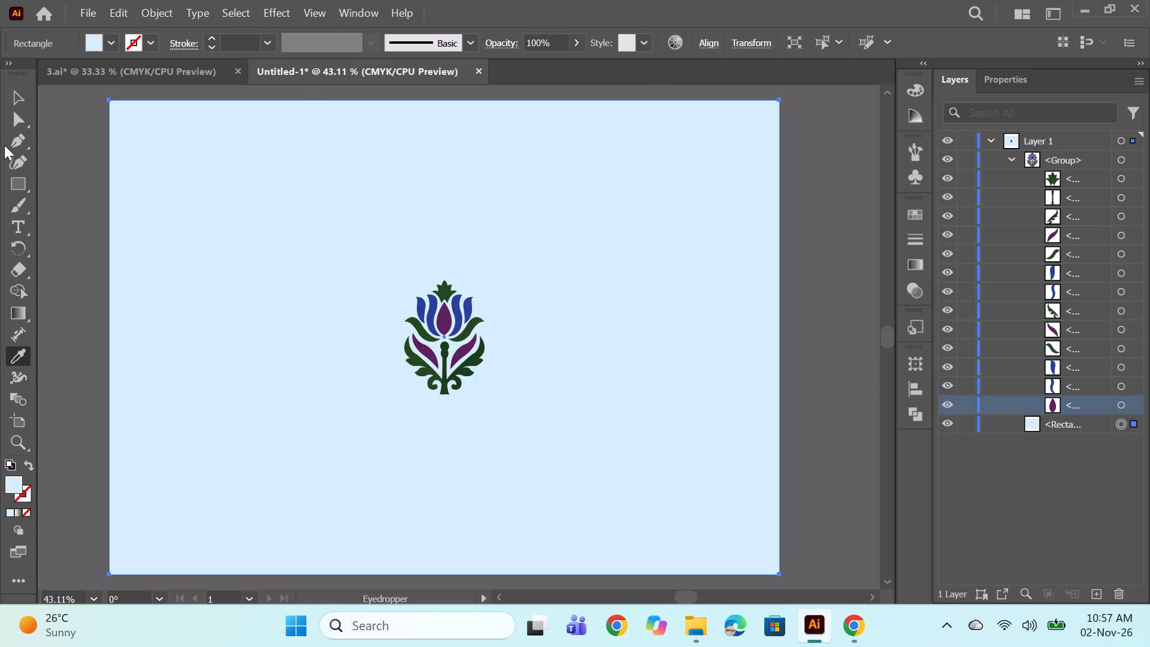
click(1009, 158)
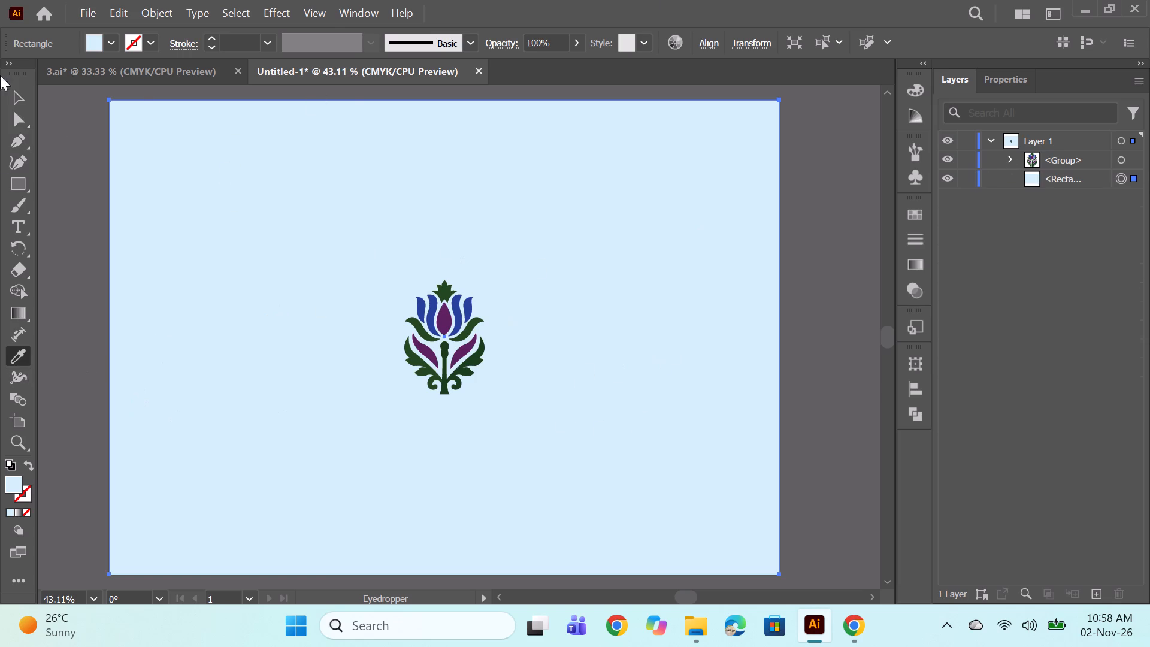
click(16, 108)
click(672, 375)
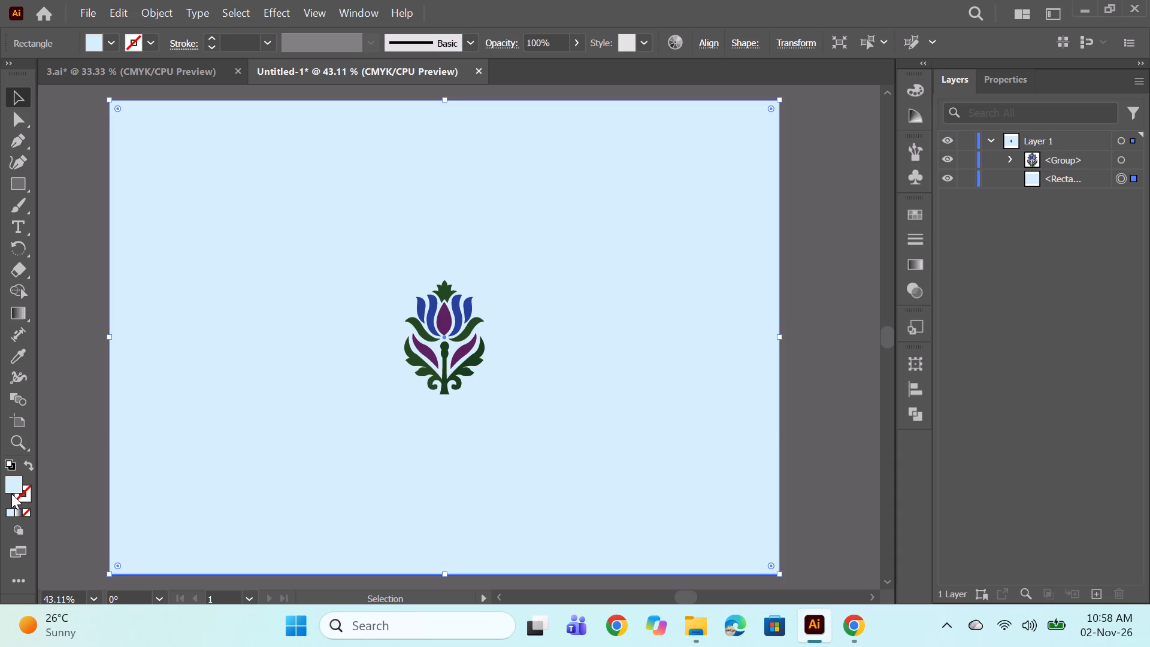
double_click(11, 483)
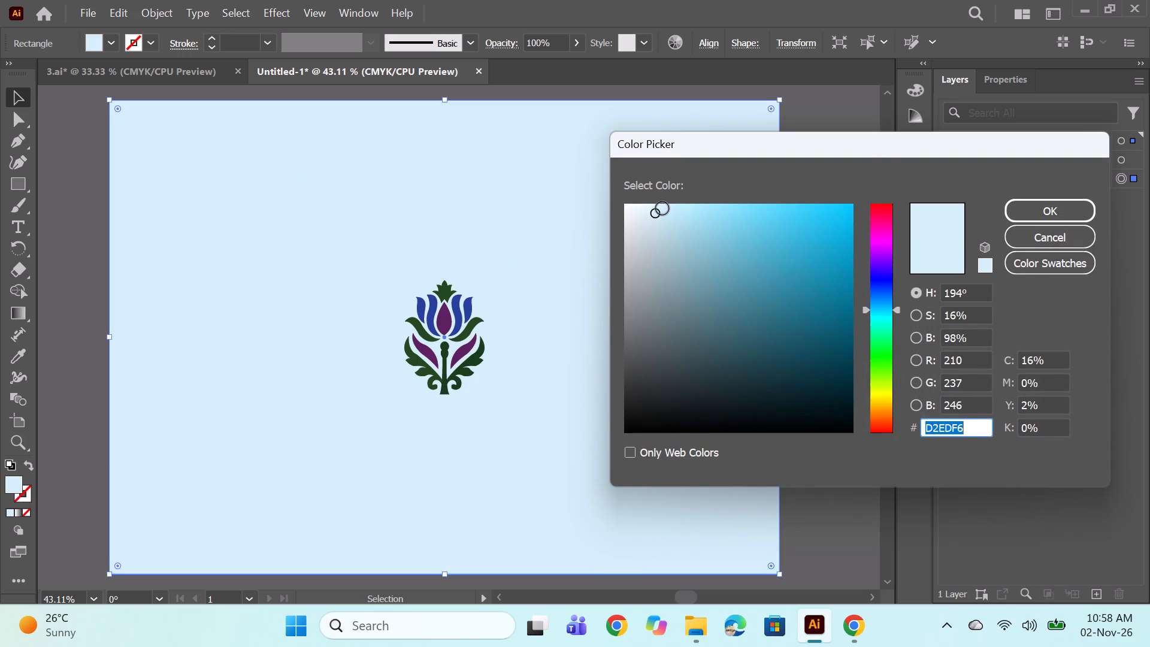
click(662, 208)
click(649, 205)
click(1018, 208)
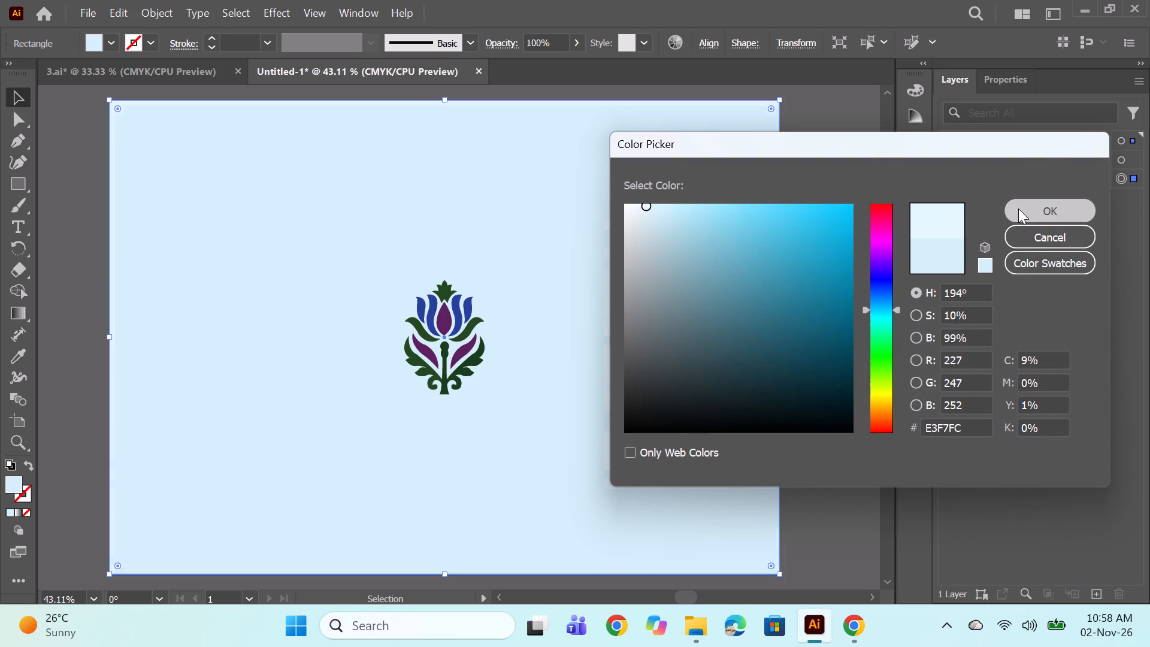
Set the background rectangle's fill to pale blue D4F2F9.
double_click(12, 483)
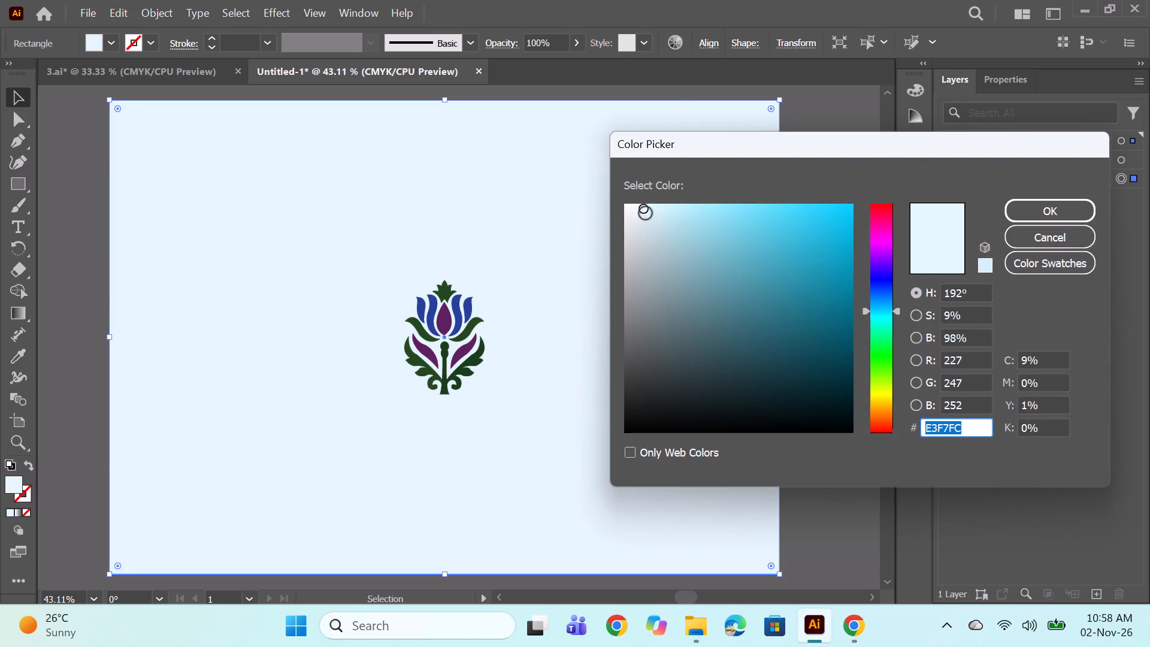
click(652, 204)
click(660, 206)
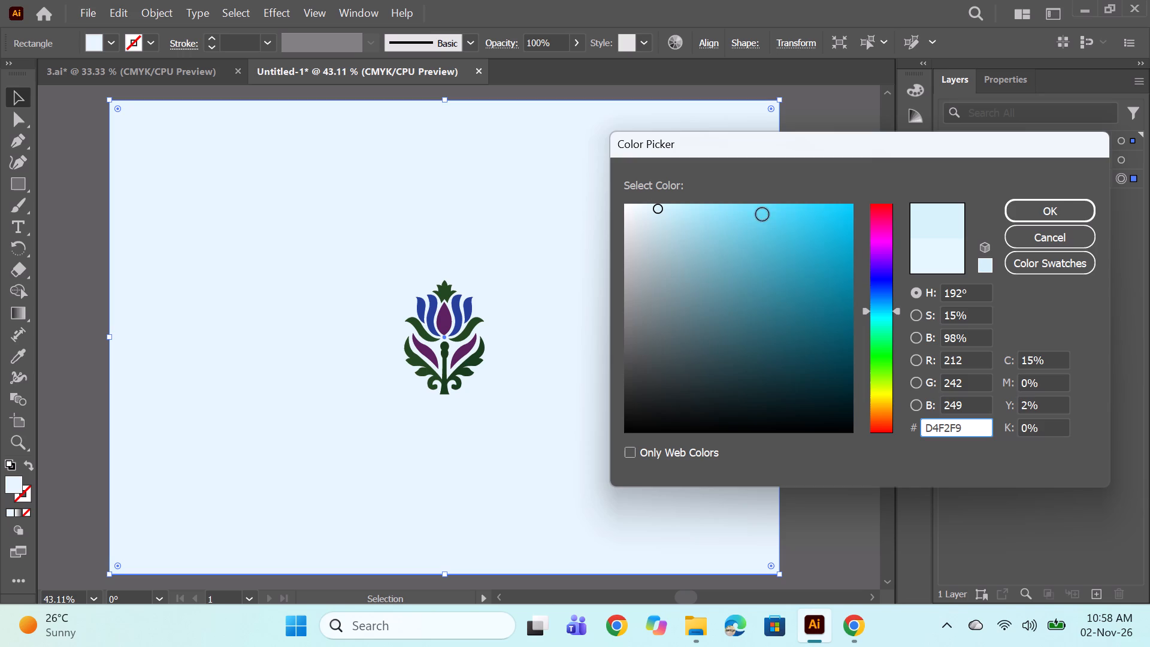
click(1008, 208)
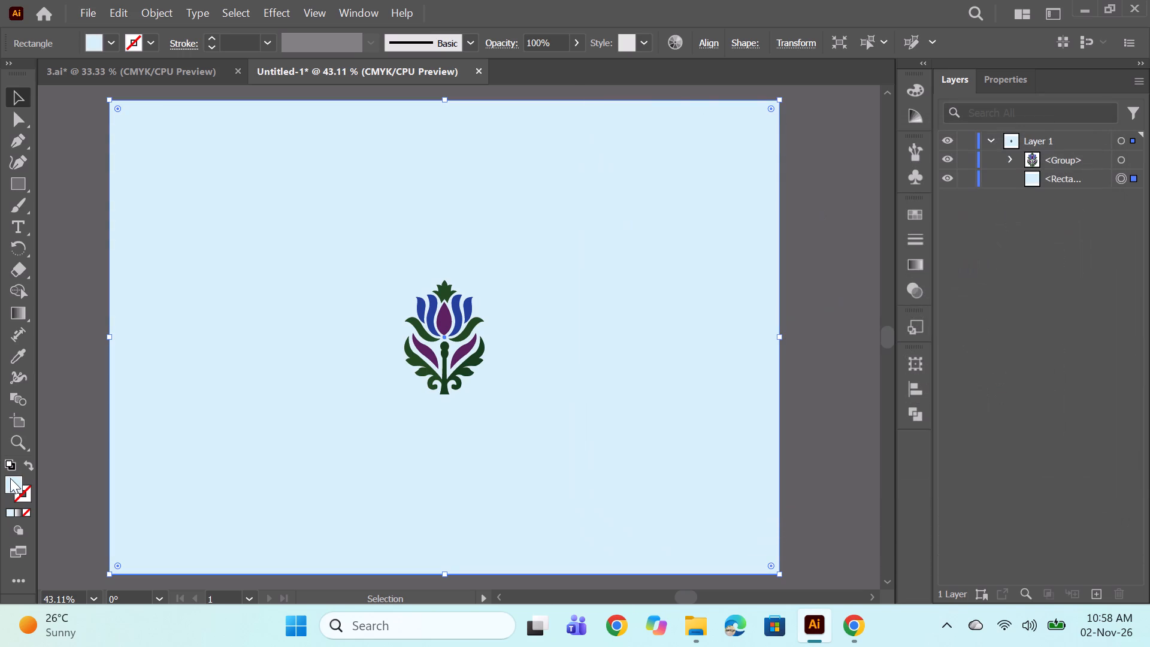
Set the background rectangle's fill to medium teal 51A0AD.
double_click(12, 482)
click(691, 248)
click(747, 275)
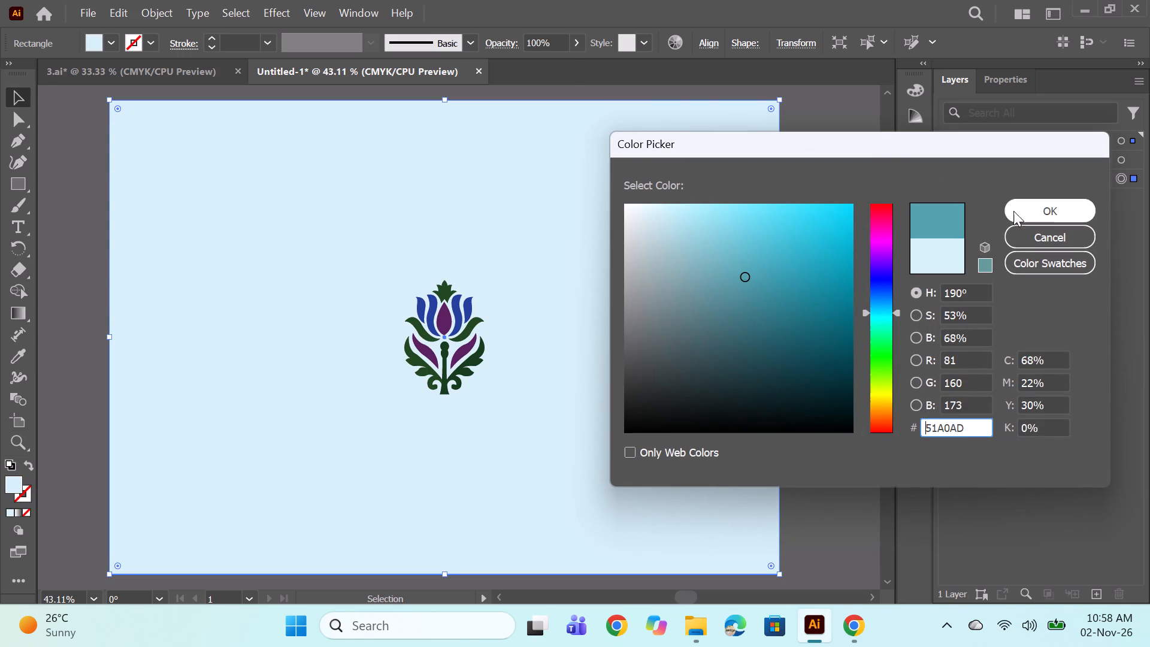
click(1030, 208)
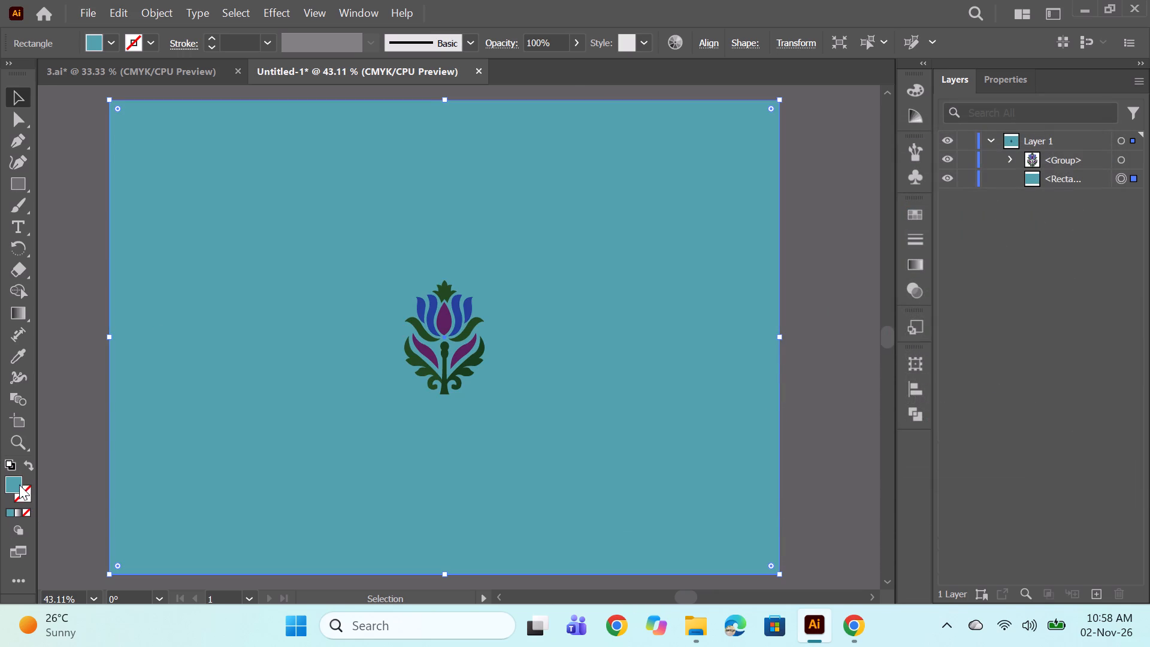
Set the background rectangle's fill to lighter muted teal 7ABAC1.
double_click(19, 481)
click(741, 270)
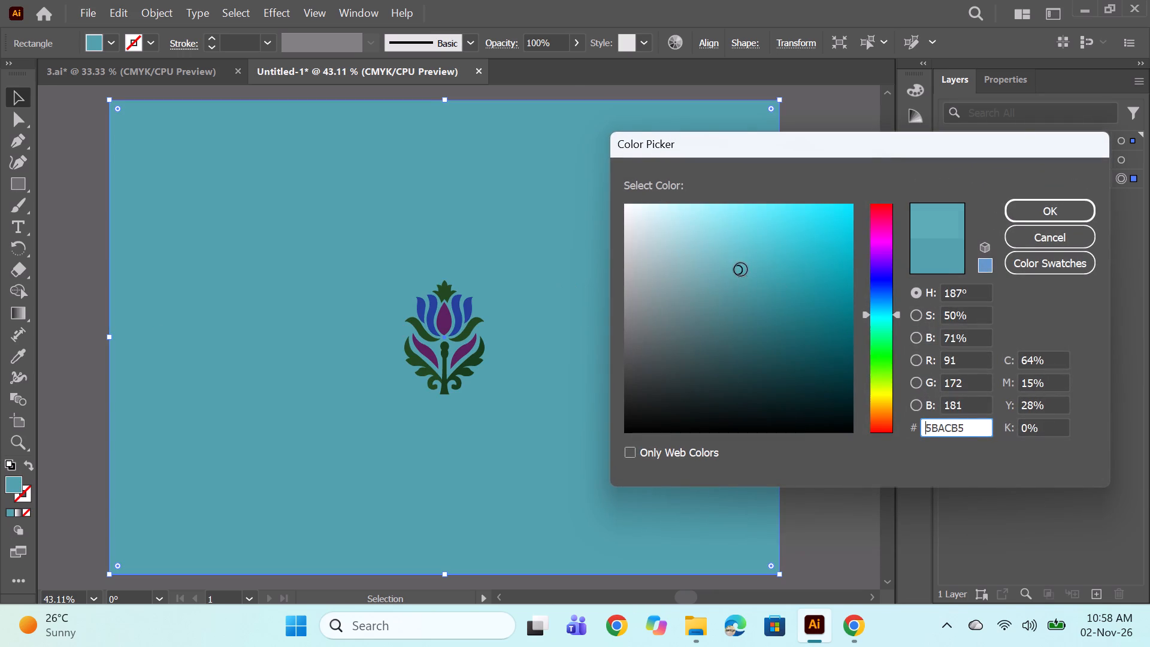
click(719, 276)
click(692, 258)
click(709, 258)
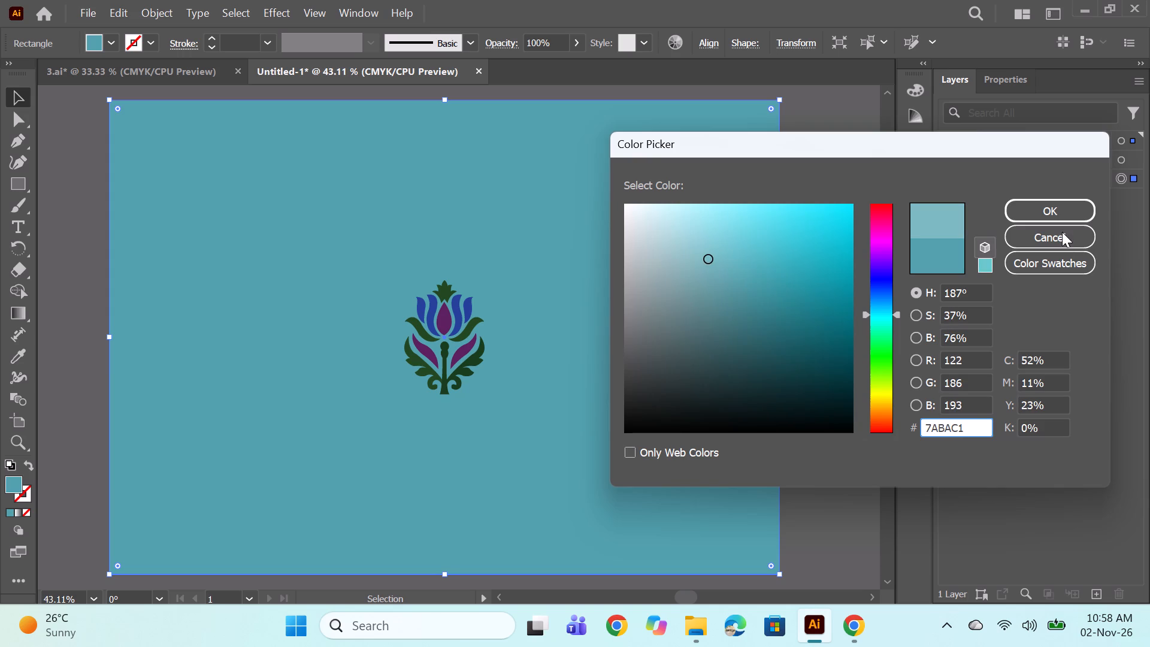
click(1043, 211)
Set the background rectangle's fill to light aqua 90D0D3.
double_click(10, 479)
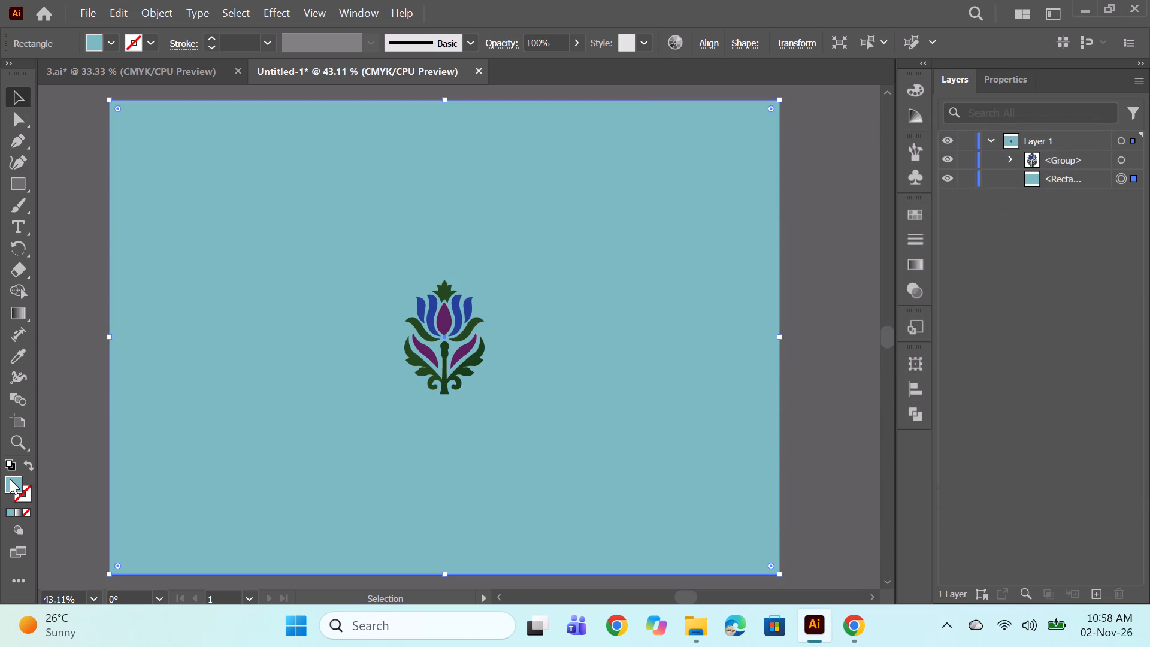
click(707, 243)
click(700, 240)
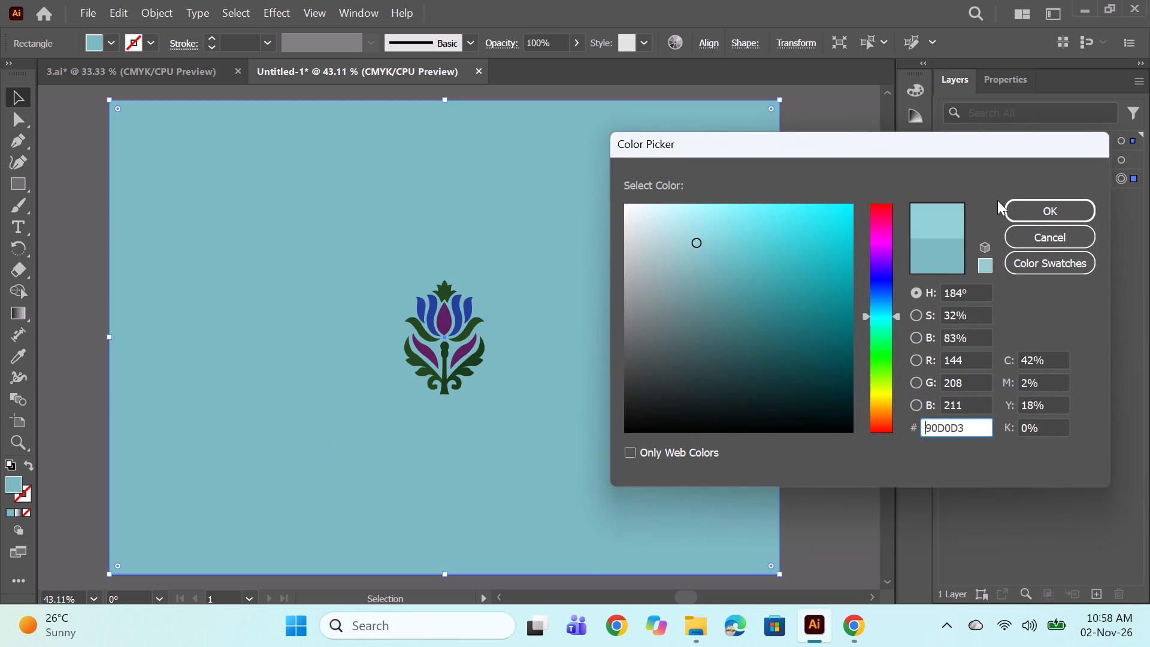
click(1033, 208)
Shift the background rectangle's hue slightly toward blue and set its fill to brighter aqua 79D9E0.
double_click(7, 478)
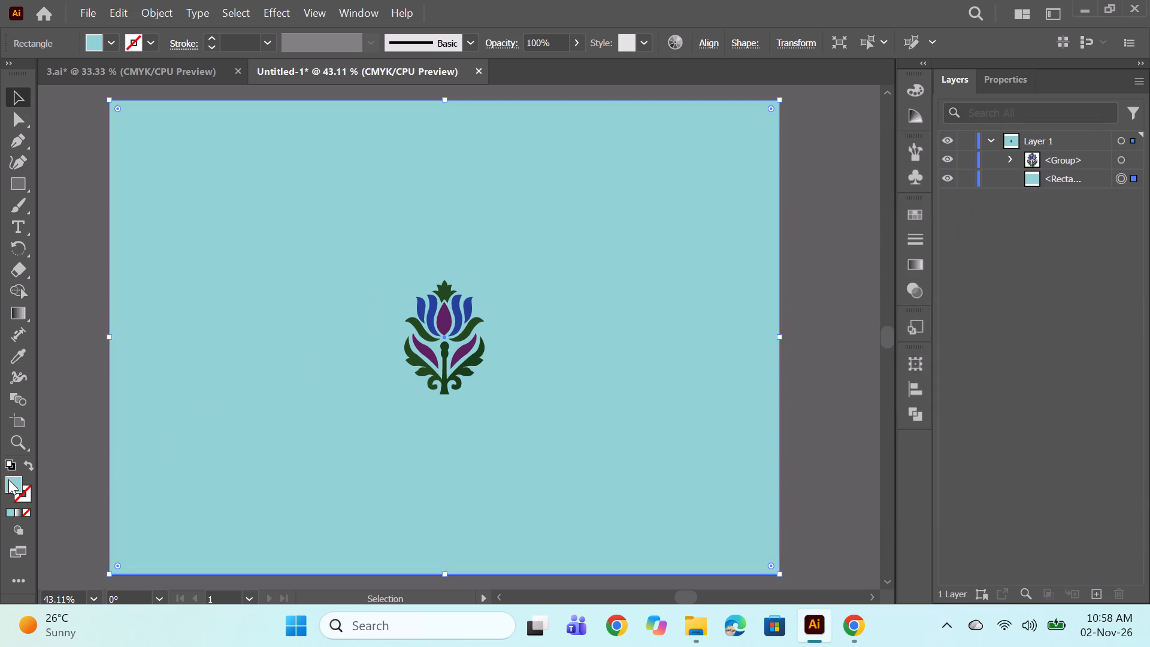
double_click(15, 482)
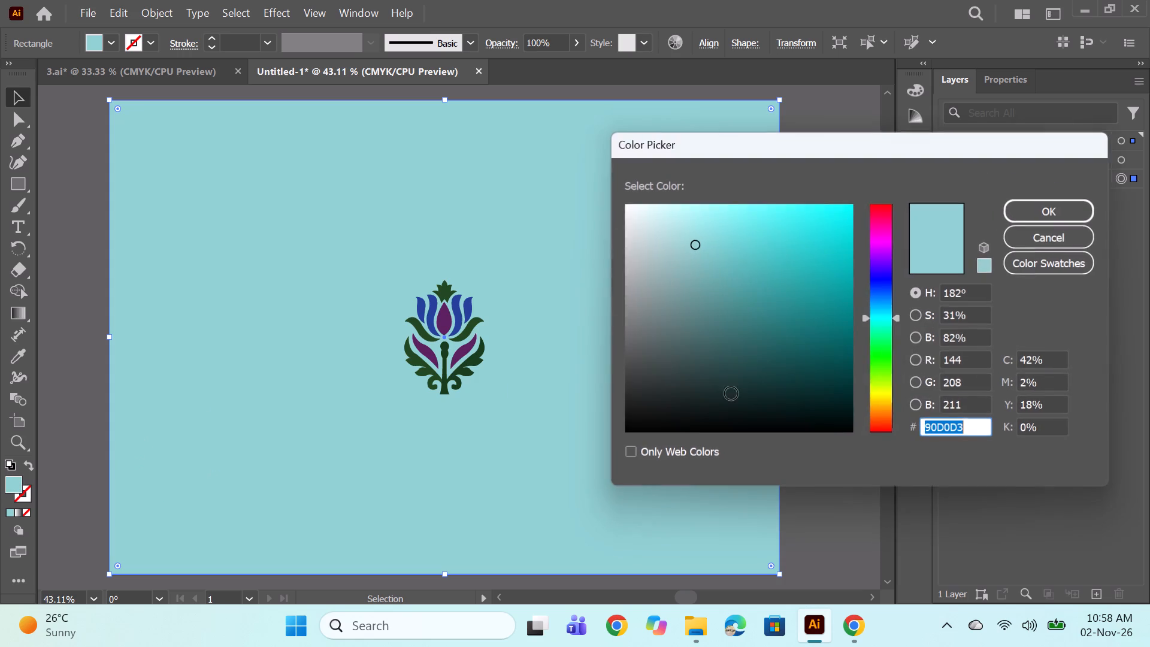
click(881, 315)
click(709, 228)
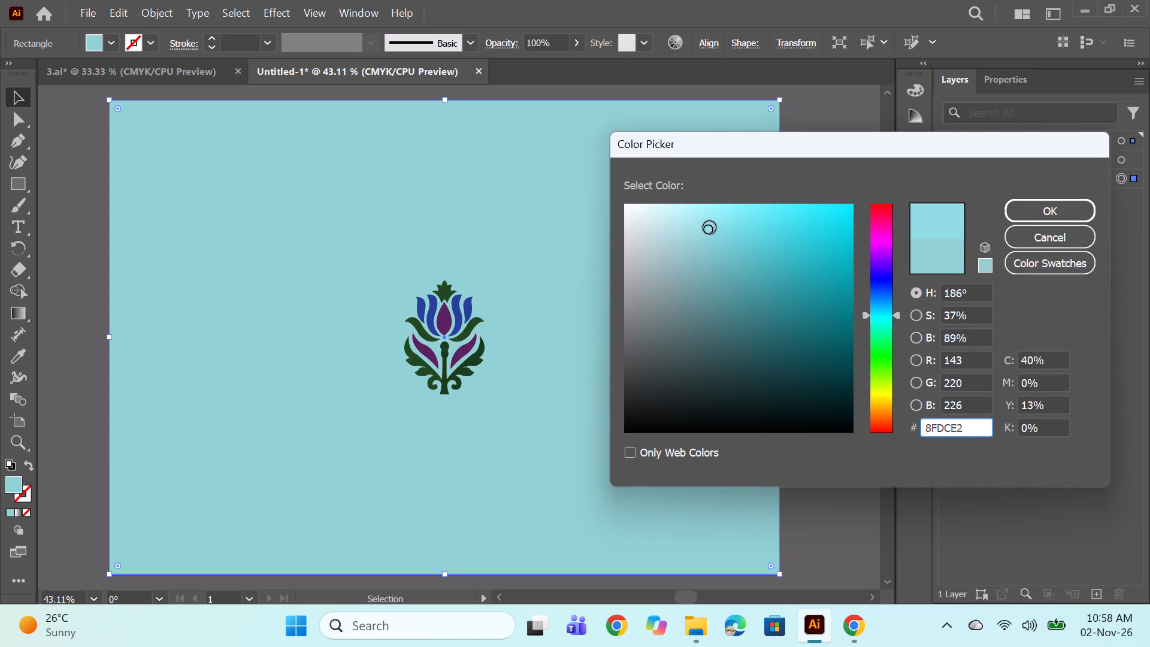
click(730, 230)
click(1019, 213)
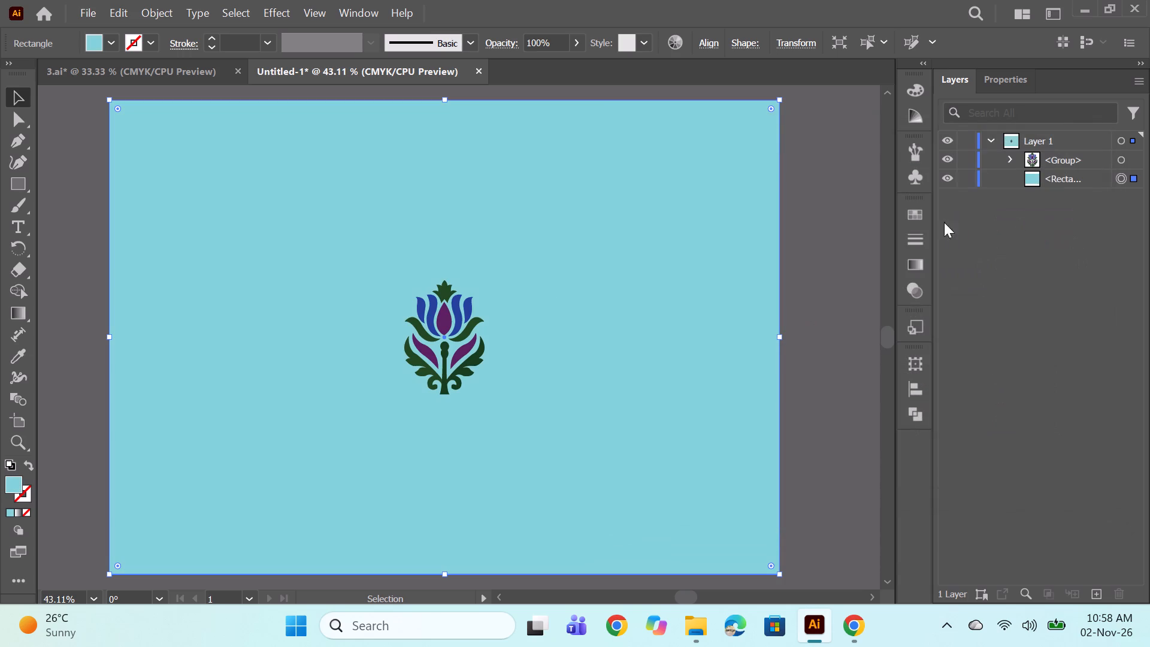
Set the background rectangle's fill to lighter aqua 81DFE2.
double_click(14, 486)
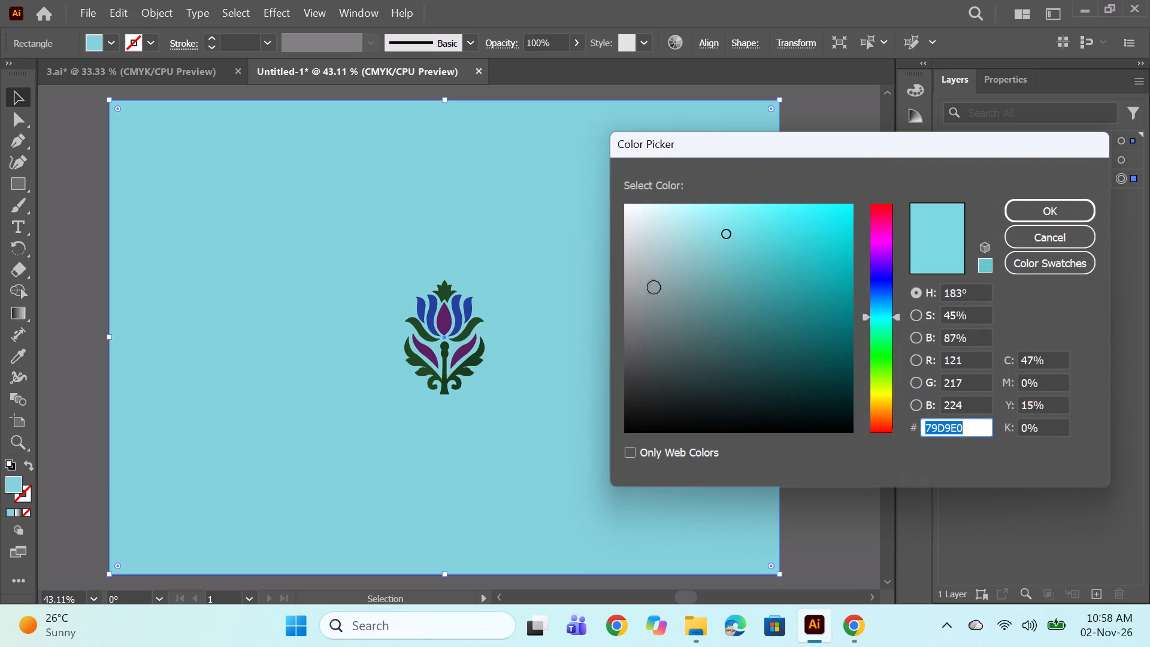
click(724, 228)
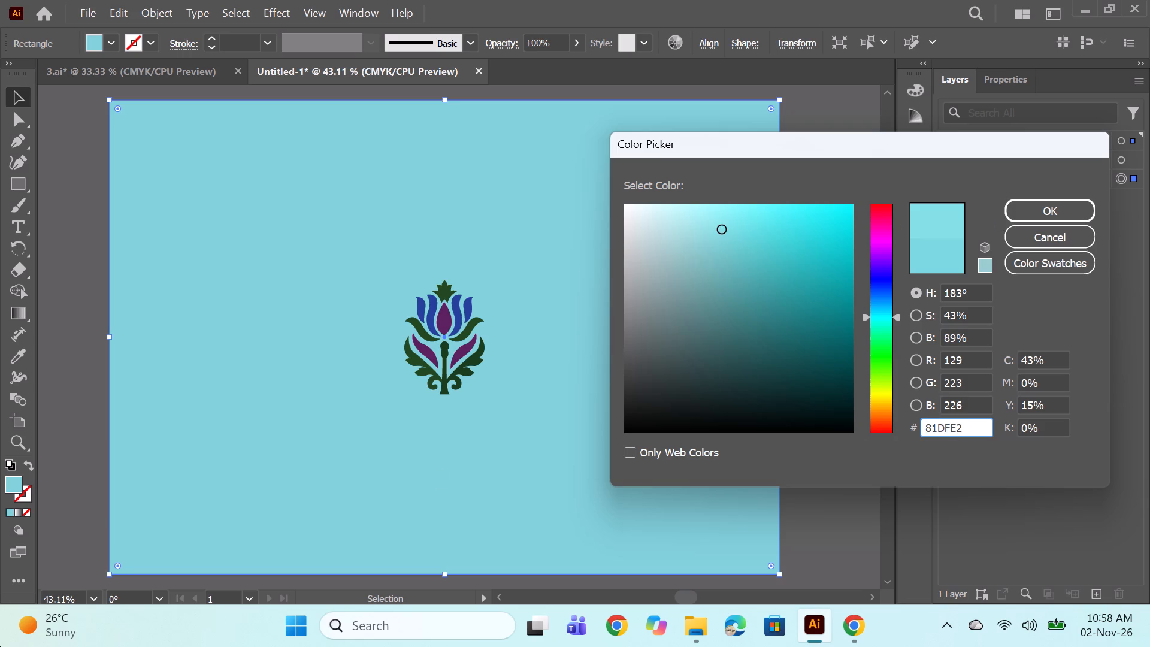
click(1072, 208)
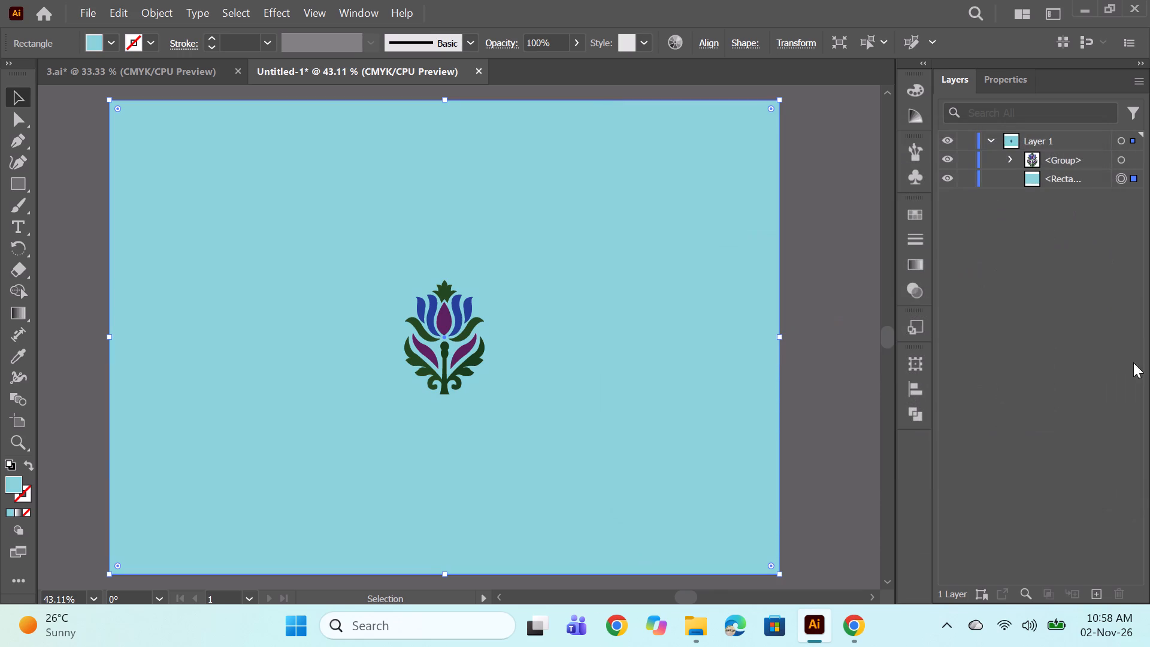
Move the floral motif group from the artboard's centre to its upper-left corner area.
click(22, 99)
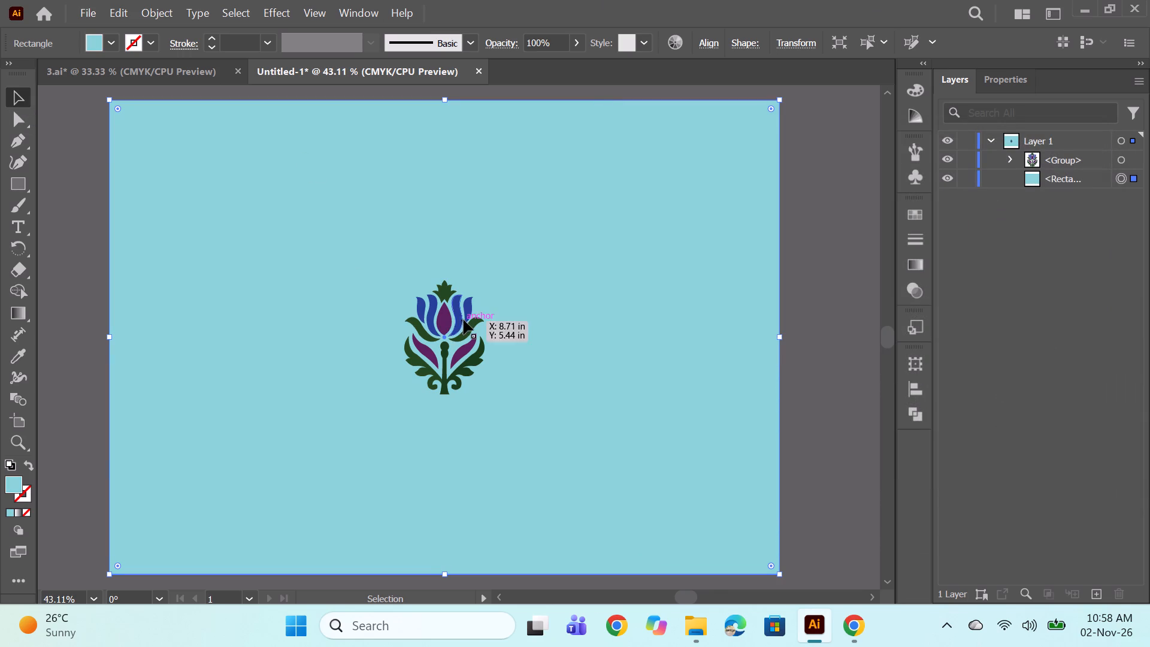
click(437, 323)
drag(443, 329, 184, 179)
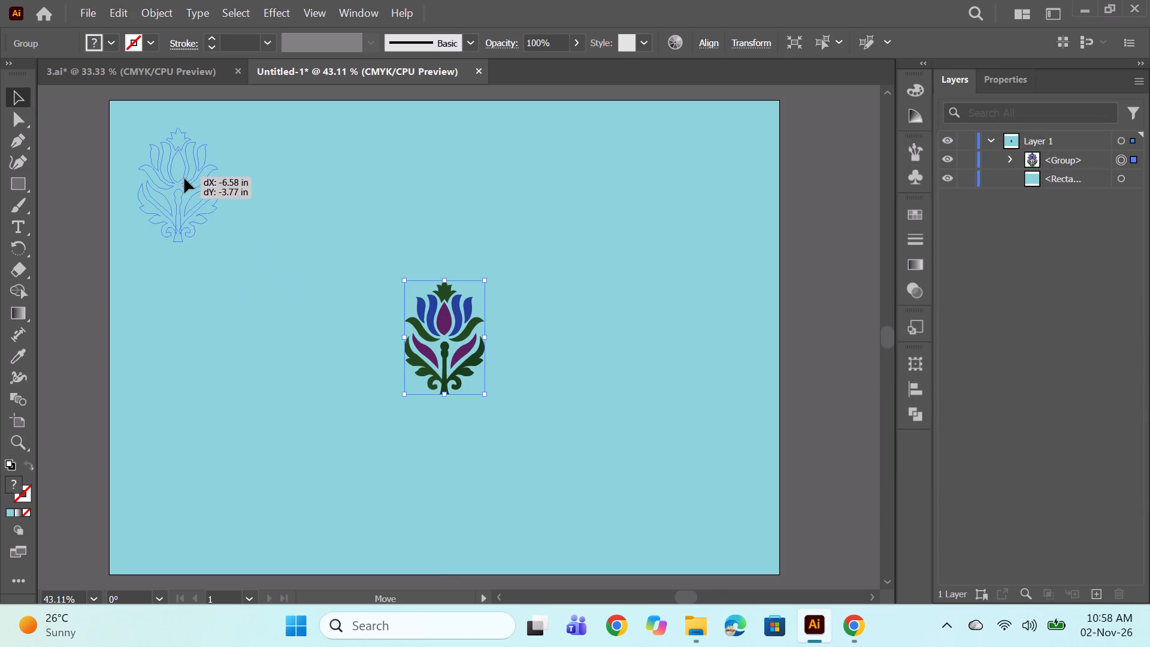
drag(184, 179, 183, 179)
Make a new pattern from the selected floral motif group.
click(154, 13)
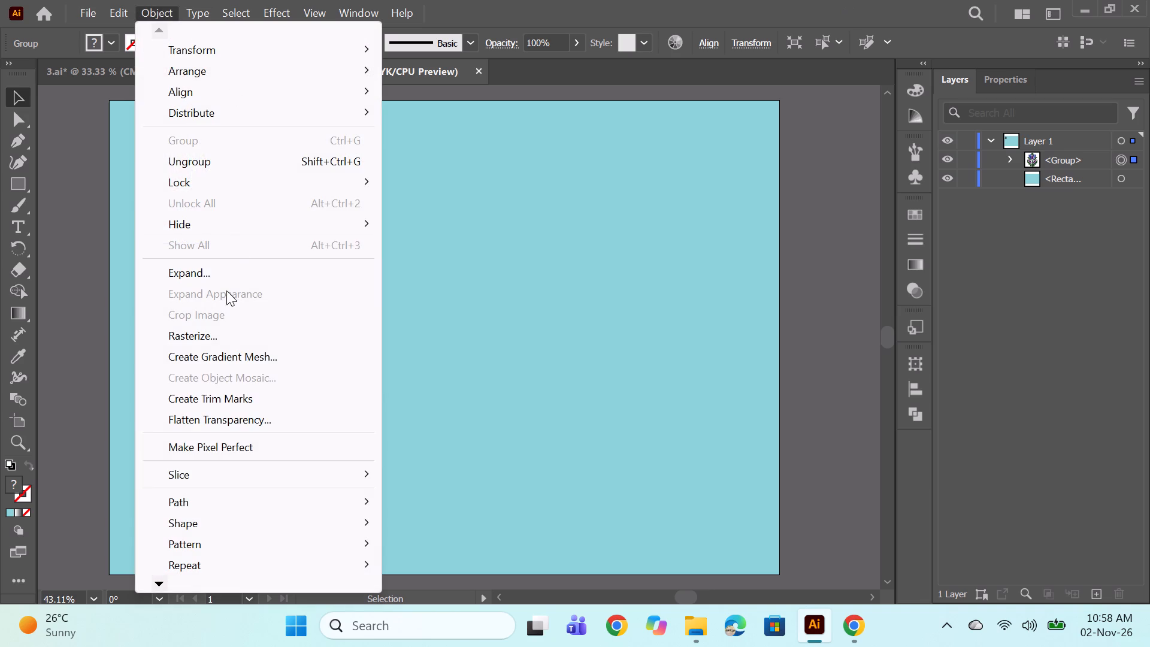
click(193, 538)
click(481, 553)
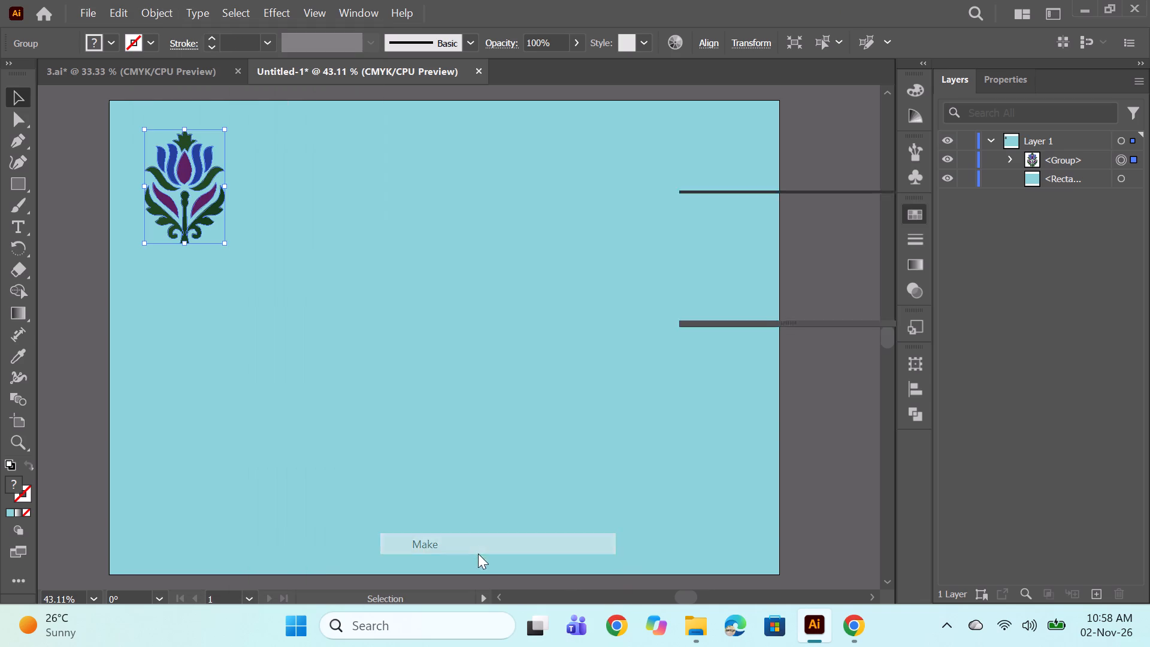
click(739, 341)
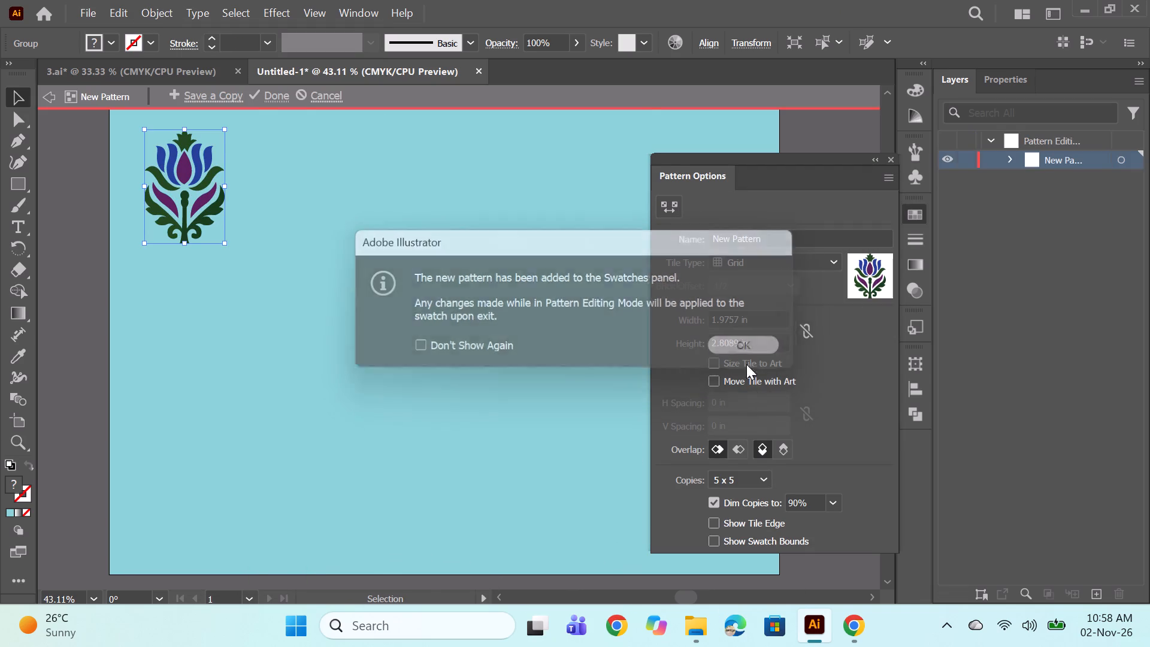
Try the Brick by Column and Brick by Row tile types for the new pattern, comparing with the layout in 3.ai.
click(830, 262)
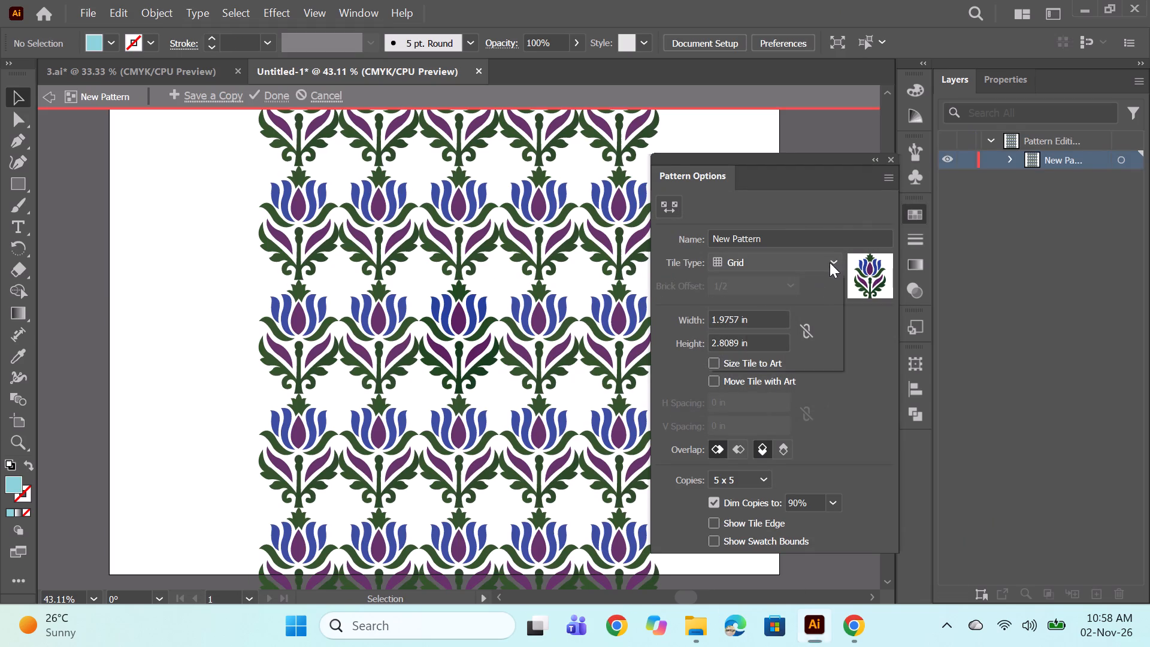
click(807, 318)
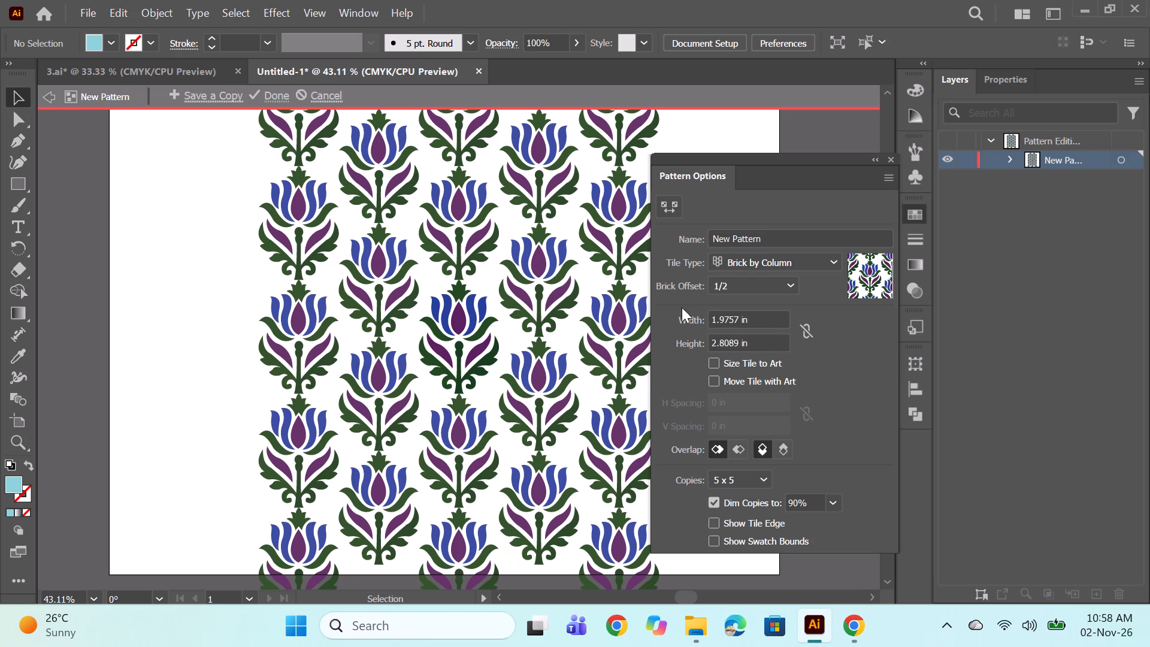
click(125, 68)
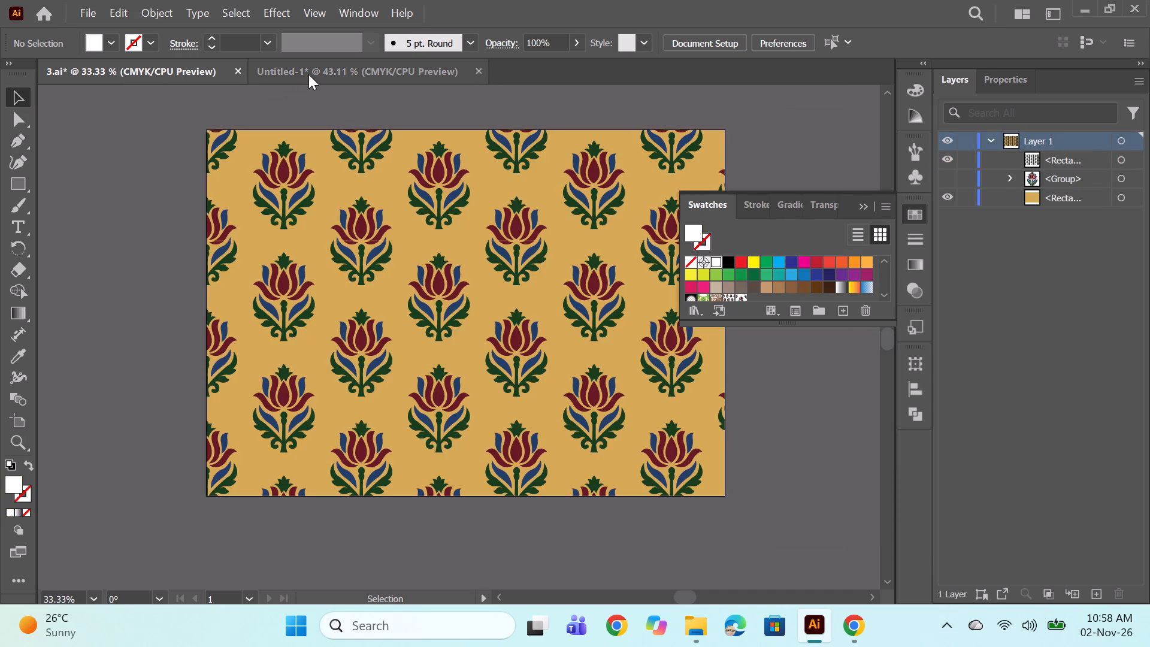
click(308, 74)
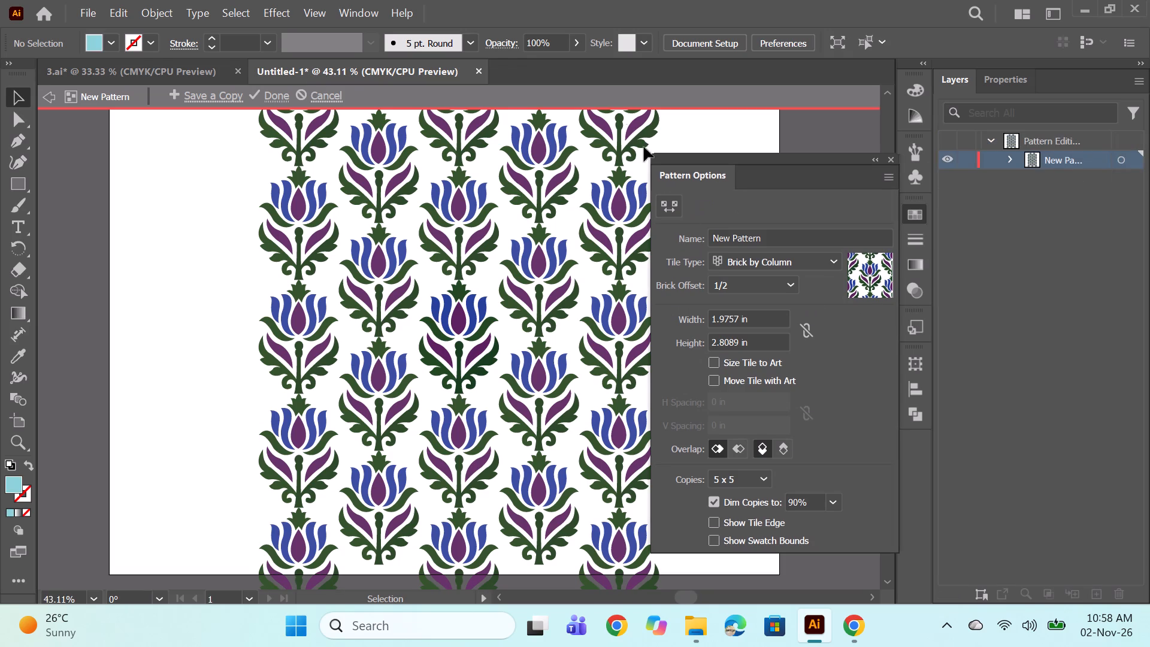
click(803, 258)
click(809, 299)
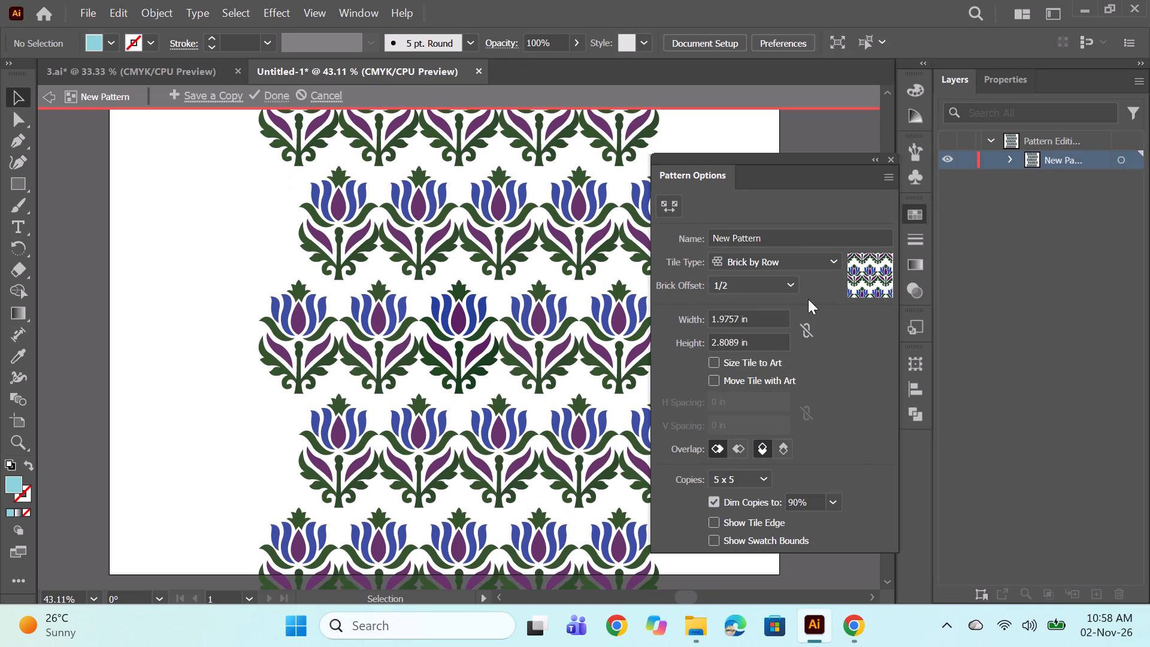
Open the floral pattern swatch in 3.ai to check its tile type and spacing, and return to Untitled-1.
click(156, 78)
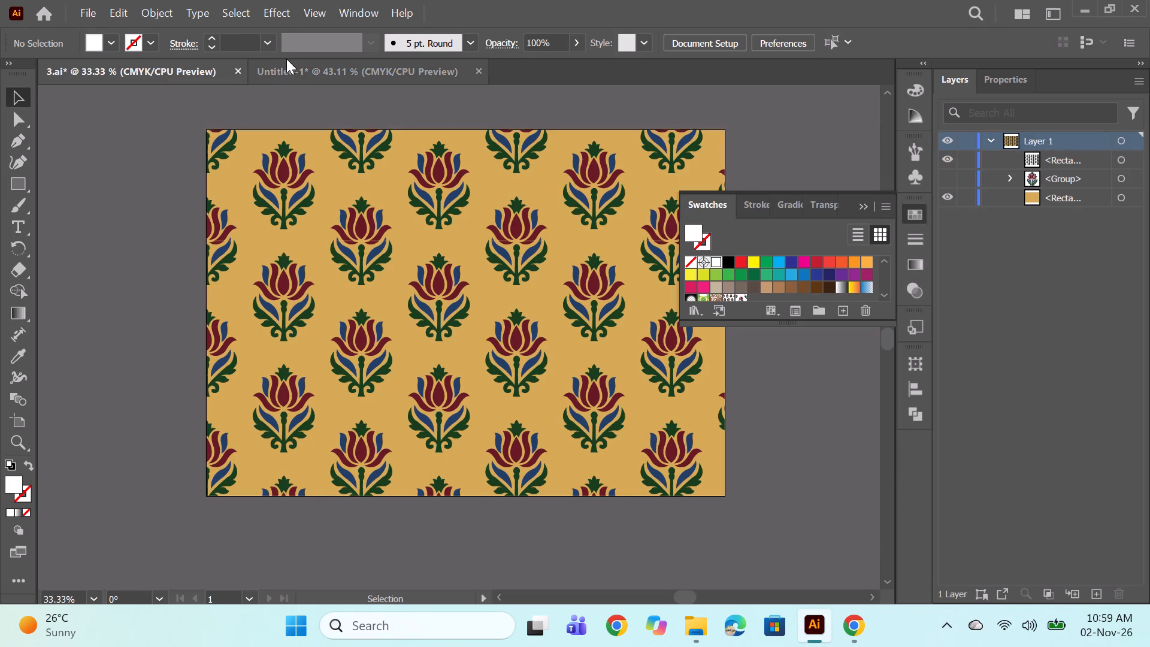
double_click(739, 298)
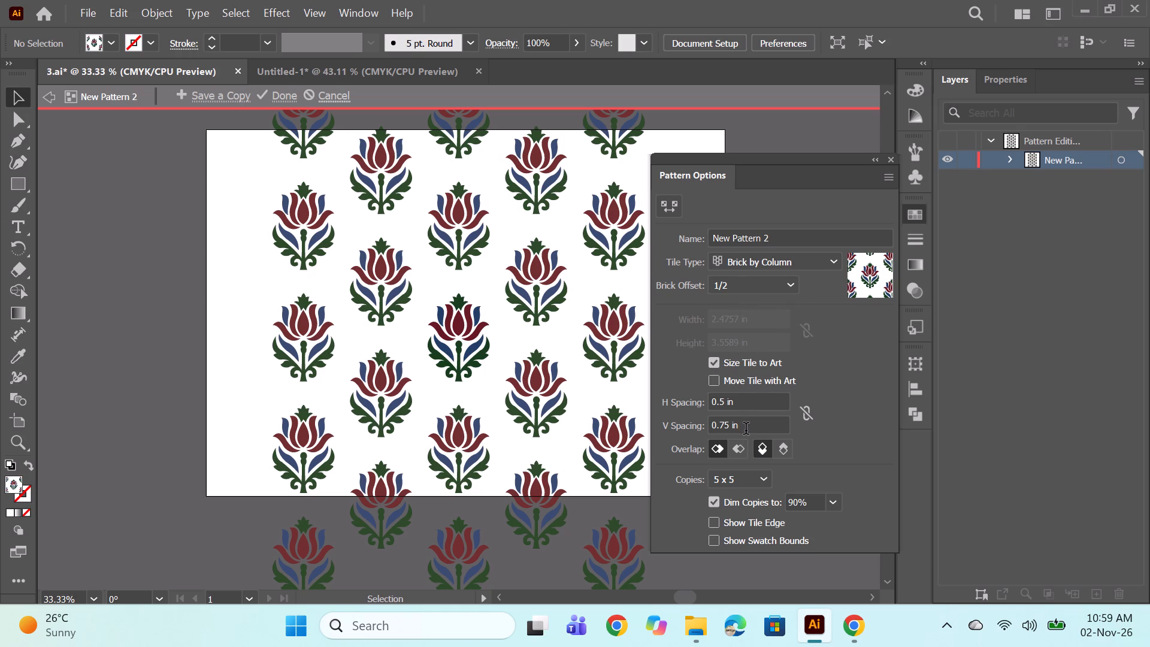
click(307, 64)
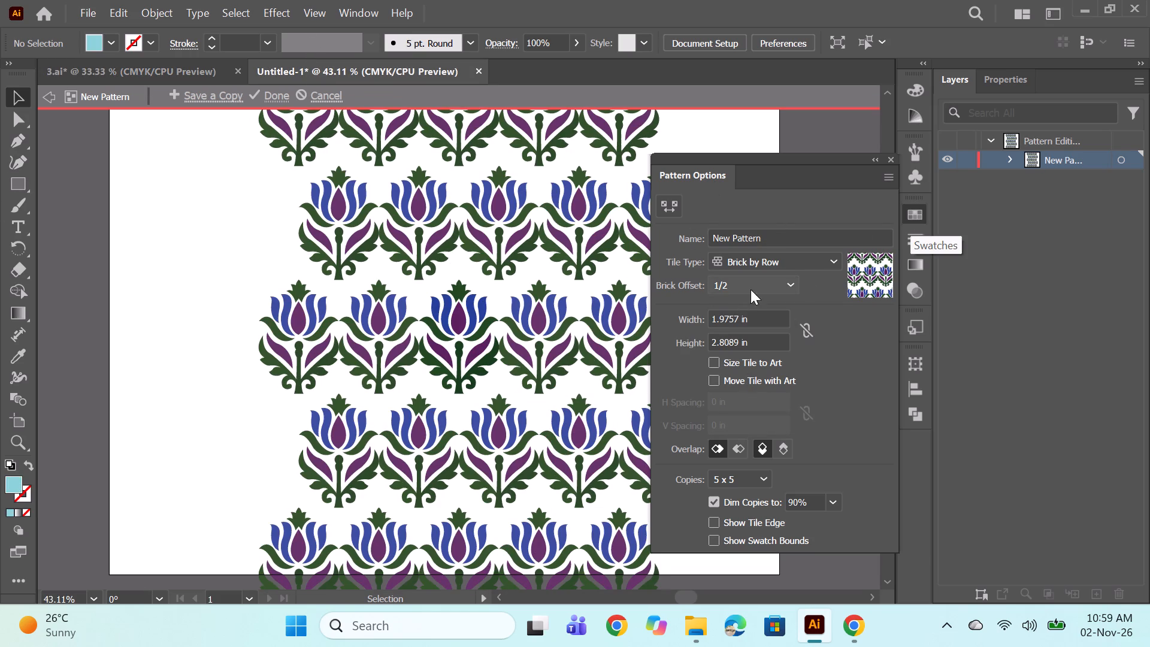
Set the new pattern's tile type to Brick by Column and enable Size Tile to Art.
click(795, 262)
click(787, 320)
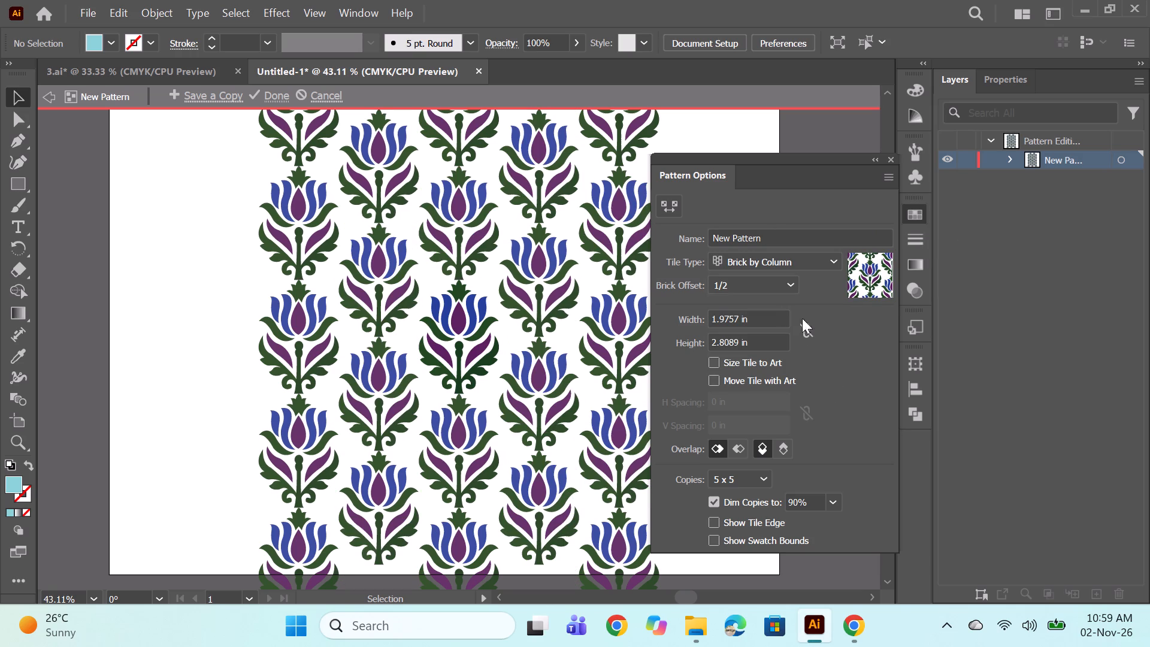
click(717, 362)
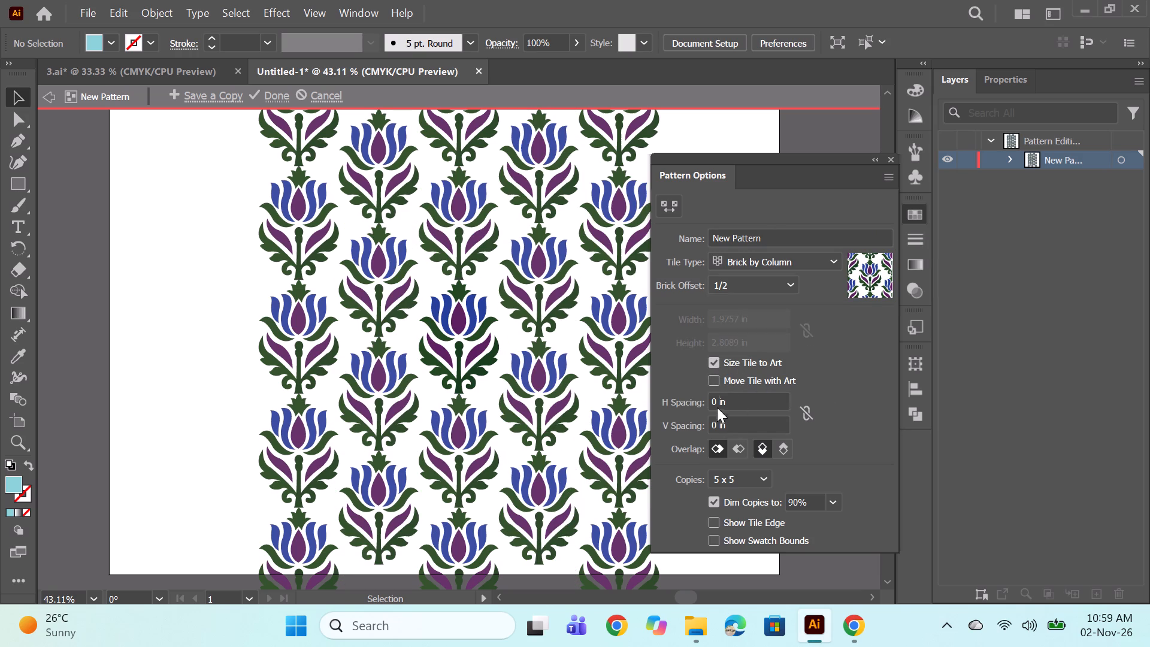
Set the pattern's horizontal spacing to 0.5 in and vertical spacing to 0.75 in, and finish pattern editing.
click(716, 400)
text(.5)
key(Return)
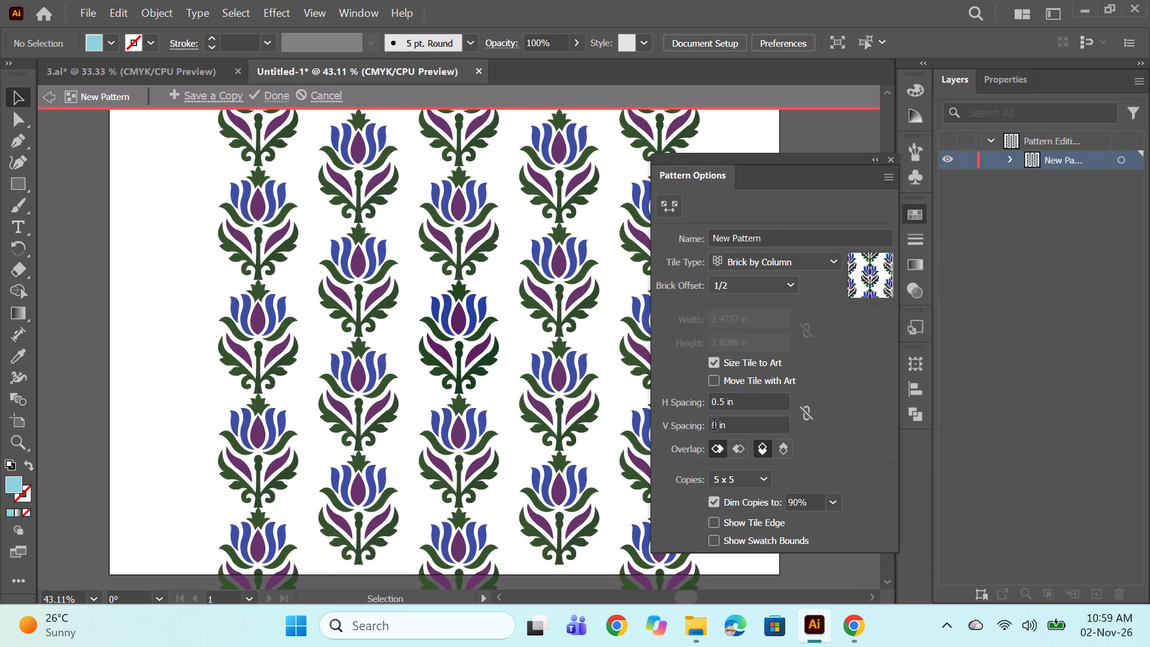
click(719, 427)
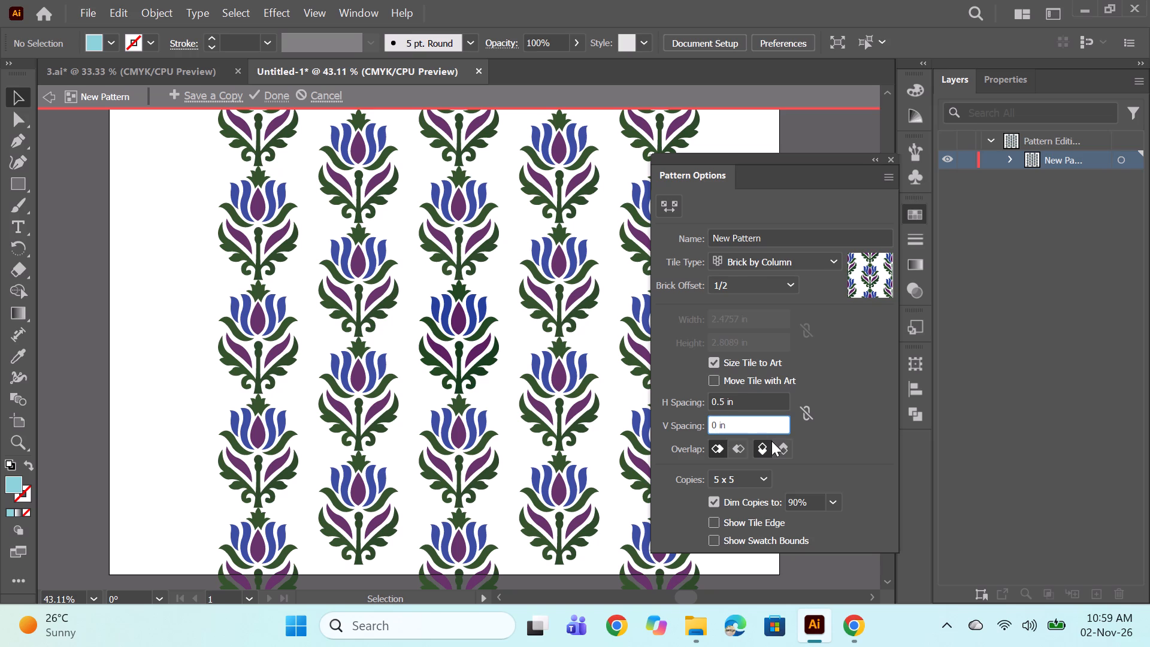
key(BackSpace)
text(.75)
key(Return)
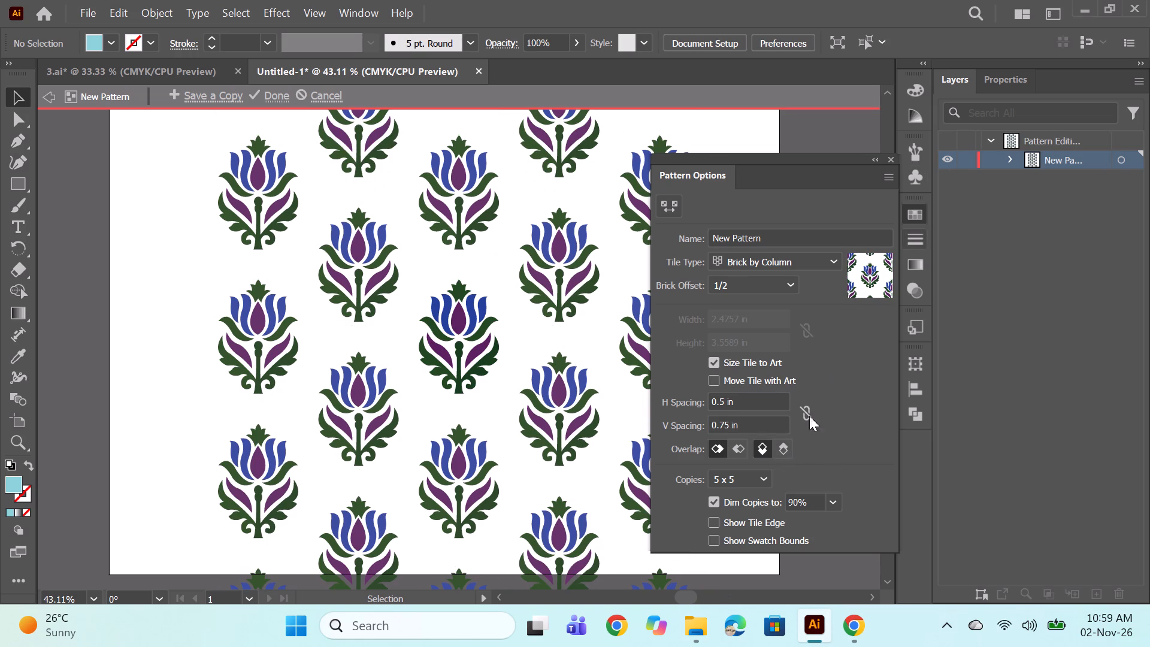
click(278, 98)
Start a pattern-filled rectangle over the aqua background with the Rectangle tool.
click(25, 180)
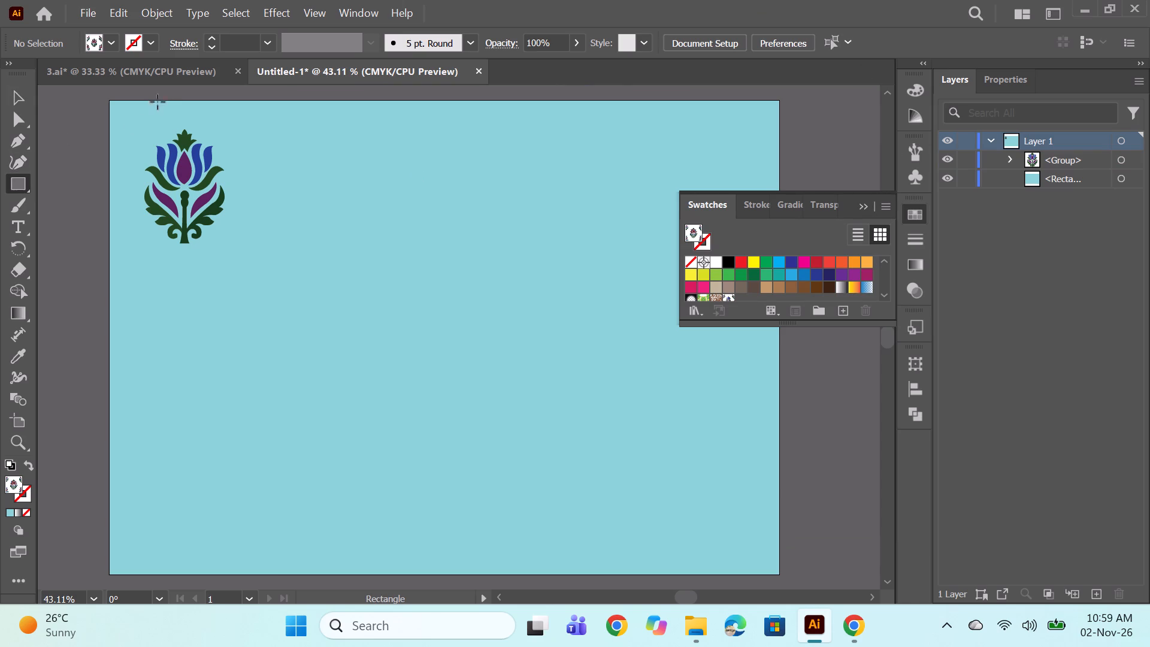
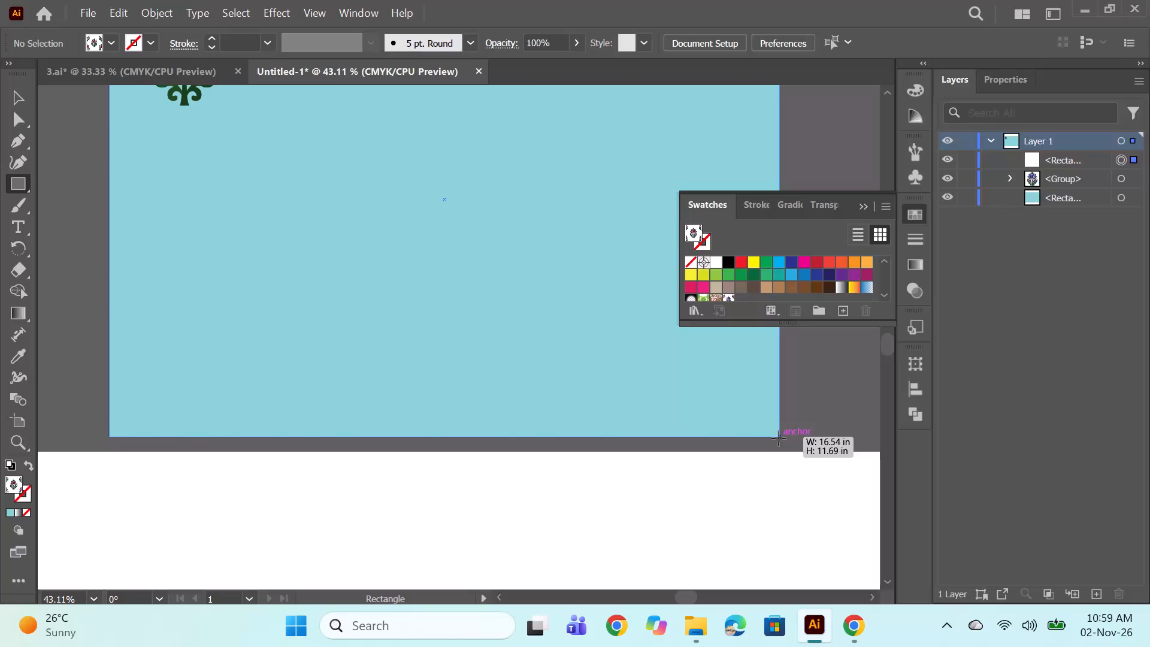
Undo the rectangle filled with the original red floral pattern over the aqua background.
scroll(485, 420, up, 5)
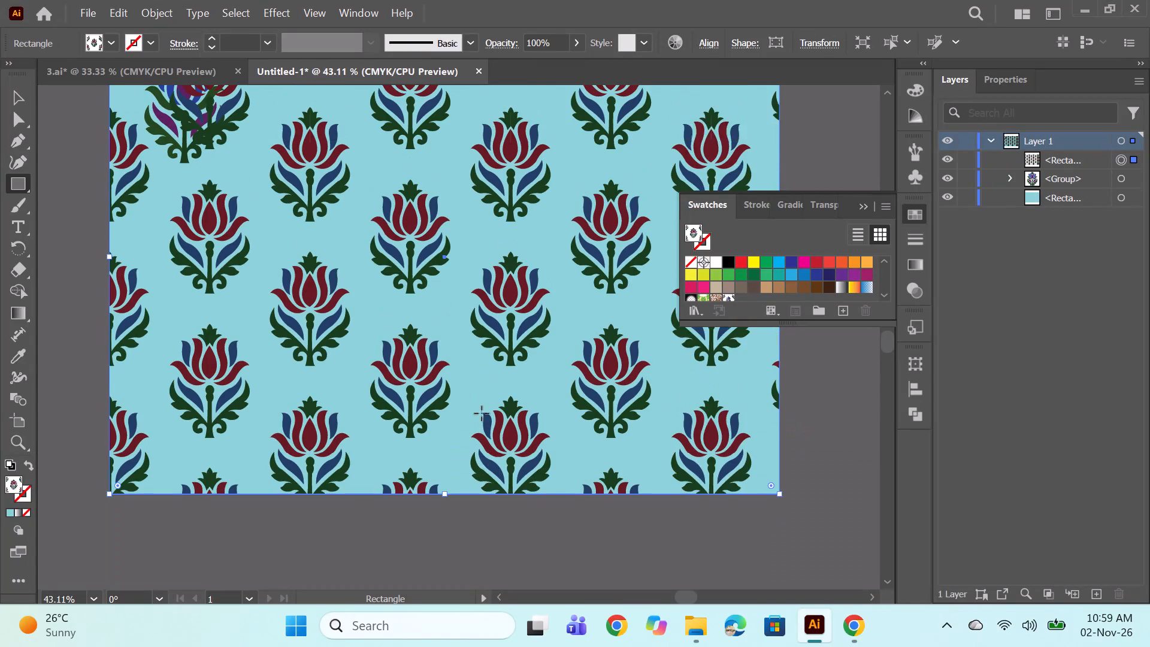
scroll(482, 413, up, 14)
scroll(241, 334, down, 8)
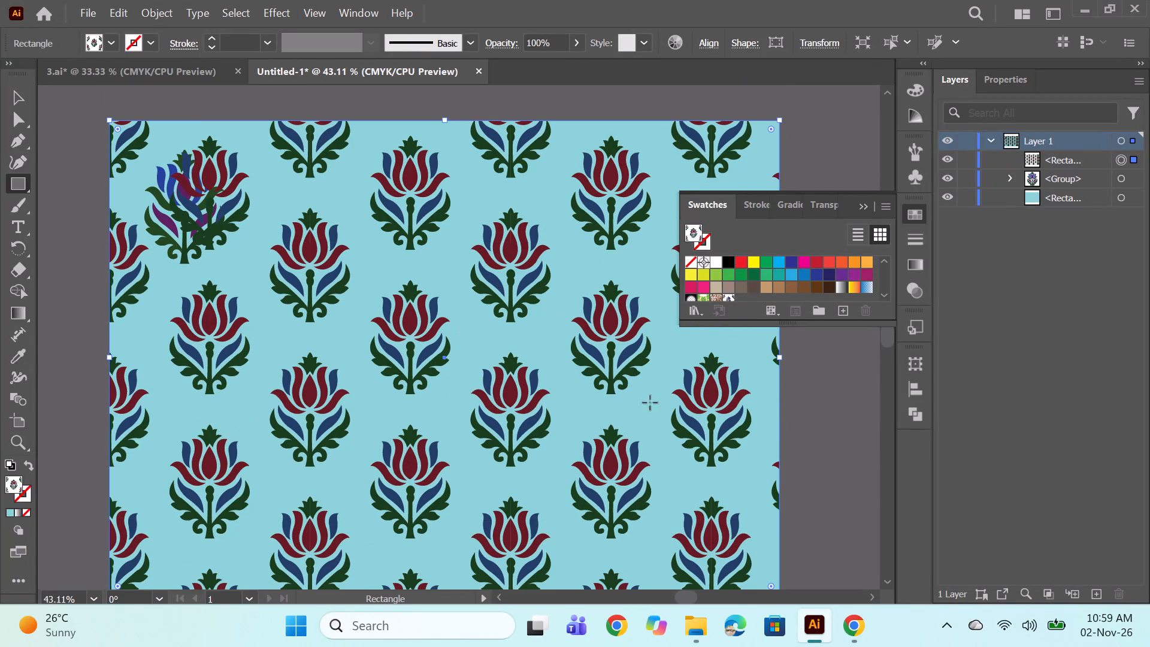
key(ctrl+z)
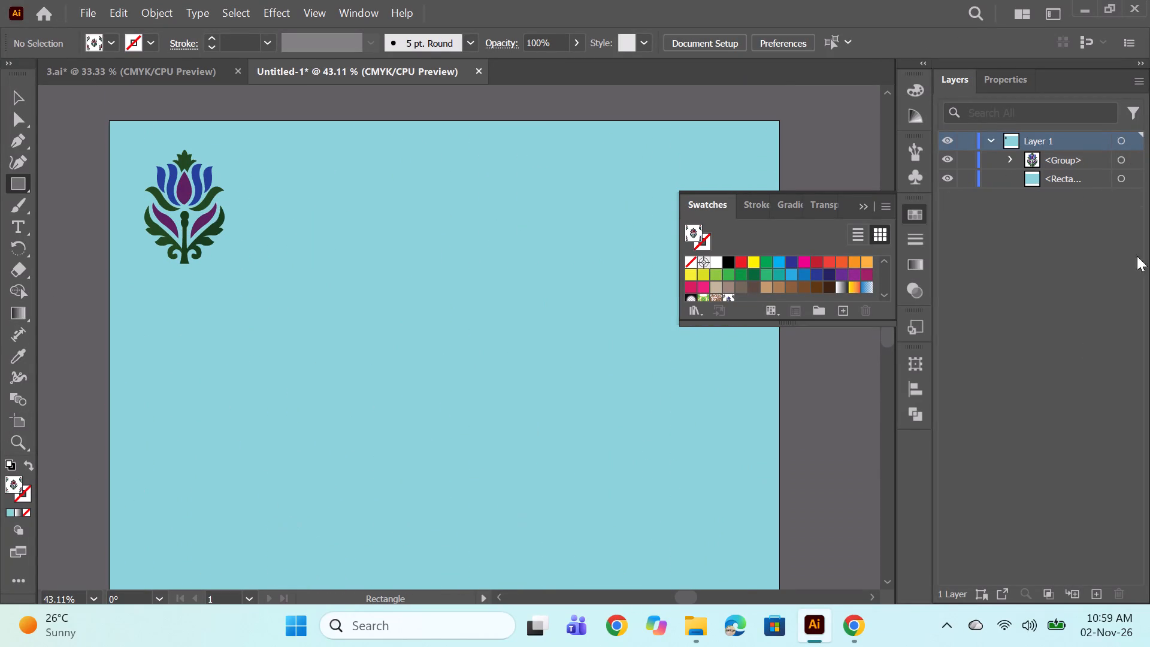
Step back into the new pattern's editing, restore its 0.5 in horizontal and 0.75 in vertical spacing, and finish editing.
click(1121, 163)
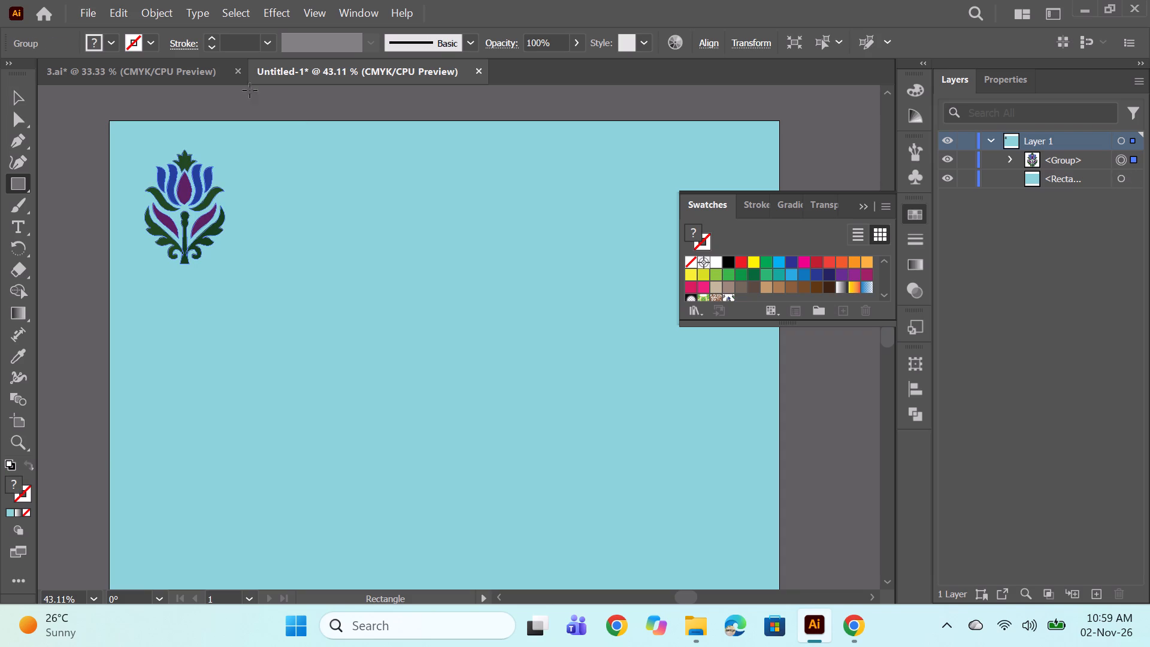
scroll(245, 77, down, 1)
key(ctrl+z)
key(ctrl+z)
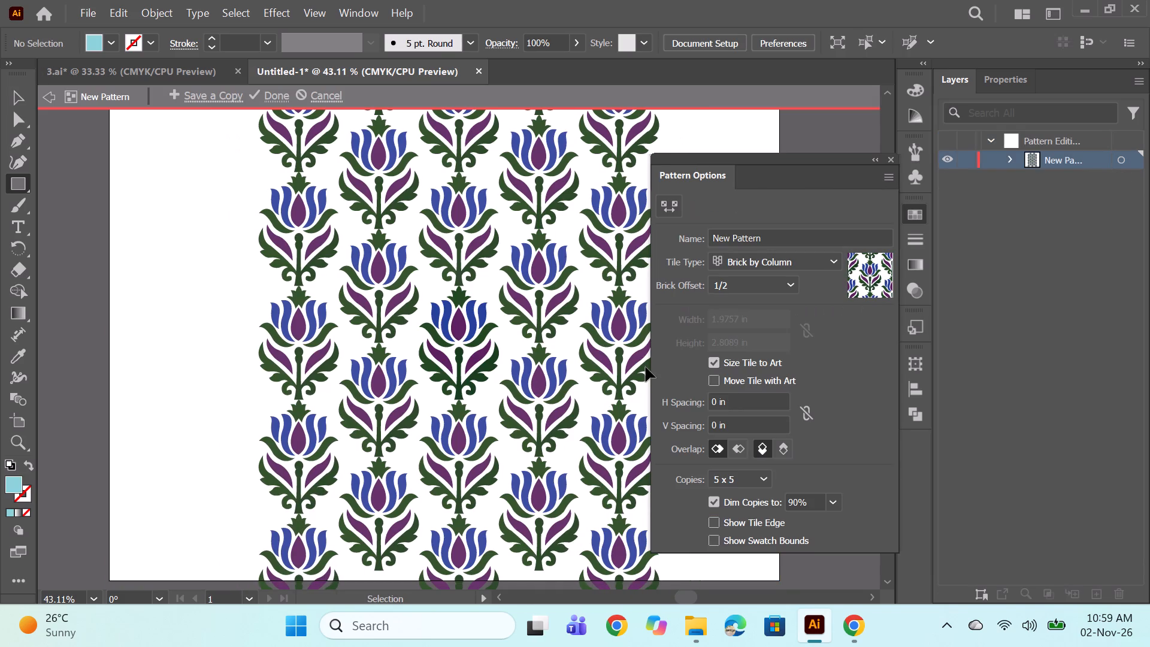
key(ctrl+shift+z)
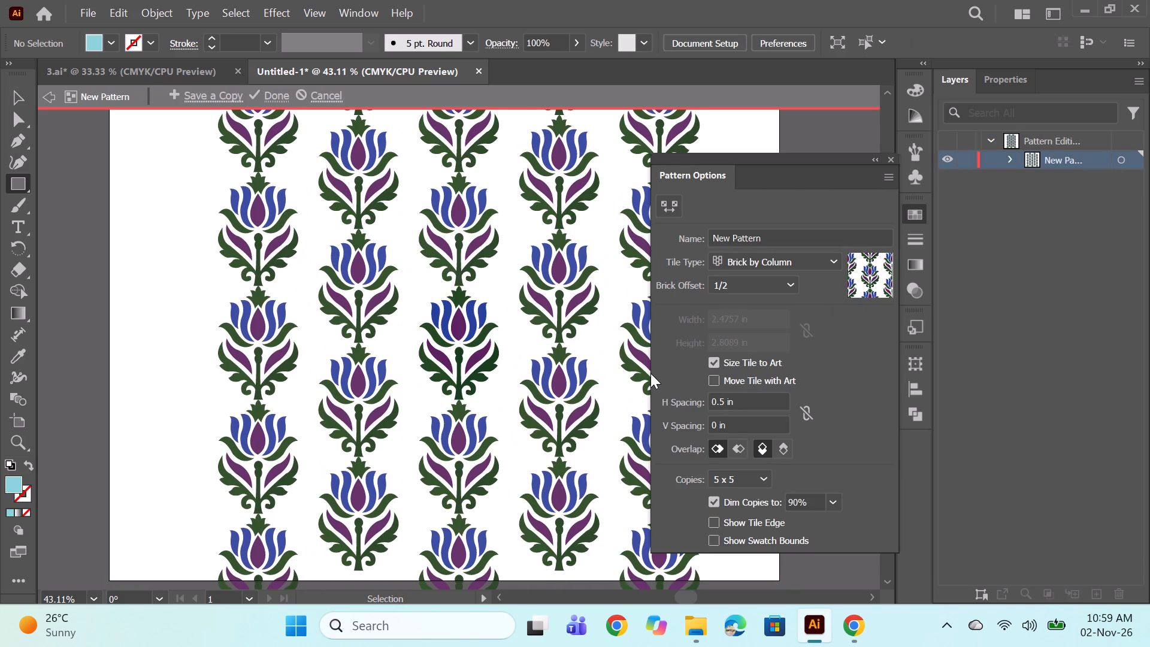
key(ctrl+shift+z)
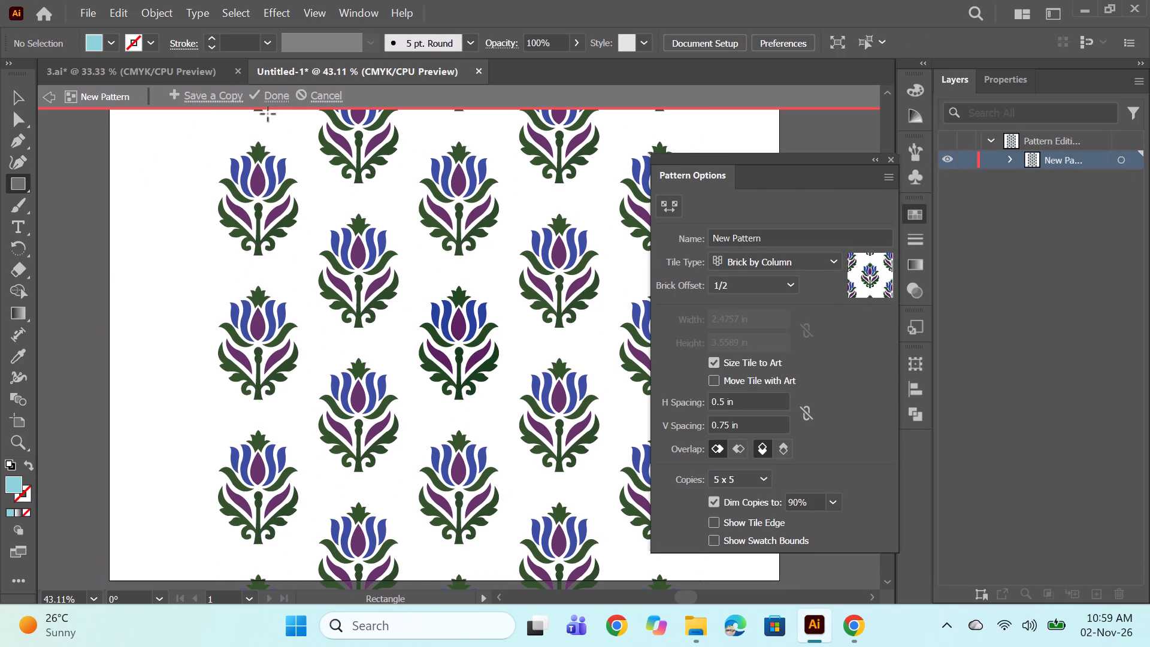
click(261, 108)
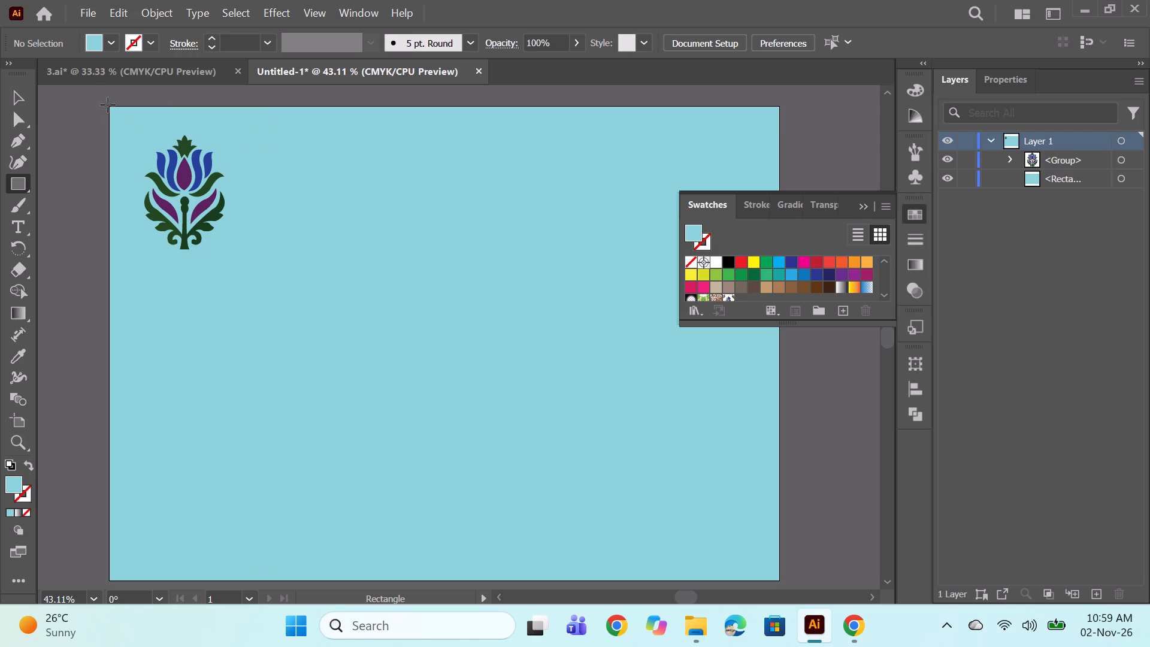
Draw a 16.54 x 11.69 in rectangle over the whole artboard and fill it with the new blue and purple floral pattern swatch.
drag(108, 105, 777, 578)
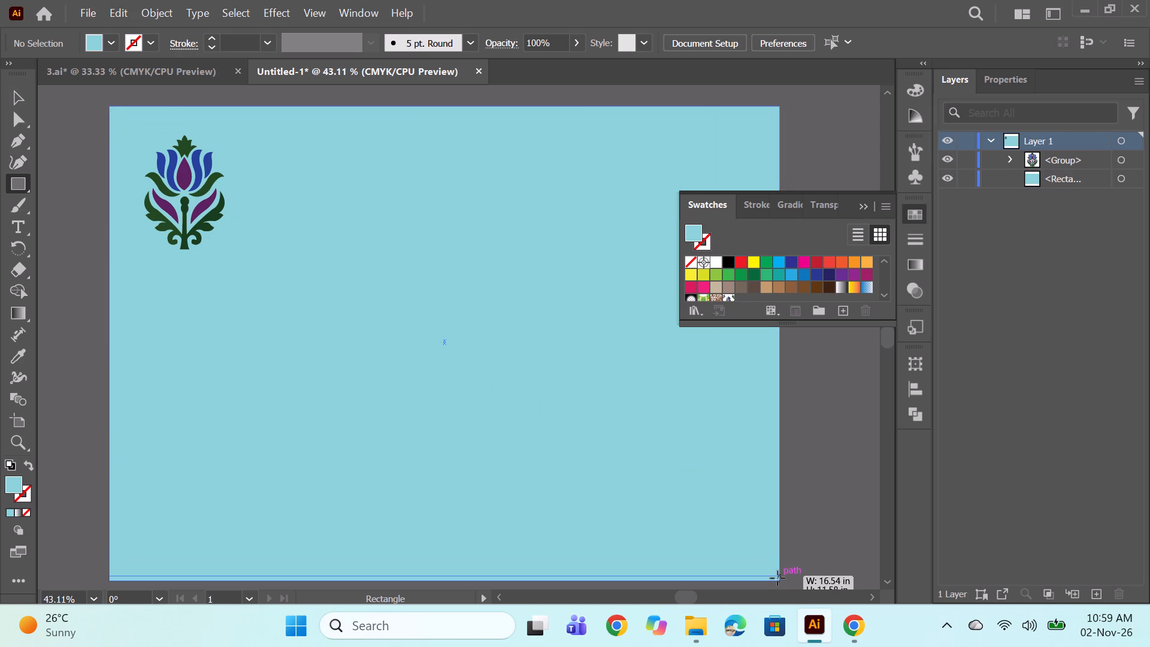
drag(777, 578, 780, 581)
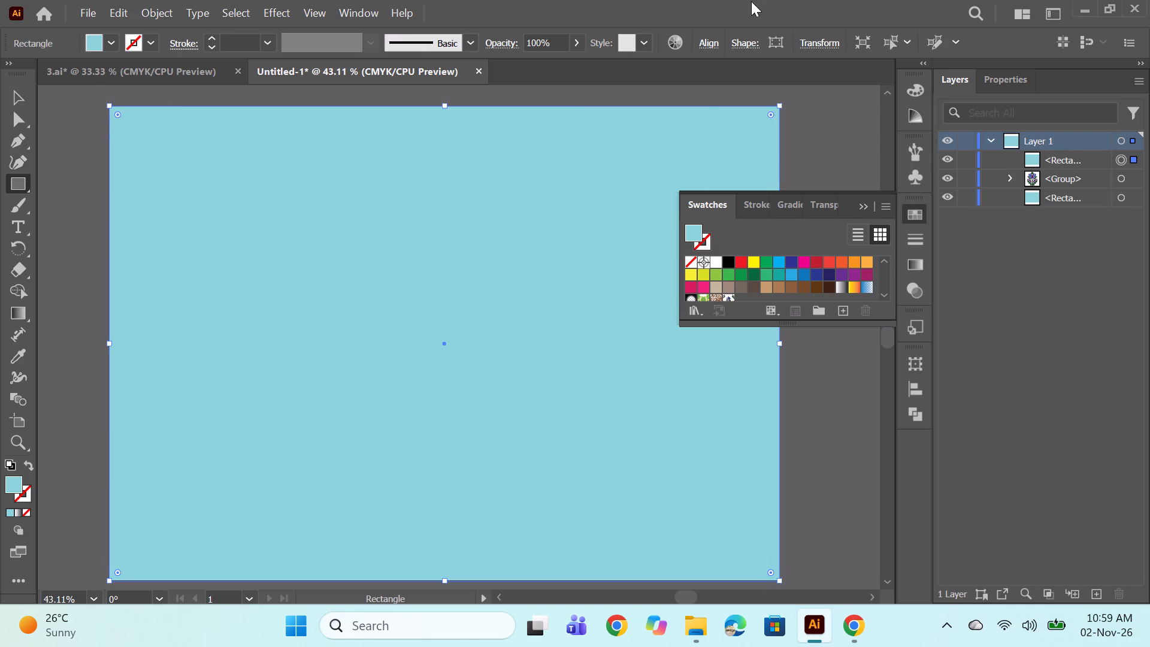
click(733, 296)
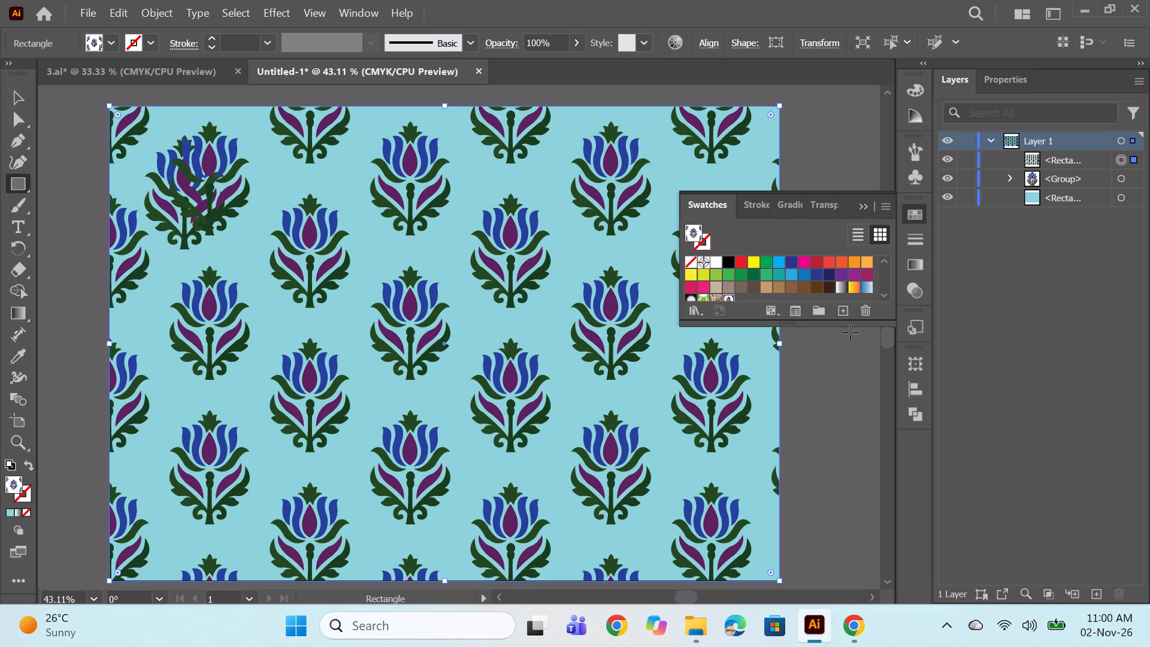
Hide the single motif group beneath the patterned rectangle, collapse the swatches, and deselect everything.
click(945, 176)
click(861, 205)
ctrl+click(824, 298)
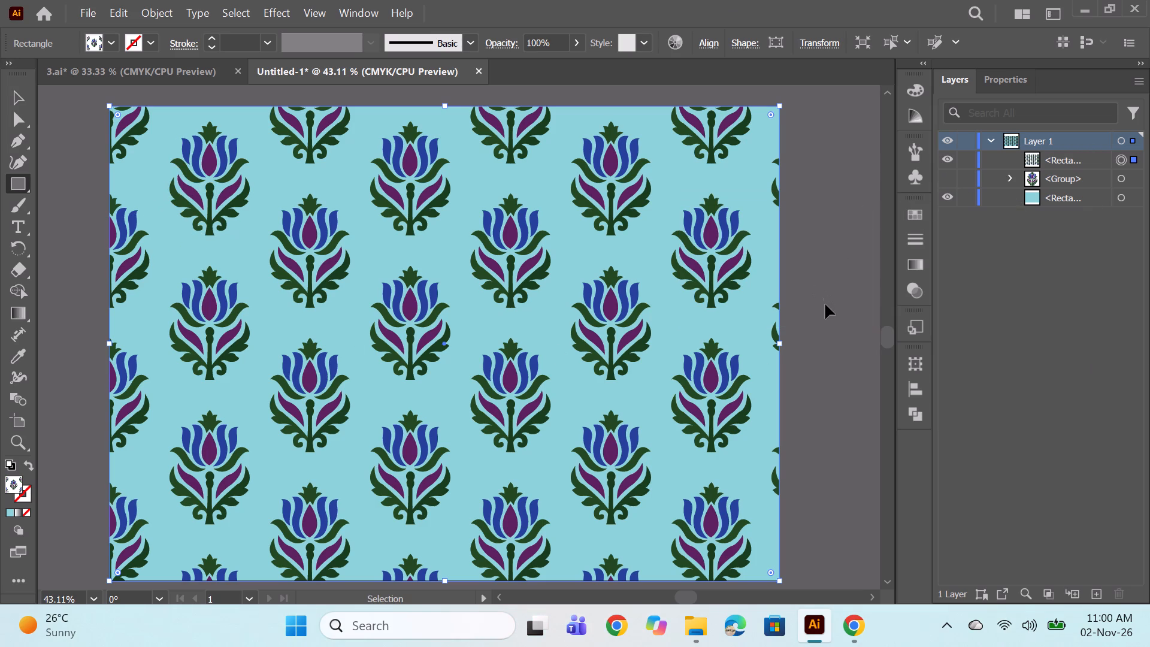
alt+scroll(655, 273, down, 1)
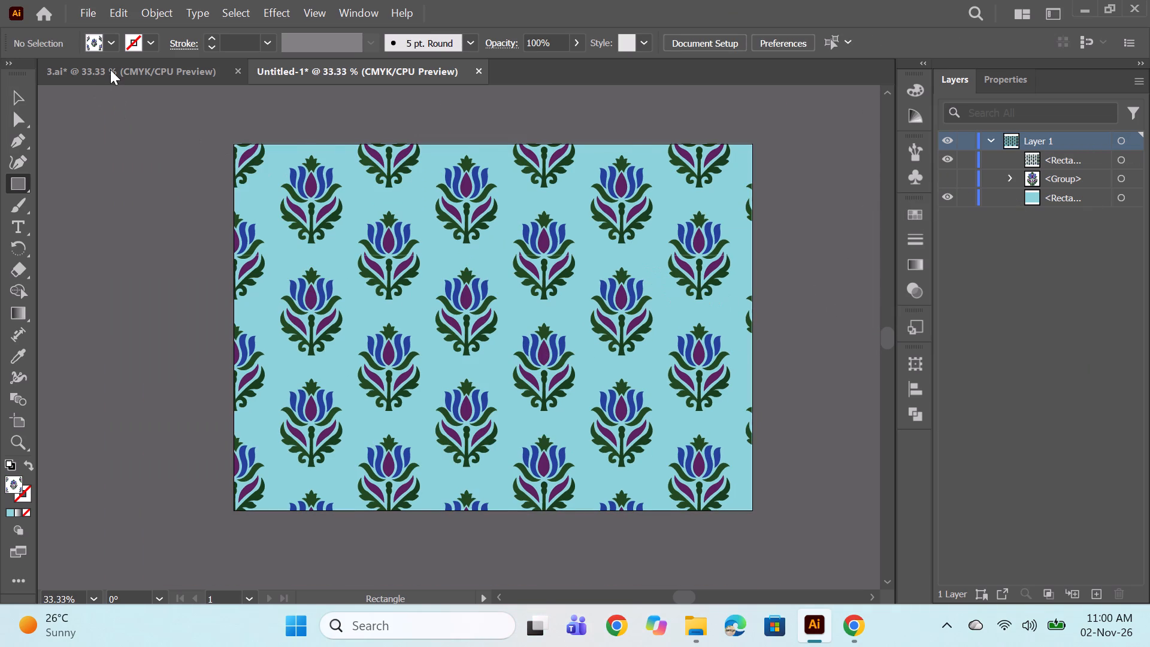
Finish editing New Pattern 2 in 3.ai and return to Untitled-1.
click(110, 69)
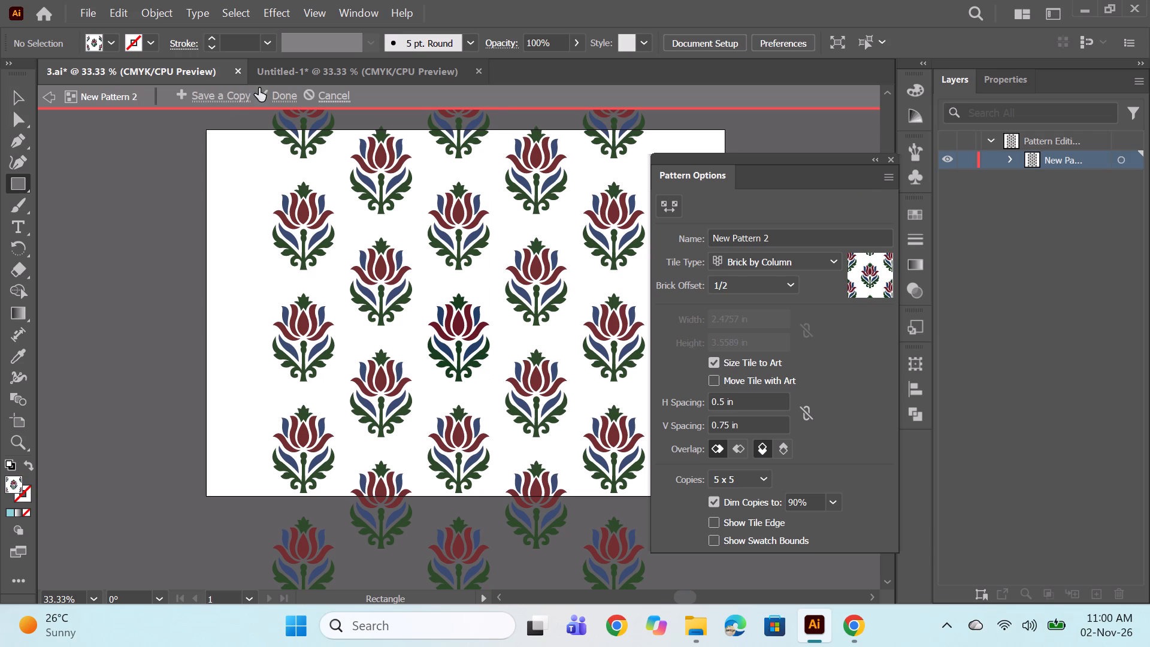
click(282, 96)
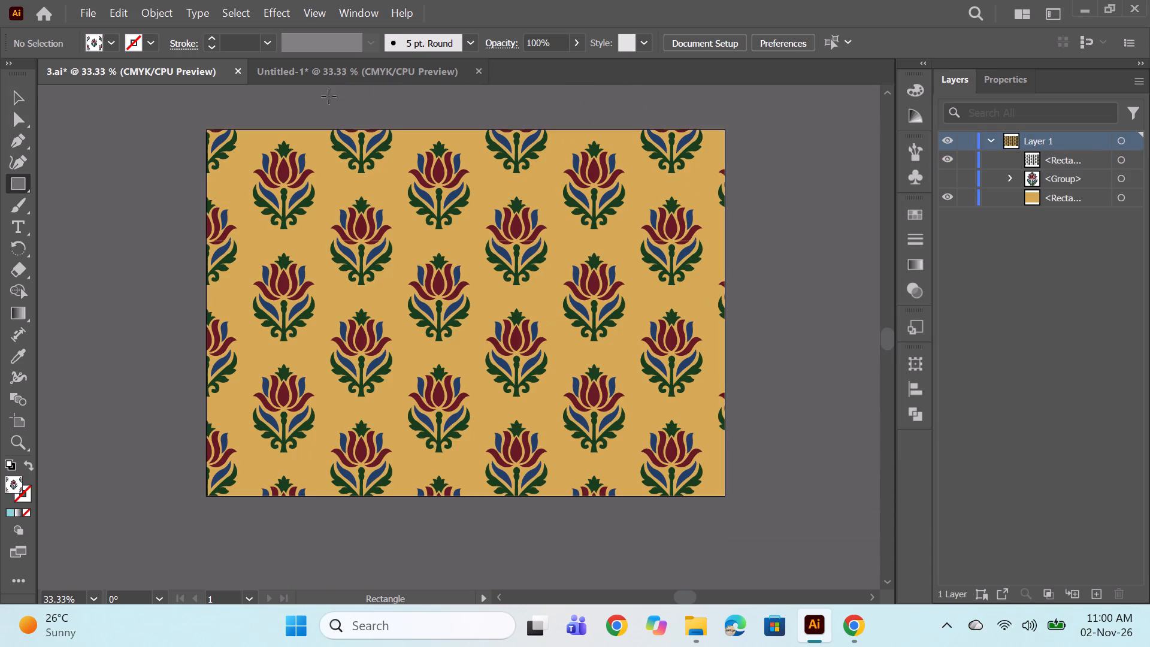
click(337, 73)
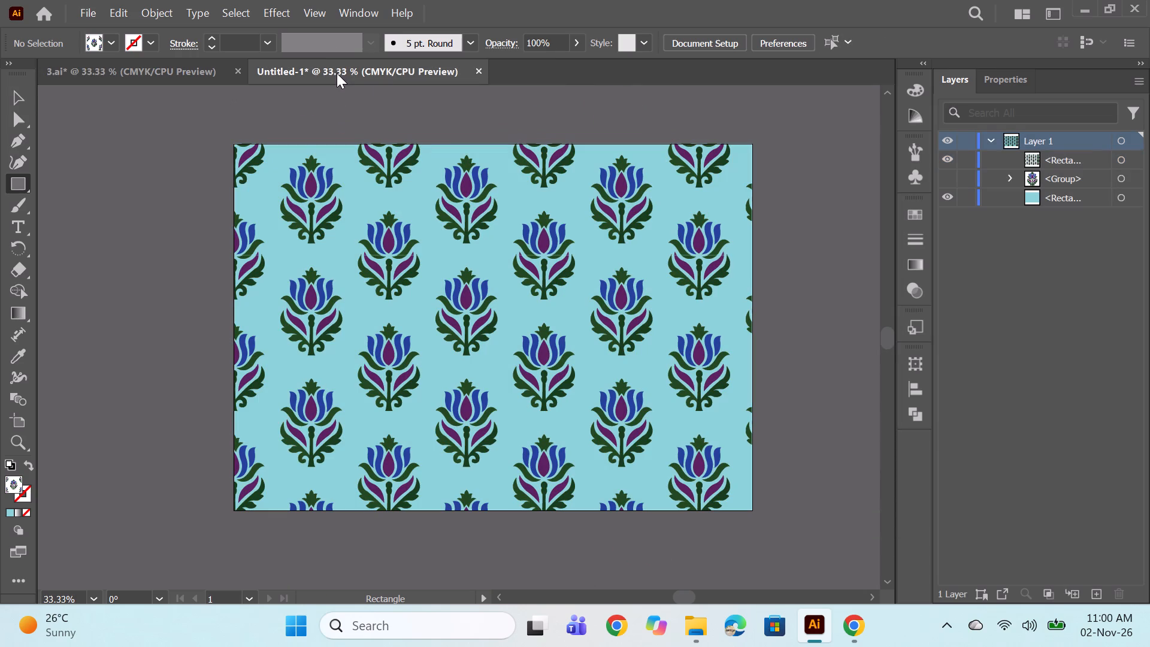
Compare the aqua colorway in Untitled-1 with the original pattern in 3.ai.
key(space)
key(space)
key(space)
key(space)
key(space)
drag(811, 324, 742, 325)
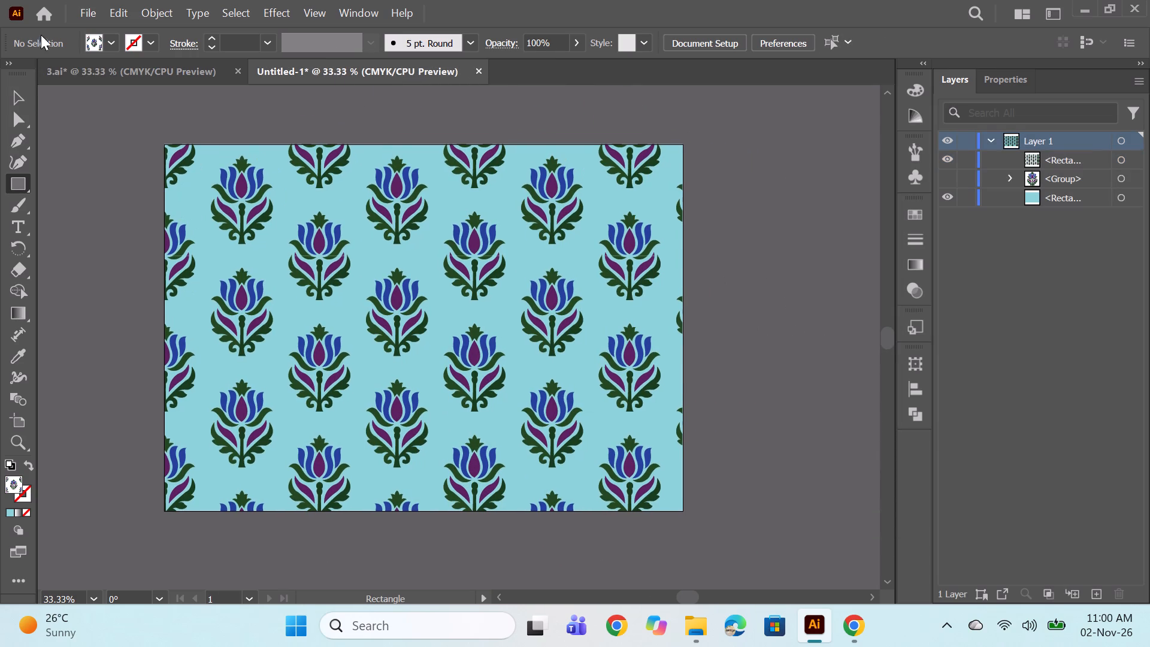
click(57, 73)
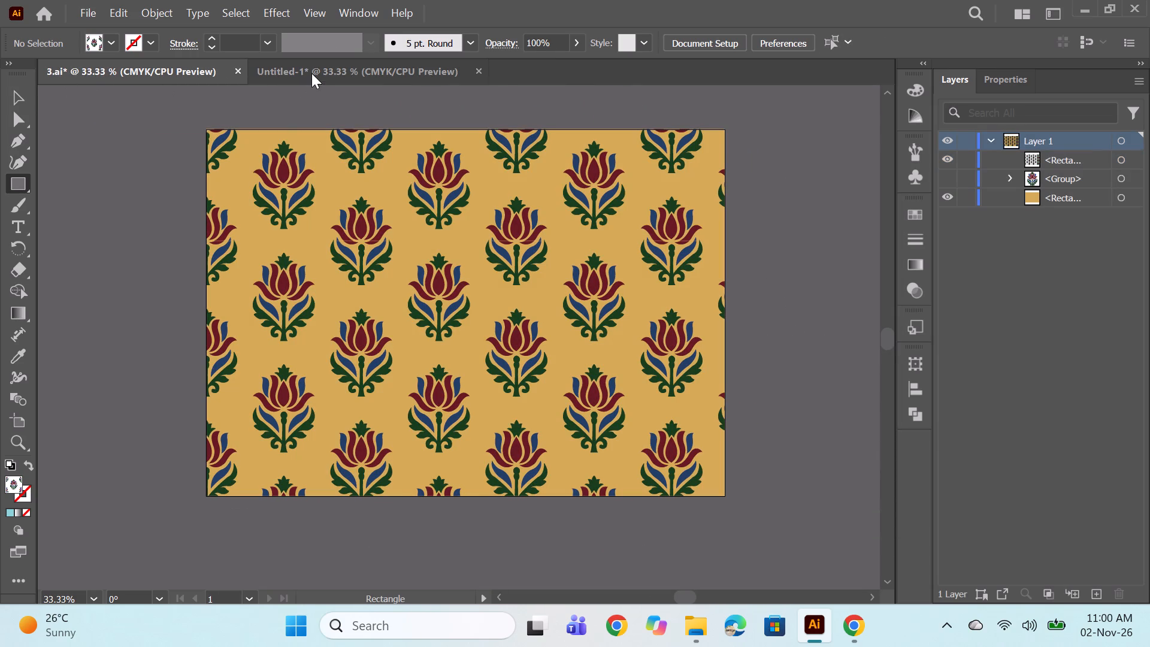
click(317, 69)
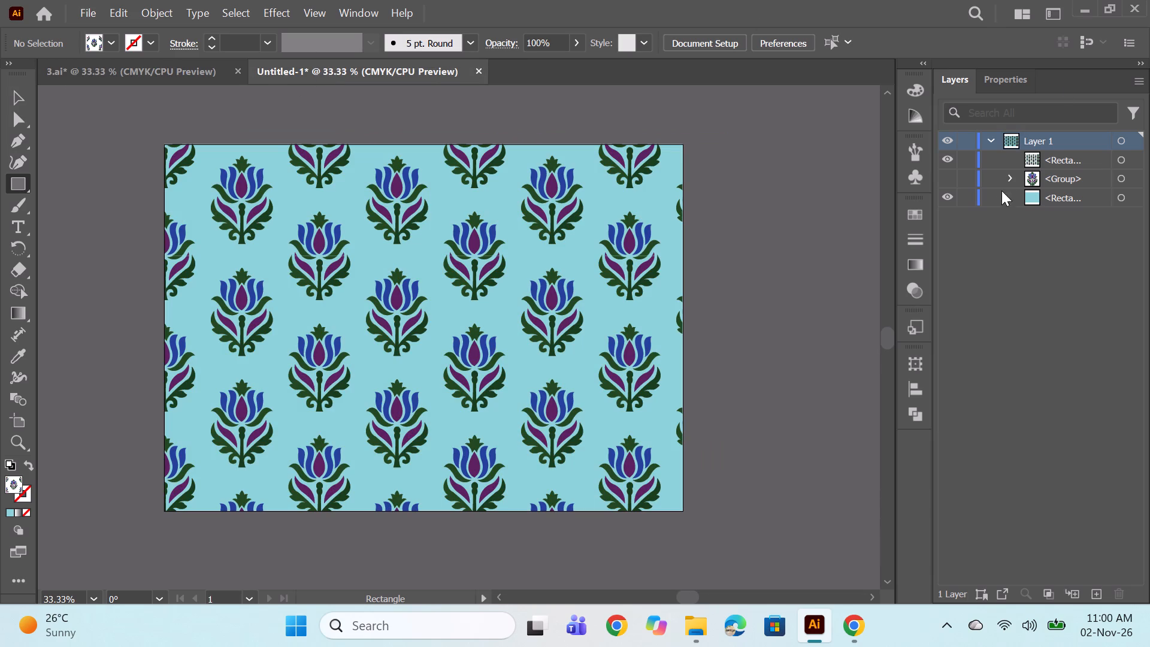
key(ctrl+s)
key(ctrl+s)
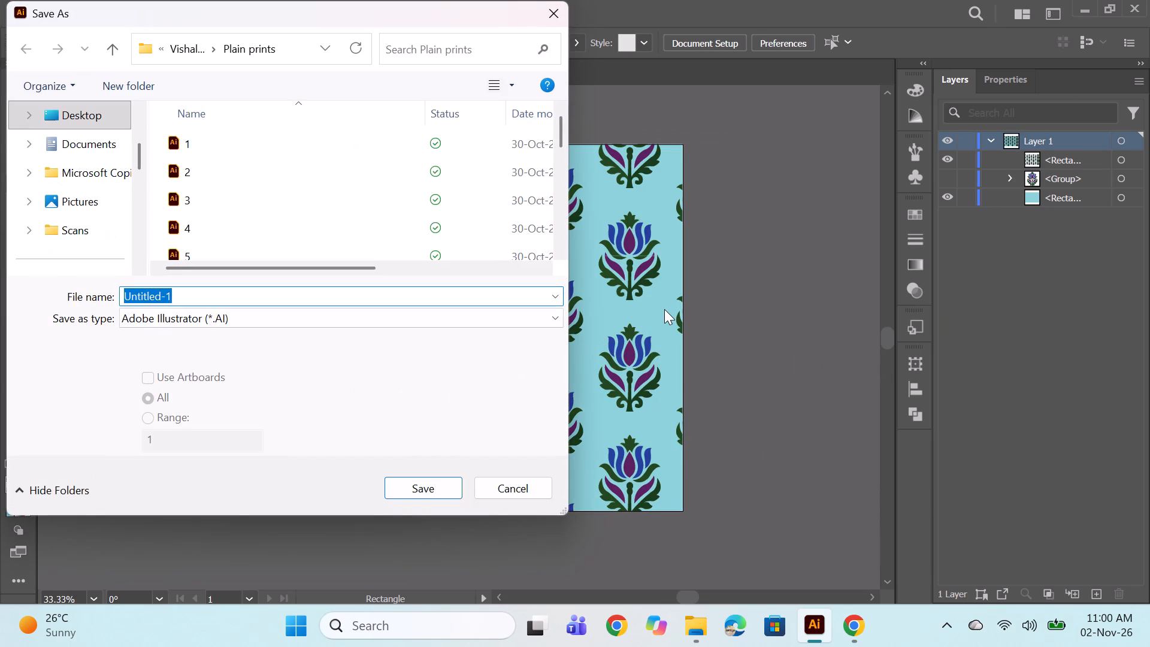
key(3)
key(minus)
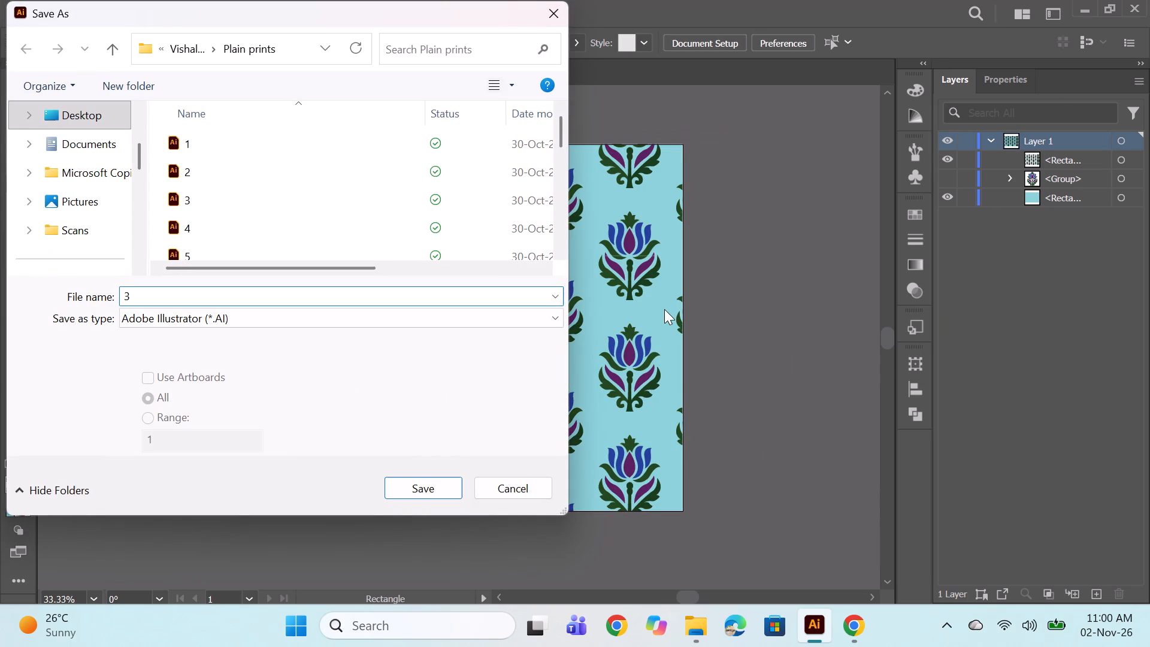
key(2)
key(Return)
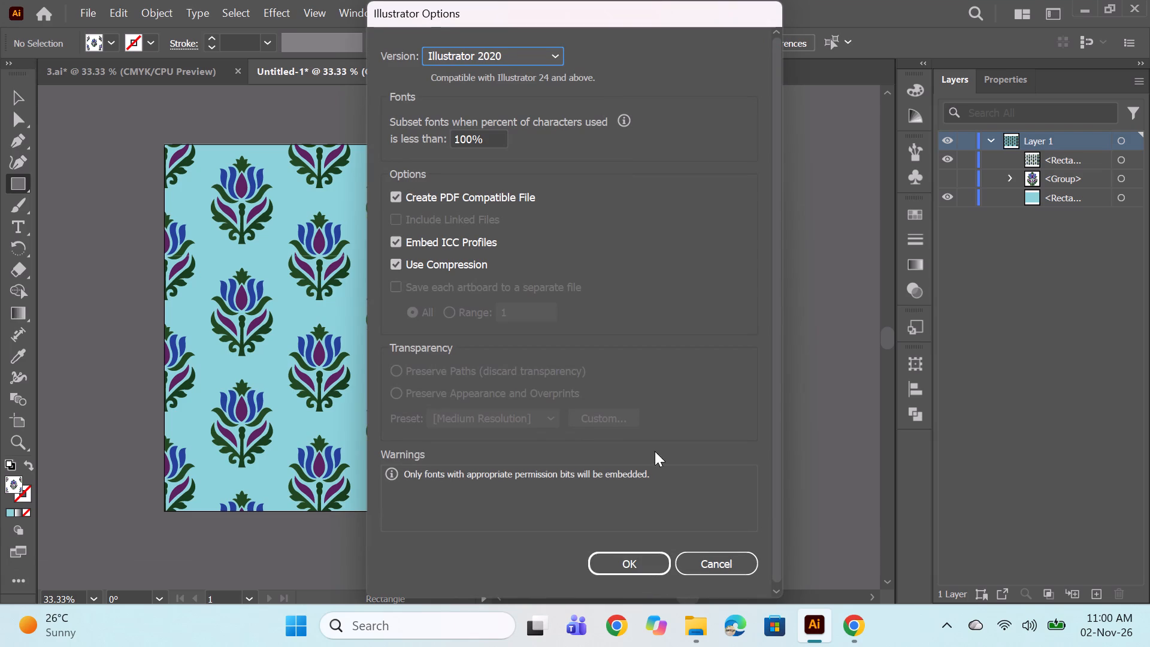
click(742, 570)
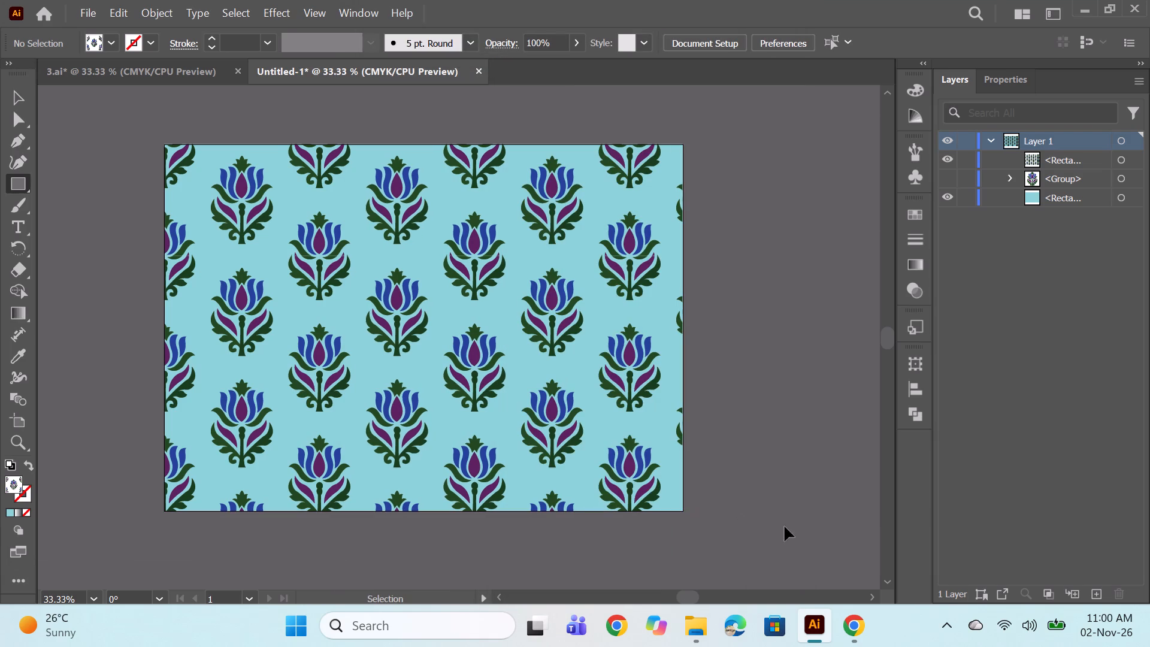
Save the aqua colorway as an Adobe Illustrator file named 3-c2 in the Plain prints folder, keeping the Illustrator 2020 version options.
key(ctrl+s)
key(3)
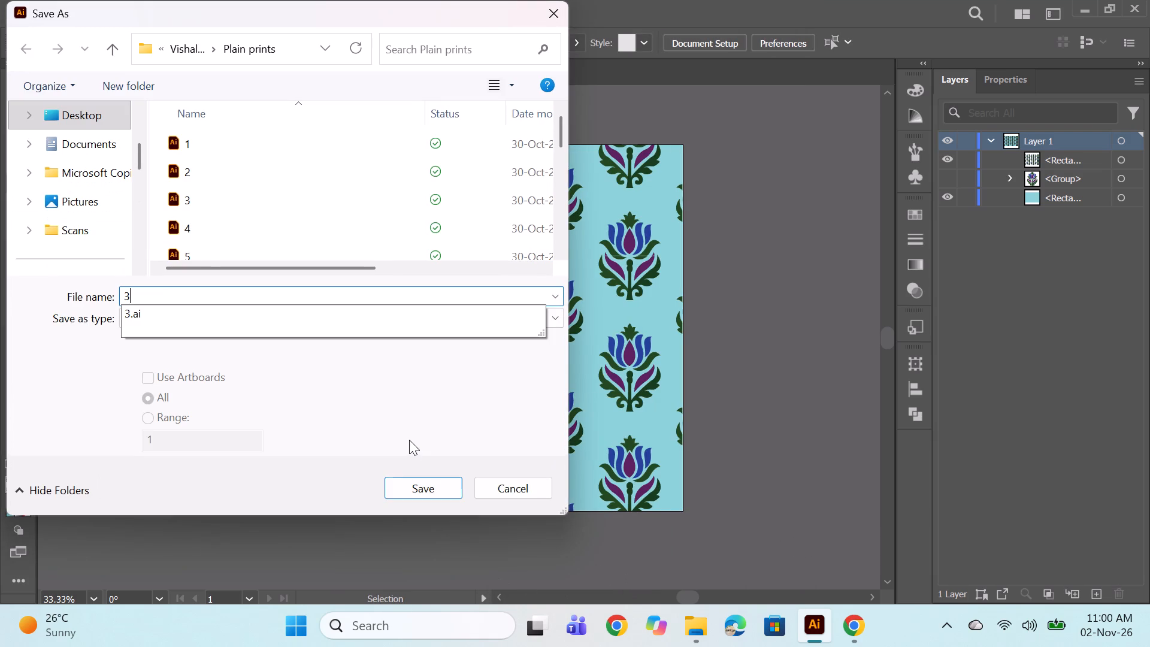
key(minus)
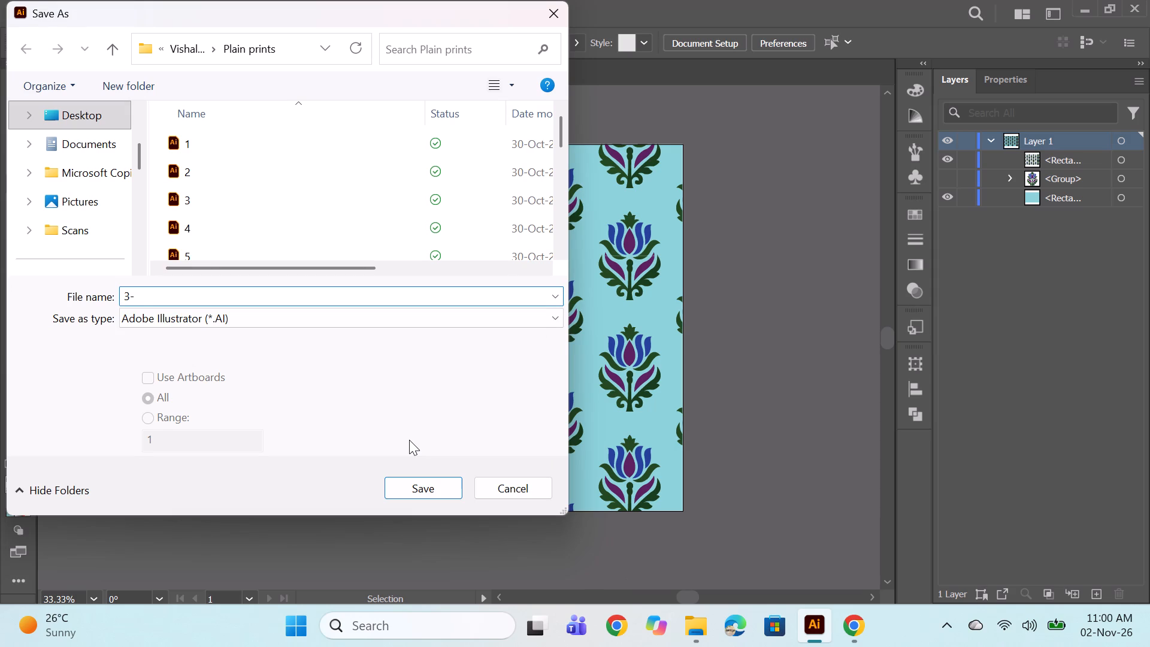
text(c2)
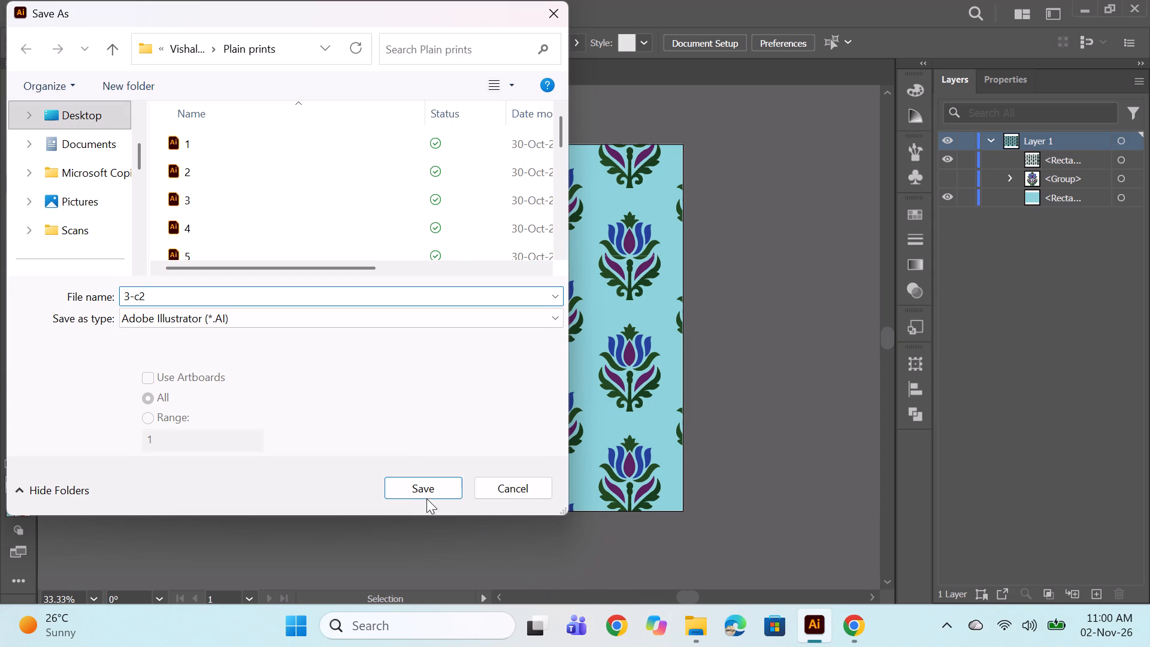
click(437, 492)
click(604, 570)
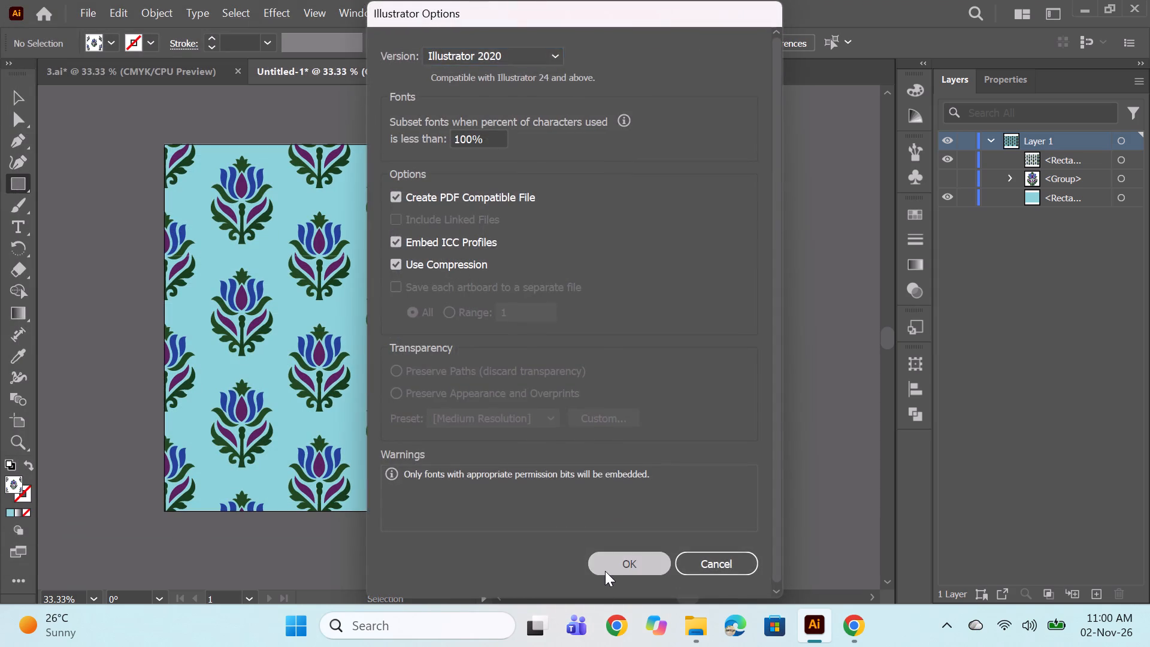
Switch to File Explorer, check the Plain prints folder for the saved 3-c2 file, and return to Illustrator.
click(687, 621)
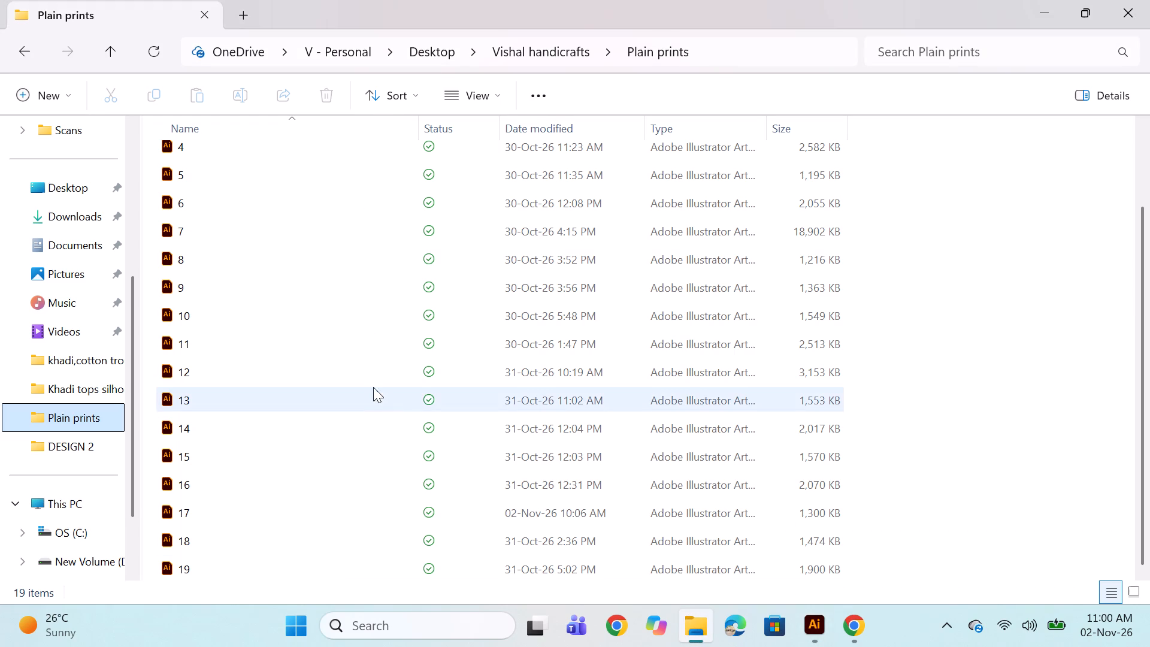
scroll(373, 387, up, 5)
scroll(373, 382, down, 3)
scroll(361, 368, up, 8)
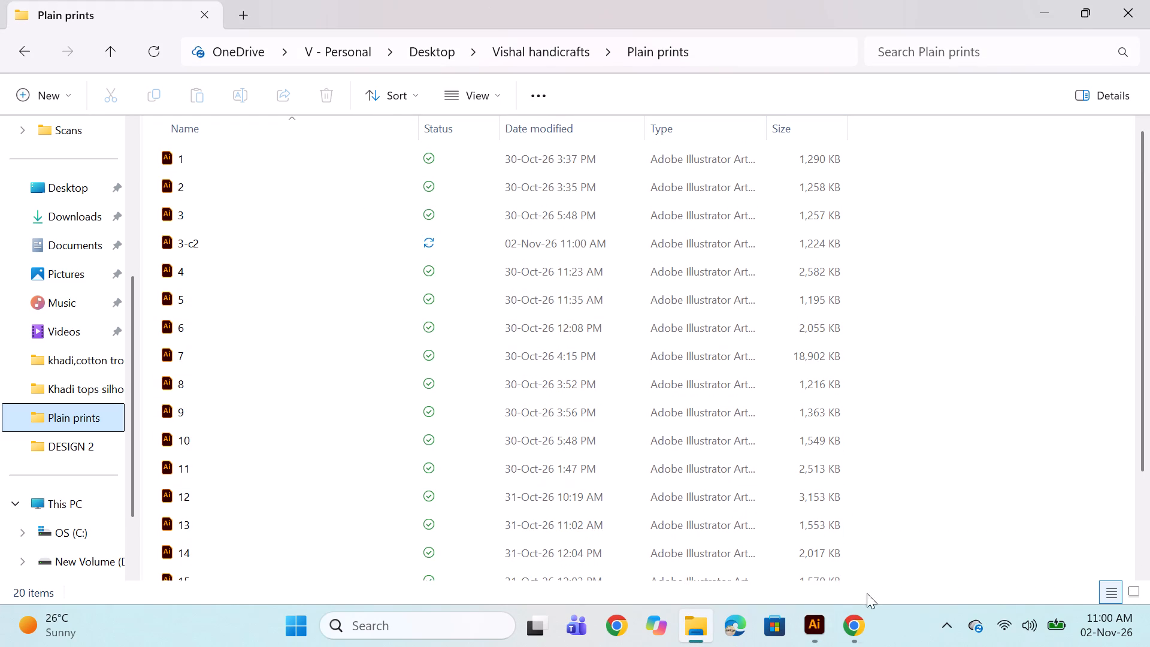
click(819, 631)
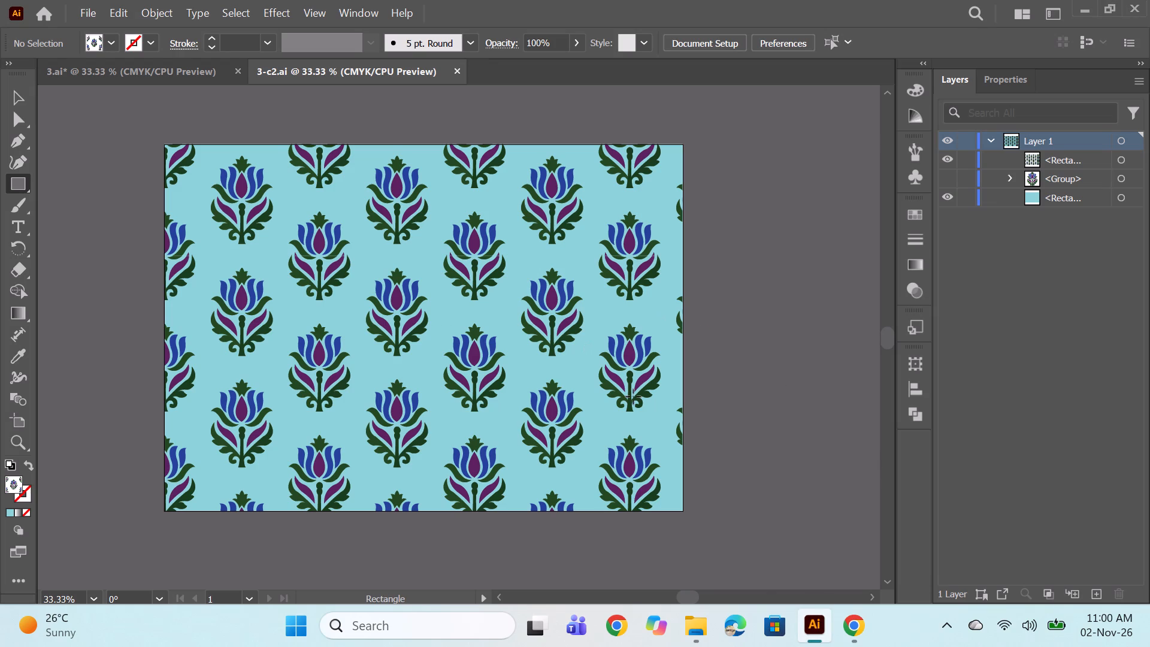
Create a new A3 landscape document of 16.54 x 11.69 in.
key(ctrl+n)
key(Return)
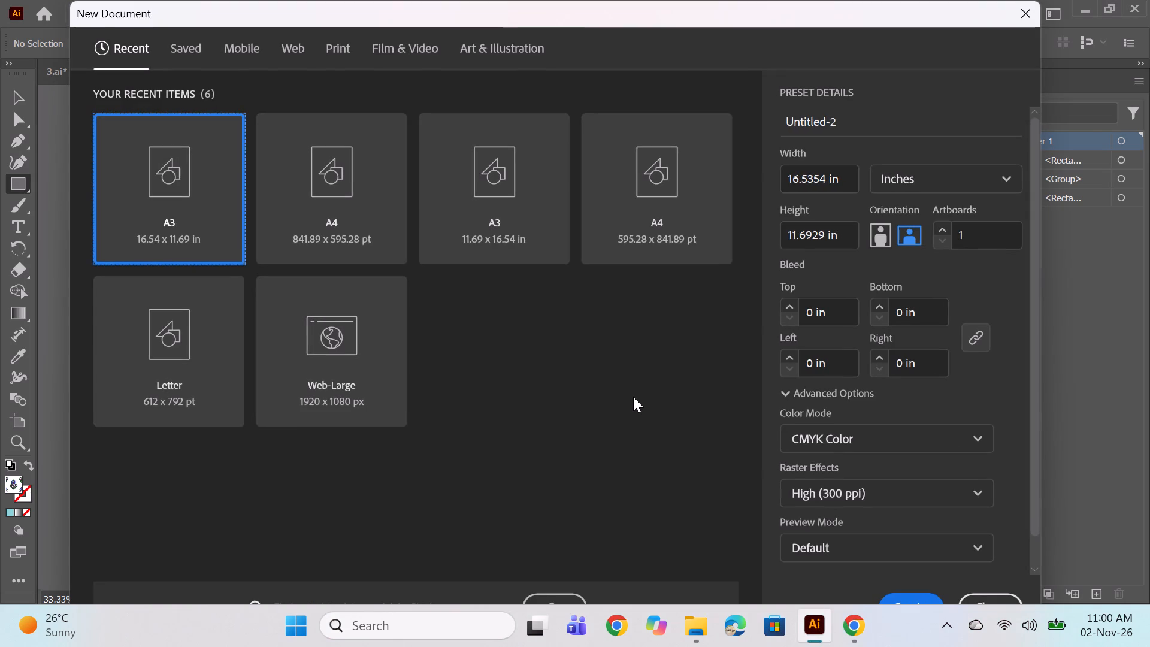
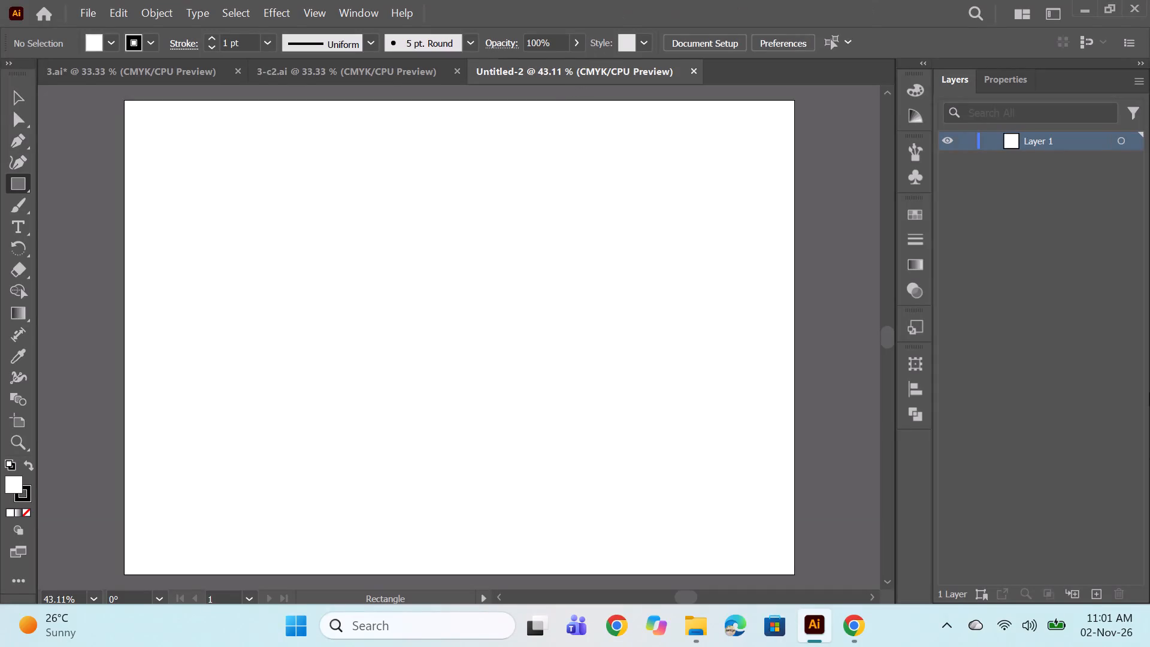
Compare the original 3.ai pattern with the aqua 3-c2.ai colorway, ending in the blank Untitled-2 document.
click(263, 68)
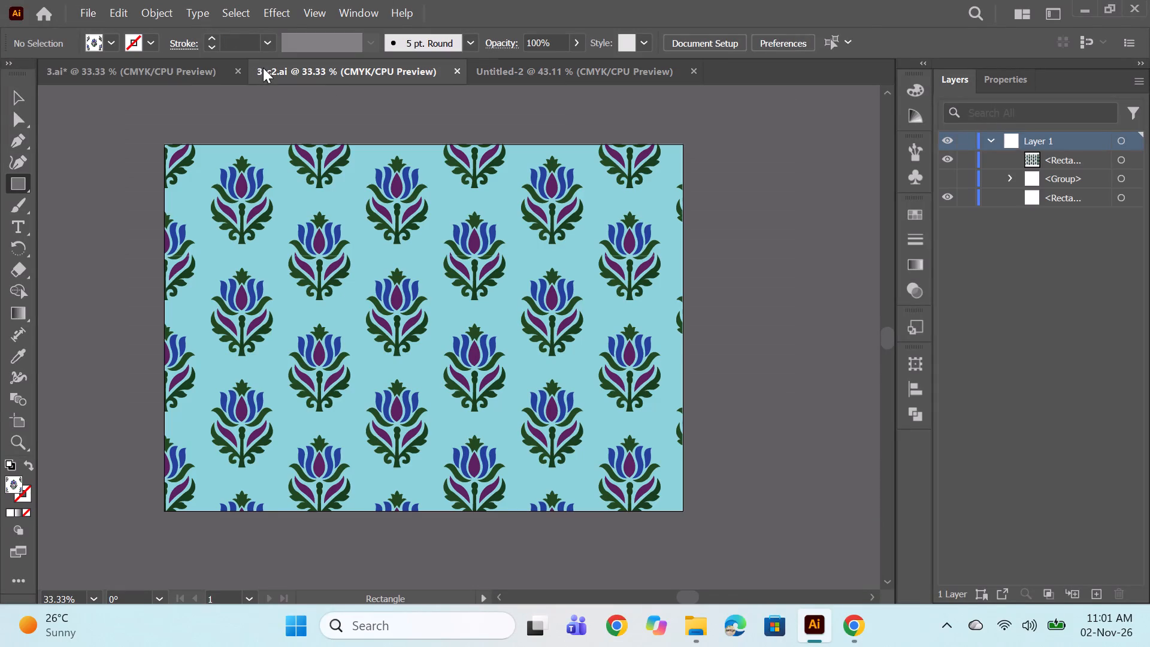
click(143, 75)
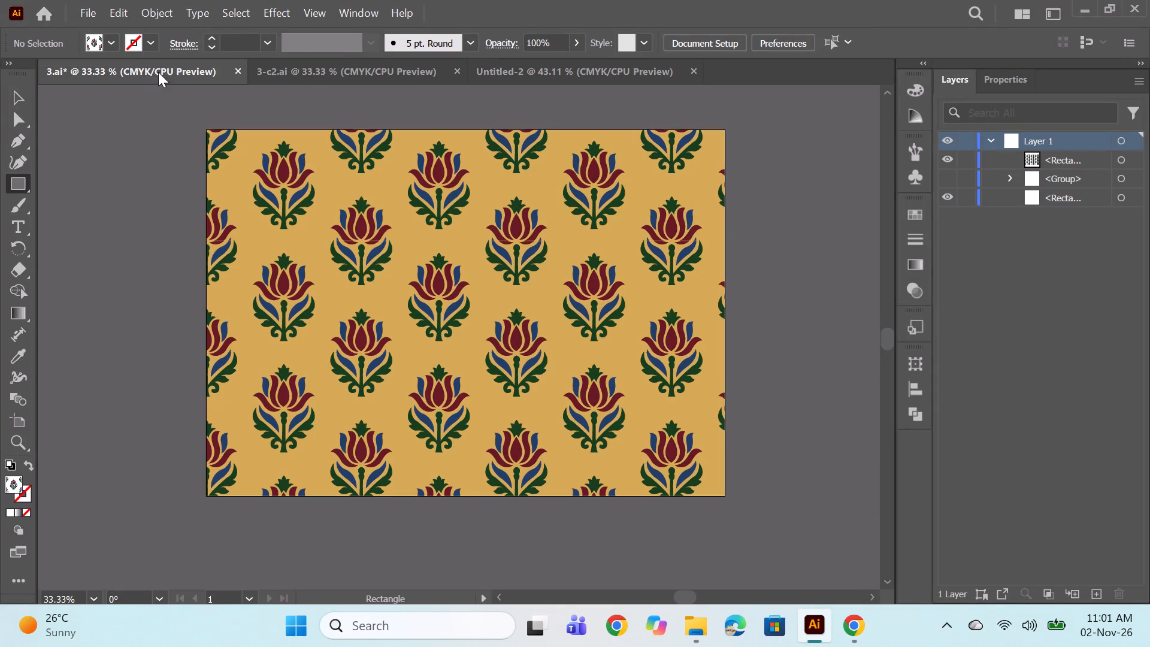
click(302, 64)
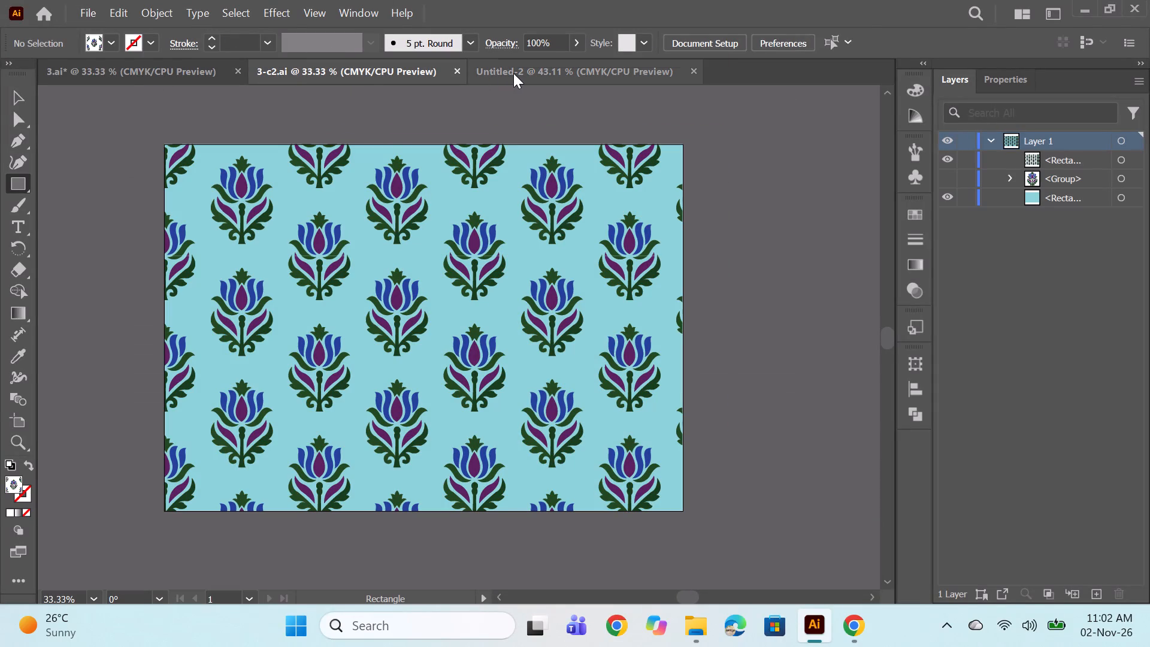
click(513, 73)
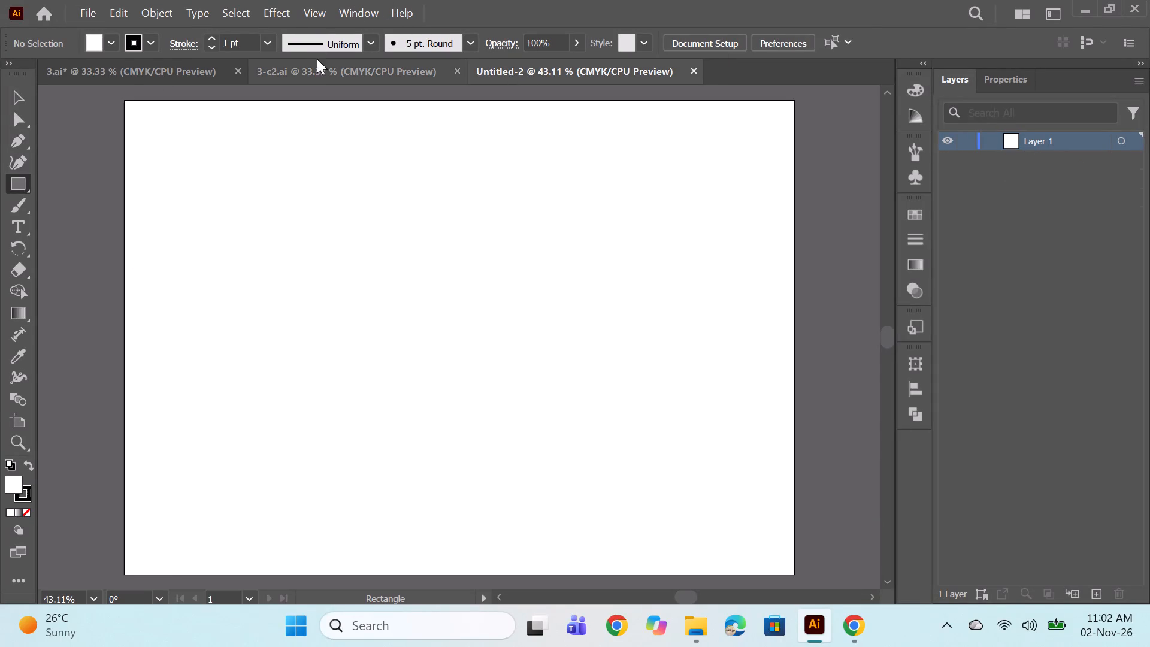
click(313, 65)
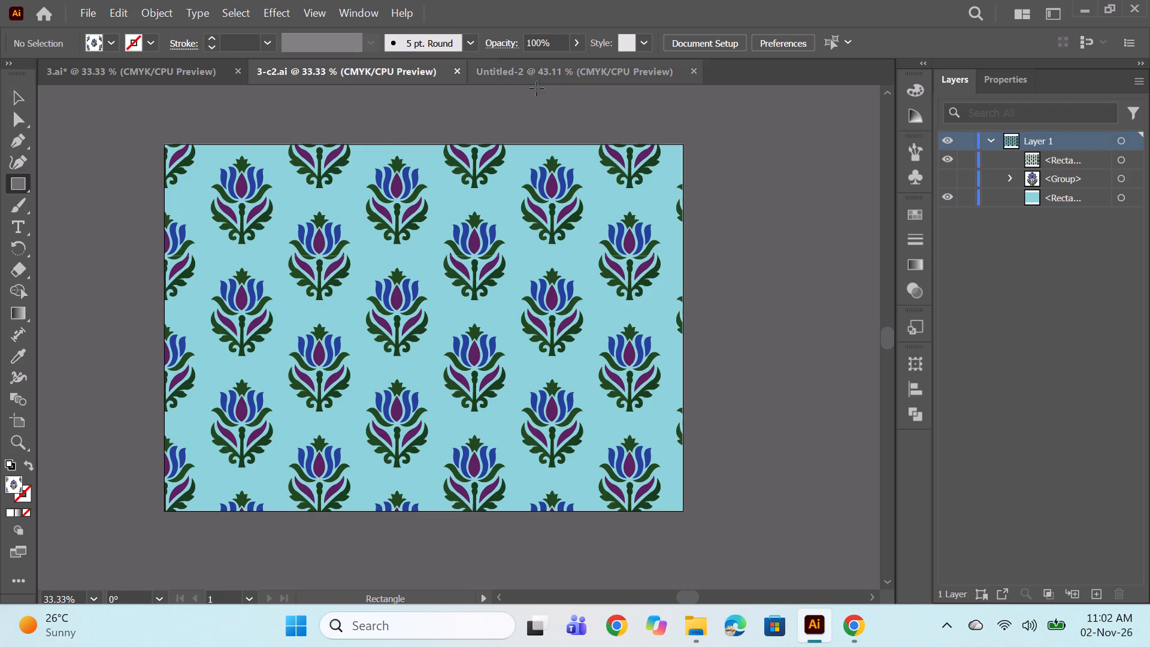
click(73, 62)
click(371, 69)
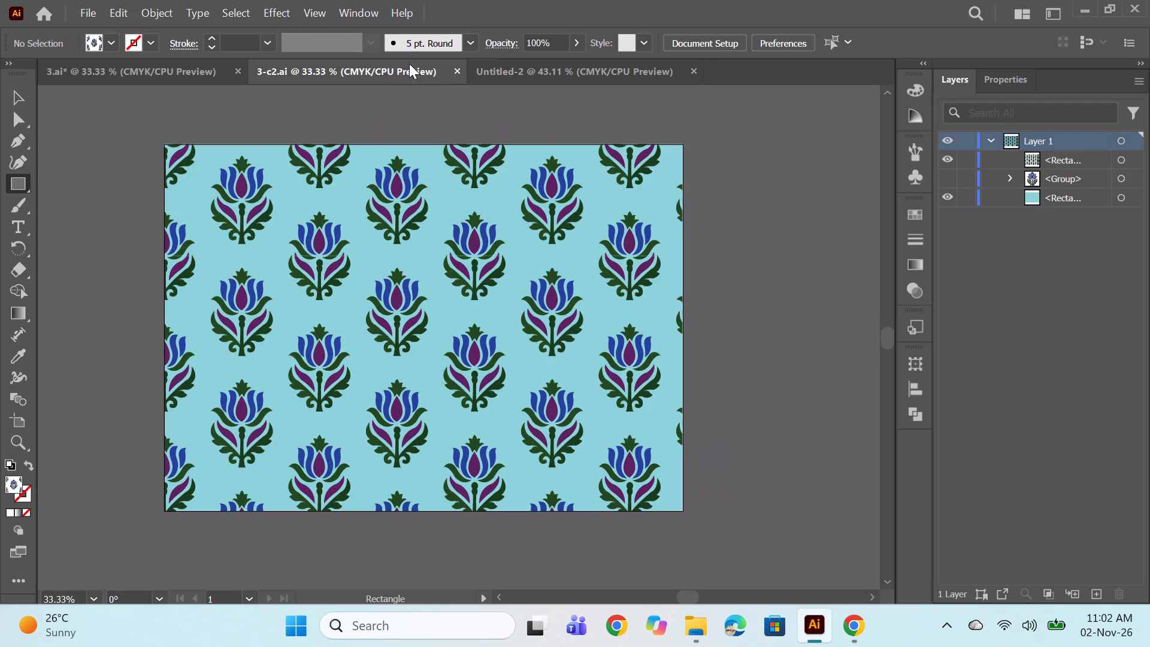
click(526, 70)
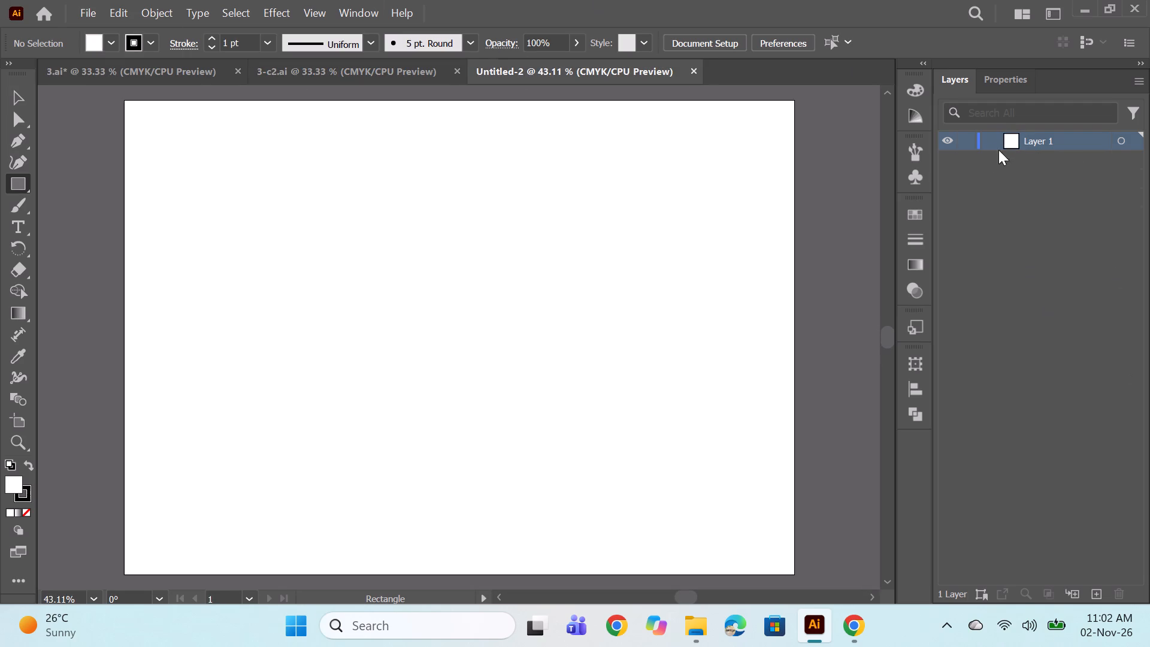
Draw a background rectangle covering the whole artboard, from its upper-left corner to its lower-right corner.
drag(123, 101, 175, 138)
drag(175, 138, 793, 575)
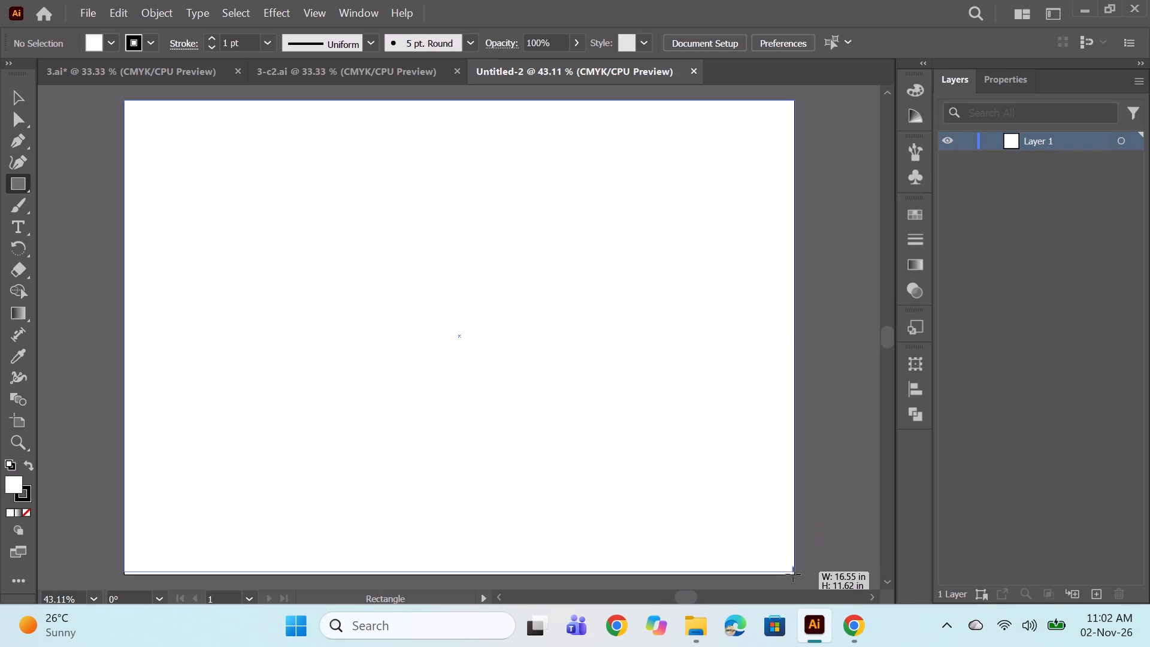
drag(793, 575, 794, 575)
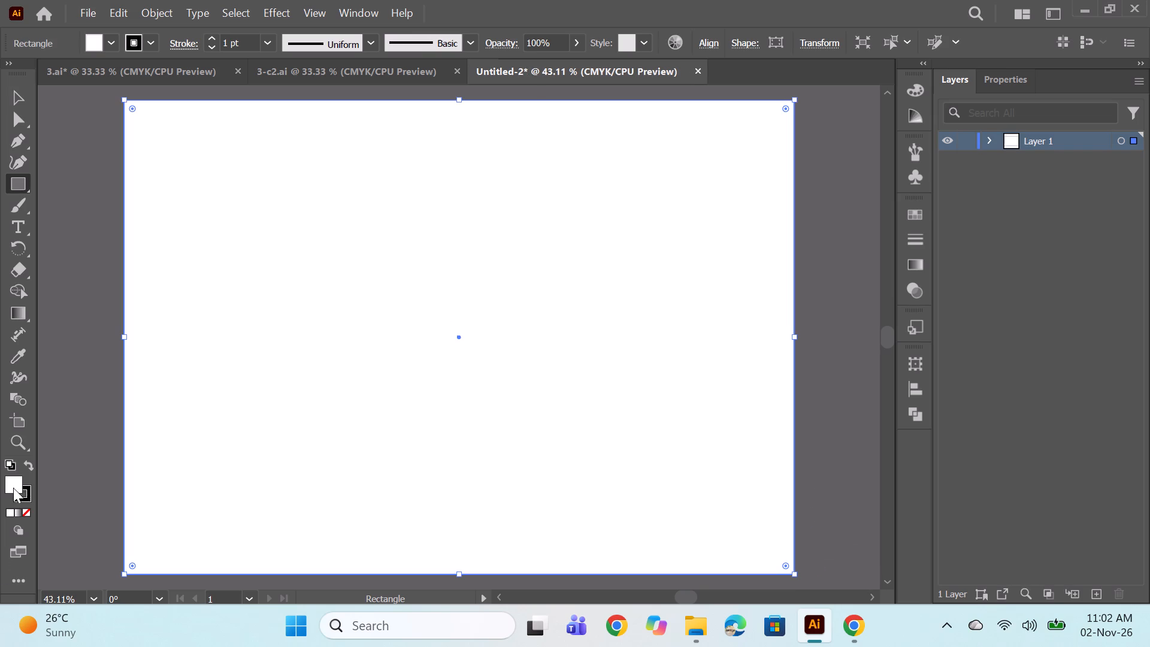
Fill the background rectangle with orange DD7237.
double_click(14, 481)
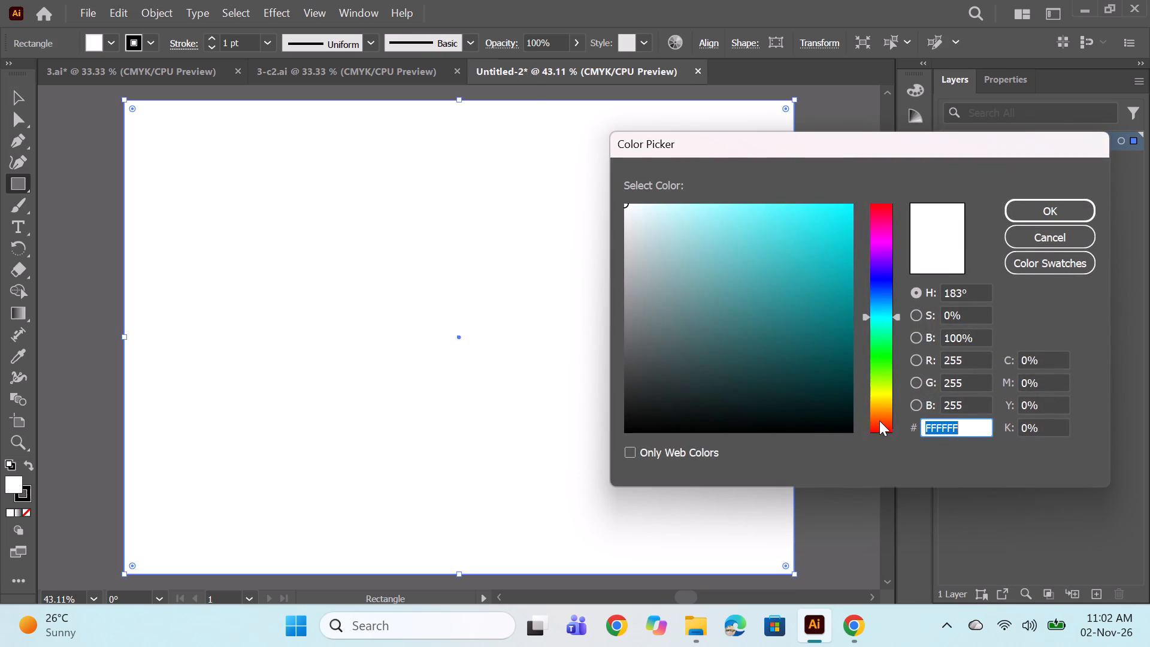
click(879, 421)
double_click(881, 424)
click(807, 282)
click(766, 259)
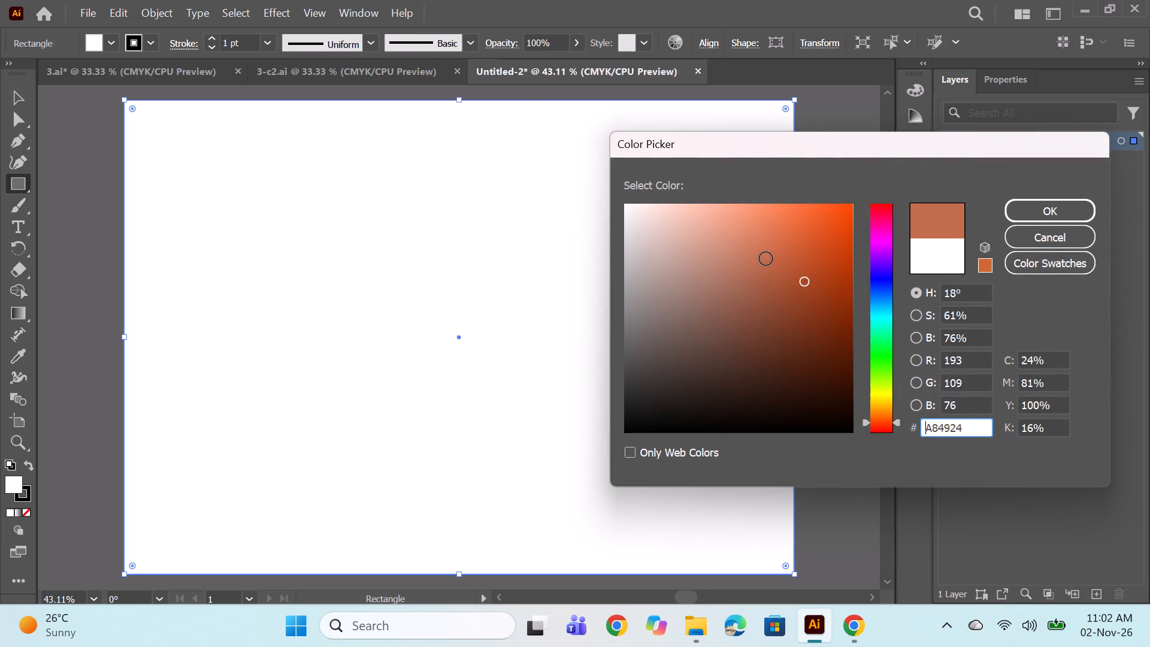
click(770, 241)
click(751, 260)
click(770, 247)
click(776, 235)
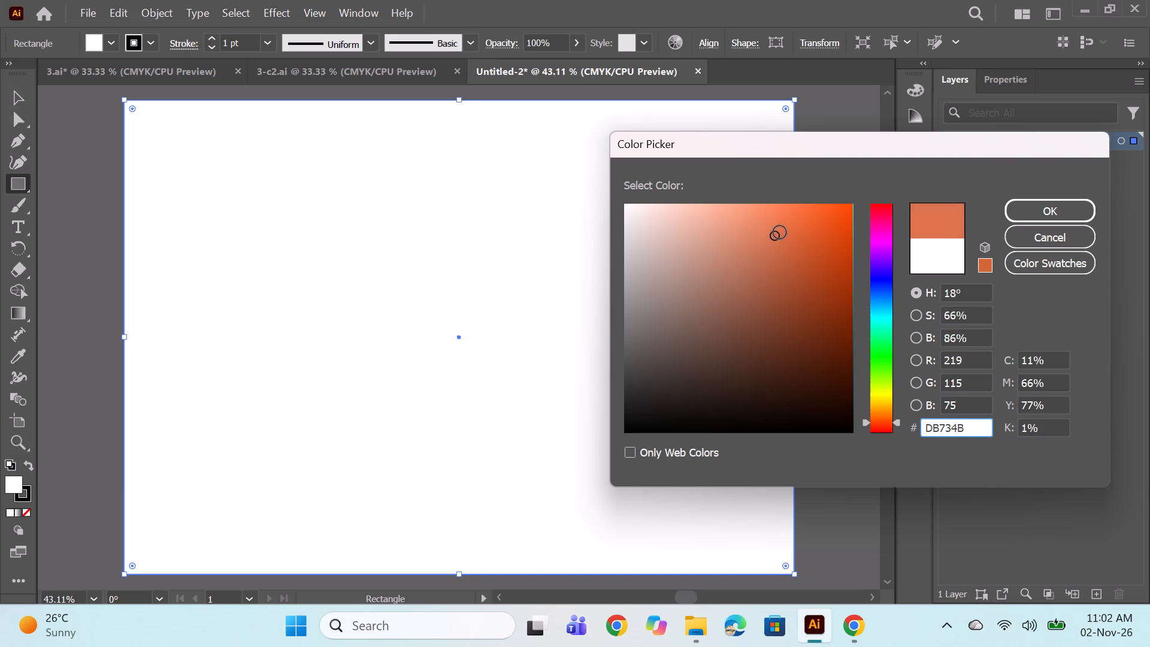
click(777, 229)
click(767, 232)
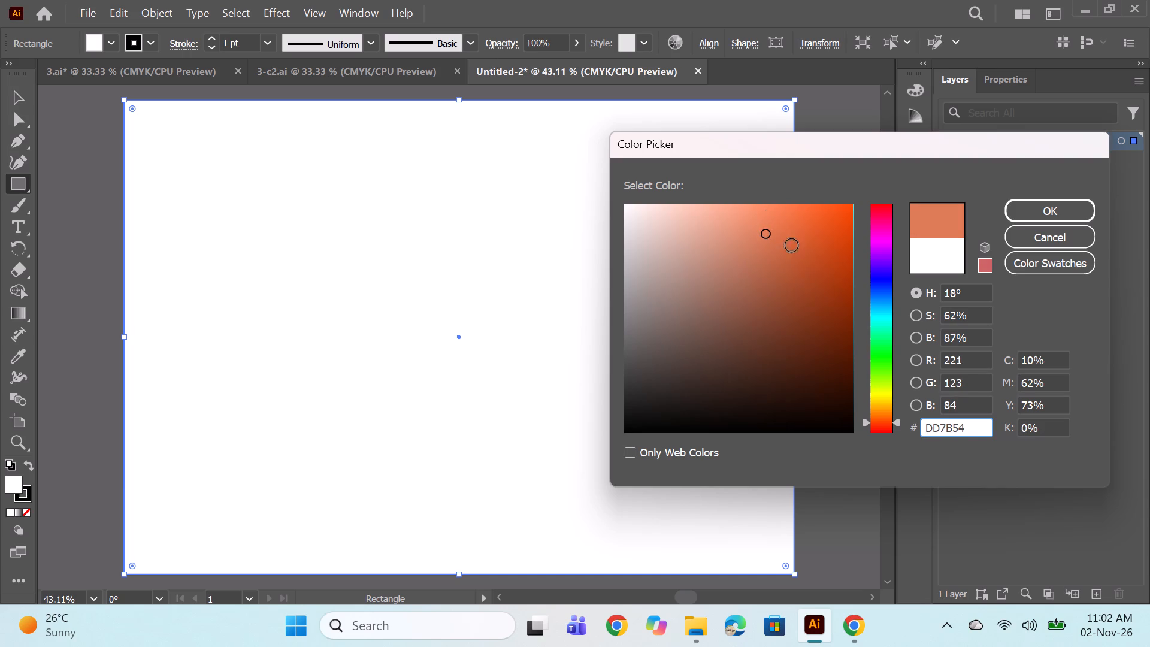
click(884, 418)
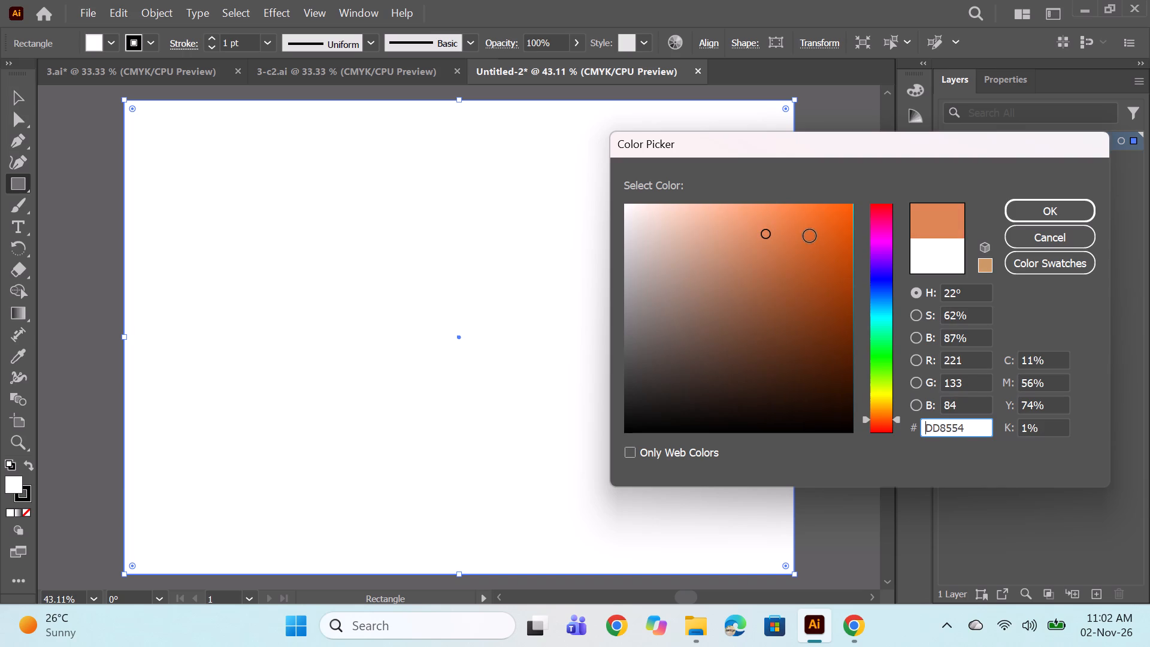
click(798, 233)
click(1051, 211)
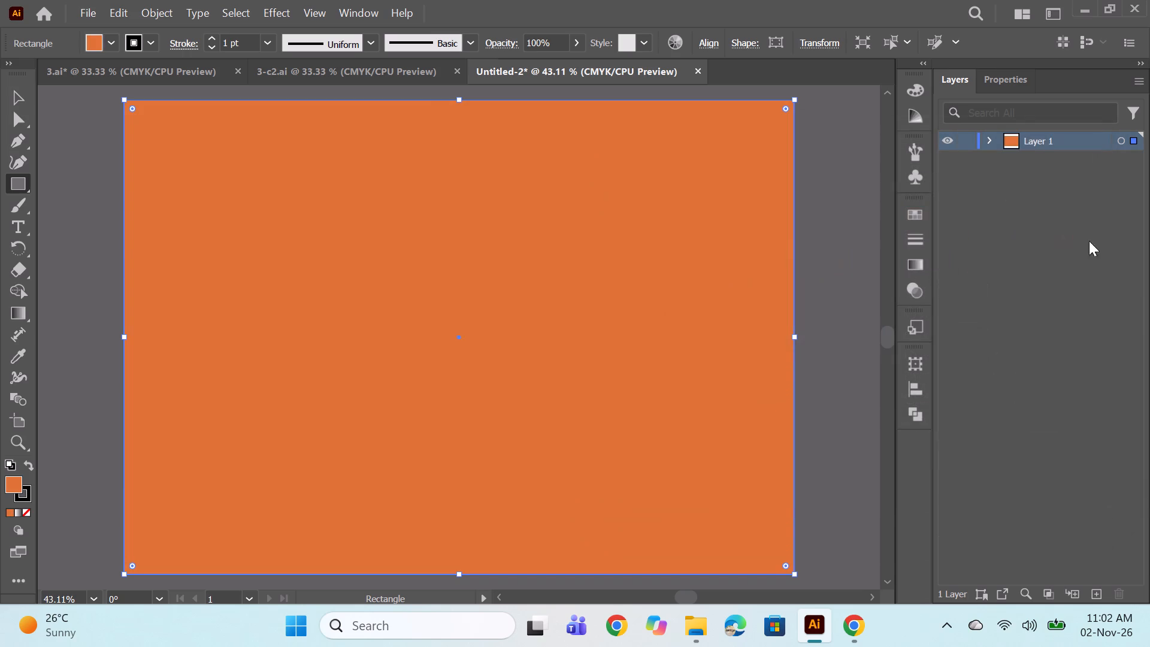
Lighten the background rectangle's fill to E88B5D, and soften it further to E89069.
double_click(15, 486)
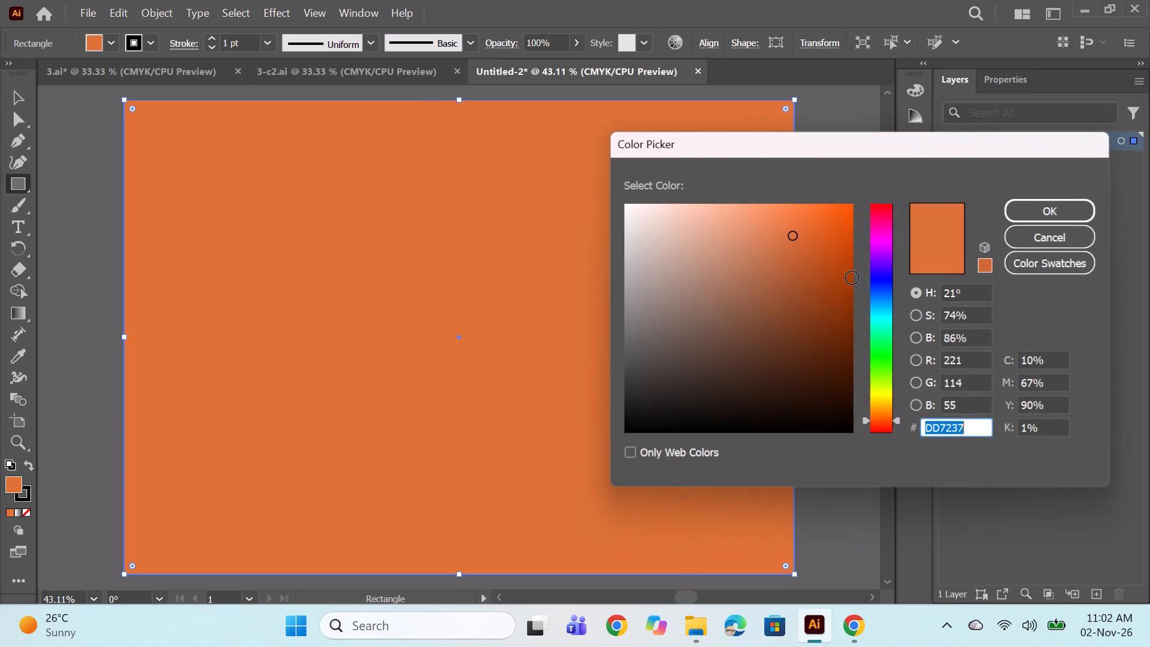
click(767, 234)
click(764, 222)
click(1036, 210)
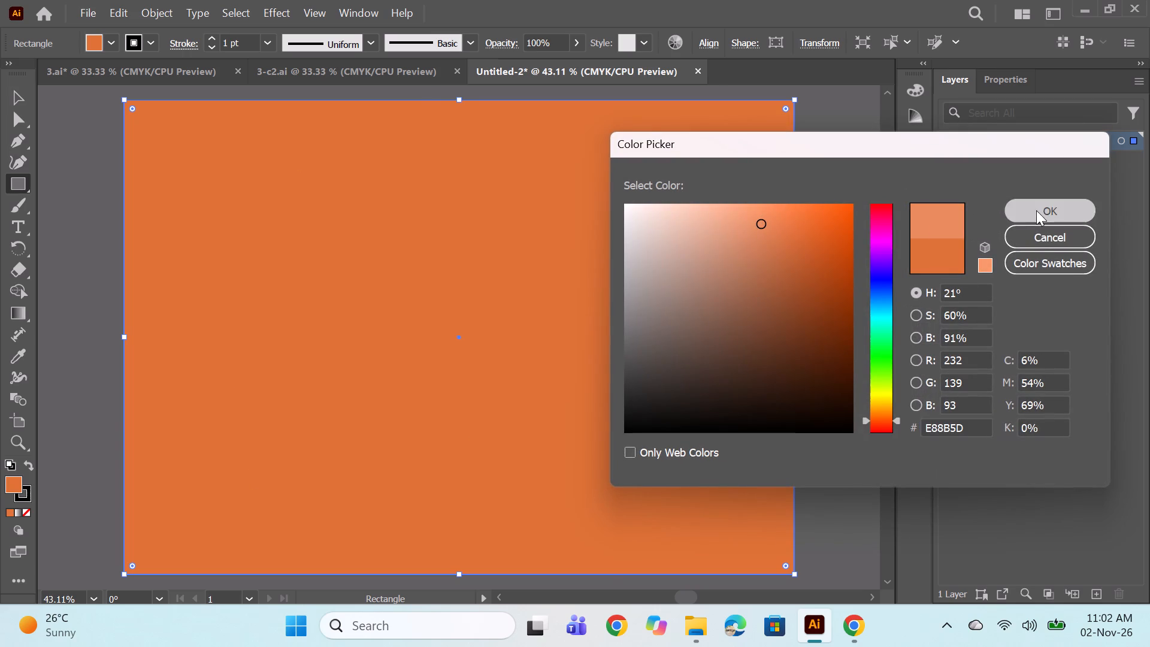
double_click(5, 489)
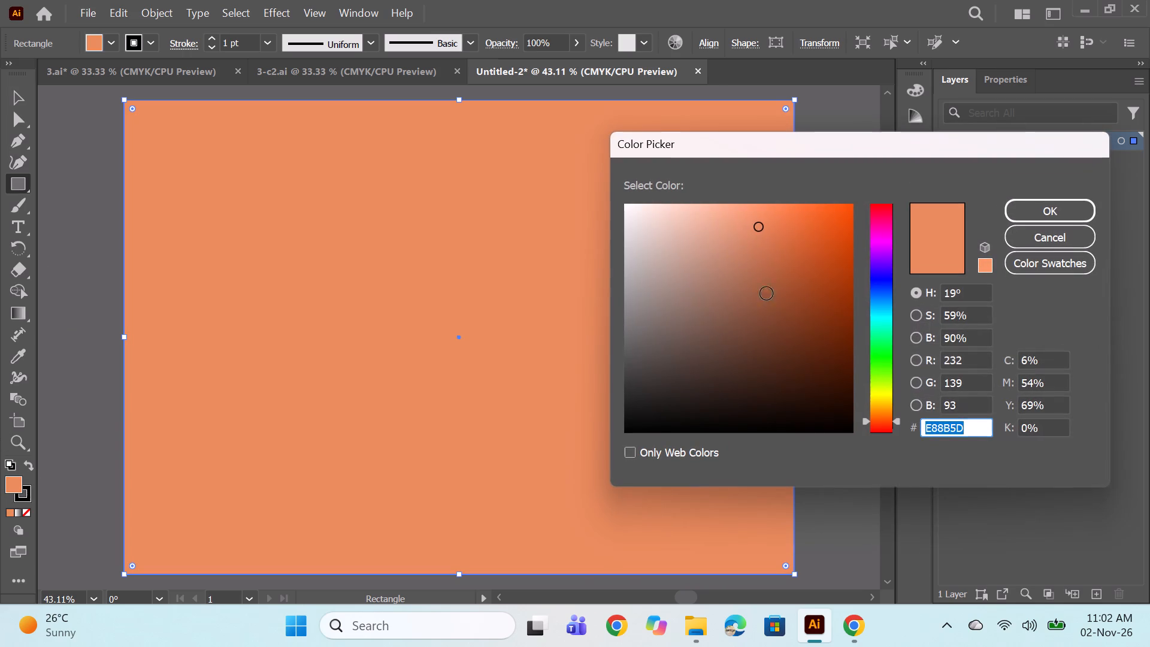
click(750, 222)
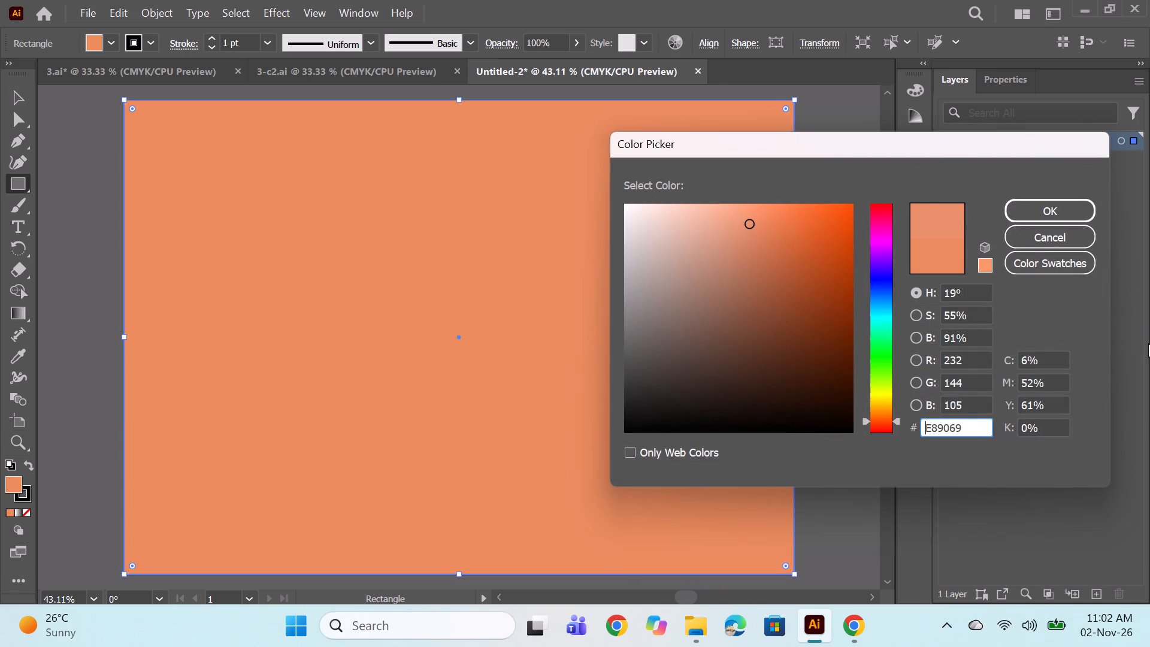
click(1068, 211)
Compare the background with the 3.ai and 3-c2.ai patterns and shift its fill to a slightly brighter, more saturated coral.
click(95, 72)
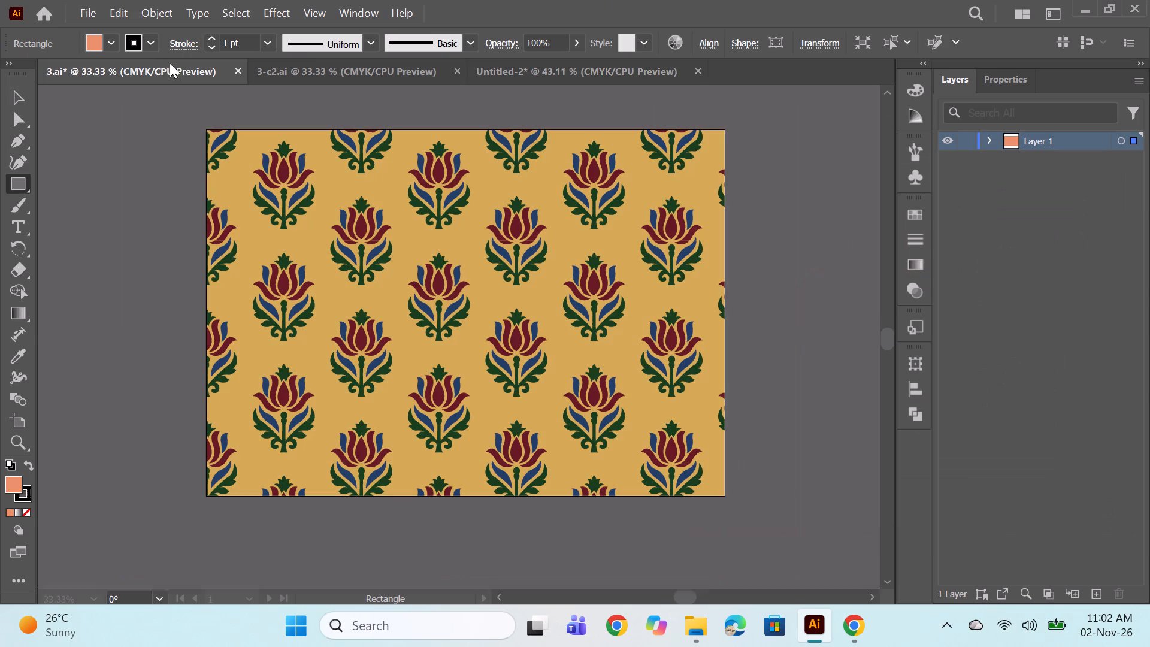
click(312, 66)
click(552, 68)
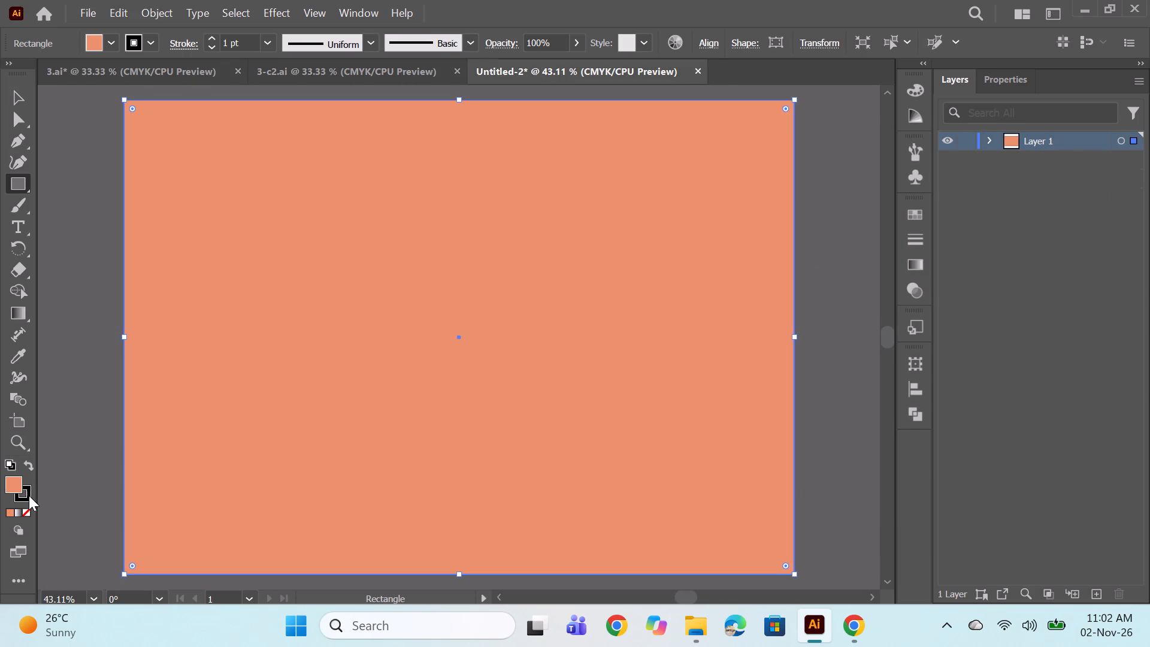
double_click(17, 488)
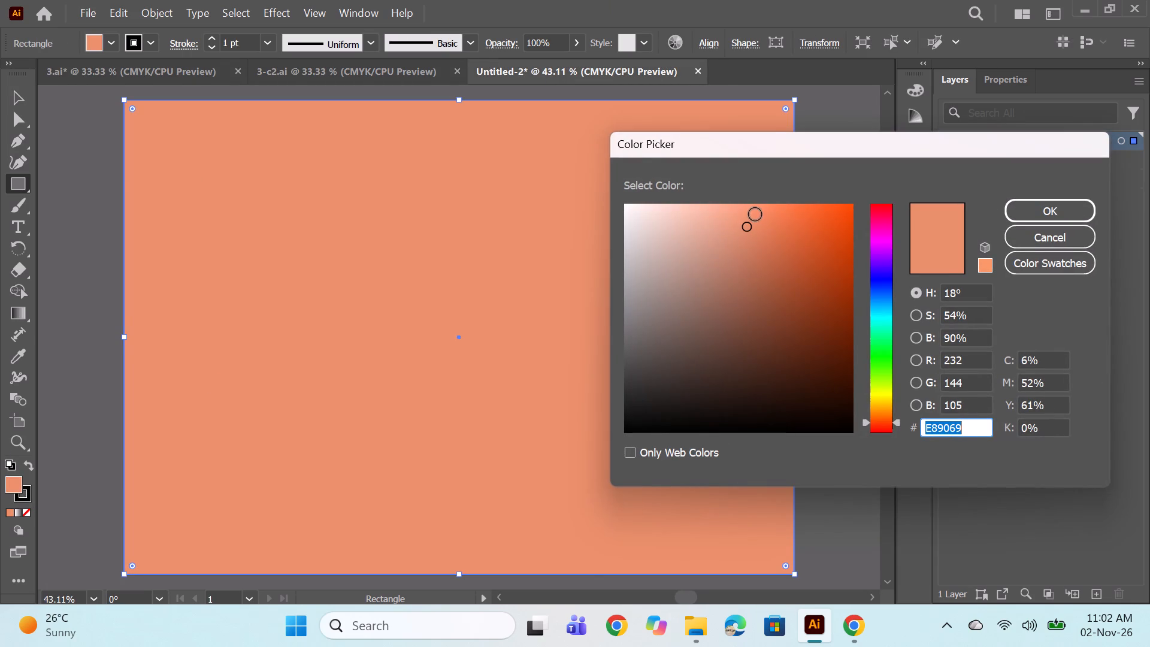
click(759, 219)
click(1025, 210)
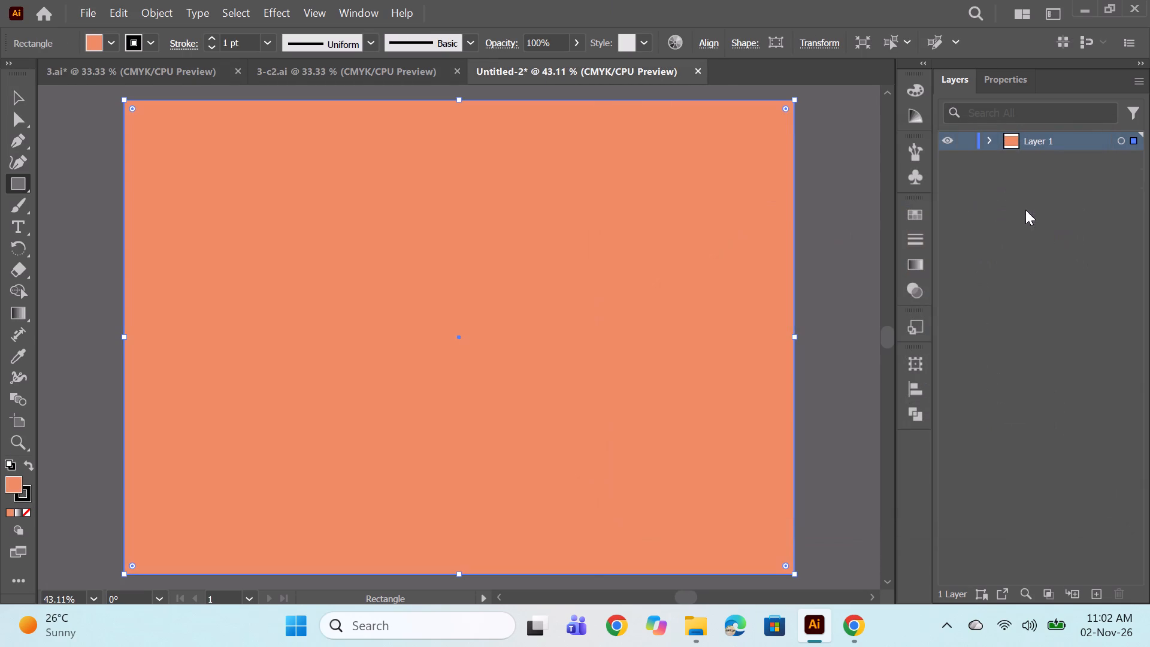
Copy the hidden flower motif group from 3-c2.ai, hide it again there, and paste the copy onto the coral background in Untitled-2.
click(382, 66)
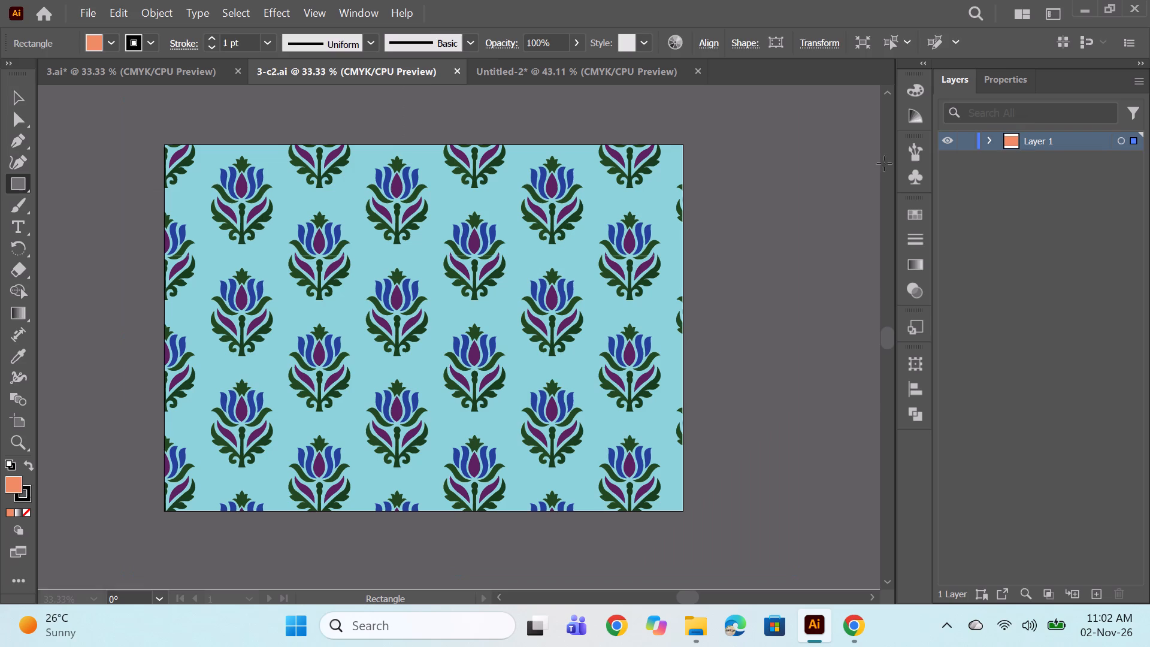
click(947, 189)
click(952, 181)
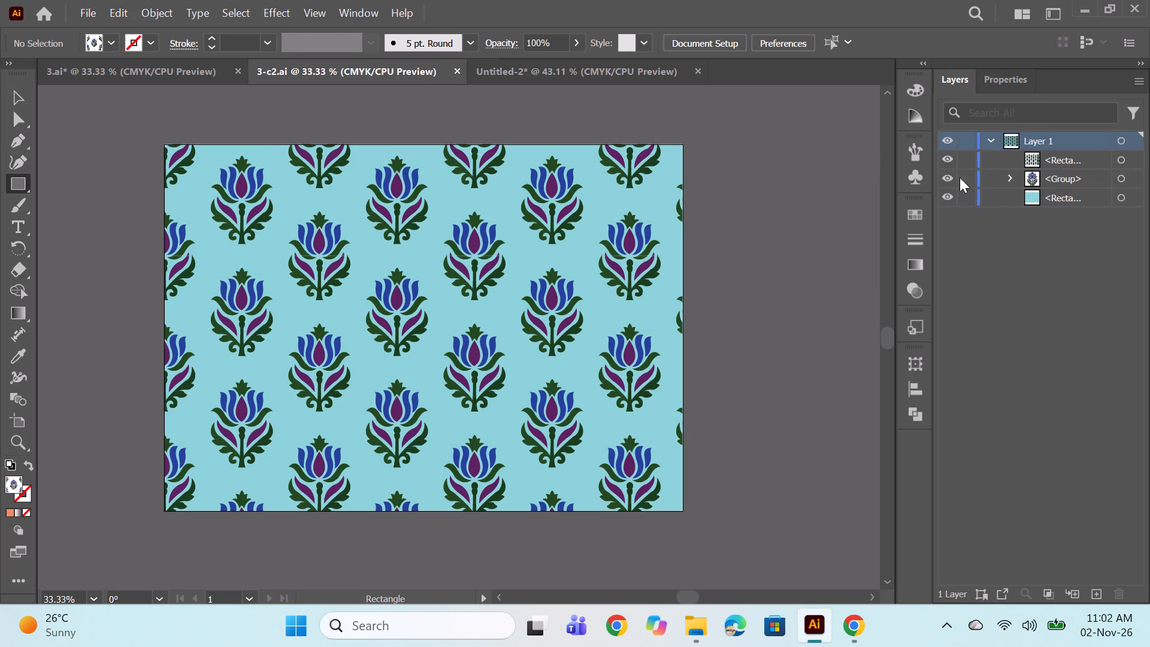
click(1123, 178)
key(ctrl+c)
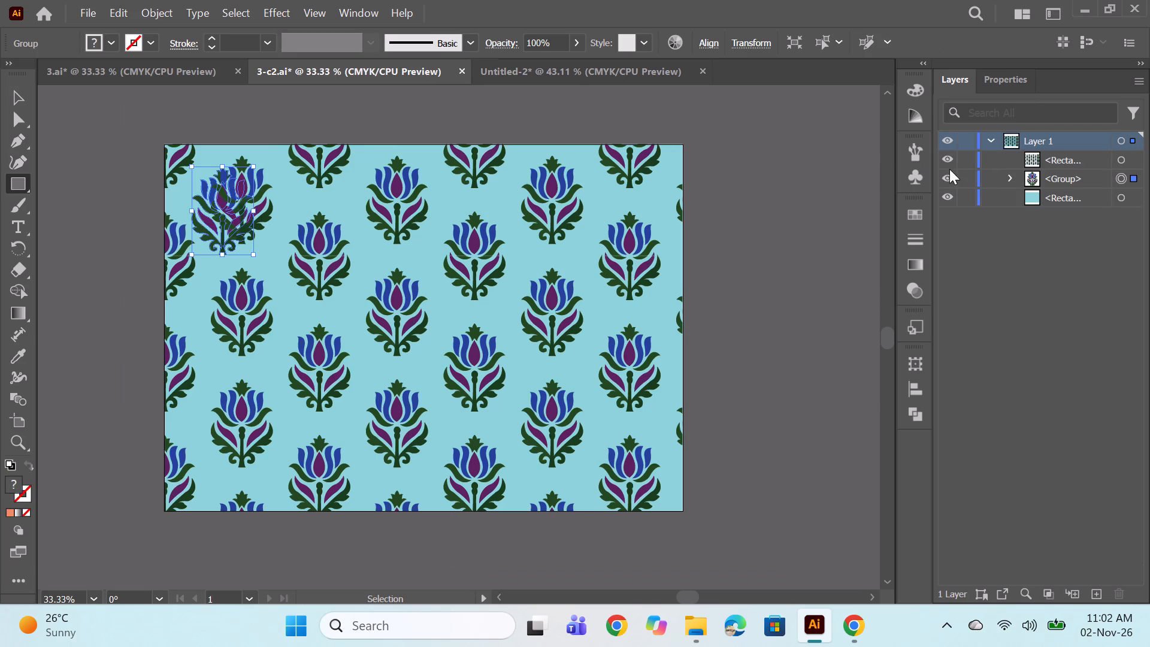
click(948, 173)
click(635, 77)
key(ctrl+v)
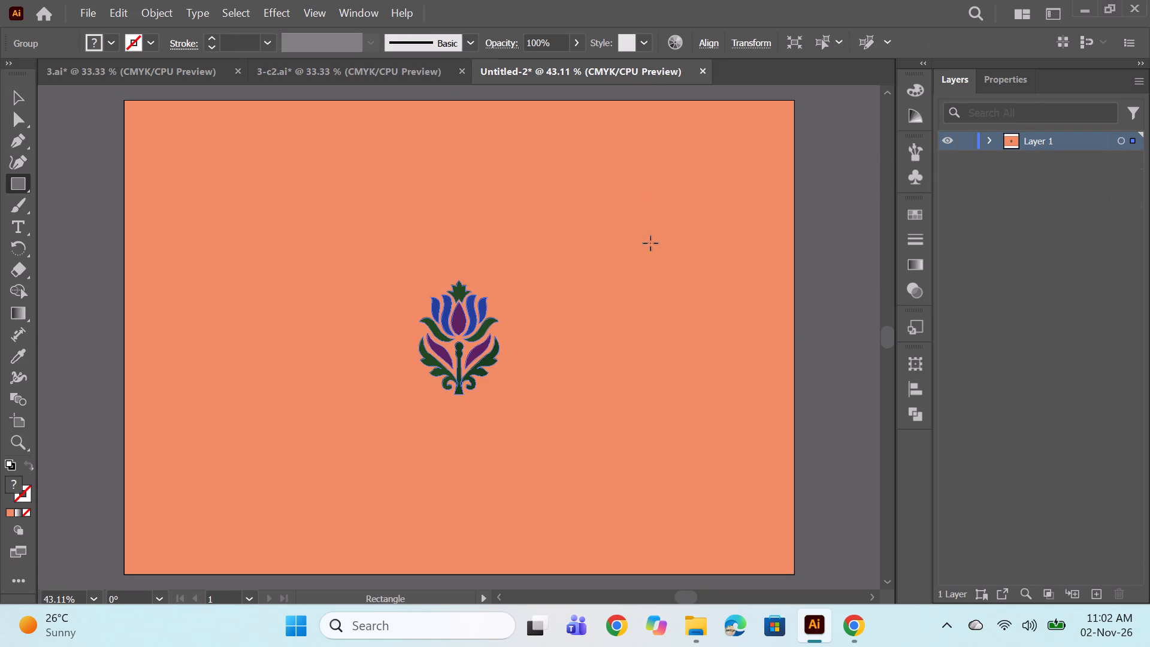
ctrl+click(865, 259)
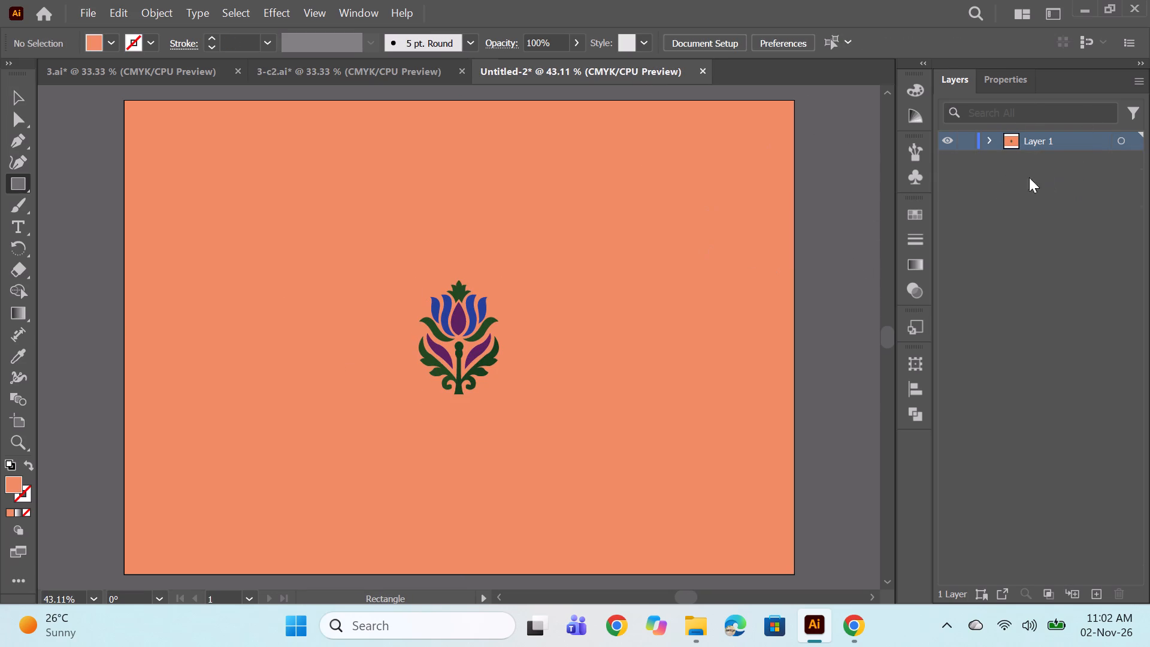
Expand the pasted motif group and fill the flower's central petal with deep magenta 840C4B.
click(994, 136)
scroll(1079, 195, down, 3)
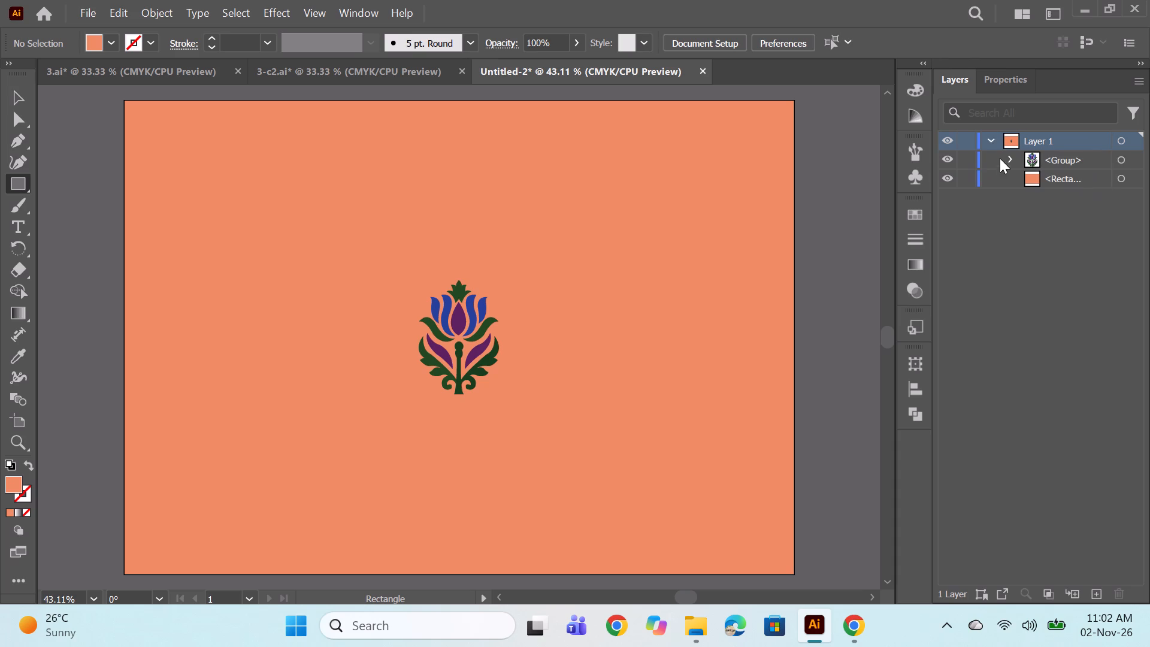
click(1011, 156)
scroll(1064, 199, down, 6)
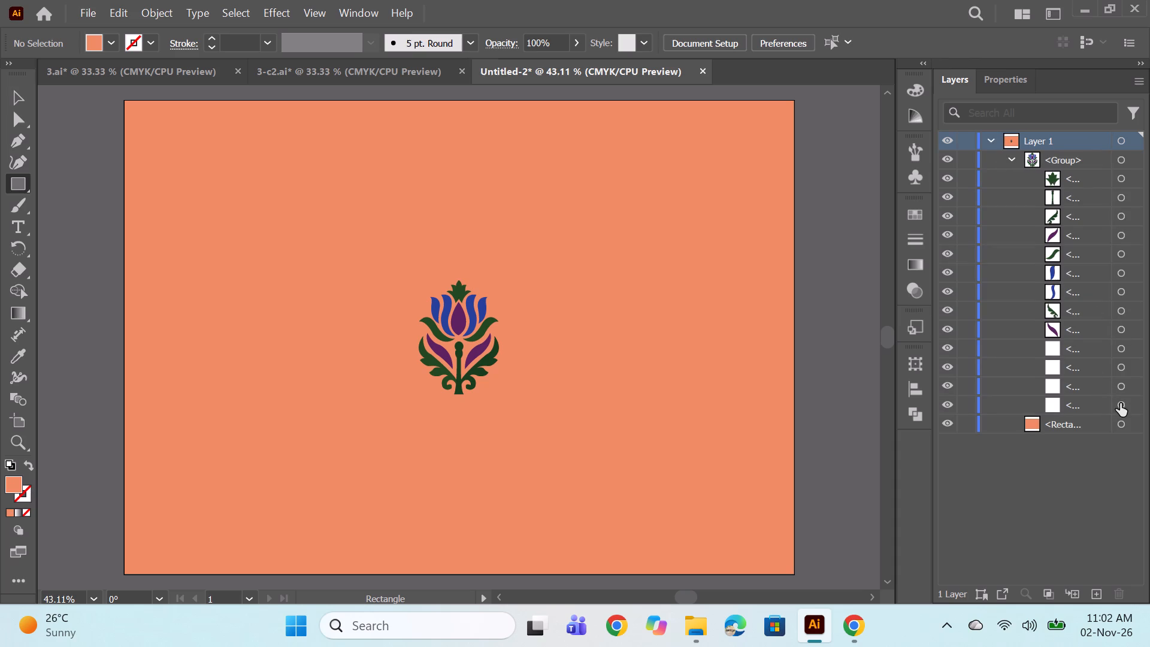
click(1120, 403)
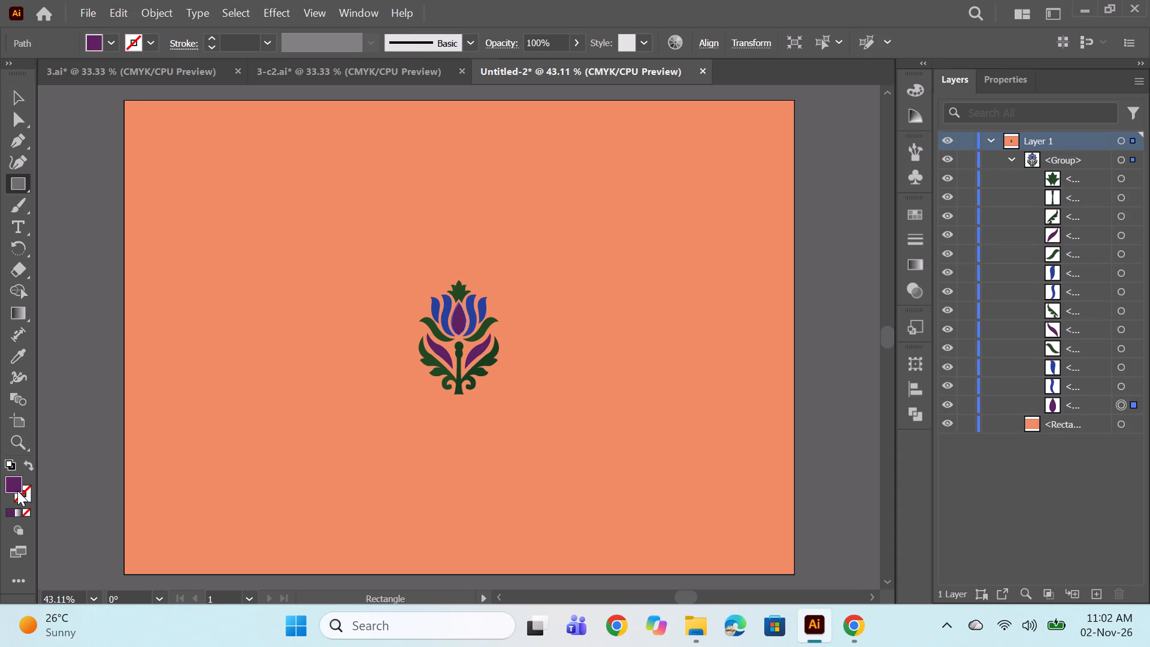
double_click(14, 488)
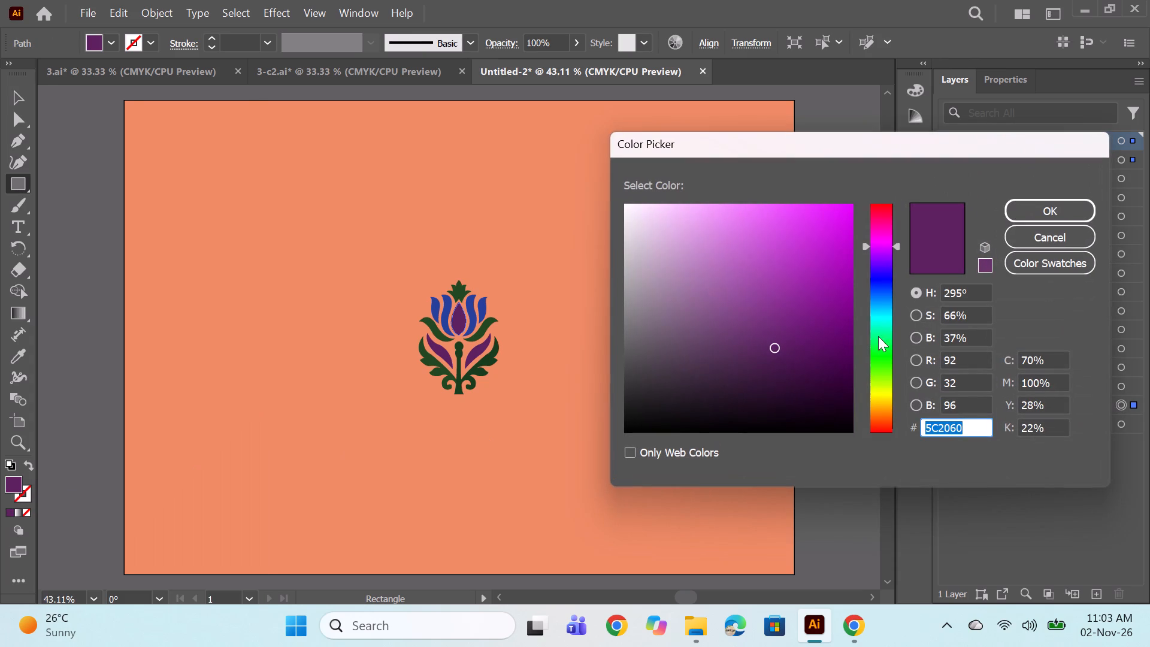
click(884, 371)
click(883, 420)
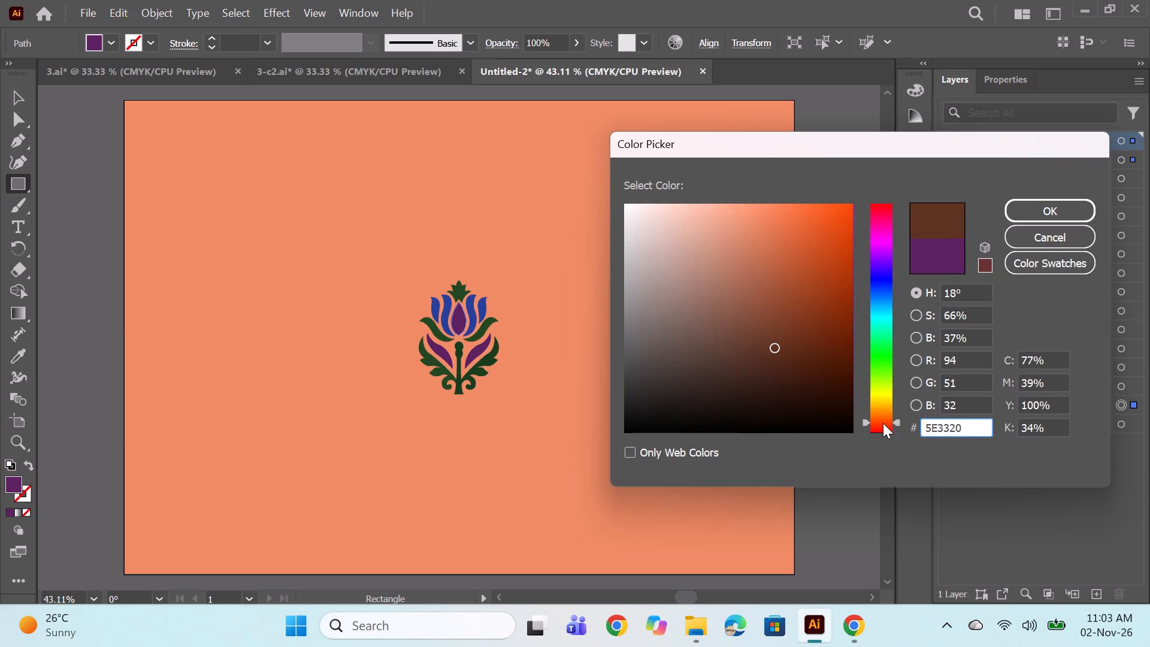
click(883, 423)
click(885, 217)
click(883, 223)
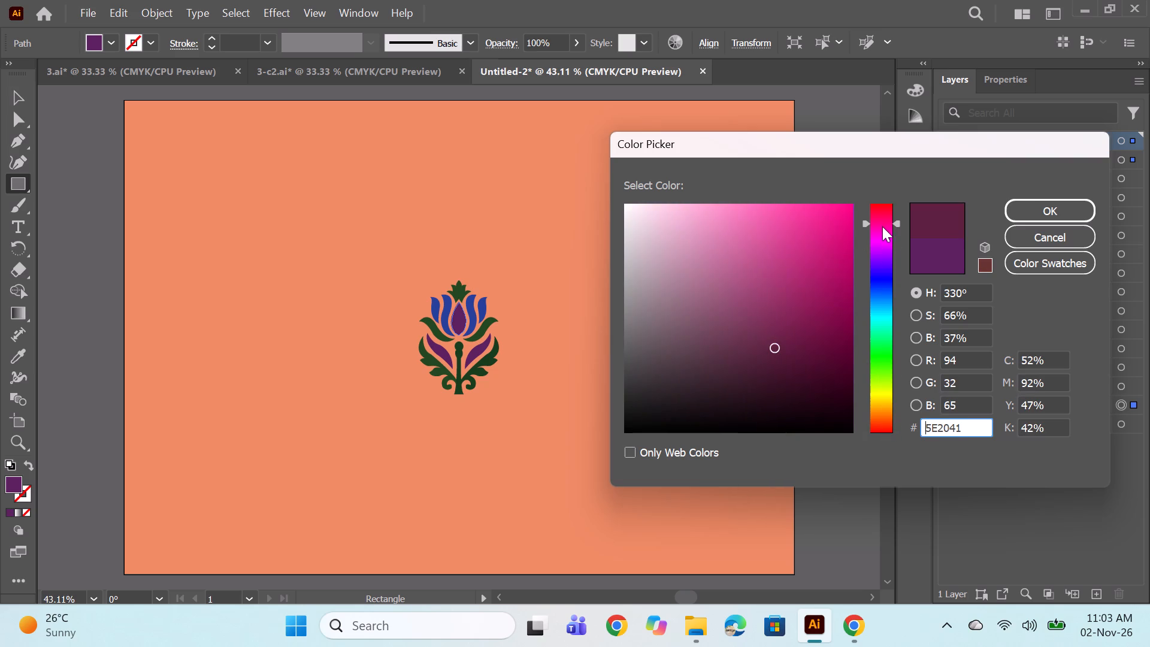
click(819, 288)
click(848, 308)
click(834, 315)
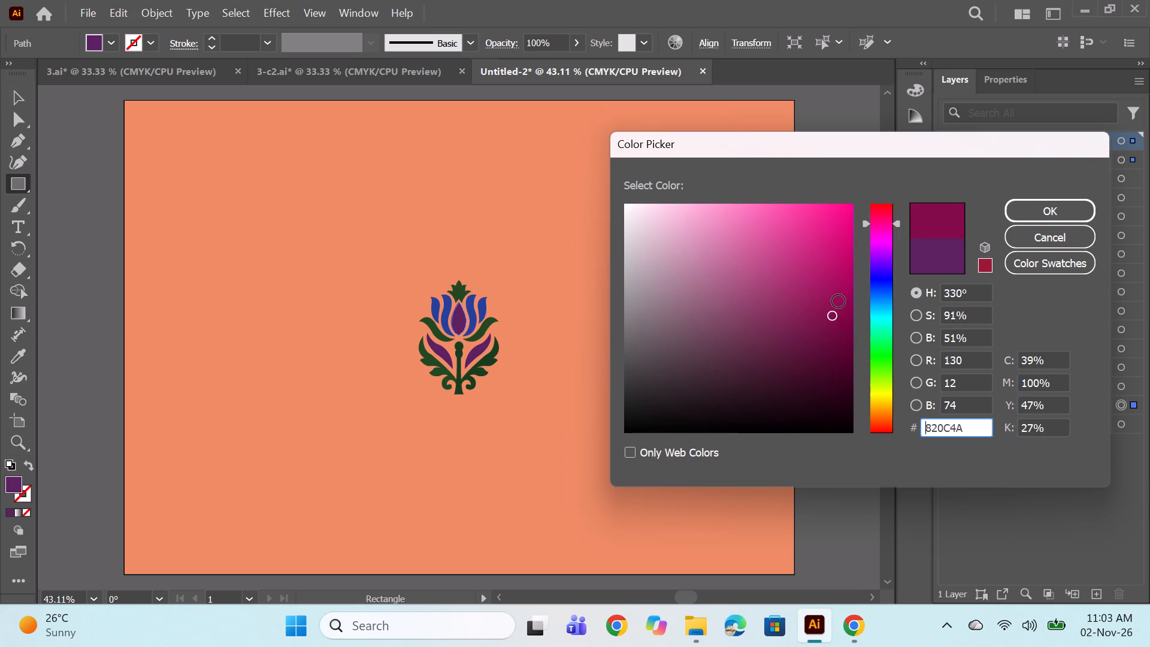
click(839, 301)
click(816, 295)
click(810, 258)
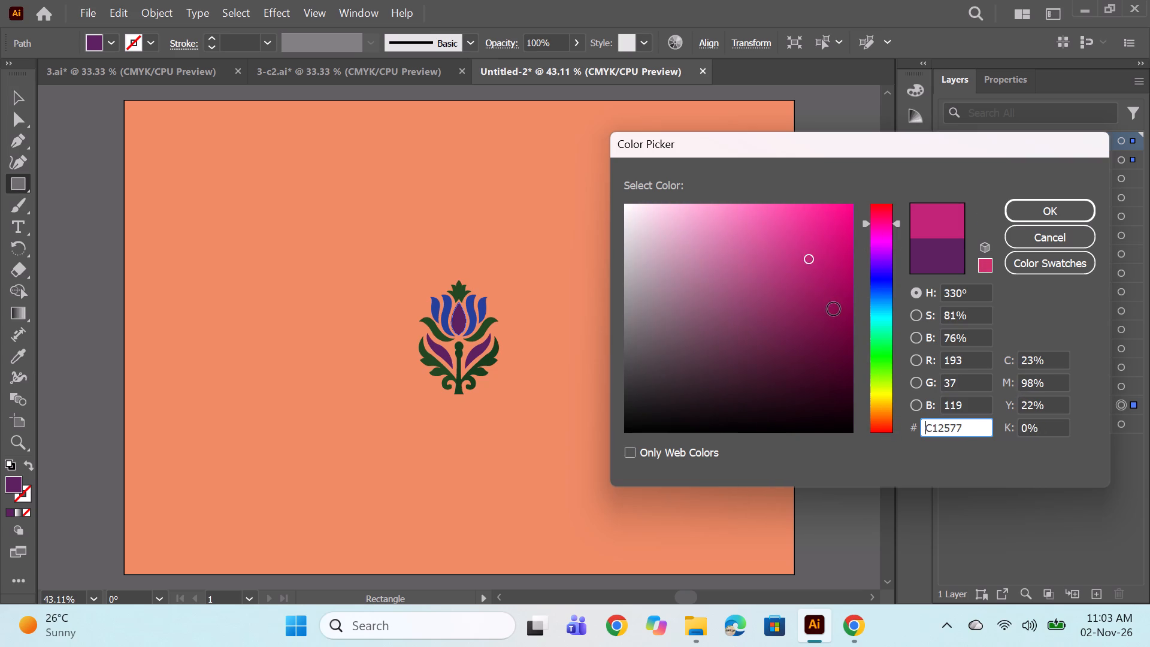
click(833, 313)
click(1028, 218)
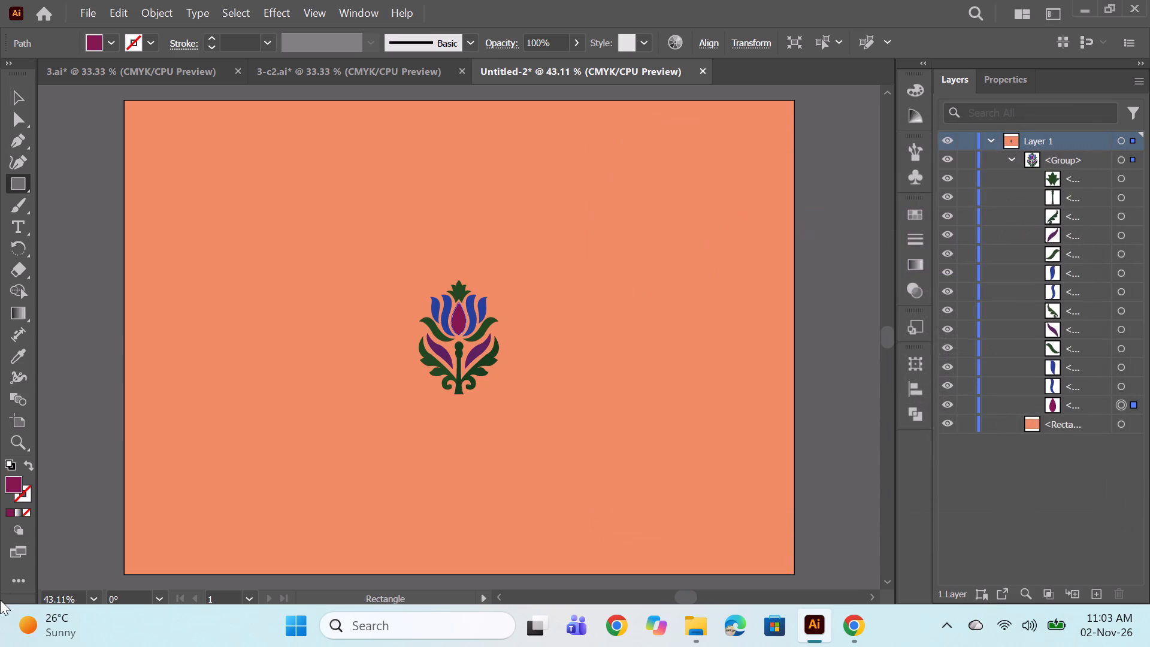
Shift the central petal's fill to a darker crimson with a hue of about 347°.
double_click(14, 482)
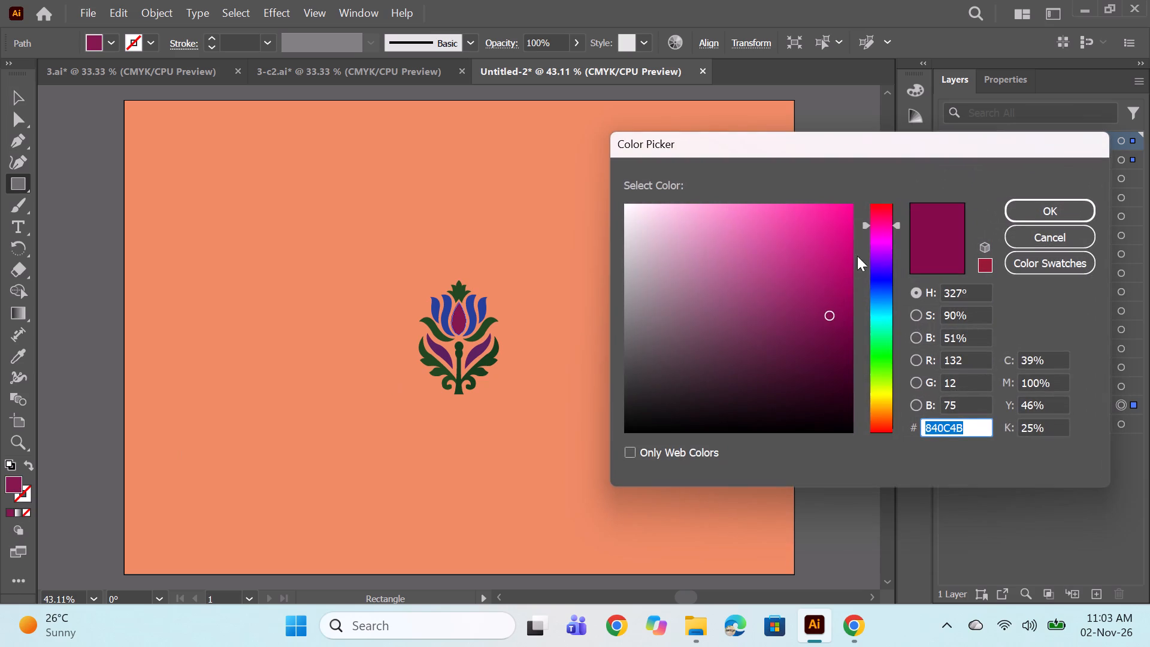
click(882, 211)
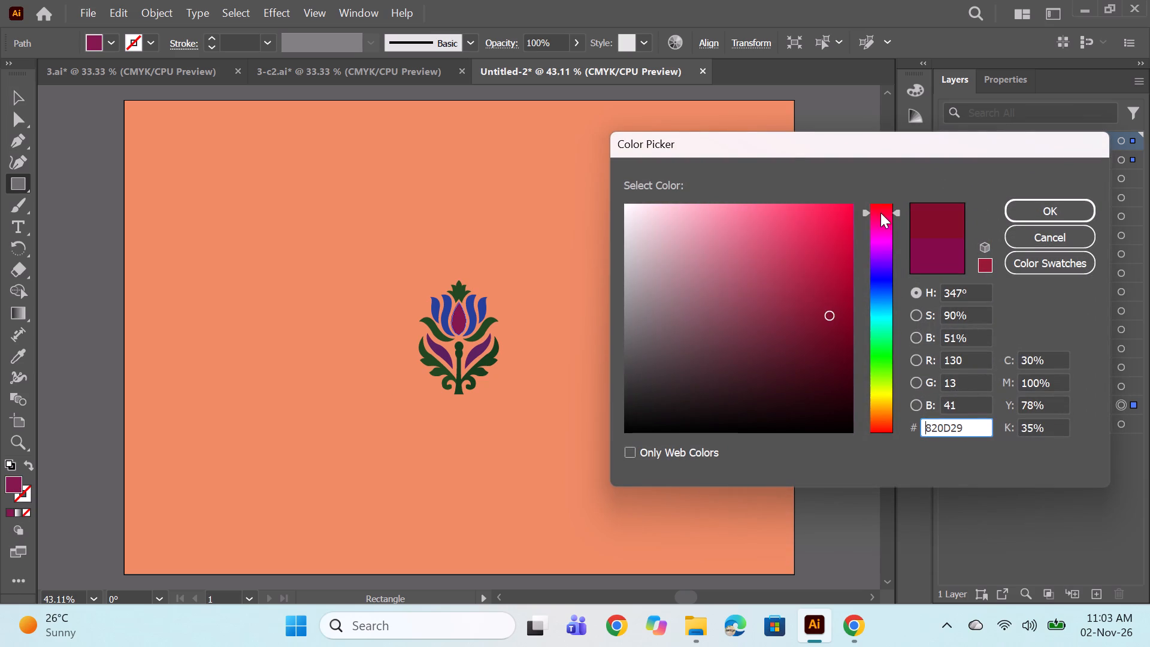
click(832, 331)
click(1034, 210)
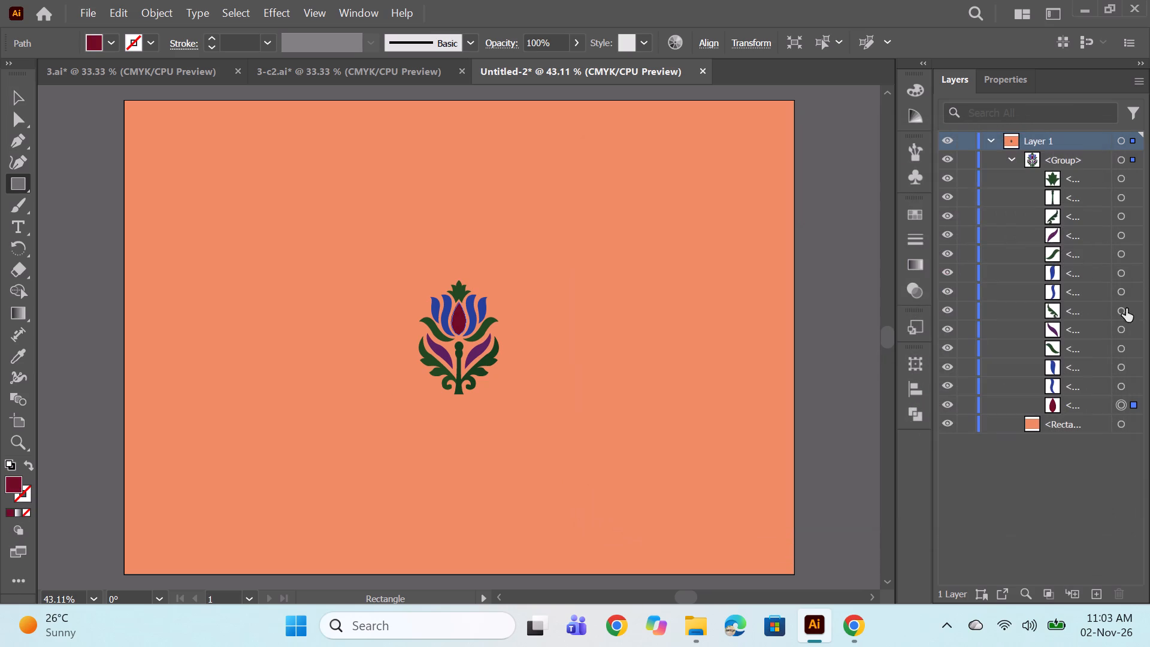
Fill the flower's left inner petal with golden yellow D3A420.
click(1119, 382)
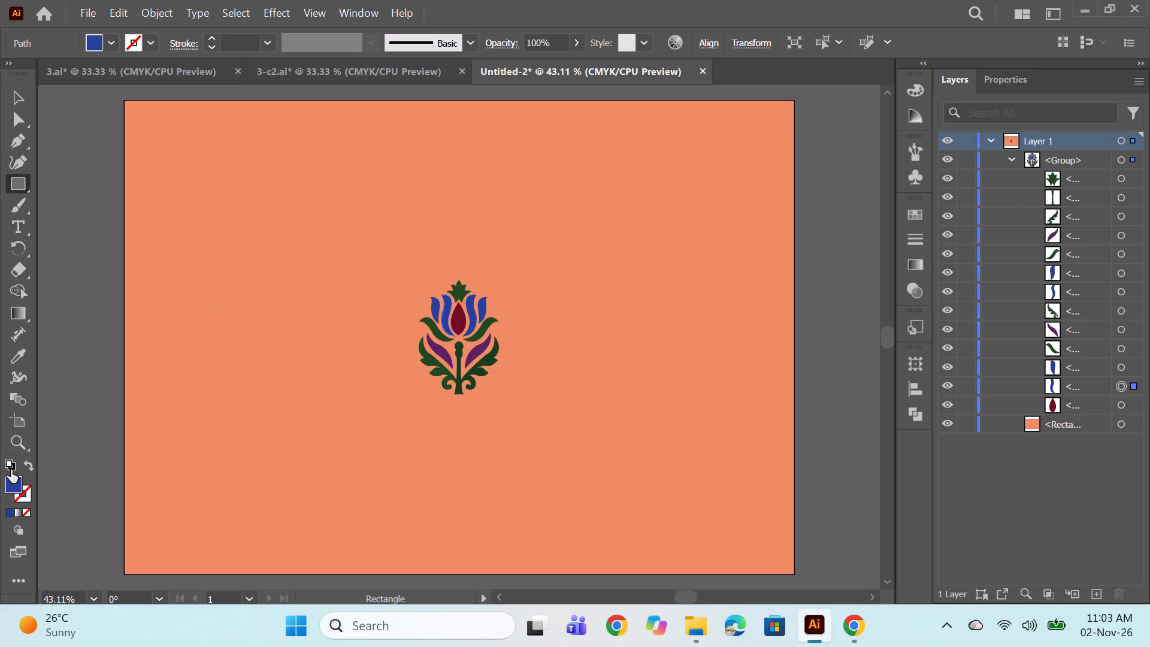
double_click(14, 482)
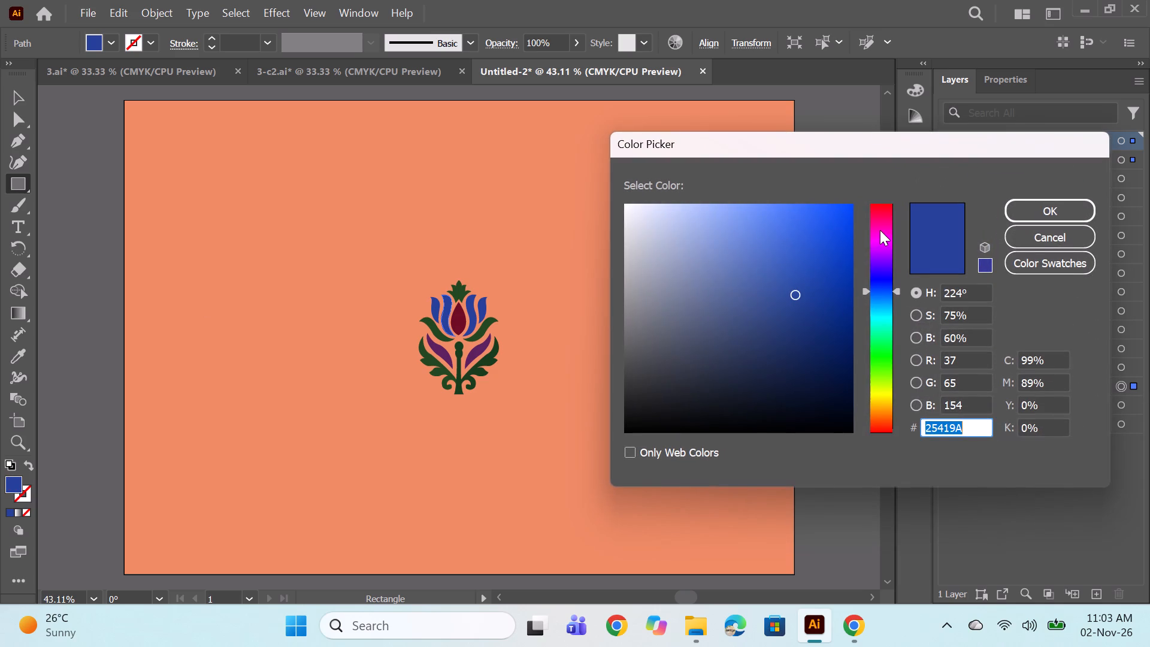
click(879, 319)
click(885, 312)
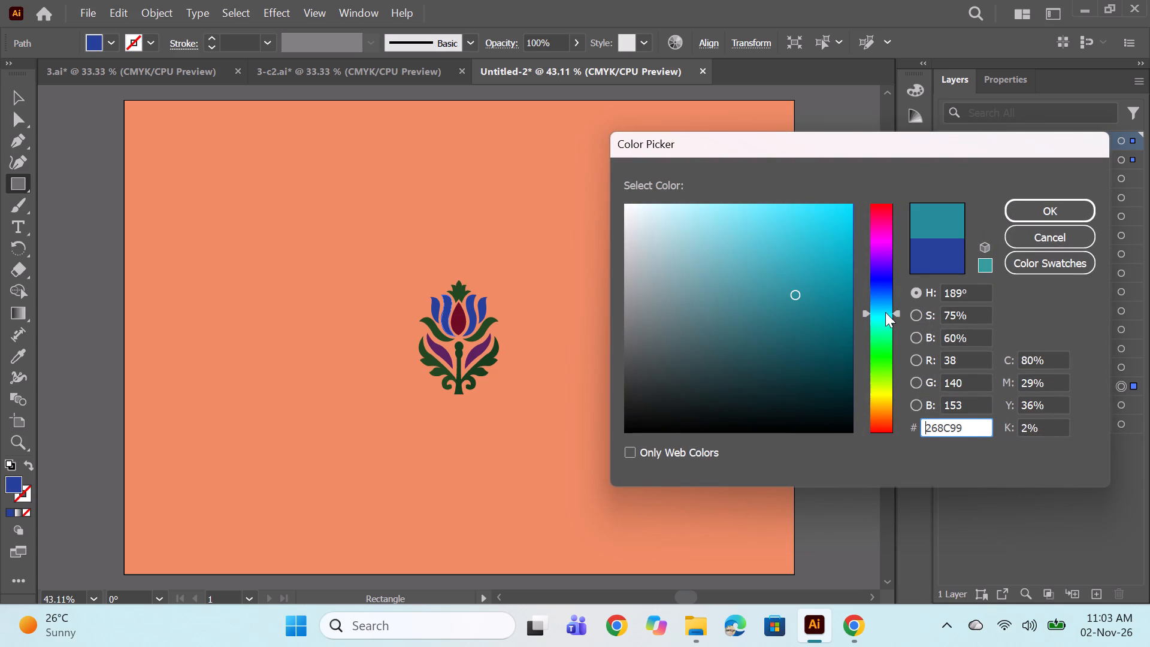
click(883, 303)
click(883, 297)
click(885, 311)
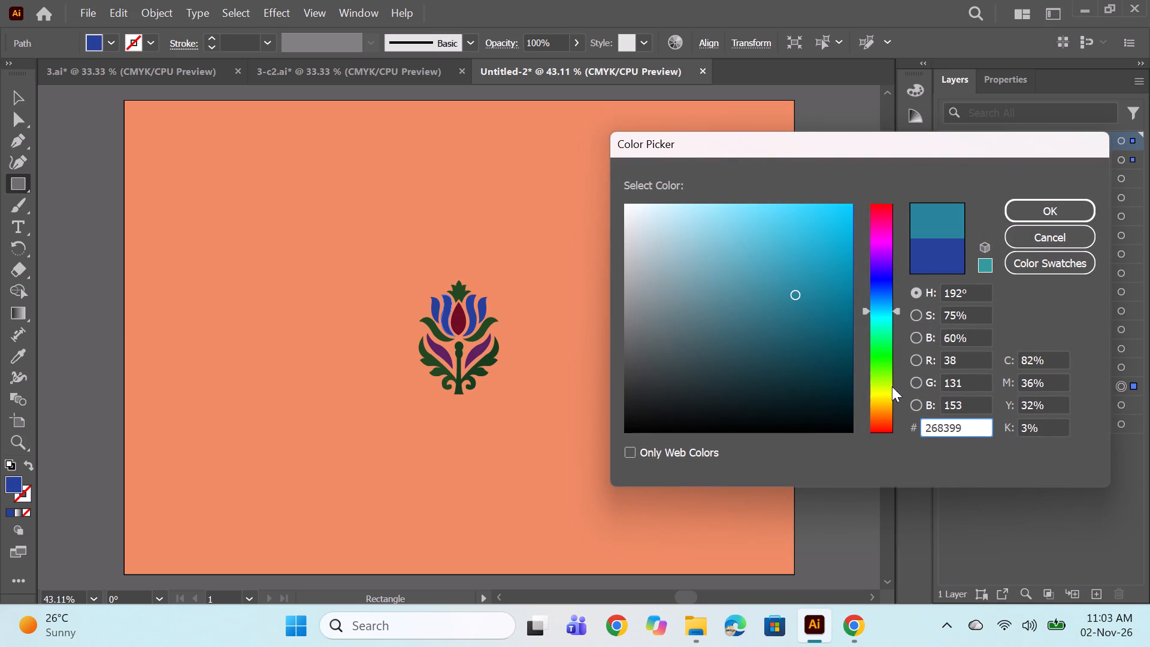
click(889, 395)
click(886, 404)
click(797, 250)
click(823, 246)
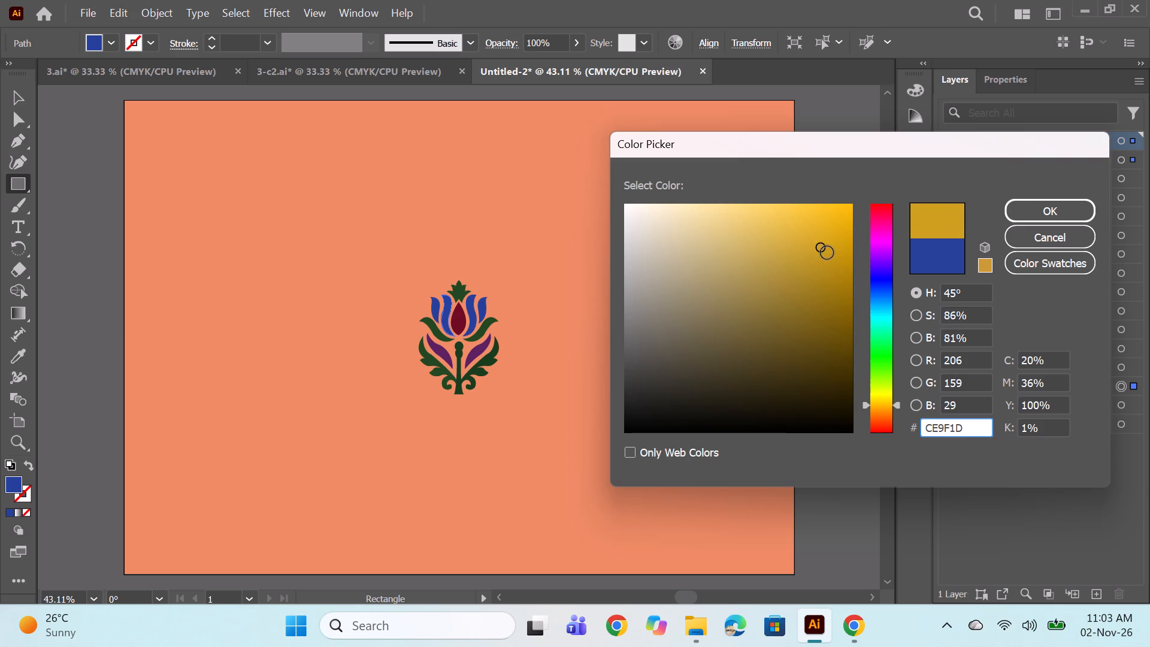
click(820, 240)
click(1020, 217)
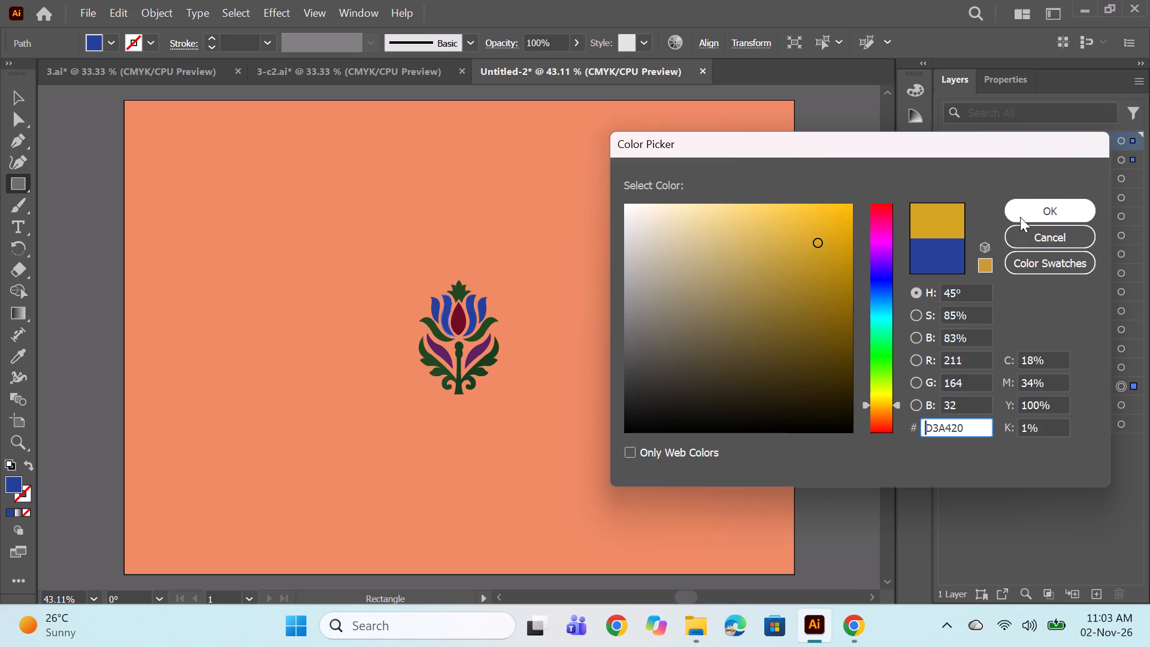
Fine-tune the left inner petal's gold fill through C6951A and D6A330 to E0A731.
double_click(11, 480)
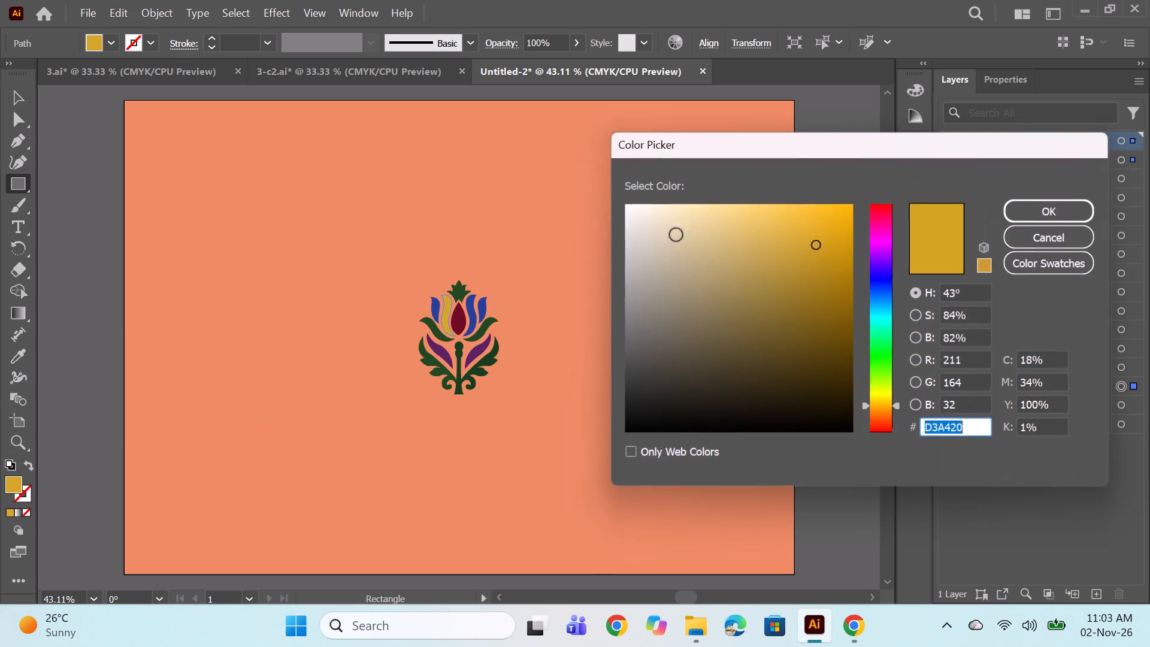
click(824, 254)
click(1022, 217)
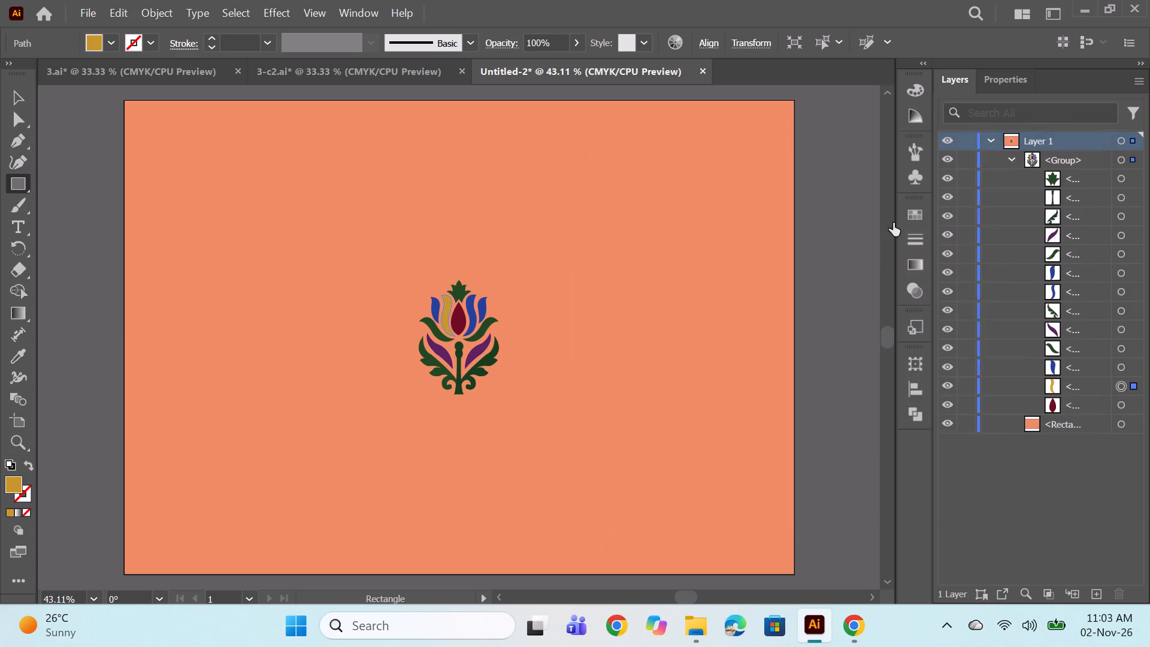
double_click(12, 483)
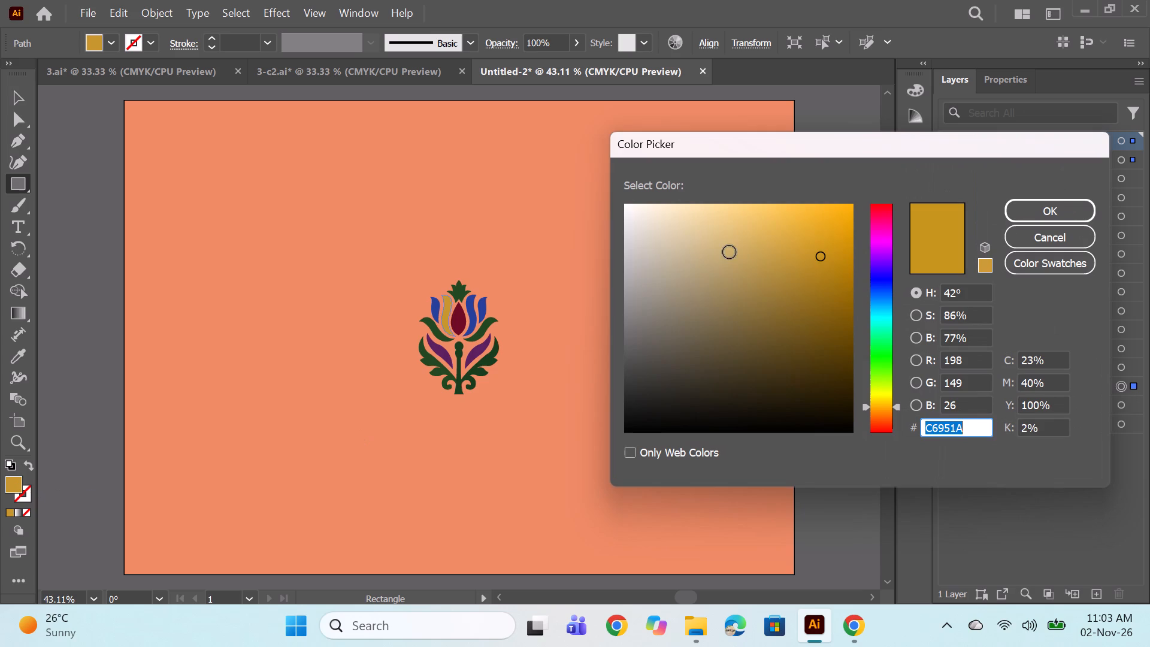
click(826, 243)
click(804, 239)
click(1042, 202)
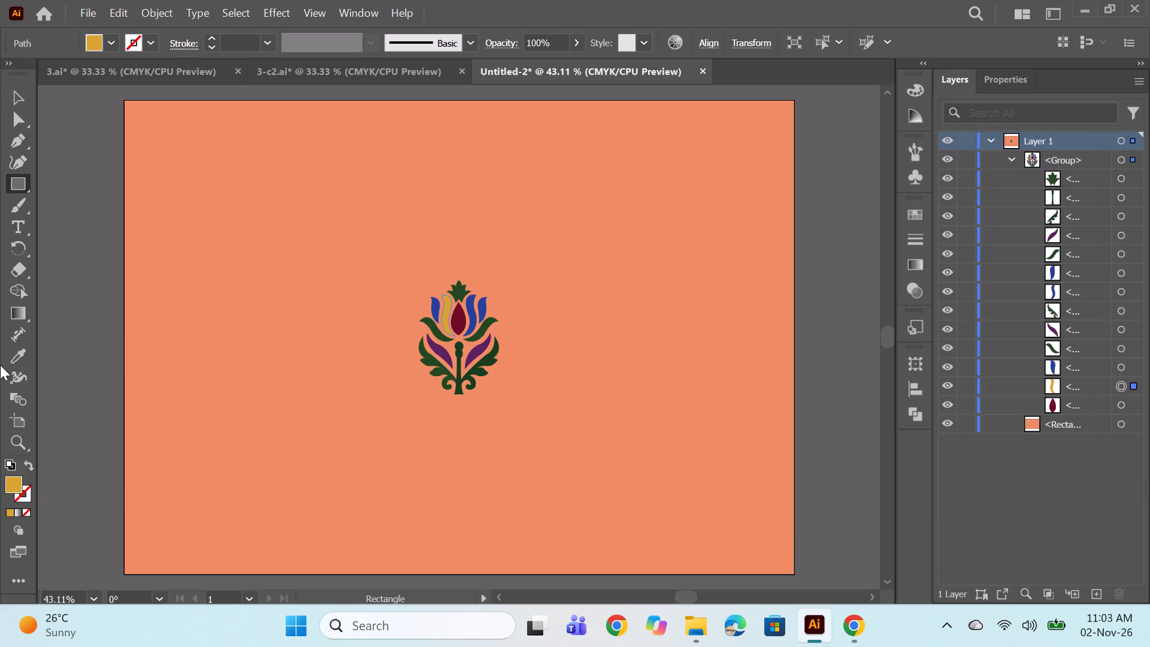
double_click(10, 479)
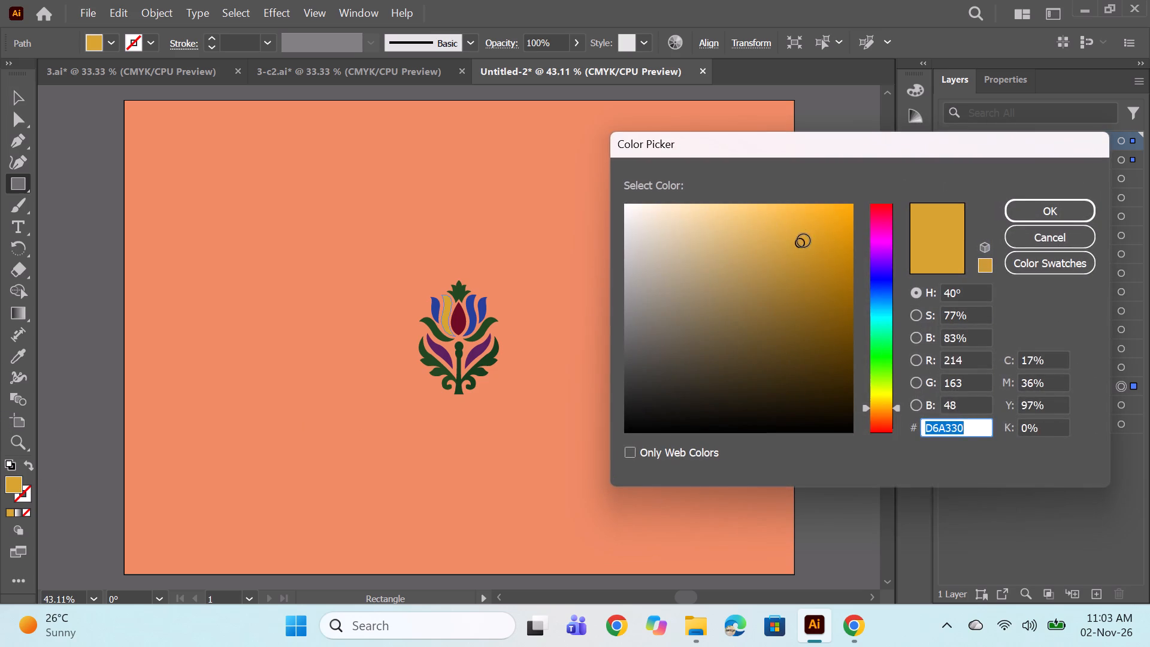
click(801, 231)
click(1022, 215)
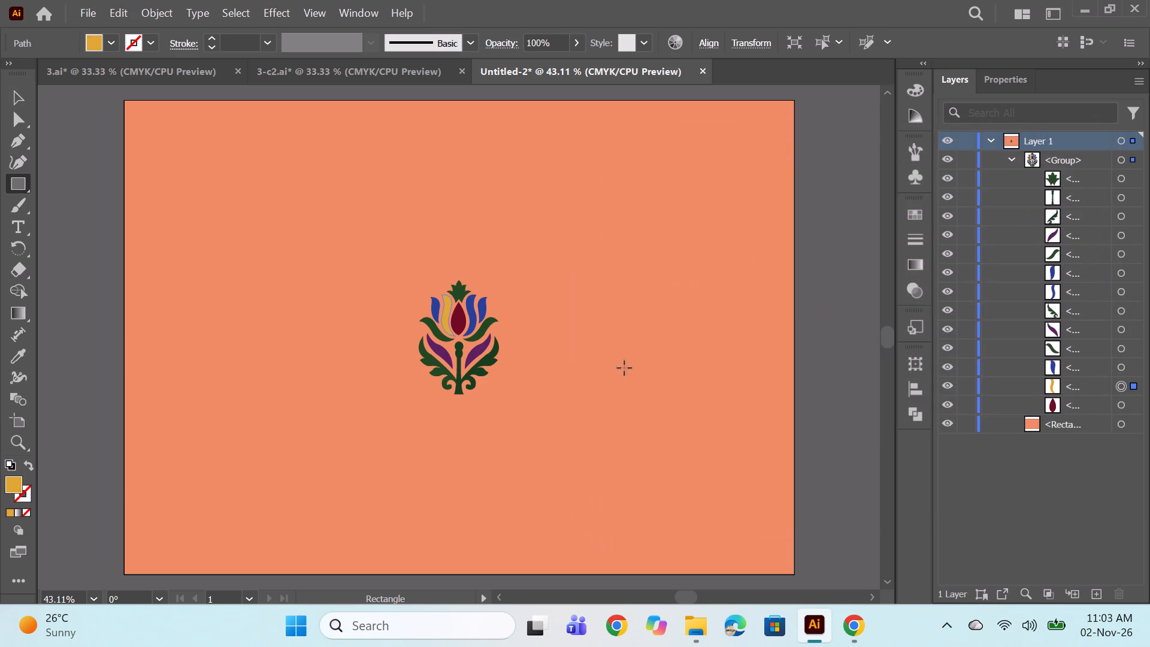
Darken the left inner petal's fill to brown 895F15.
click(1118, 369)
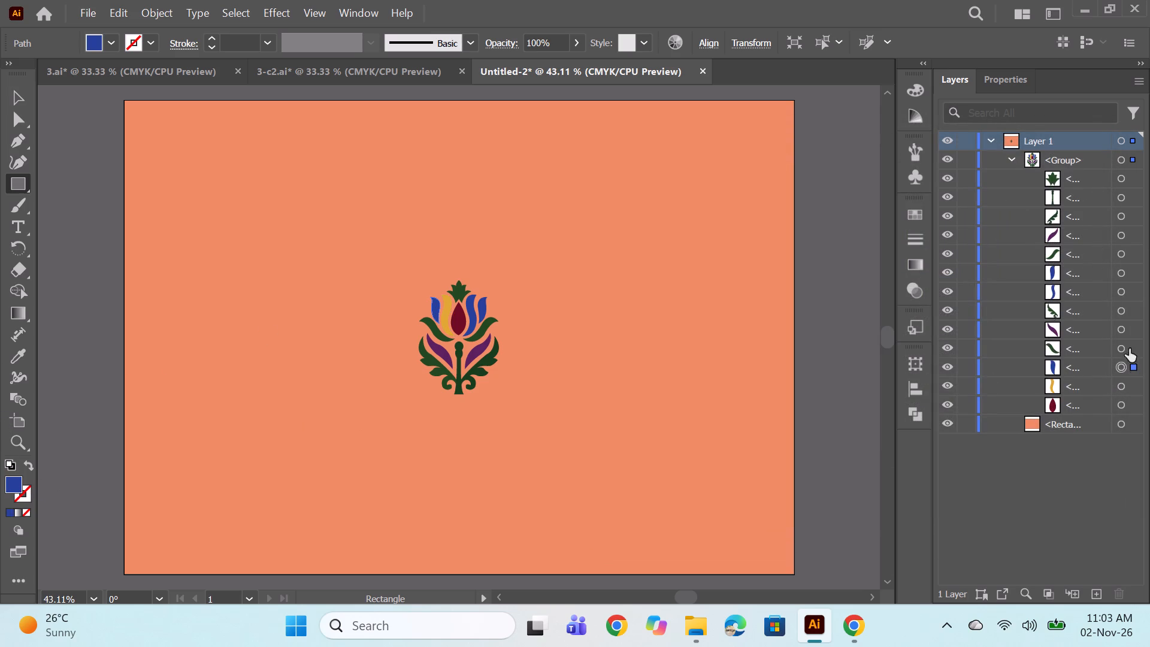
click(1121, 386)
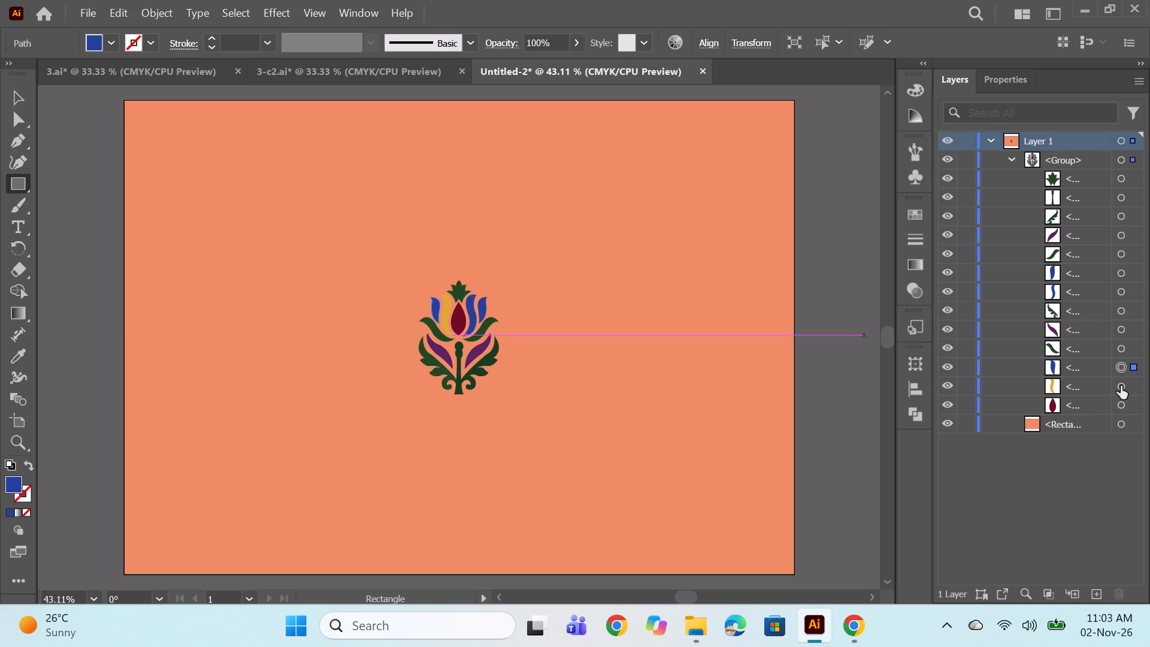
double_click(14, 486)
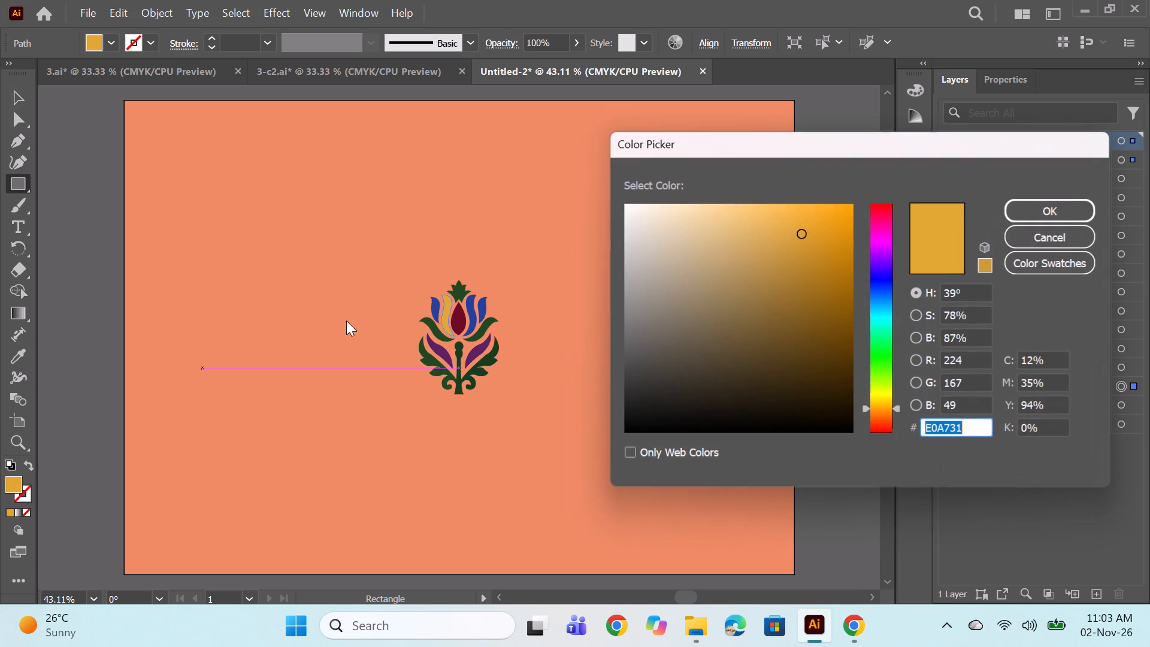
click(833, 301)
click(831, 313)
click(820, 307)
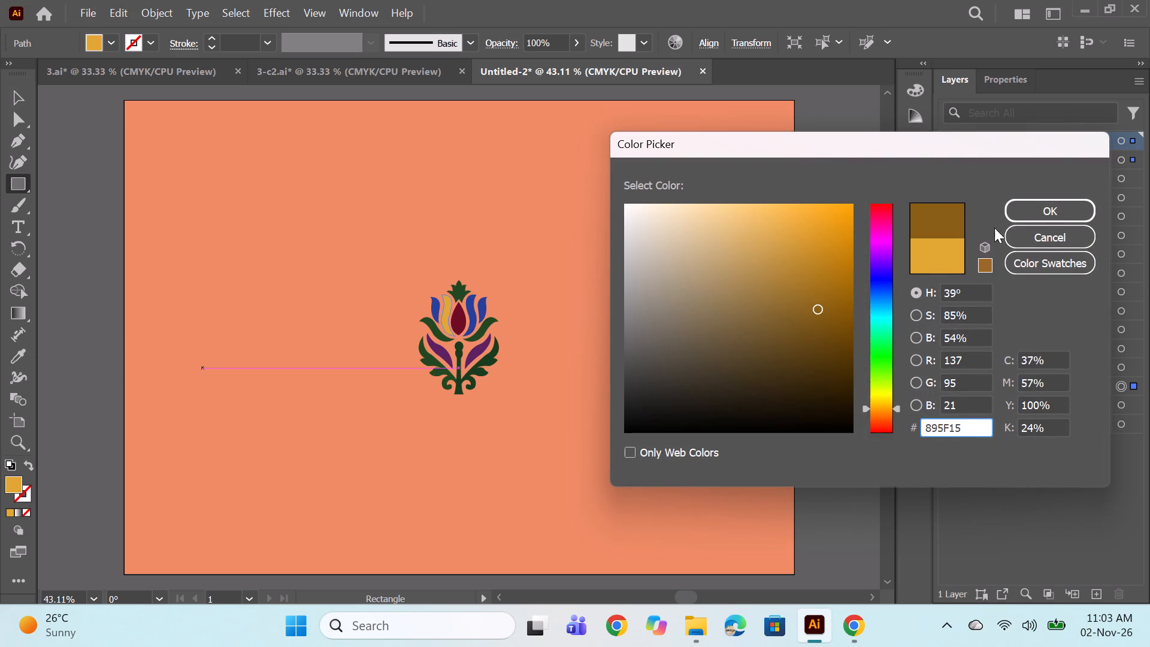
click(1046, 206)
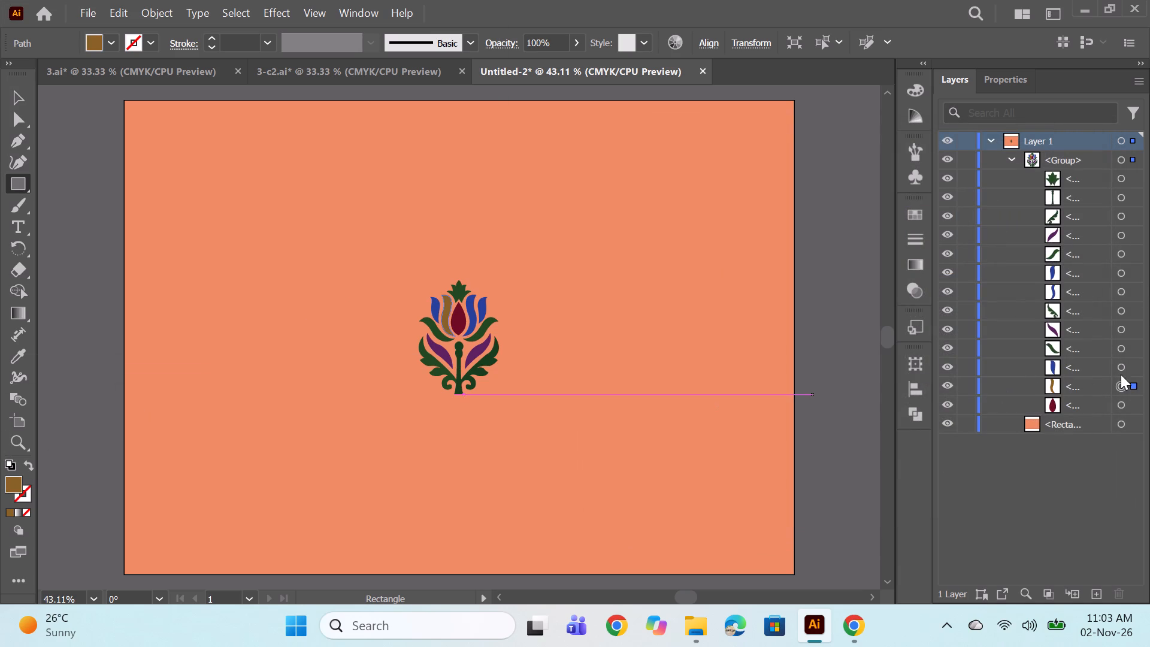
Fill the left inner petal with raspberry pink at hue 338°, 81% saturation and 70% brightness.
click(1121, 370)
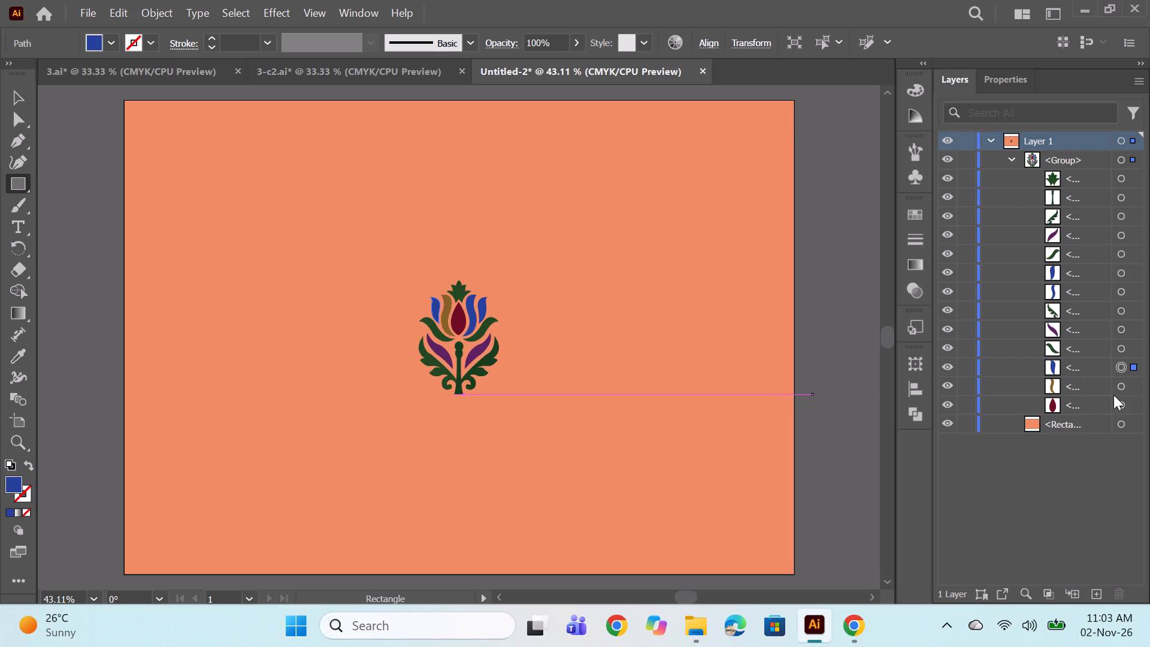
click(1119, 386)
double_click(17, 482)
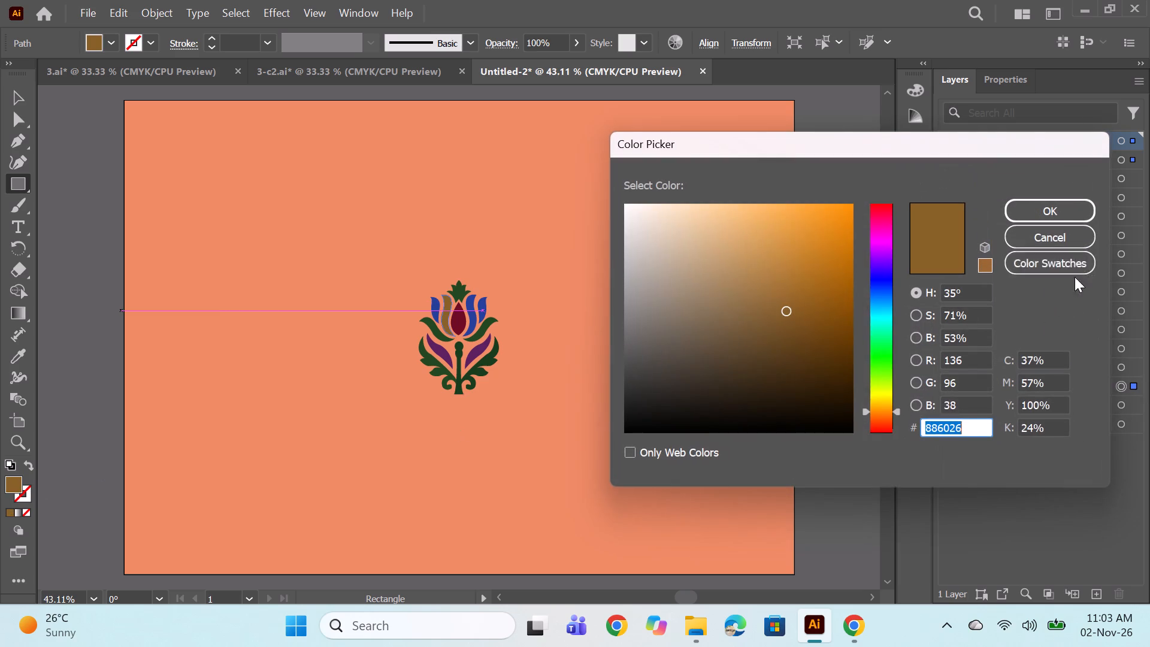
click(885, 250)
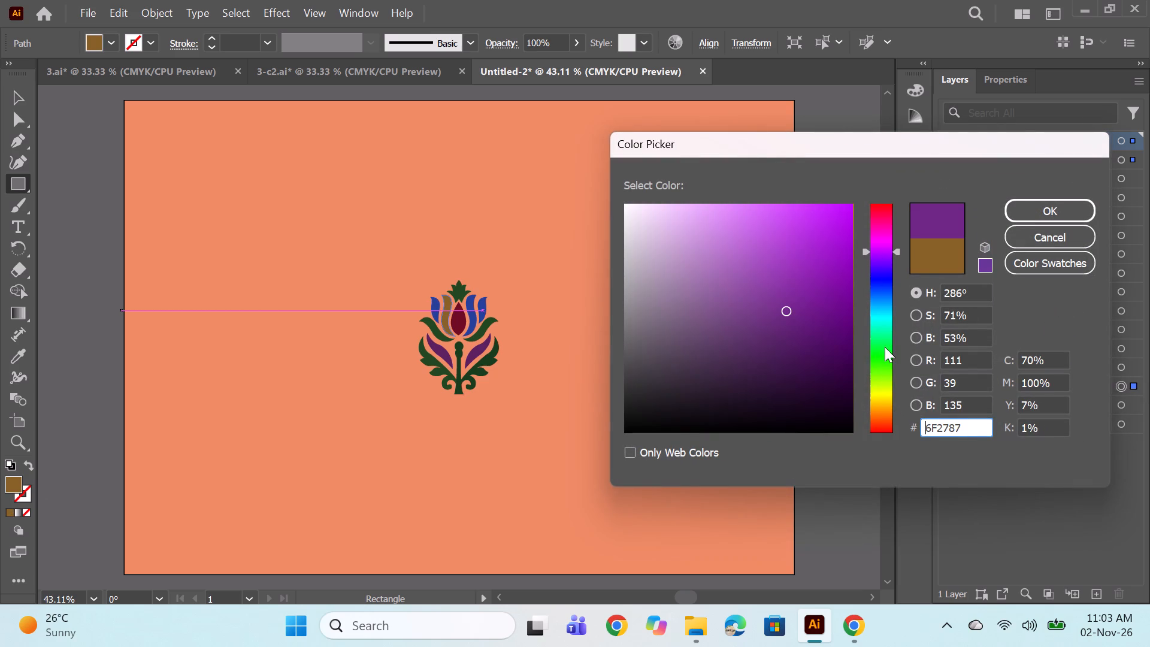
click(885, 347)
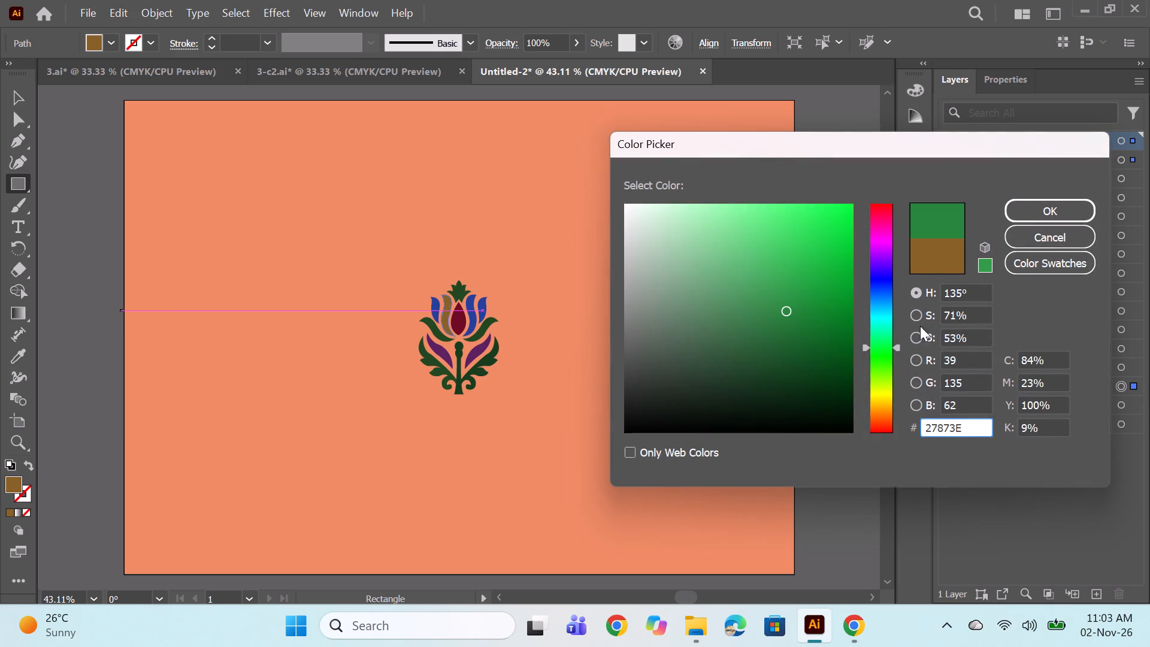
click(889, 404)
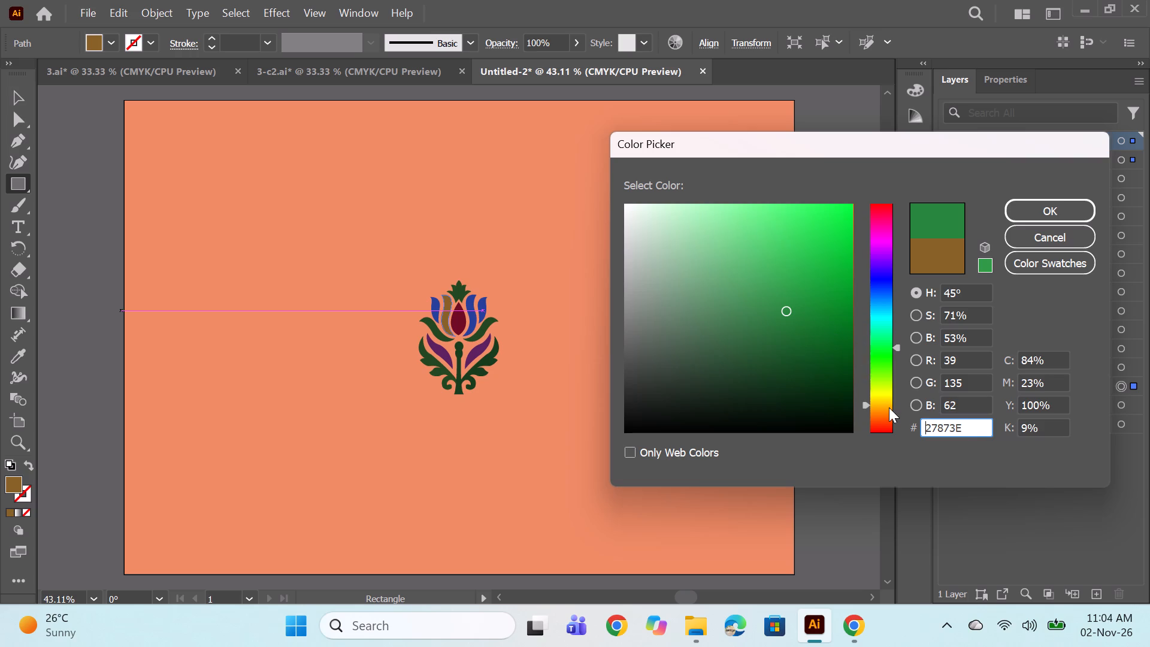
click(886, 412)
click(886, 421)
click(885, 217)
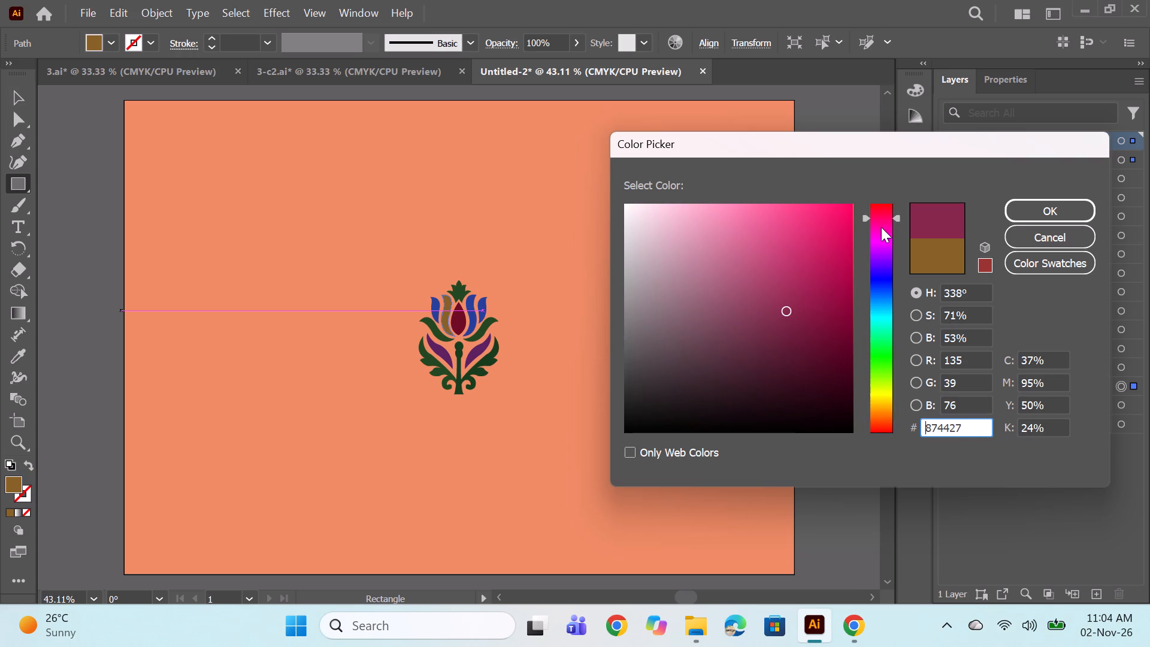
click(822, 303)
click(813, 297)
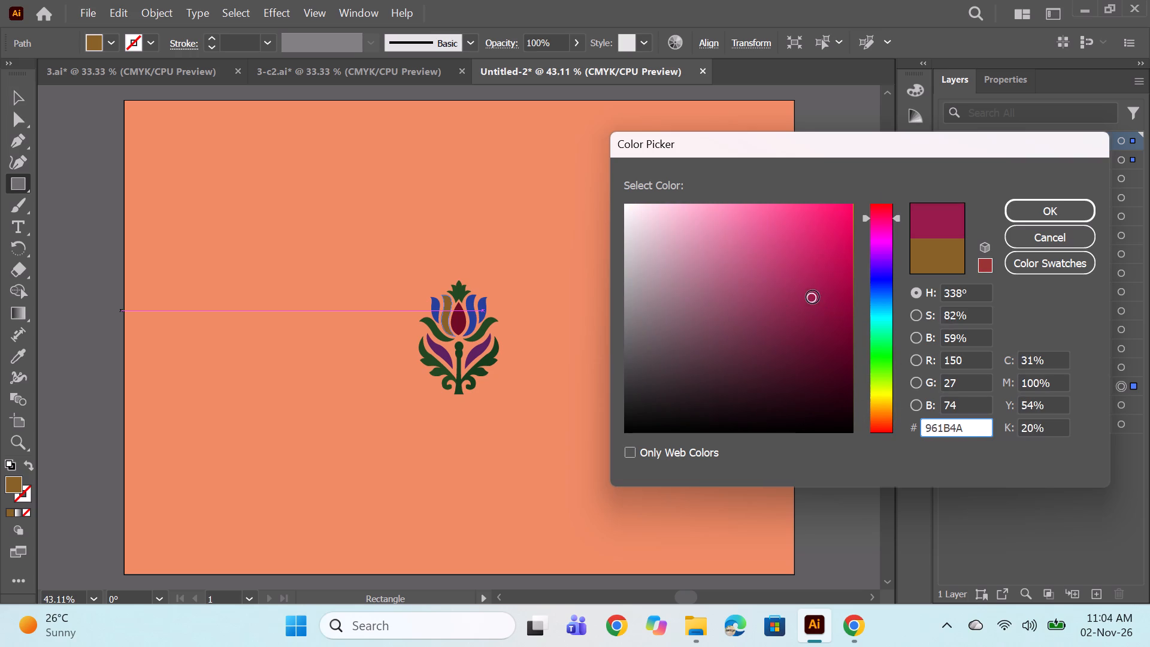
click(813, 275)
click(848, 254)
click(812, 271)
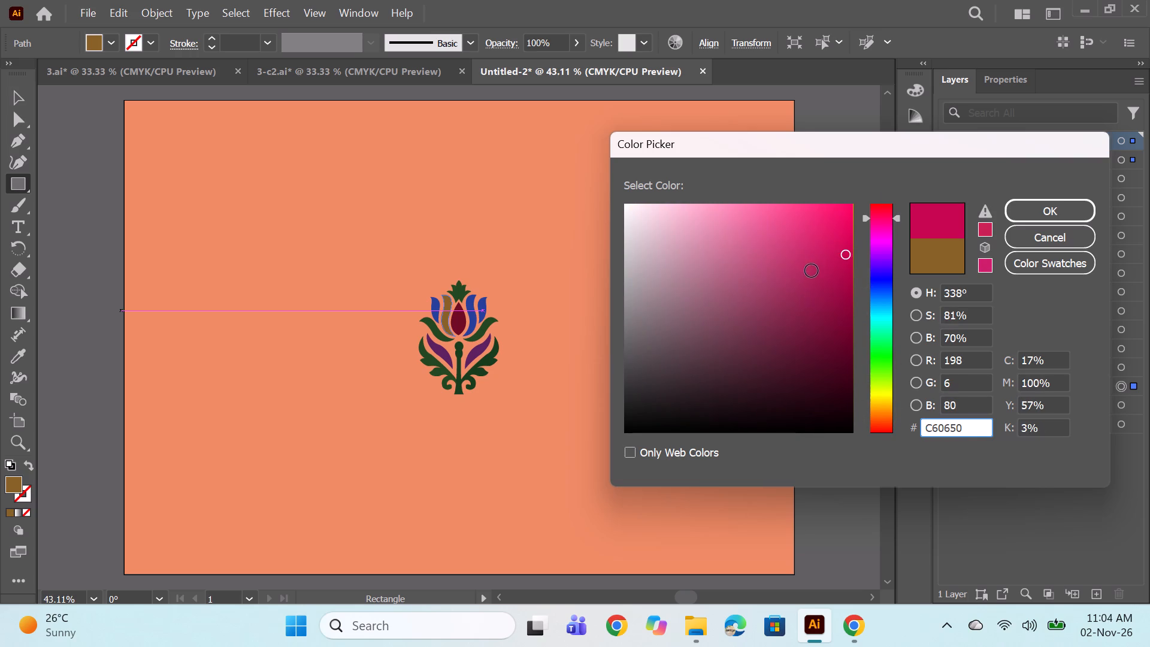
click(1082, 217)
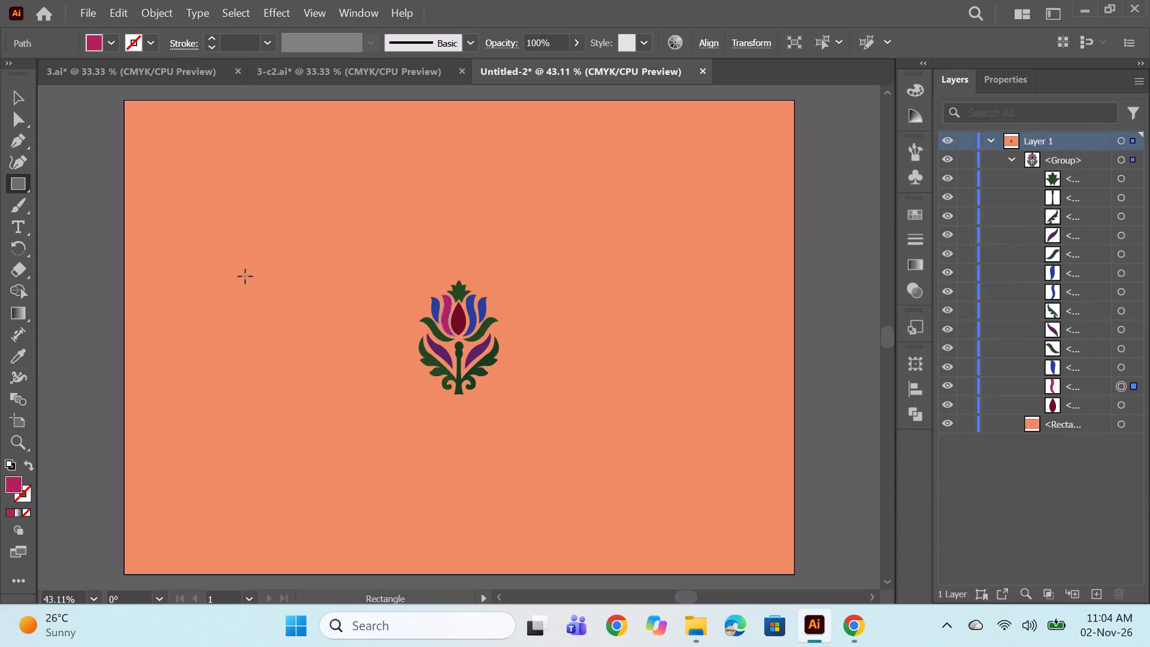
Copy the left inner petal's raspberry fill onto the blue left outer petal with the Eyedropper.
click(1126, 366)
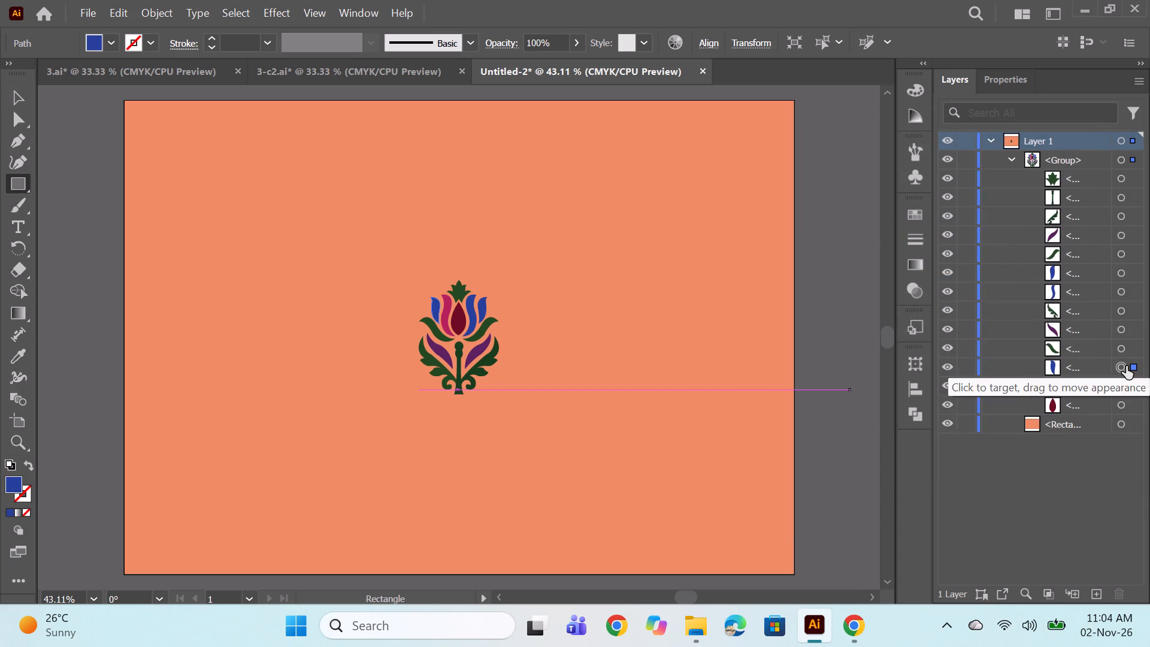
click(1120, 368)
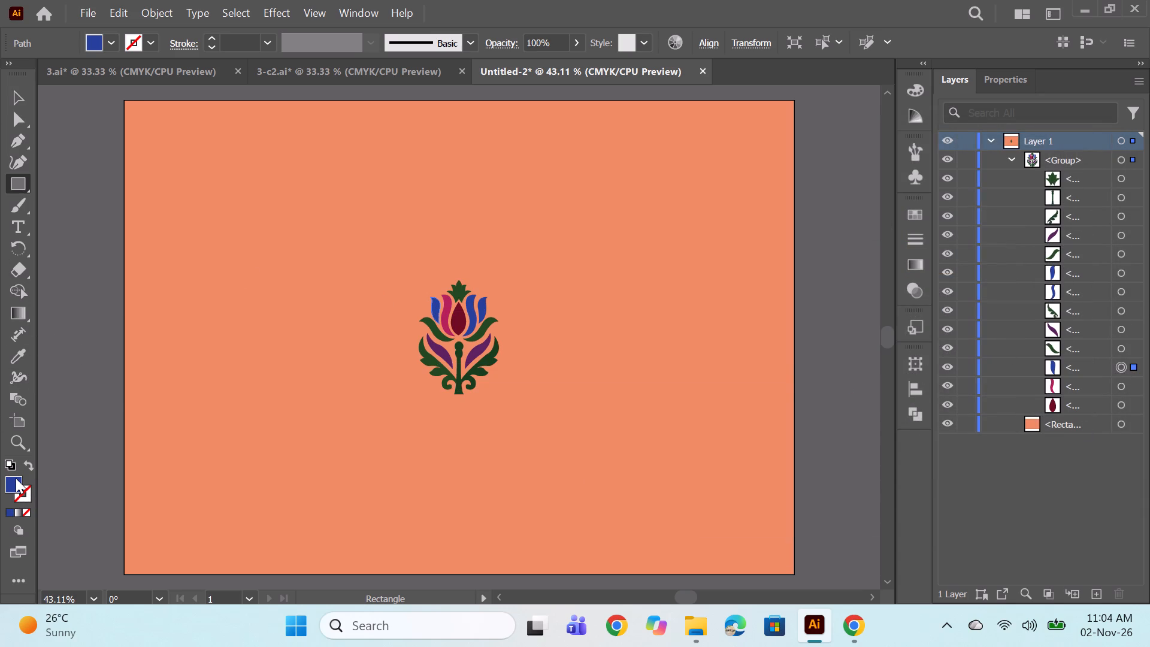
click(15, 353)
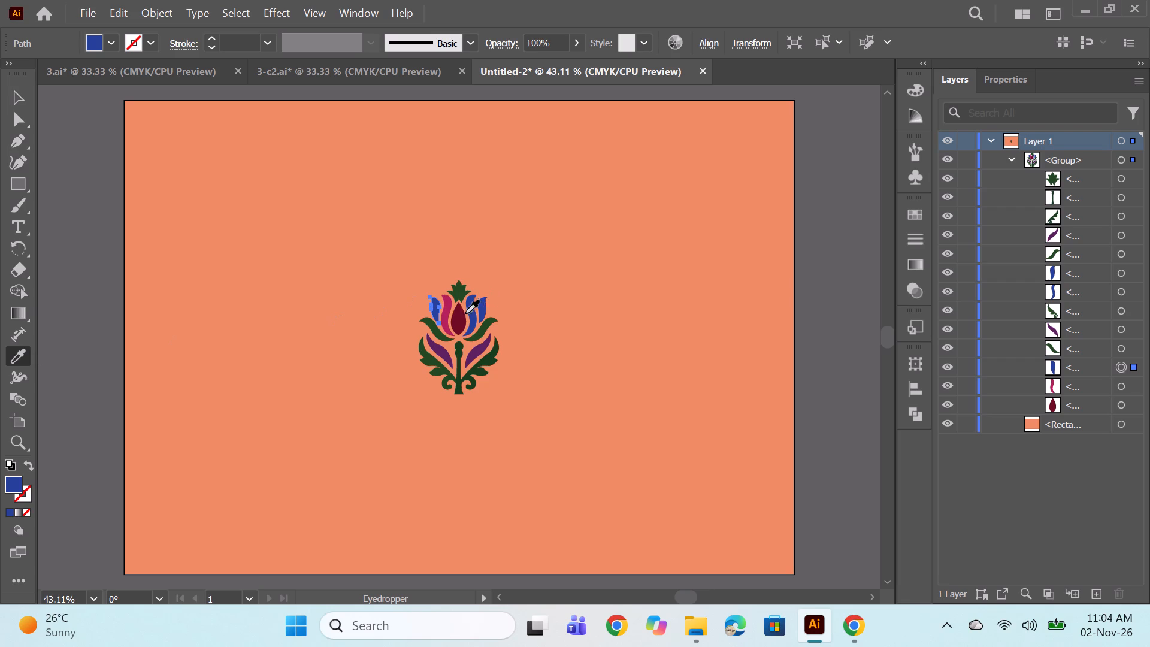
click(446, 307)
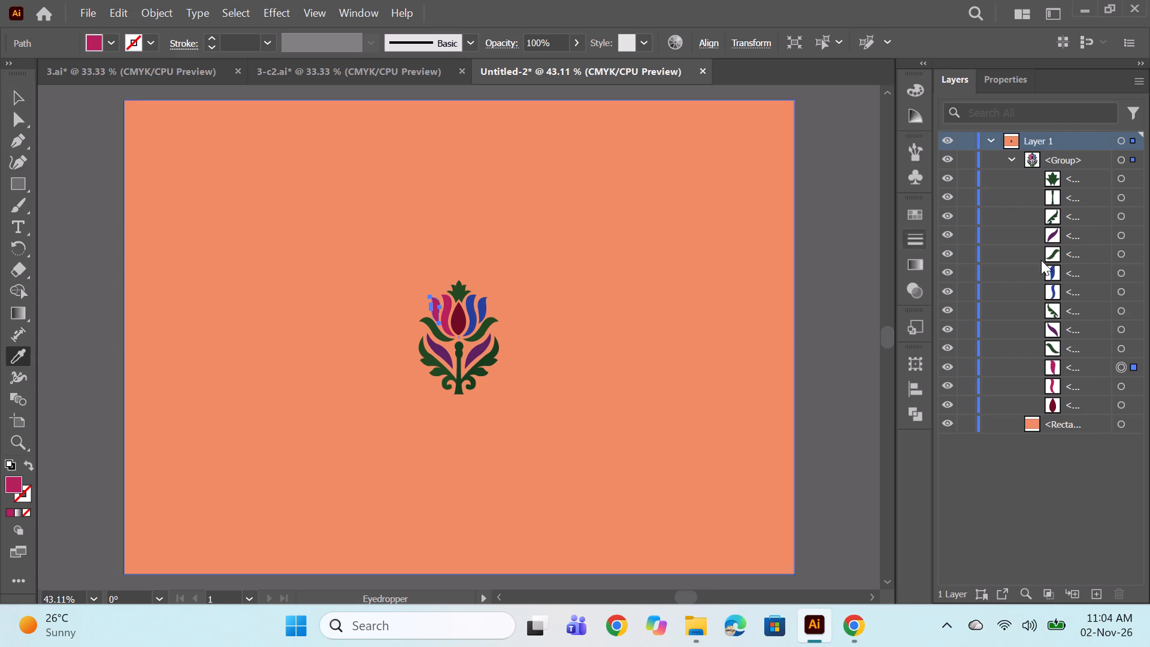
Fill the curved green leaf just below the left petals with dark navy blue 150175.
click(1123, 349)
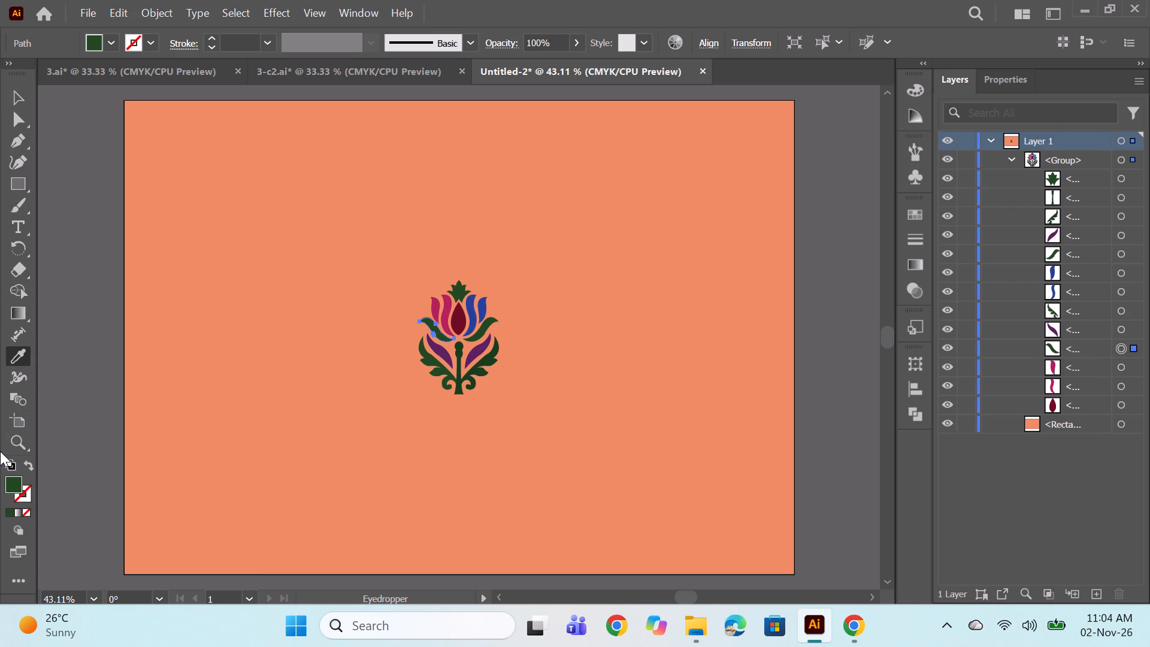
double_click(16, 486)
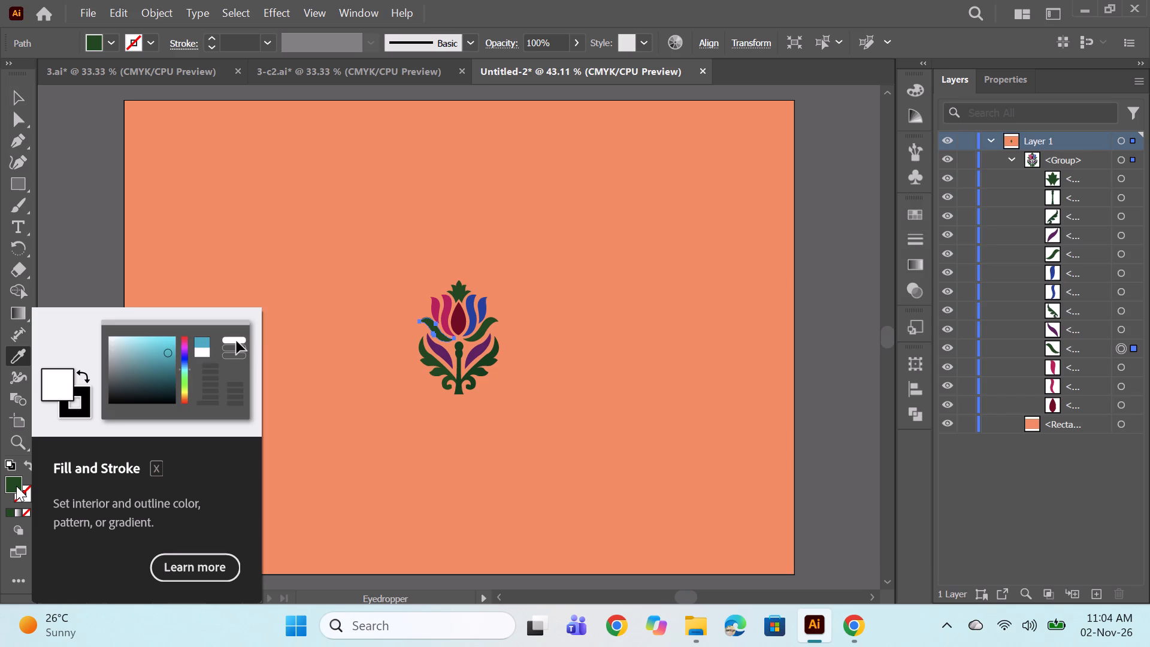
click(887, 292)
click(883, 272)
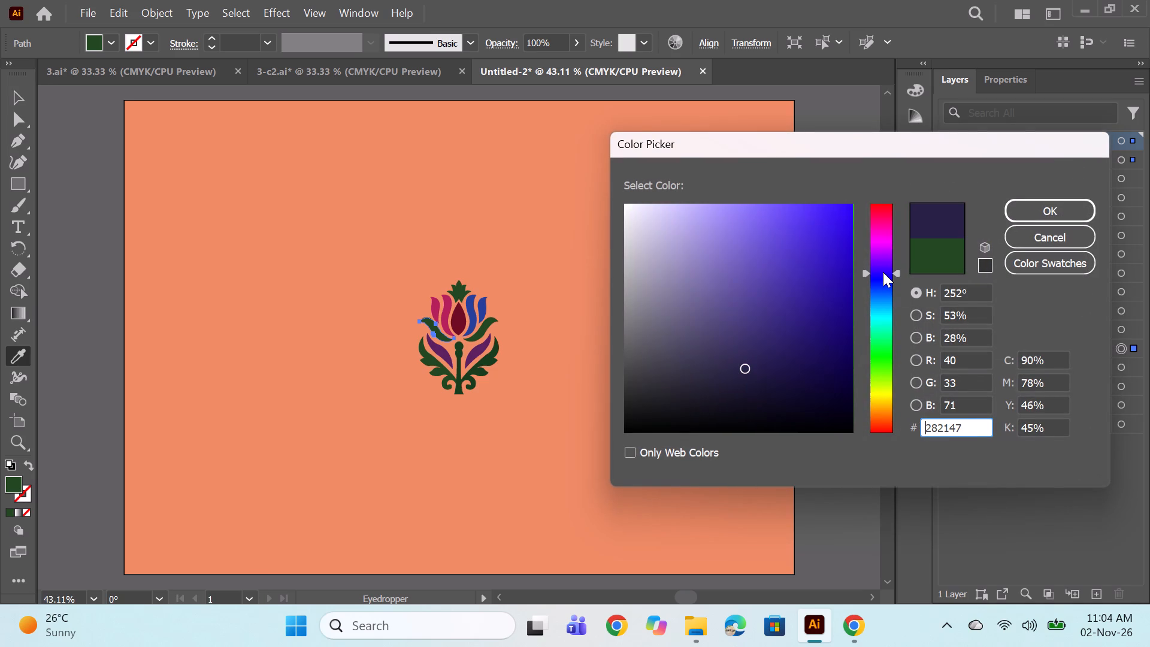
click(822, 349)
click(825, 340)
click(824, 344)
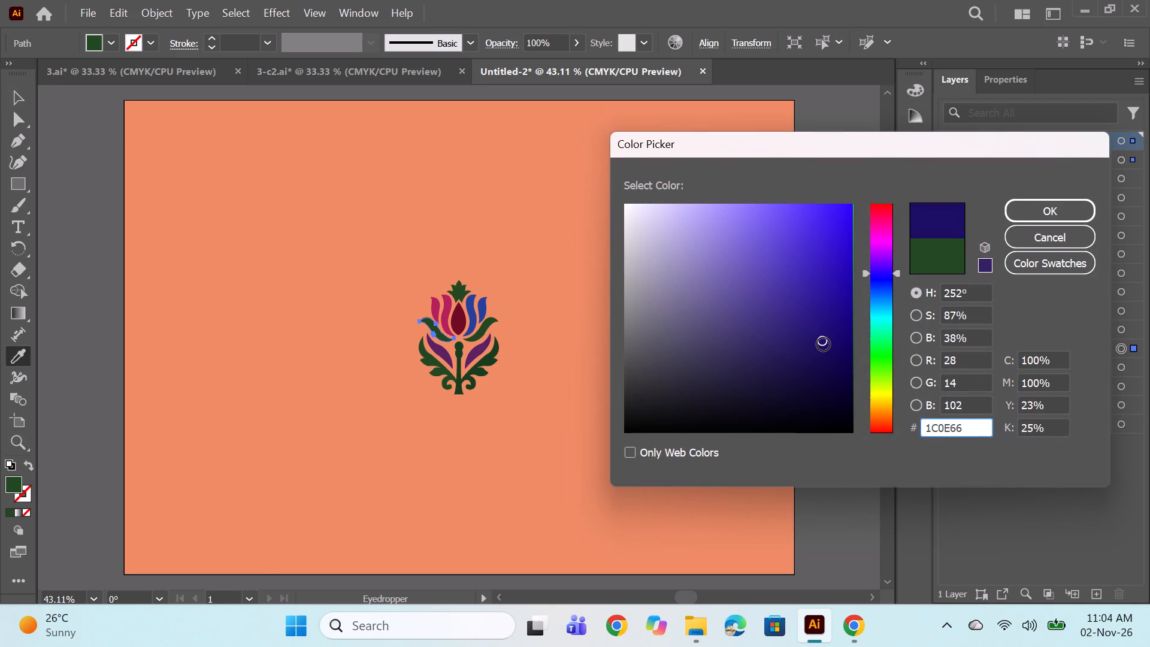
click(835, 334)
click(837, 322)
click(851, 326)
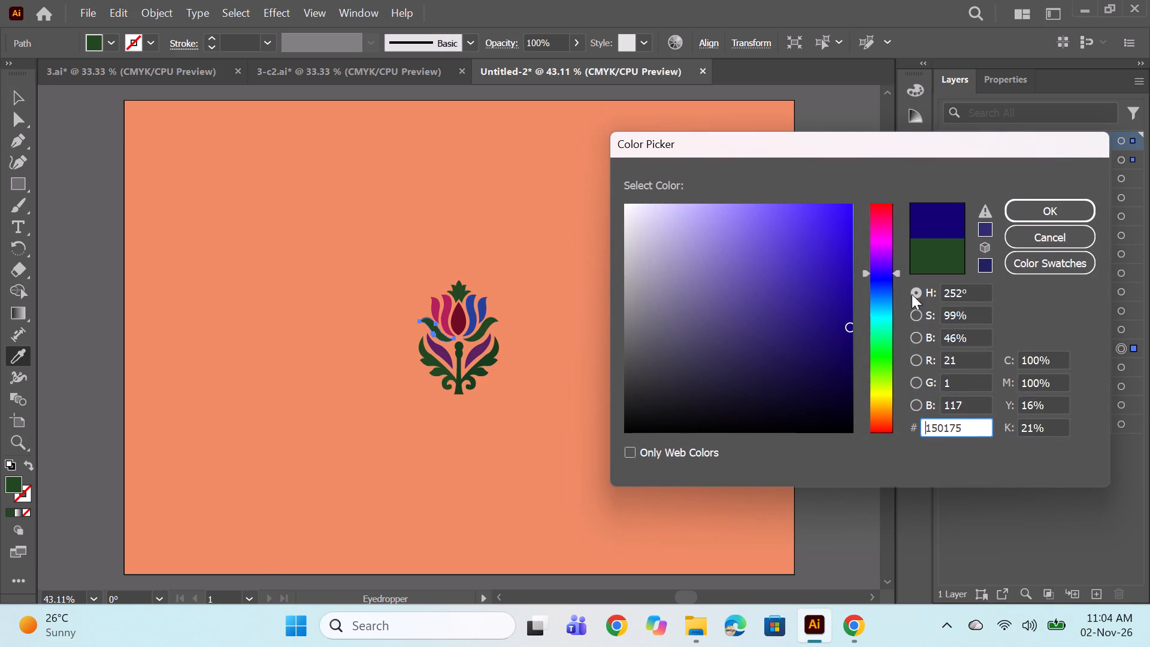
click(1050, 207)
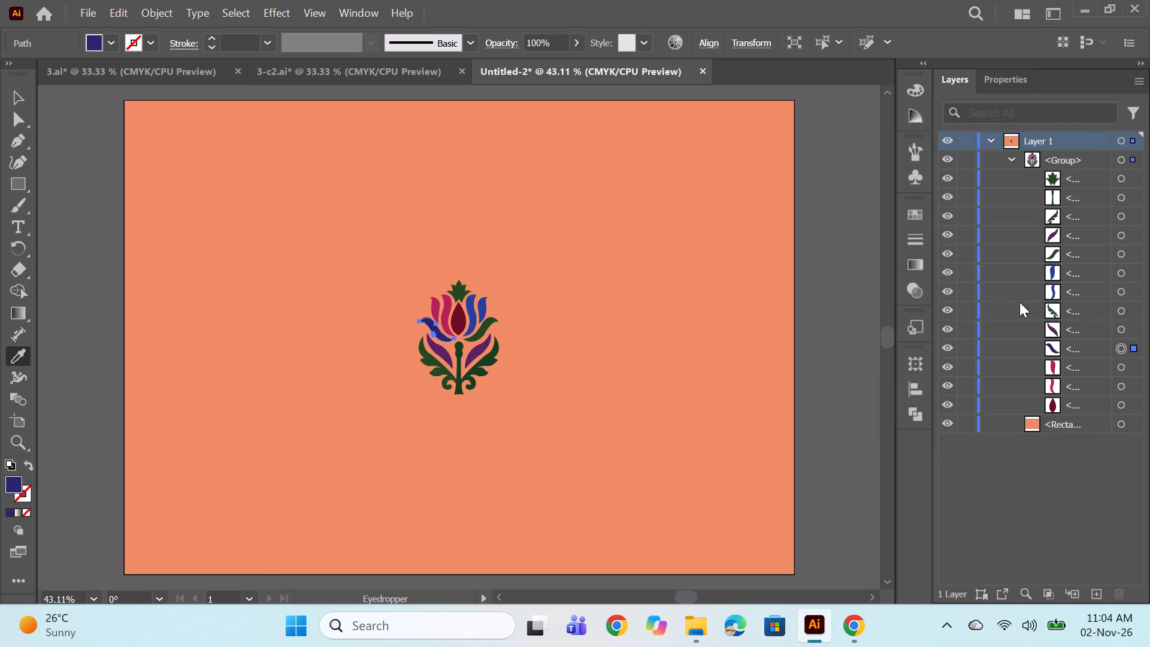
Sample the central petal's crimson onto the purple left leaf and the curved leaf's navy onto the scalloped left leaf.
click(1124, 328)
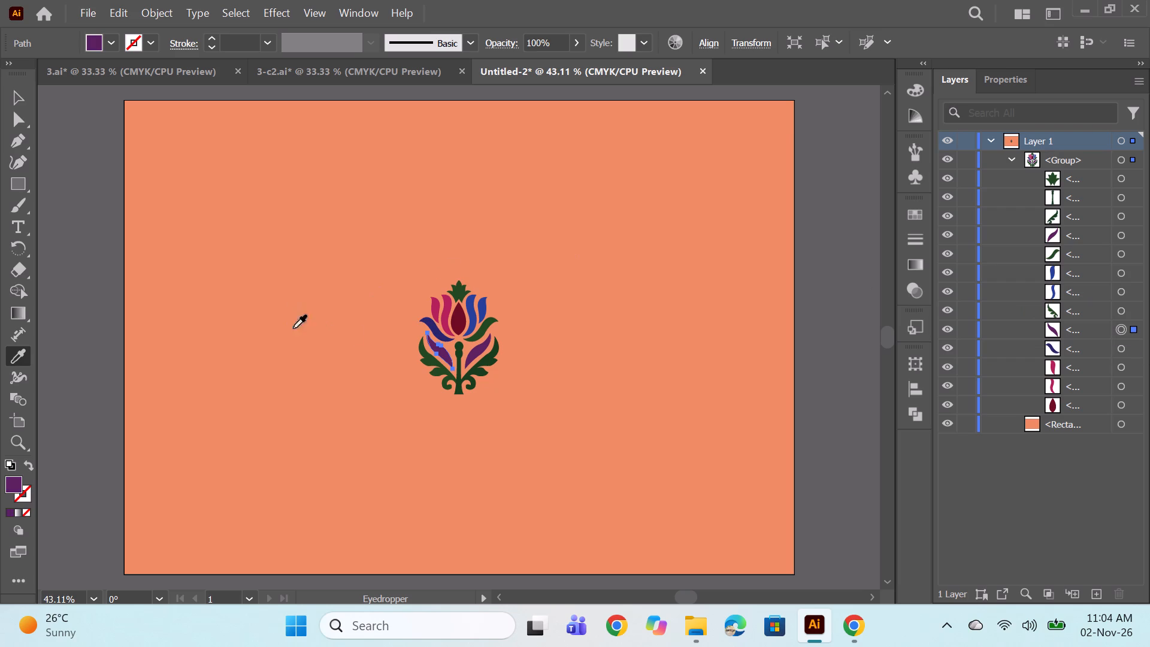
click(456, 319)
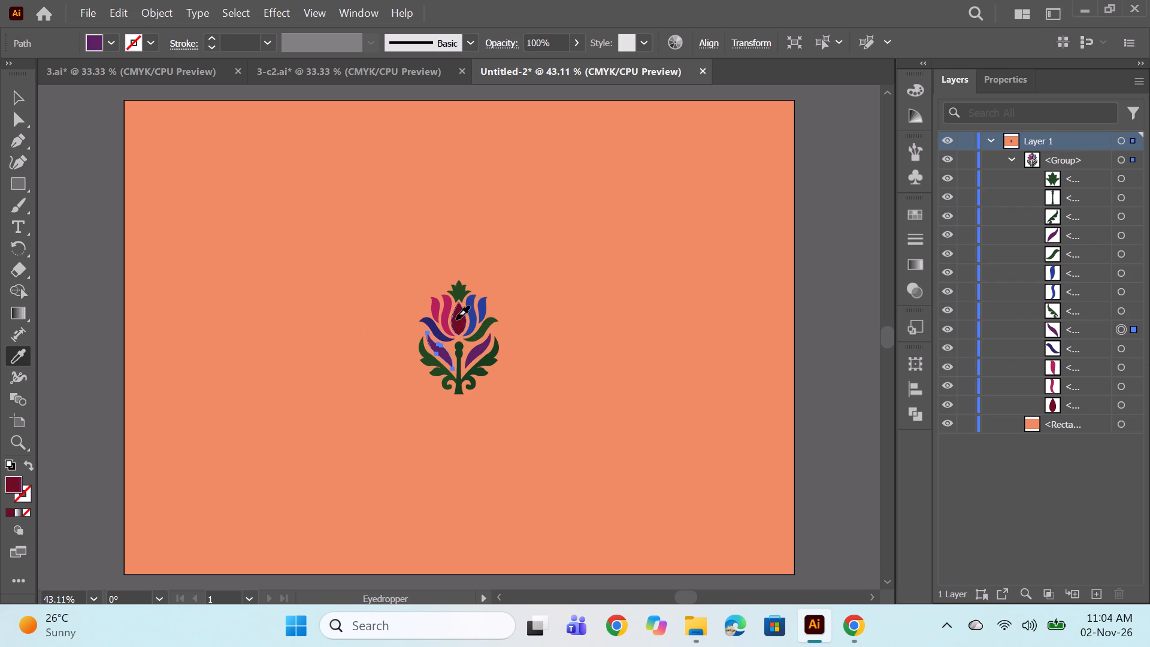
click(1118, 312)
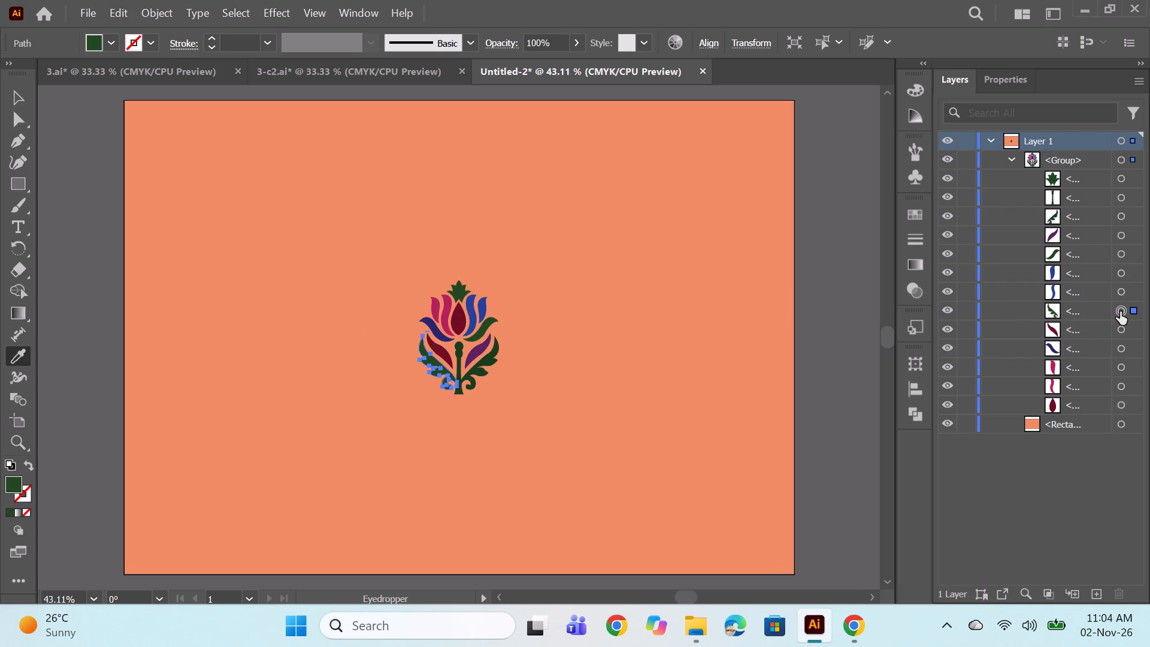
click(436, 331)
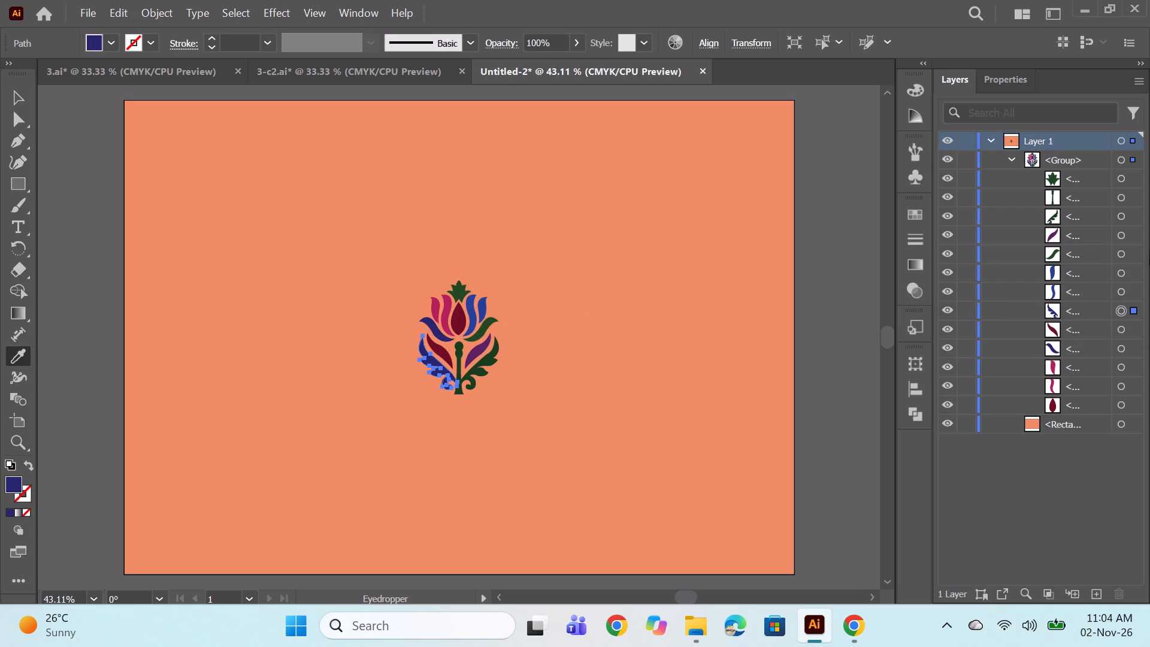
Copy the raspberry fill from the left inner petal onto the right inner and right outer petals.
click(1122, 294)
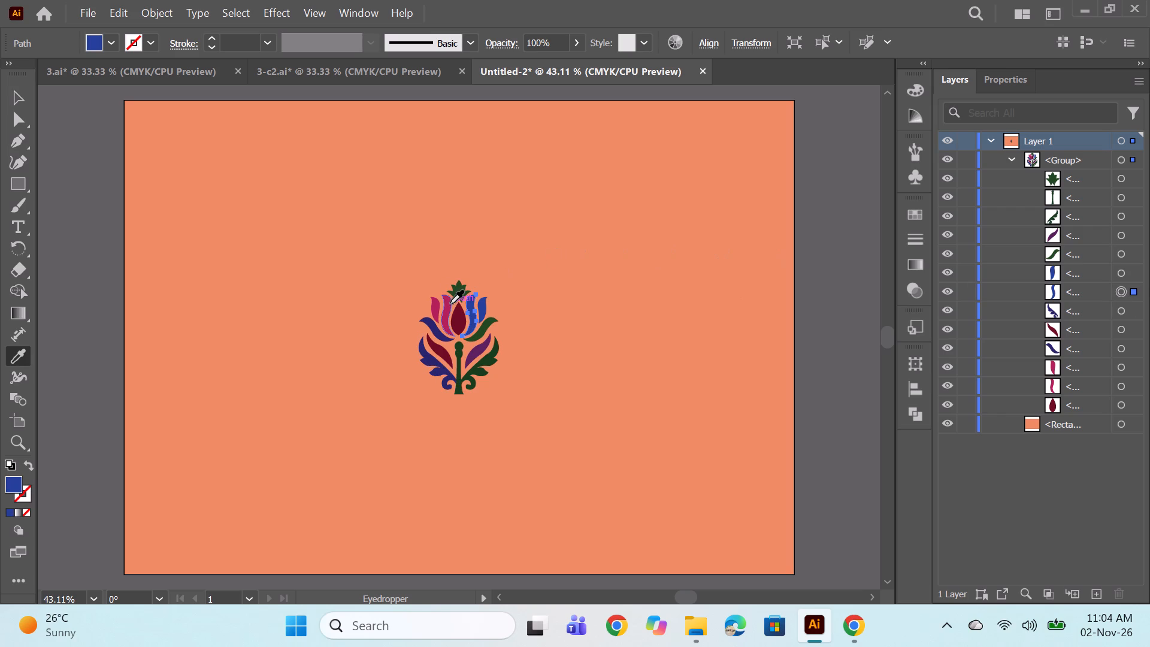
click(449, 304)
click(1123, 277)
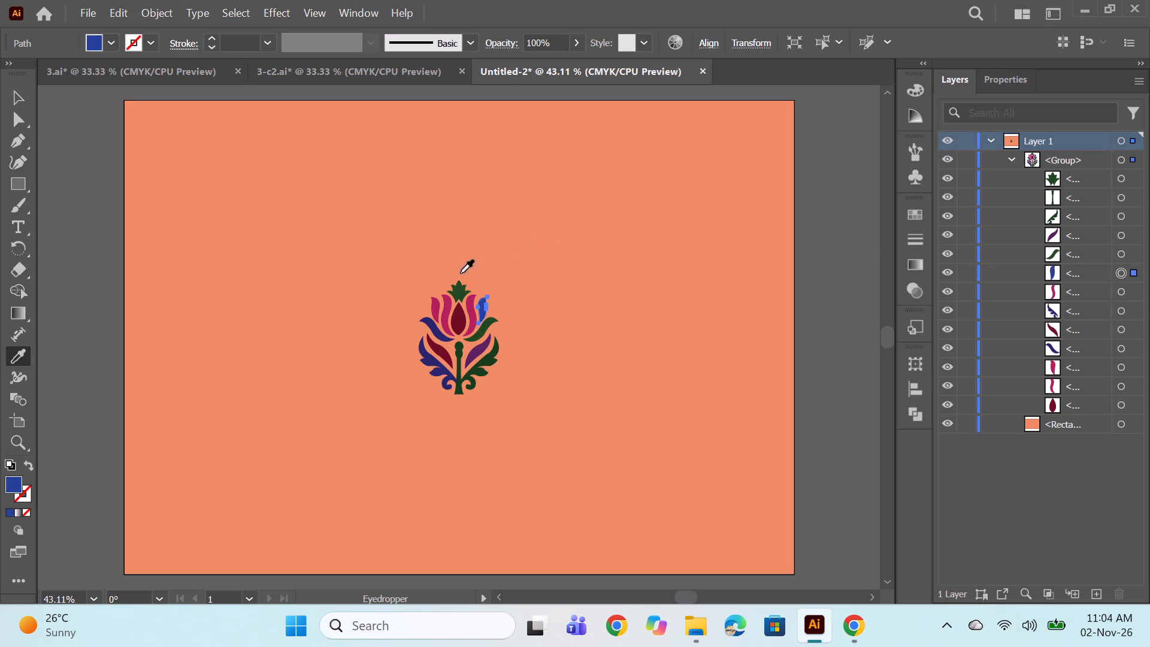
click(446, 307)
Match the right leaves to the left ones, with navy on the curved and scalloped leaves and crimson on the purple one.
click(1118, 253)
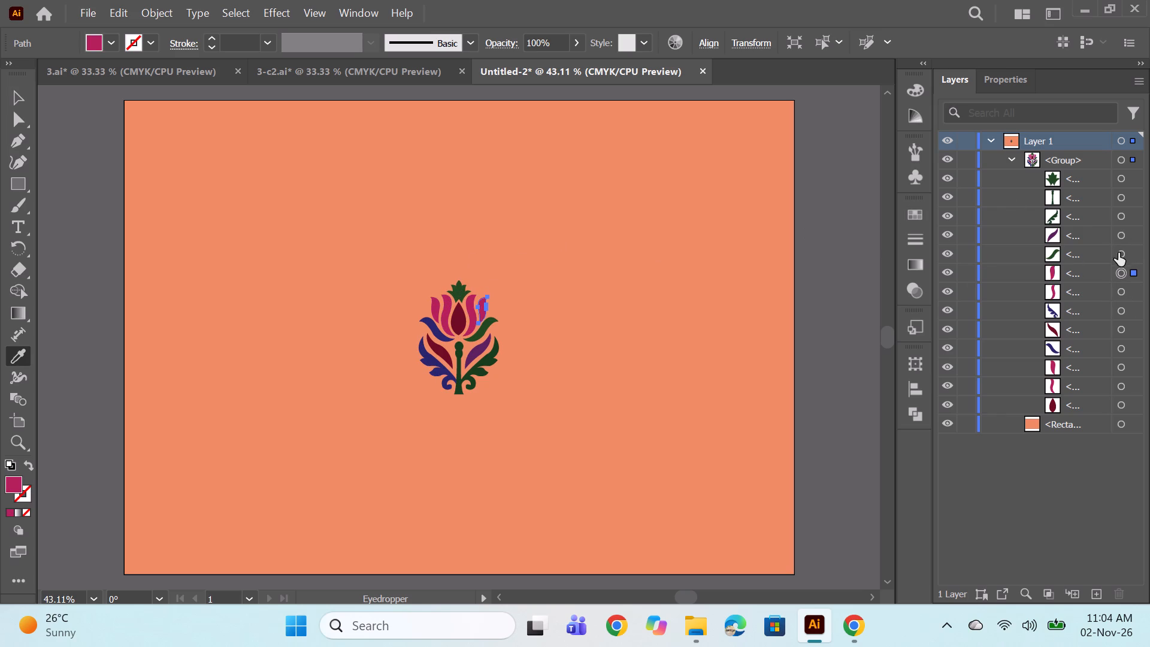
click(439, 368)
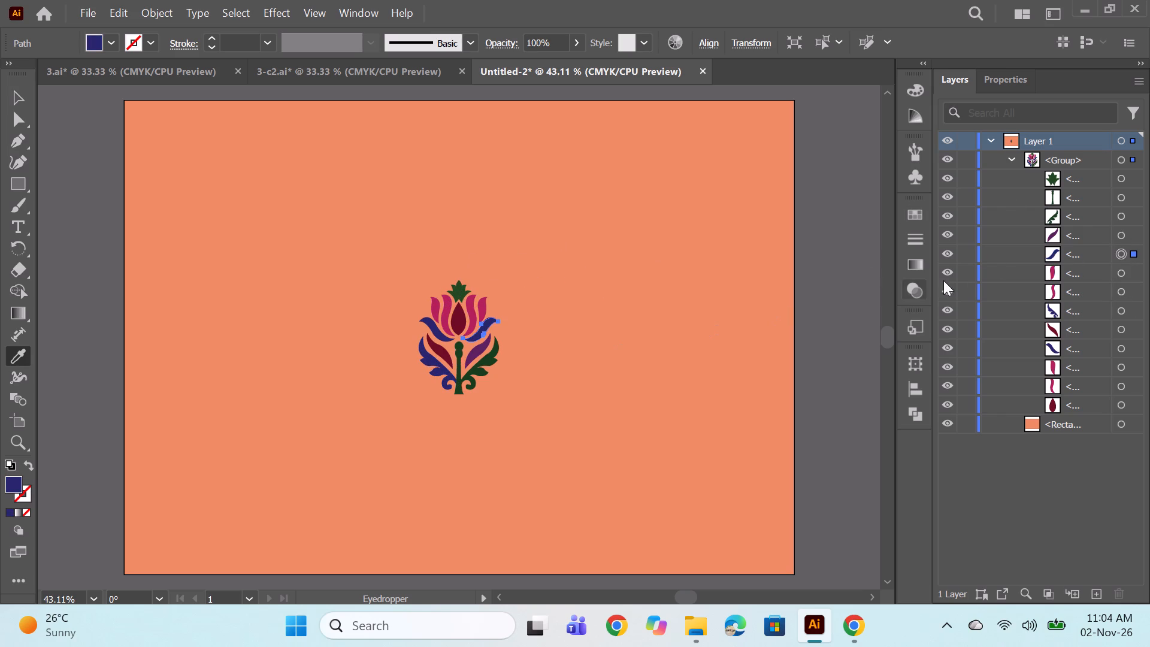
click(1119, 235)
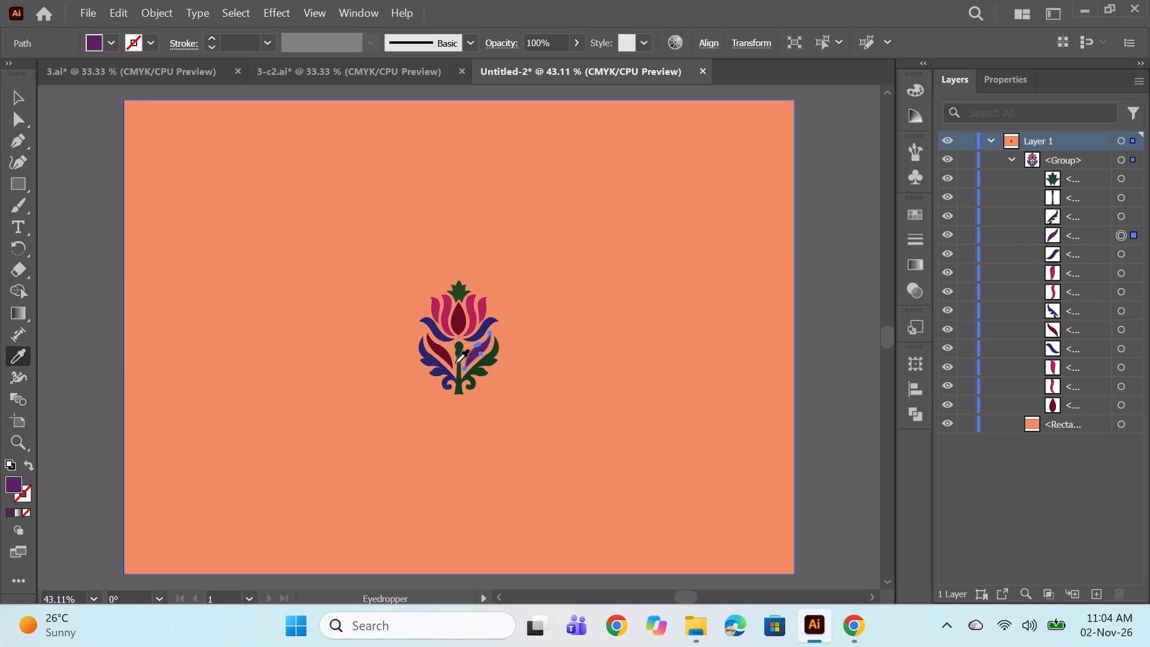
click(441, 359)
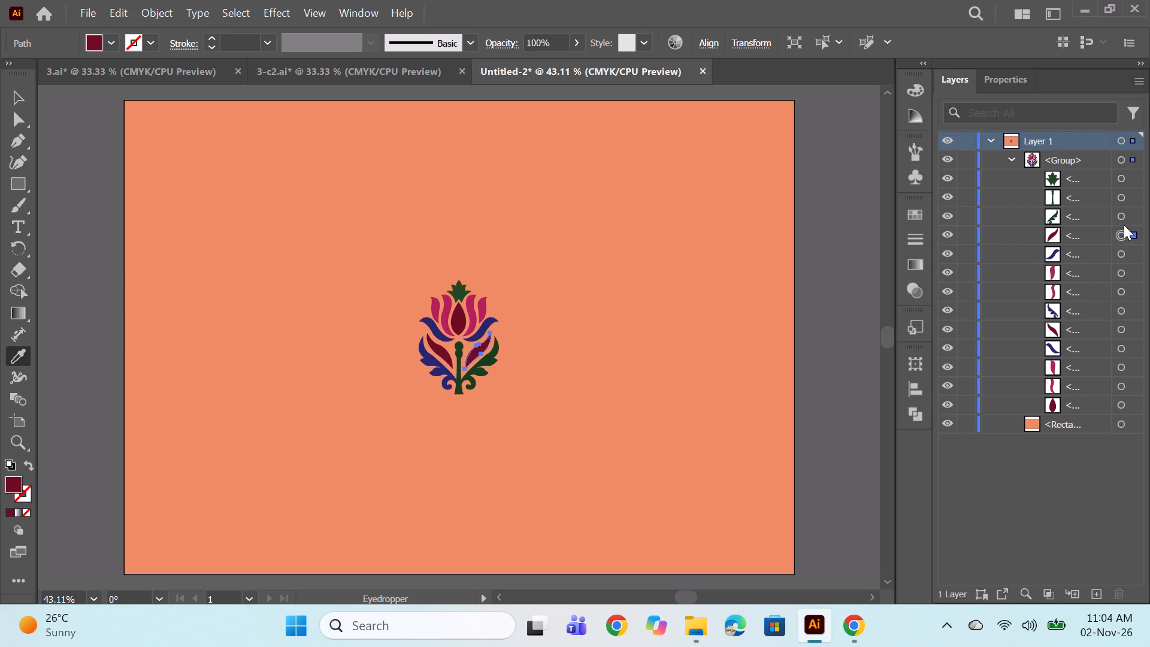
click(1121, 217)
click(447, 378)
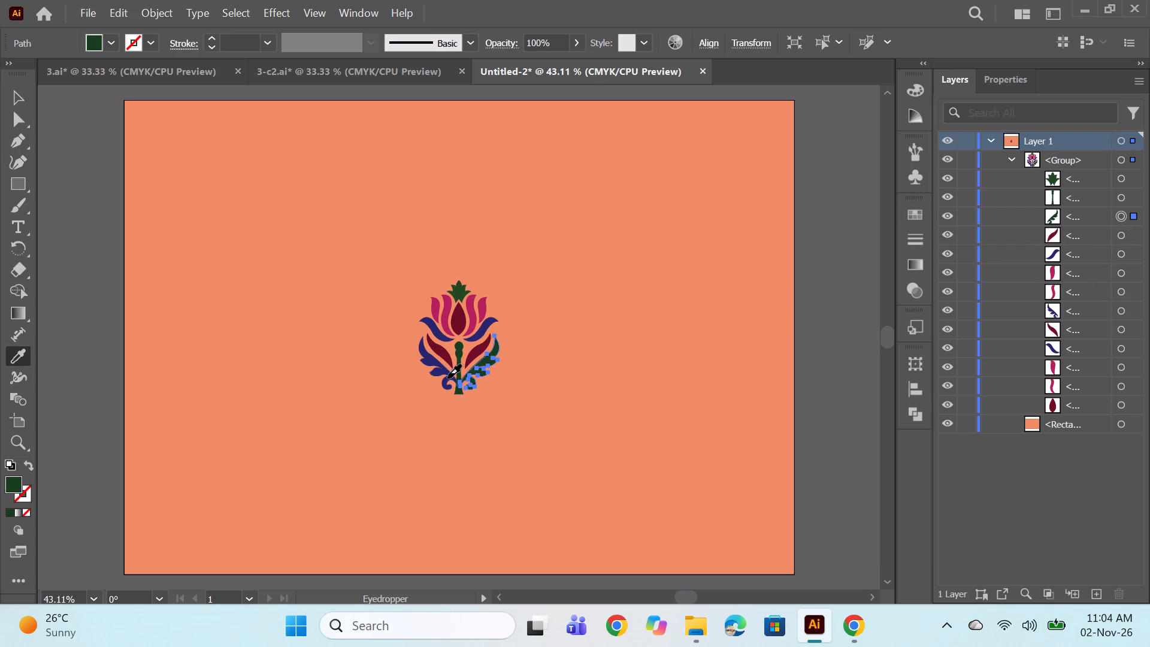
Copy the scalloped leaf's navy fill onto the flower's green central stem.
click(1120, 195)
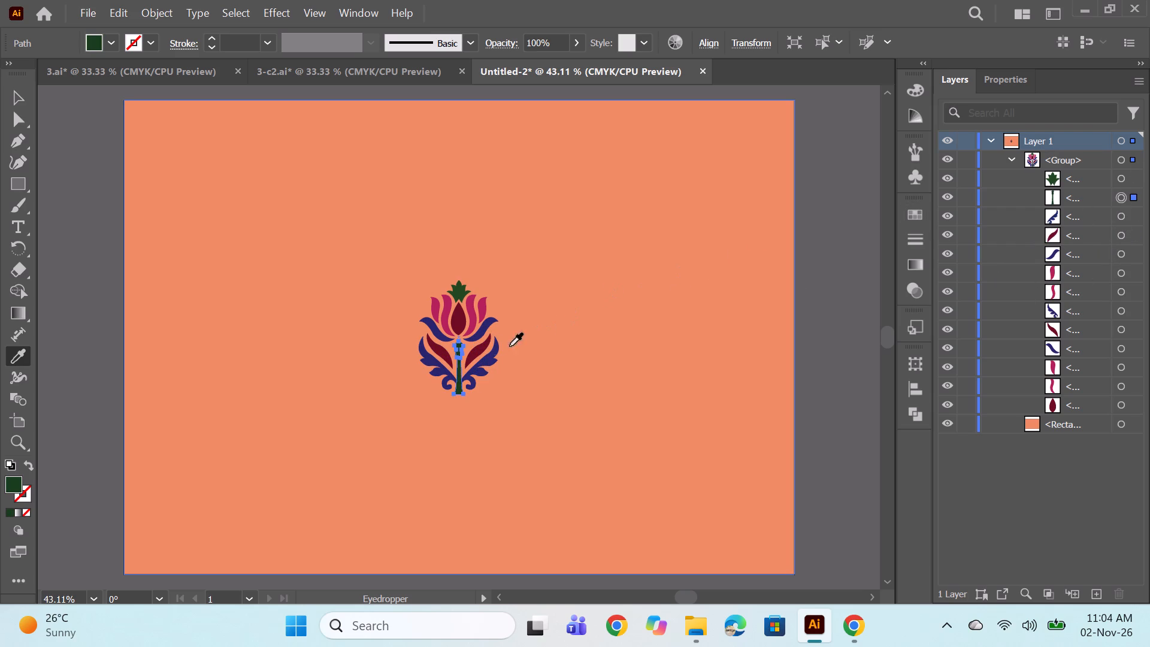
click(491, 365)
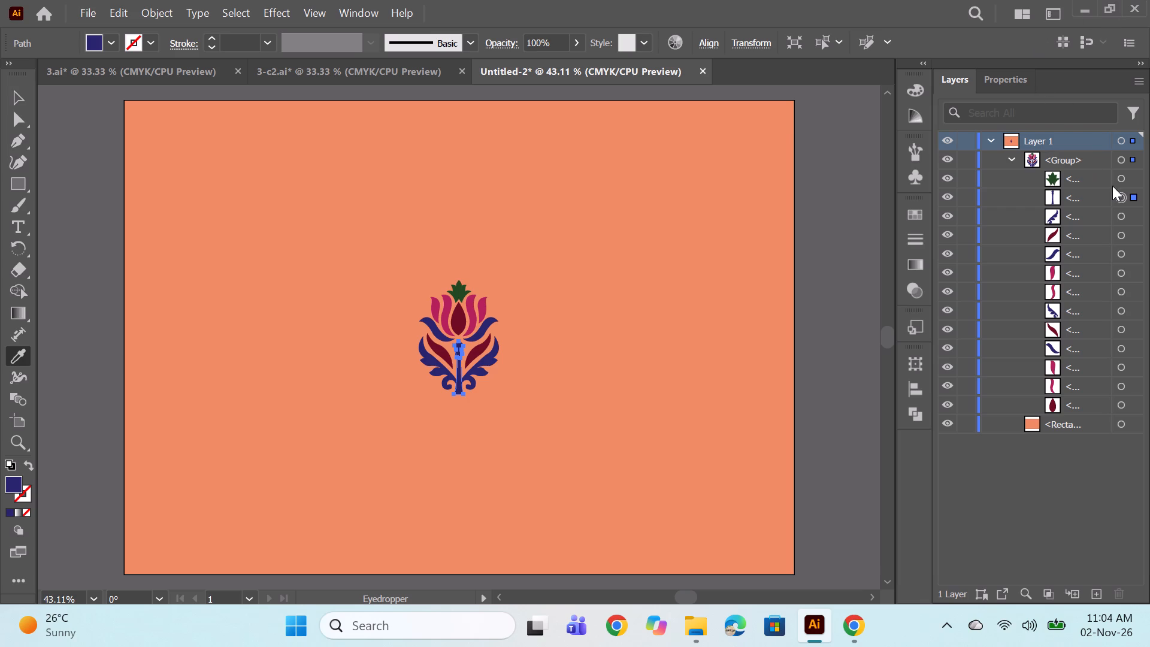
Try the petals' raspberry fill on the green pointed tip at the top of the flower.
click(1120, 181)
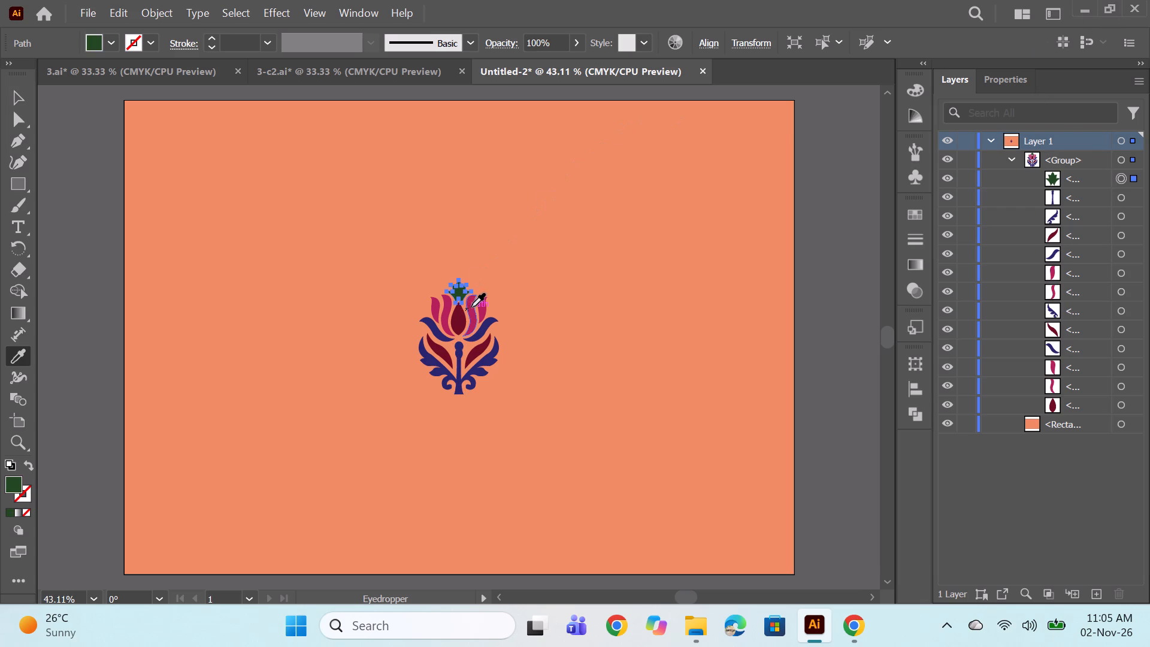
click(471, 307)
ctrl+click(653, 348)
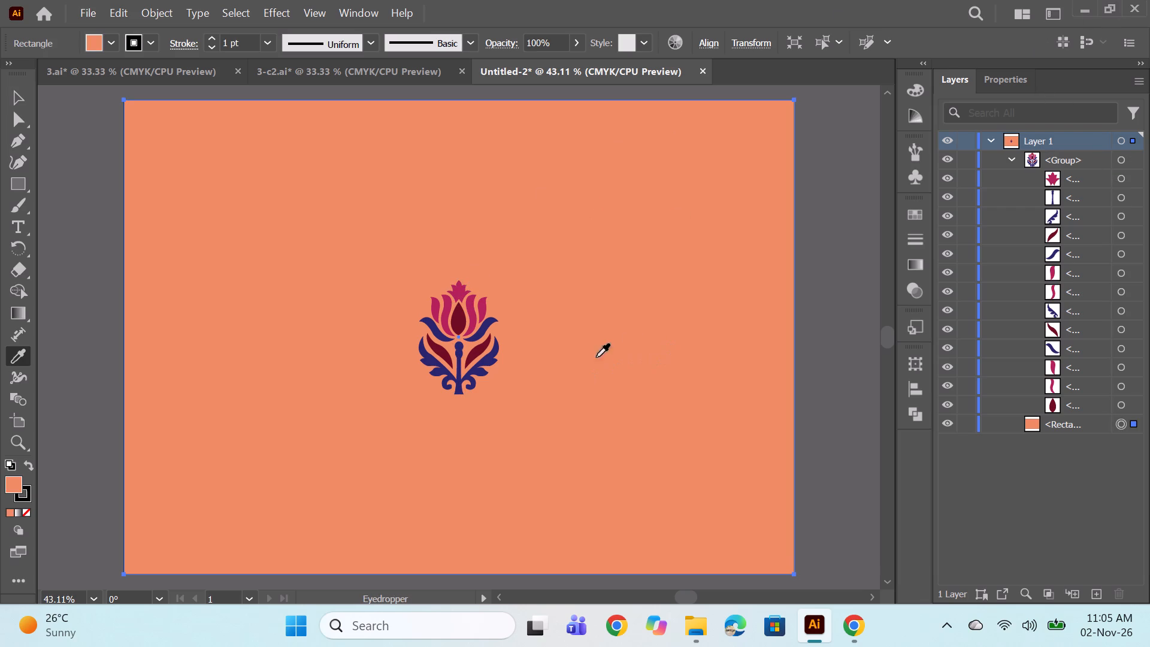
Fill the flower's pointed top tip with the navy sampled from the right scalloped leaf.
click(1121, 177)
click(489, 365)
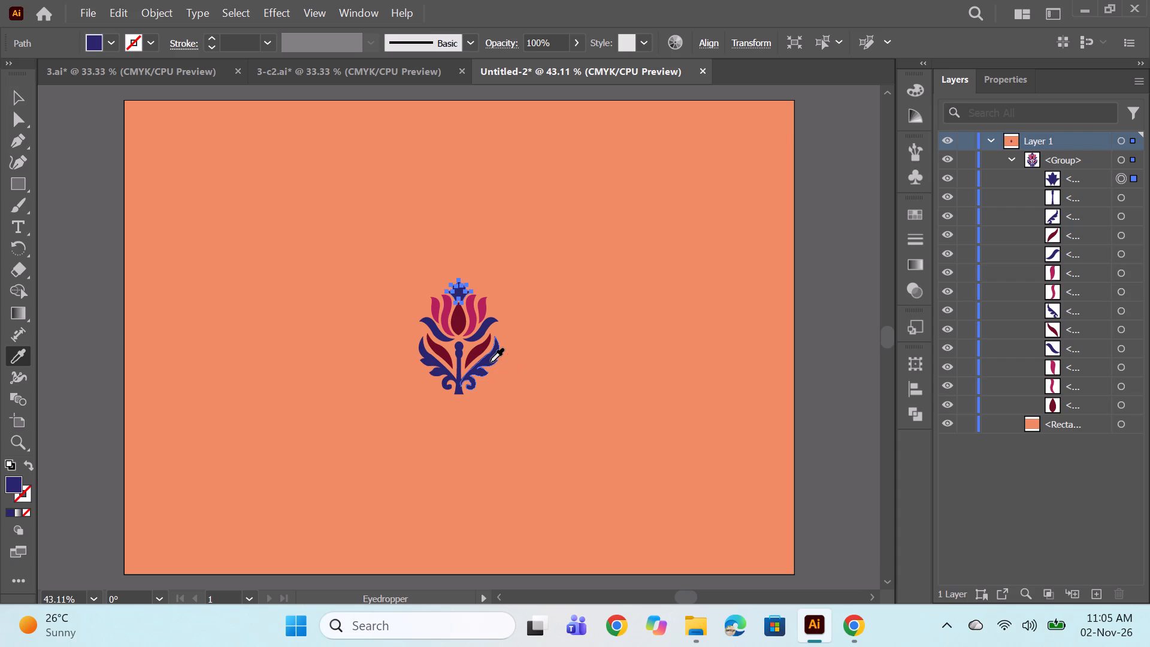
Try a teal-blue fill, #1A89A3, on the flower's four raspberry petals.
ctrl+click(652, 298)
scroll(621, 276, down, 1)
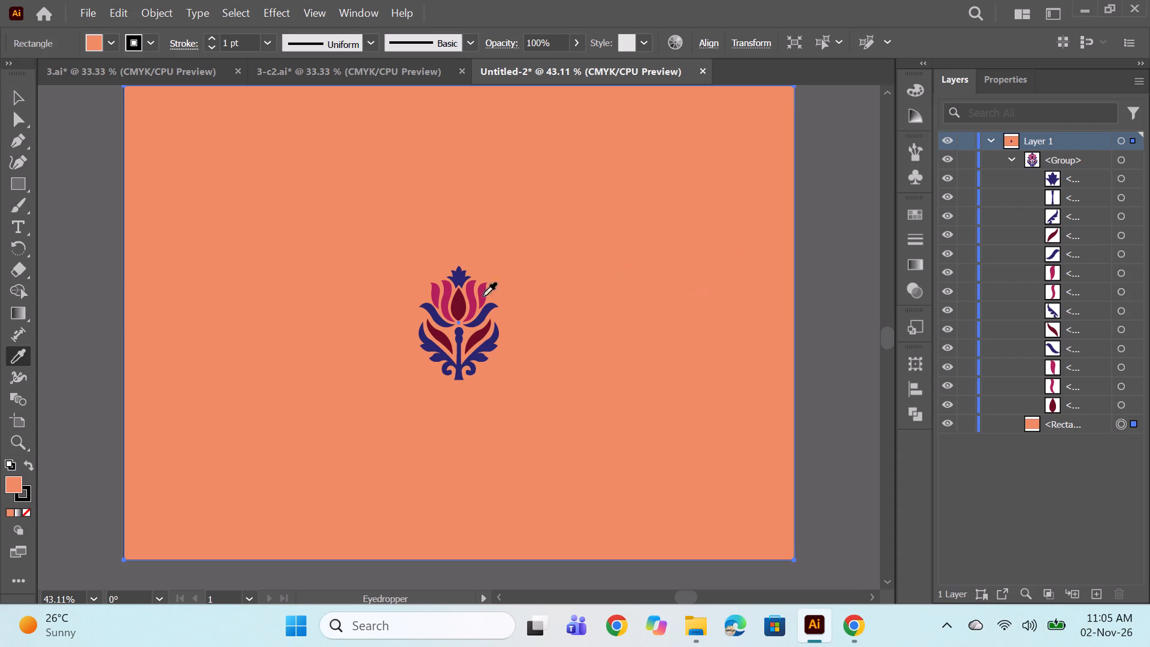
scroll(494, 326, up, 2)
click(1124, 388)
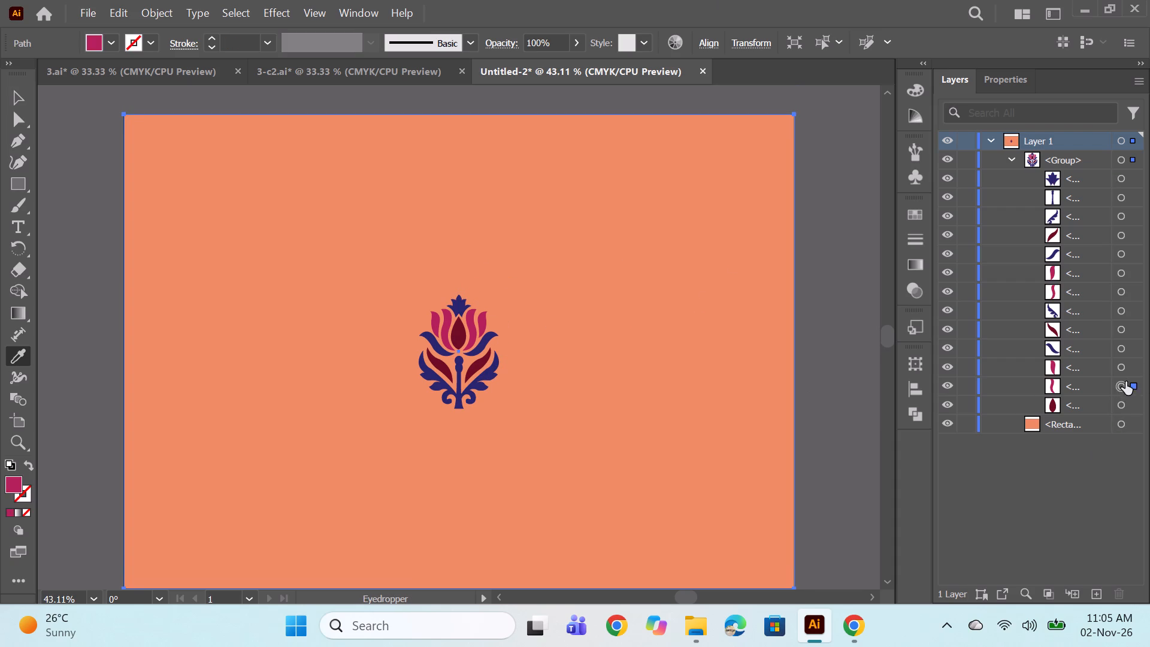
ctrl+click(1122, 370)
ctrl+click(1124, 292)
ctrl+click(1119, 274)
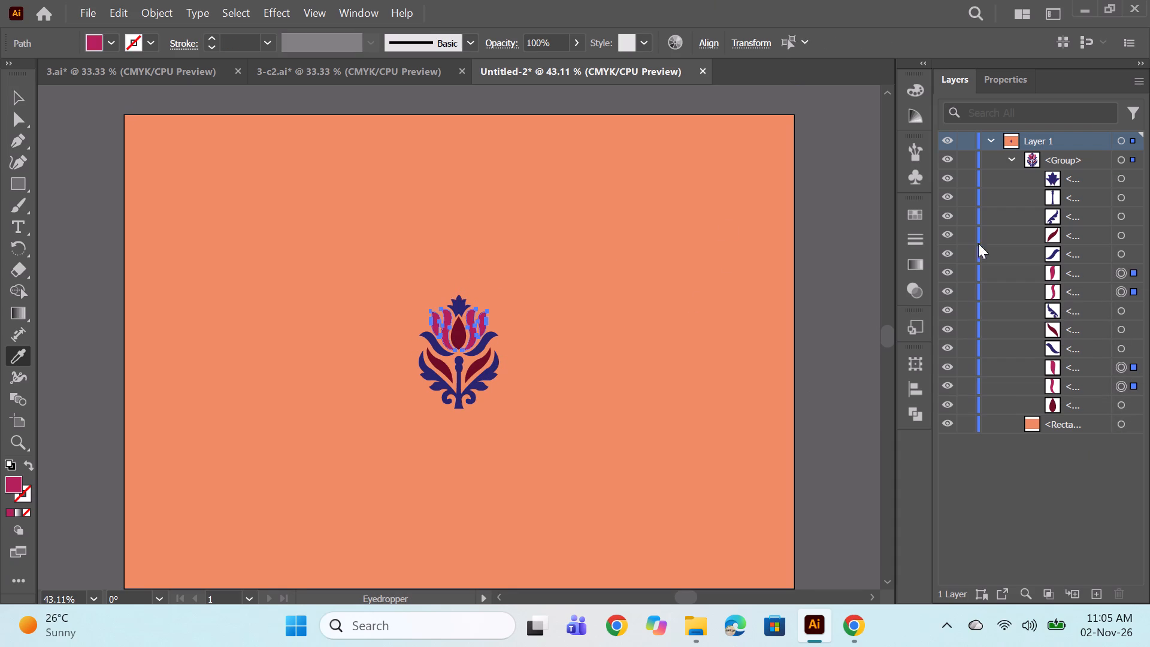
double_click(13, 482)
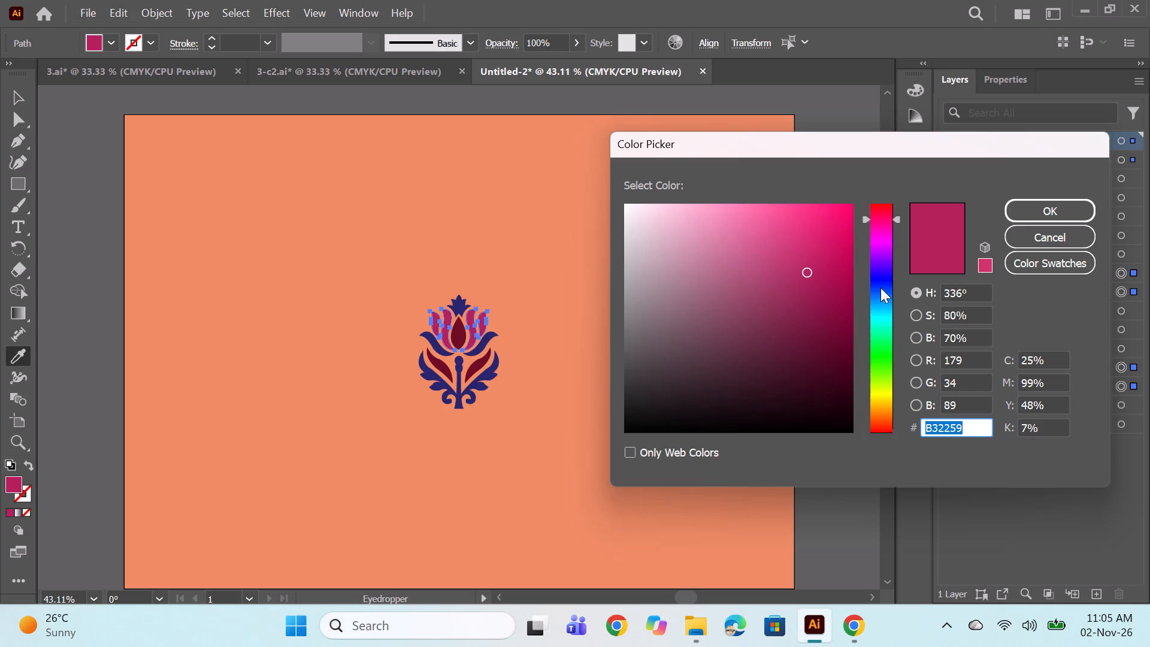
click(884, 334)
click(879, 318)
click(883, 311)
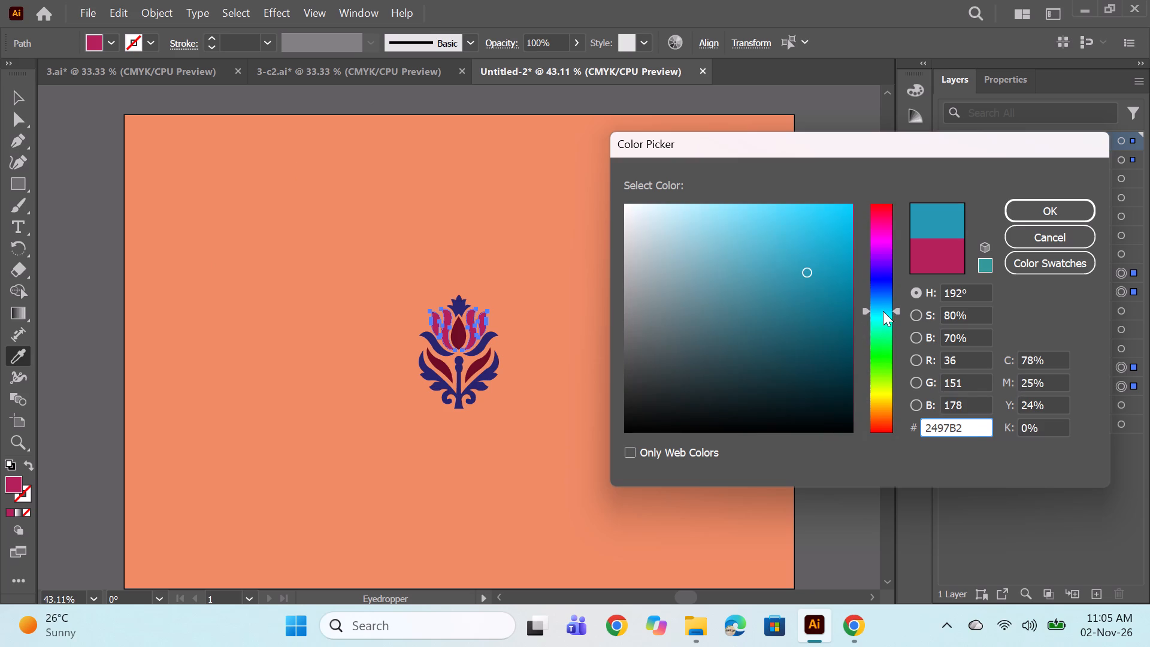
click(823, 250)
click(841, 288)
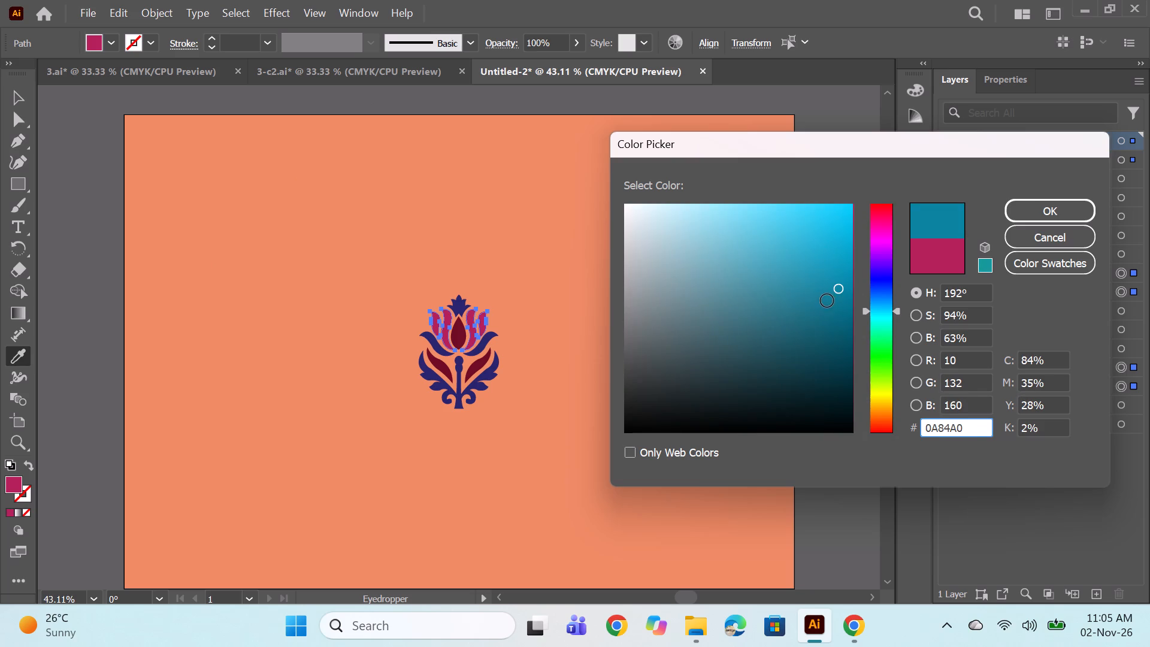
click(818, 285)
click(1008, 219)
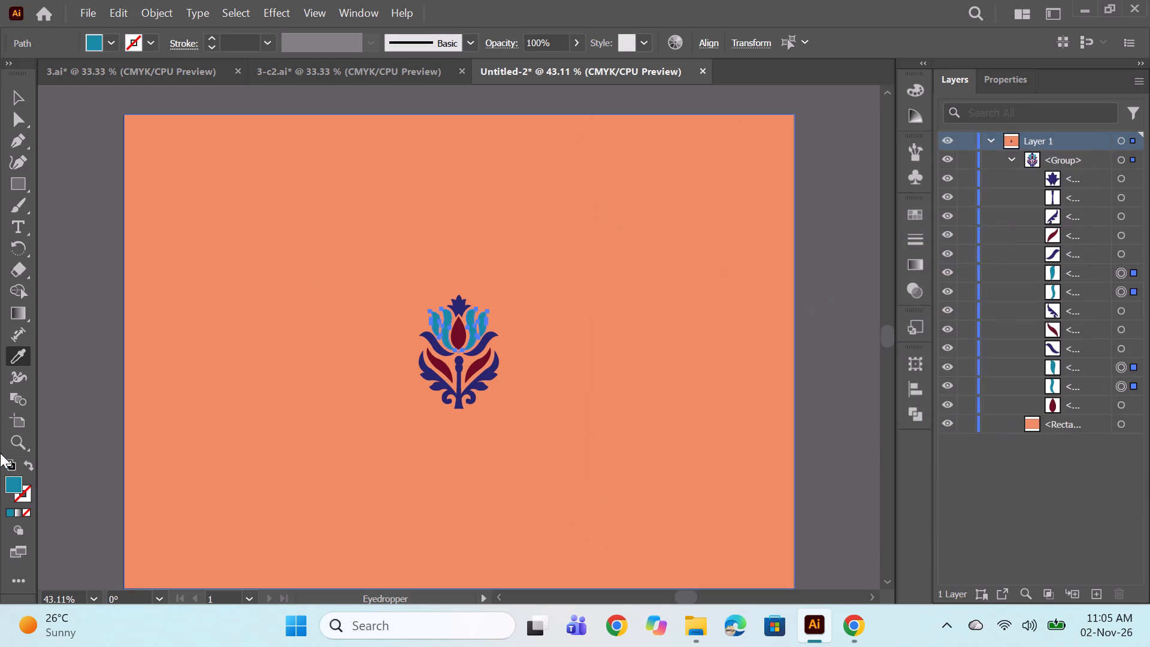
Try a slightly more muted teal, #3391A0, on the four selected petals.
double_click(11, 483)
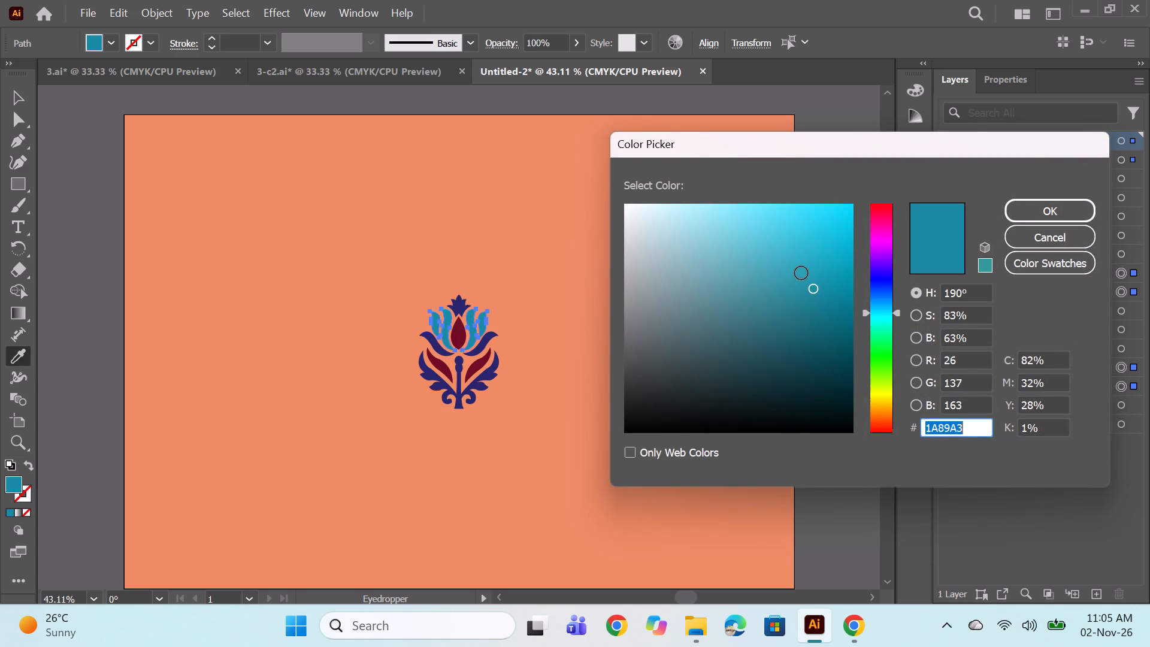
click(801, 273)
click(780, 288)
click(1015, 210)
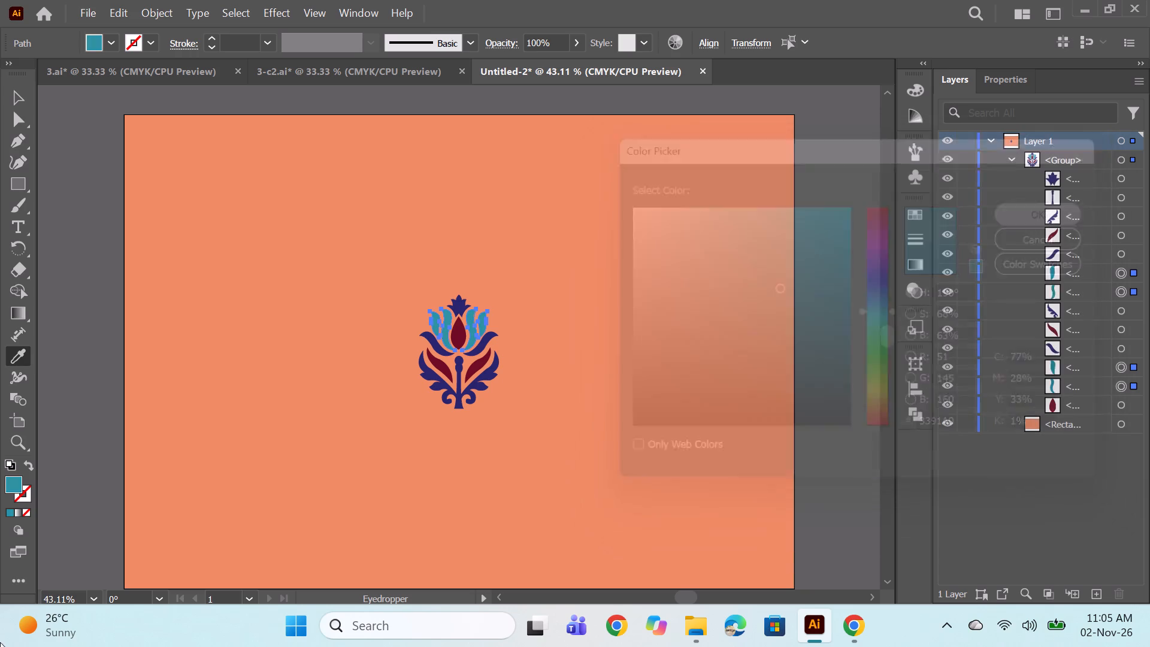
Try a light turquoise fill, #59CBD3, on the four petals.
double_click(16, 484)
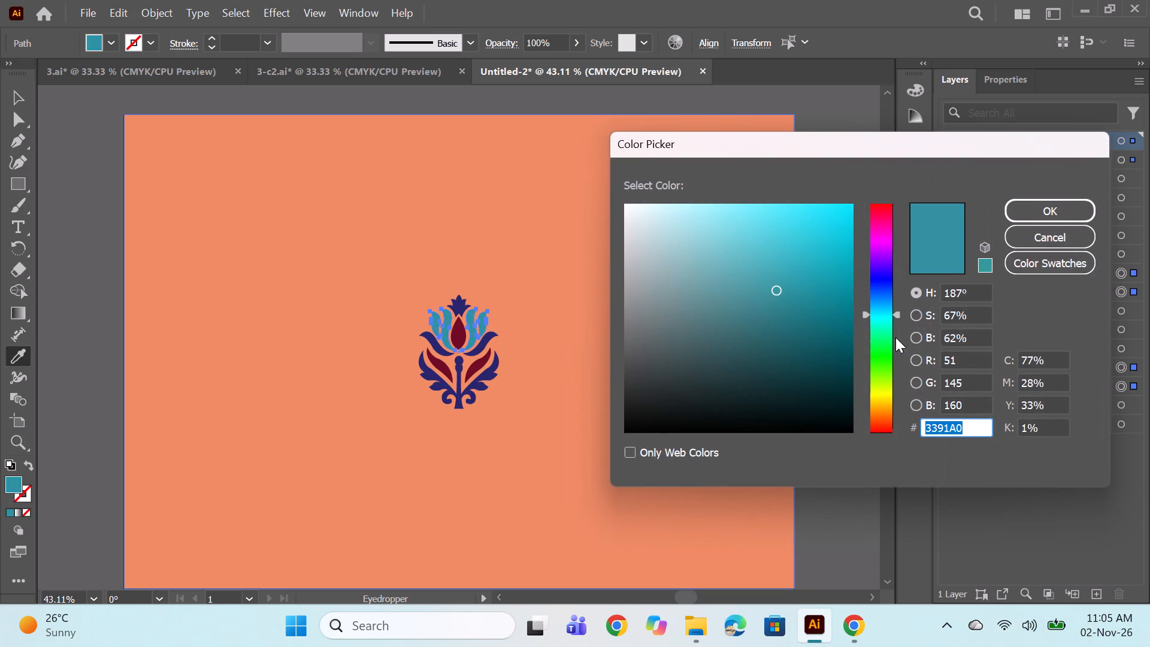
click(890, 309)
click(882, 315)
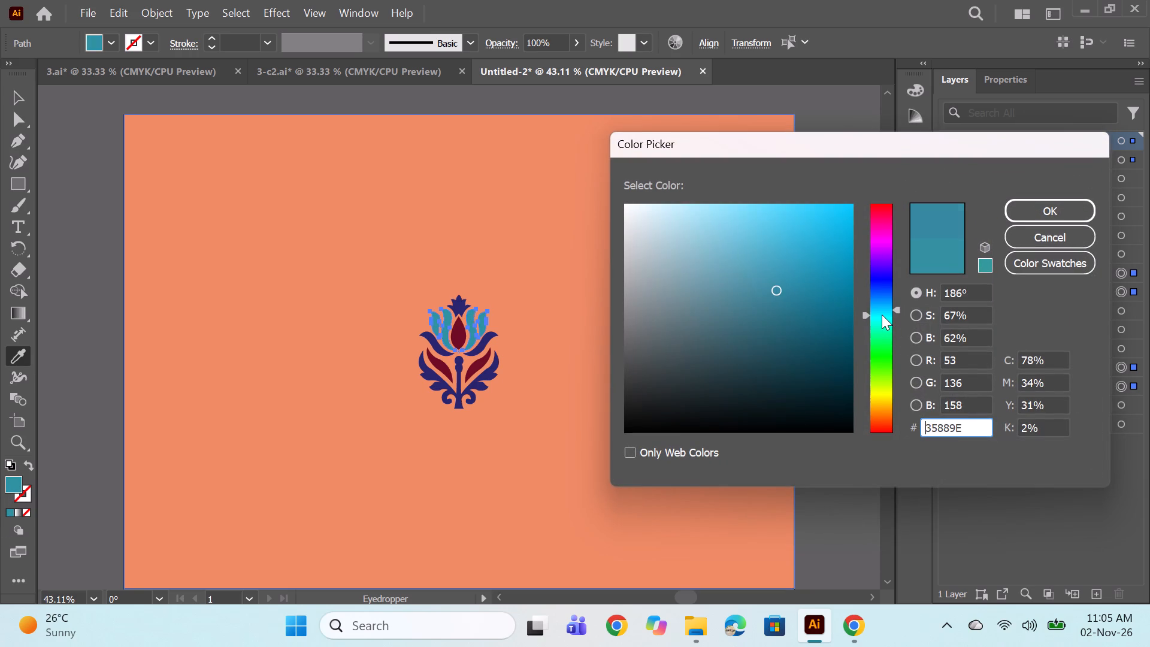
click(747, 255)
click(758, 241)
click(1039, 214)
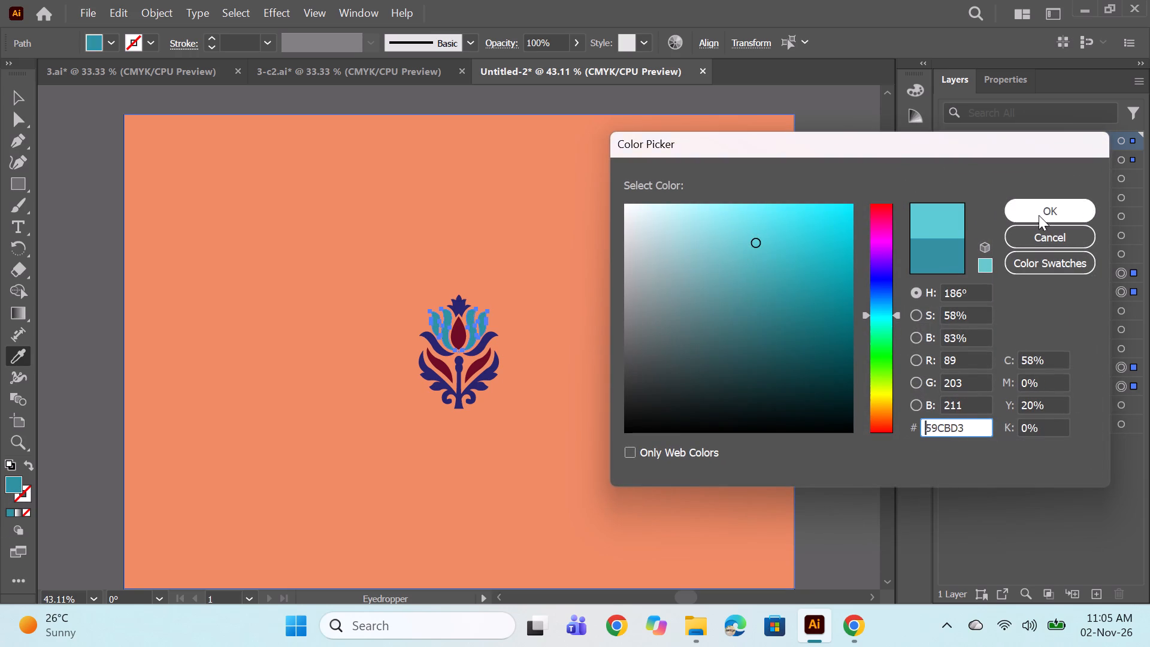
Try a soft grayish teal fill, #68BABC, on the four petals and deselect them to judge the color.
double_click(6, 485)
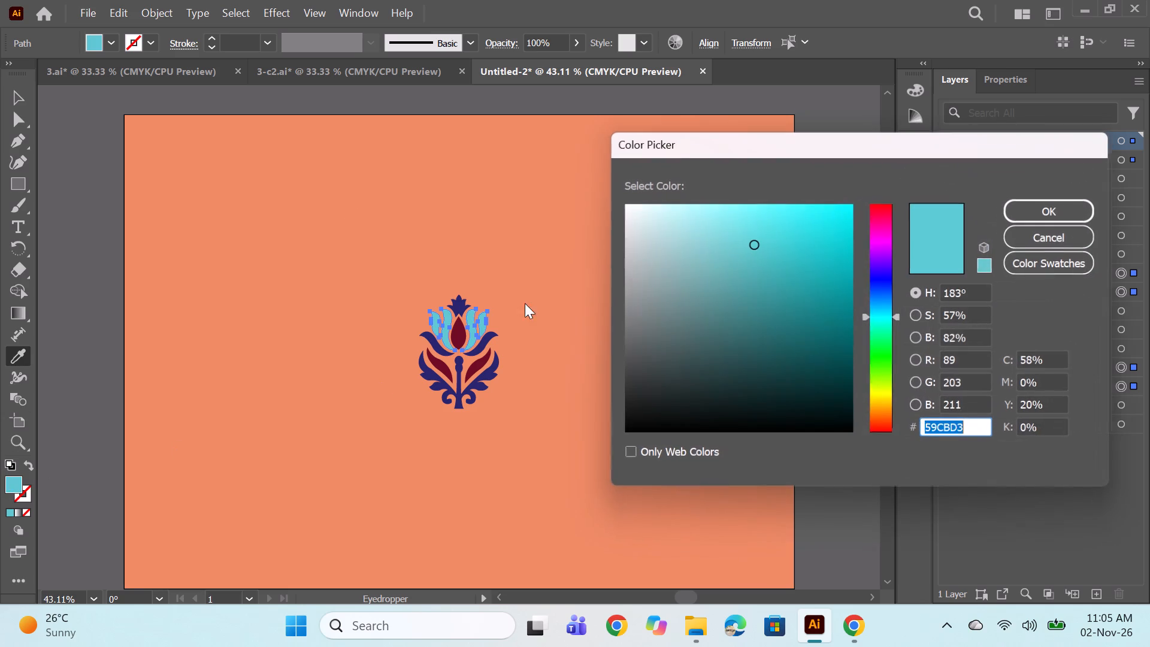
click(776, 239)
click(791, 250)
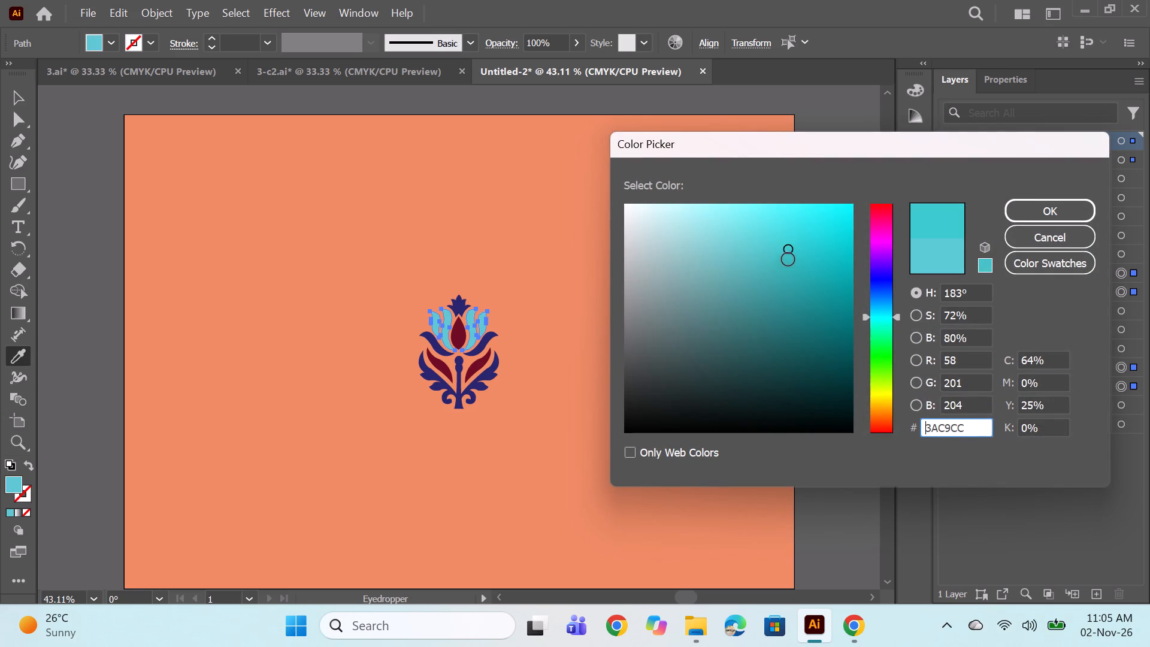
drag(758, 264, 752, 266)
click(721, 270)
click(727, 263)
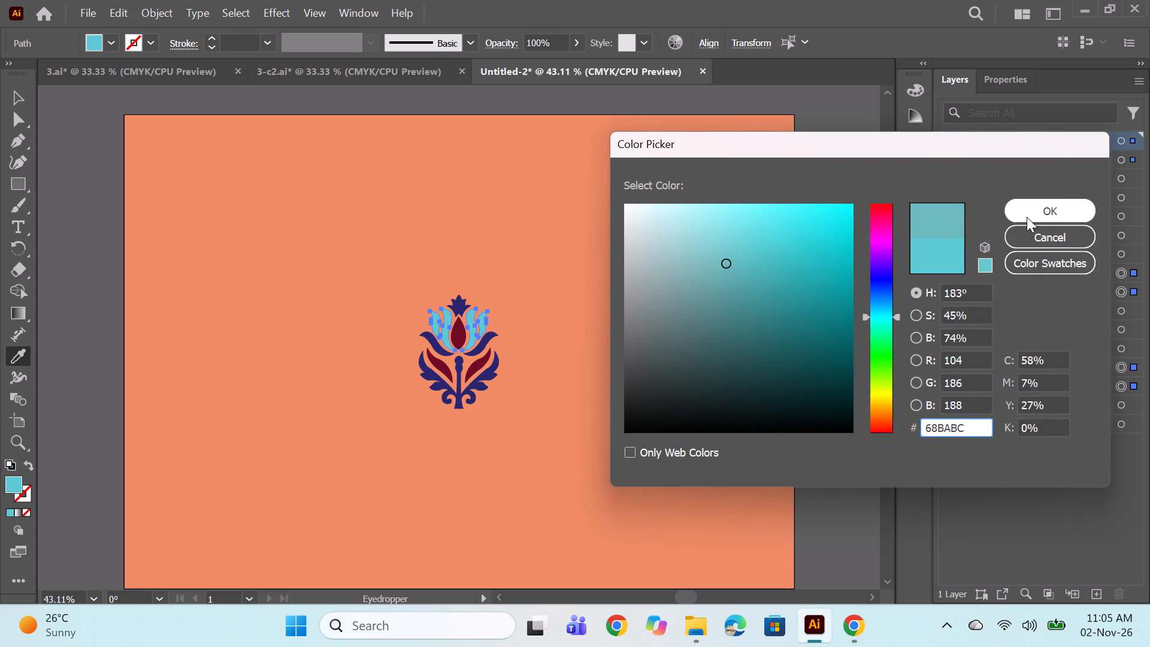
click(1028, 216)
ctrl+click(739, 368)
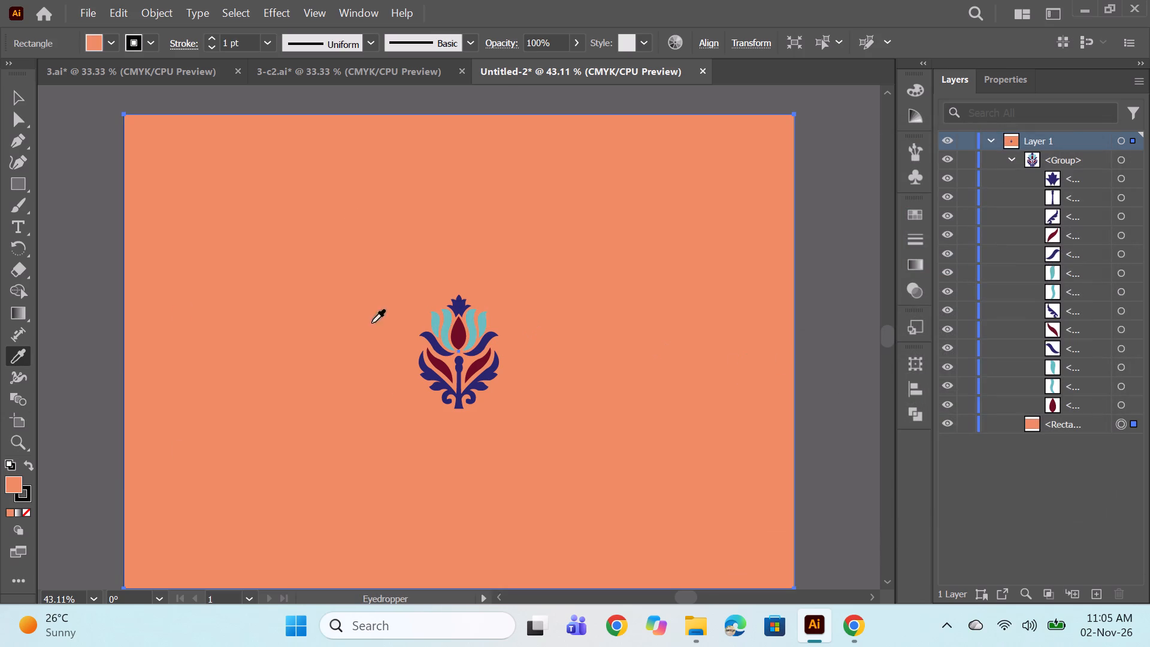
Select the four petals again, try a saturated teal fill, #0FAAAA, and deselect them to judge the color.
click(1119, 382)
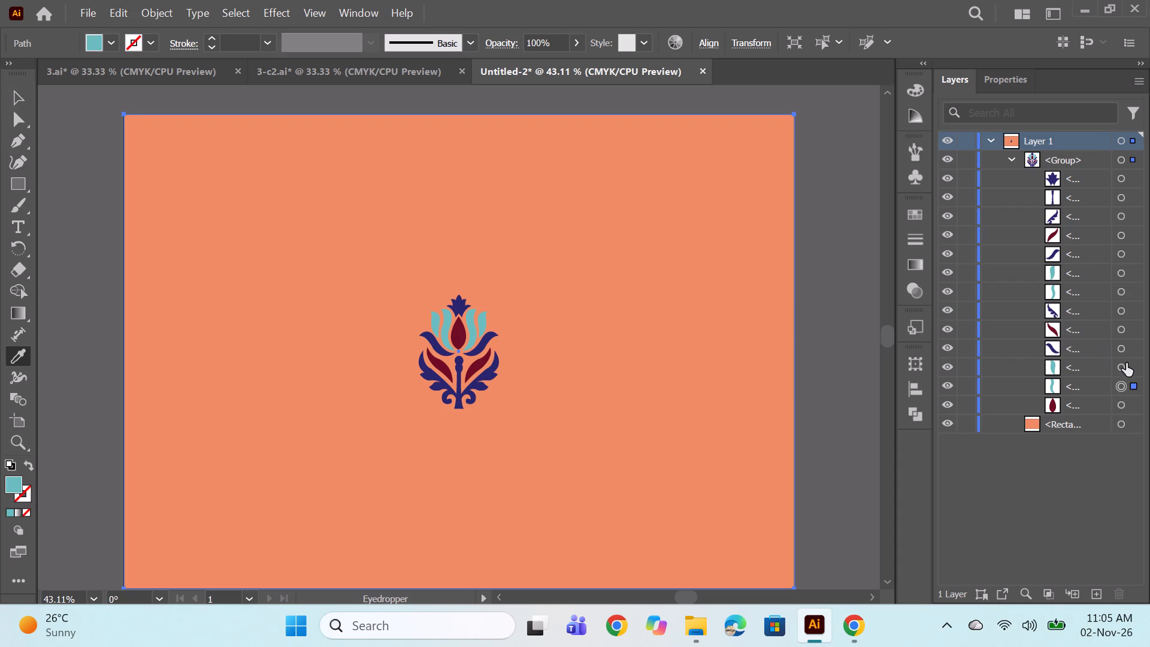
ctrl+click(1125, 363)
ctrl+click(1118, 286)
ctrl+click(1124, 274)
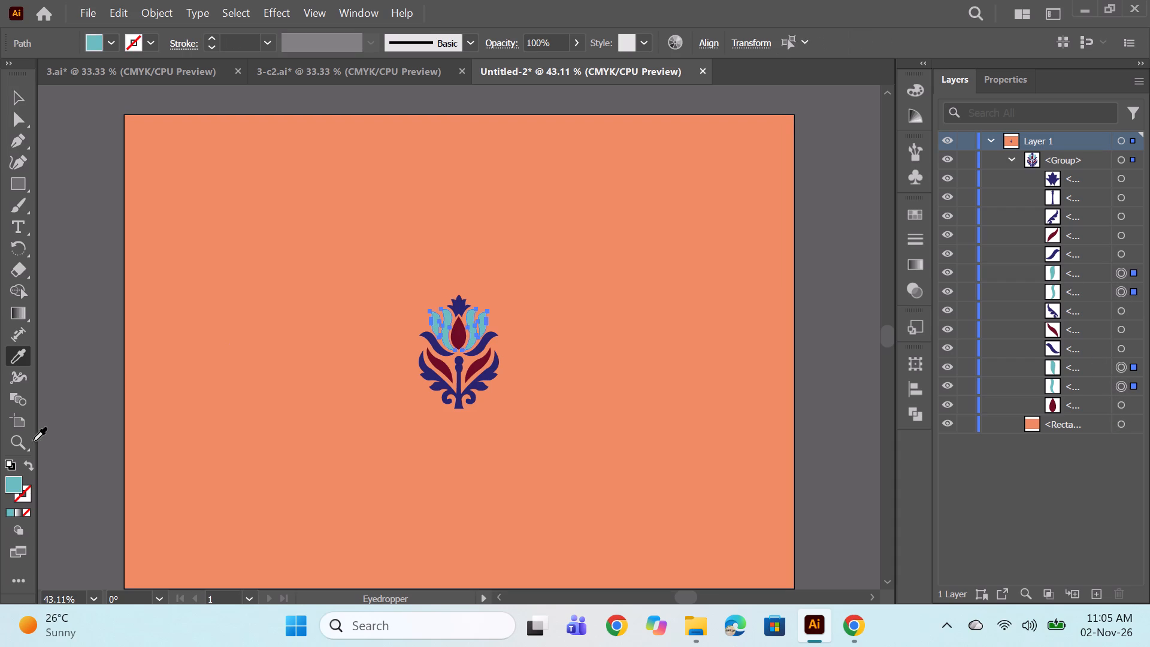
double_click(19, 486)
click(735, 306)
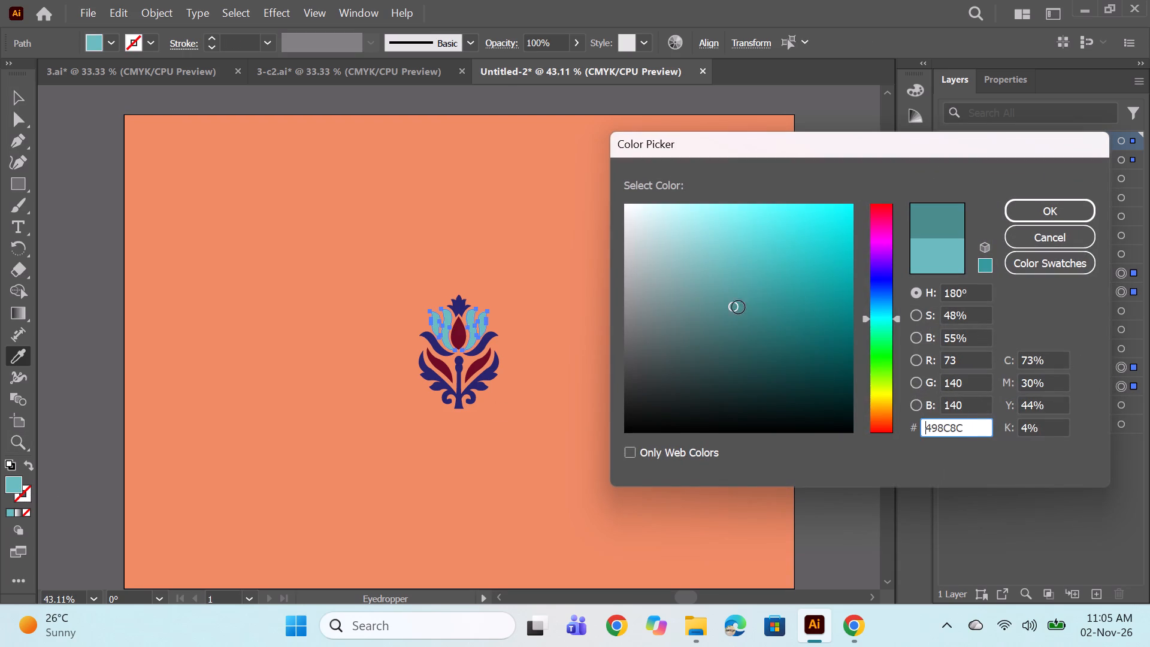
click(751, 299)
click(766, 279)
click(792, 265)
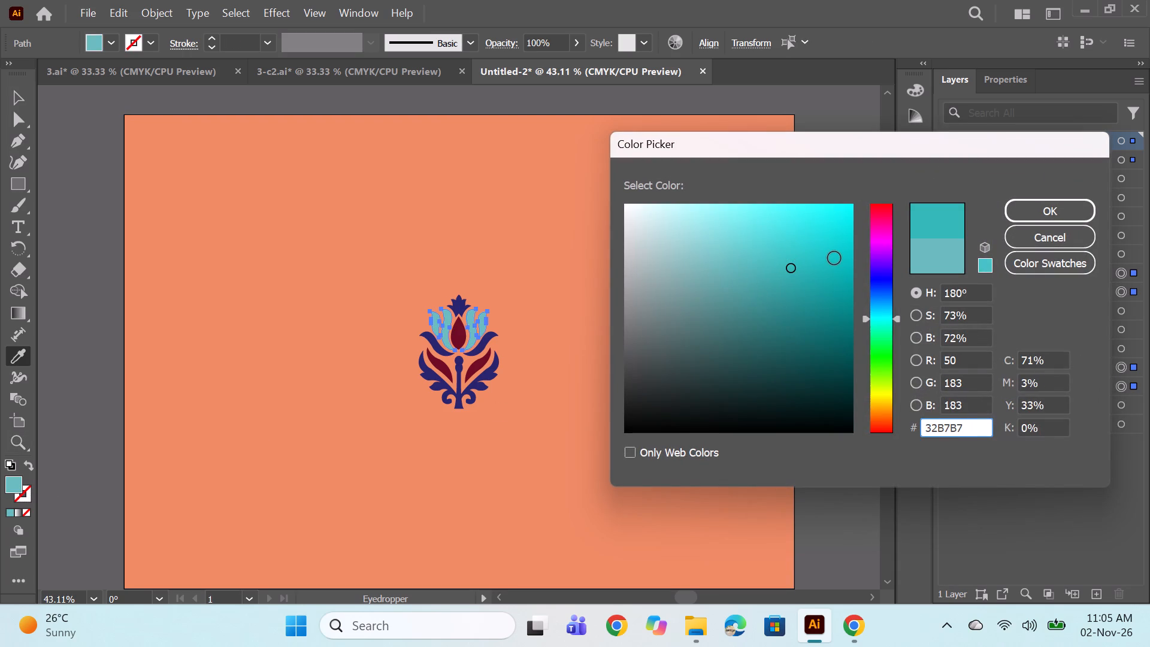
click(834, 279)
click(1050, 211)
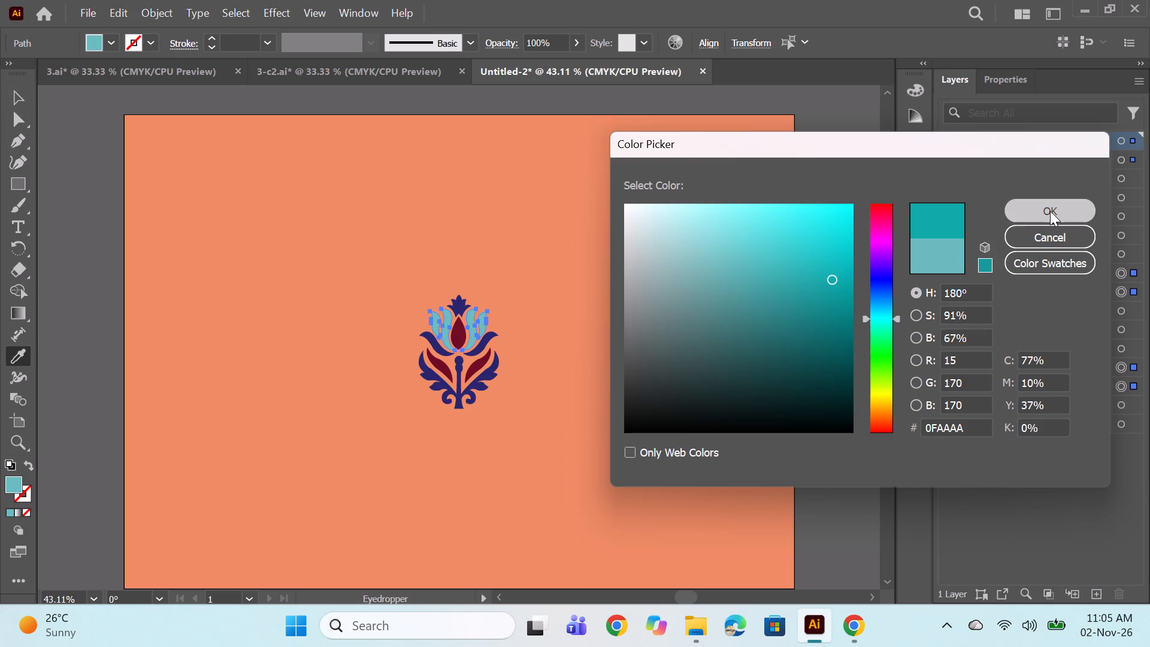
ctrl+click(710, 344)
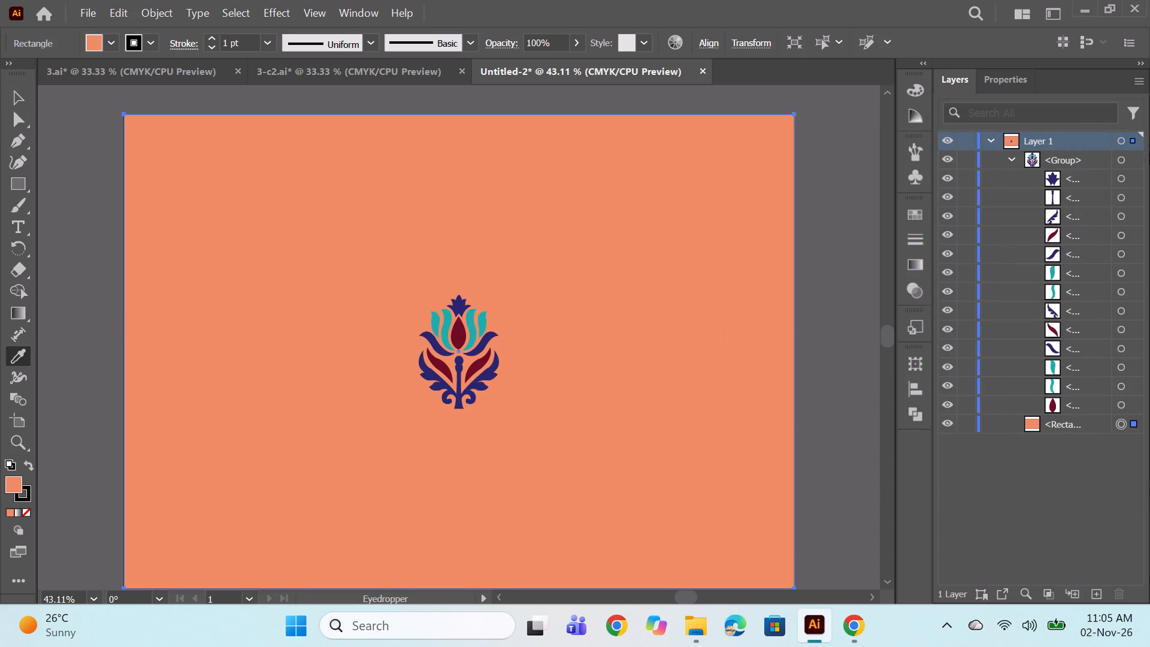
Select the four teal petals, fill them with the strong red #C12B08, and deselect them.
click(1116, 388)
ctrl+click(1123, 362)
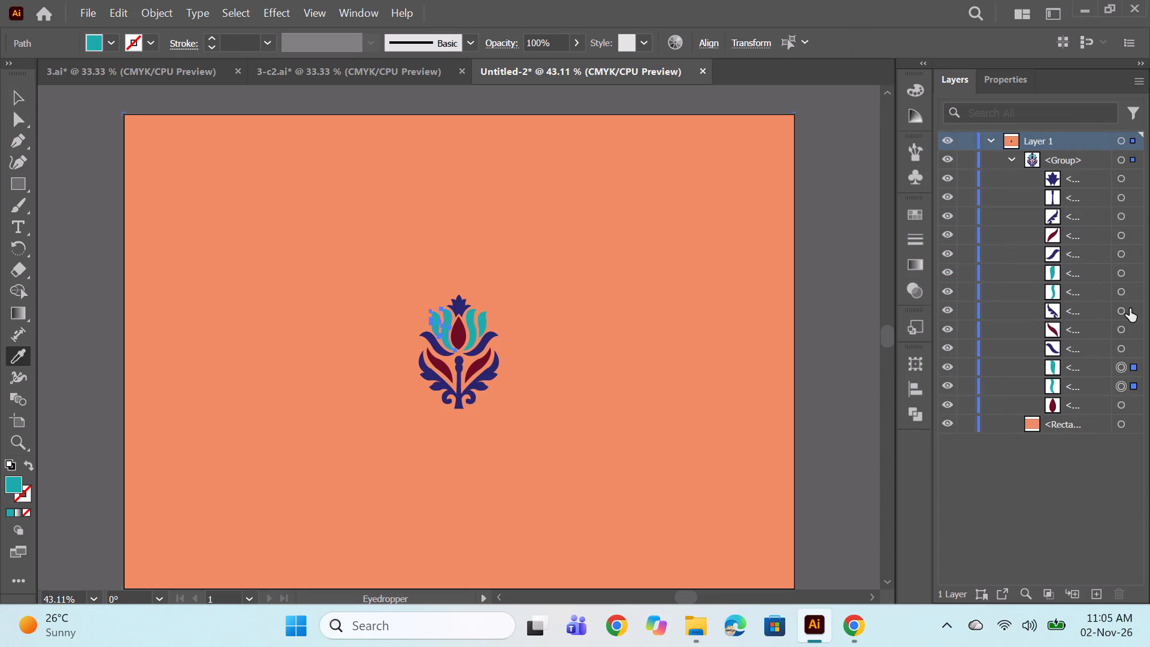
ctrl+click(1122, 289)
ctrl+click(1123, 276)
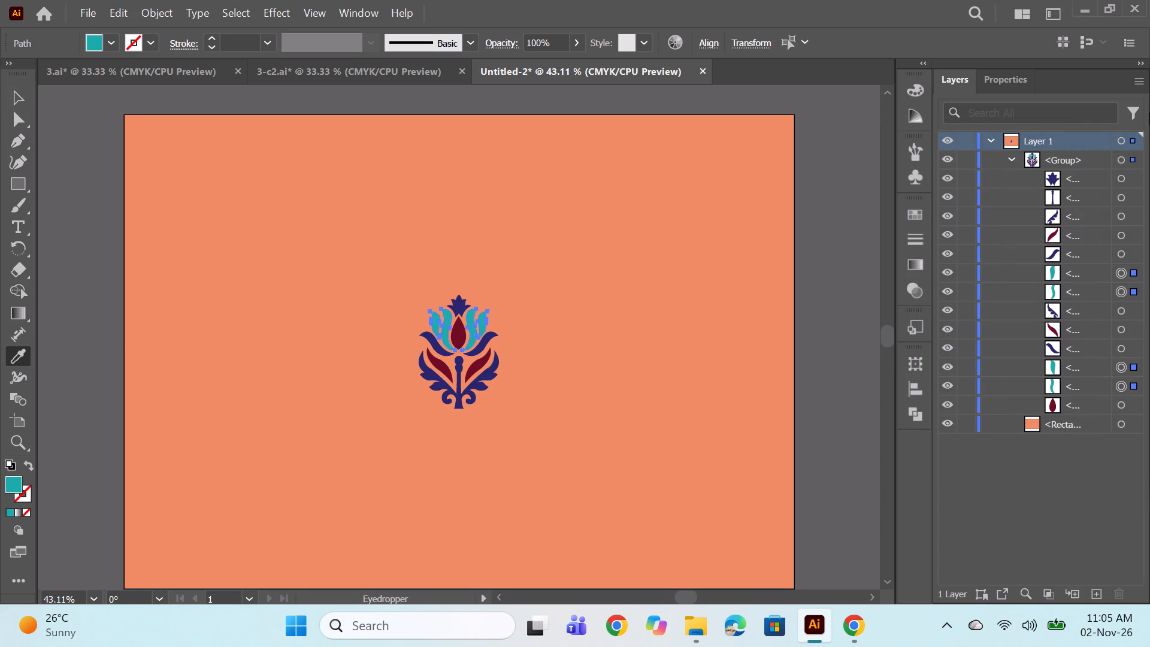
double_click(16, 483)
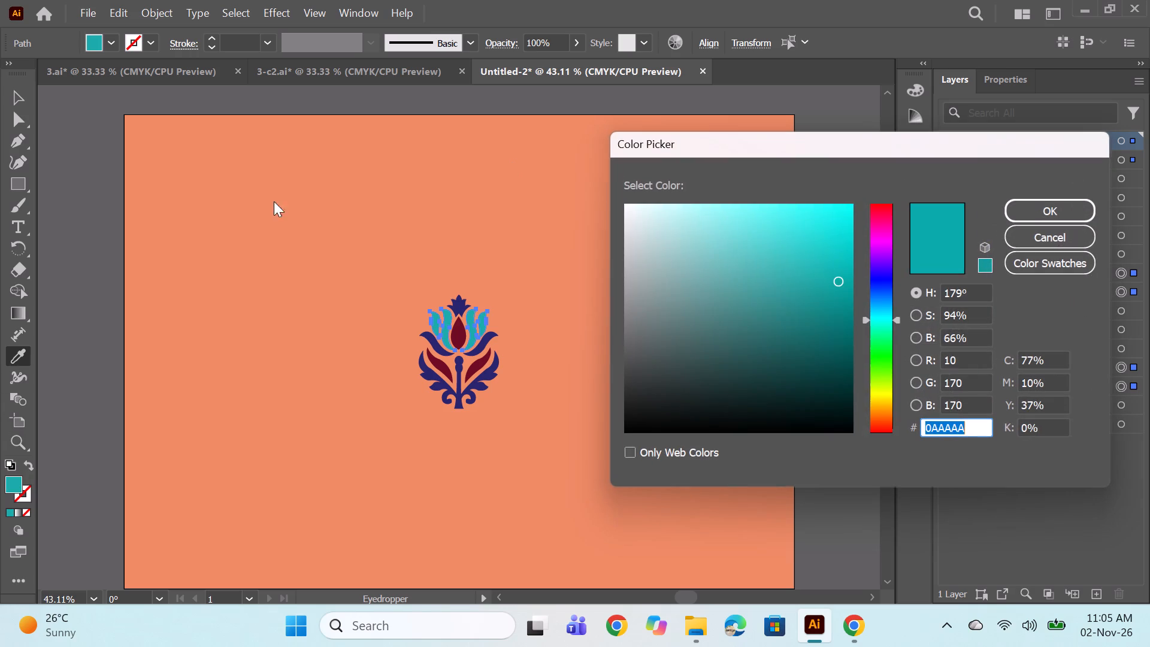
click(879, 413)
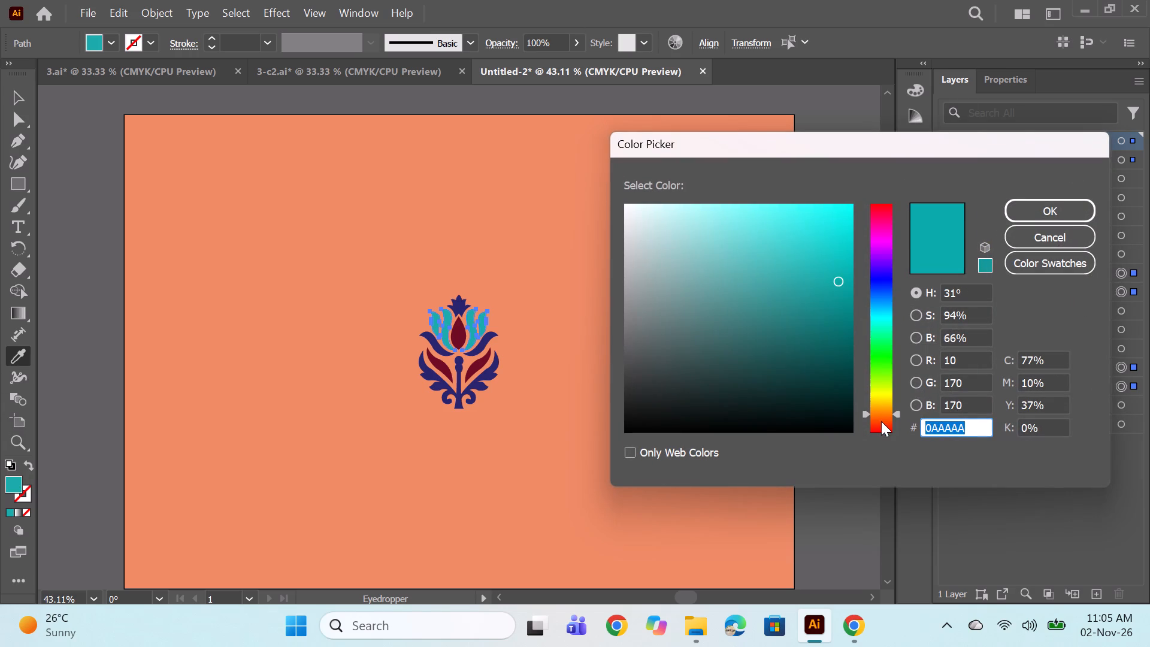
click(882, 425)
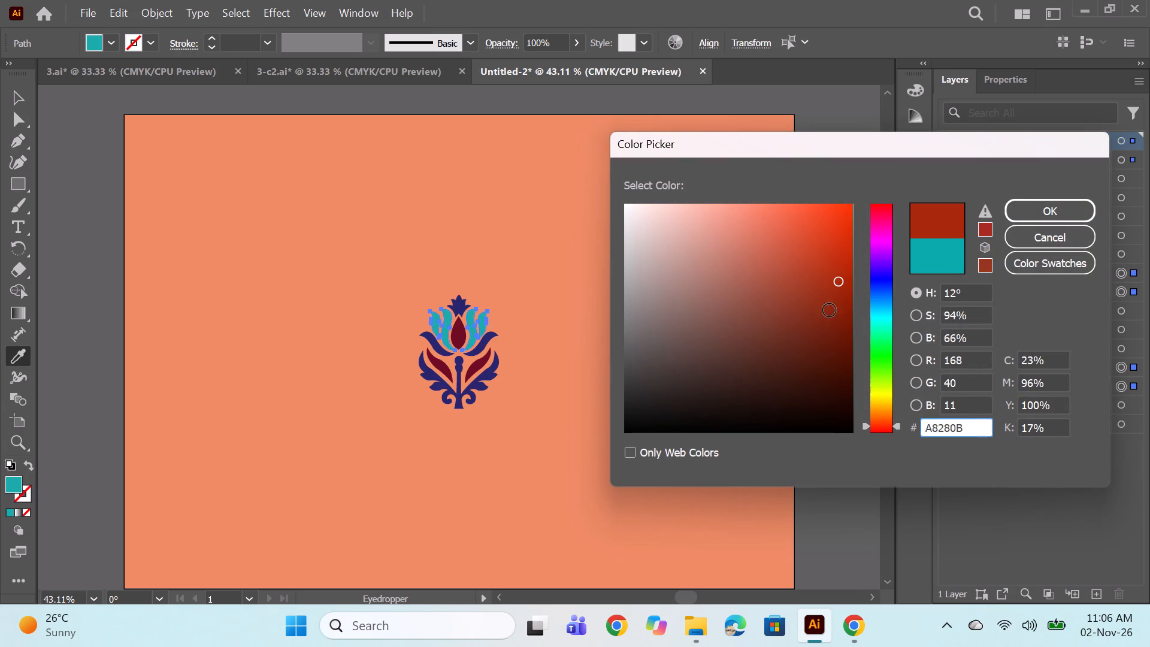
click(810, 262)
click(846, 264)
click(845, 258)
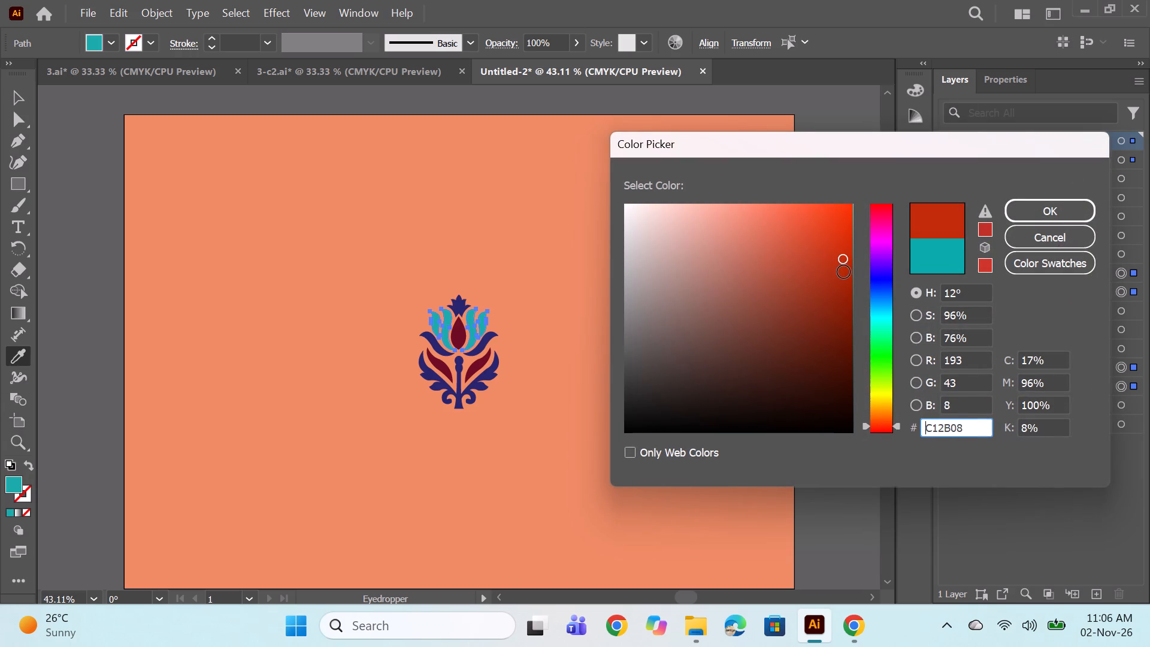
click(1067, 213)
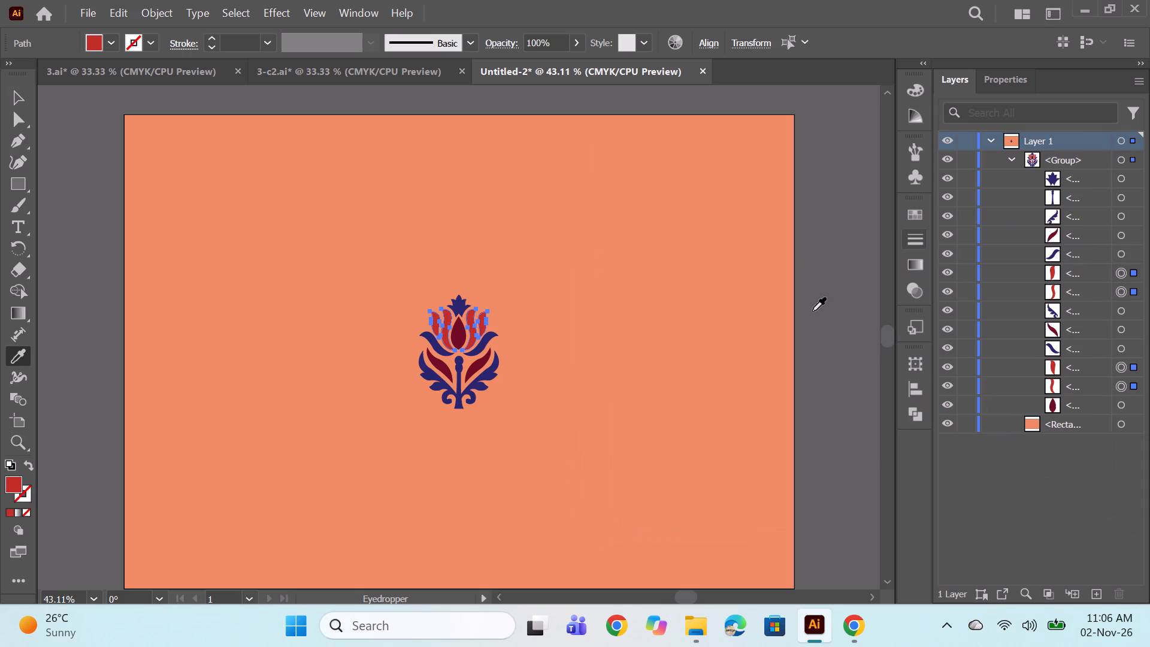
ctrl+click(712, 338)
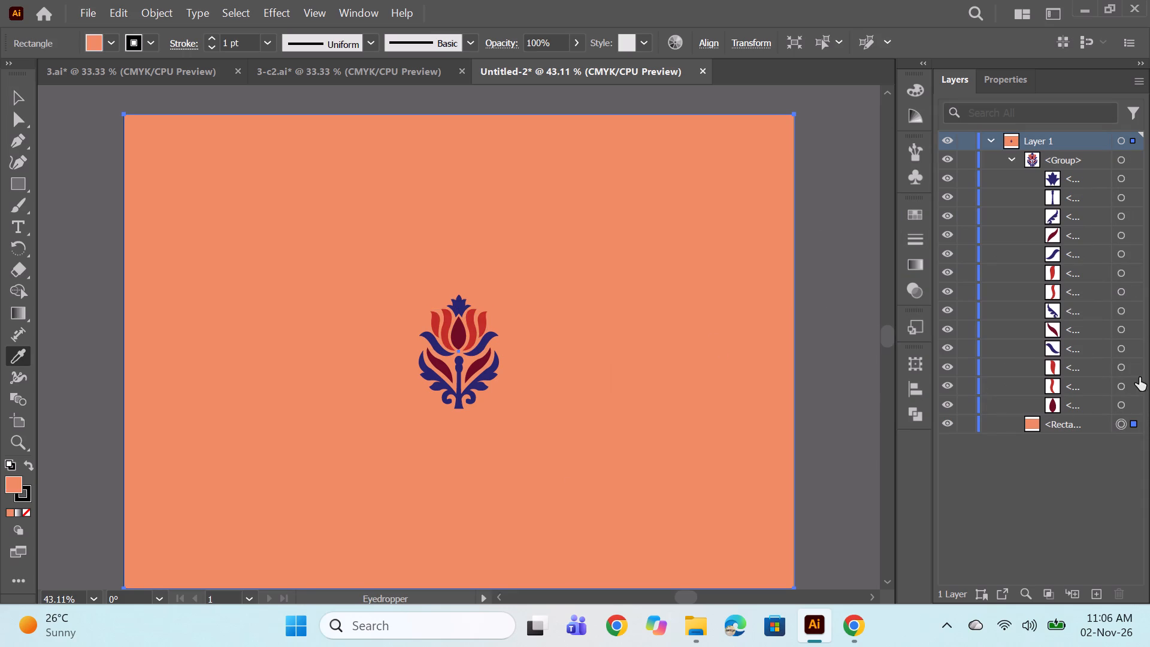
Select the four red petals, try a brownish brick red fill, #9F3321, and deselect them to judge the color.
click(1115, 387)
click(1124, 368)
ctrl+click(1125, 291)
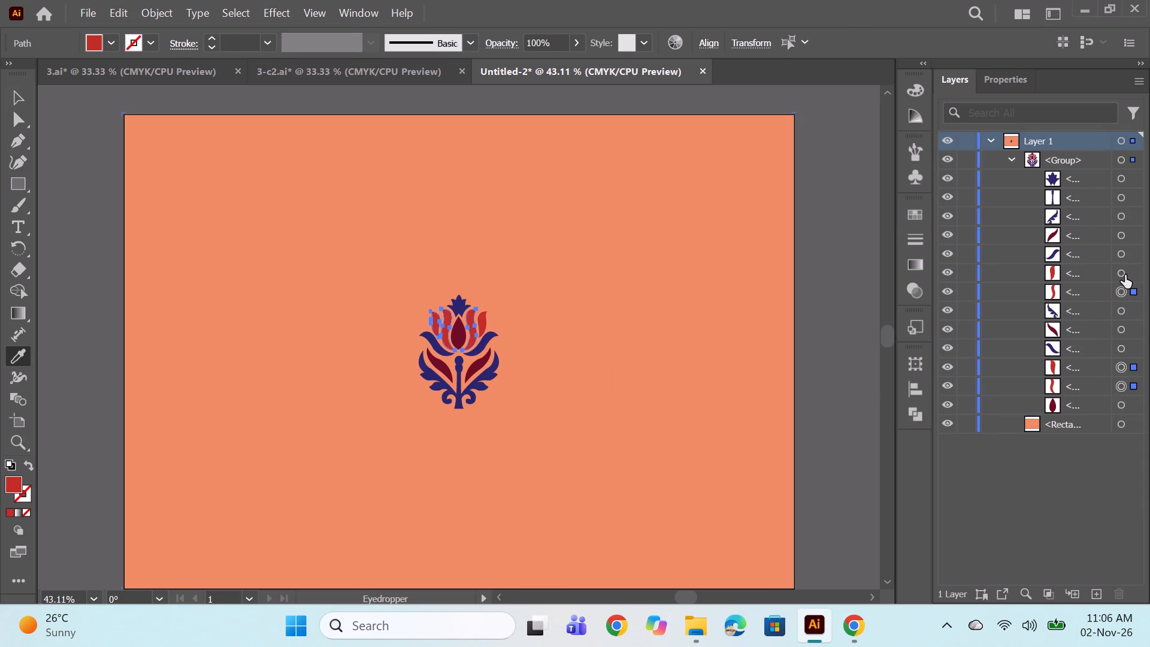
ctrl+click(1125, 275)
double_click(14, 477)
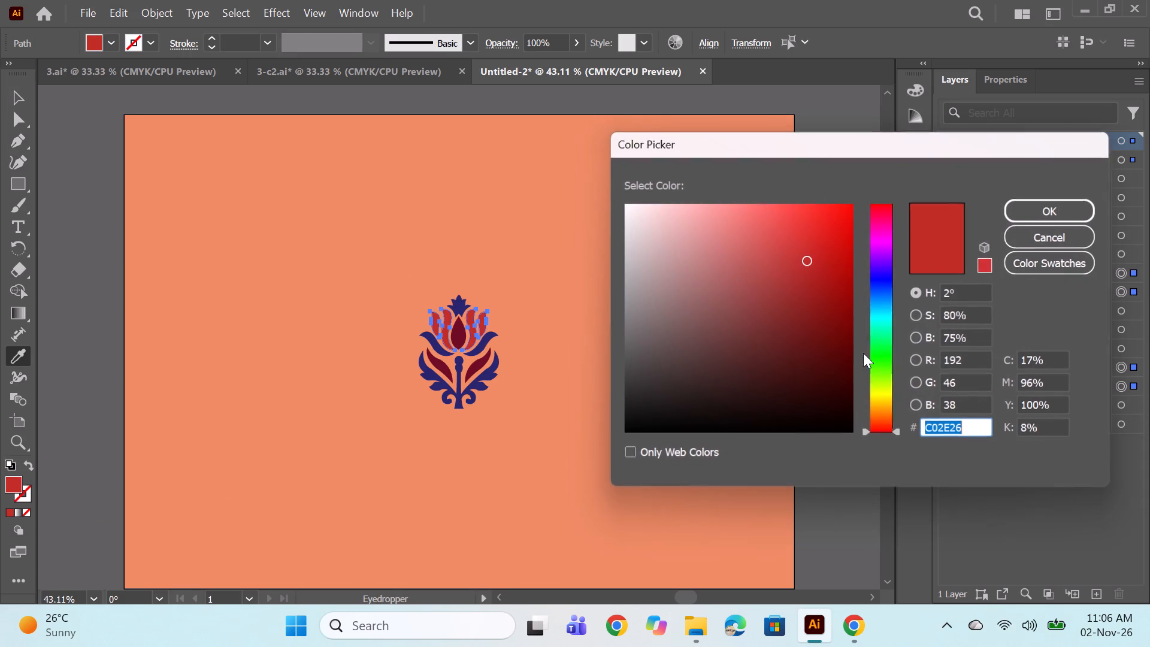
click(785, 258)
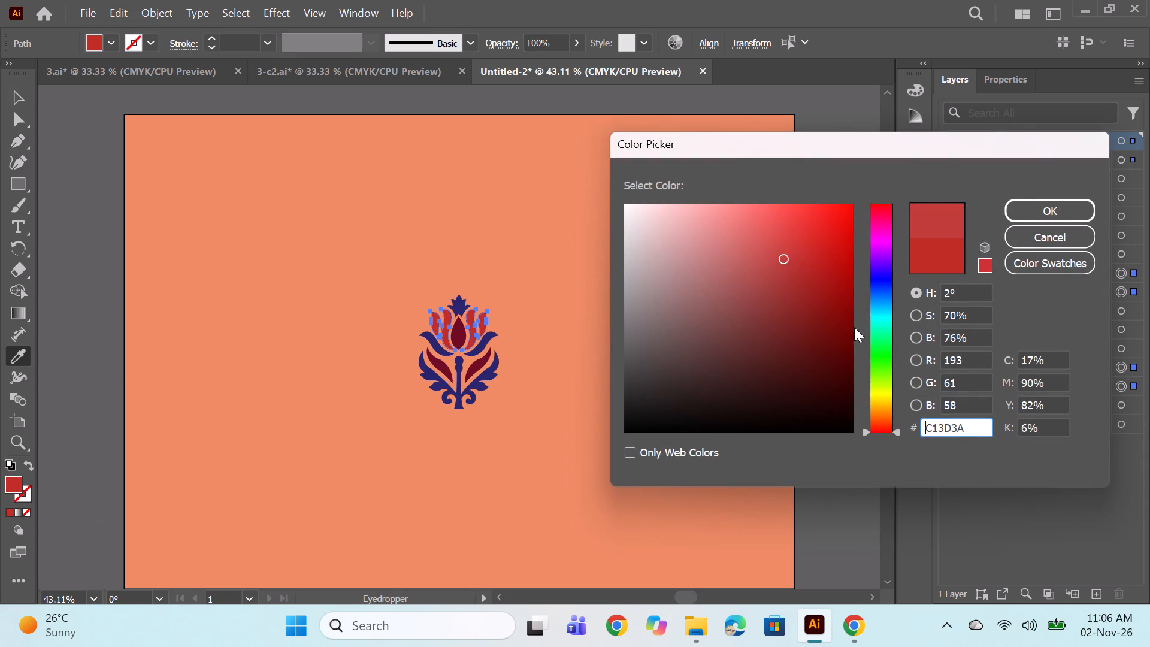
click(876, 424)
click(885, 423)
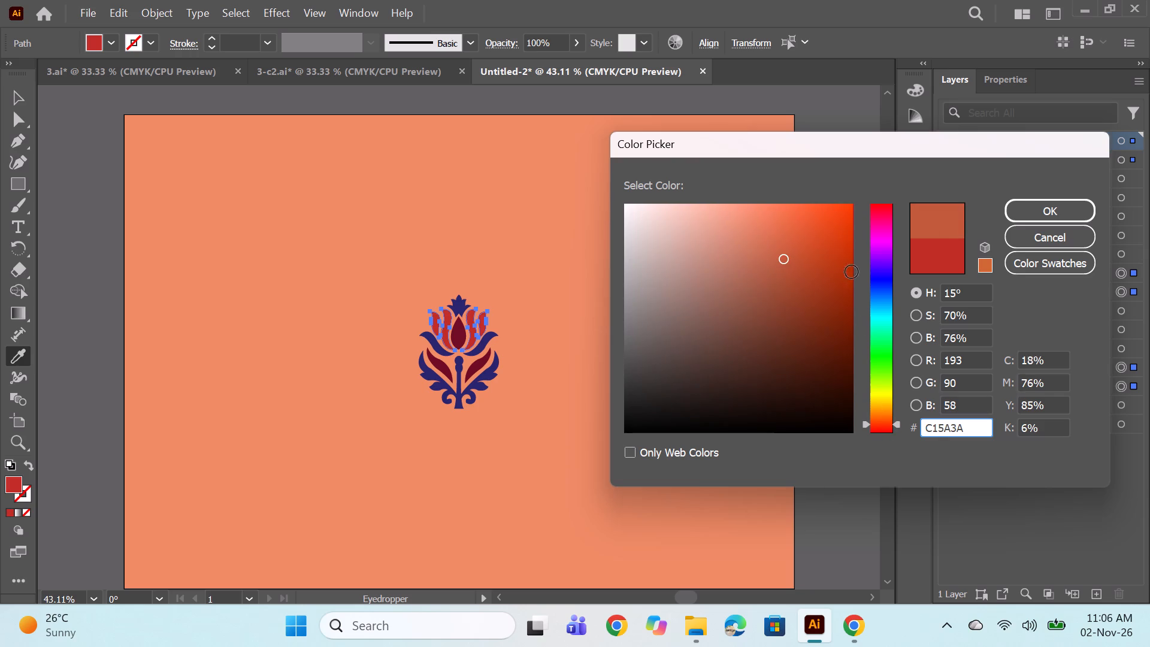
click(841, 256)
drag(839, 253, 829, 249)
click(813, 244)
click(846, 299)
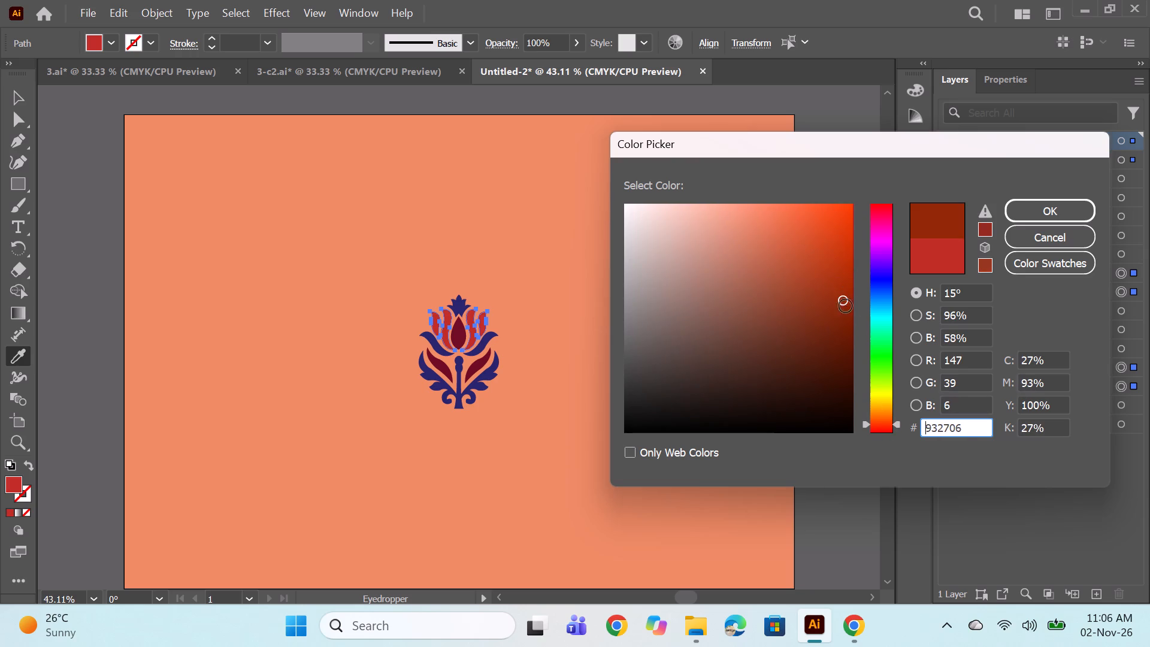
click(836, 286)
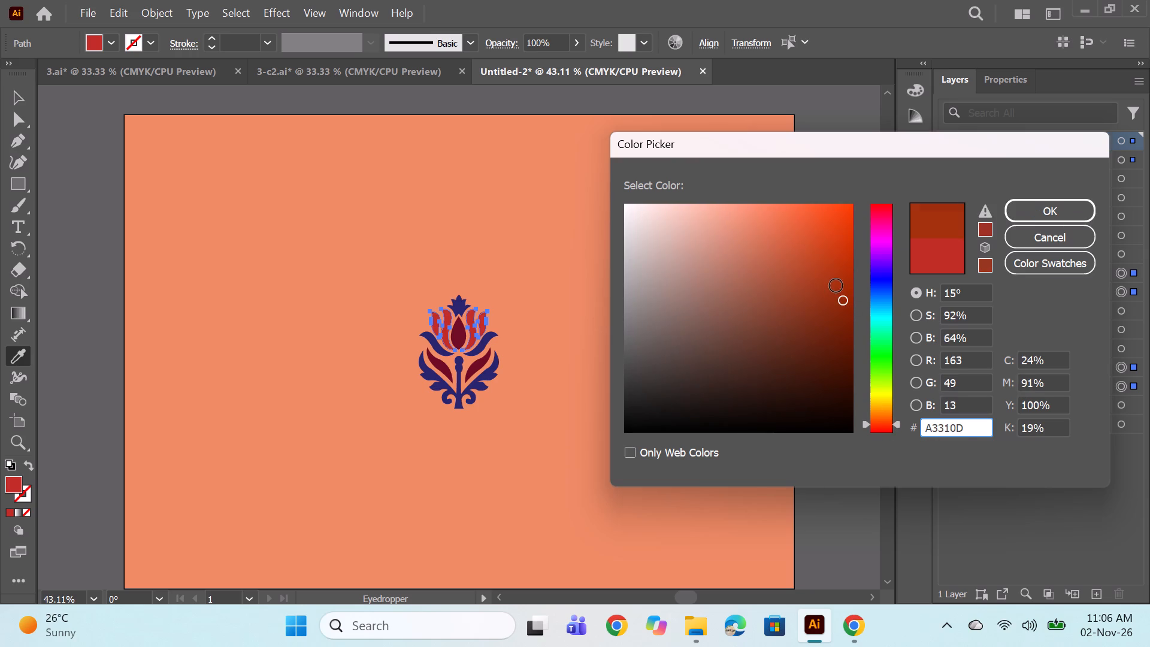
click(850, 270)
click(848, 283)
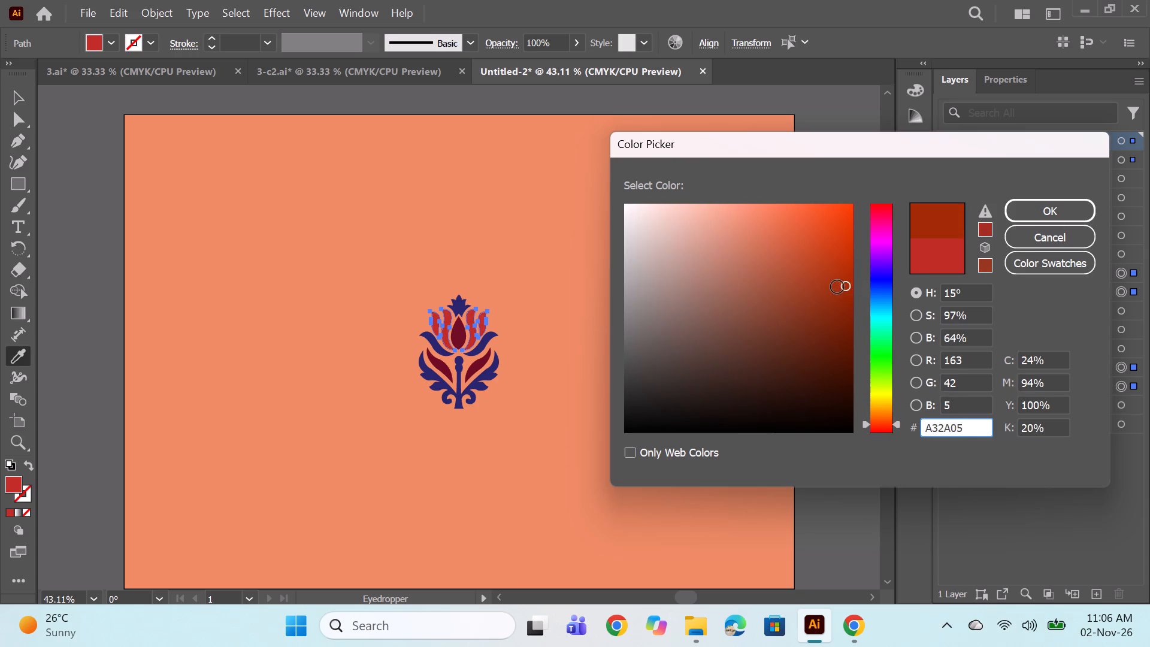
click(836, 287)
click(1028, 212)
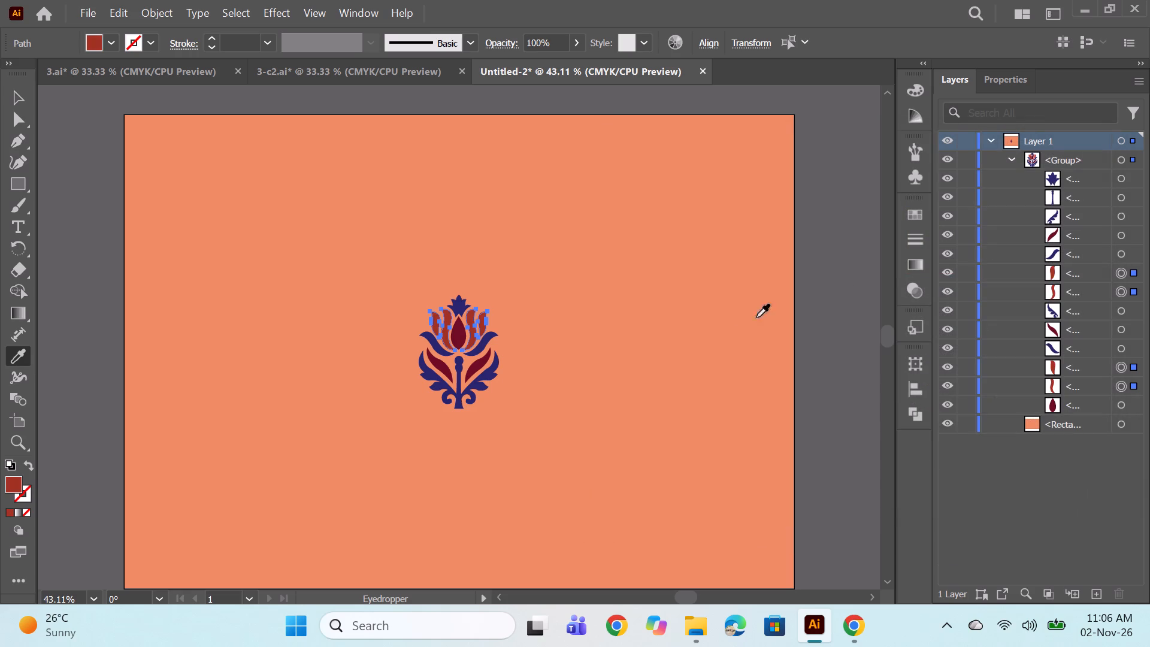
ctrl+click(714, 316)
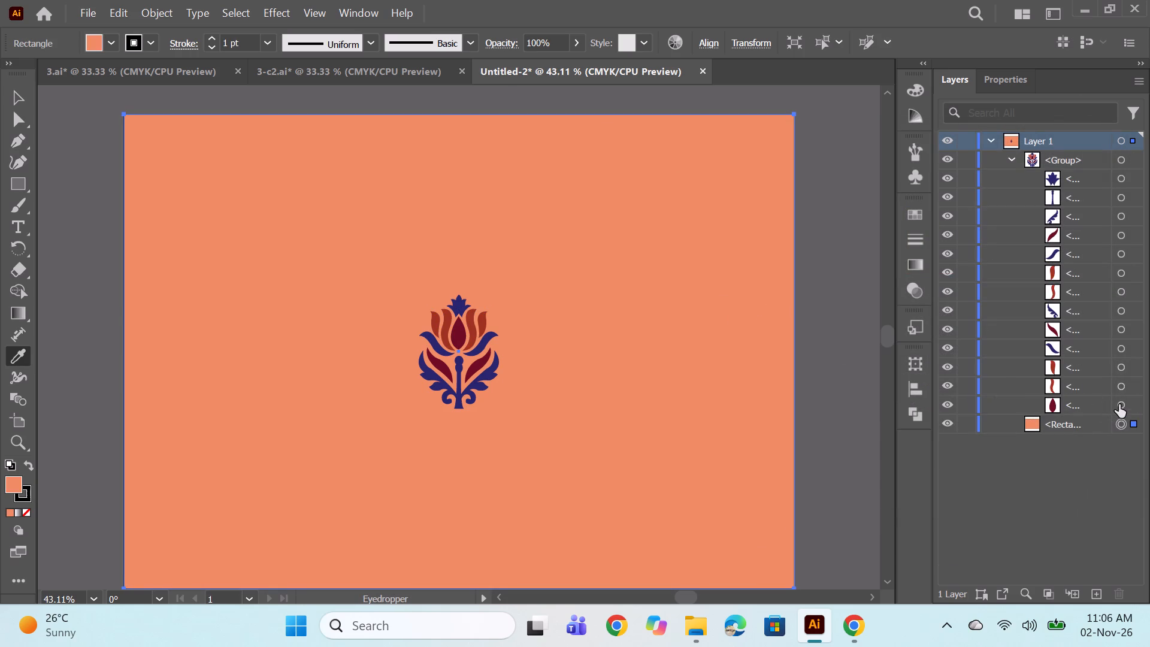
Select the two curved navy leaves directly beneath the petals and fill them with olive green #4F540A.
drag(1120, 349, 1115, 350)
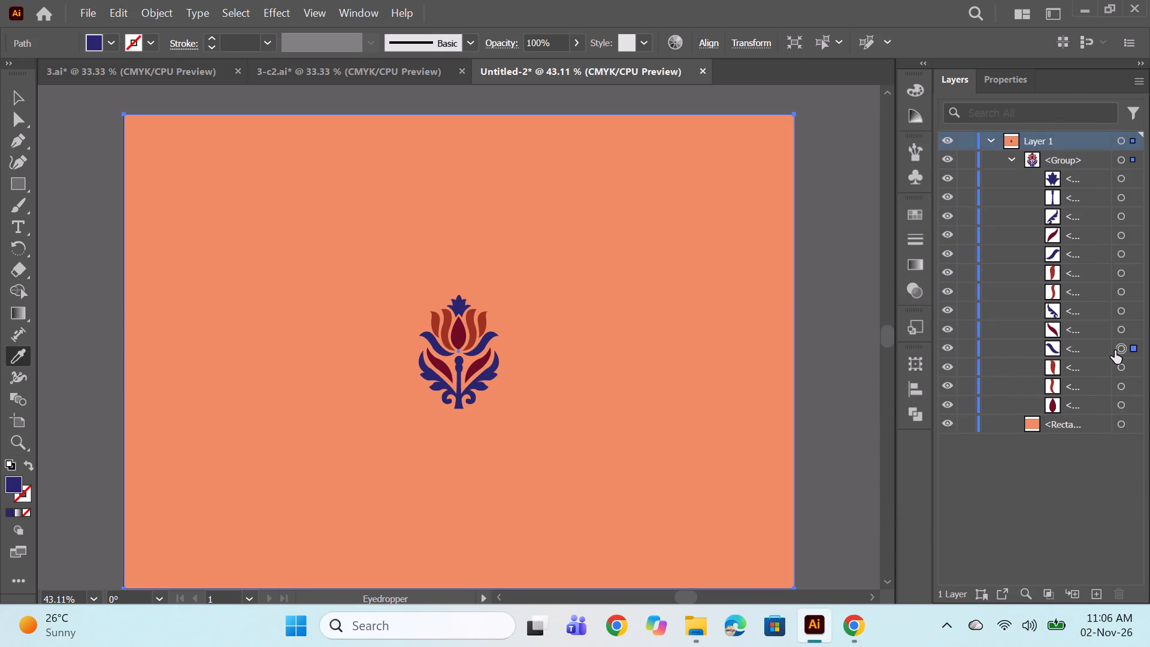
ctrl+click(1121, 258)
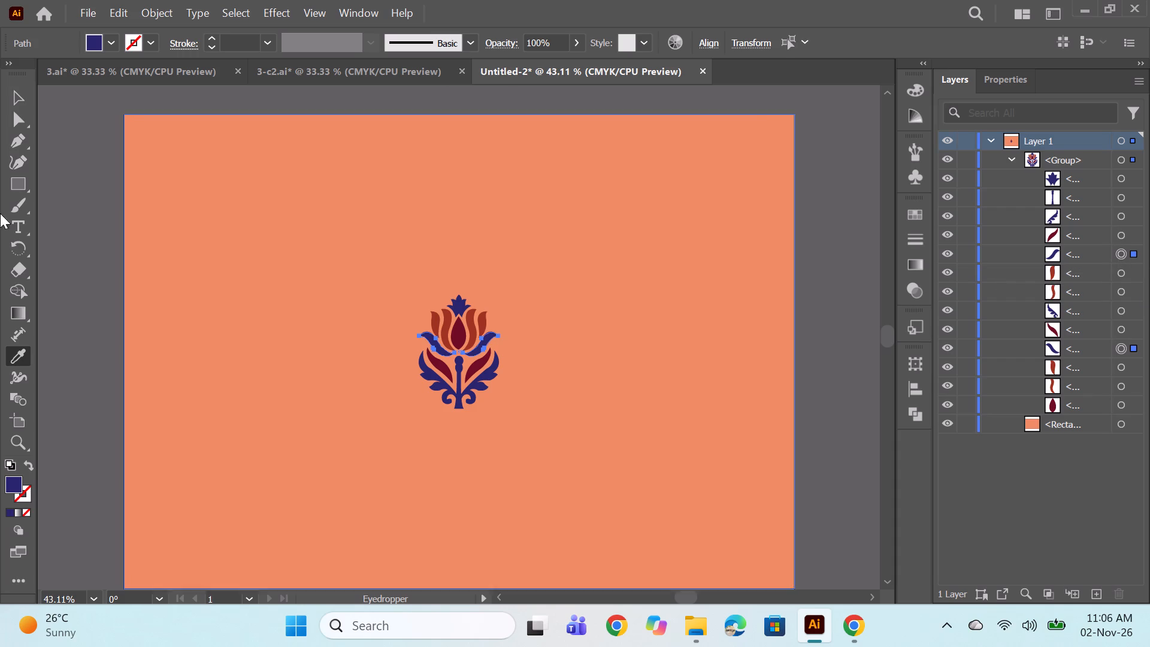
double_click(13, 480)
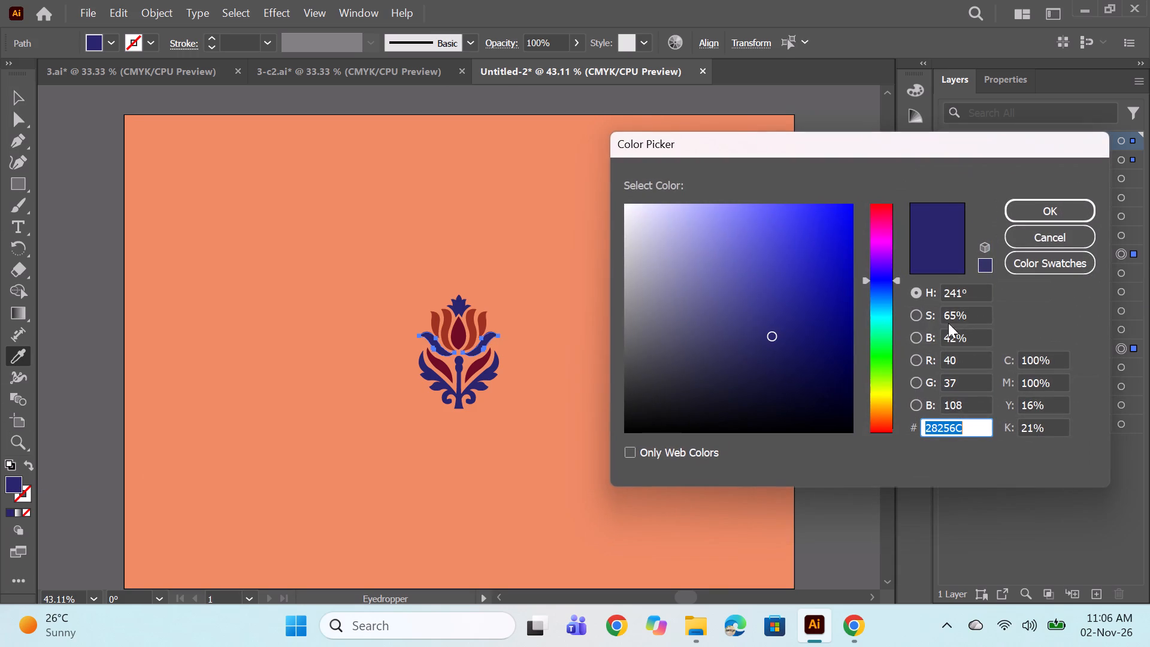
click(873, 367)
click(880, 378)
click(880, 391)
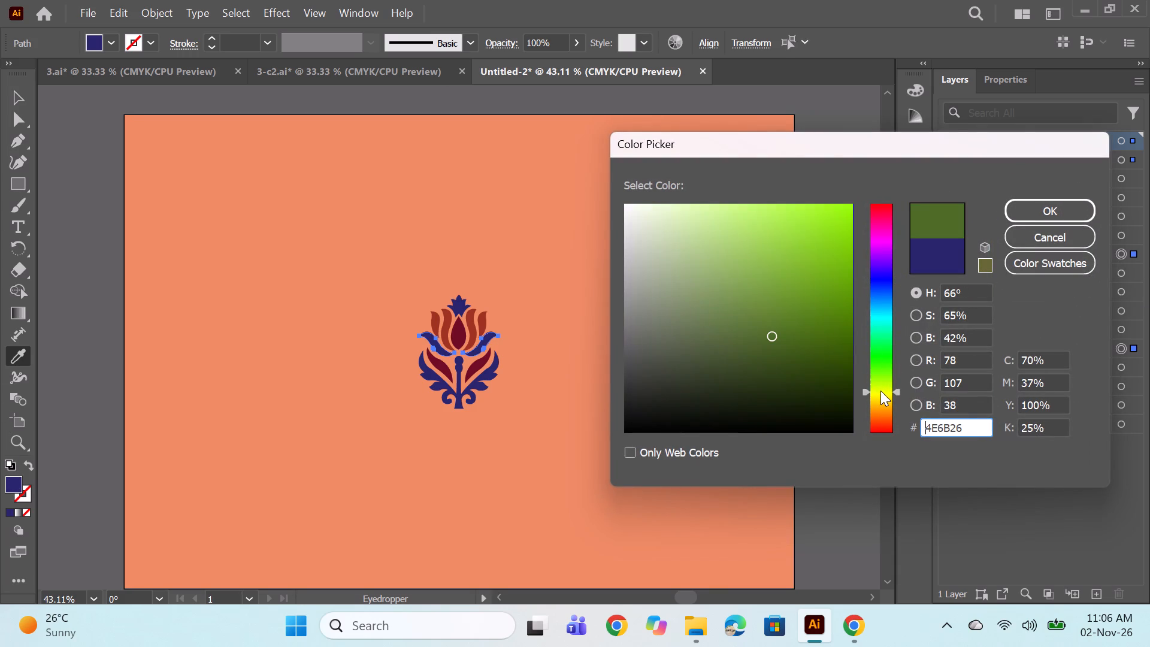
click(828, 341)
click(828, 356)
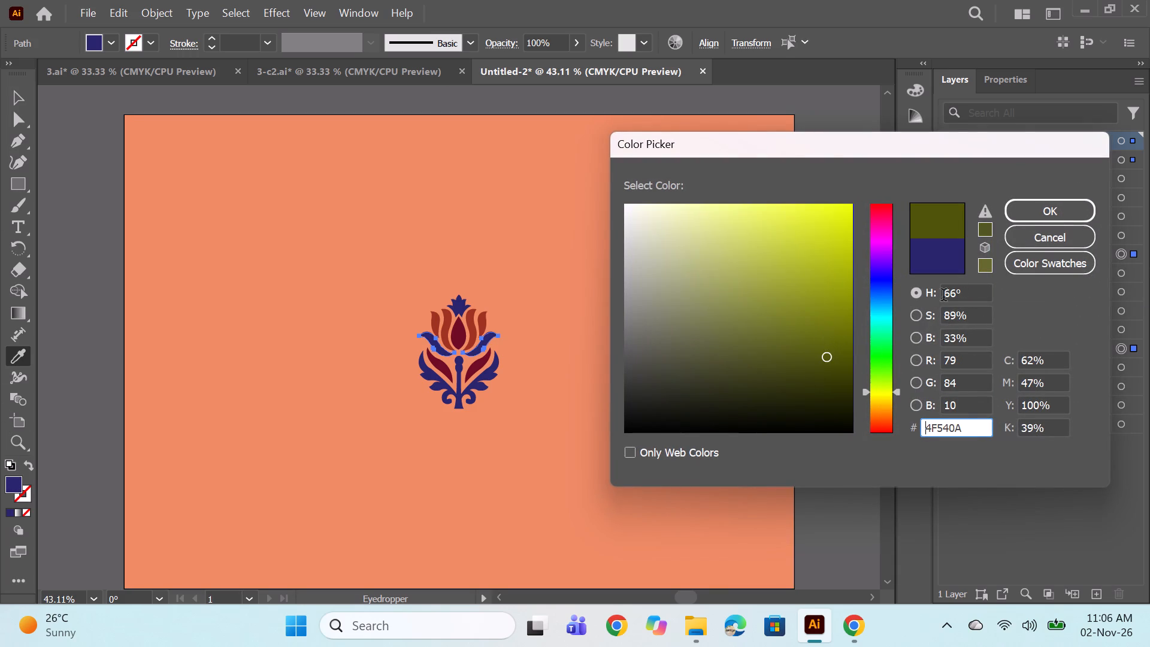
click(1040, 209)
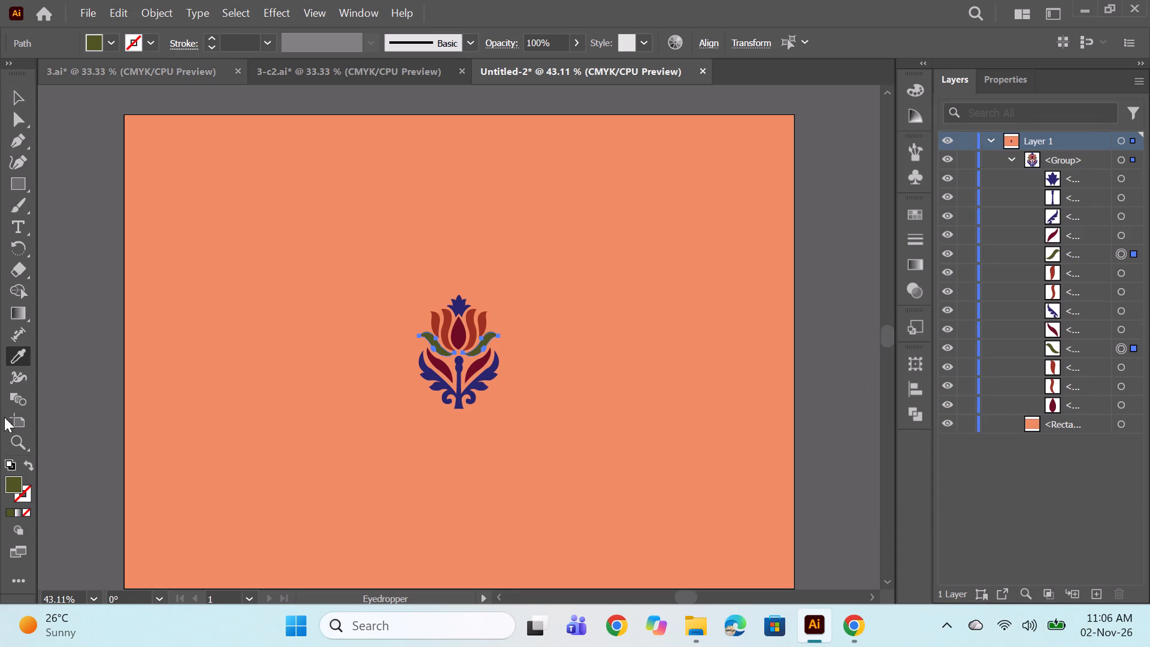
Darken the fill of the two curved leaves to a deeper olive green.
double_click(4, 485)
double_click(11, 486)
double_click(21, 489)
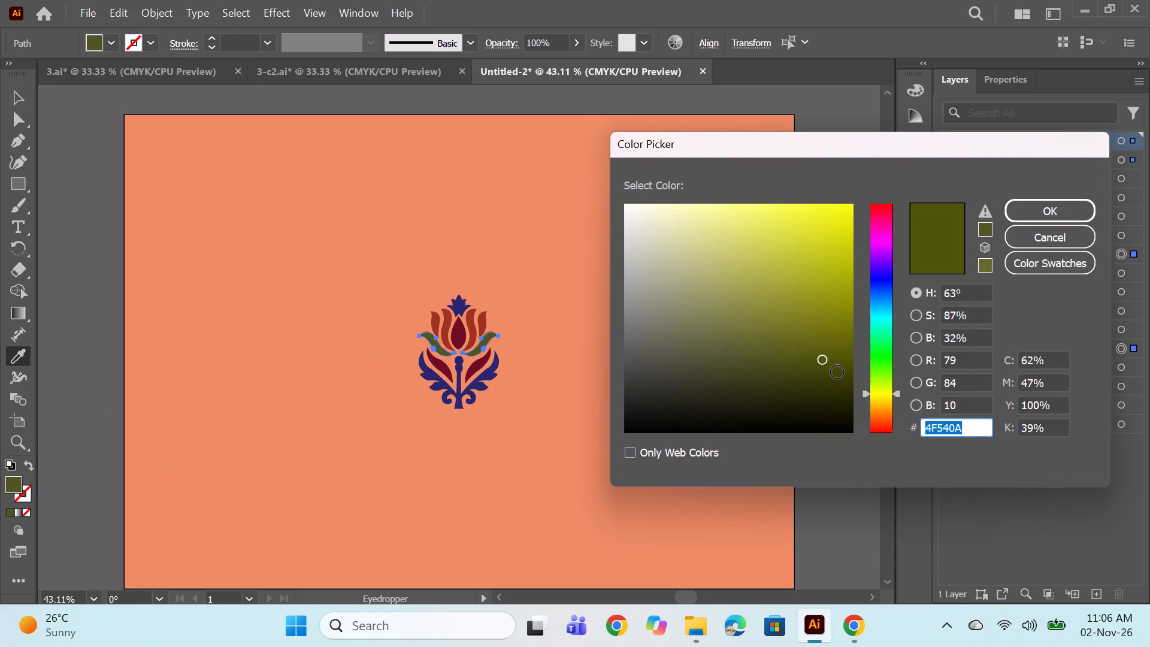
click(837, 372)
click(1025, 220)
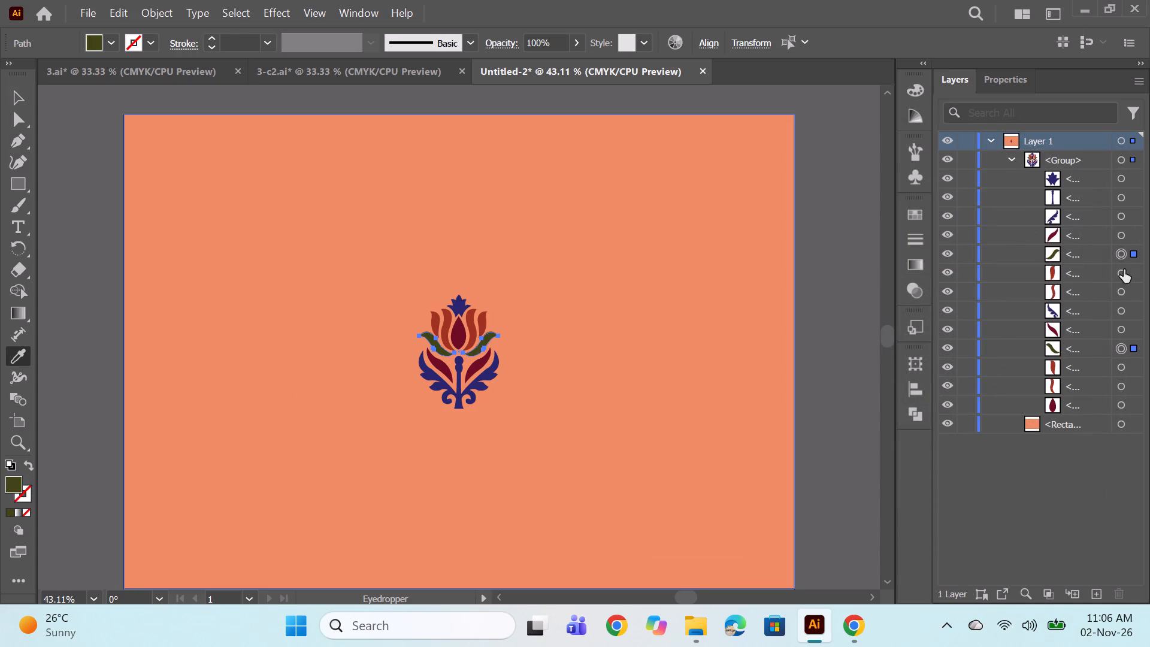
Sample the curved leaves' dark olive green onto the navy leafy tip at the top of the flower, and deselect it.
click(1118, 177)
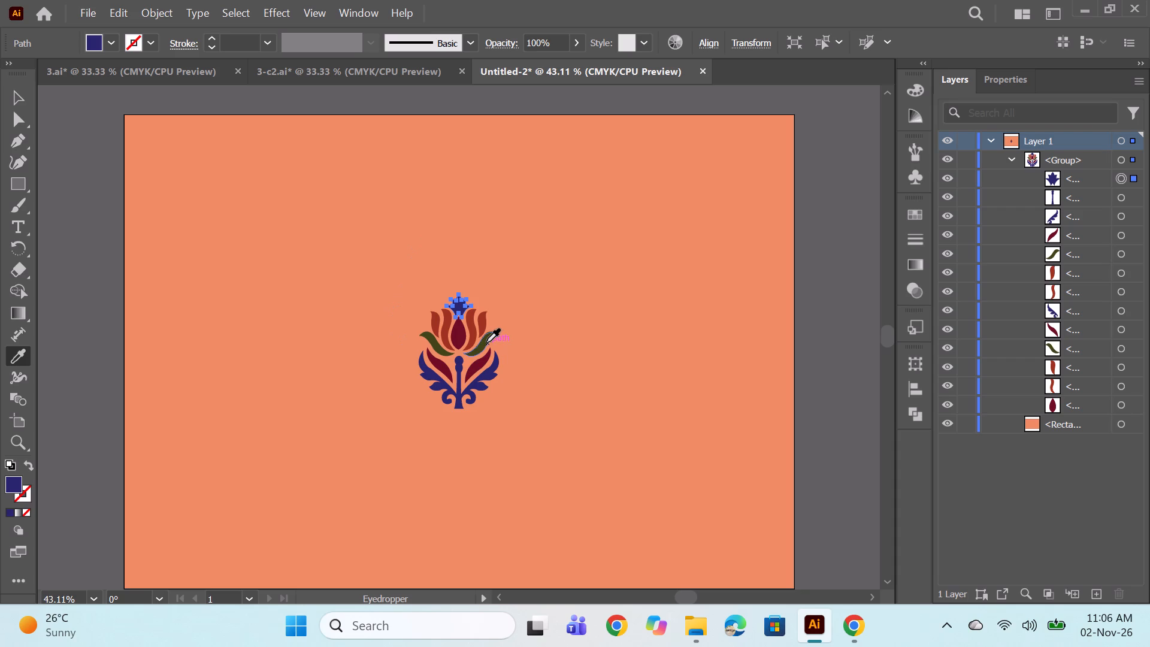
click(486, 342)
ctrl+click(674, 303)
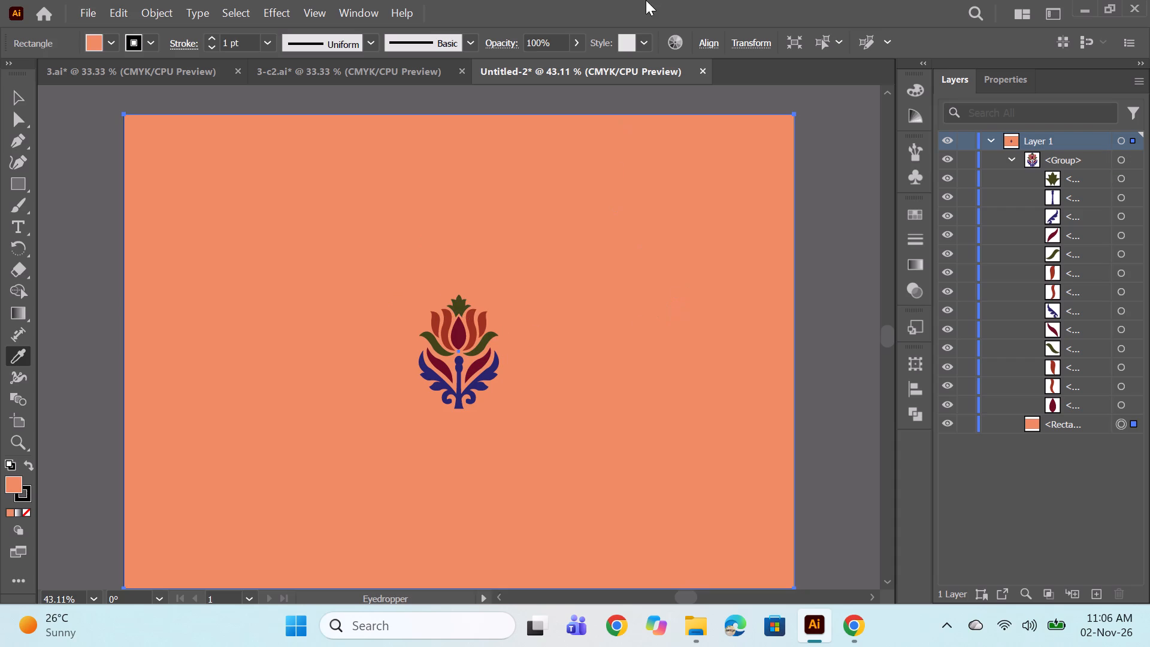
scroll(611, 271, down, 1)
scroll(667, 403, down, 1)
scroll(671, 398, up, 1)
ctrl+click(827, 371)
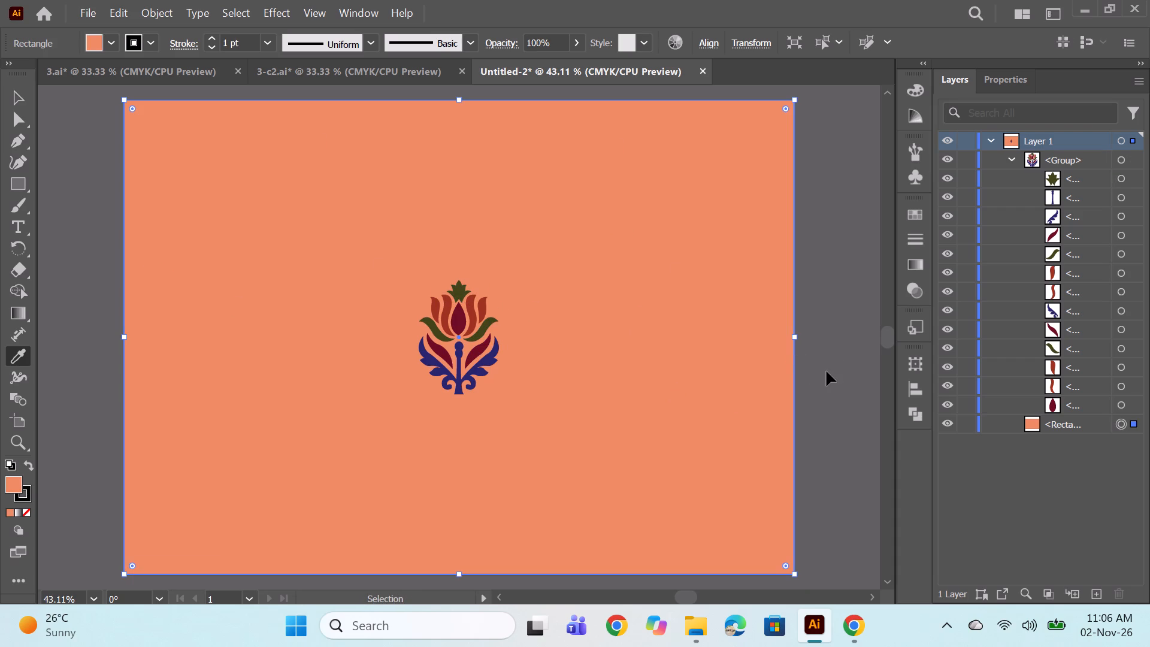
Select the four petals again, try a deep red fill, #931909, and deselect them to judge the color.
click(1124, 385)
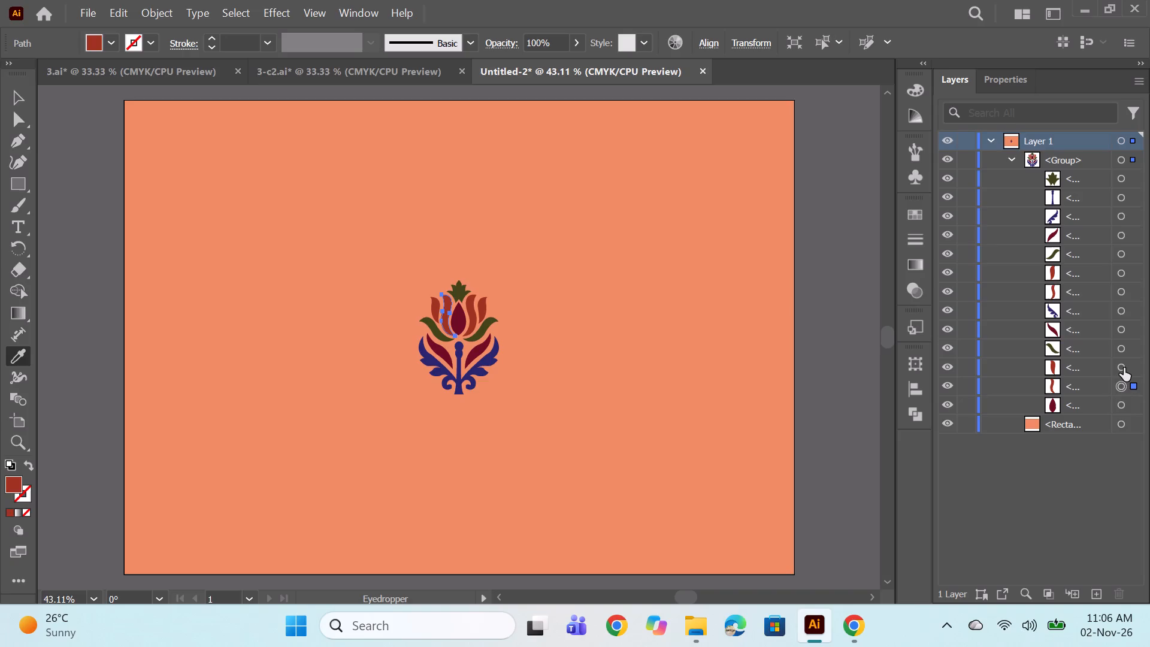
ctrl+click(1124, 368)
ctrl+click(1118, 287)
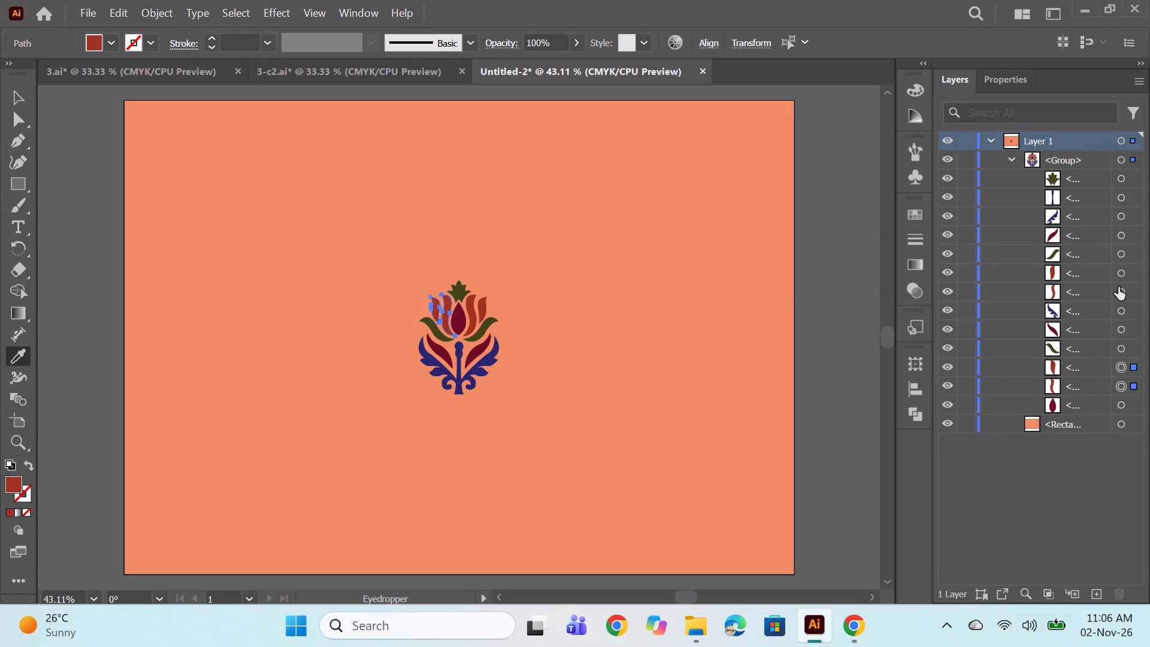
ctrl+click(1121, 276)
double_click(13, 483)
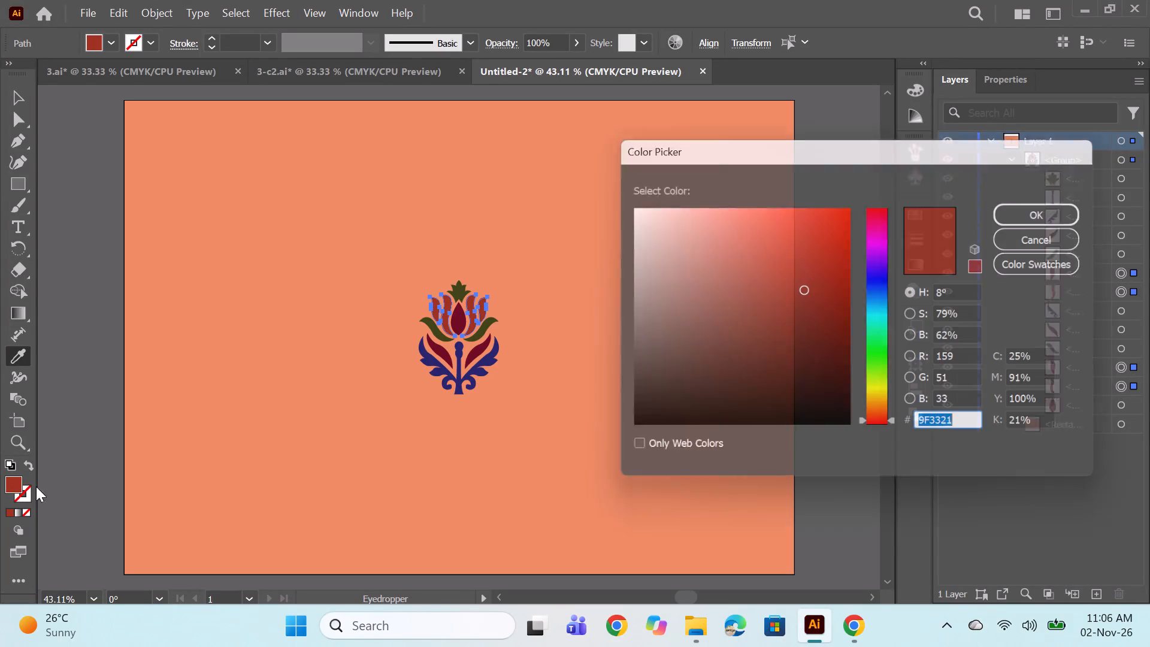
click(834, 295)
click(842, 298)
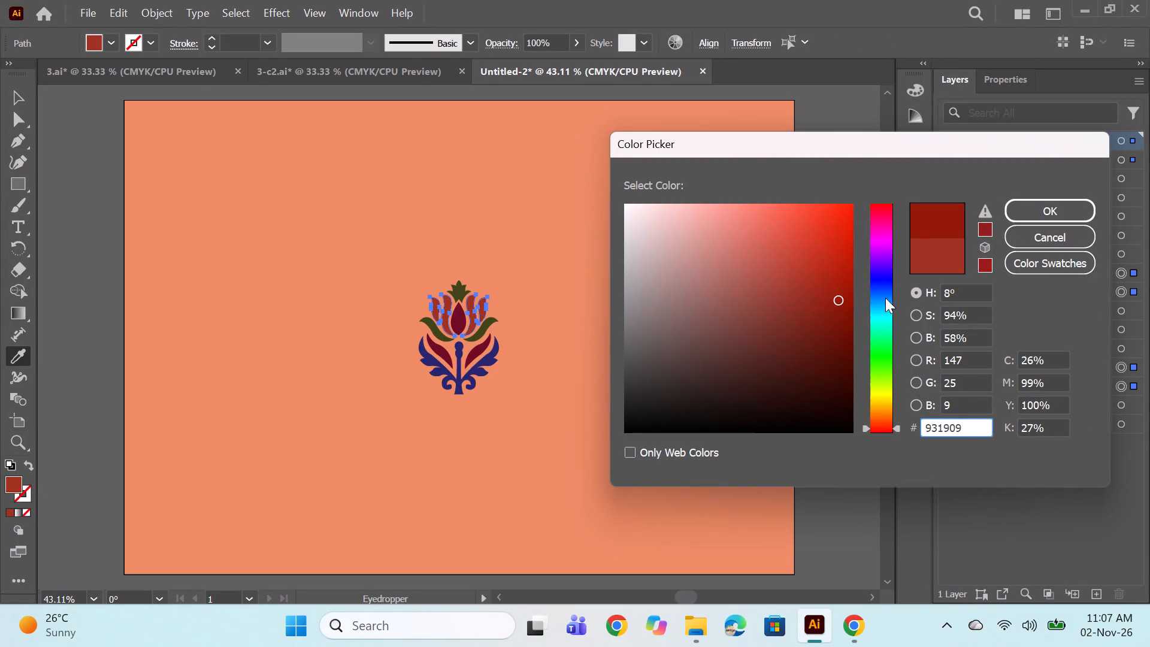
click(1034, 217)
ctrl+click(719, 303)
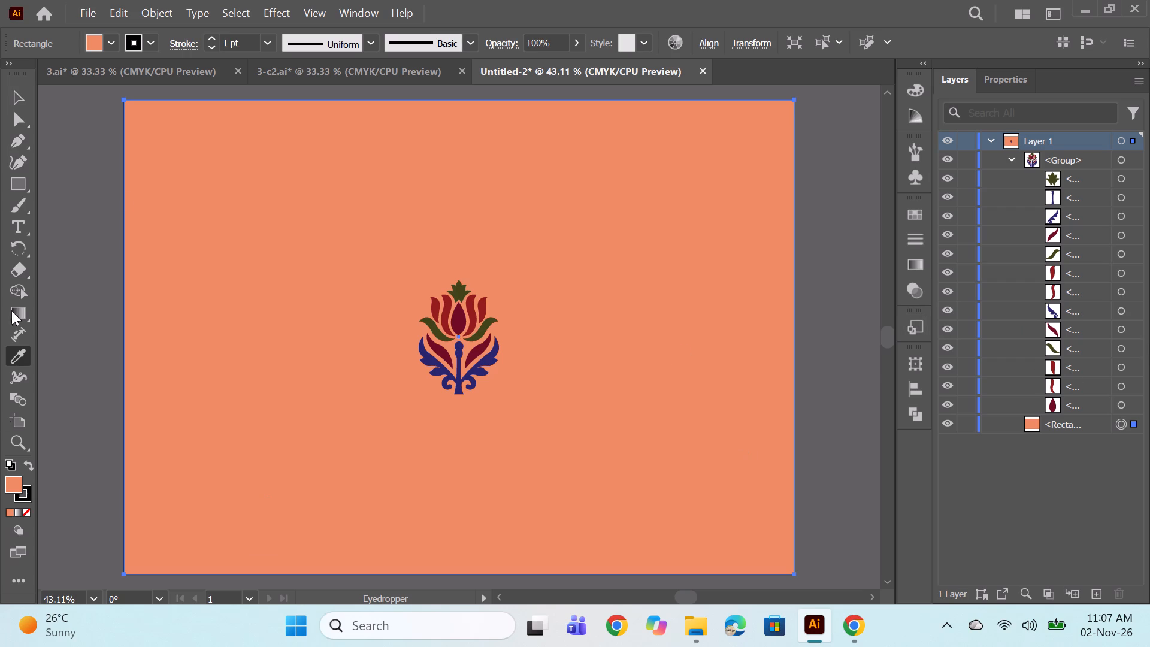
Select the four petals again, fill them with the rust red #992C07, and deselect them.
click(1118, 385)
ctrl+click(1125, 367)
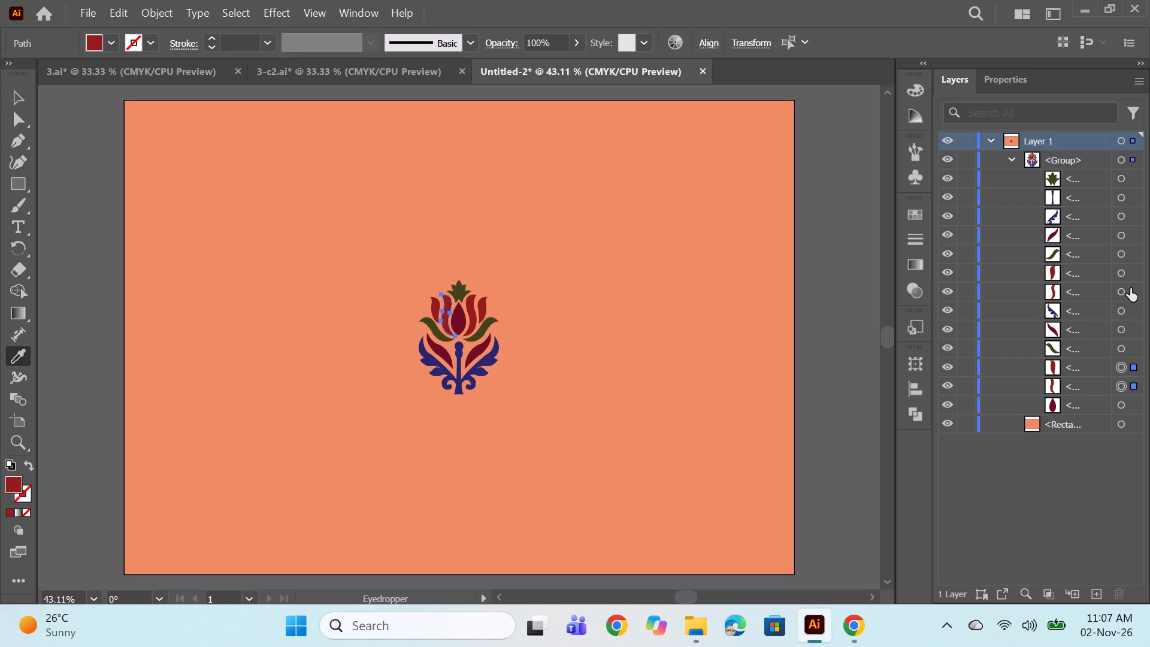
ctrl+click(1122, 270)
ctrl+click(1119, 289)
double_click(10, 483)
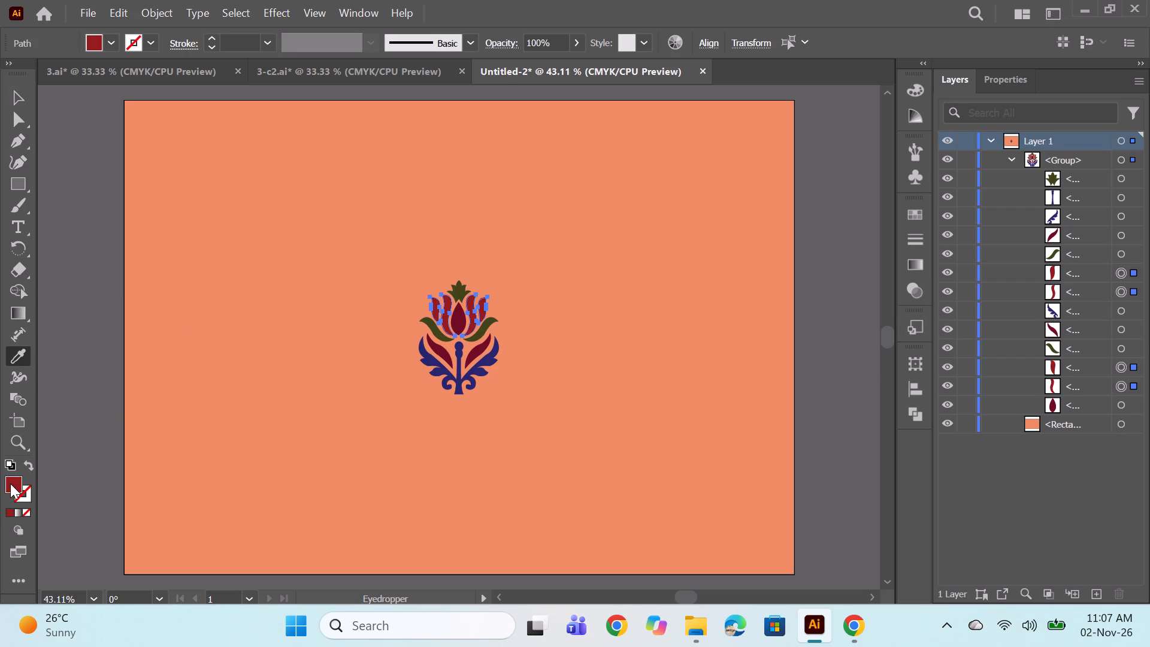
double_click(18, 480)
click(877, 422)
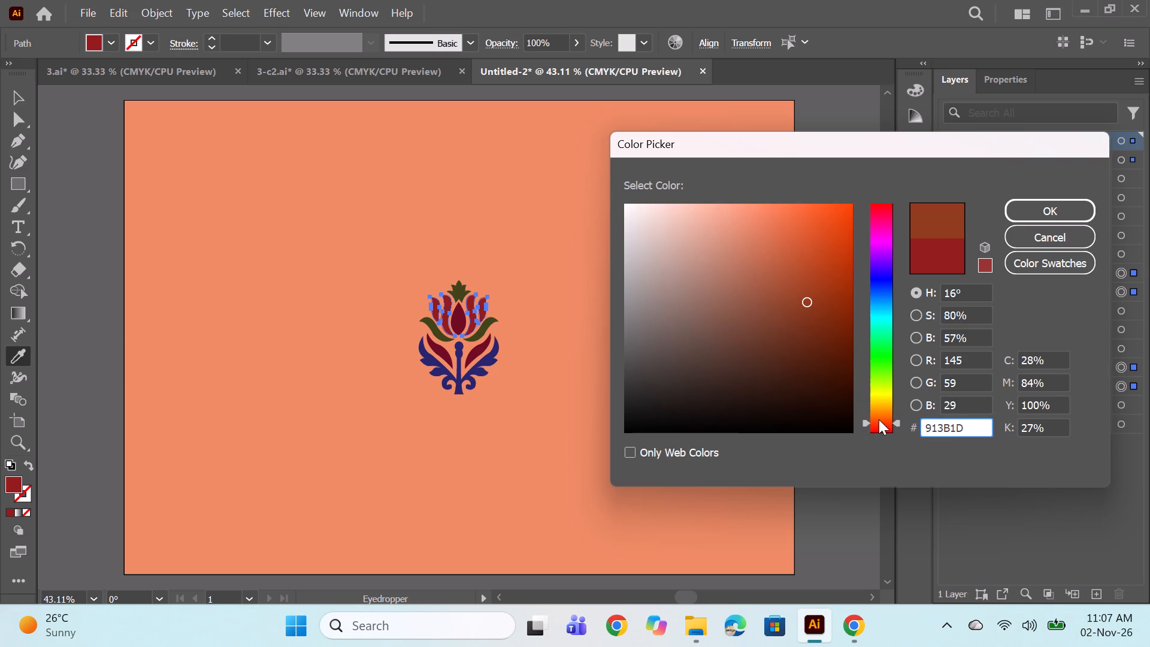
click(883, 421)
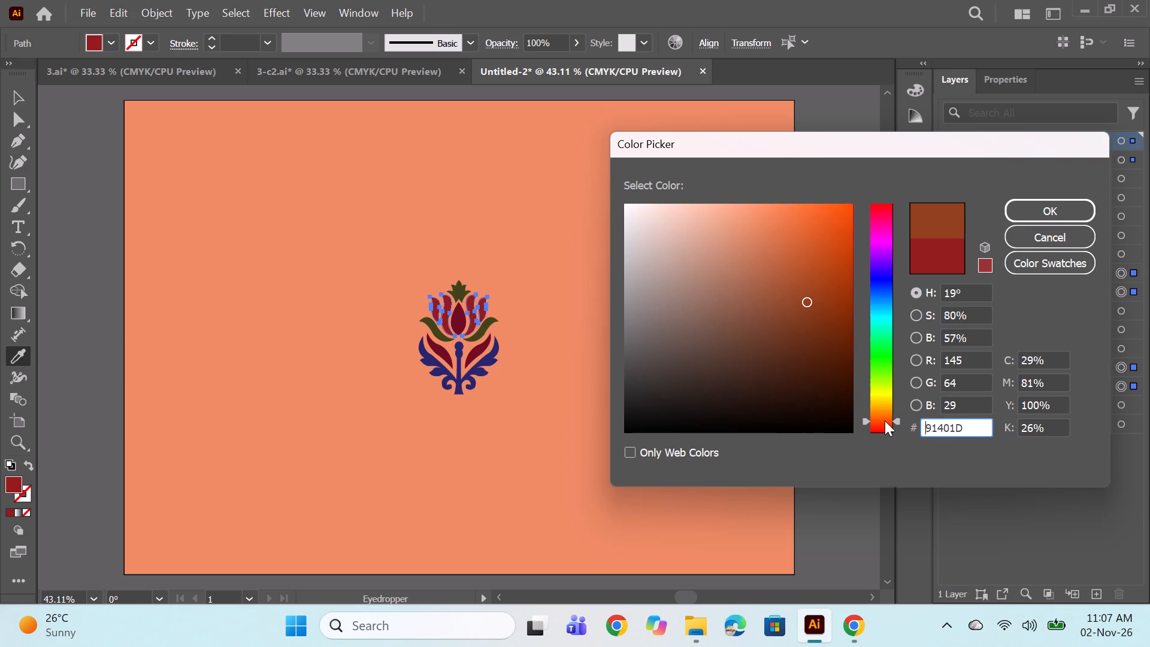
click(885, 422)
click(836, 285)
click(848, 310)
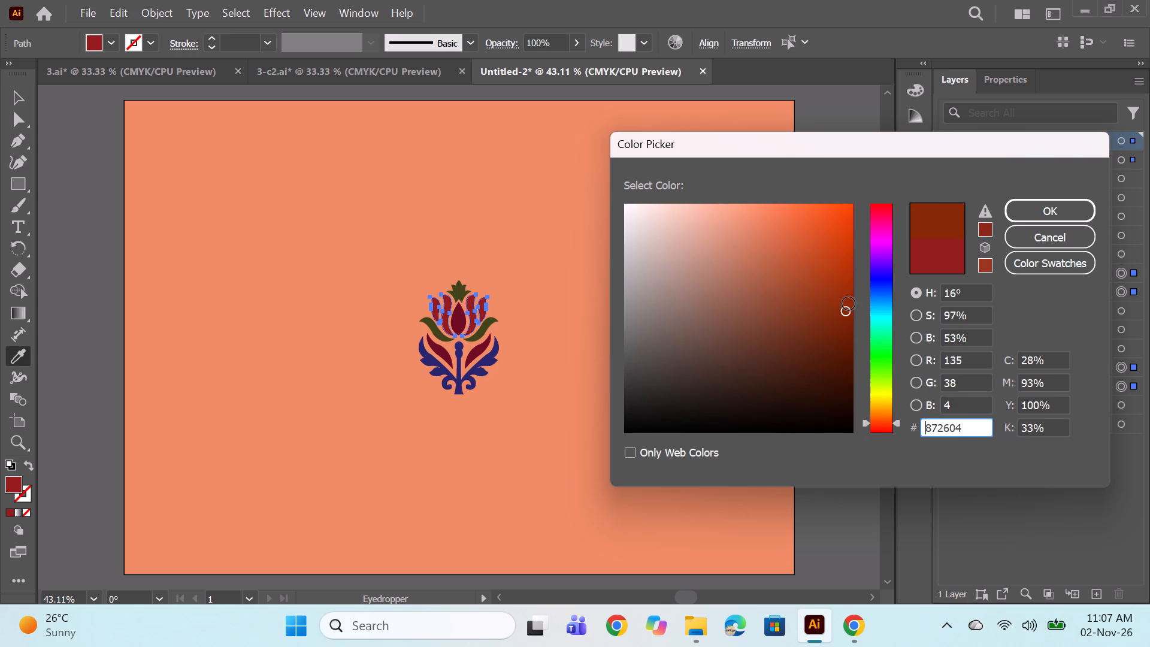
click(842, 296)
click(840, 289)
click(844, 294)
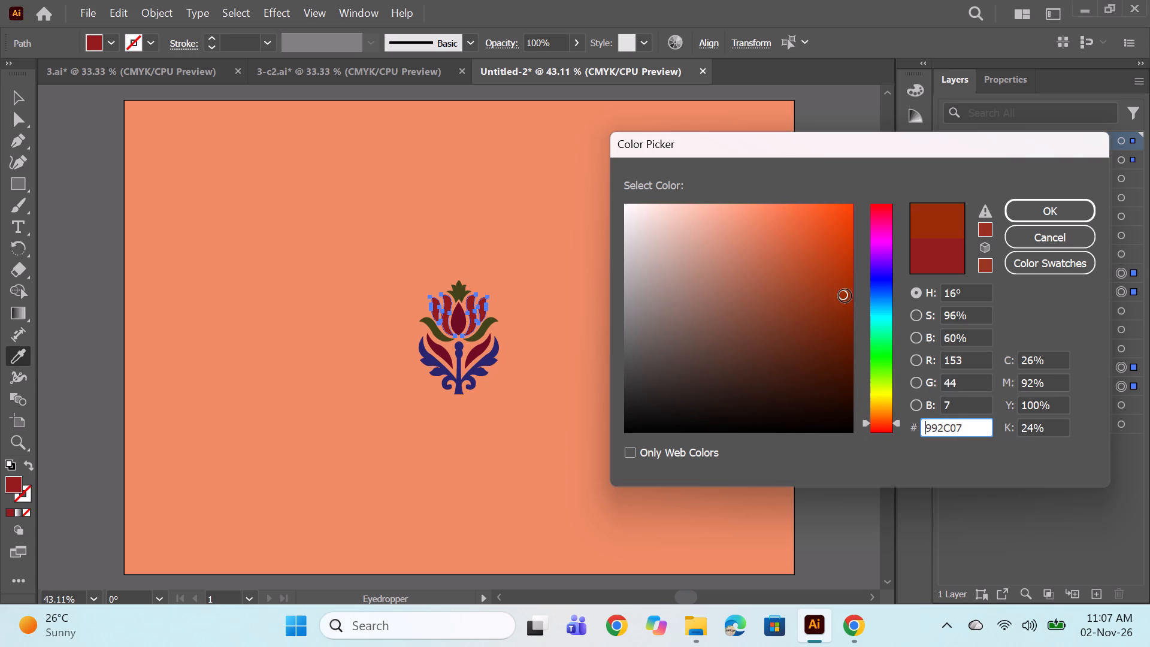
click(1034, 212)
ctrl+click(718, 291)
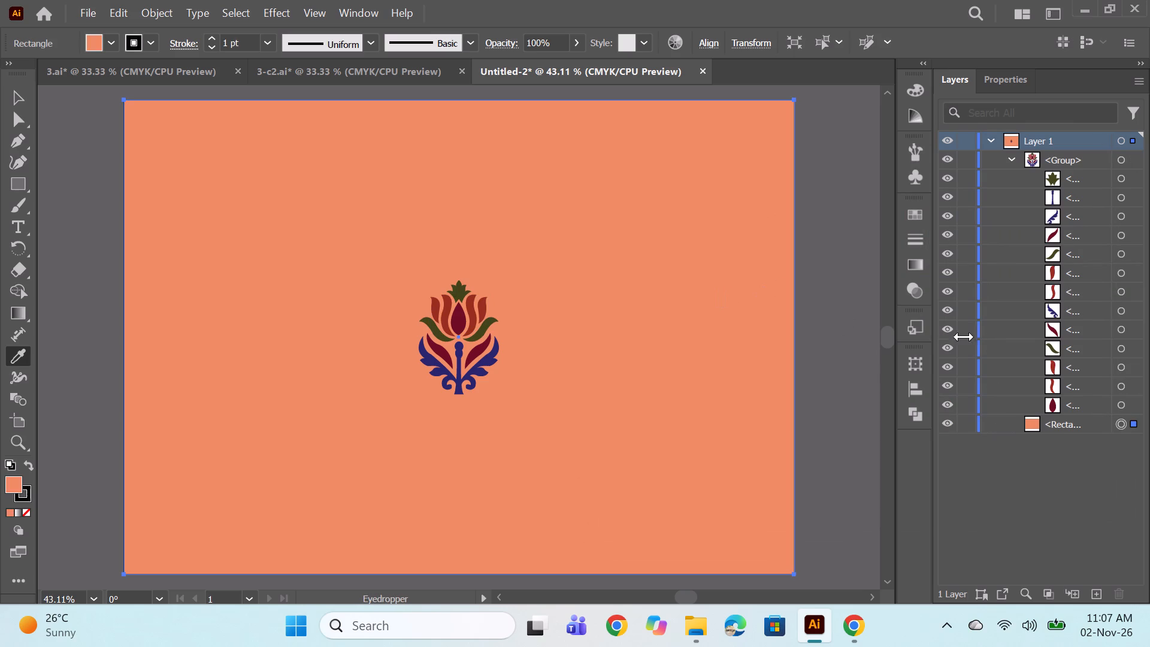
drag(11, 100, 57, 117)
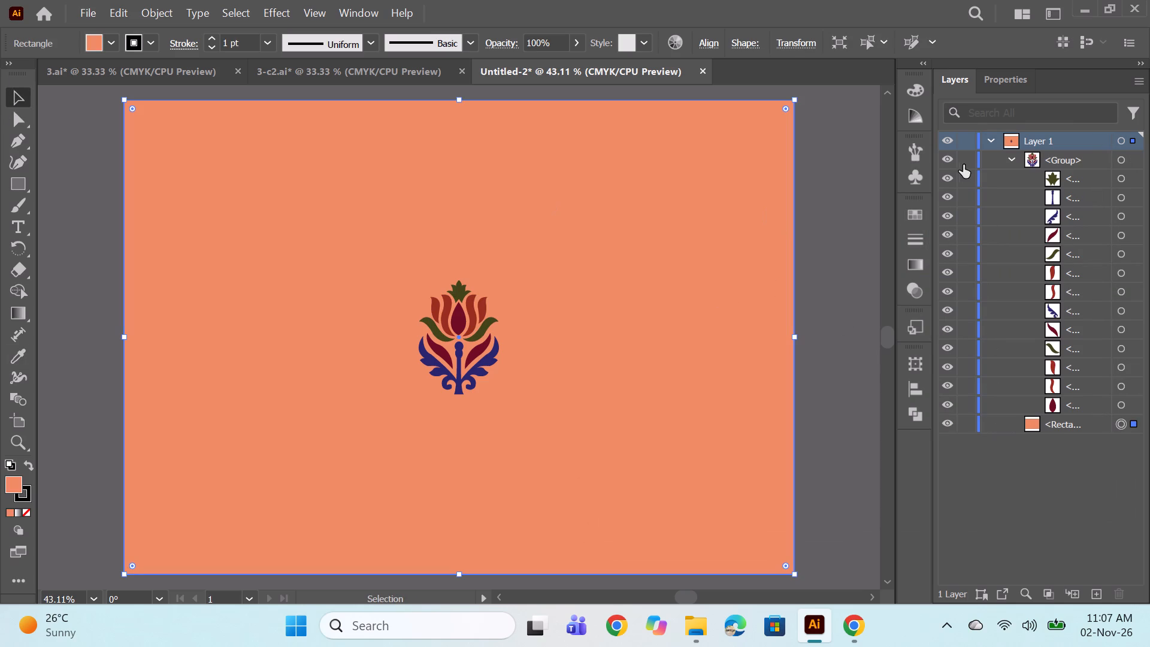
Select the whole recolored flower group and move it to the artboard's upper-left area.
click(1008, 158)
click(1122, 158)
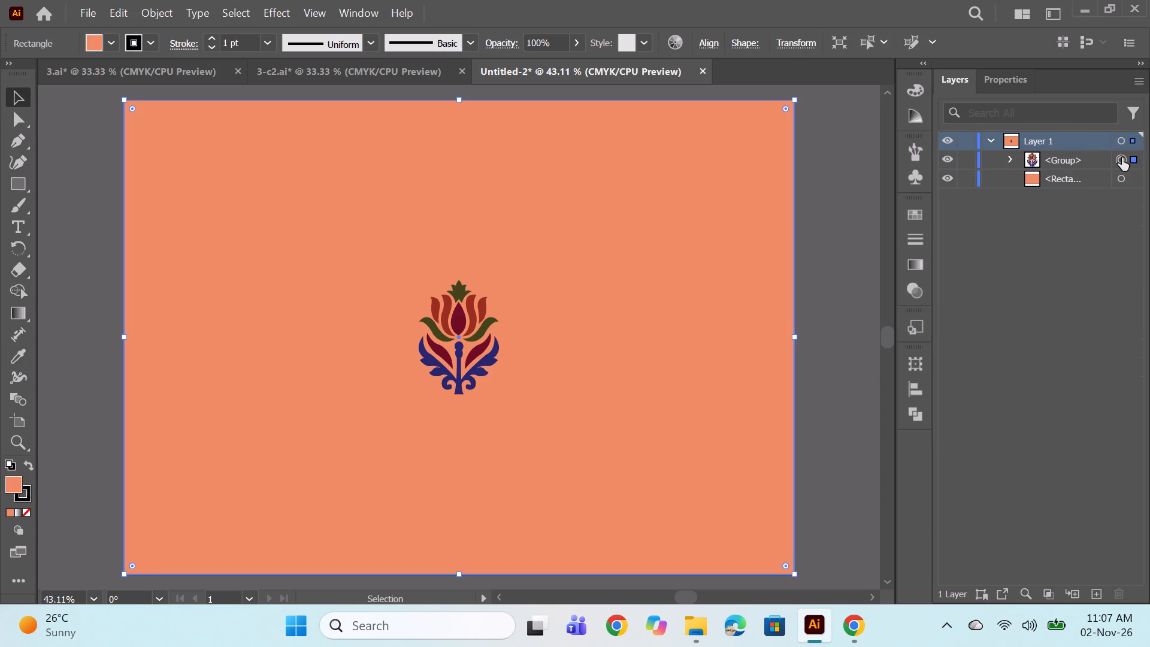
drag(459, 321, 226, 185)
Make a Brick by Column pattern from the flower with Size Tile to Art, 0.5 in horizontal and 0.7 in vertical spacing, and save it.
click(143, 17)
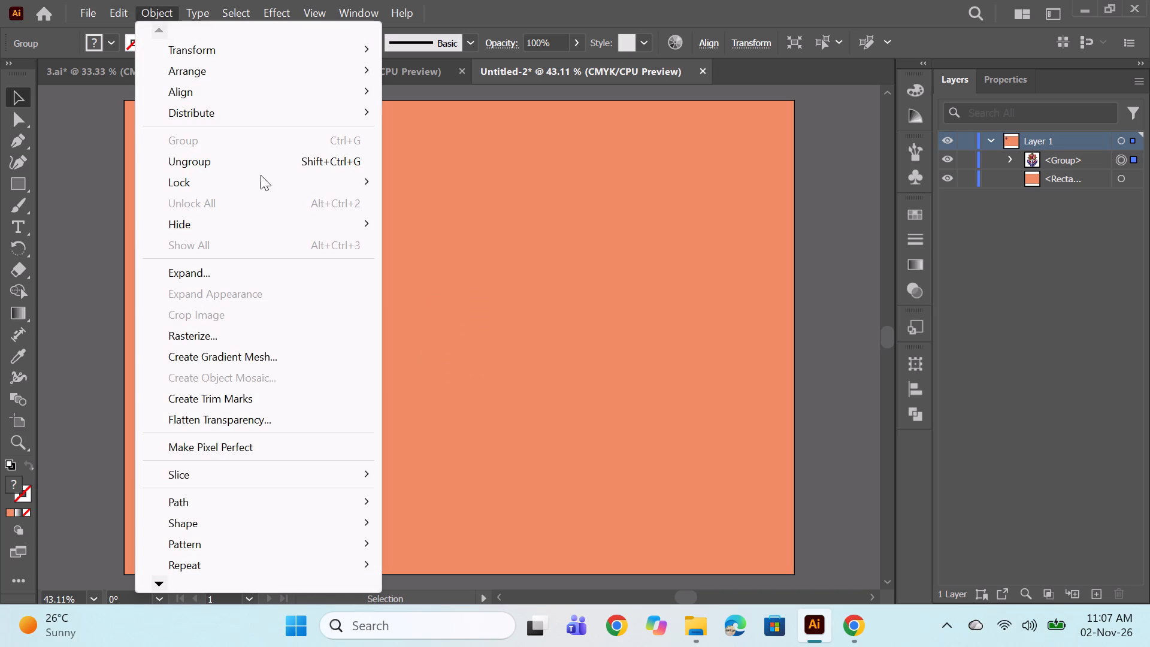
click(213, 536)
click(440, 551)
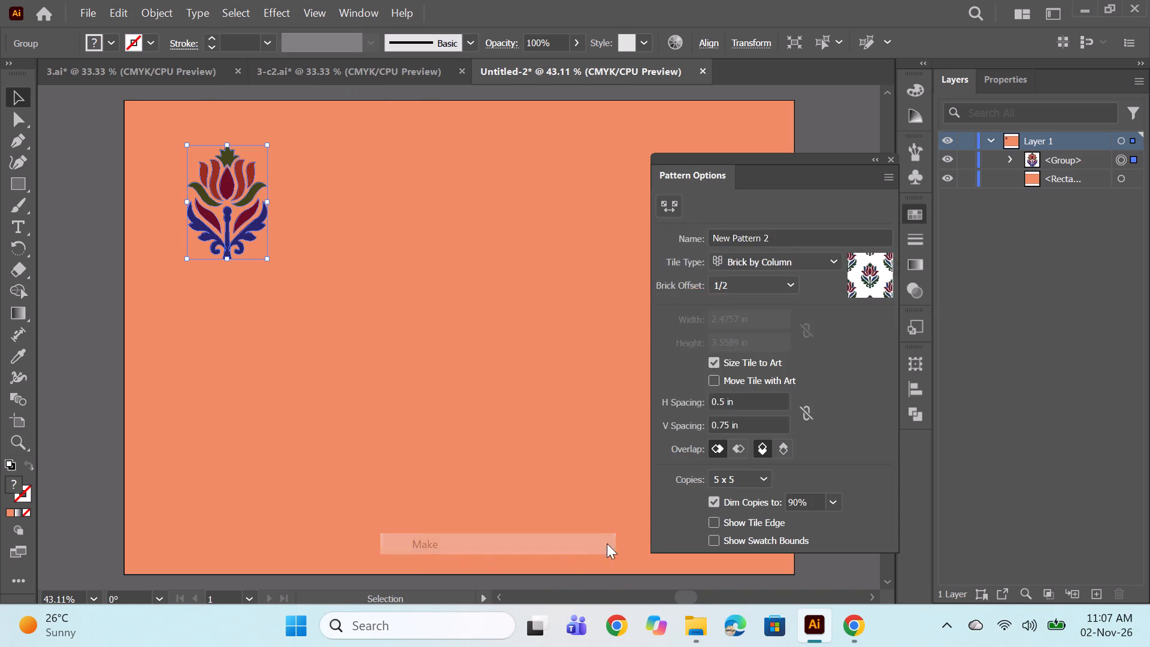
click(767, 345)
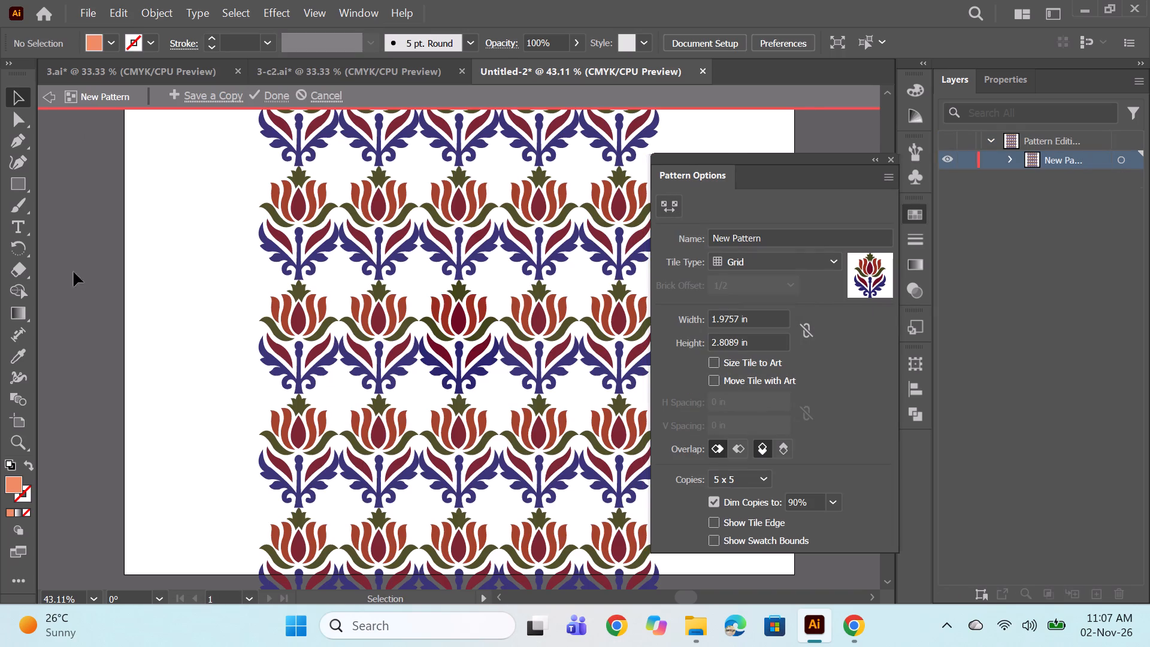
click(805, 262)
click(786, 320)
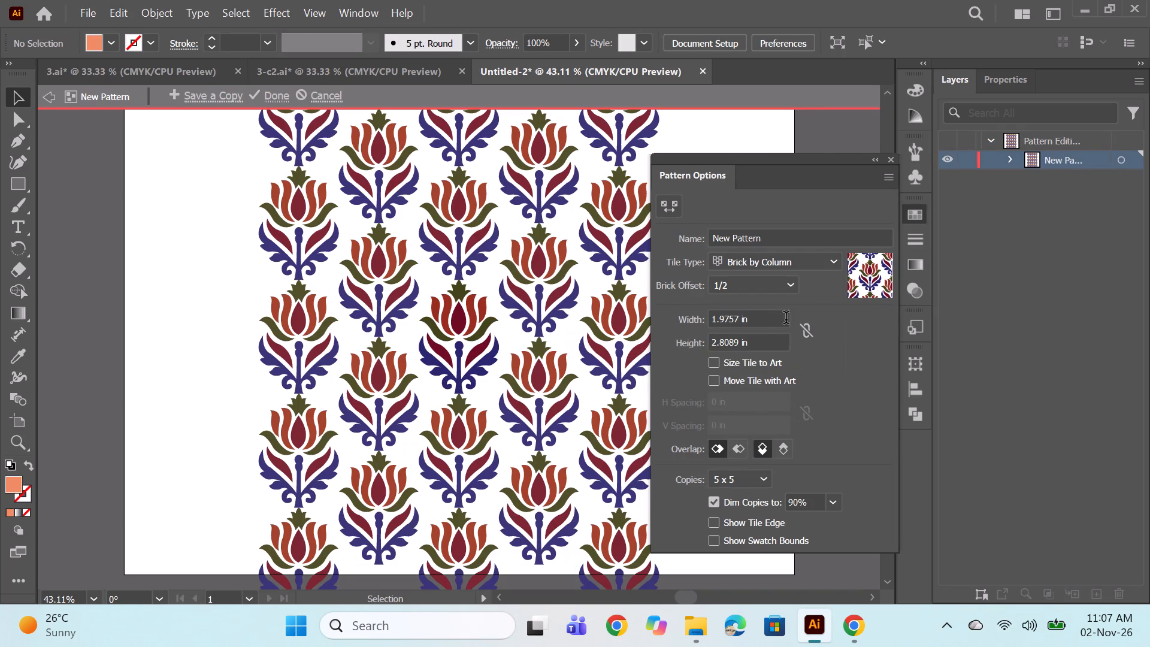
click(711, 360)
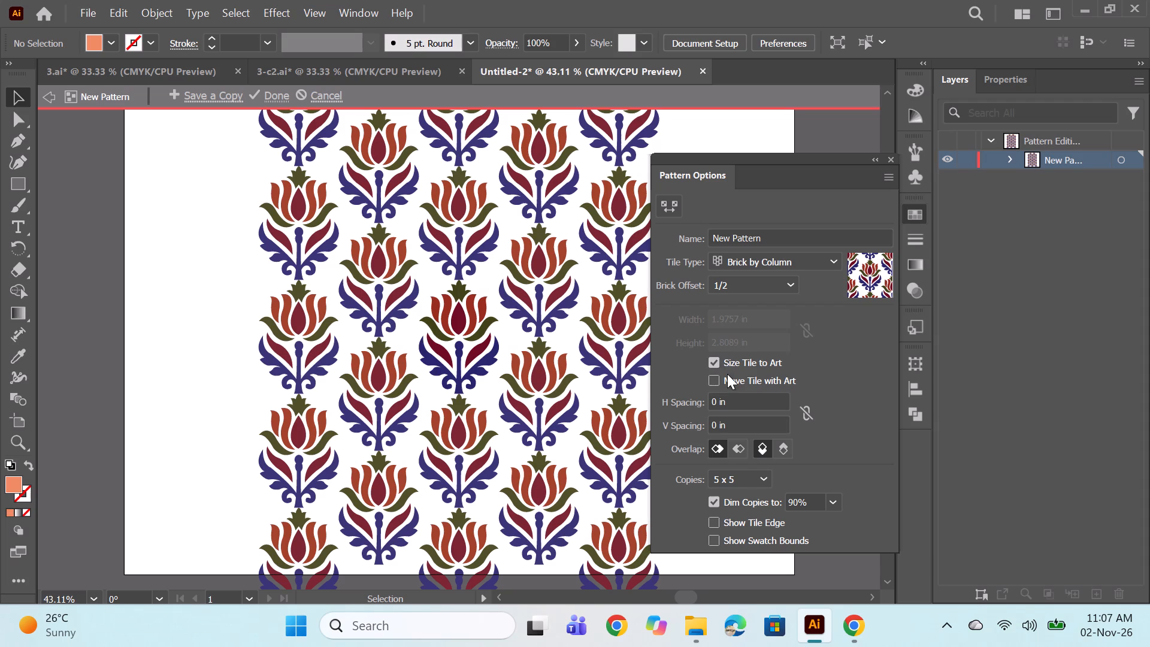
click(717, 397)
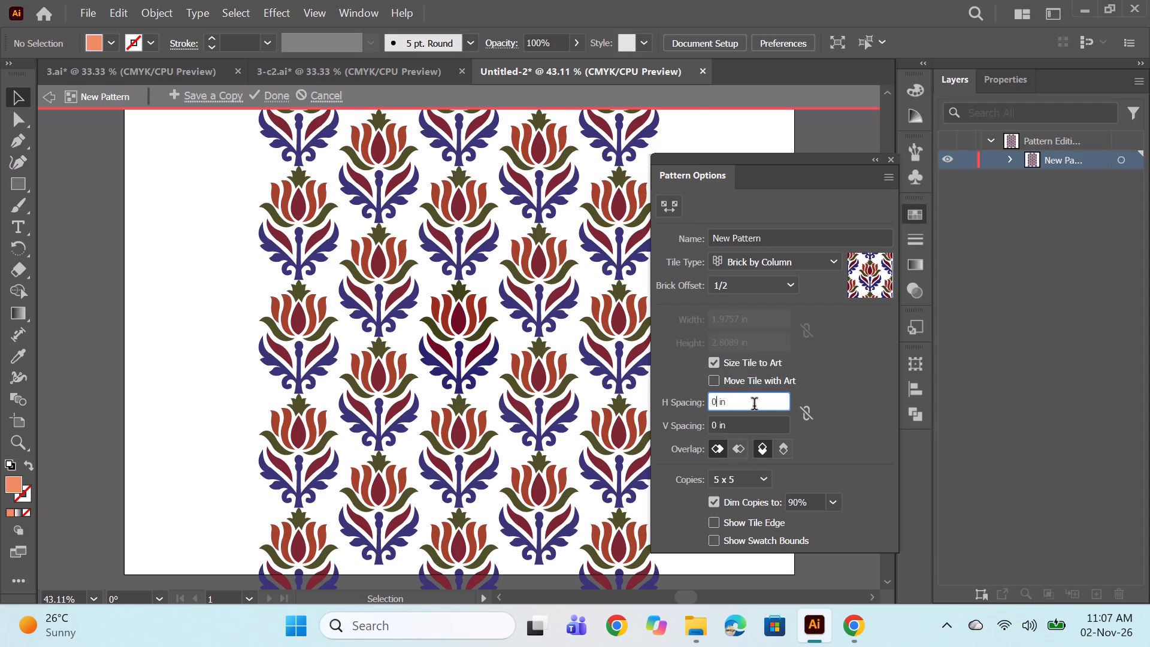
text(.5)
key(Return)
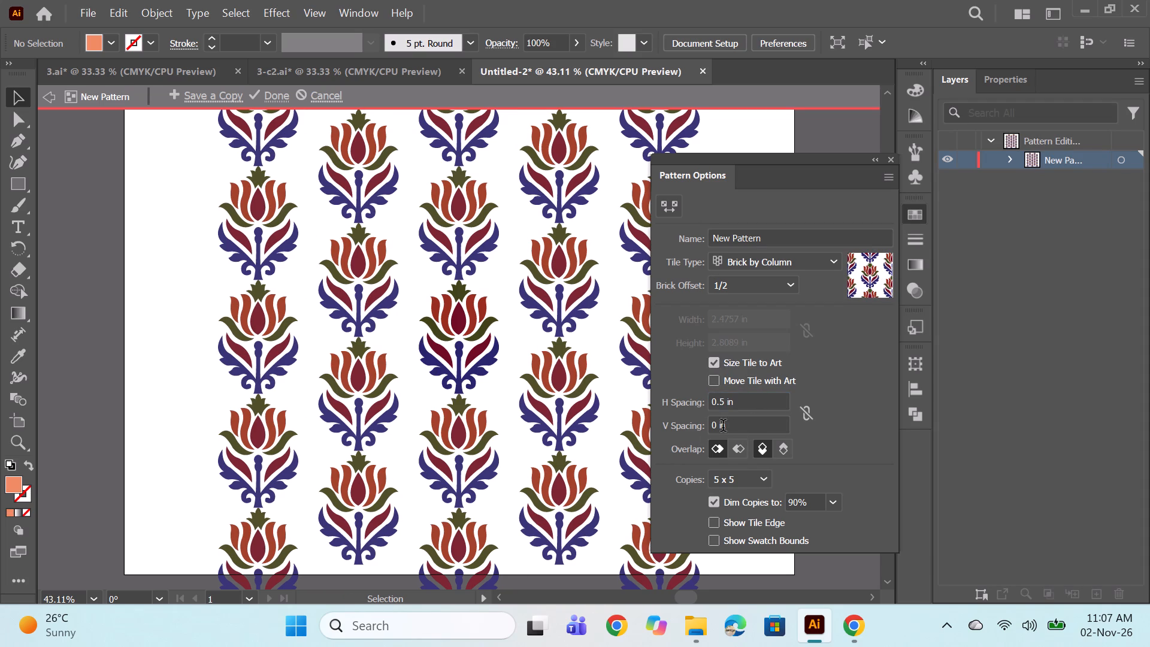
click(717, 426)
text(.7)
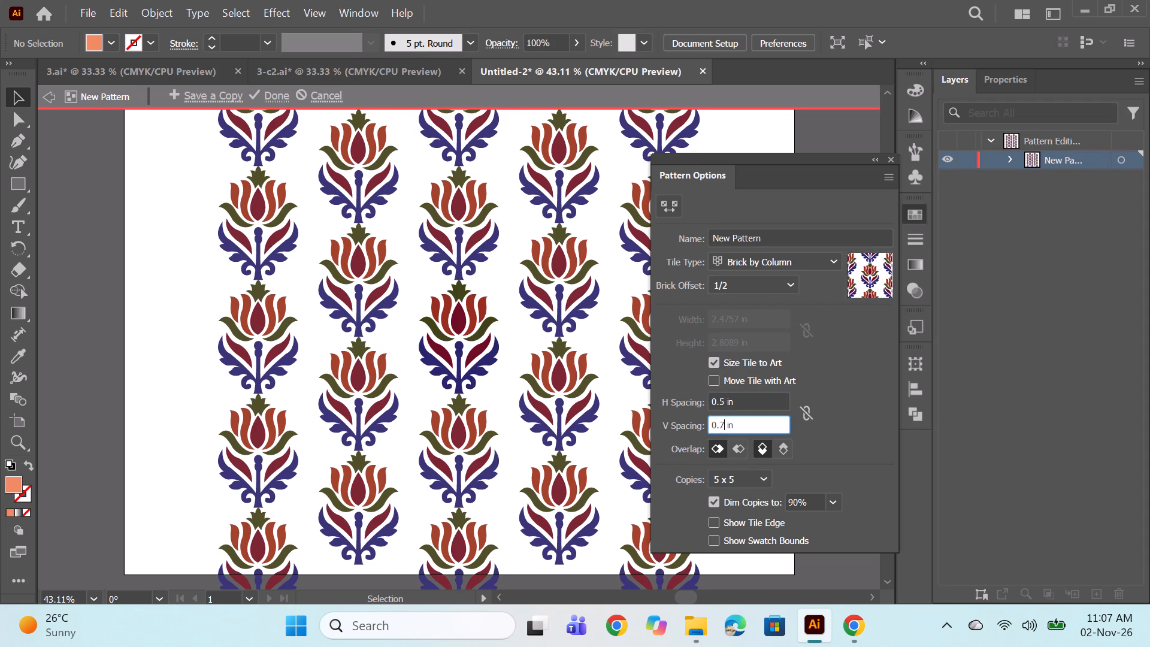
key(Return)
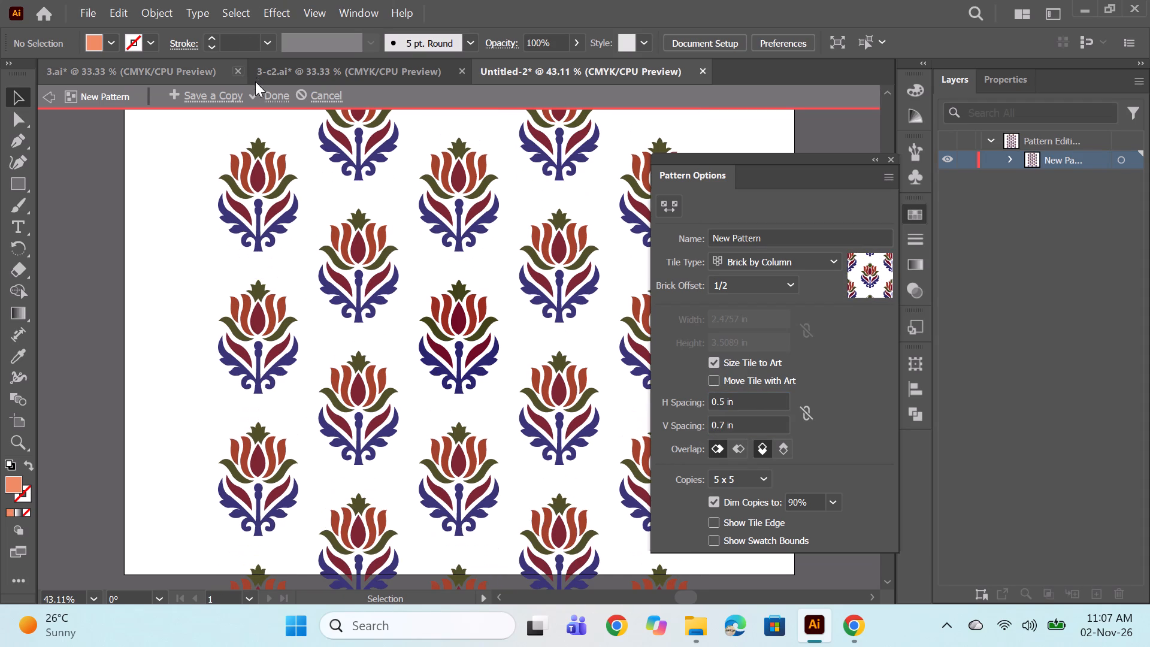
click(254, 89)
Draw a rectangle covering the whole artboard and fill it with the new flower pattern swatch.
click(20, 185)
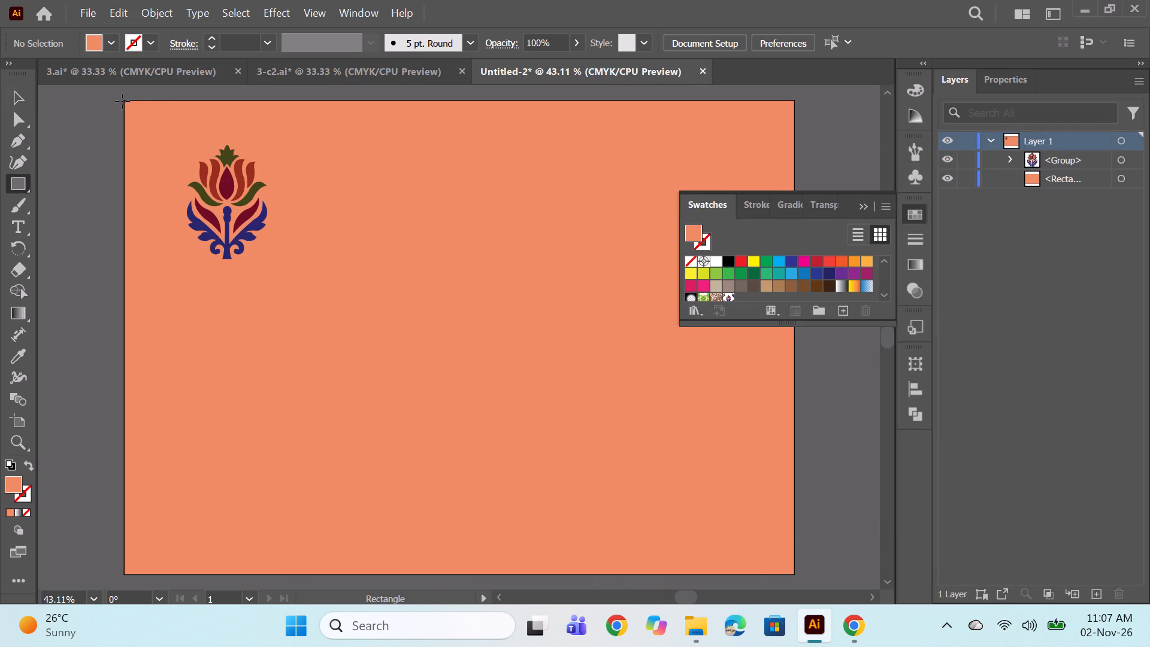
drag(122, 101, 794, 573)
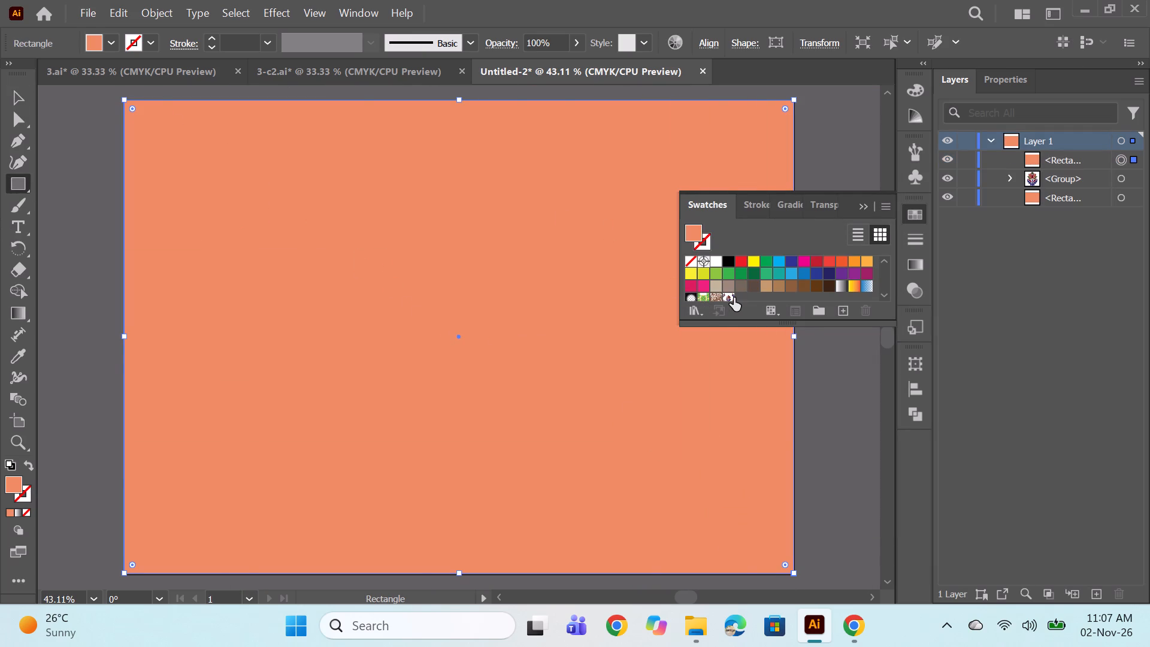
click(734, 298)
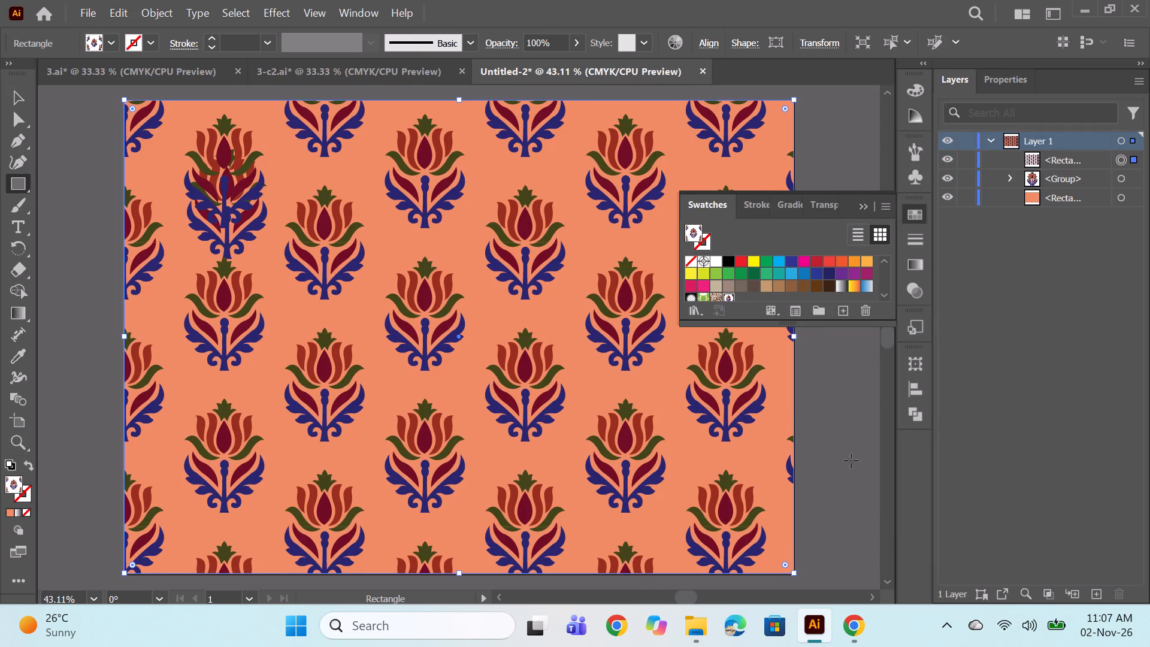
Hide the original flower group so only the pattern shows over the coral background, and deselect the pattern rectangle.
click(952, 180)
click(868, 201)
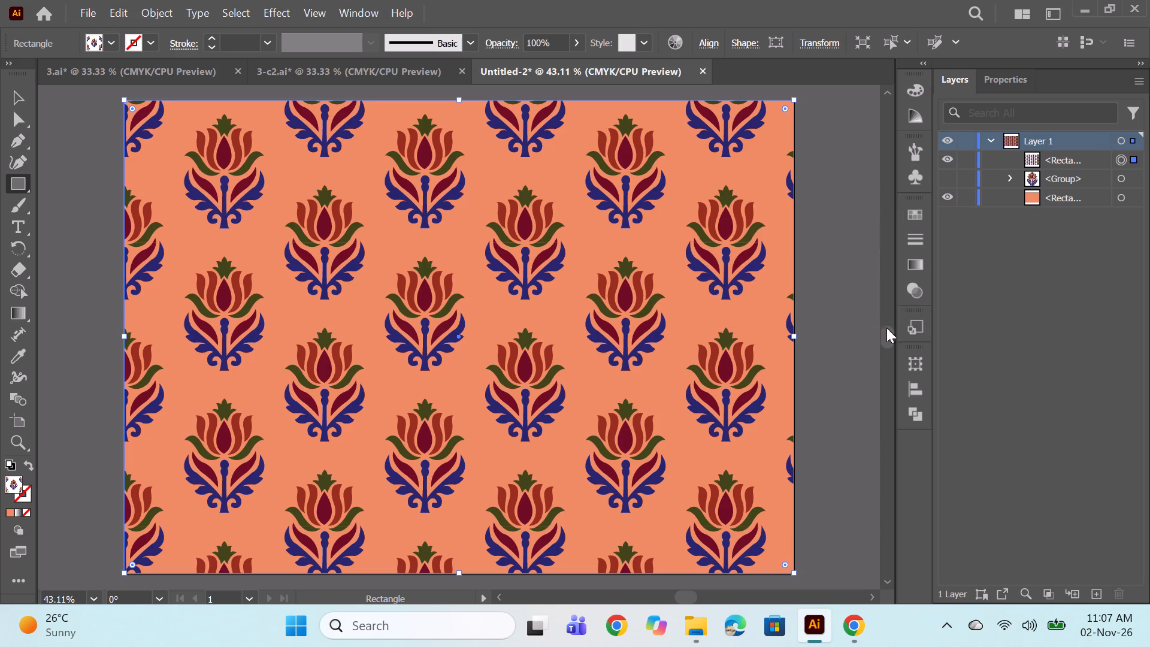
ctrl+click(832, 358)
scroll(600, 318, up, 2)
scroll(588, 312, down, 2)
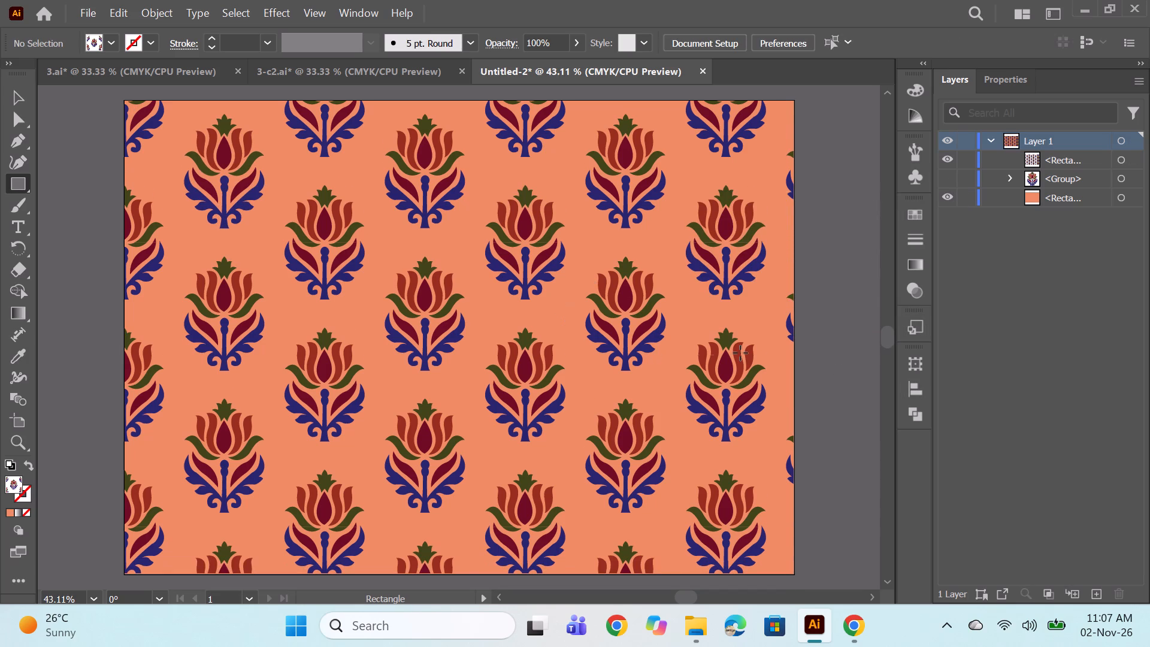
Compare the 3.ai and 3-c2.ai colorways with each other and return to the coral version in Untitled-2.
click(323, 78)
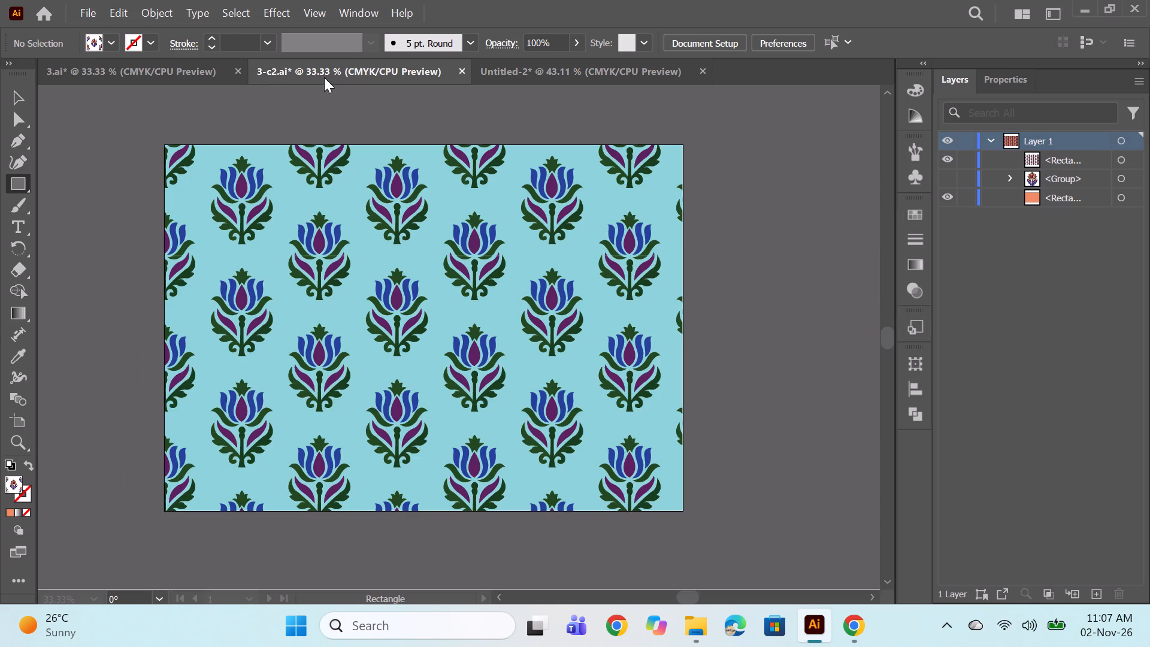
click(153, 71)
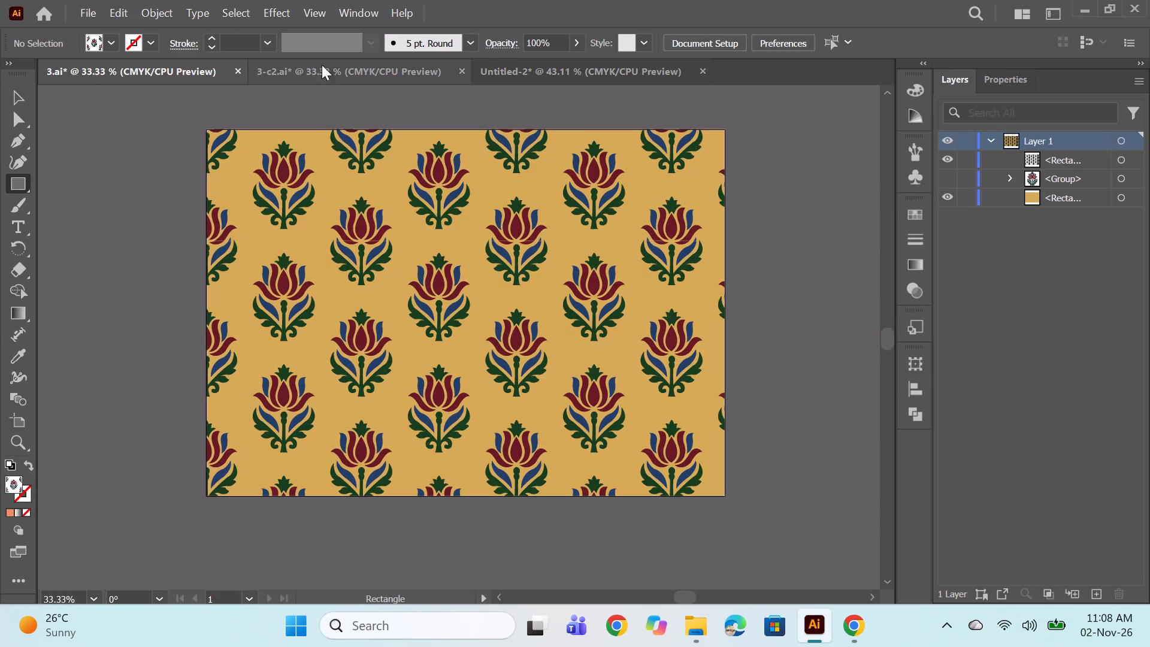
click(339, 71)
click(153, 68)
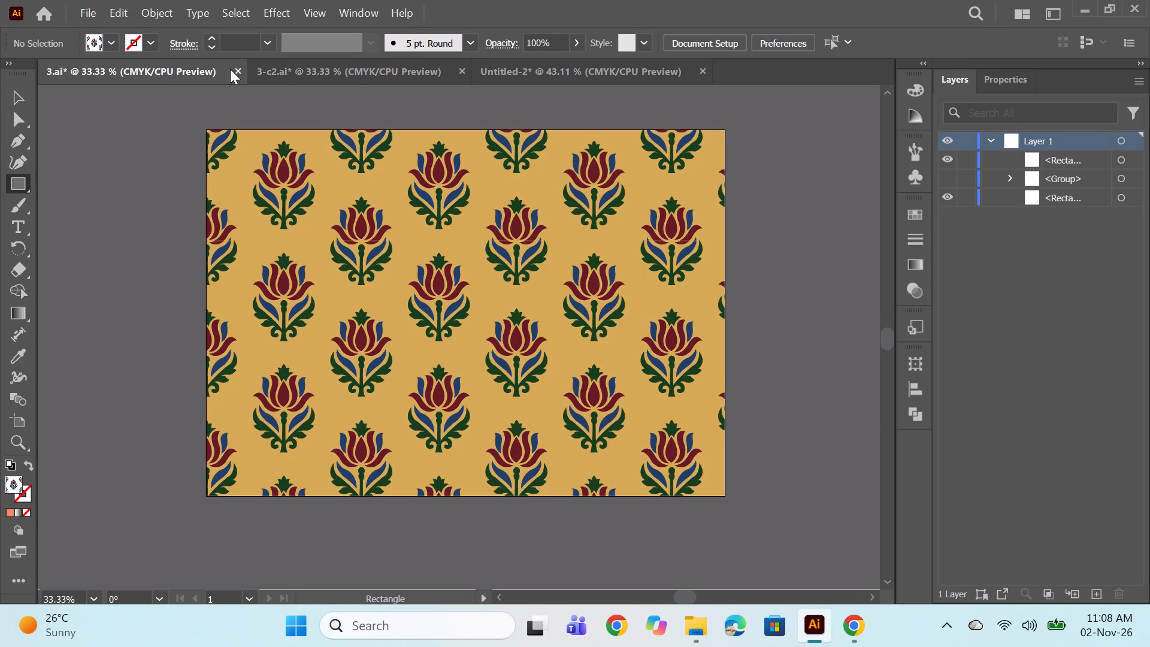
click(311, 66)
click(526, 72)
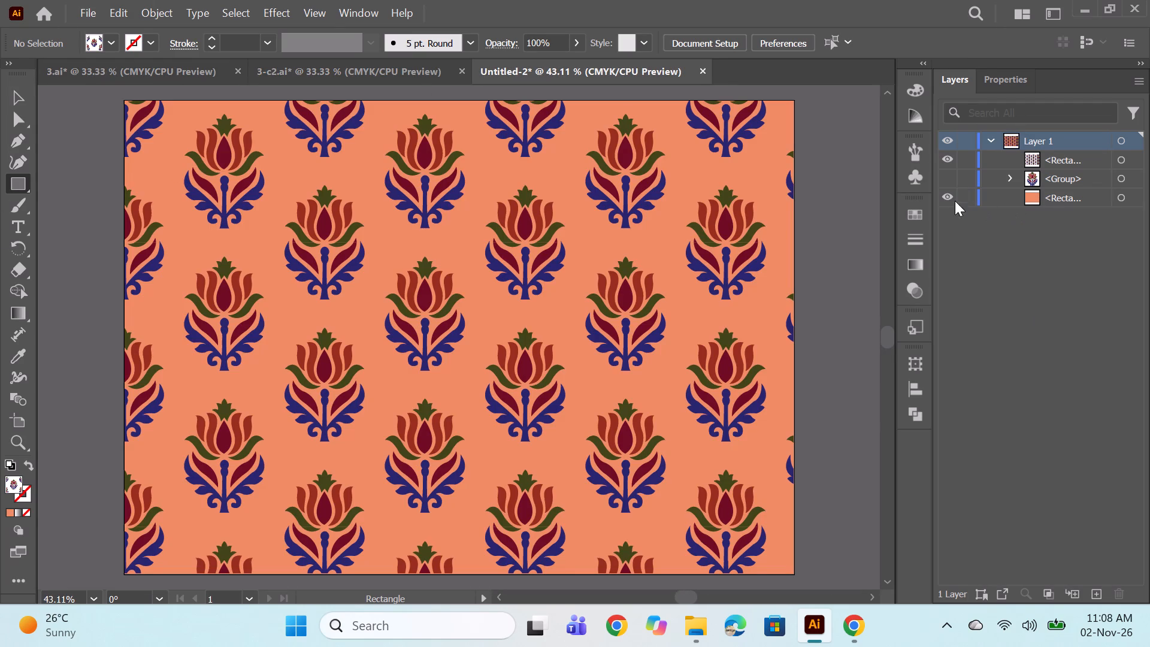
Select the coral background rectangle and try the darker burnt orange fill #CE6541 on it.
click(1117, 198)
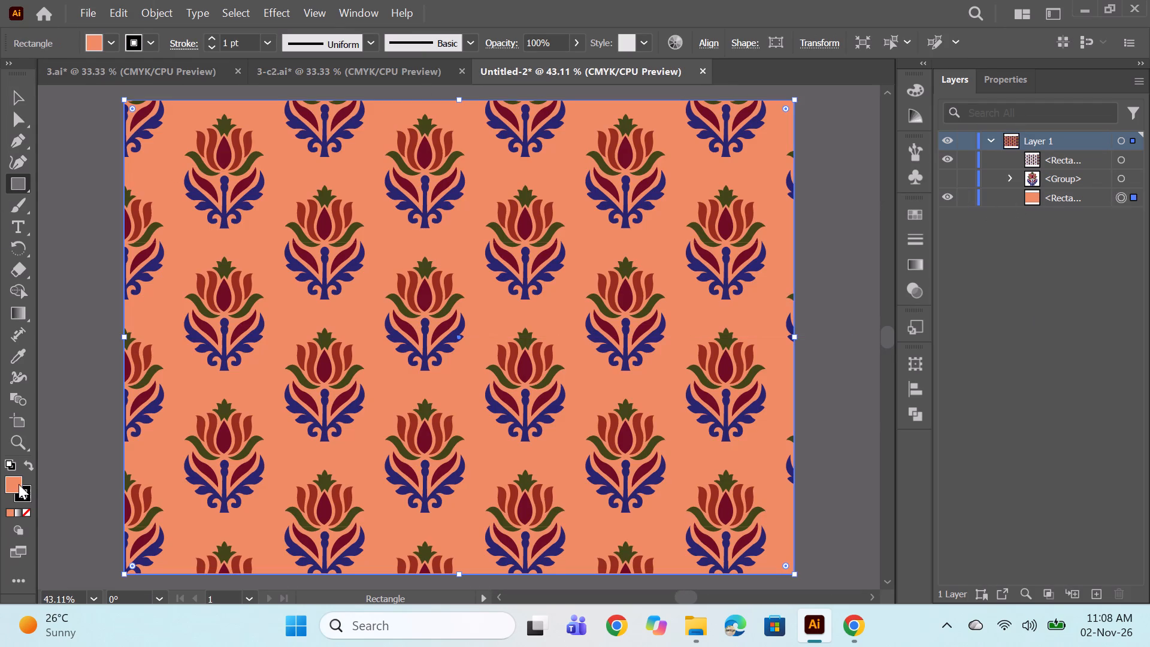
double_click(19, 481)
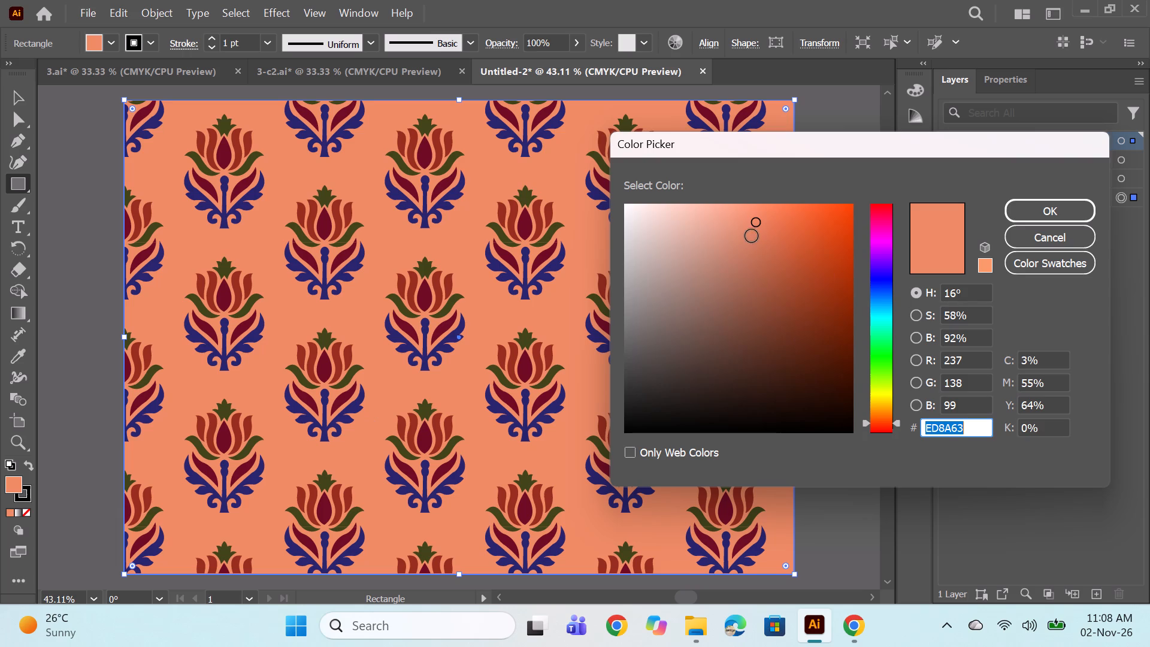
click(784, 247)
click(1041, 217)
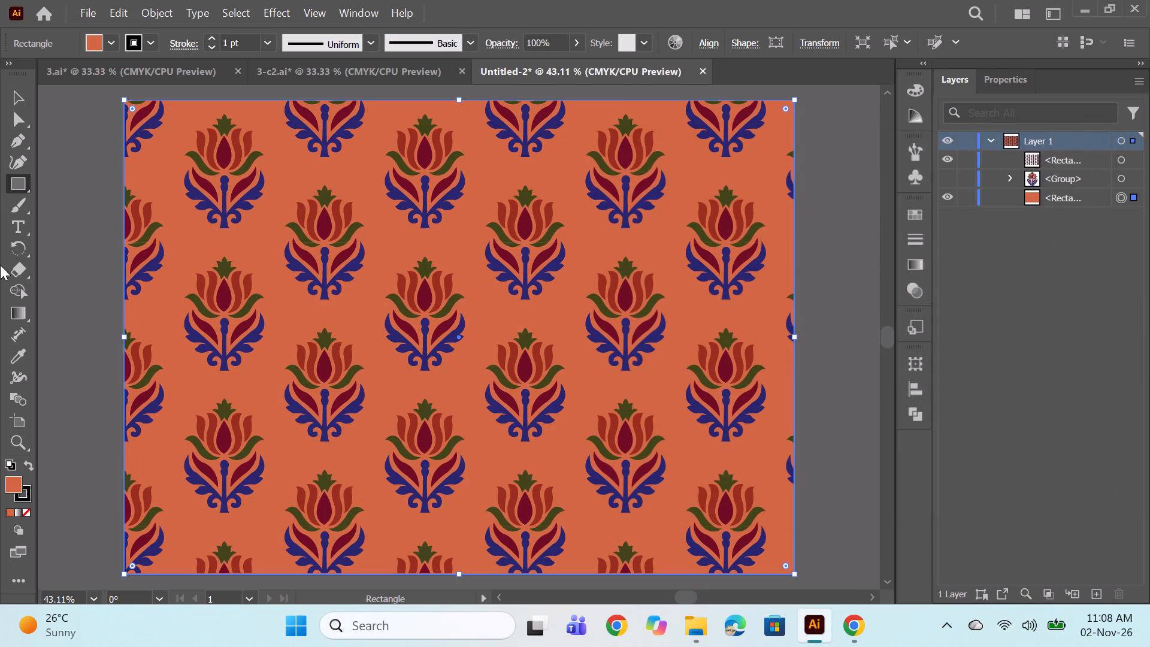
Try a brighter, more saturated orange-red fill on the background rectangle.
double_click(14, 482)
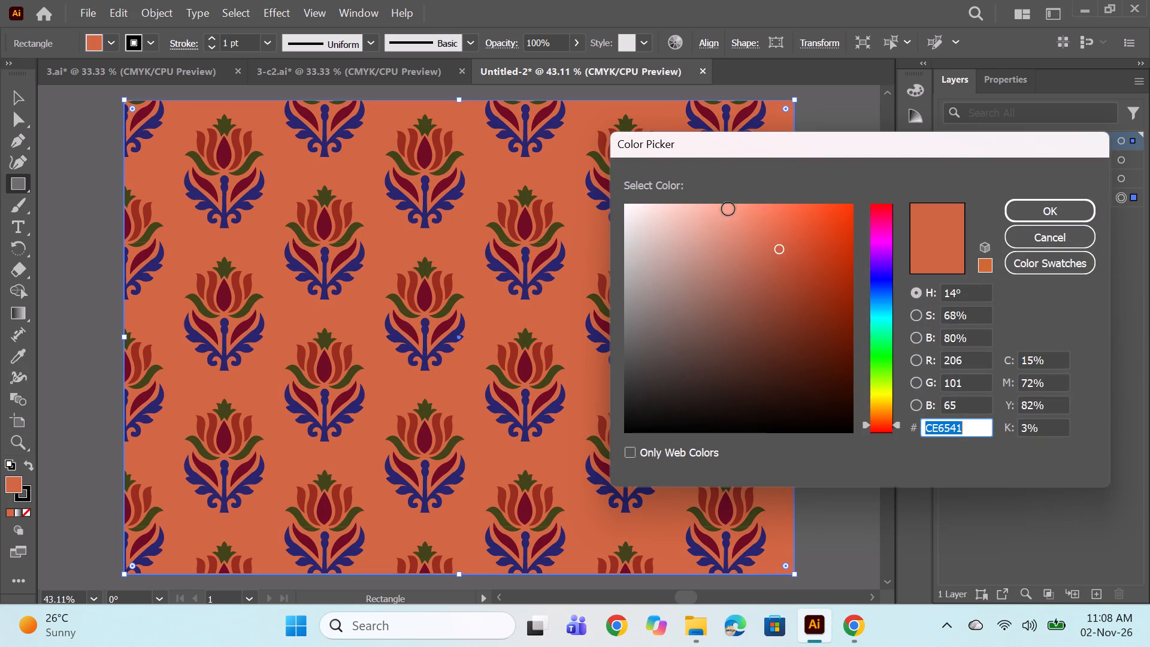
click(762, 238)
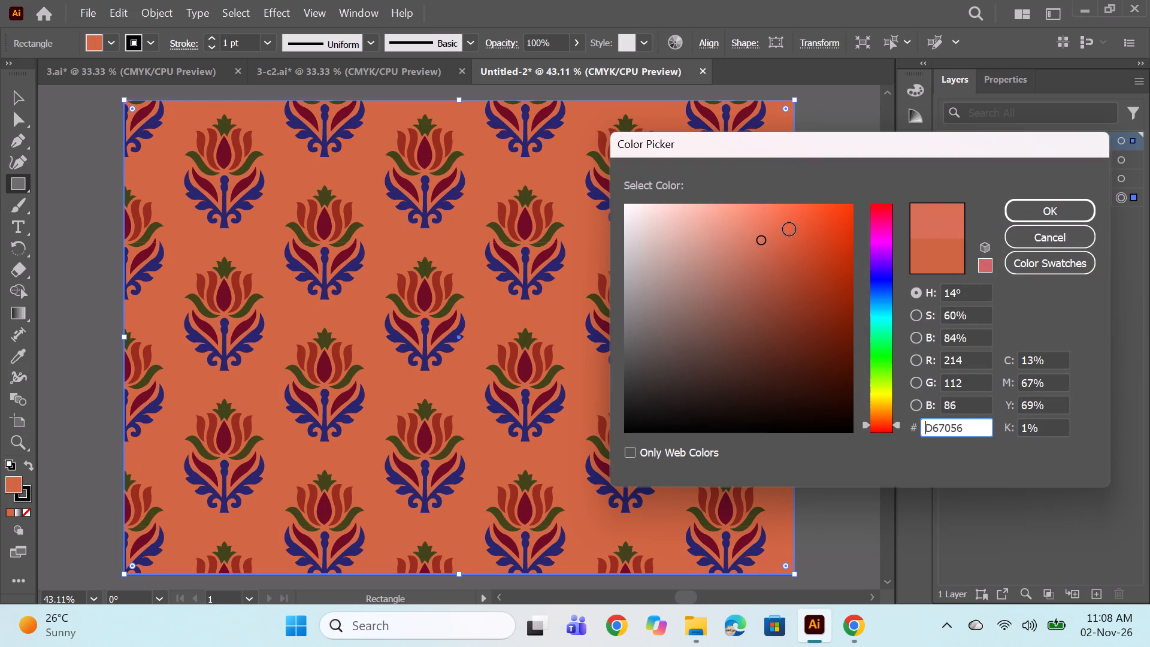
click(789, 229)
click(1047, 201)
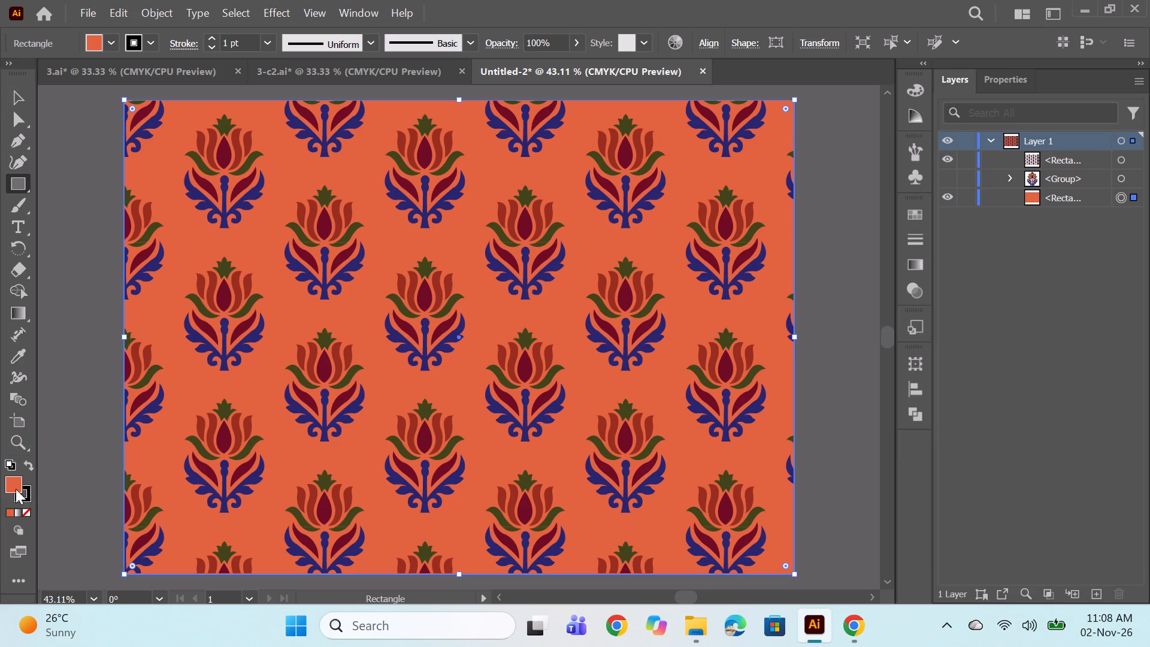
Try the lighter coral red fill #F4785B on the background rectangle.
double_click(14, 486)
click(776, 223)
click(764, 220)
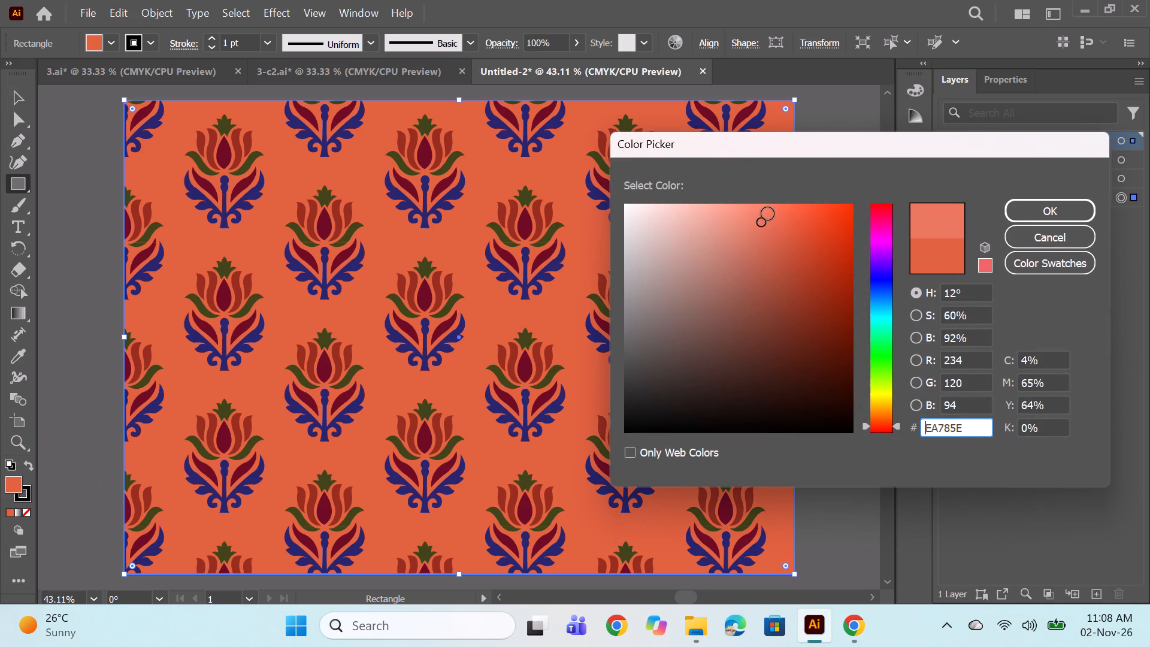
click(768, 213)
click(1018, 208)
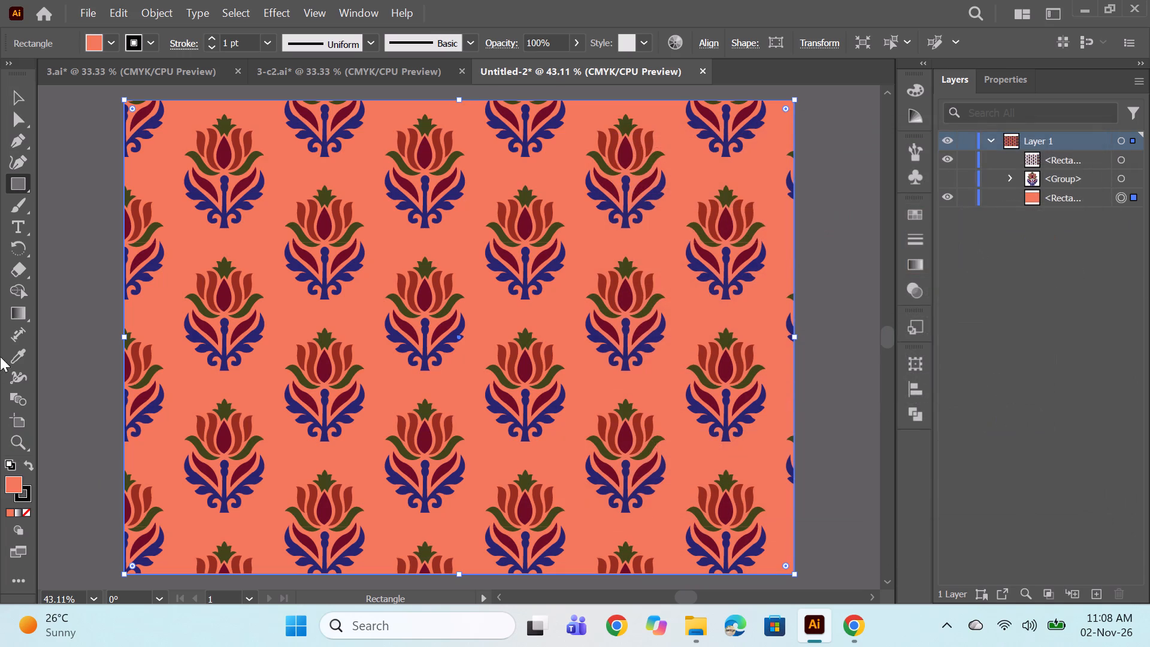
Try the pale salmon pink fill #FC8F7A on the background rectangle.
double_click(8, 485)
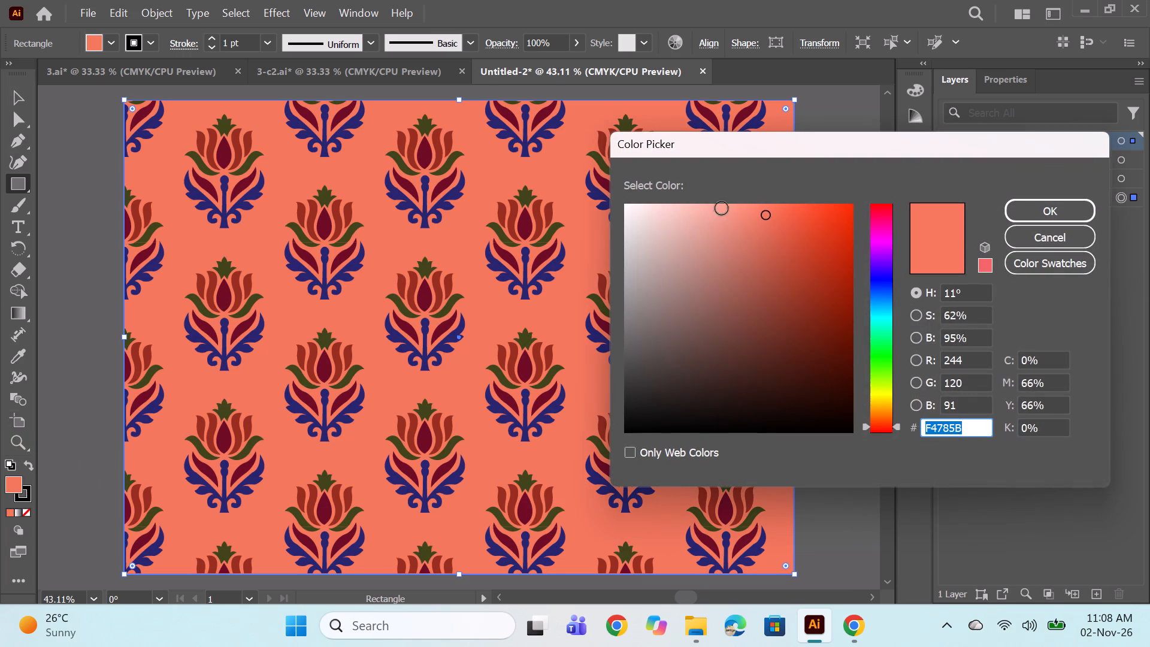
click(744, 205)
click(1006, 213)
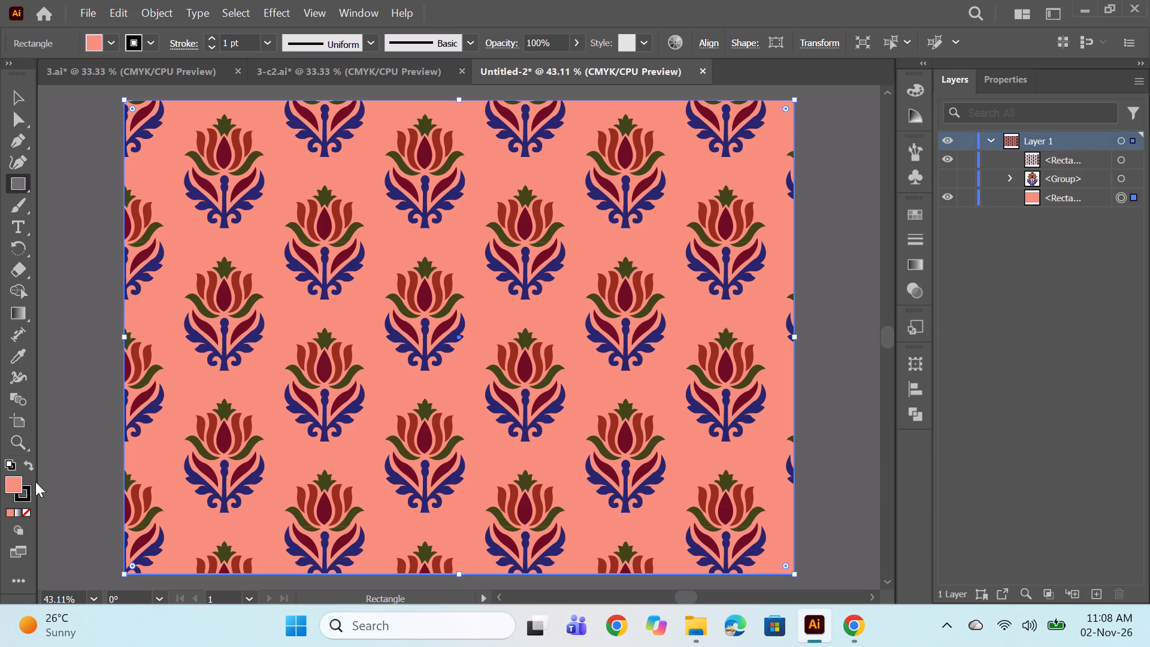
Shift the background rectangle's hue toward orange, fill it with the light coral orange #F78E61, and deselect it.
double_click(17, 482)
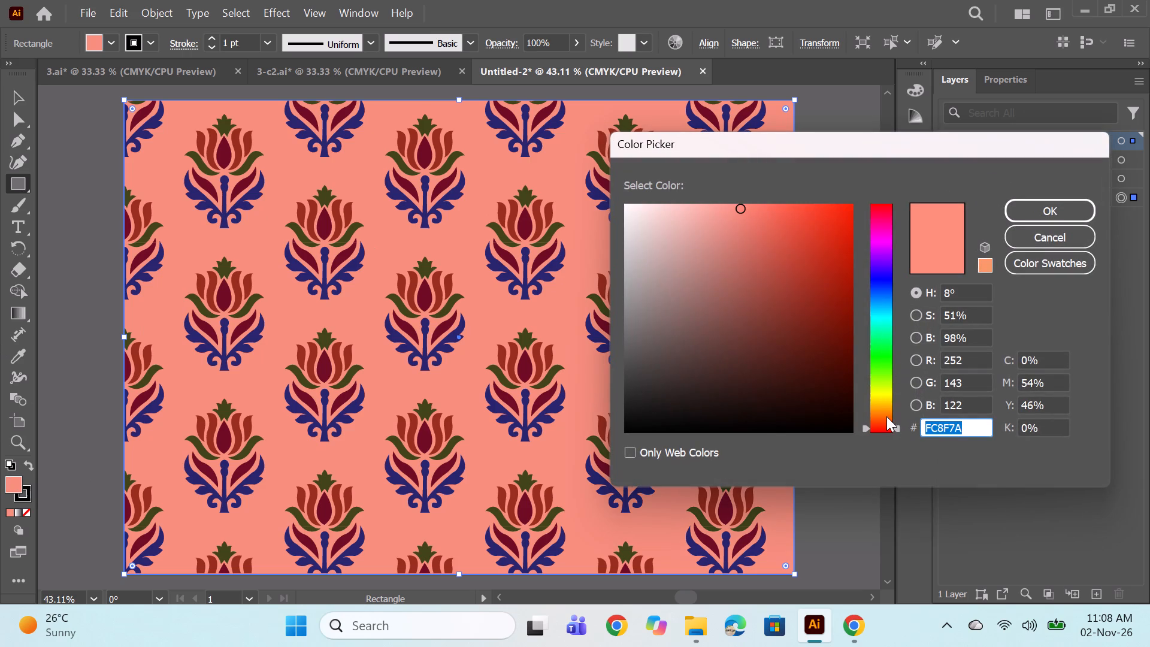
click(886, 416)
click(885, 423)
click(767, 211)
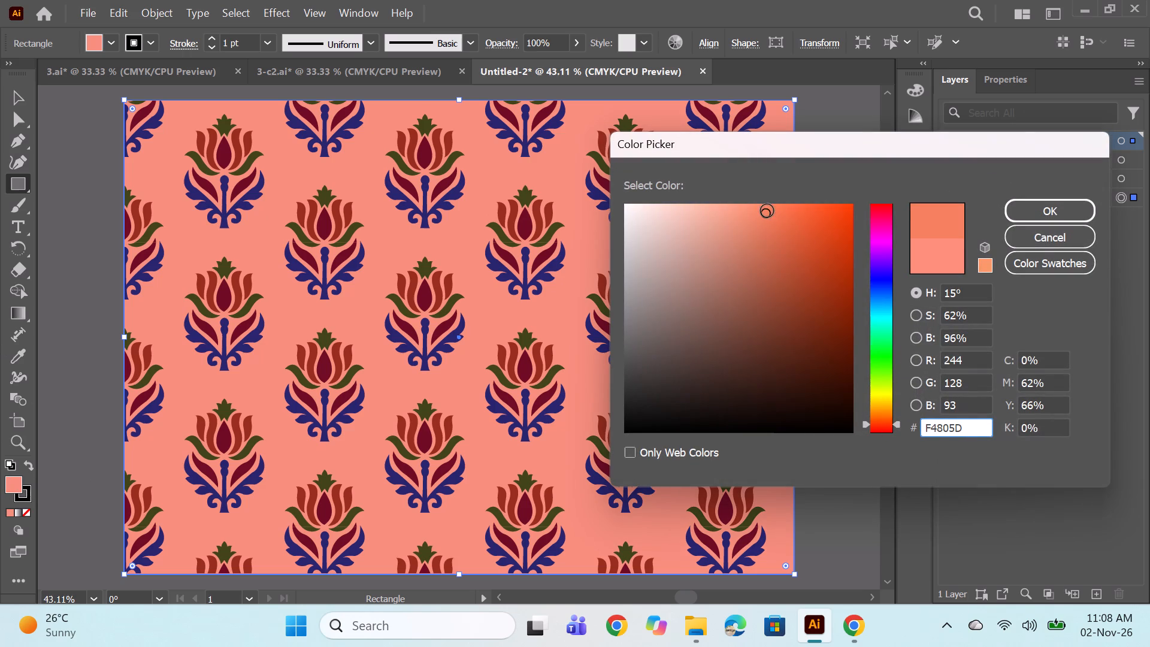
click(885, 420)
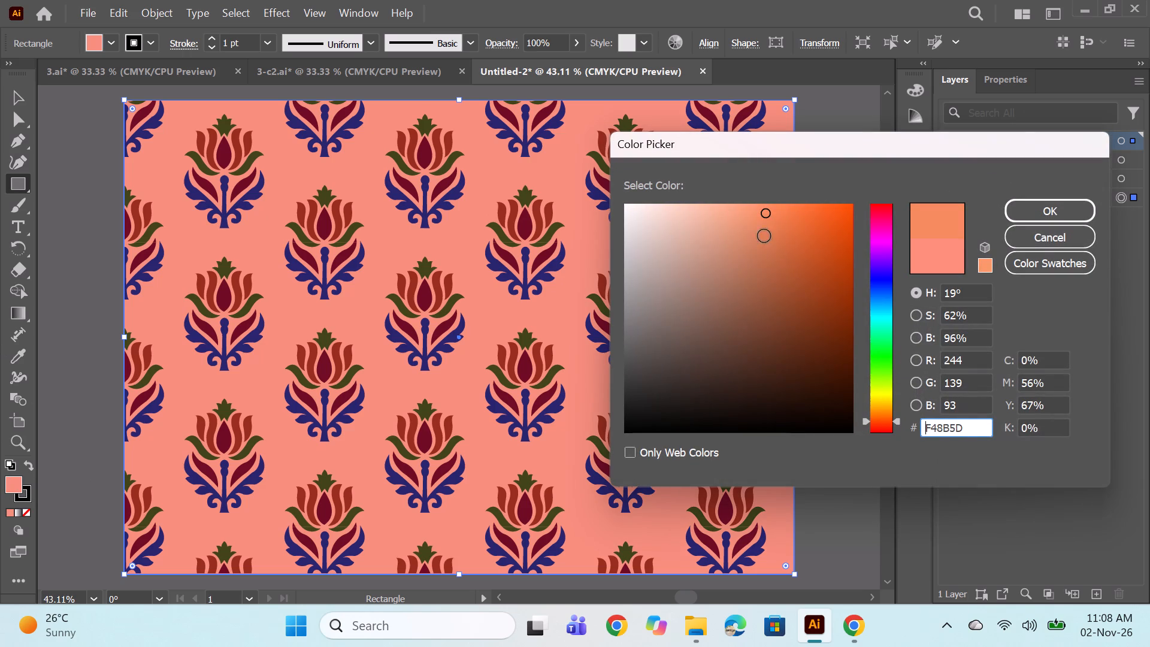
click(765, 209)
click(765, 208)
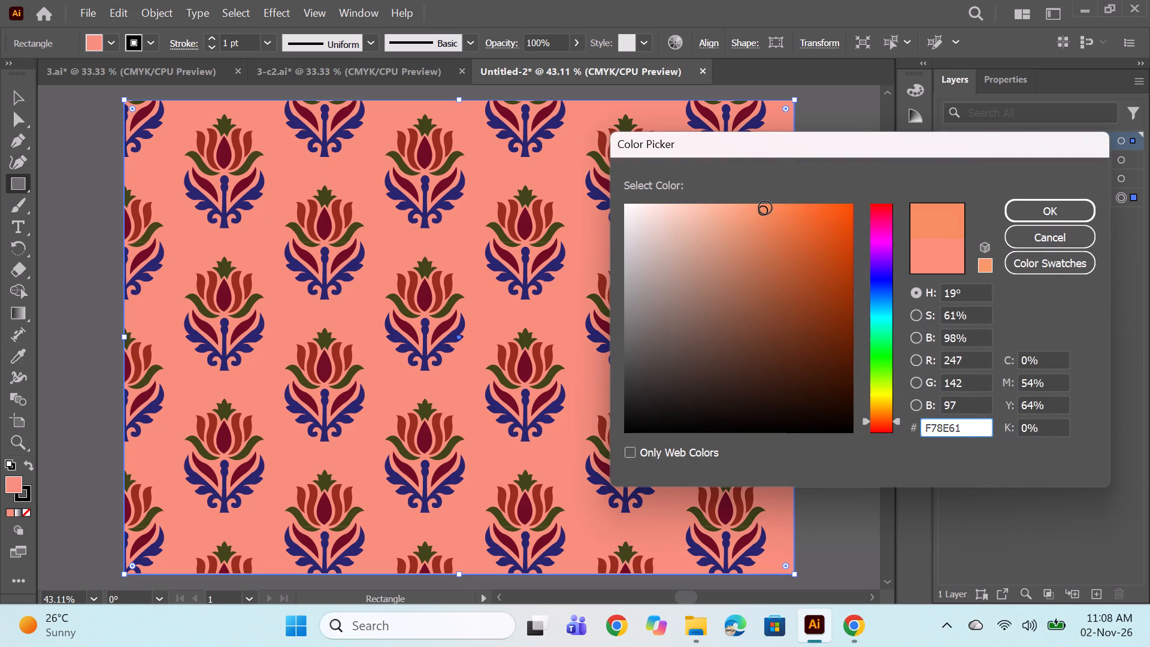
click(1054, 223)
click(1045, 217)
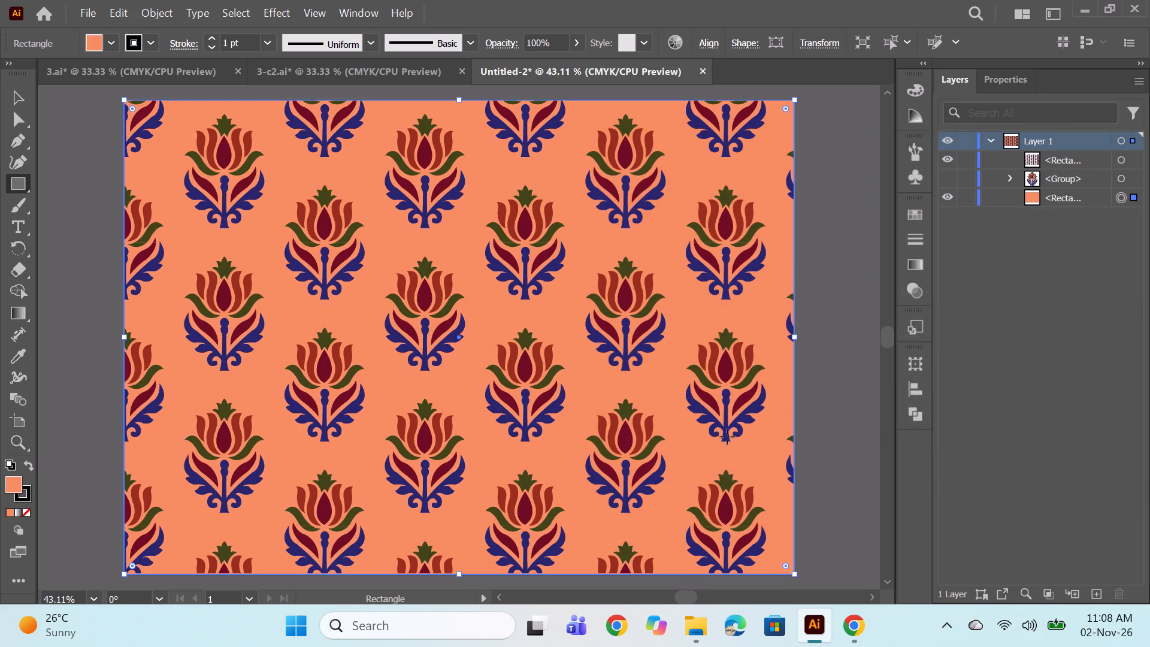
ctrl+click(832, 424)
scroll(604, 328, up, 2)
scroll(604, 326, down, 2)
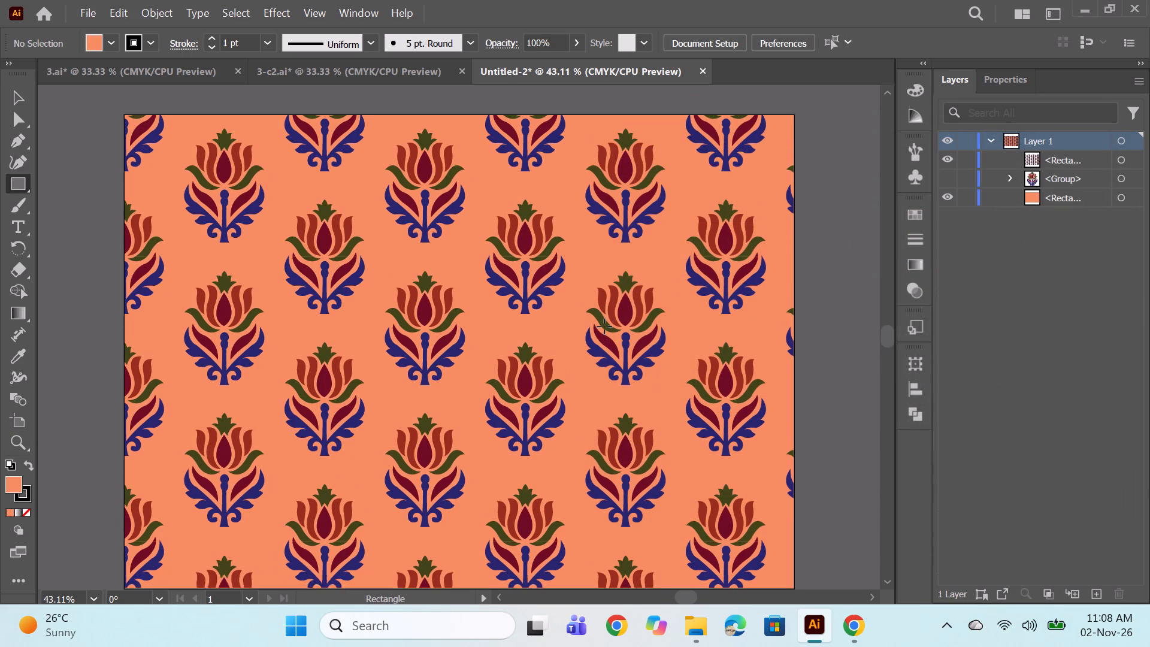
Compare the coral colorway in Untitled-2 with the finished colorways in 3.ai and 3-c2.ai.
click(382, 78)
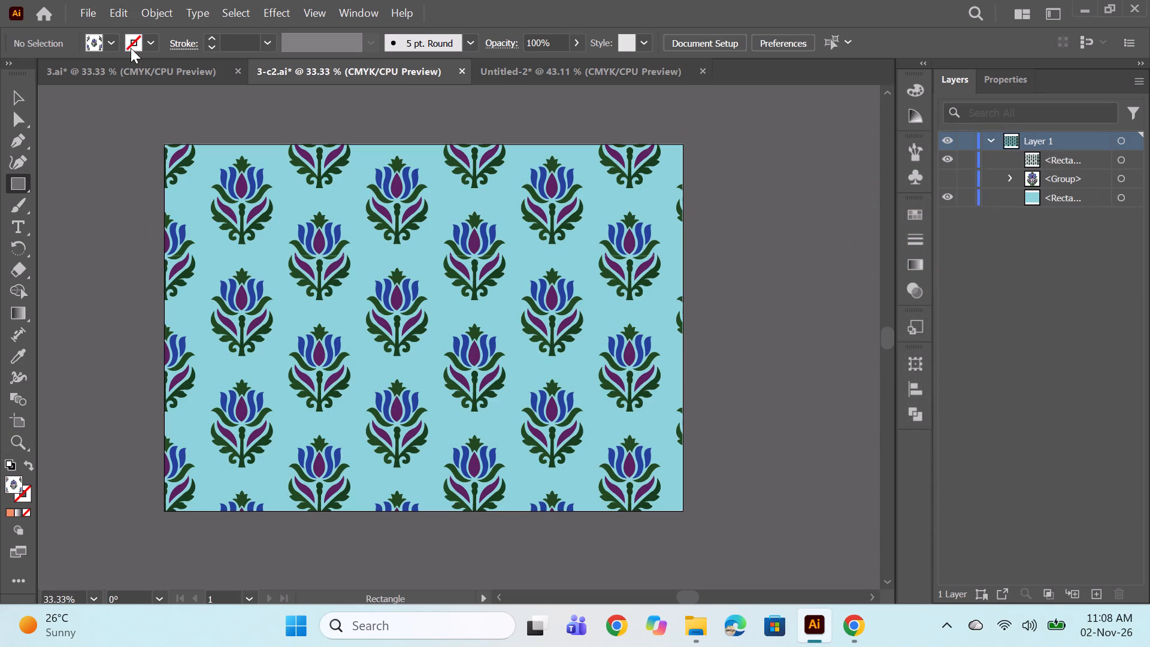
click(114, 68)
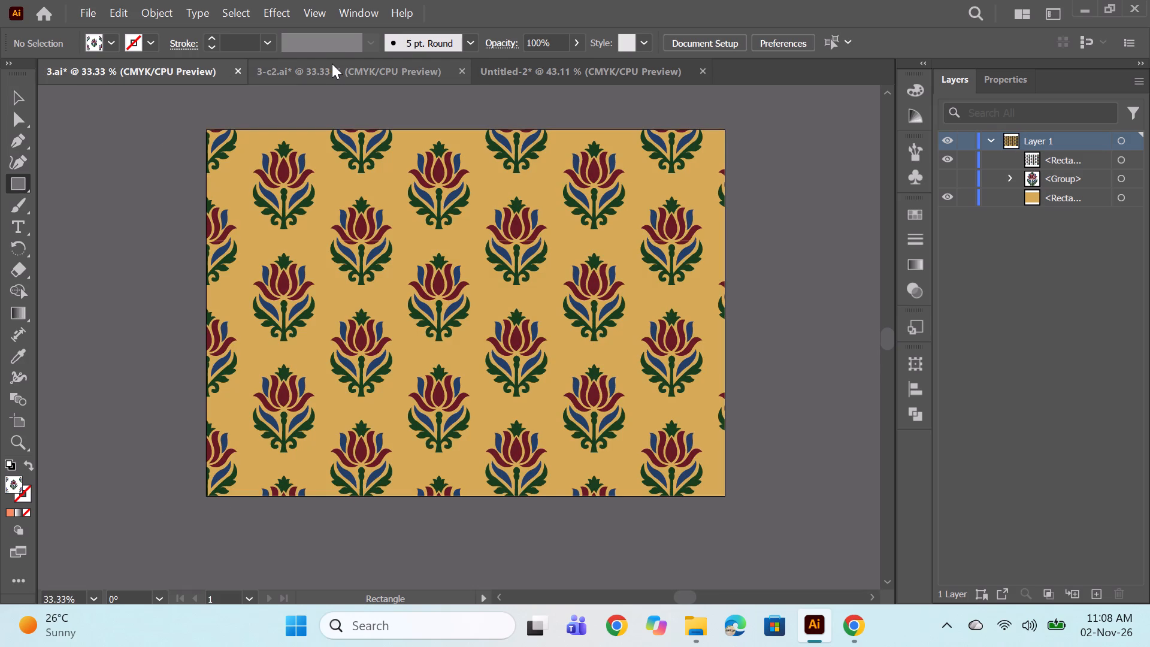
click(332, 64)
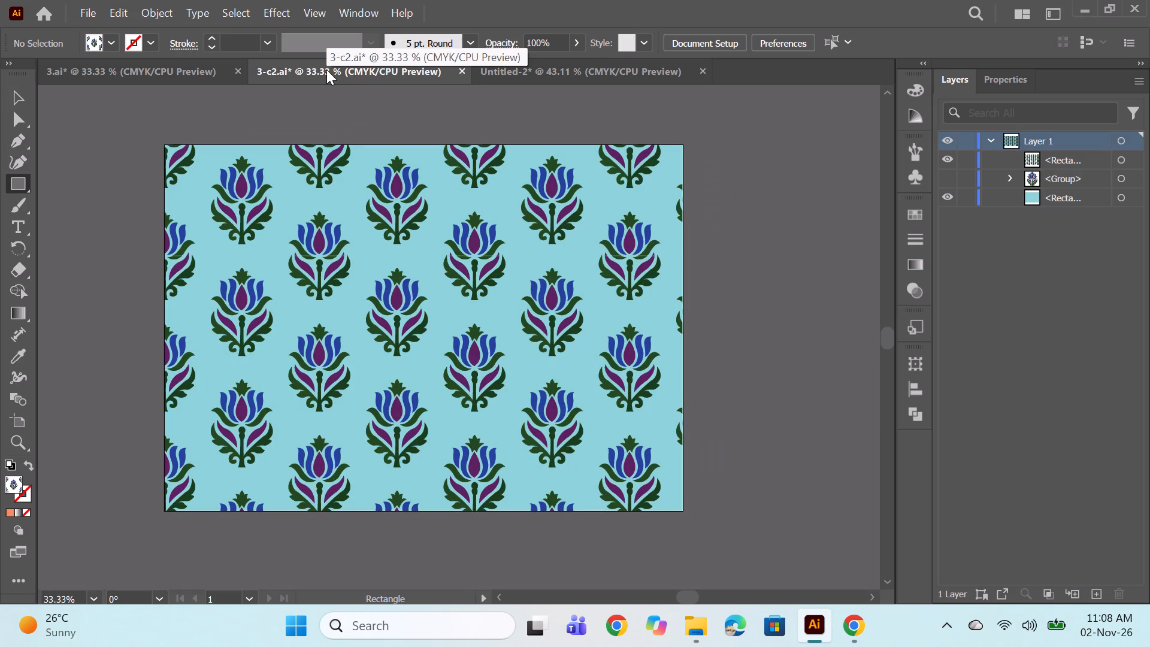
click(522, 65)
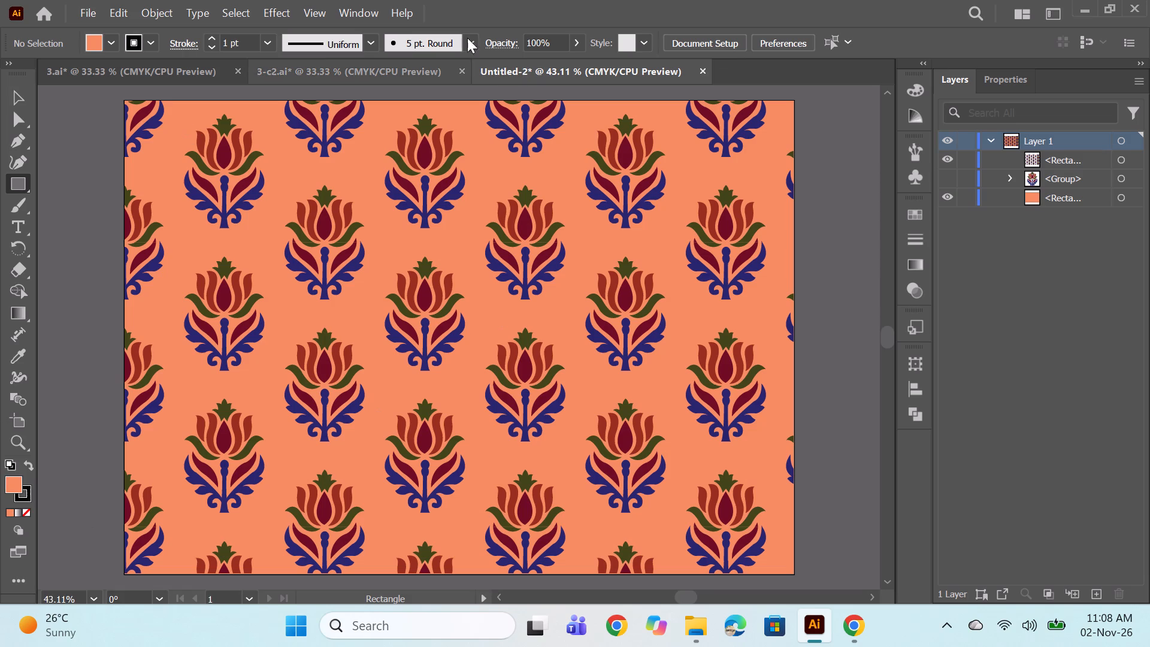
click(161, 70)
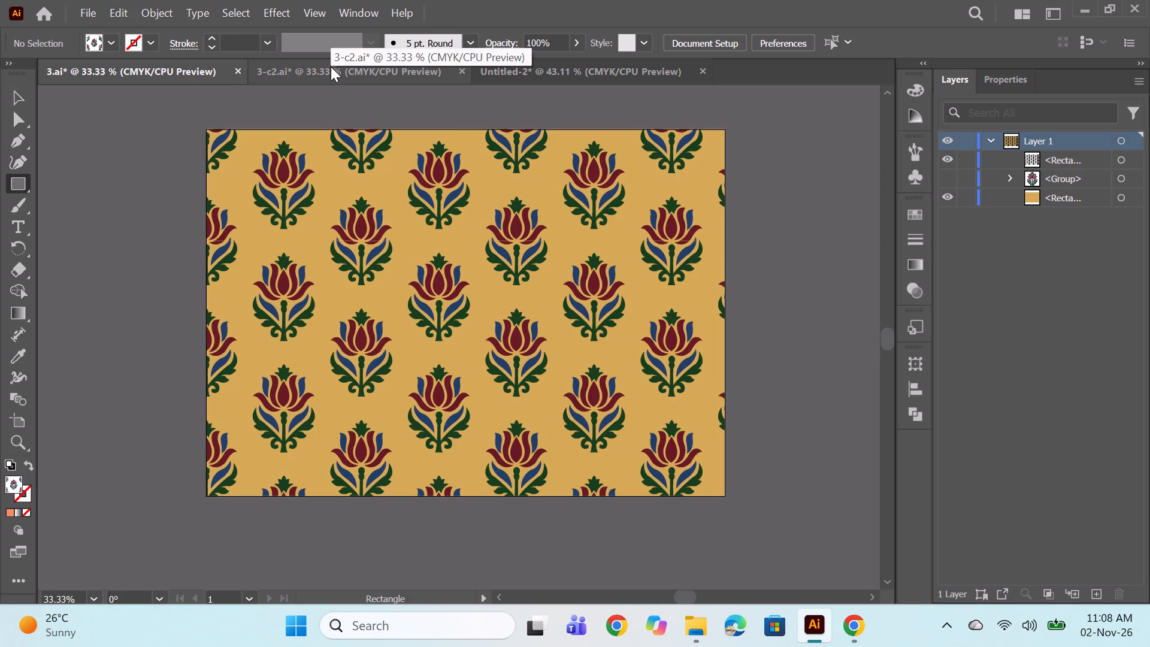
click(331, 66)
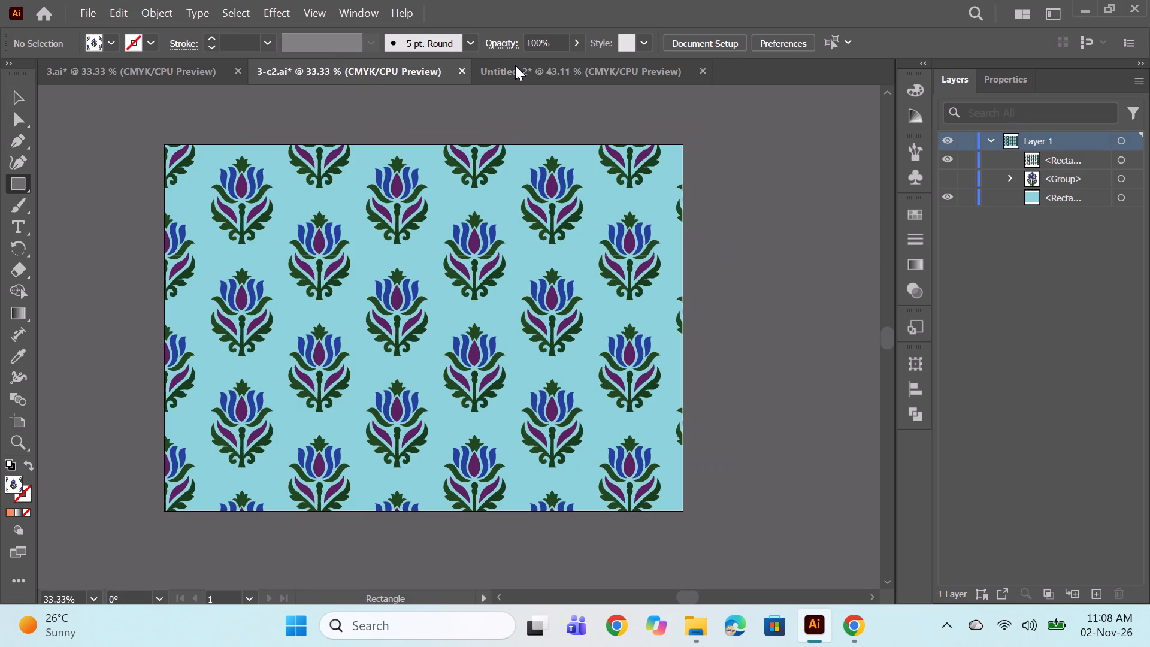
click(516, 66)
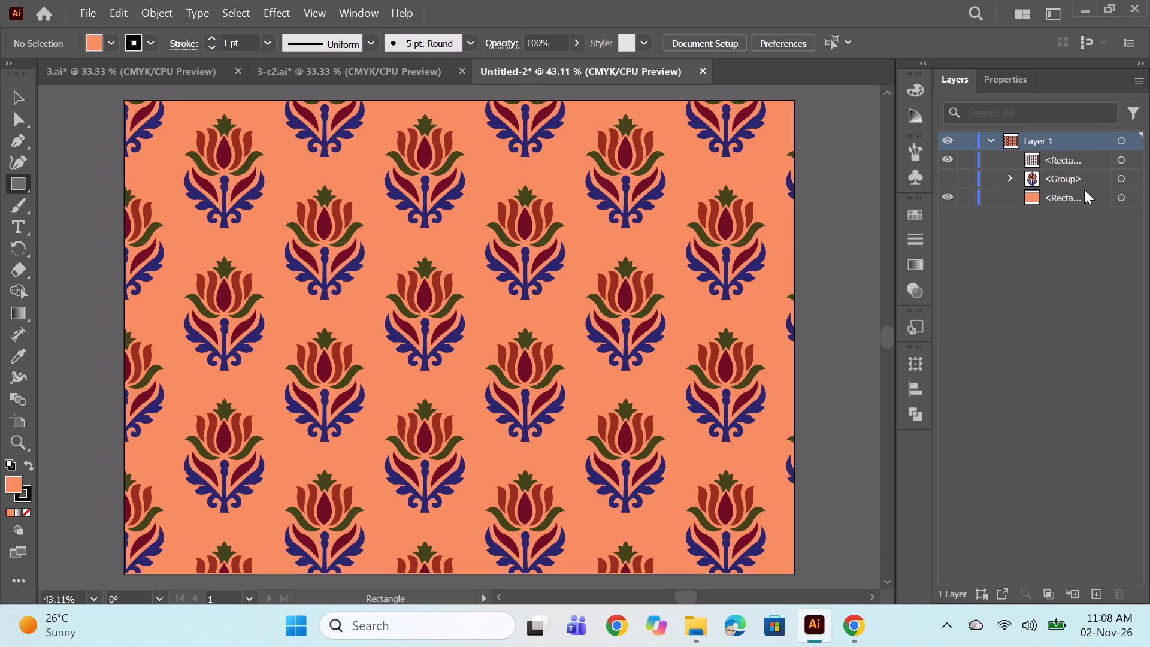
Make the hidden flower motif group visible and expand it to list its individual paths.
click(948, 177)
click(1012, 180)
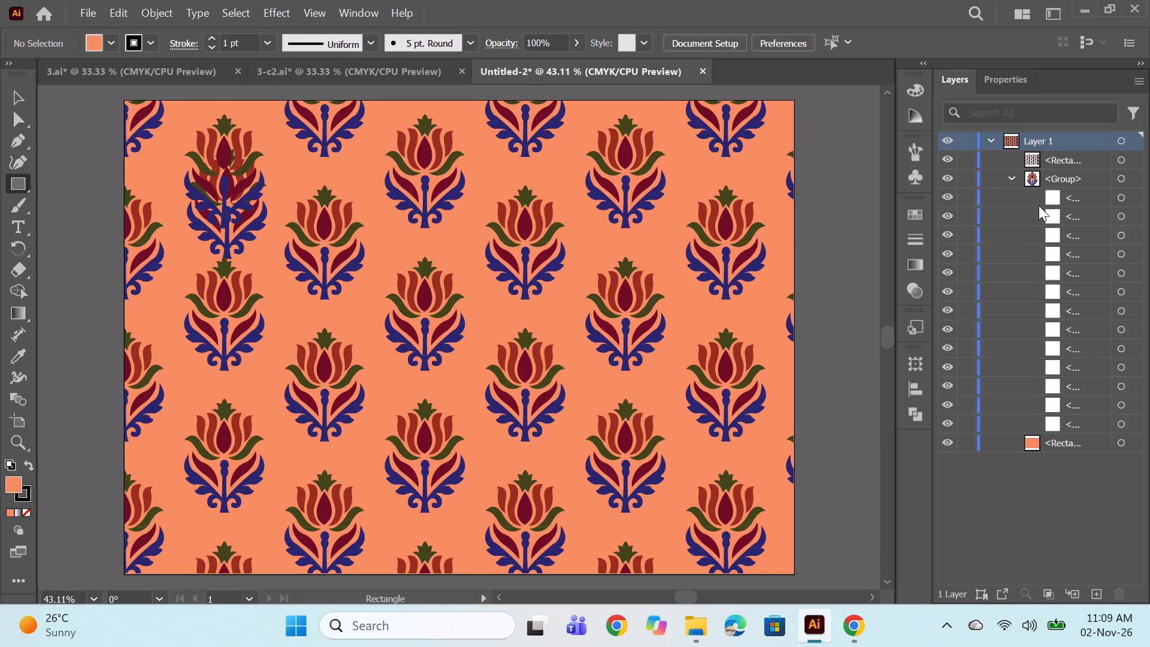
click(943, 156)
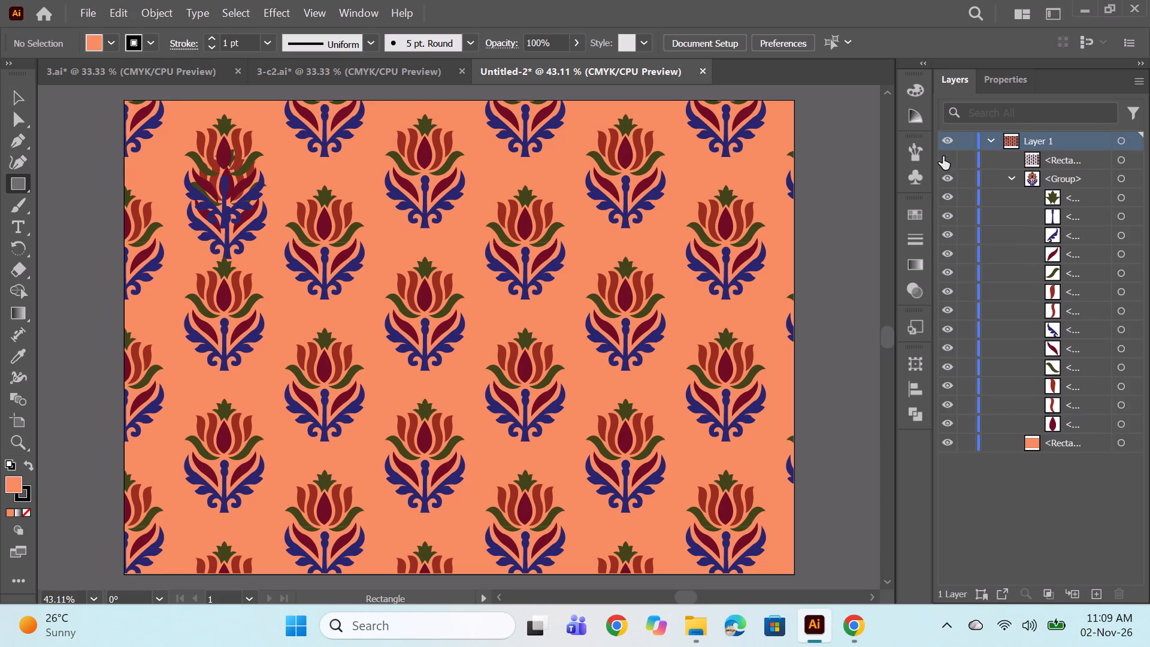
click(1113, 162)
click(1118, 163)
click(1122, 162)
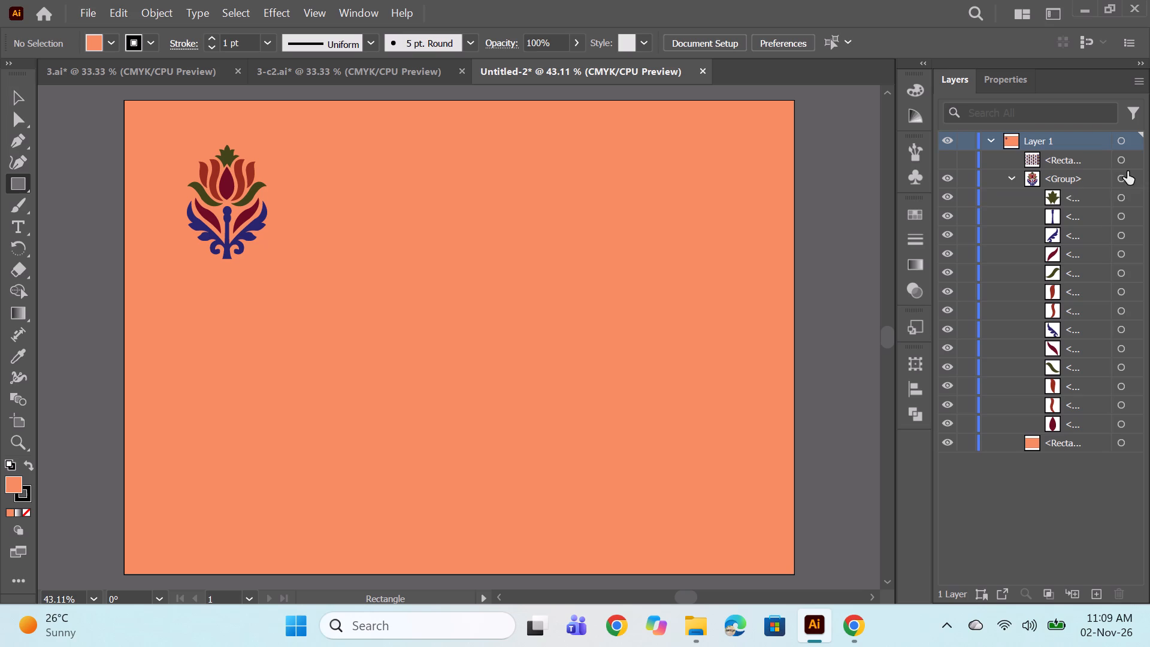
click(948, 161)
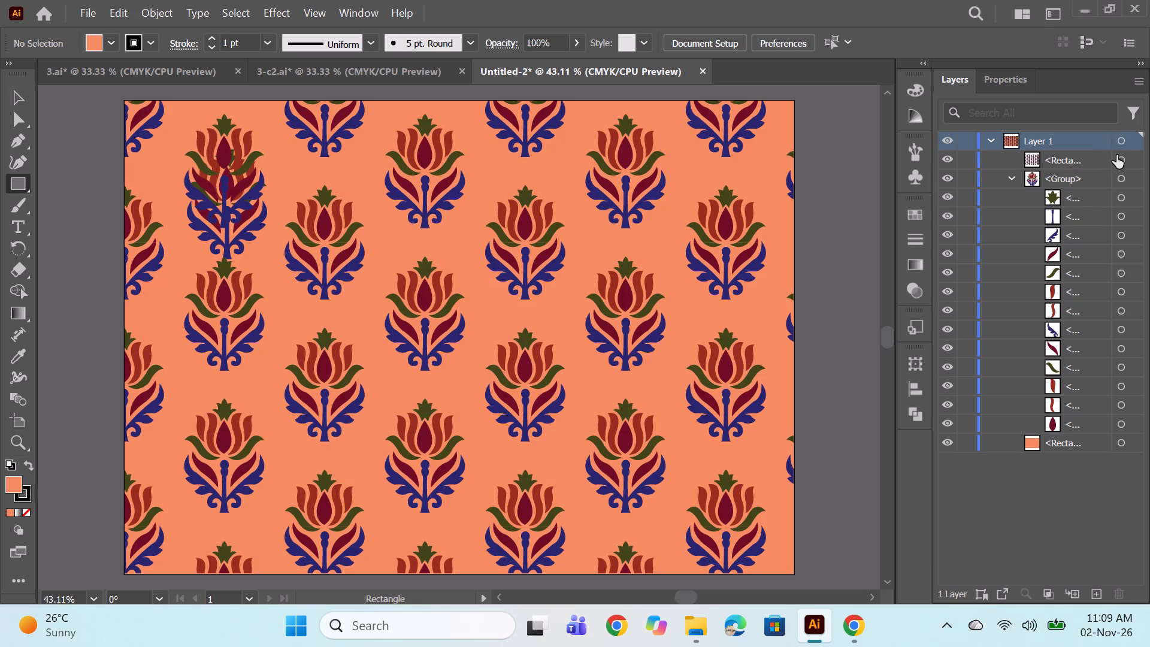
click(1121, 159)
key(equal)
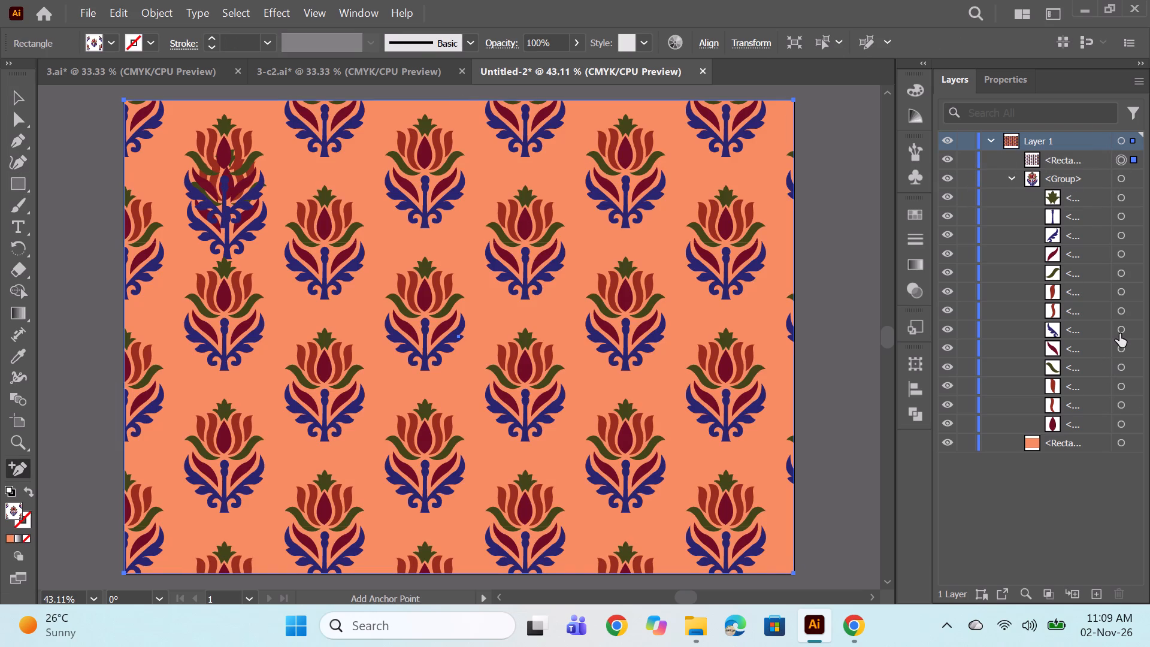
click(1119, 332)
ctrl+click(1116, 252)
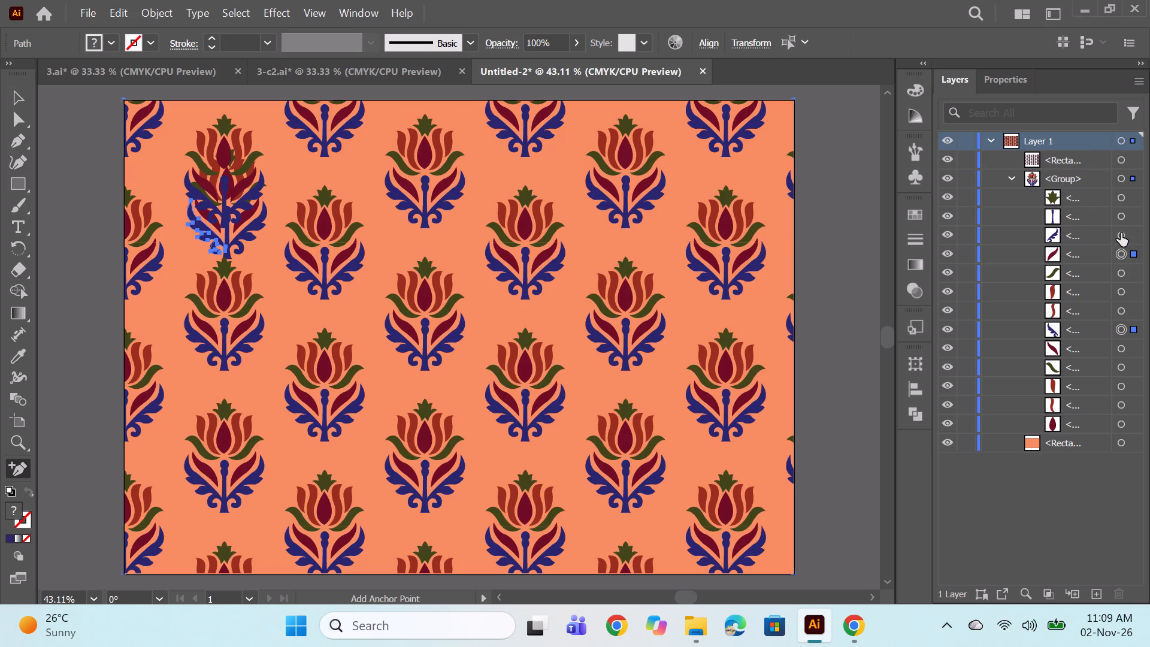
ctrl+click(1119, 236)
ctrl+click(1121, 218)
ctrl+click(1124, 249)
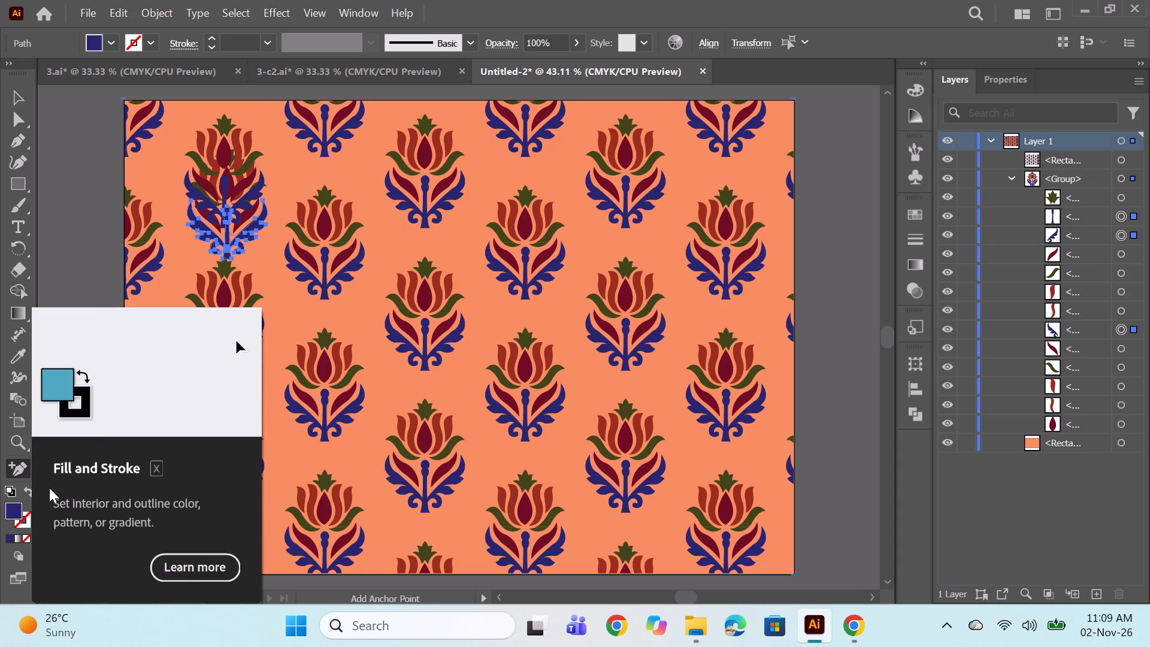
Delete the pattern-filled rectangle that lies above the flower motif group.
click(1118, 161)
key(BackSpace)
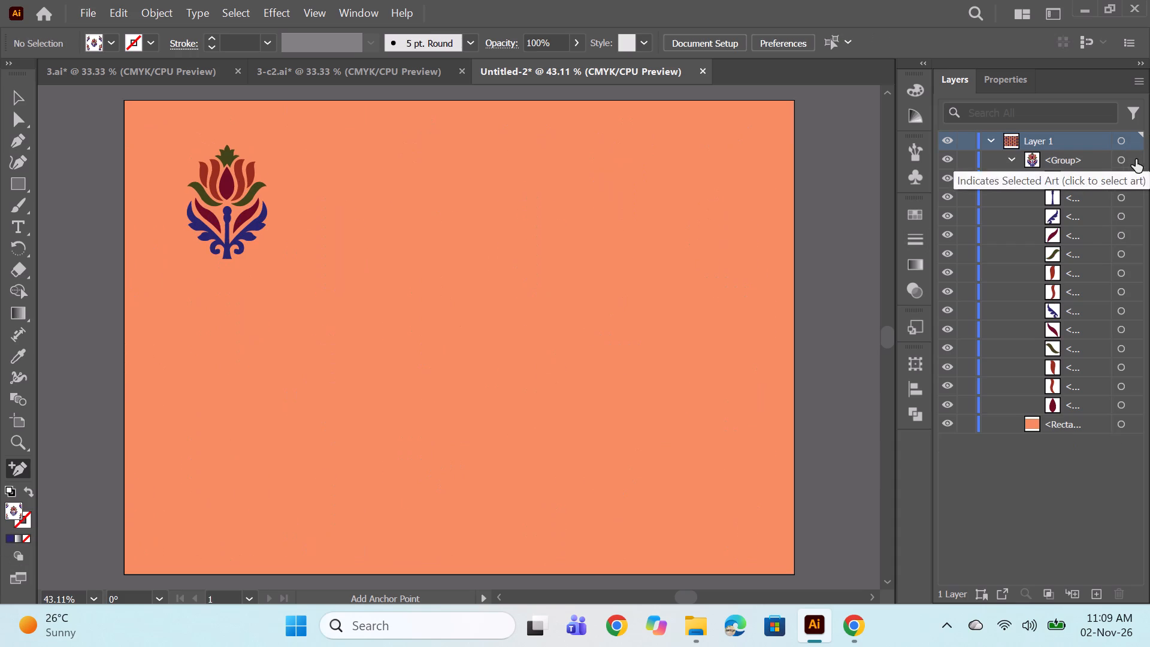
Recolor the motif's blue stem and both lower leaves with a darker, more saturated navy blue fill.
click(1116, 200)
ctrl+click(1125, 216)
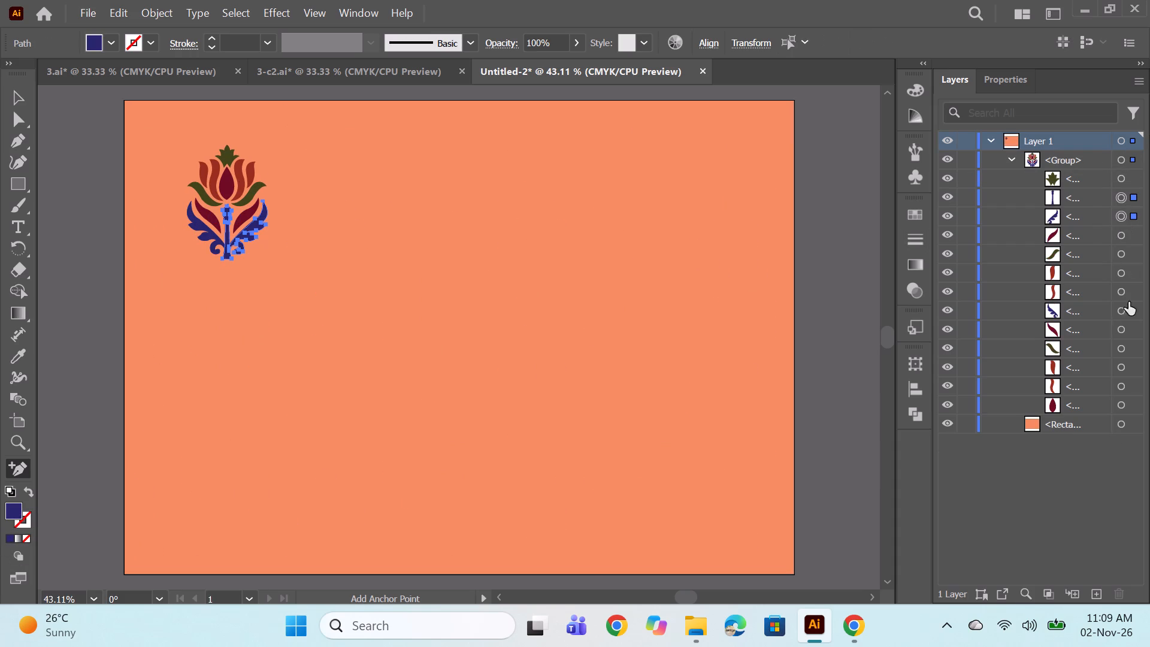
ctrl+click(1121, 310)
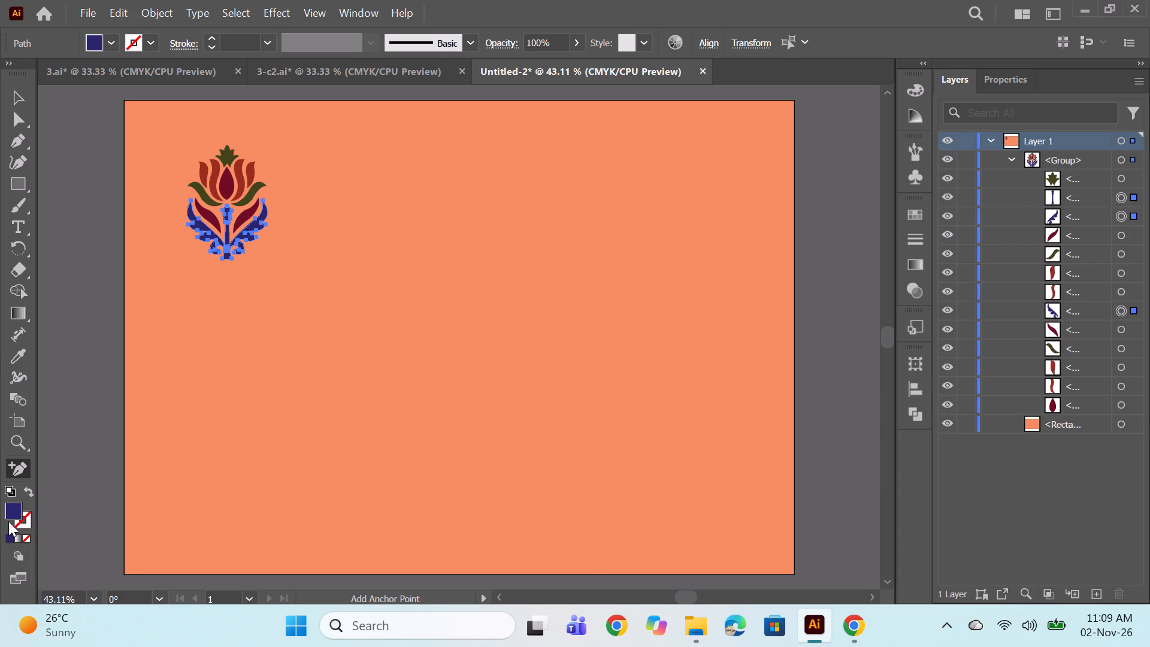
double_click(10, 516)
click(798, 376)
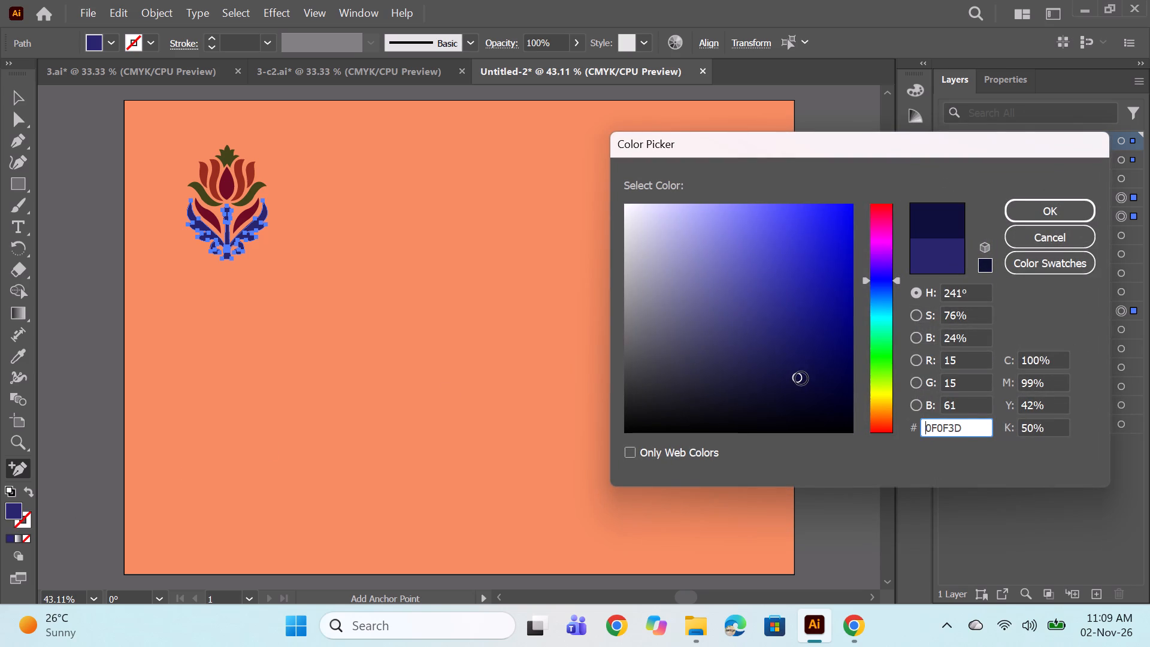
click(823, 372)
click(846, 364)
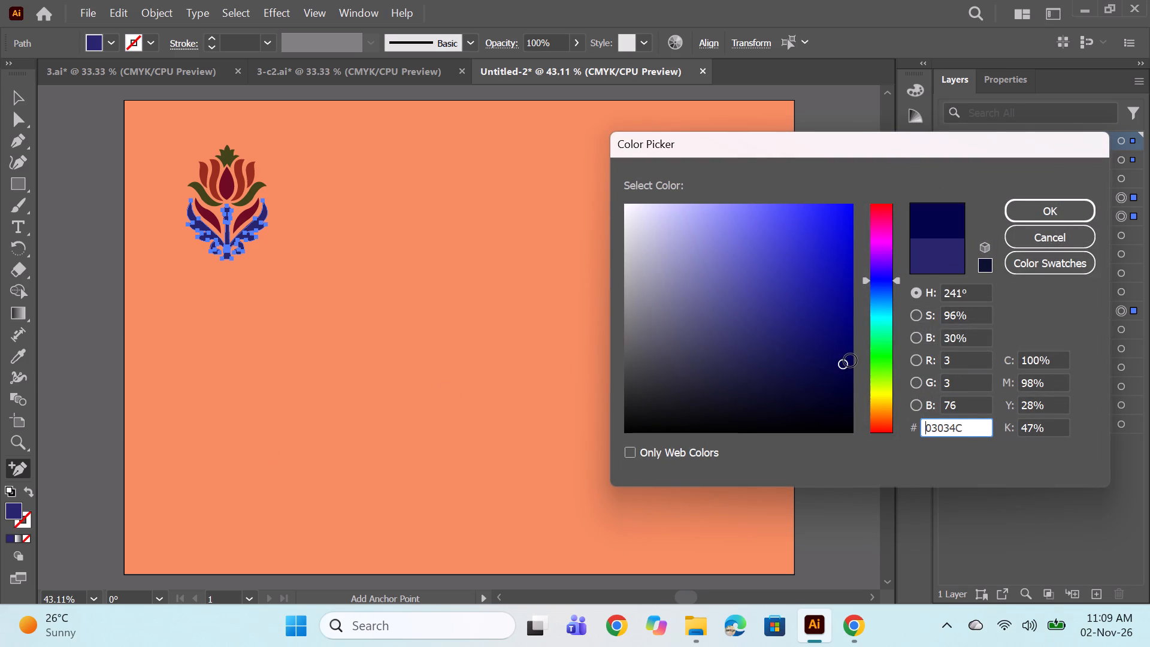
click(851, 361)
click(1060, 213)
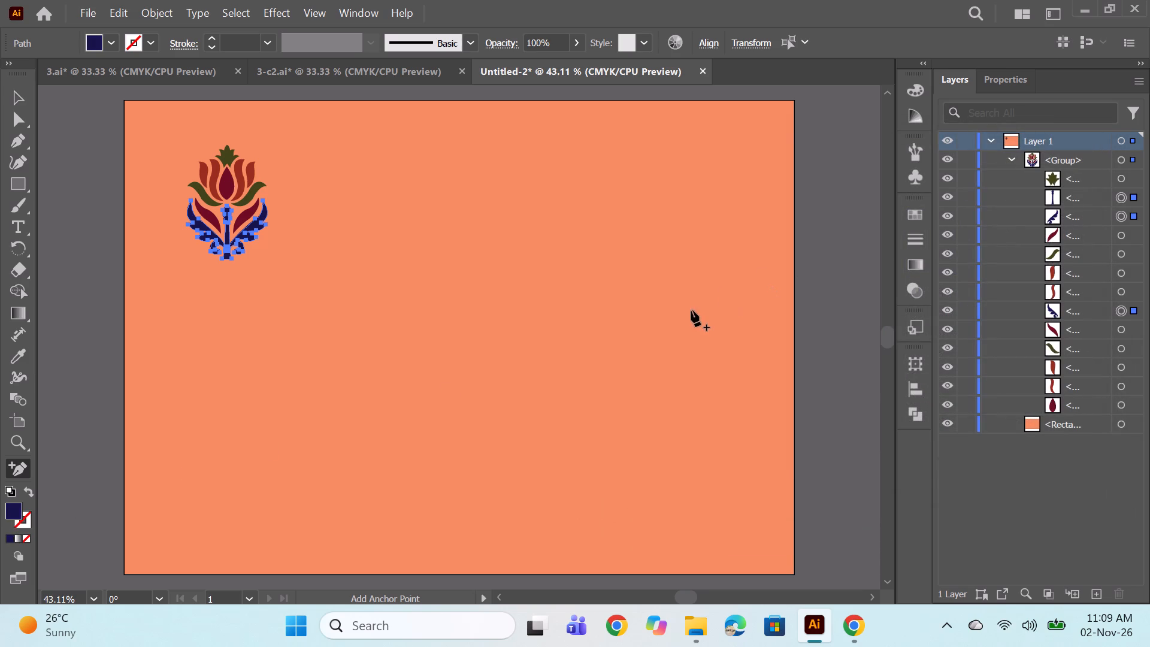
Nudge the coral orange background rectangle upward until it lines up with the artboard's edges.
ctrl+click(701, 352)
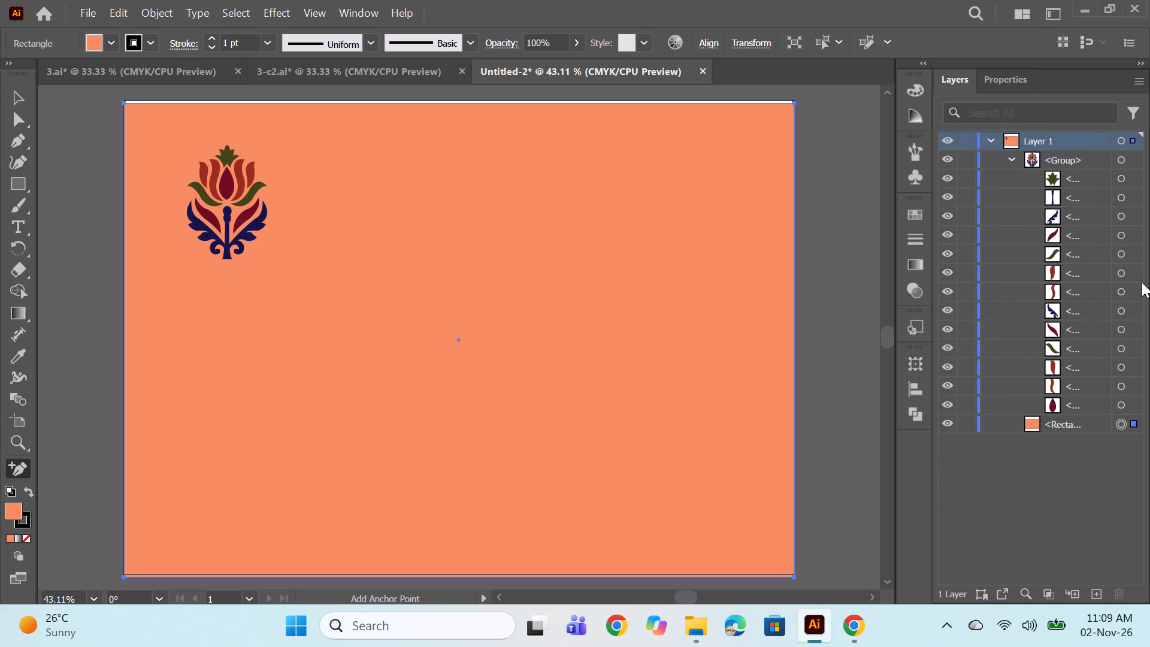
click(6, 97)
click(643, 199)
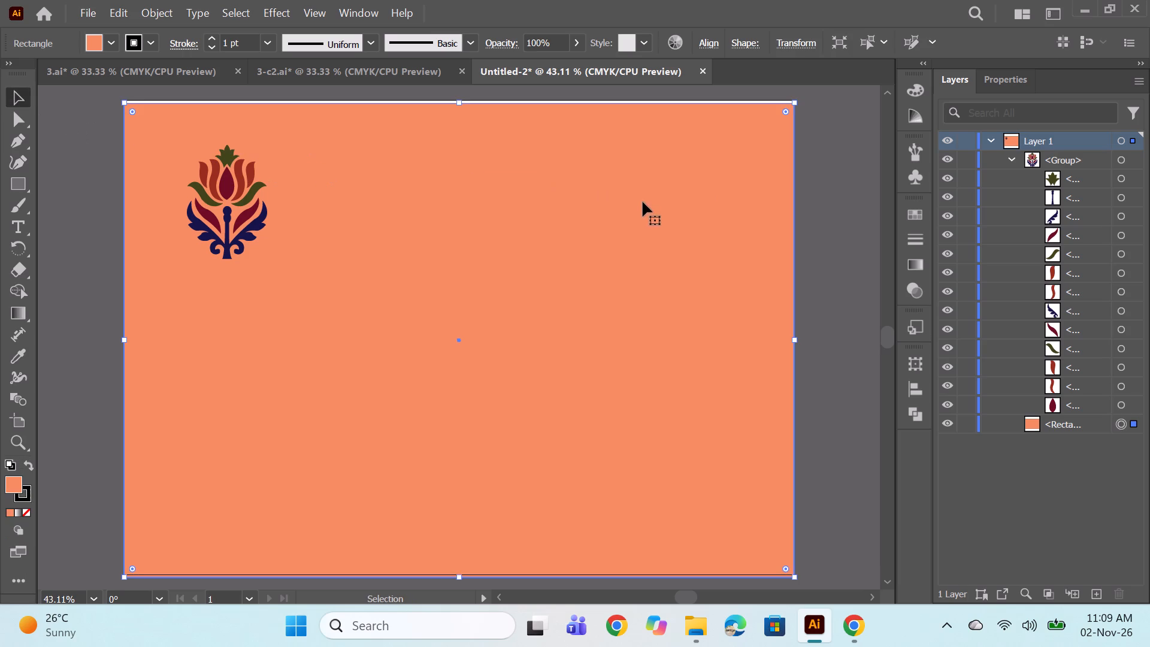
key(Up)
key(Up)
key(Up)
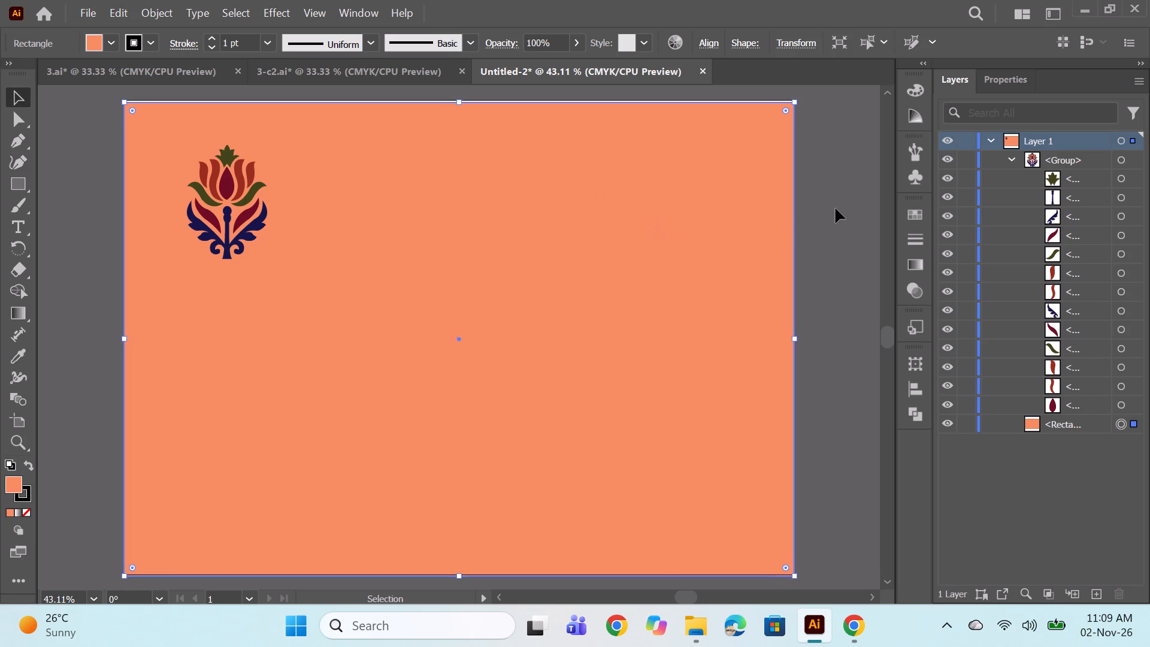
key(Up)
key(Up)
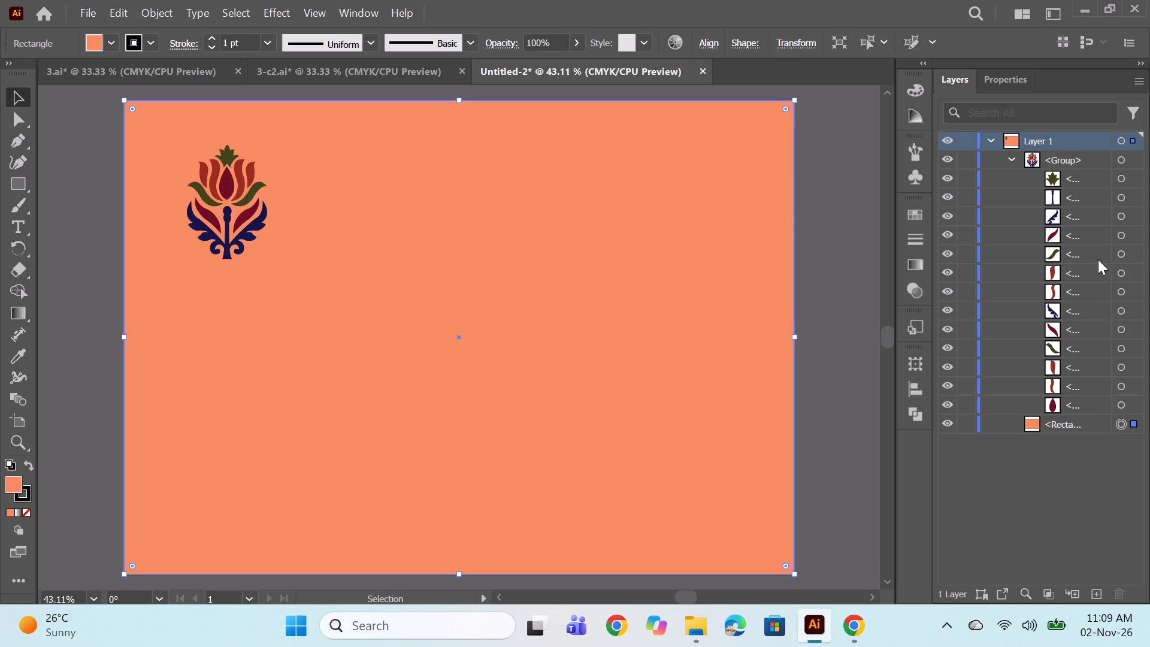
Make a new pattern from the recolored flower motif group, using the Brick by Column tile type.
click(1127, 161)
click(170, 14)
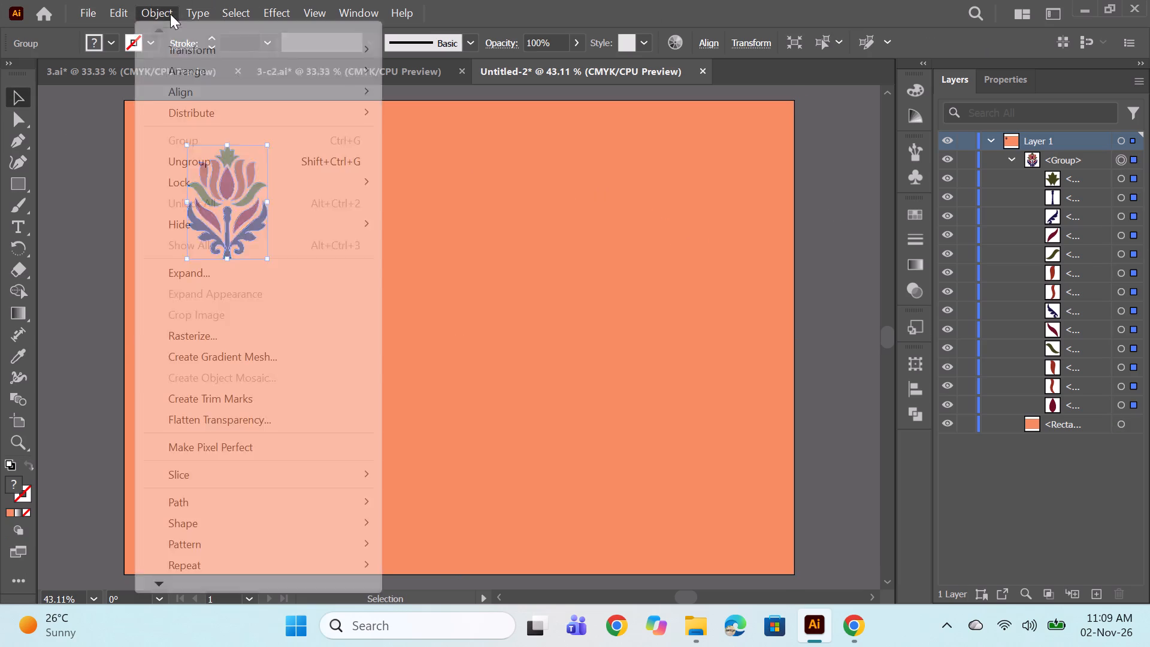
click(199, 549)
click(456, 542)
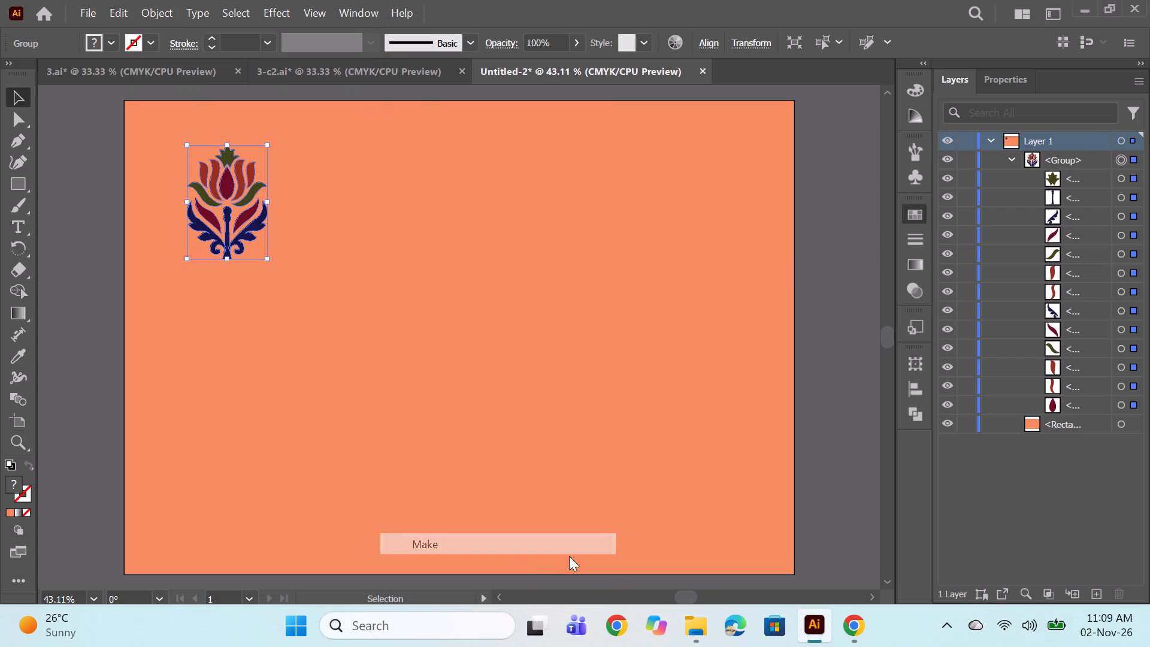
click(745, 342)
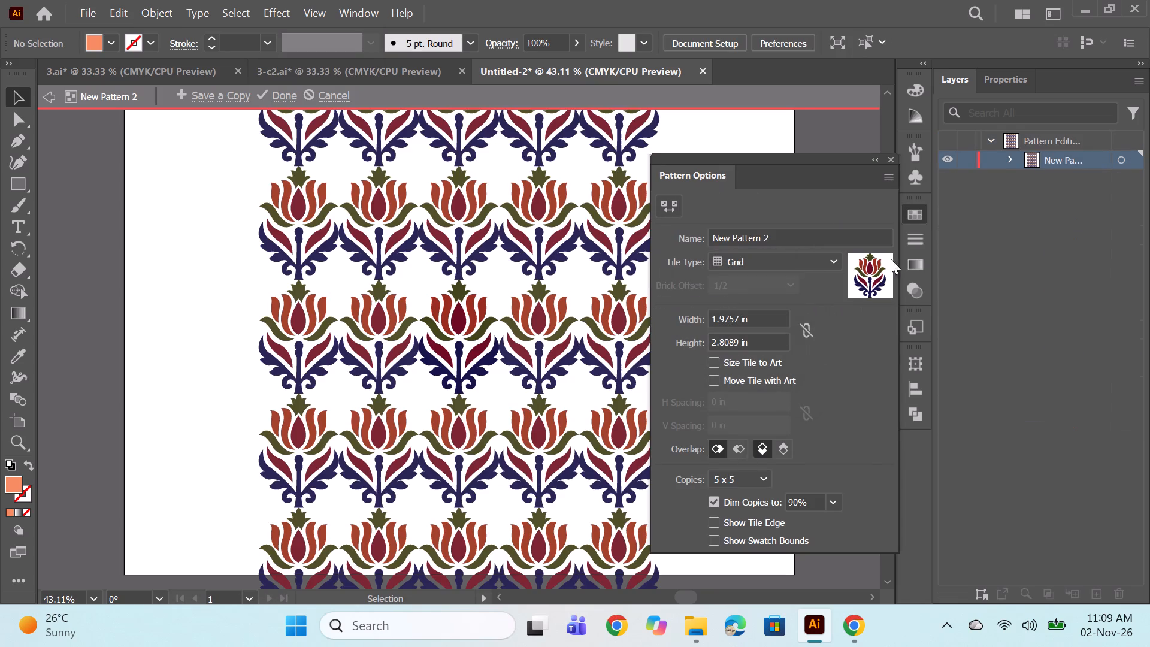
click(810, 259)
click(792, 312)
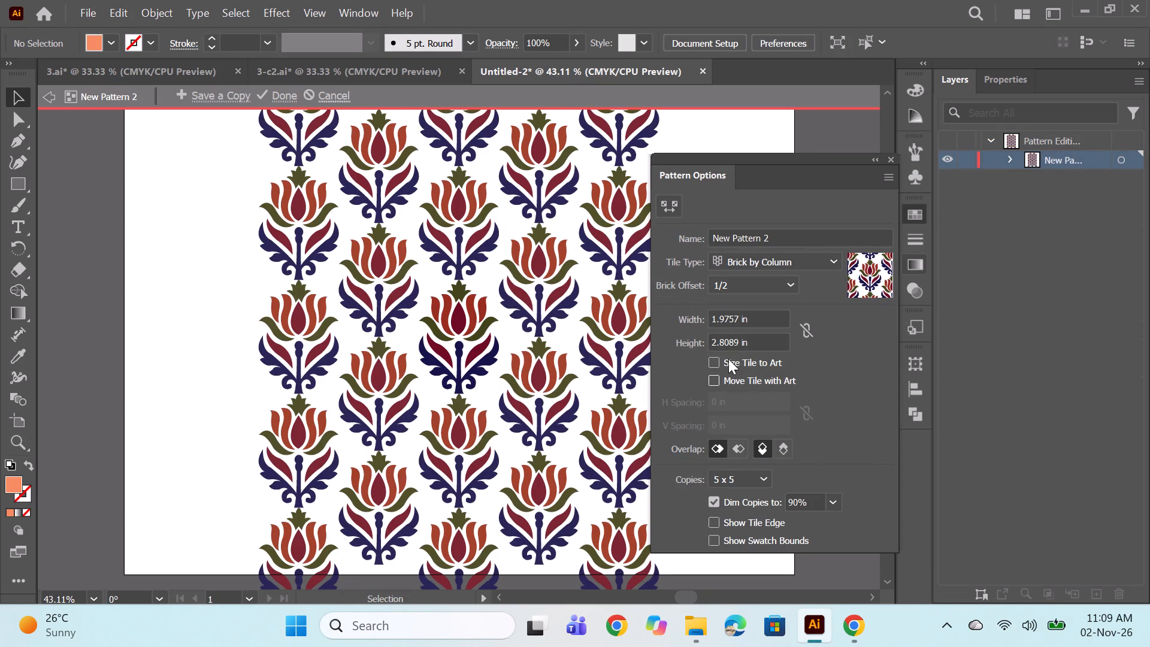
Size the tile to the art, set horizontal spacing to 0.5 in and vertical spacing to 0.75 in, and finish the pattern.
click(707, 360)
click(712, 356)
click(716, 397)
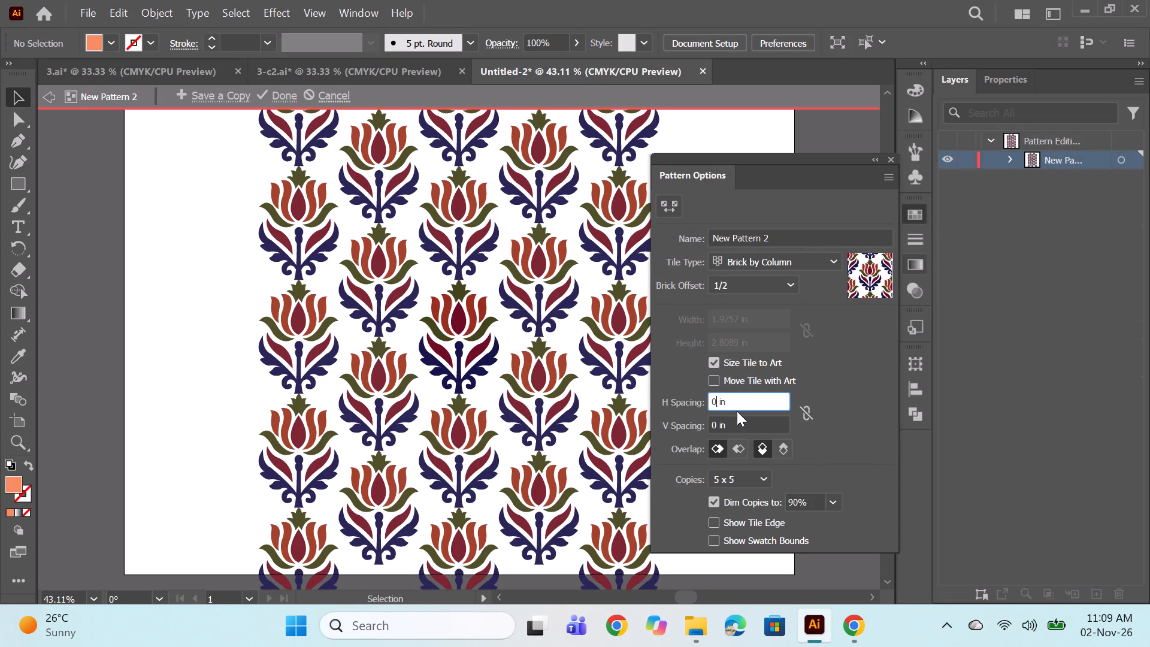
text(.5)
key(Return)
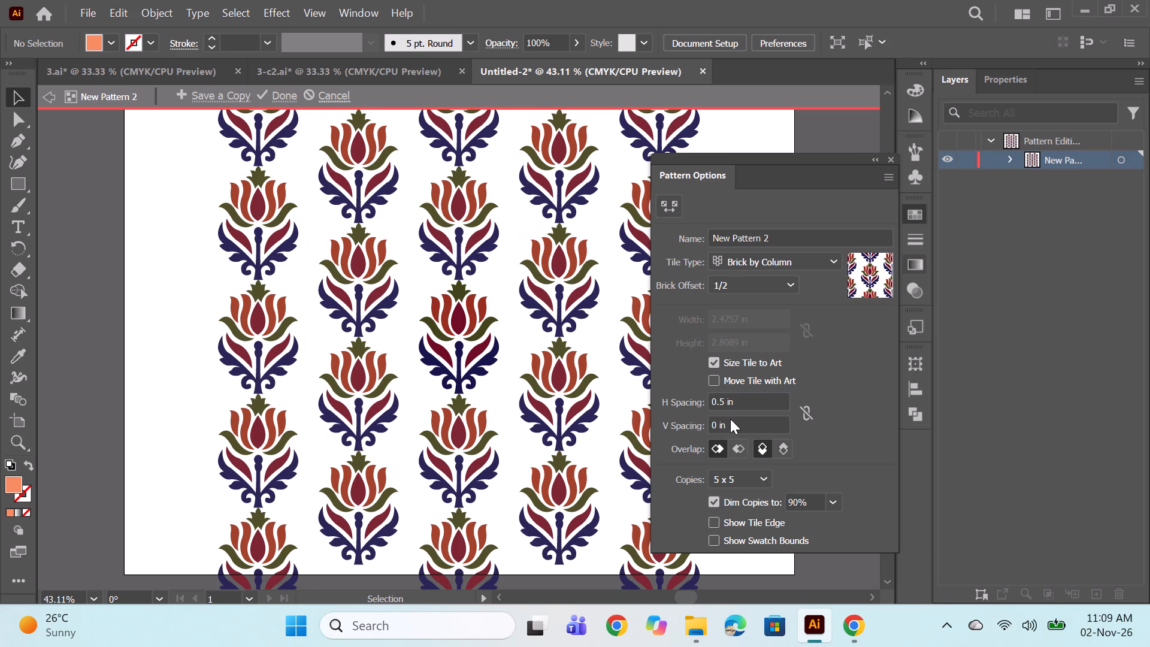
click(721, 428)
key(BackSpace)
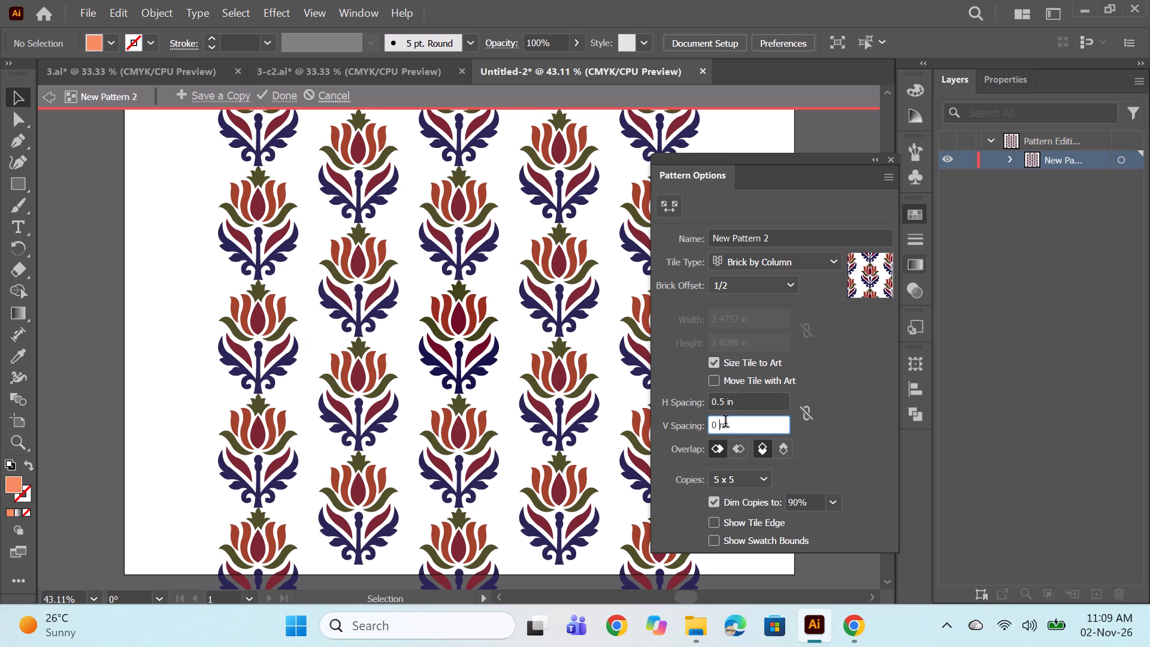
key(BackSpace)
text(.75)
key(Return)
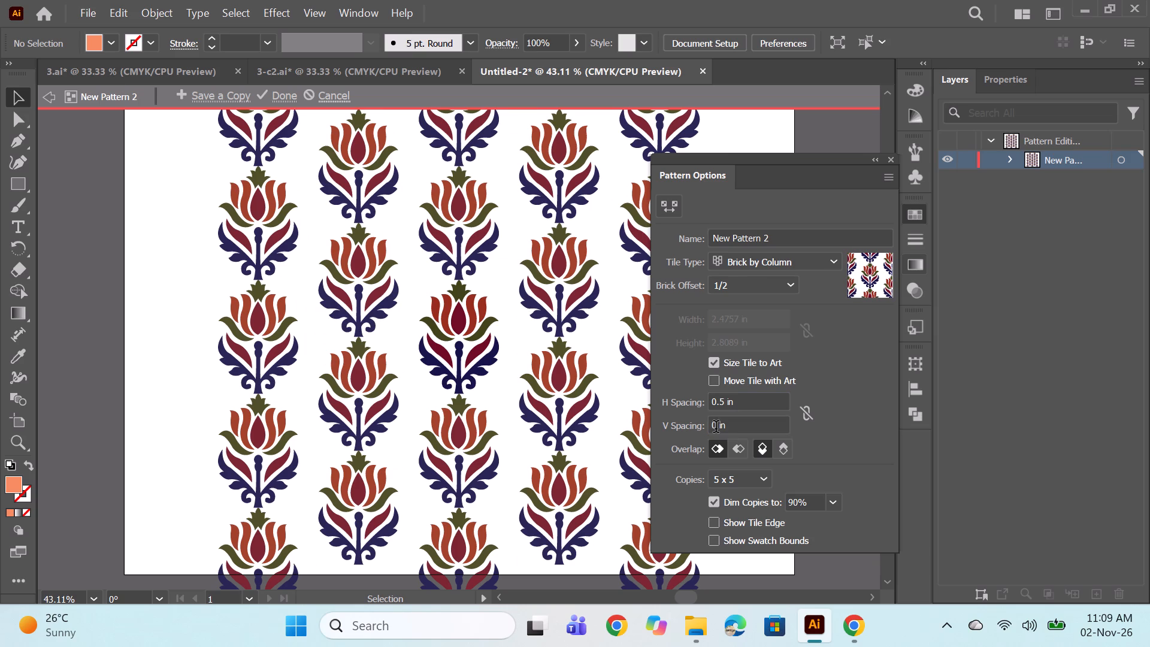
click(716, 428)
text(.75)
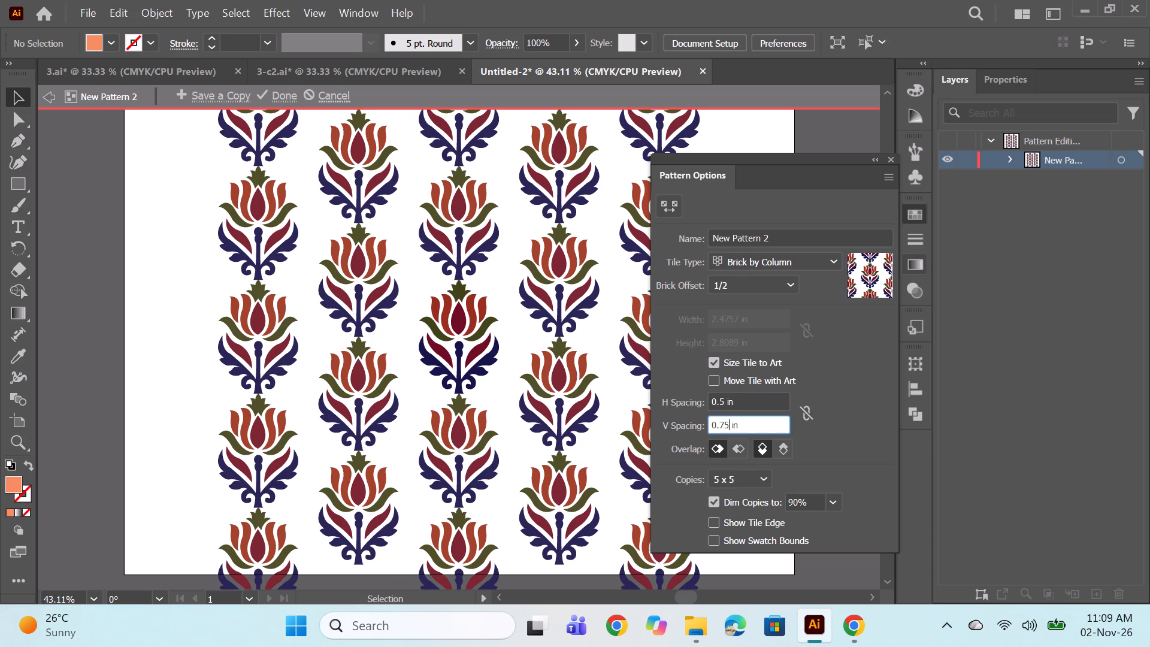
key(Return)
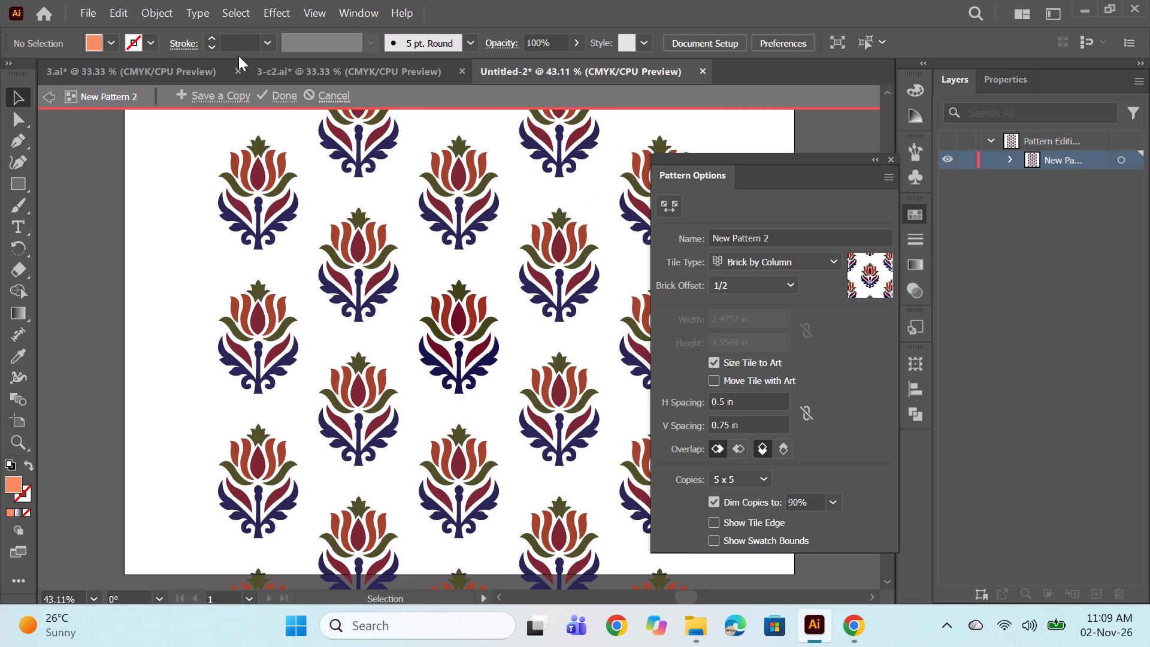
click(280, 101)
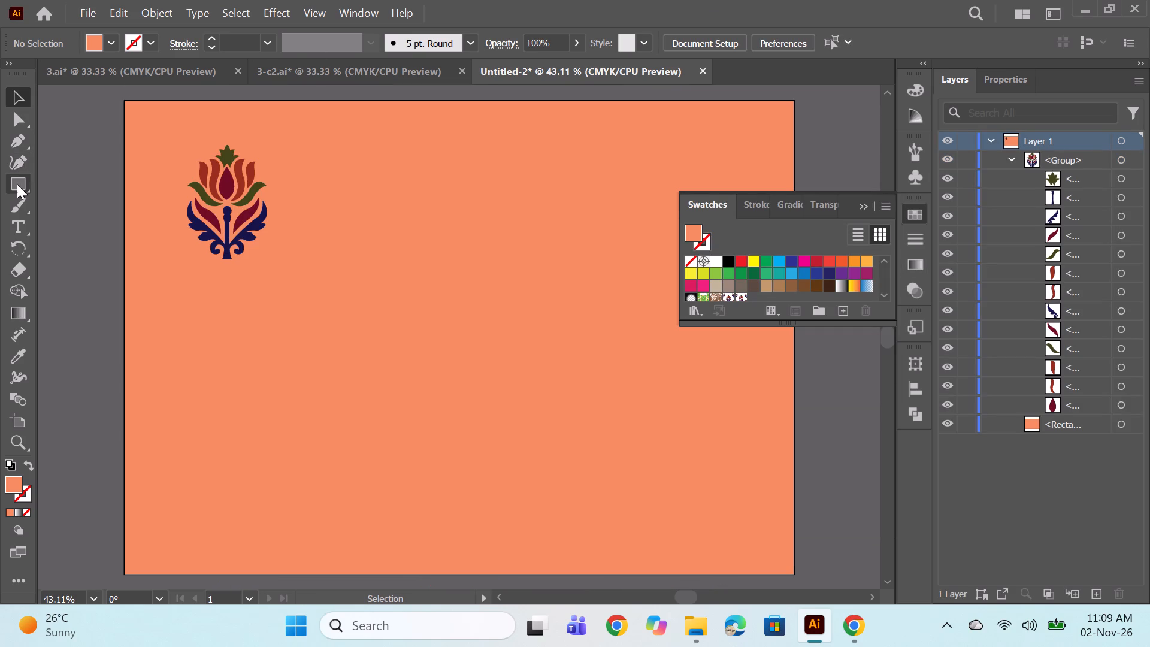
Draw a rectangle about 16.54 by 11.69 in covering the artboard and fill it with the new navy-leaf flower pattern swatch.
click(17, 184)
drag(124, 101, 146, 137)
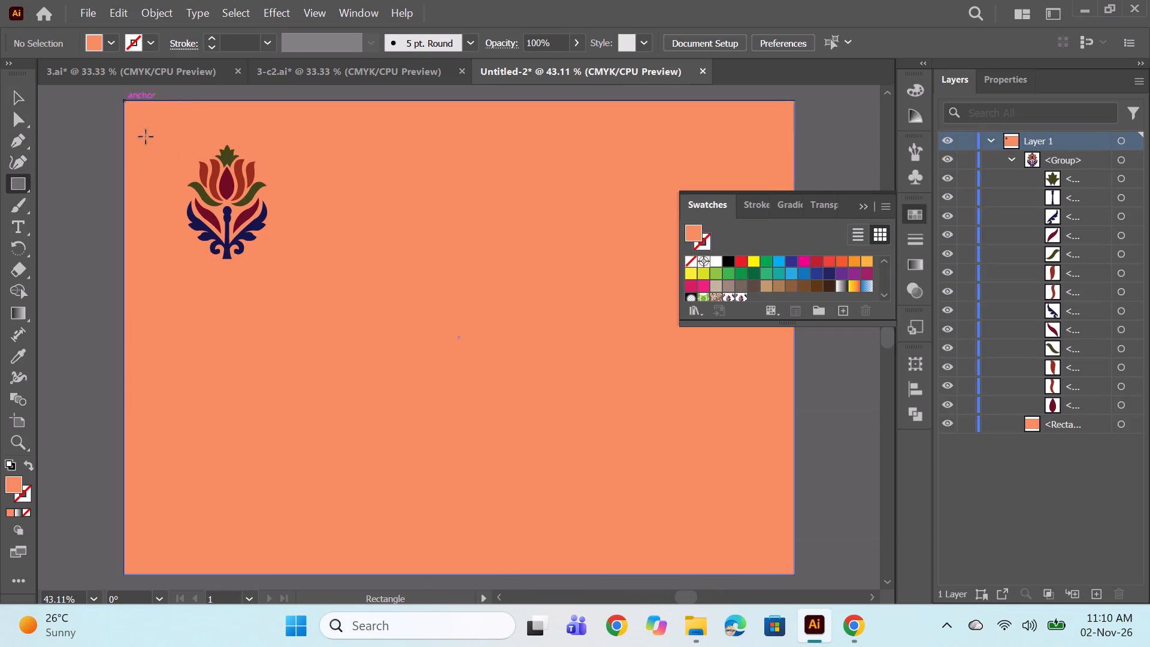
drag(146, 137, 797, 570)
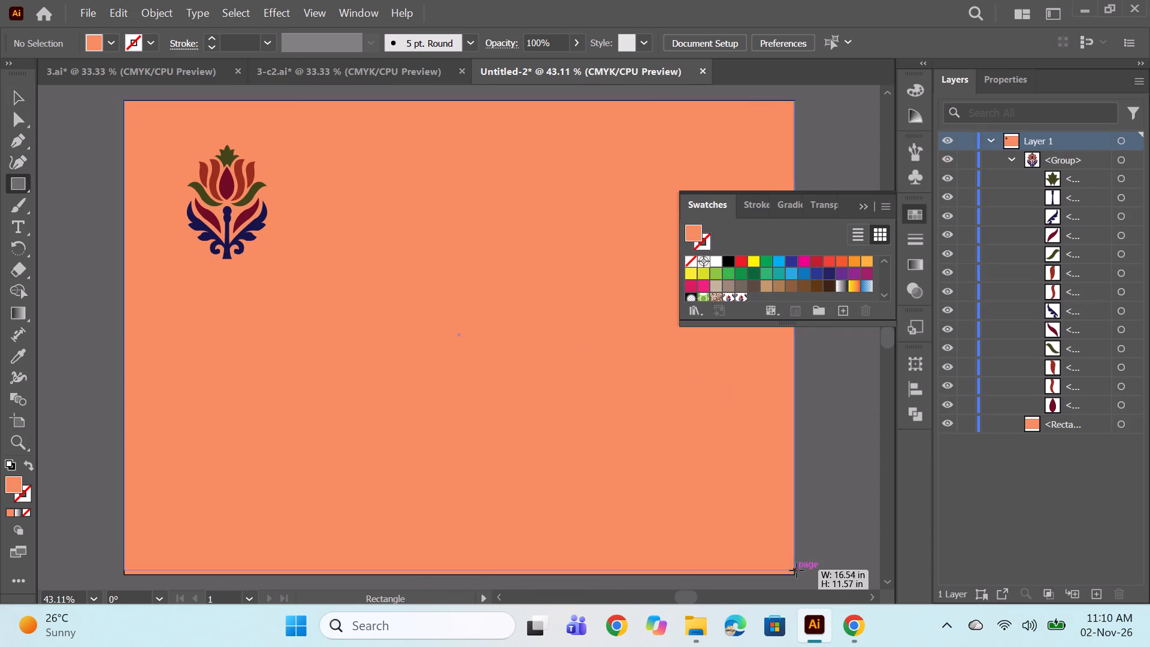
drag(797, 570, 795, 576)
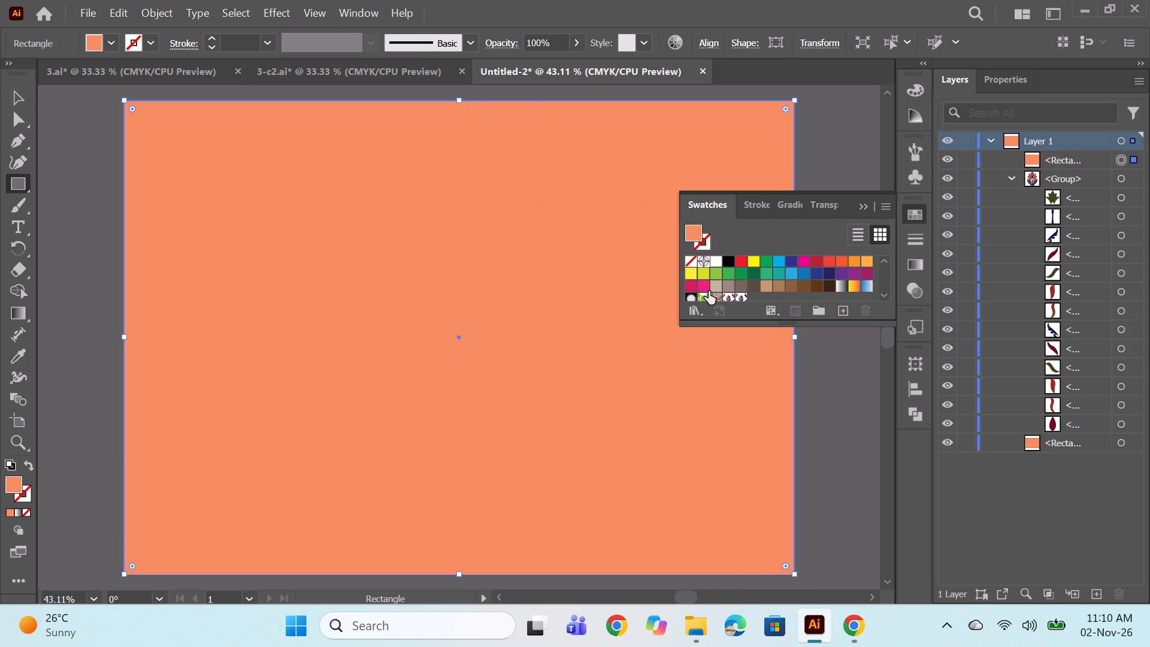
click(743, 296)
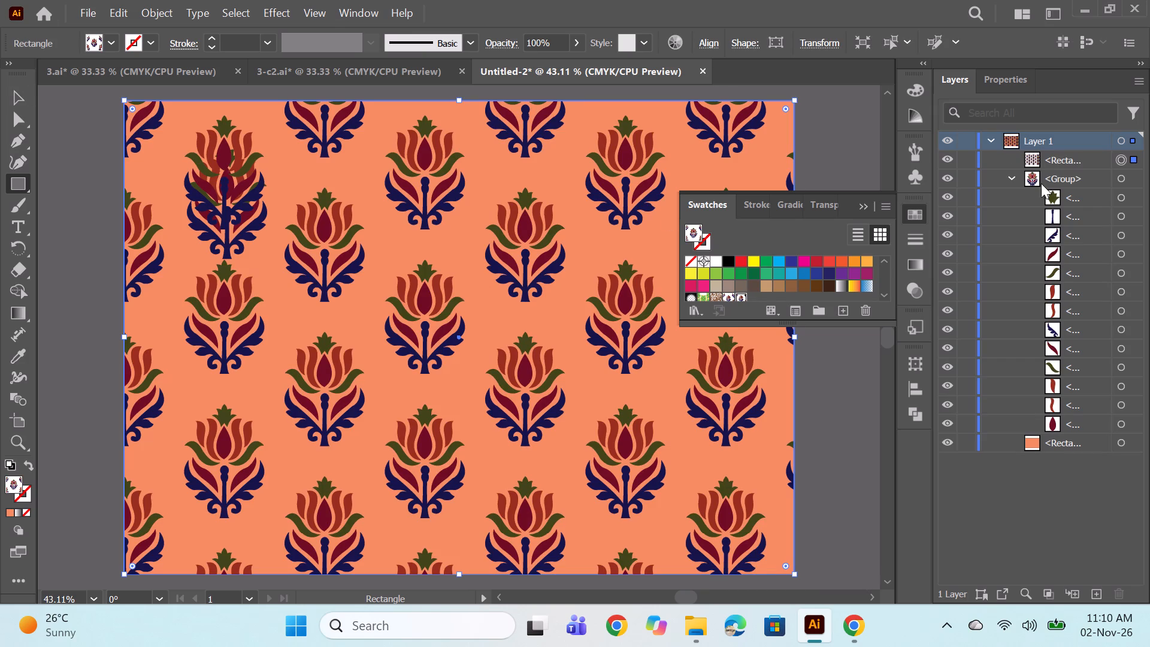
Collapse the original flower motif group in the layer list and hide it, leaving the pattern and background shown.
click(1016, 177)
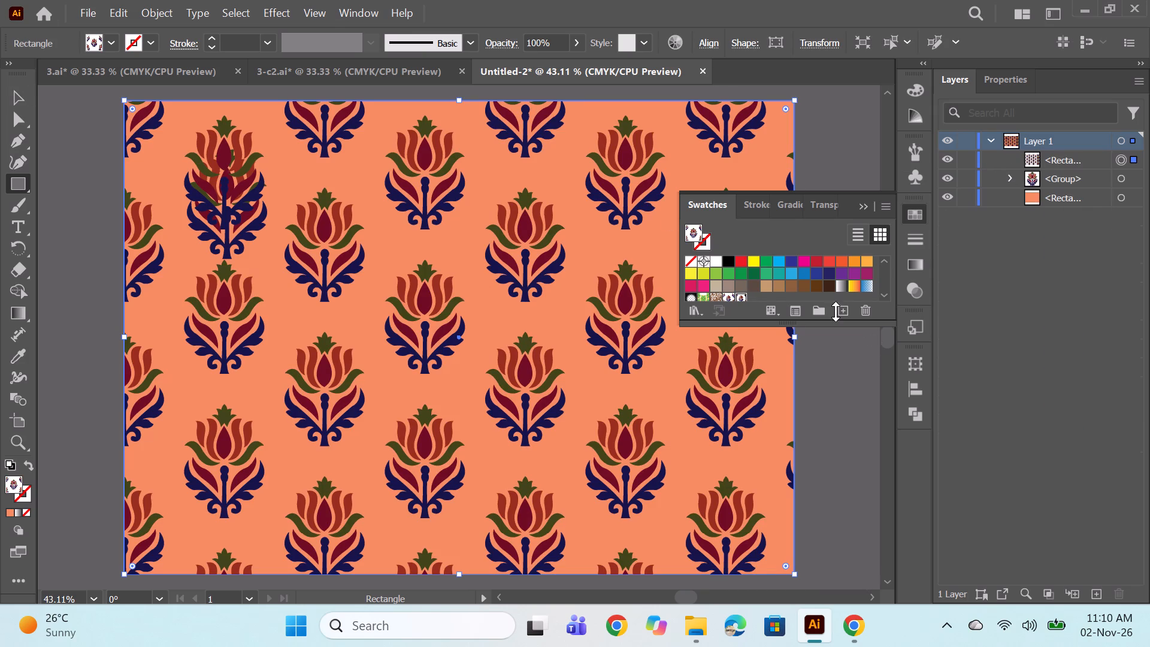
click(863, 206)
ctrl+click(844, 319)
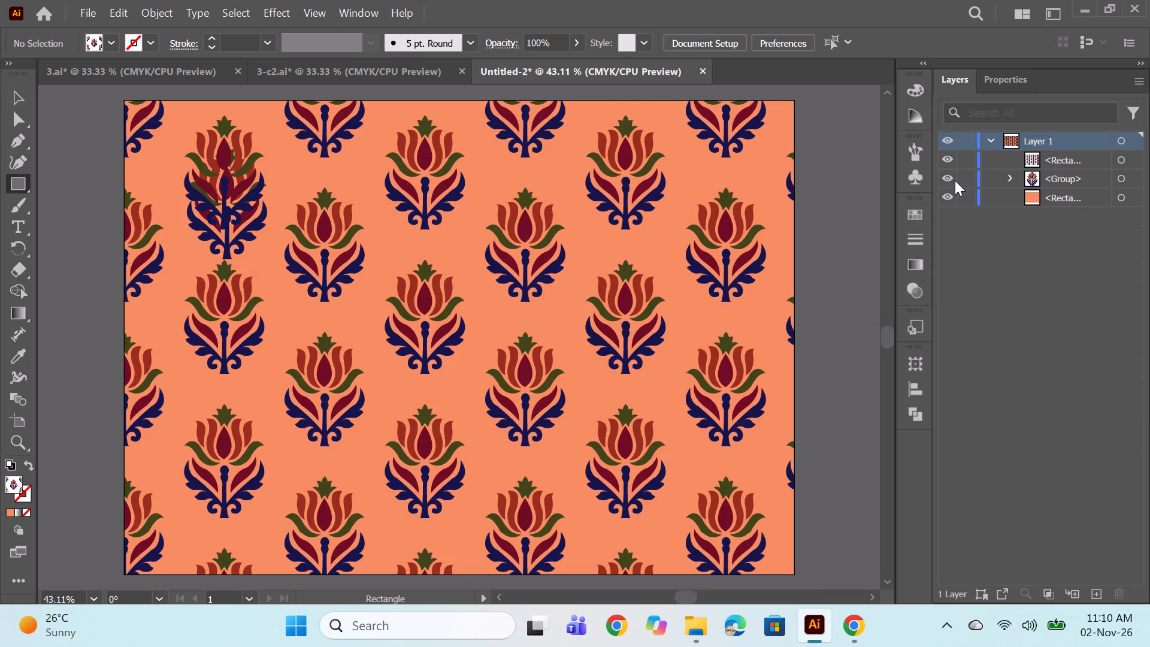
click(950, 179)
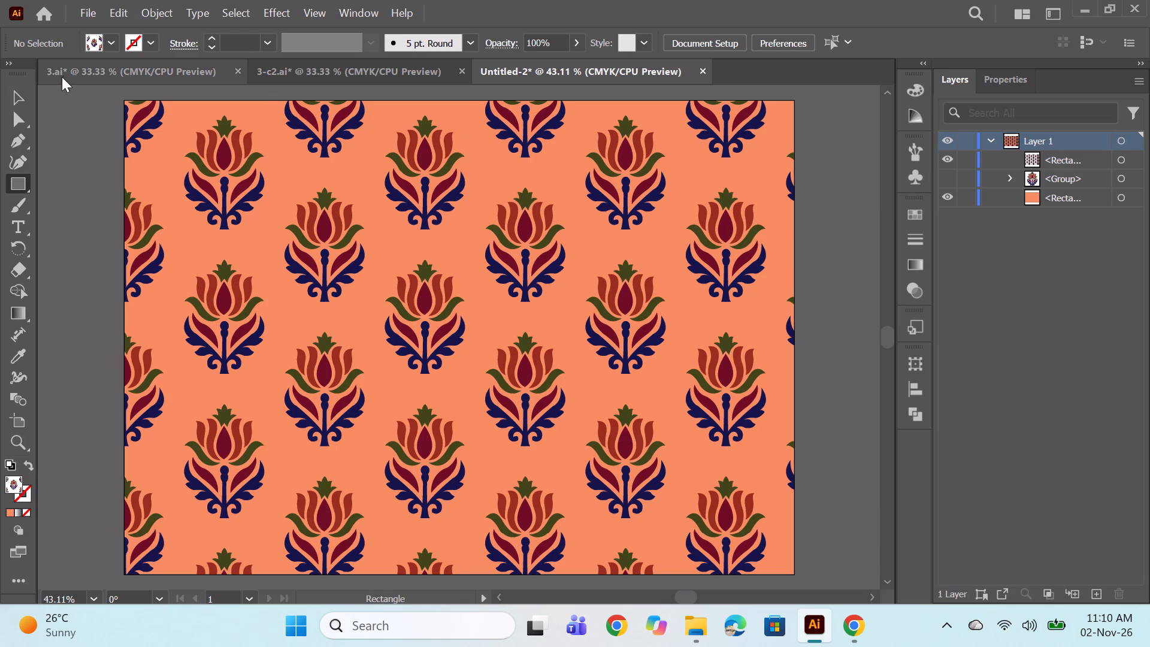
Compare the coral colorway with the 3.ai and 3-c2.ai colorways at matching zoom.
click(62, 77)
click(318, 77)
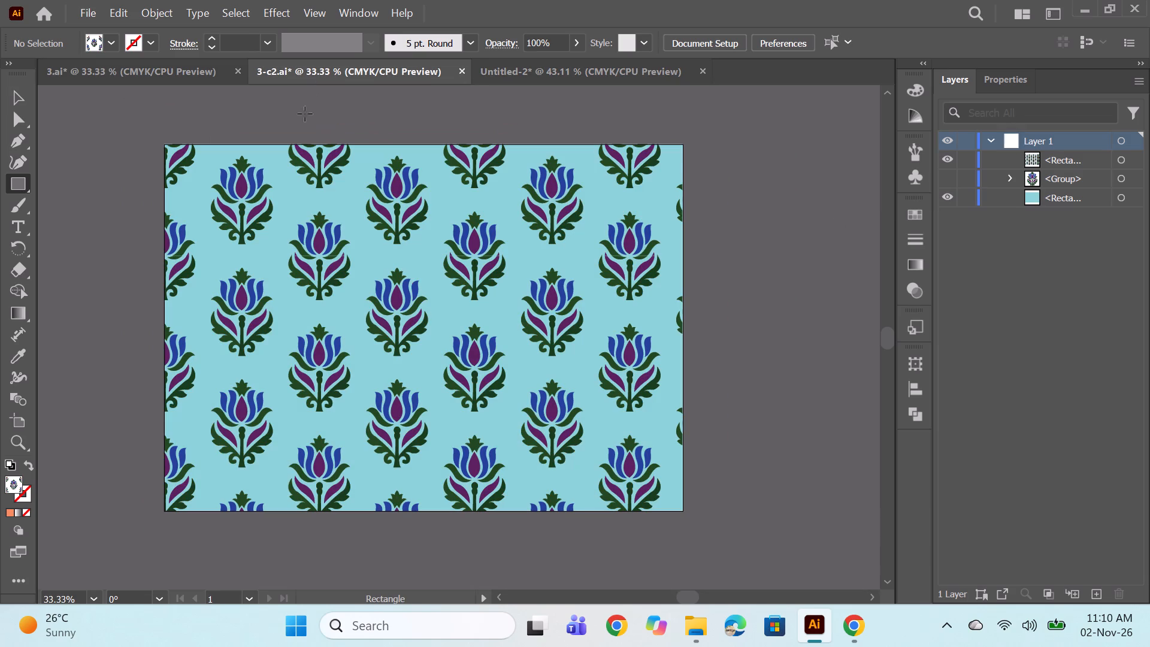
click(138, 72)
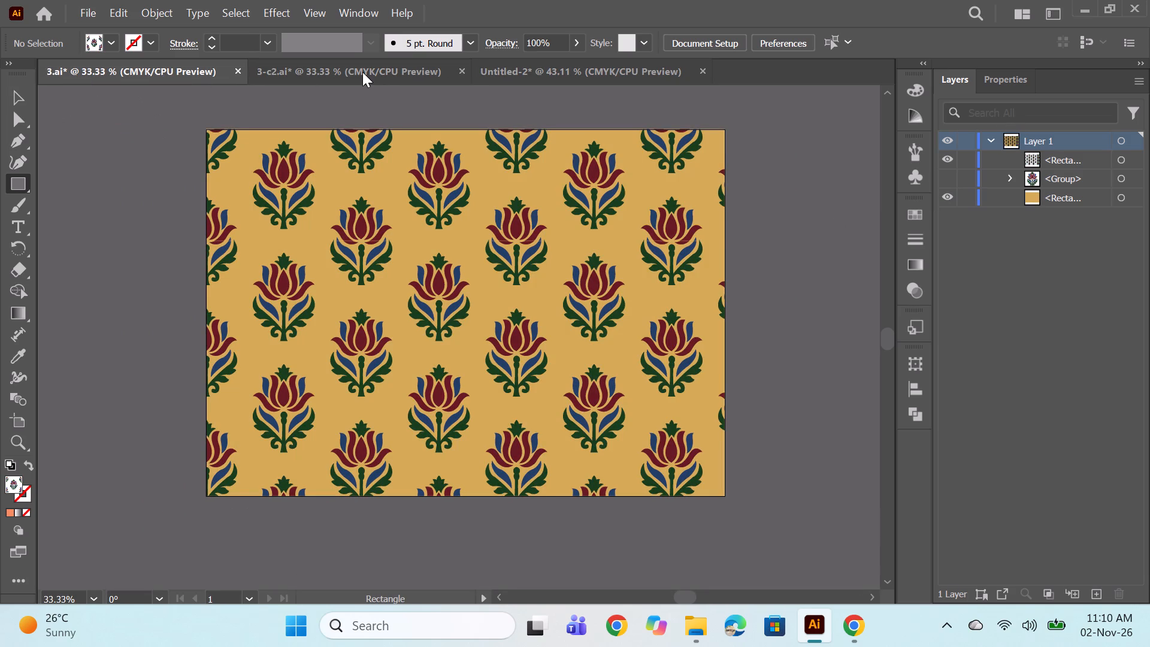
click(362, 72)
click(516, 71)
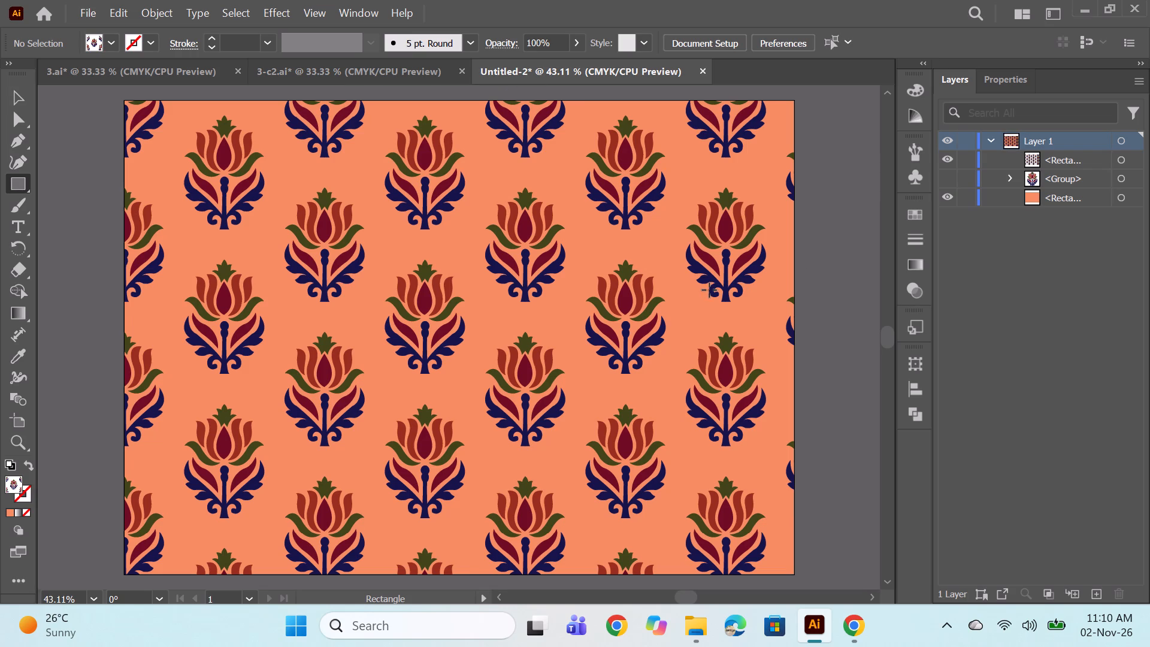
alt+scroll(680, 273, down, 1)
key(space)
key(space)
key(space)
key(space)
key(space)
key(space)
key(space)
key(space)
key(space)
key(space)
key(space)
key(space)
key(space)
key(space)
key(space)
key(space)
key(space)
key(space)
drag(830, 370, 750, 372)
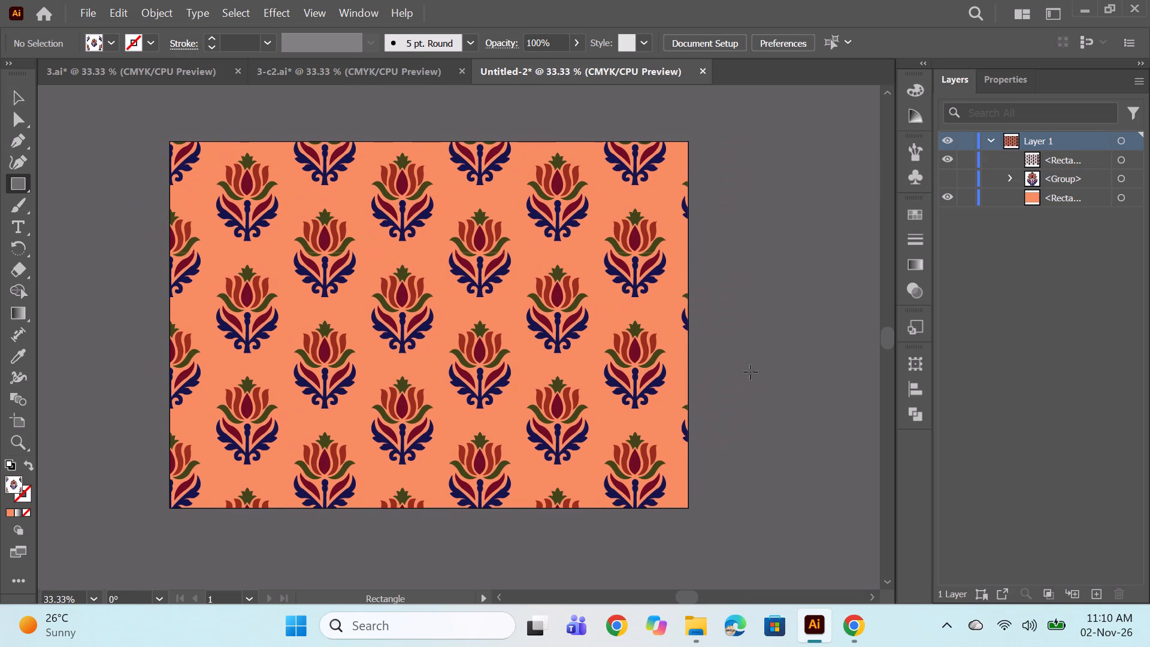
click(76, 74)
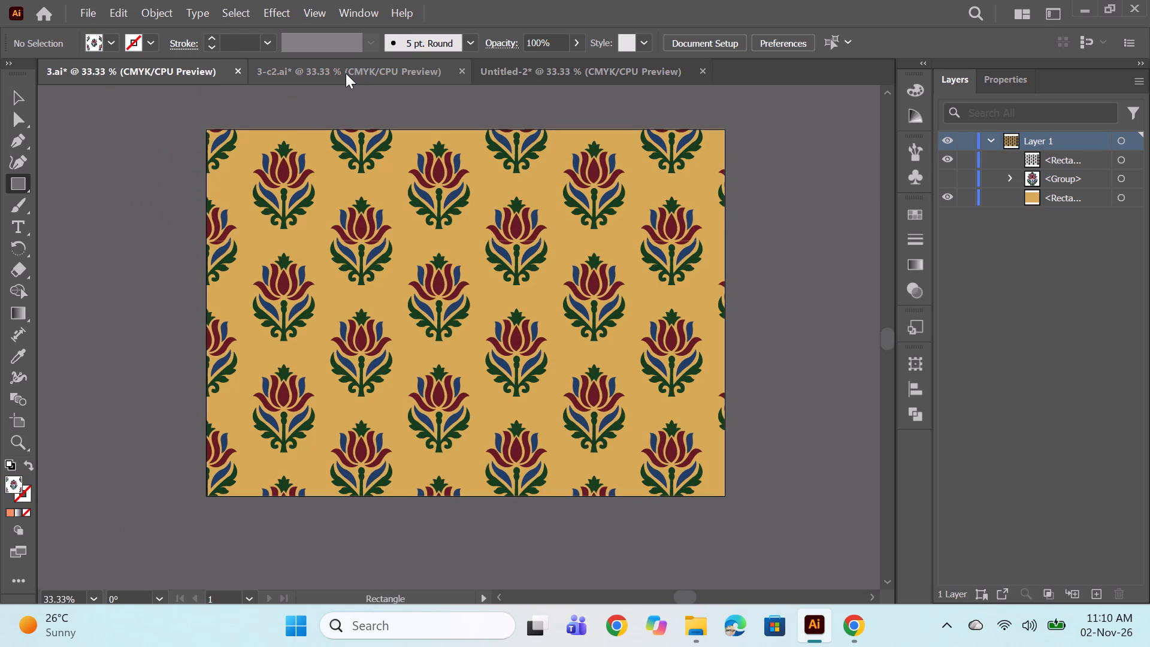
click(346, 73)
click(592, 77)
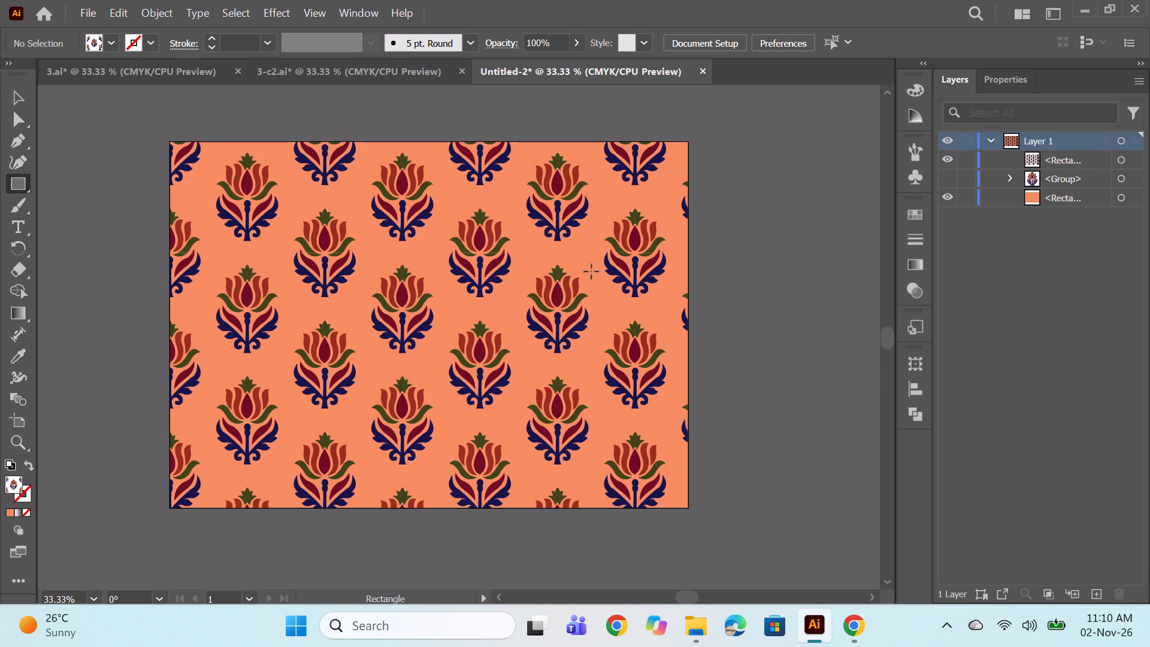
alt+scroll(585, 285, up, 1)
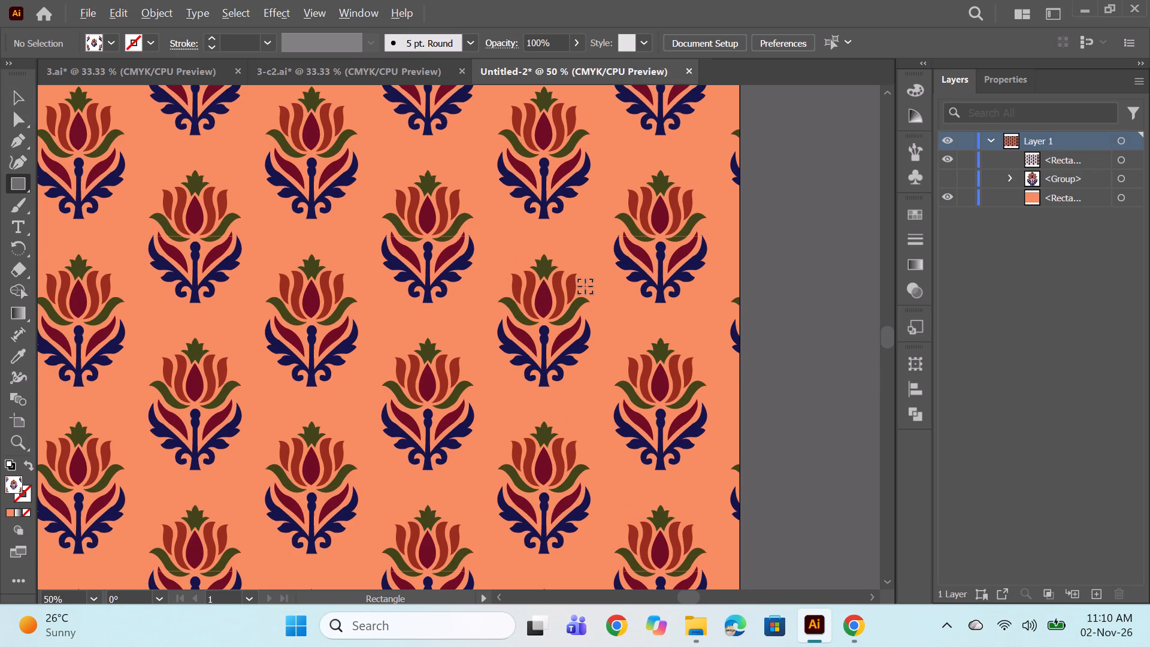
alt+scroll(585, 286, down, 1)
key(space)
key(space)
key(space)
key(space)
key(space)
key(space)
key(space)
key(space)
key(space)
key(space)
key(space)
drag(586, 289, 638, 296)
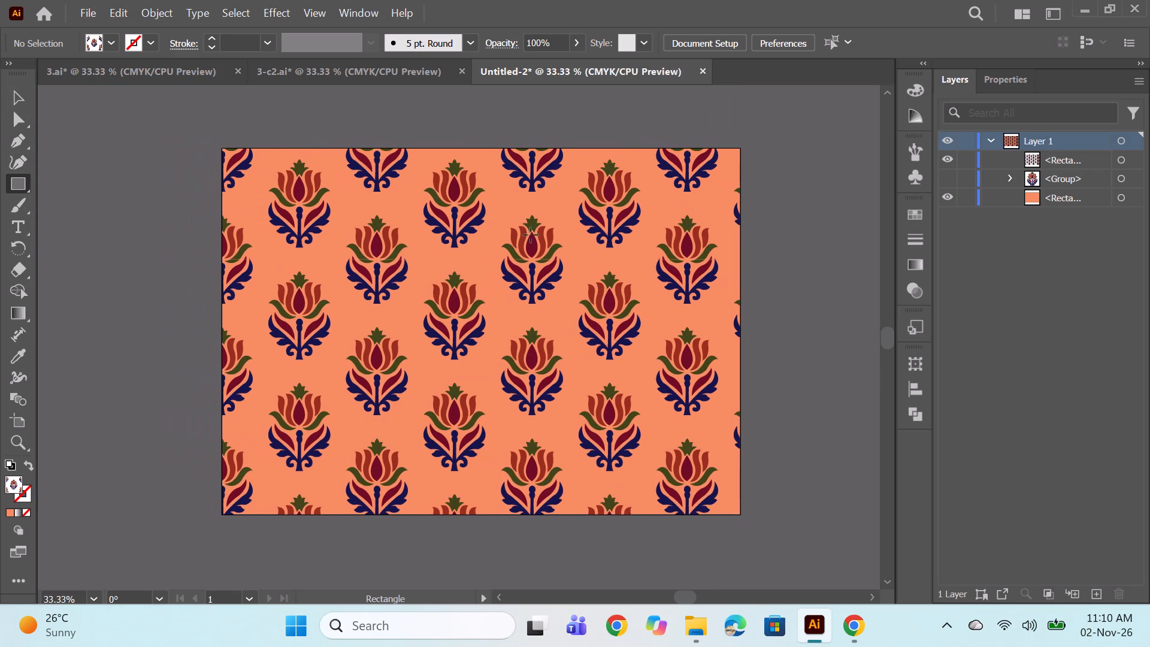
click(168, 71)
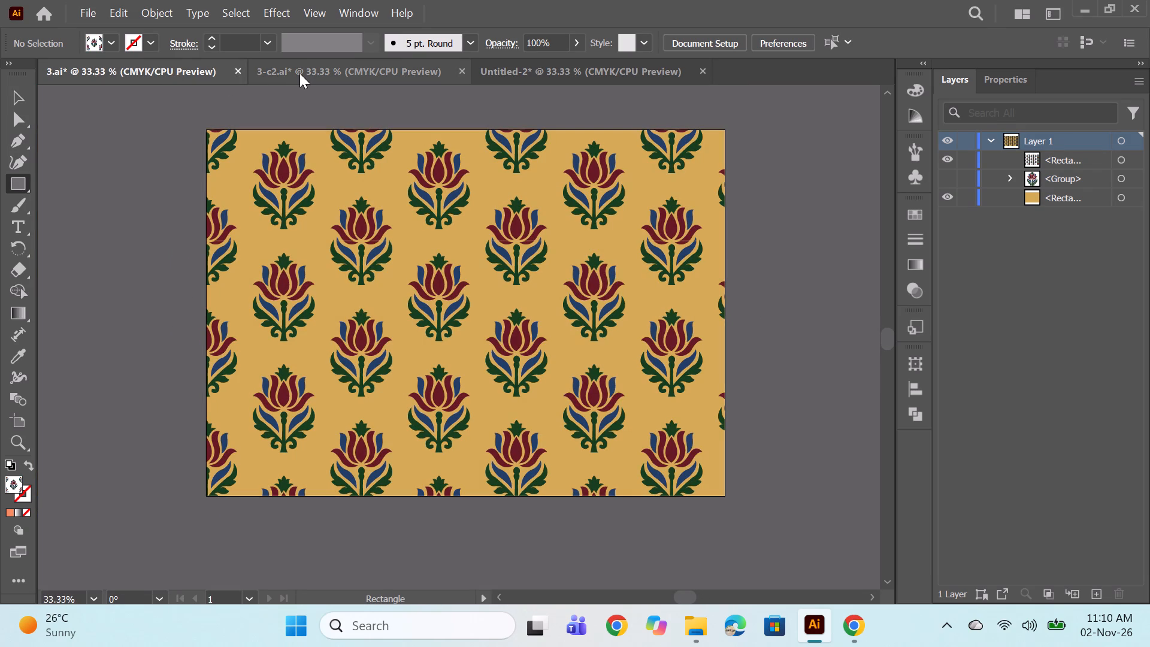
click(299, 73)
click(531, 66)
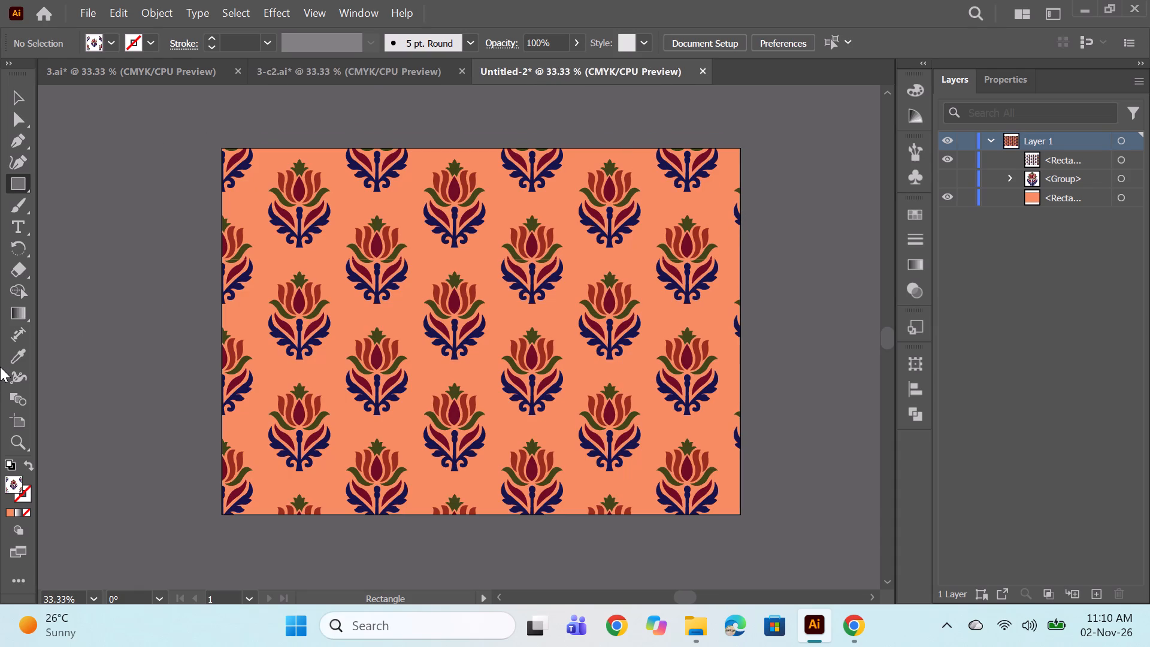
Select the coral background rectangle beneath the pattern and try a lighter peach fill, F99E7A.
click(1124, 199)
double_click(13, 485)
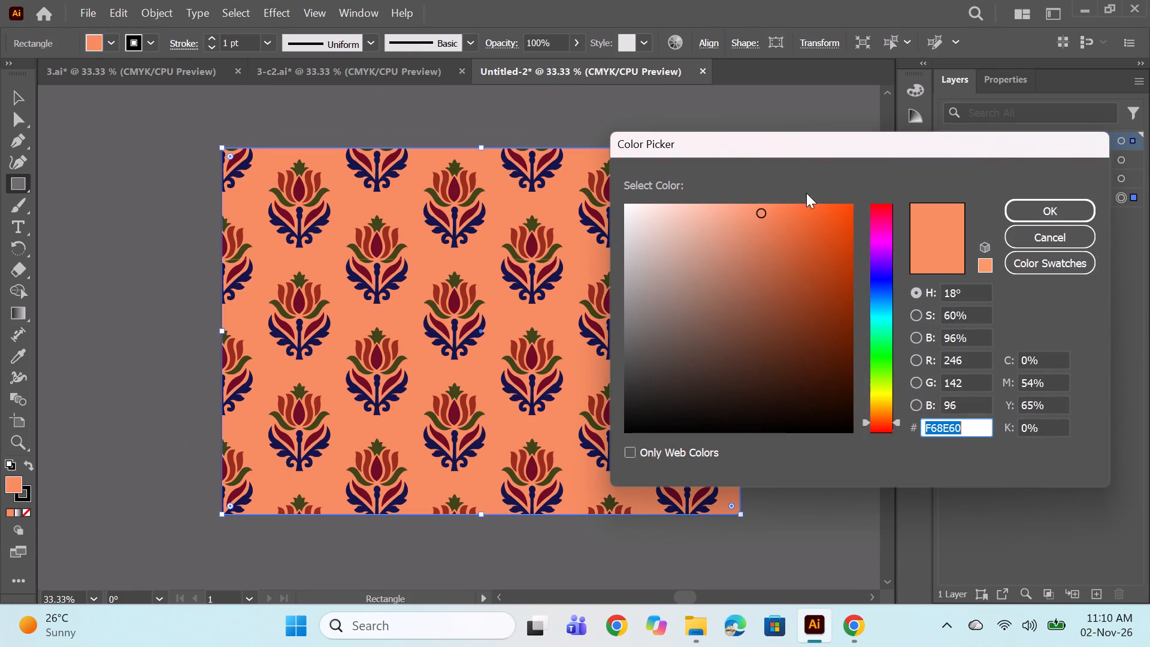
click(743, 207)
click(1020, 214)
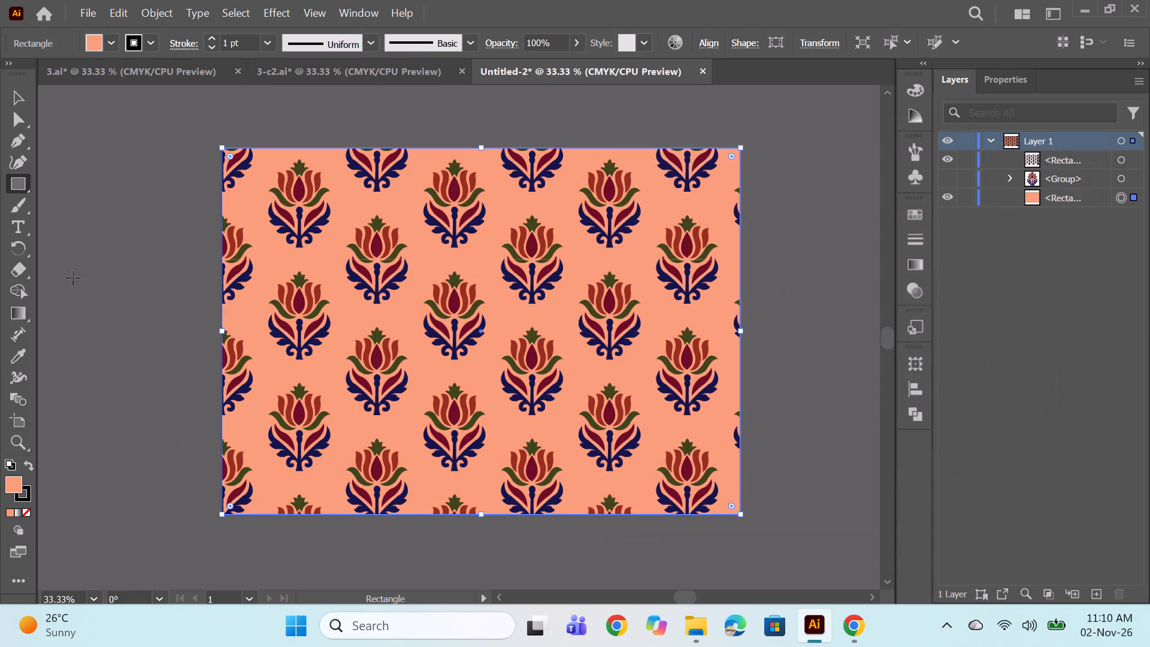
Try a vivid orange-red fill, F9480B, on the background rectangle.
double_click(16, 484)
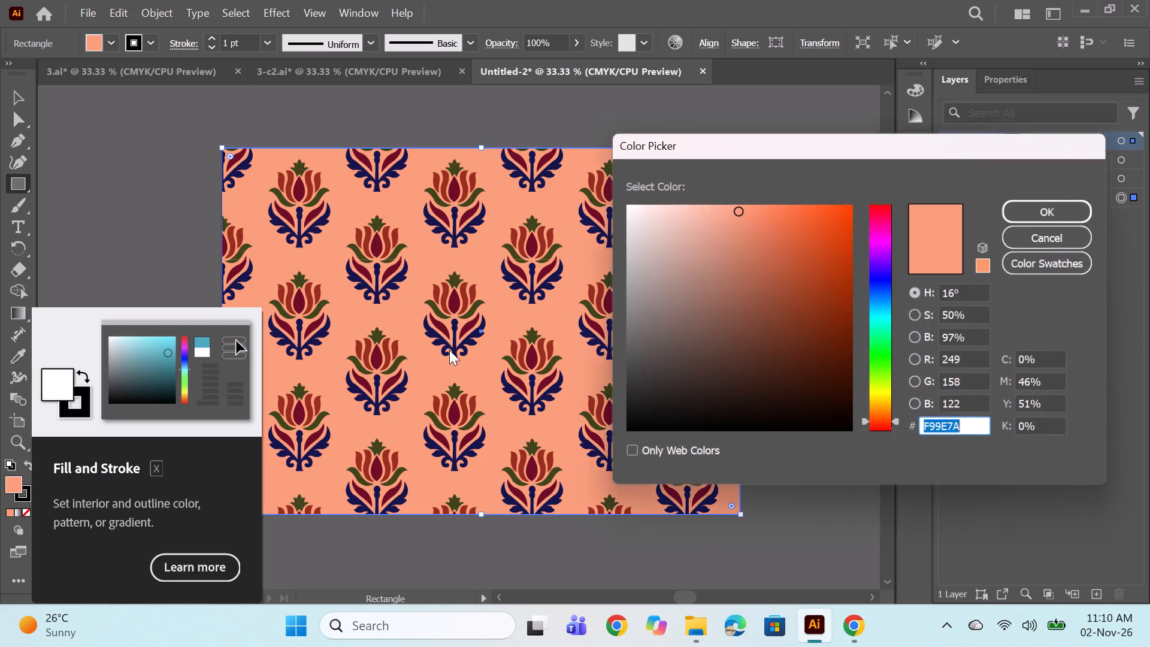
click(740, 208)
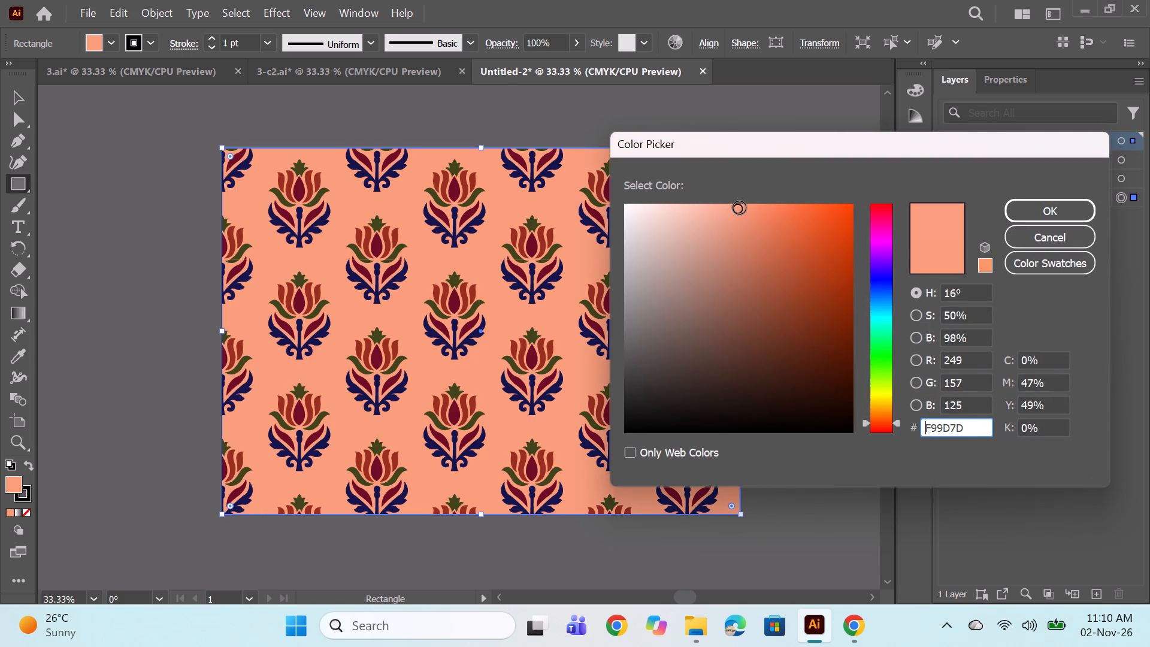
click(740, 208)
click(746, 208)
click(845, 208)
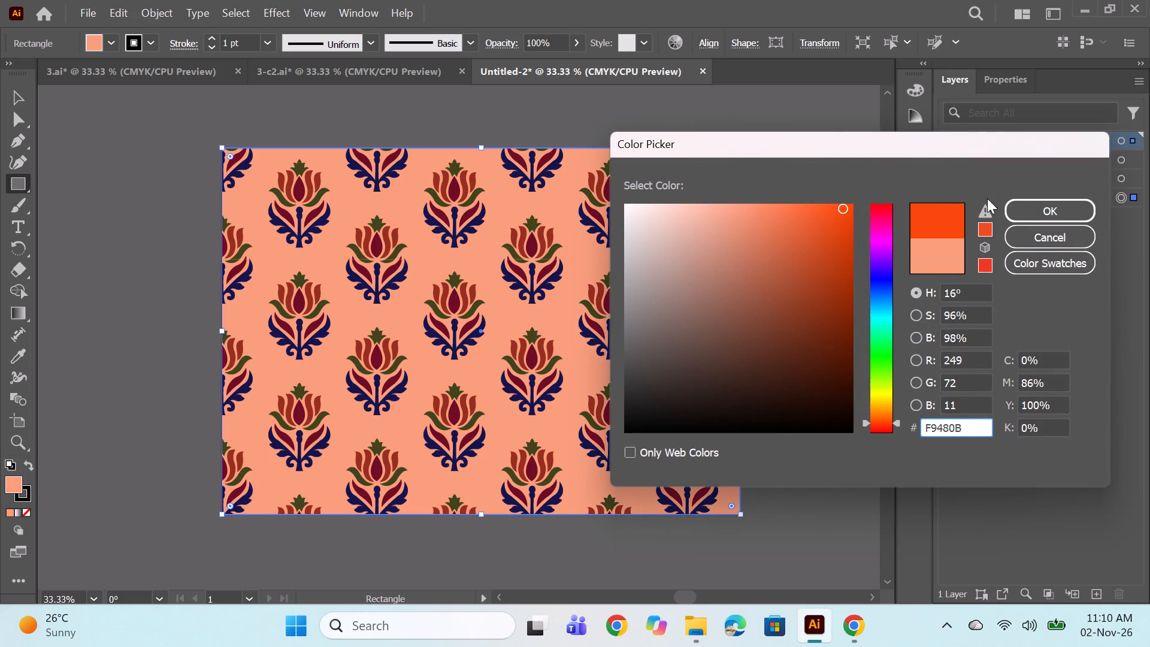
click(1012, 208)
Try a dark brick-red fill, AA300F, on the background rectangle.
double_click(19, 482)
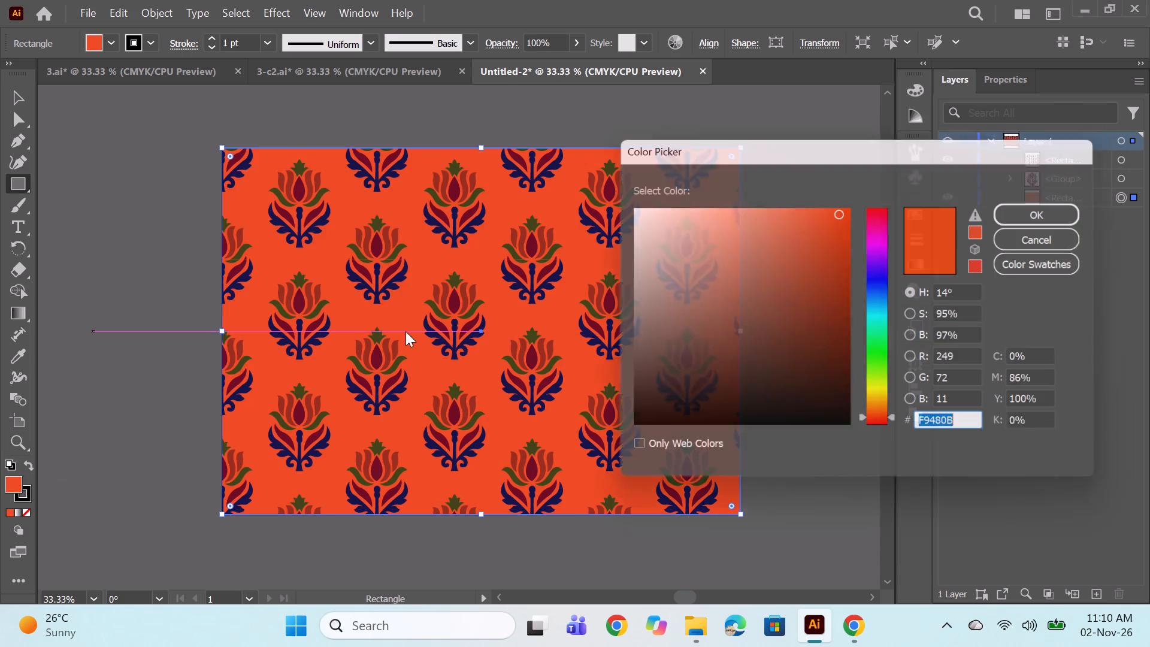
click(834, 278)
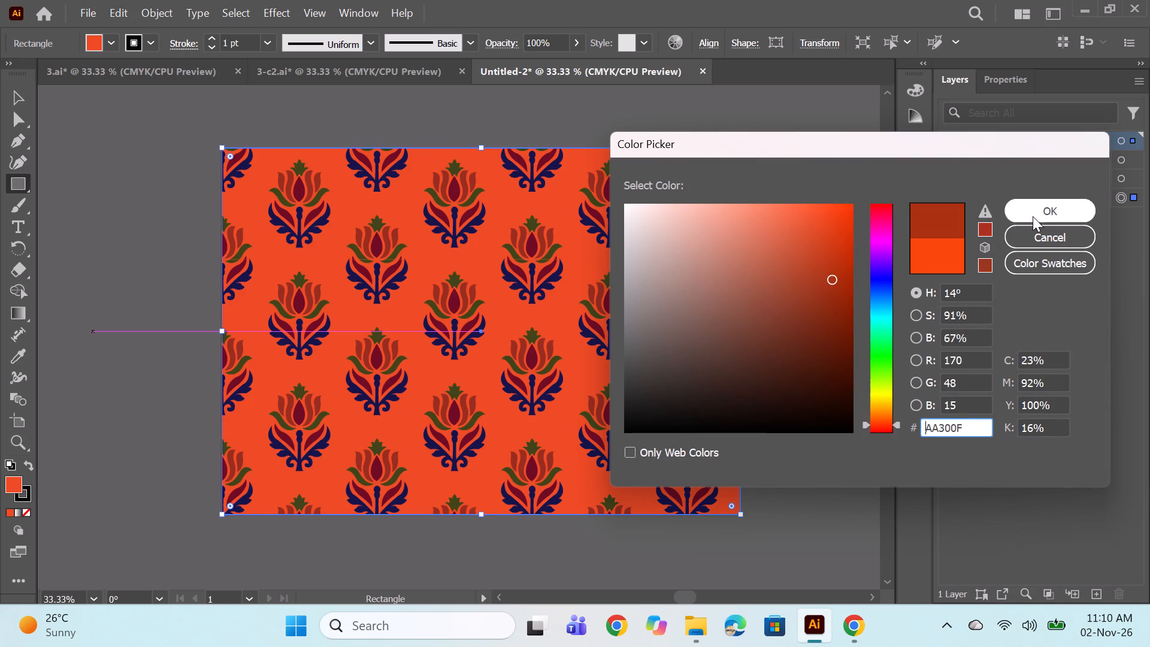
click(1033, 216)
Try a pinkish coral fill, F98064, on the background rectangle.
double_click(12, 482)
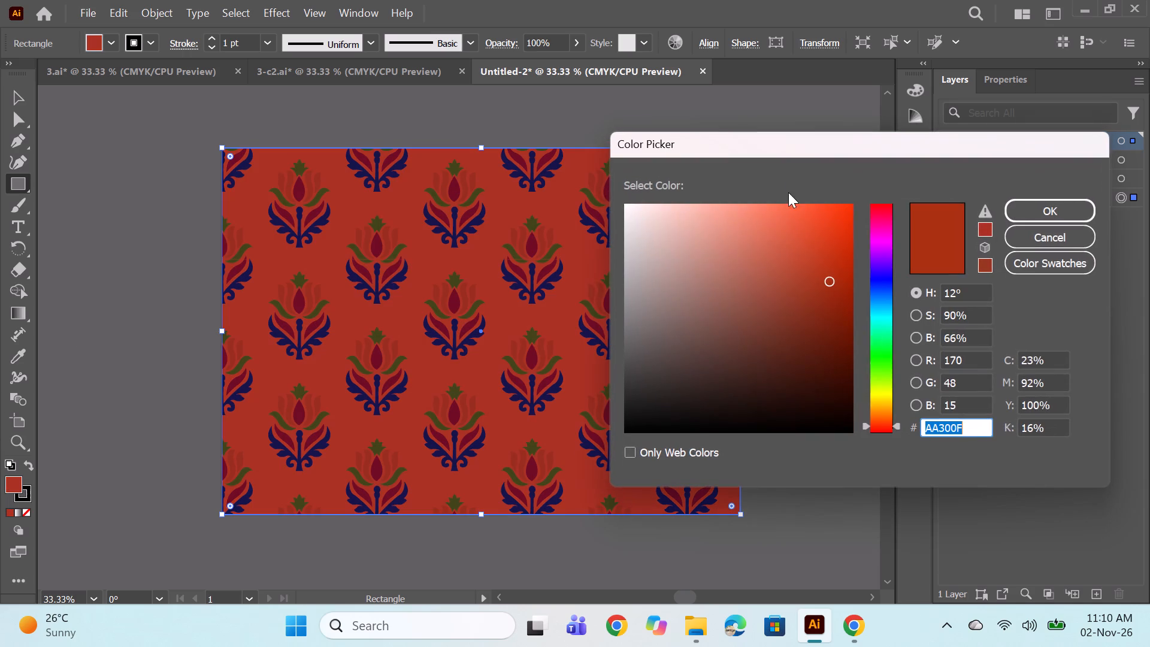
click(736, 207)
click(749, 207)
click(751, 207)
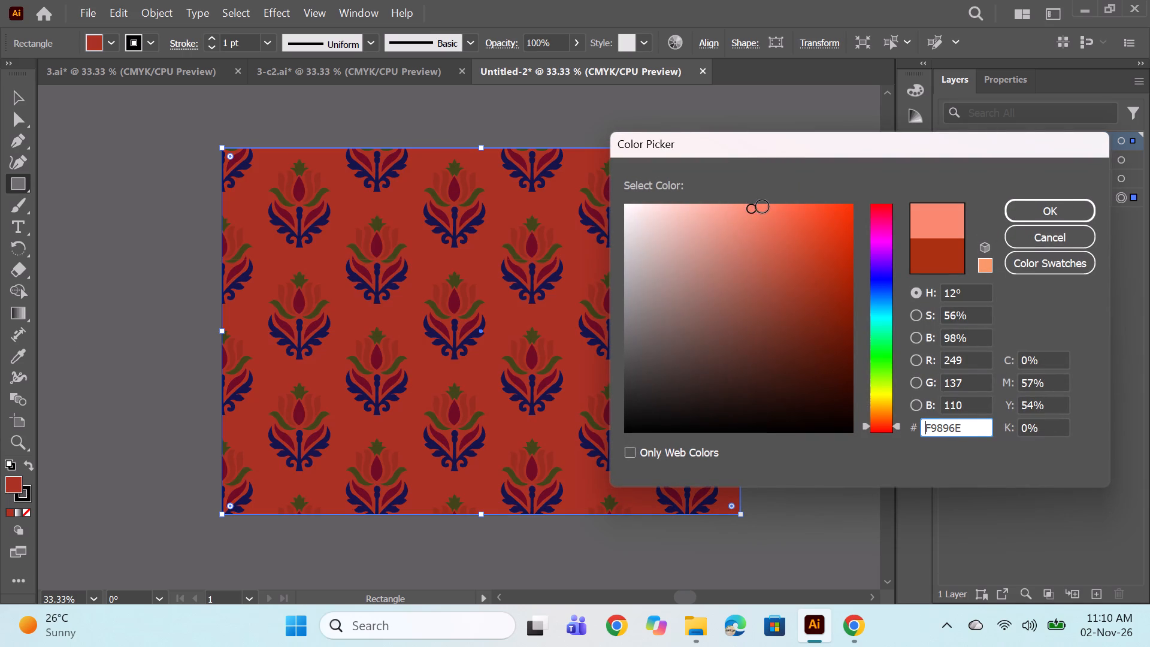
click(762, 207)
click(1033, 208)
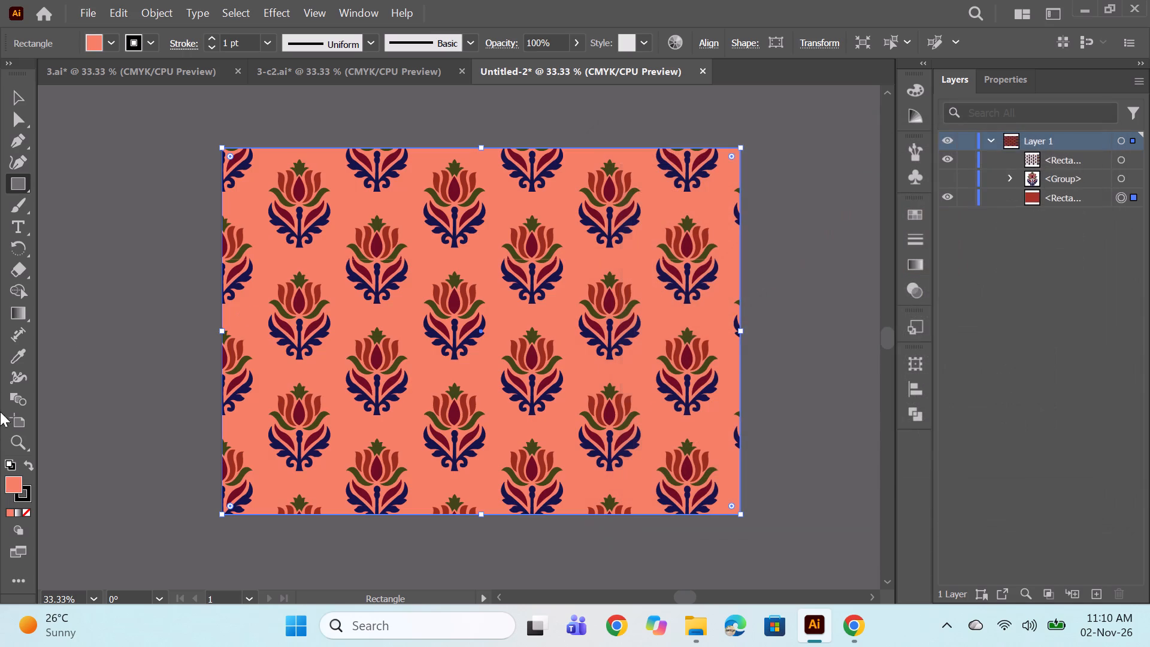
Set the background rectangle's fill to the coral orange FC8F65 and deselect it.
double_click(19, 482)
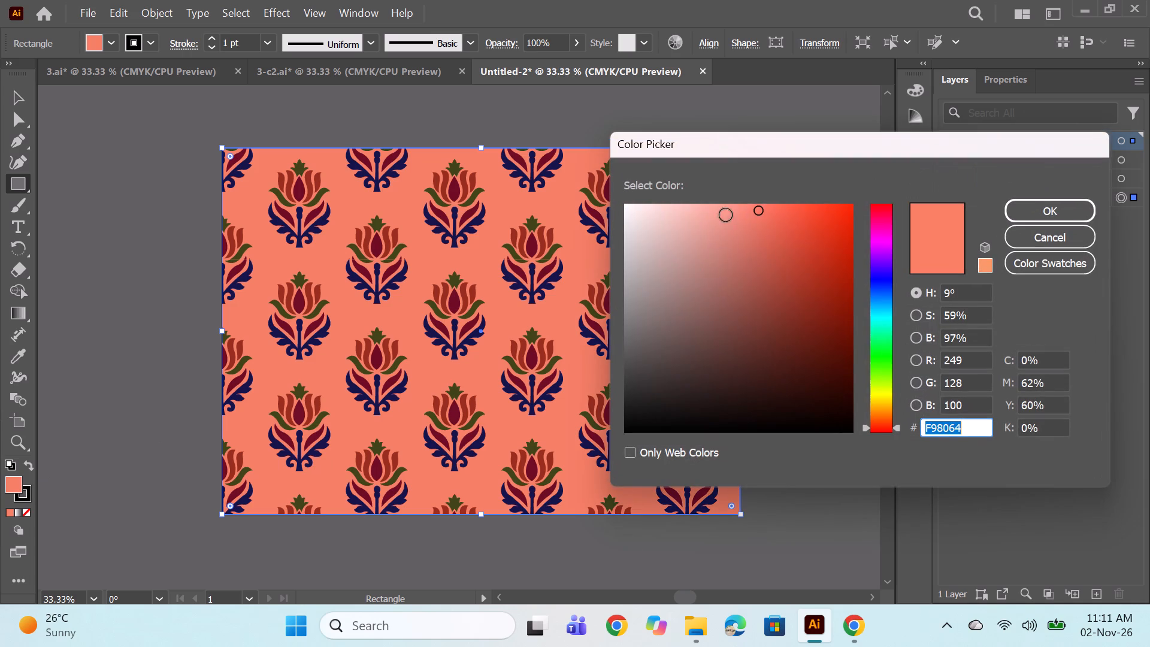
click(881, 418)
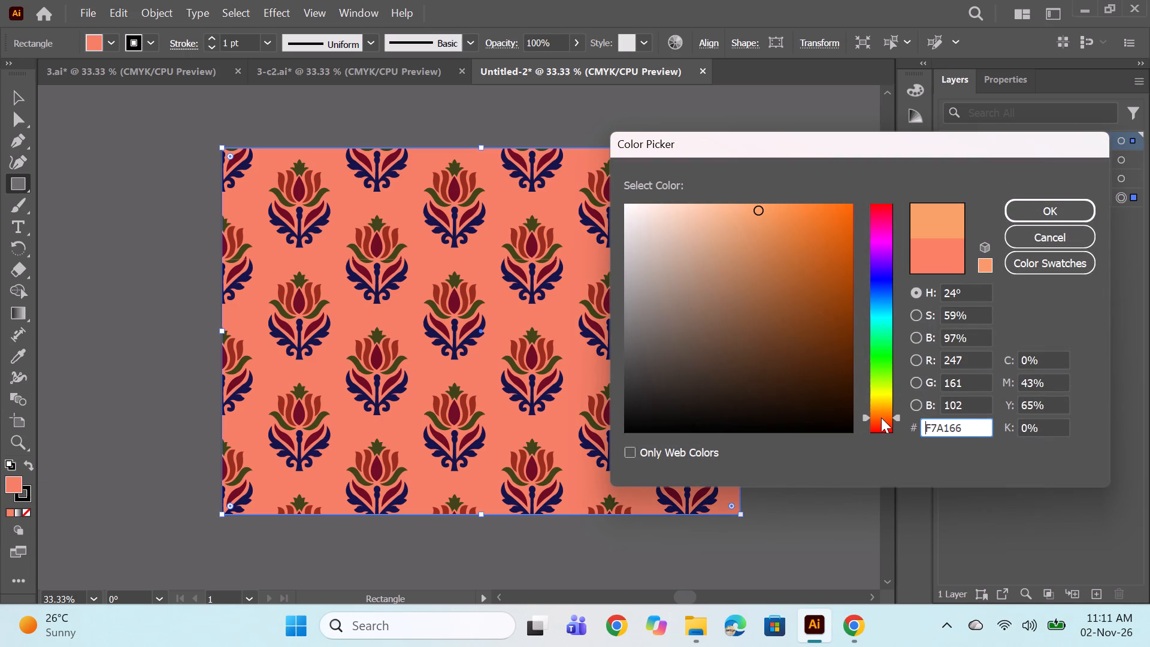
click(882, 420)
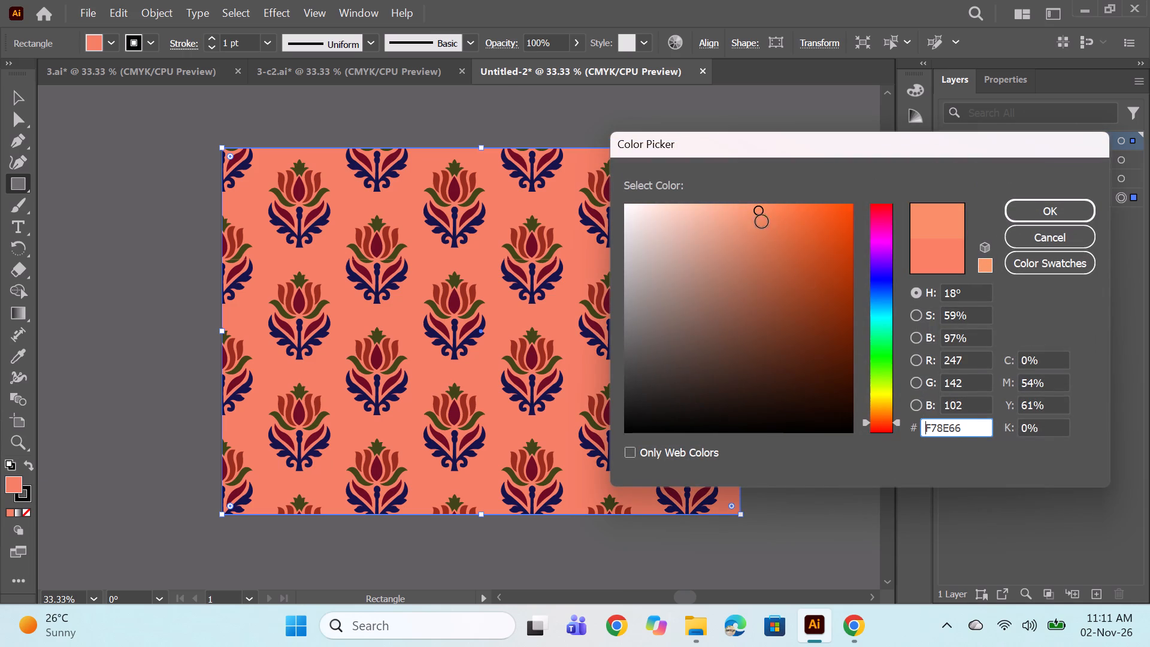
click(750, 205)
click(755, 205)
click(761, 205)
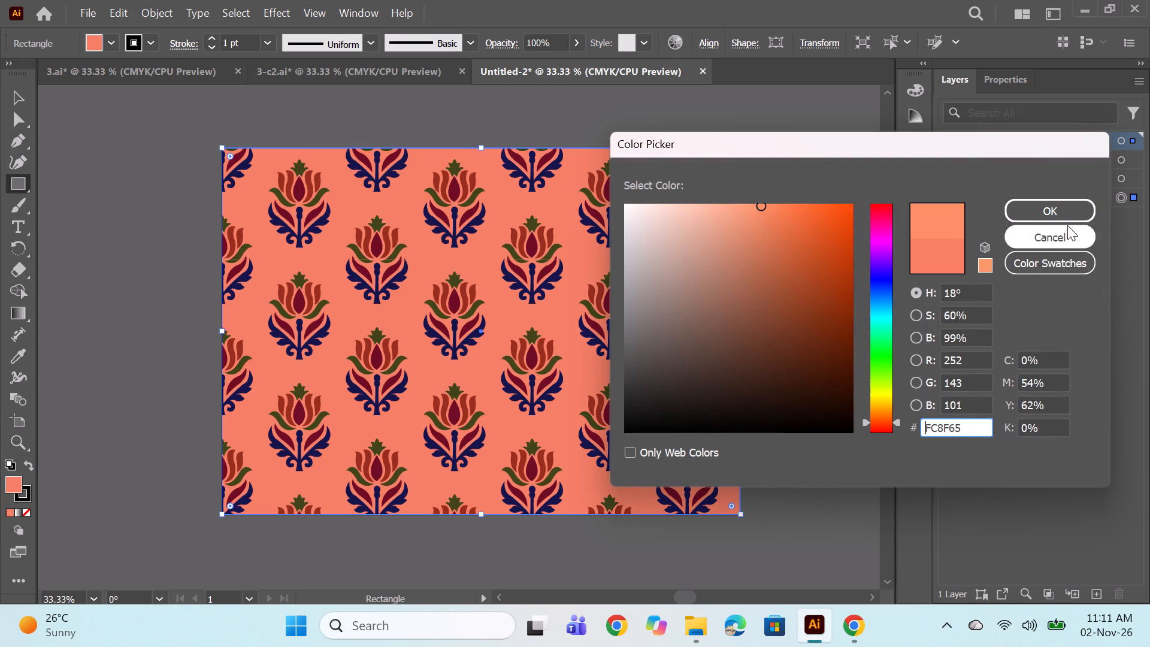
click(1079, 213)
double_click(13, 484)
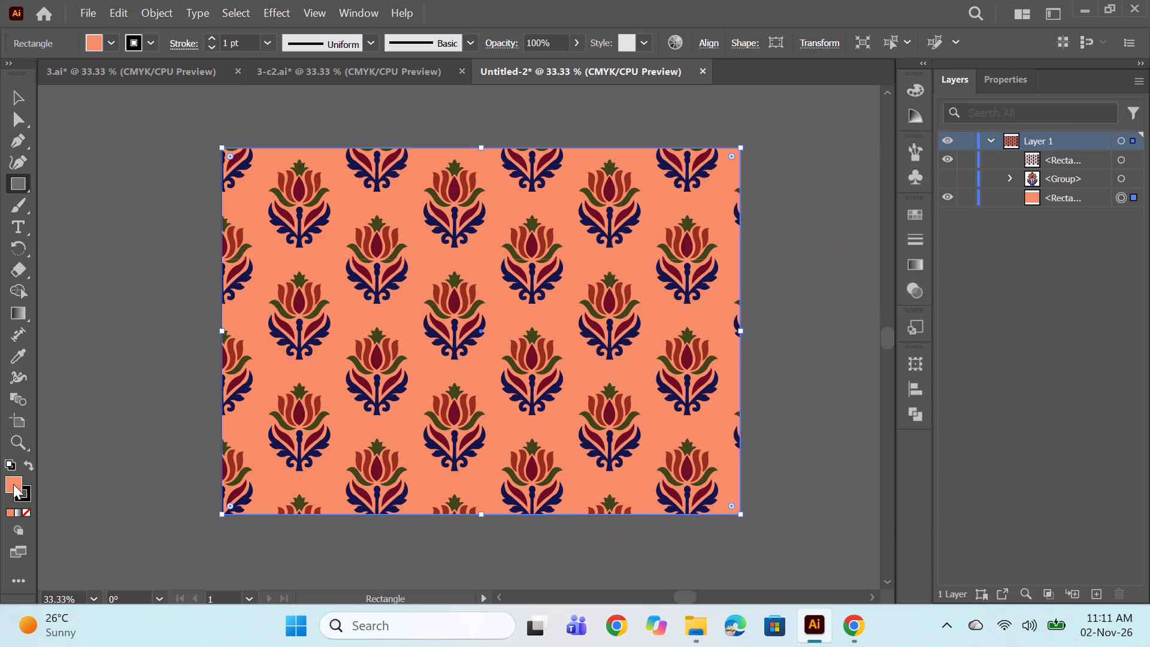
click(1036, 210)
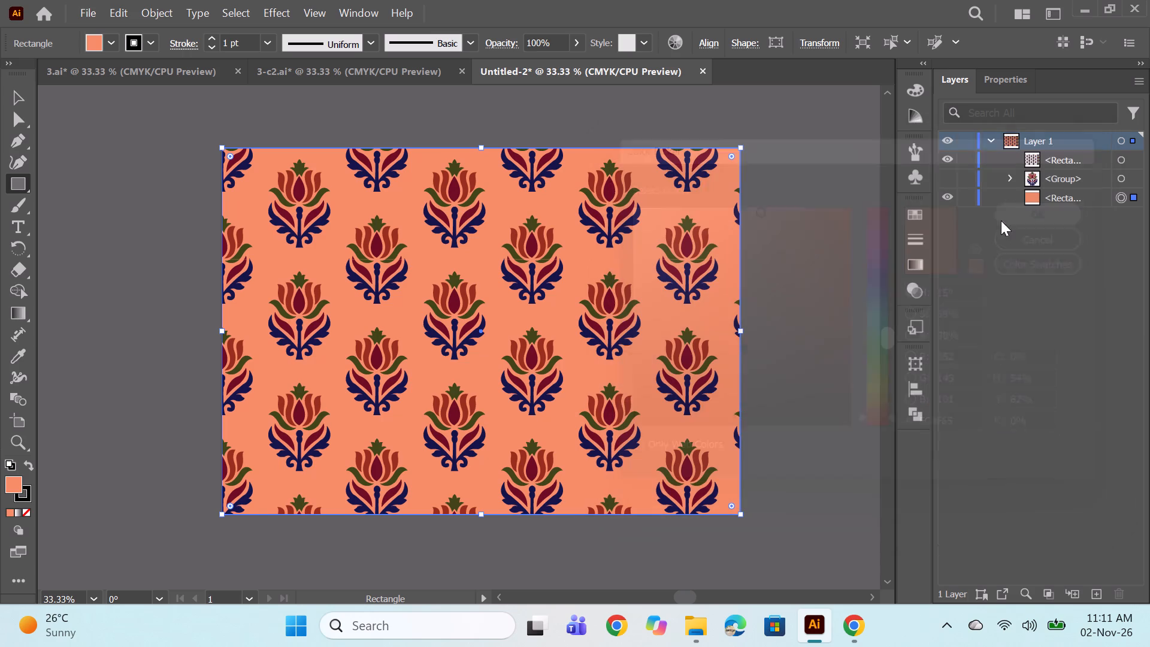
ctrl+click(825, 271)
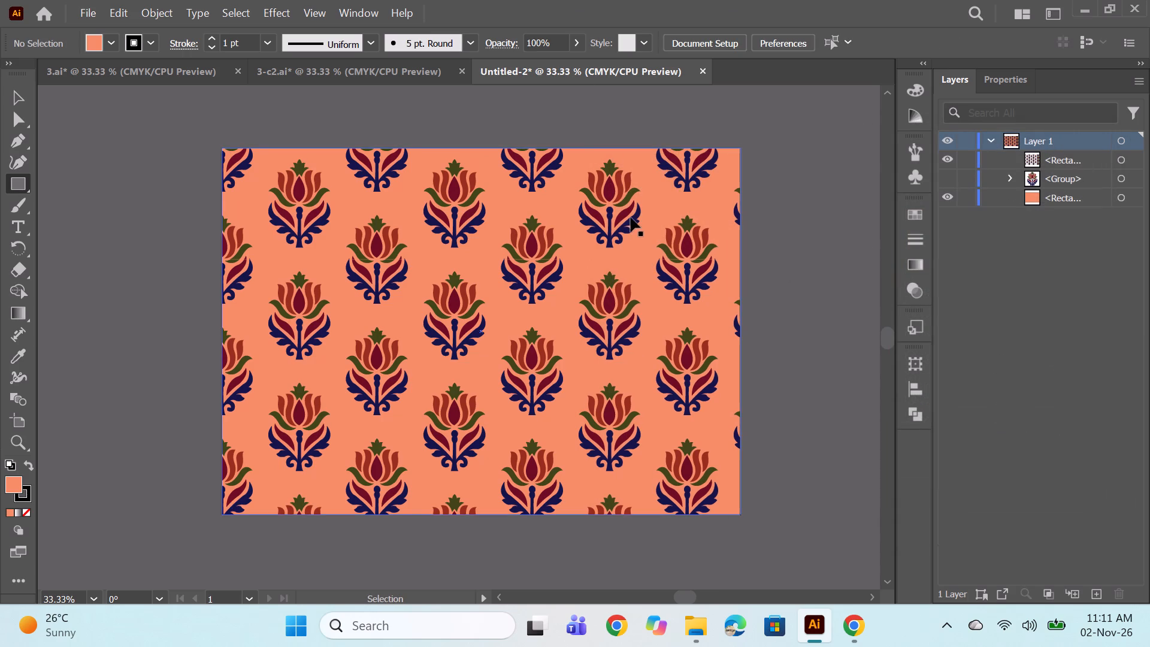
Save the coral colorway as an Adobe Illustrator file named 3-c3 in the Plain prints folder.
key(ctrl+s)
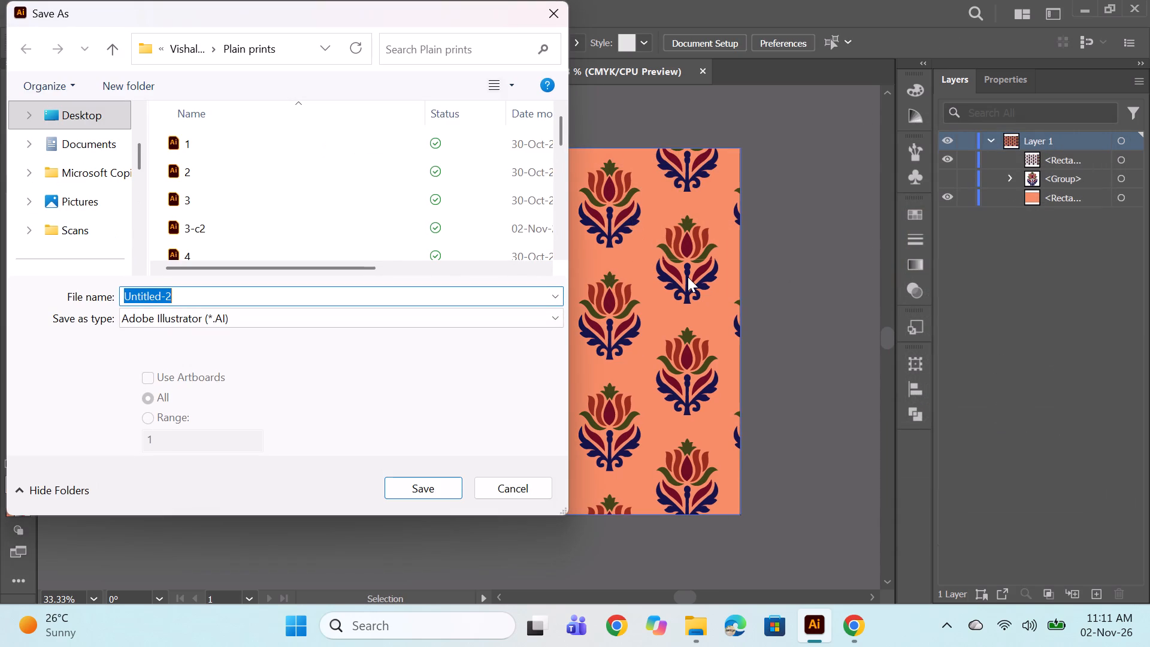
key(3)
key(minus)
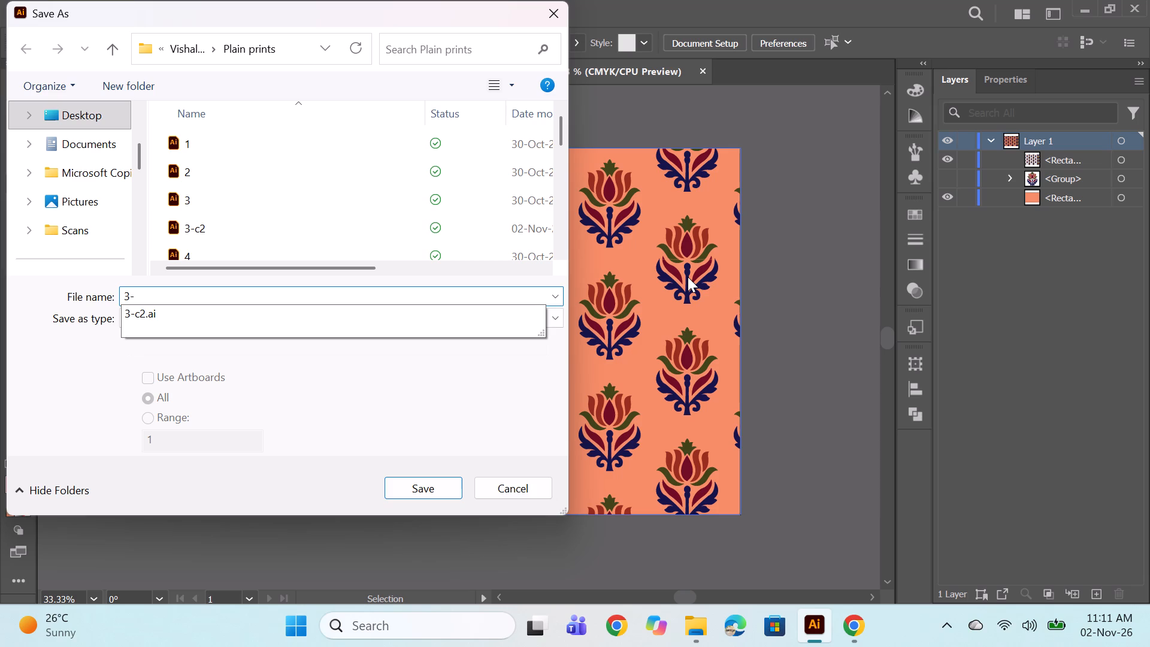
text(c3)
key(Return)
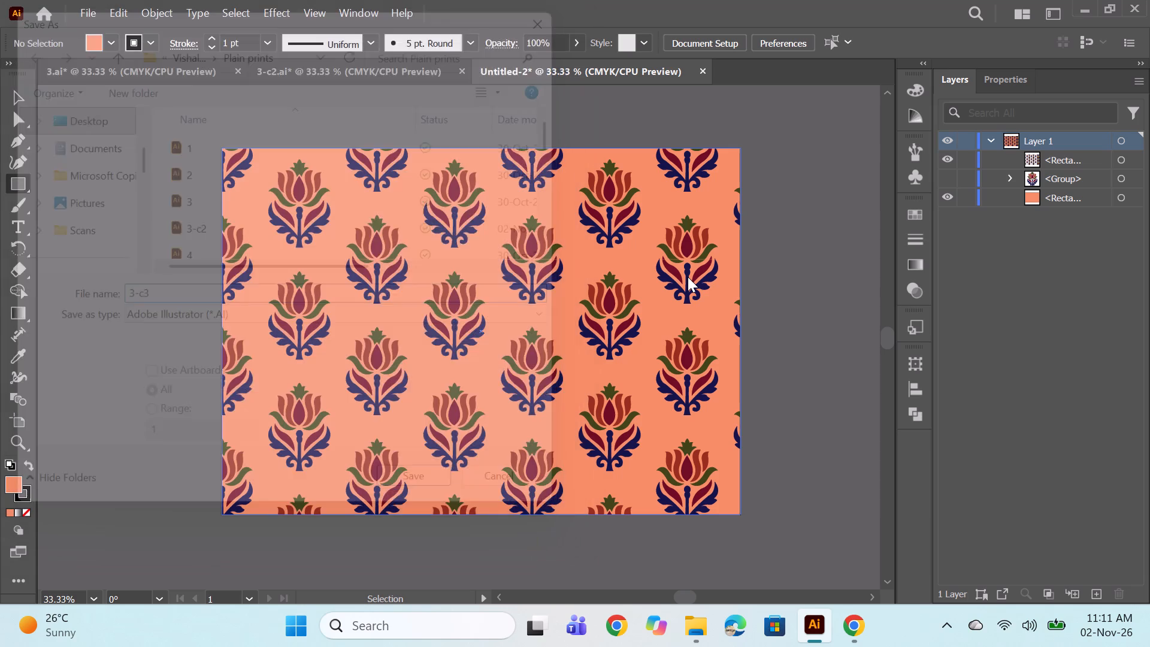
click(637, 563)
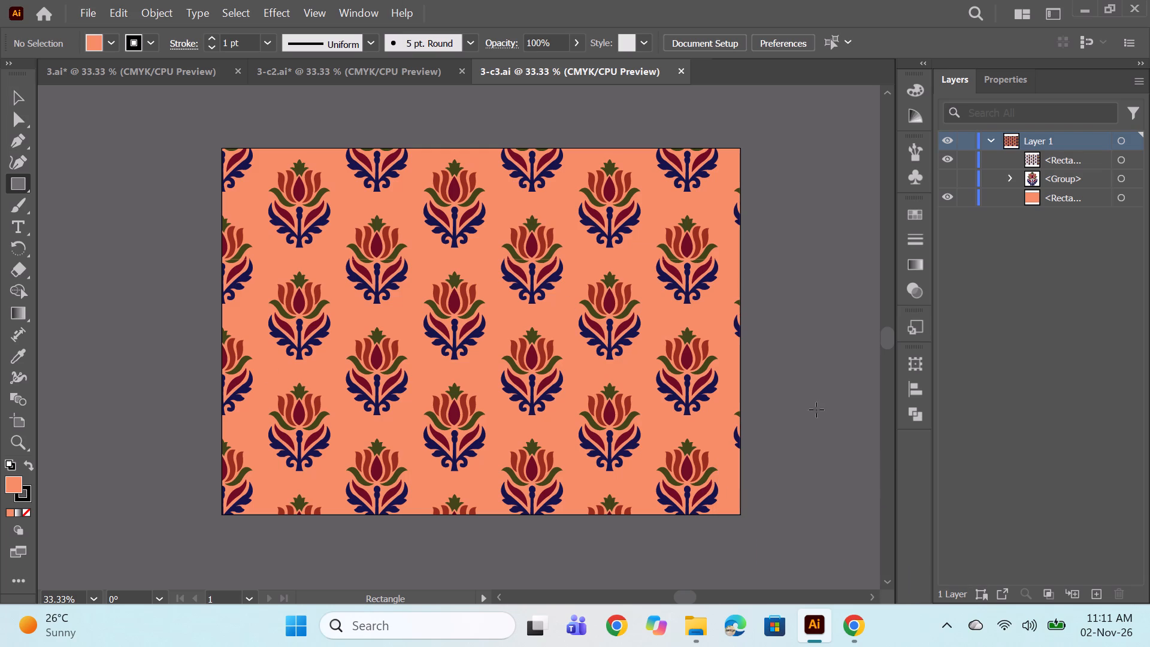
Create a new landscape A3 document, 16.54 by 11.69 in, in CMYK color.
key(ctrl+n)
key(Return)
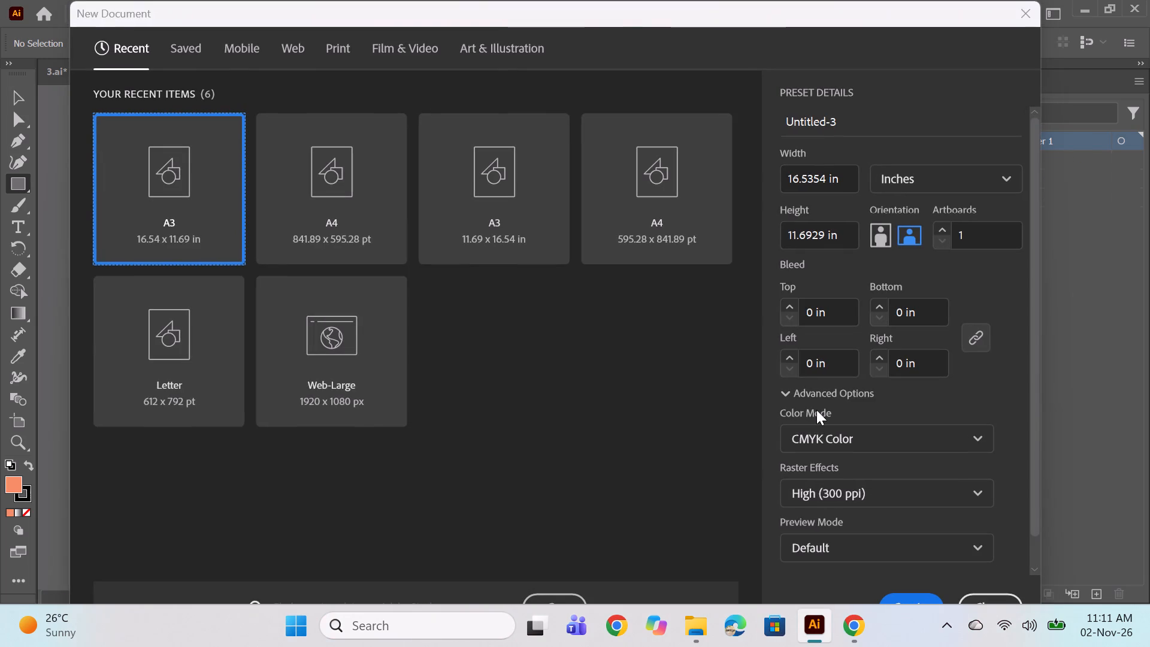
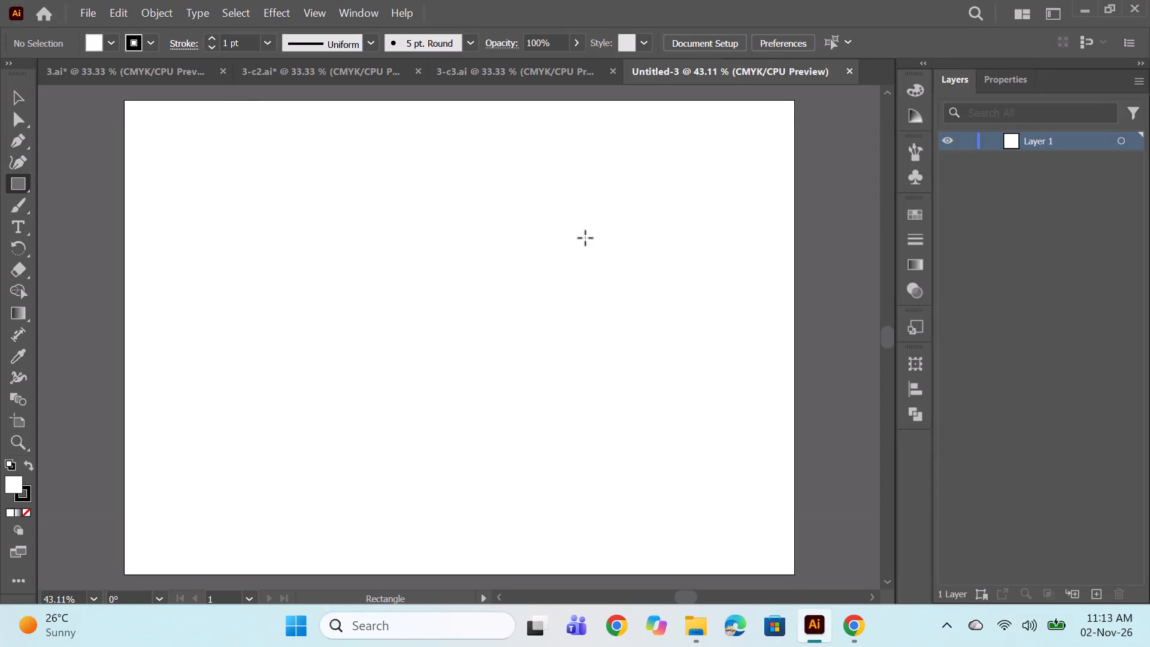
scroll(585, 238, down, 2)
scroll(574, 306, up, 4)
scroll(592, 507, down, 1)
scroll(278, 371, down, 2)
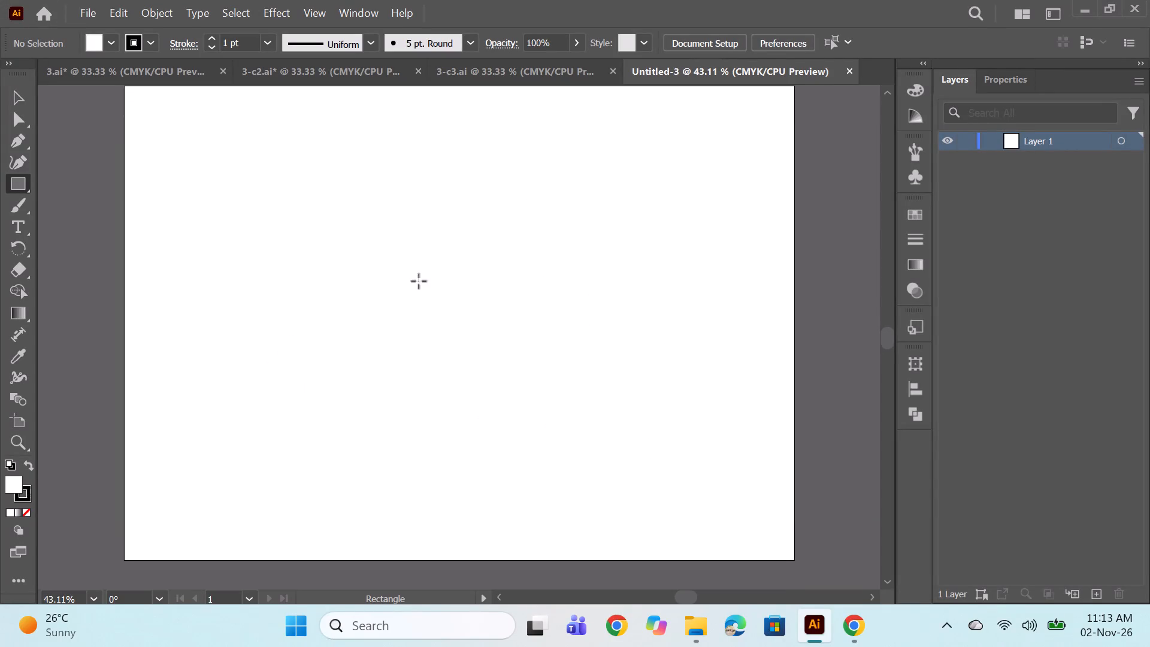
Switch to Chrome and examine the floral printed fabrics image results, opening the Rose Purple Rayon Fabric with Floral Print for color reference.
click(846, 627)
click(831, 475)
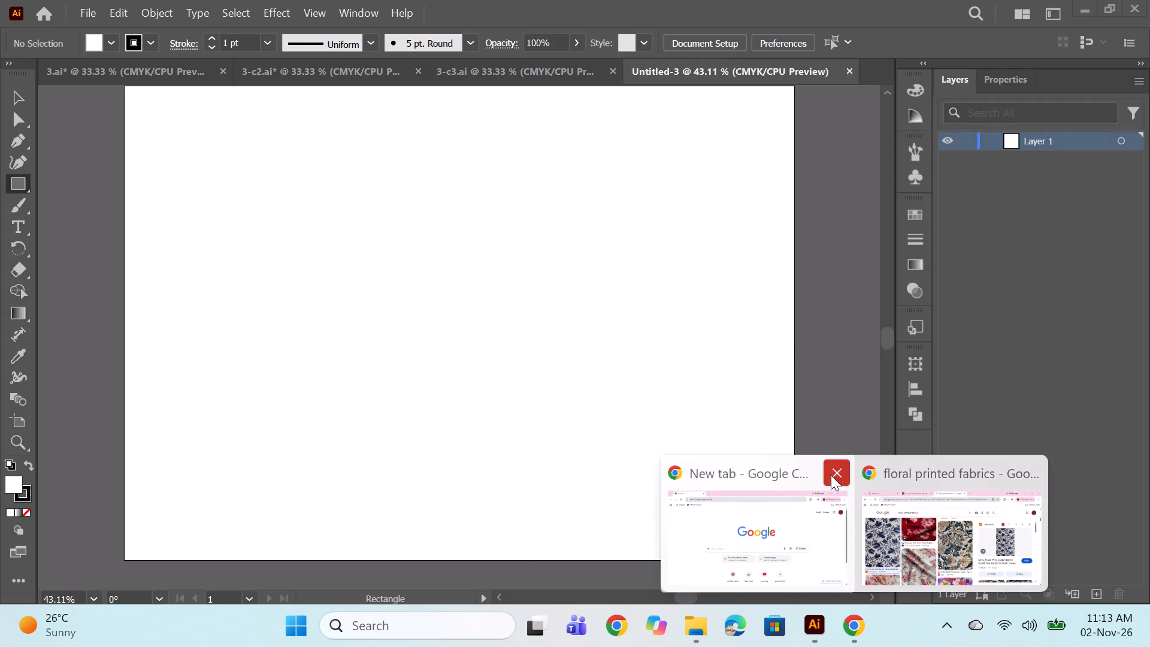
click(879, 551)
scroll(867, 385, down, 2)
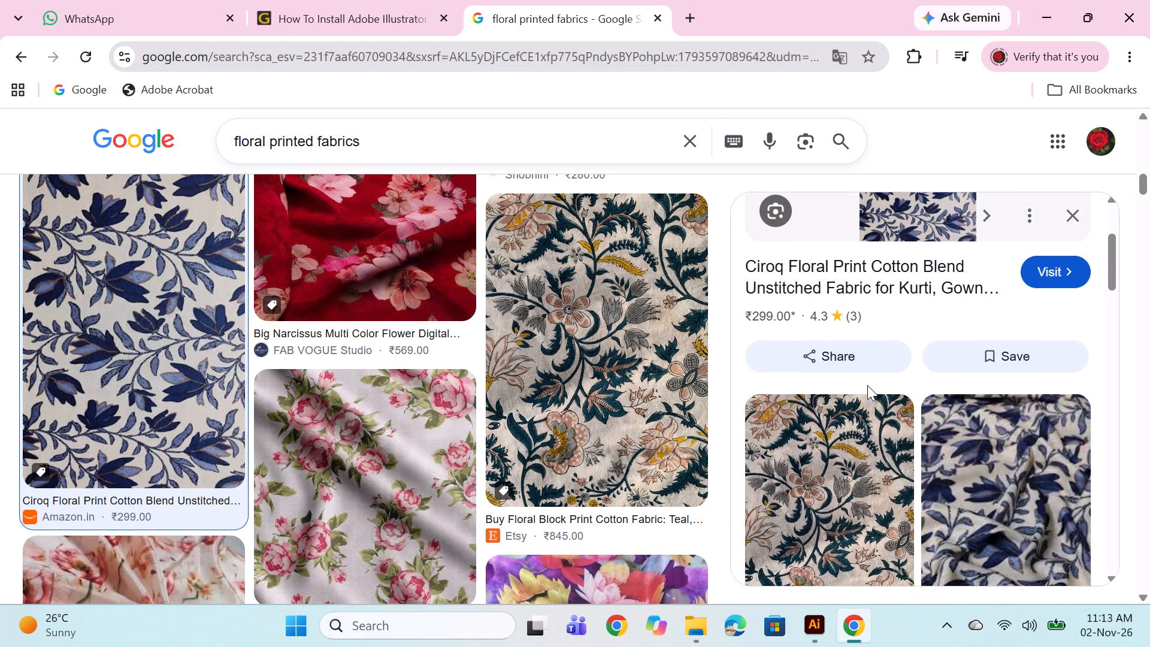
scroll(350, 392, down, 3)
scroll(506, 413, down, 2)
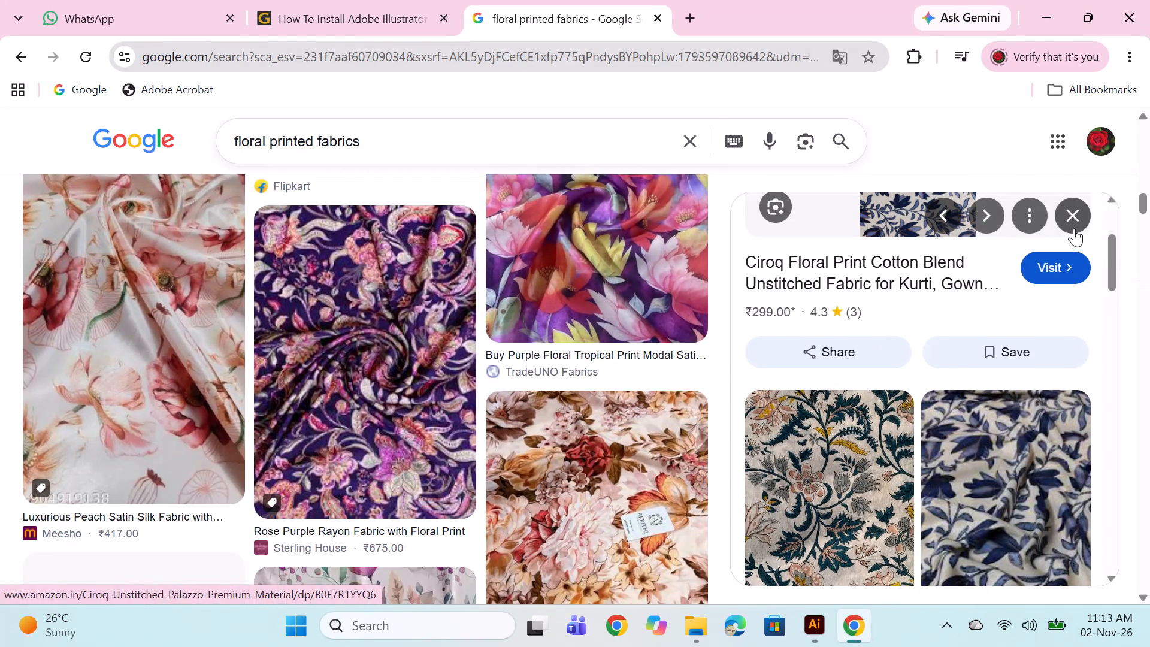
click(1074, 228)
scroll(549, 385, down, 3)
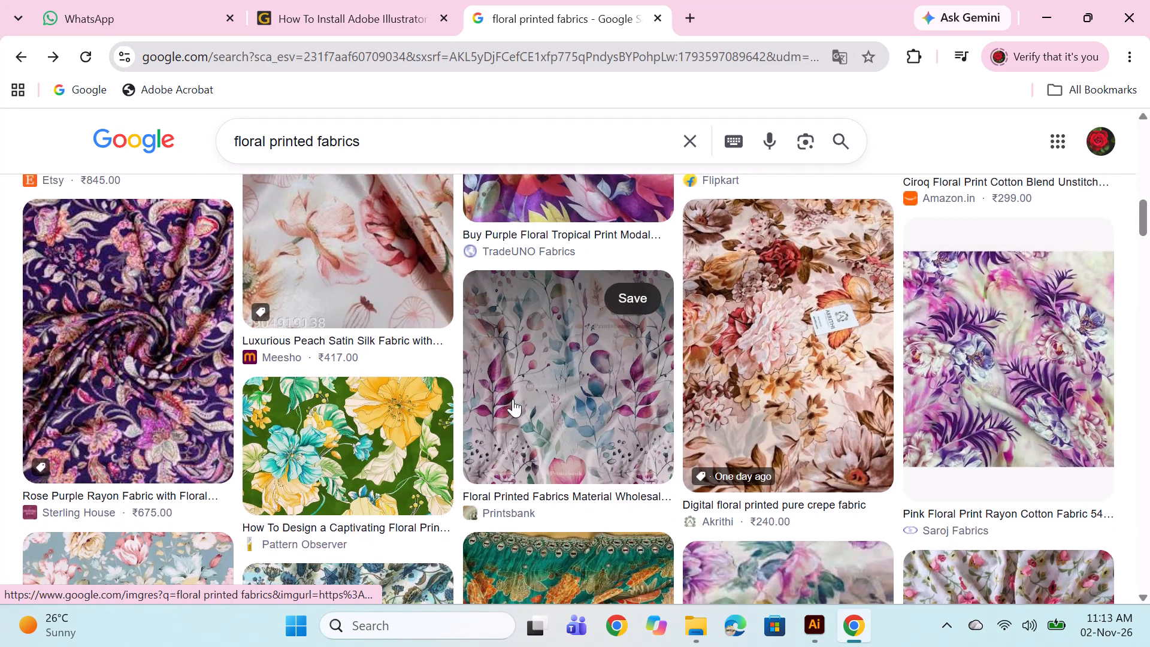
scroll(513, 400, down, 2)
scroll(513, 400, up, 1)
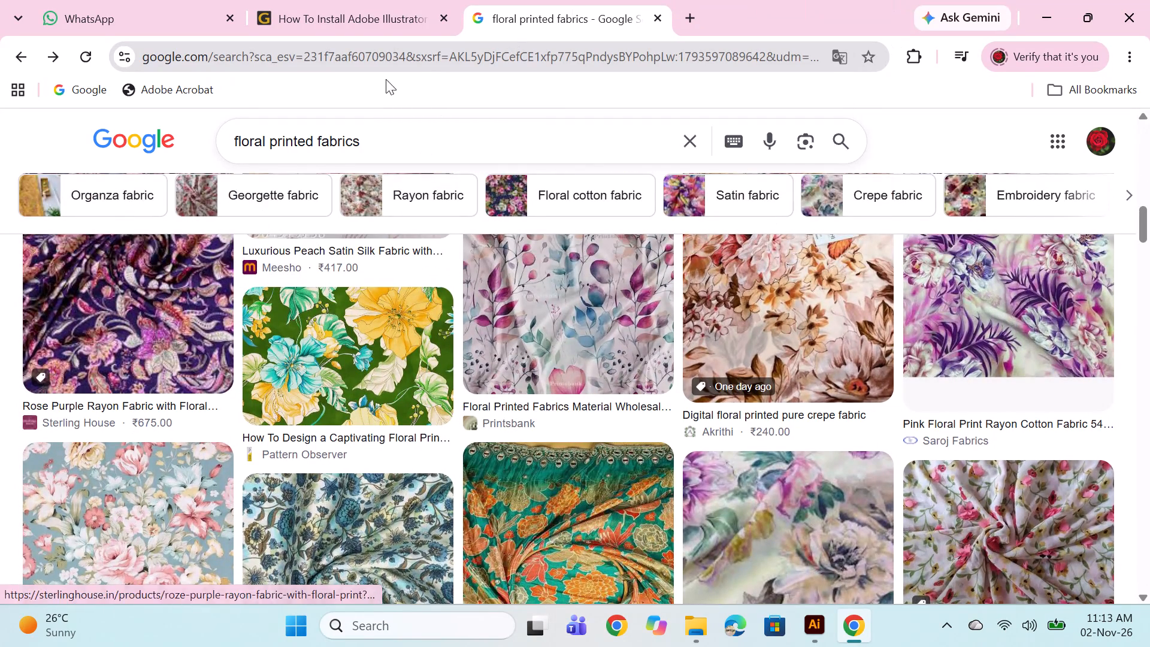
click(139, 303)
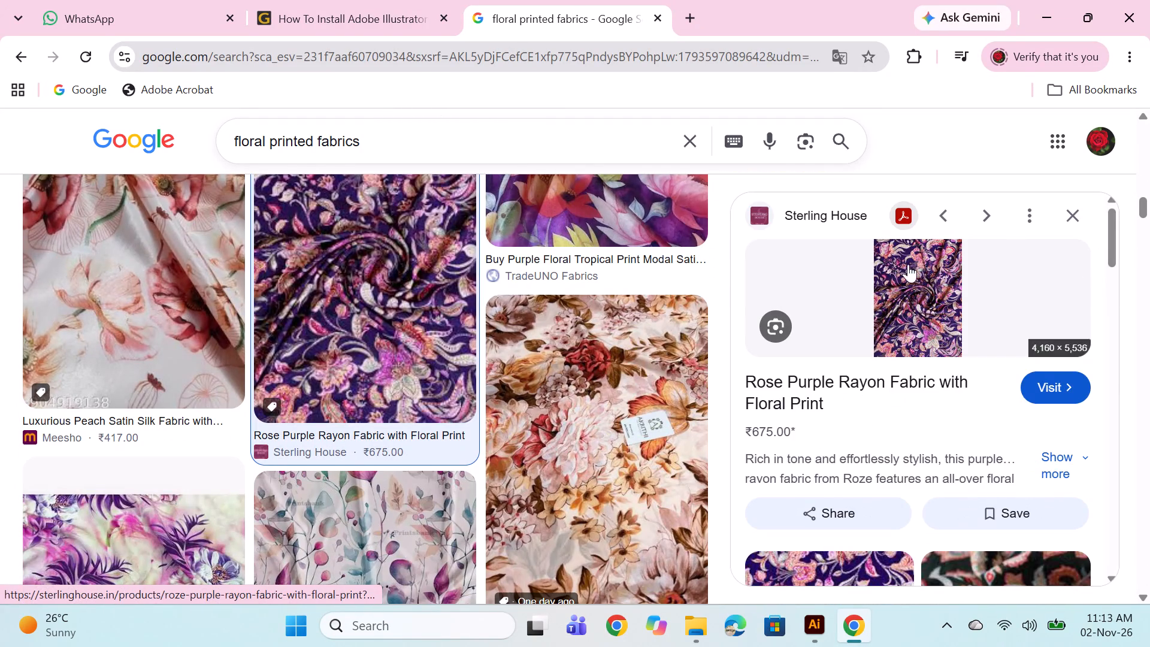
scroll(900, 265, down, 4)
scroll(932, 360, down, 3)
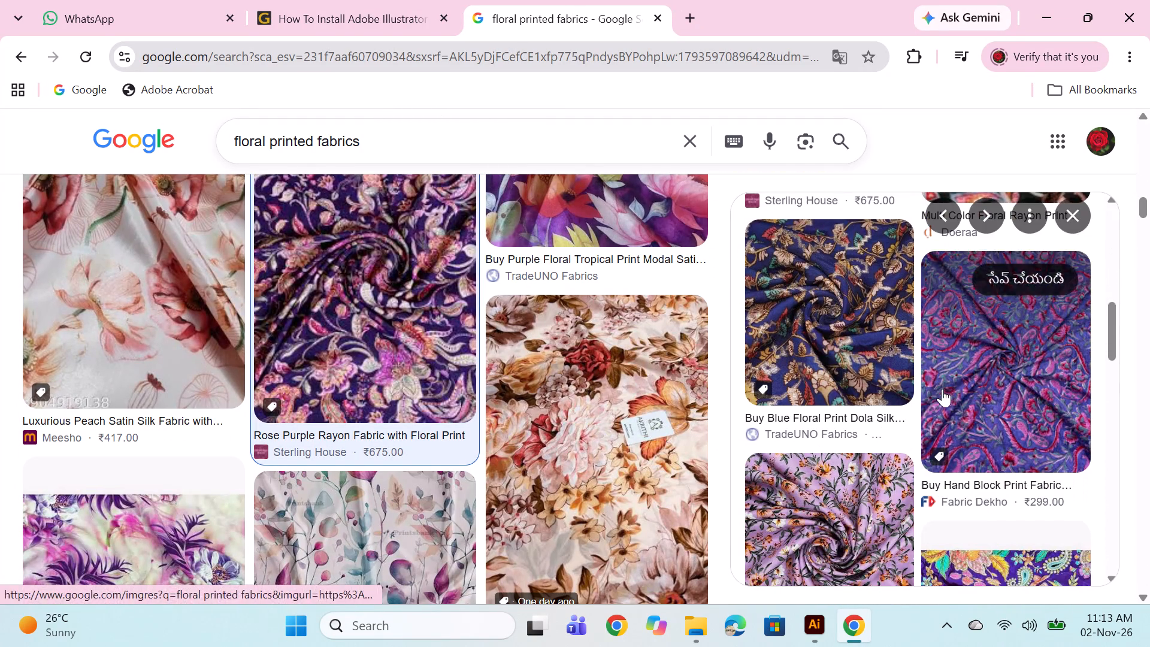
scroll(945, 404, down, 1)
scroll(537, 401, down, 5)
scroll(535, 398, up, 3)
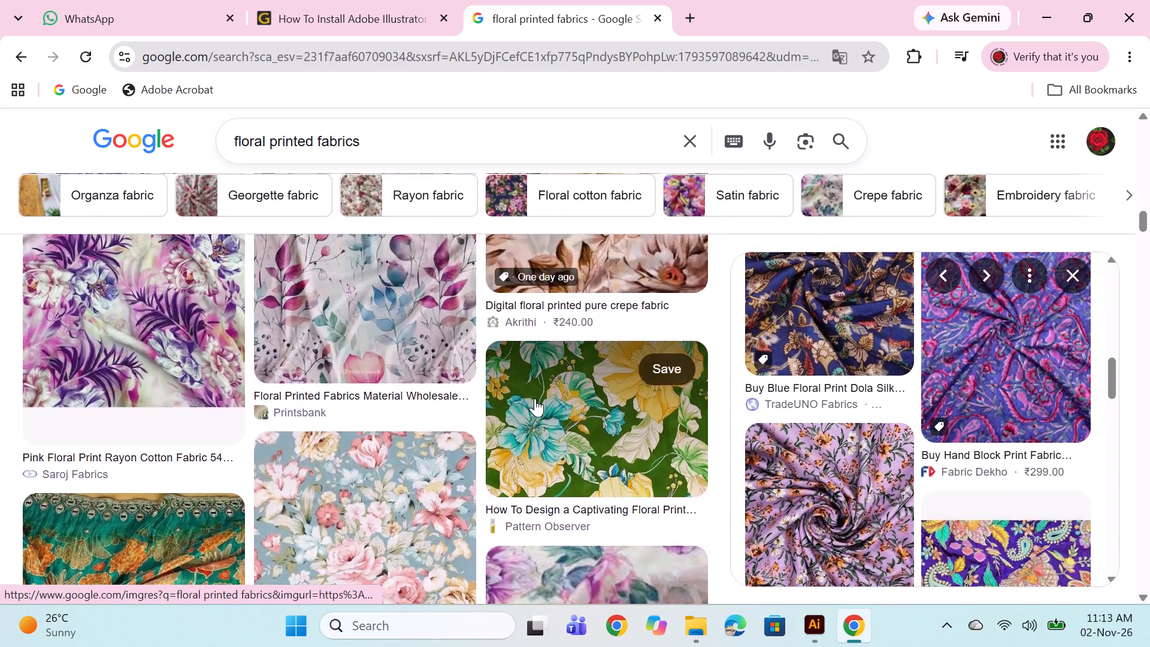
scroll(535, 398, down, 5)
scroll(535, 398, up, 5)
scroll(982, 452, up, 8)
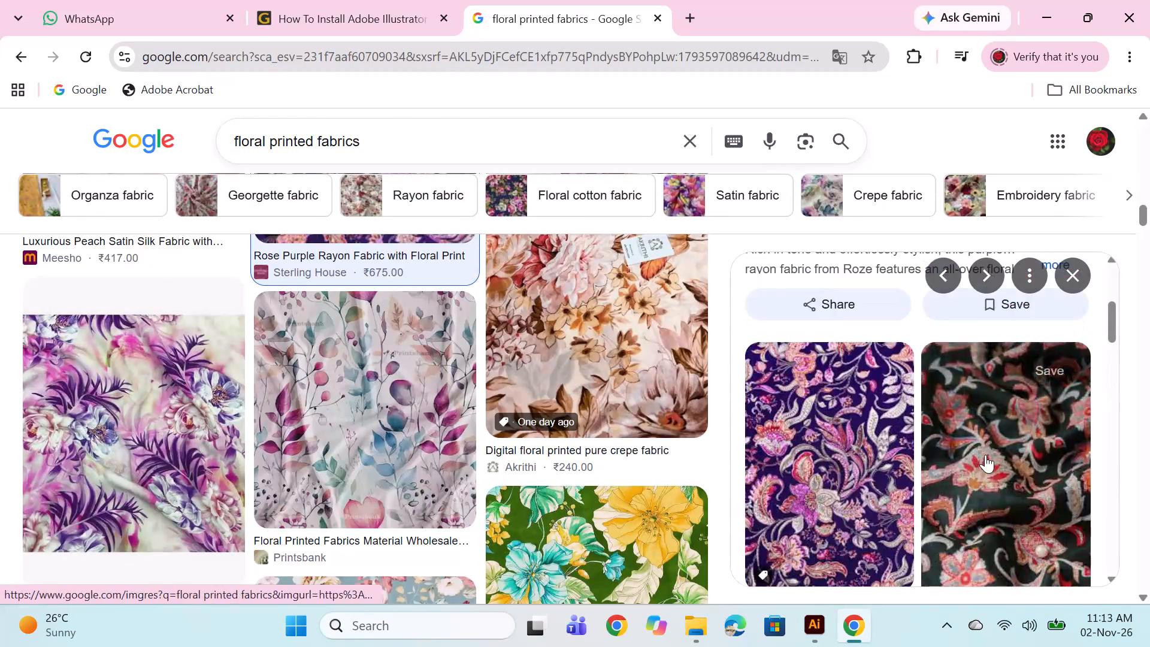
scroll(985, 455, up, 7)
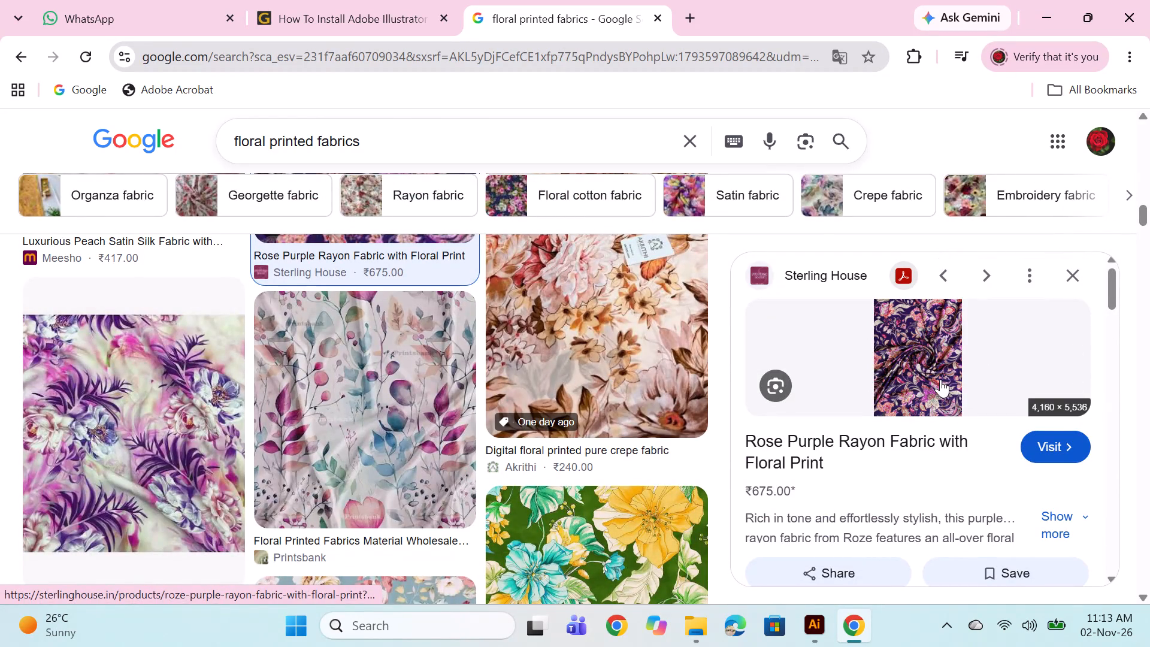
Switch back to Illustrator and paste the copied blue, purple and green flower motif into the new document.
click(814, 622)
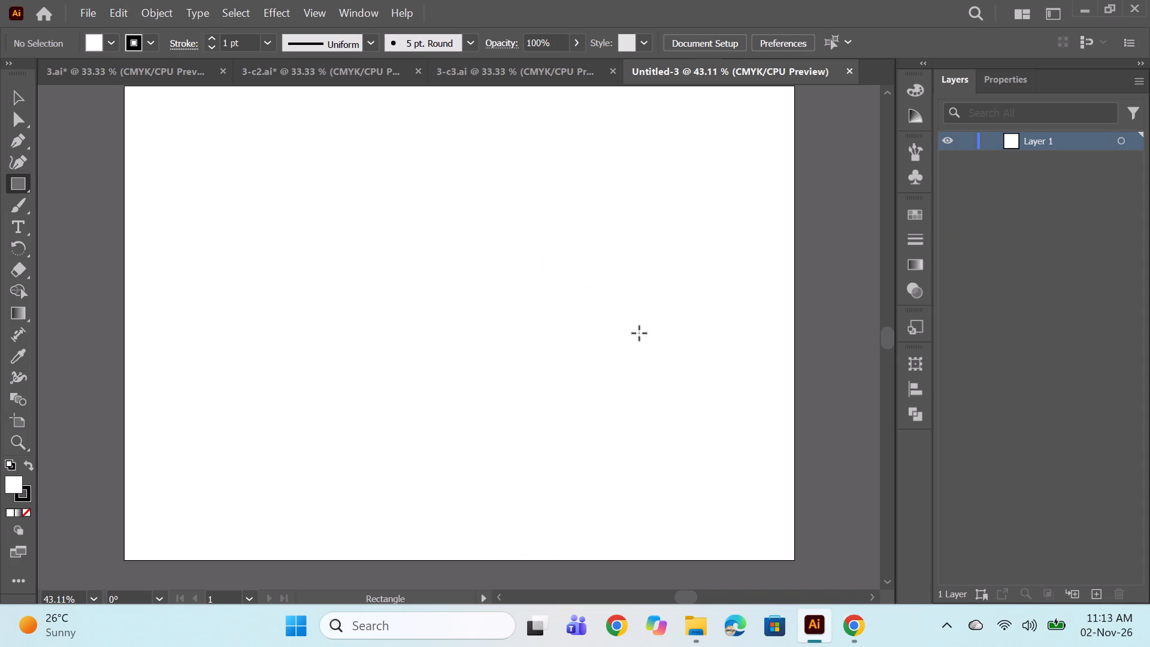
key(ctrl+v)
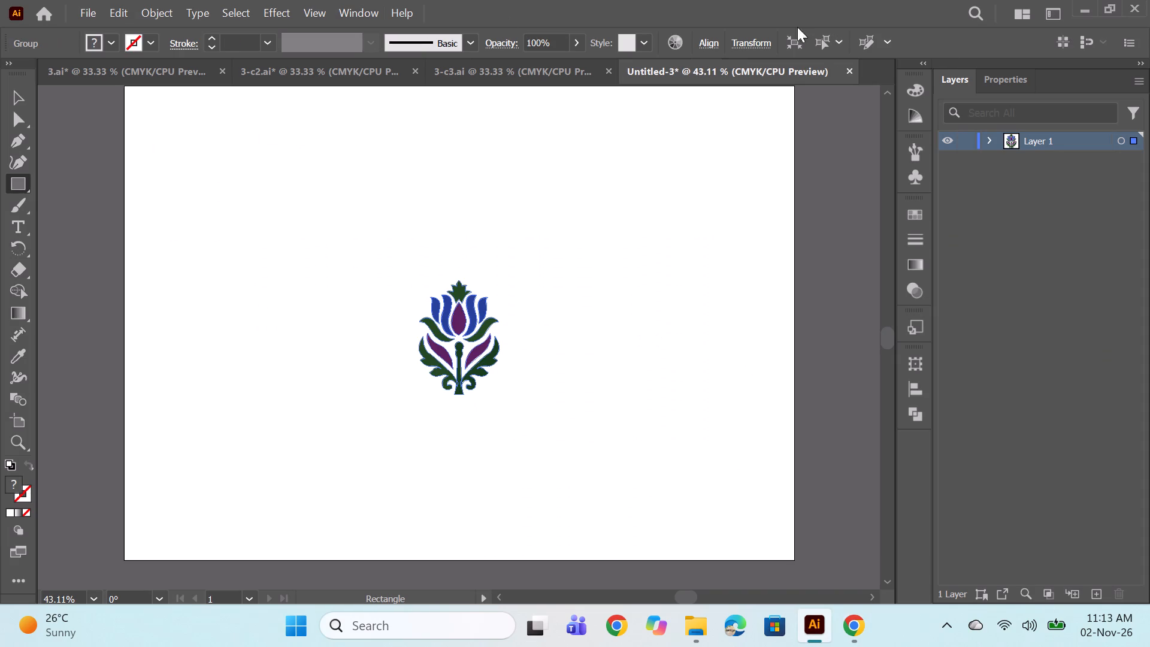
Draw a background rectangle about 16.5 in wide that covers the whole artboard.
click(29, 178)
scroll(129, 108, up, 1)
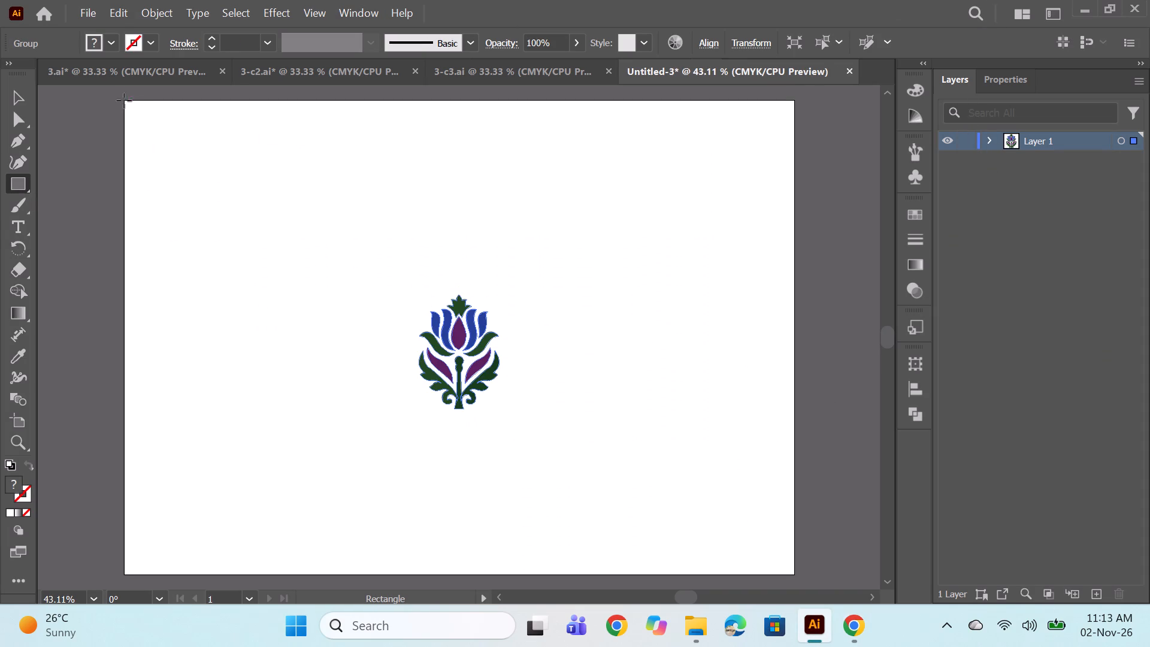
drag(124, 101, 792, 578)
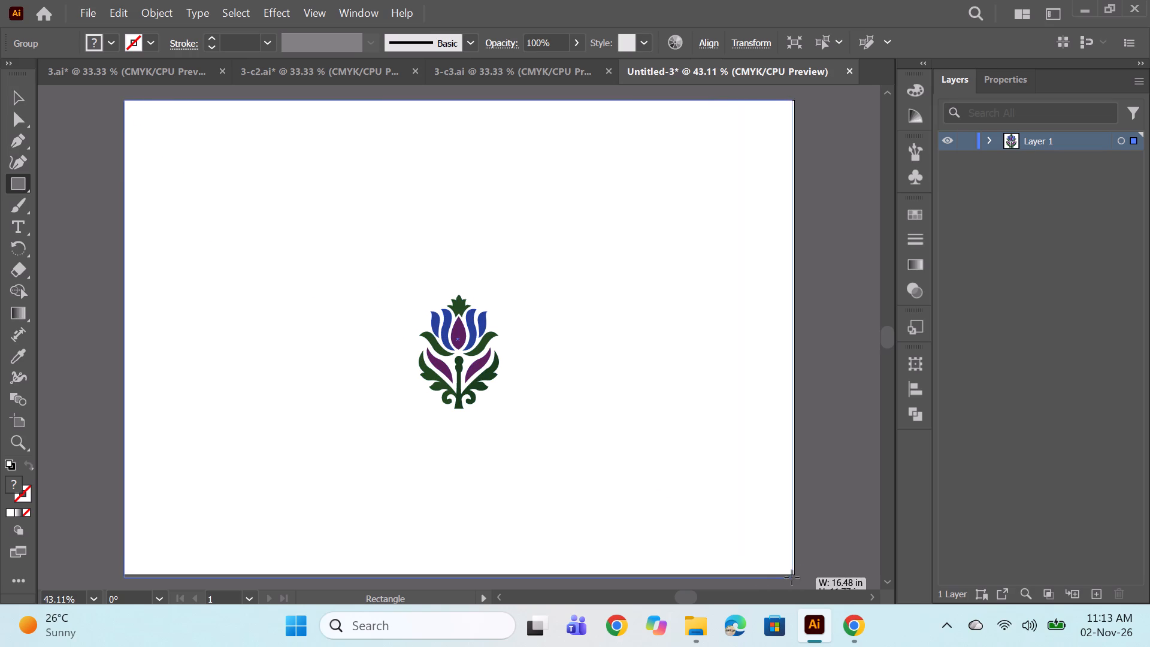
drag(792, 578, 792, 575)
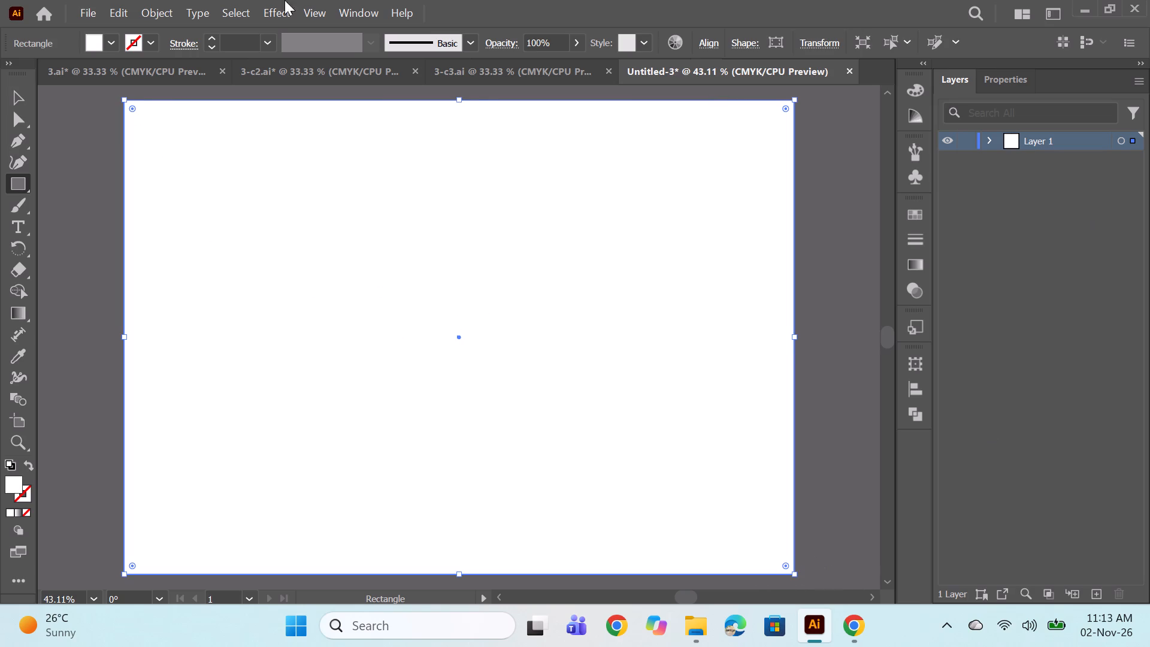
Set the background rectangle's fill to the dark muted purple 502C59.
double_click(11, 487)
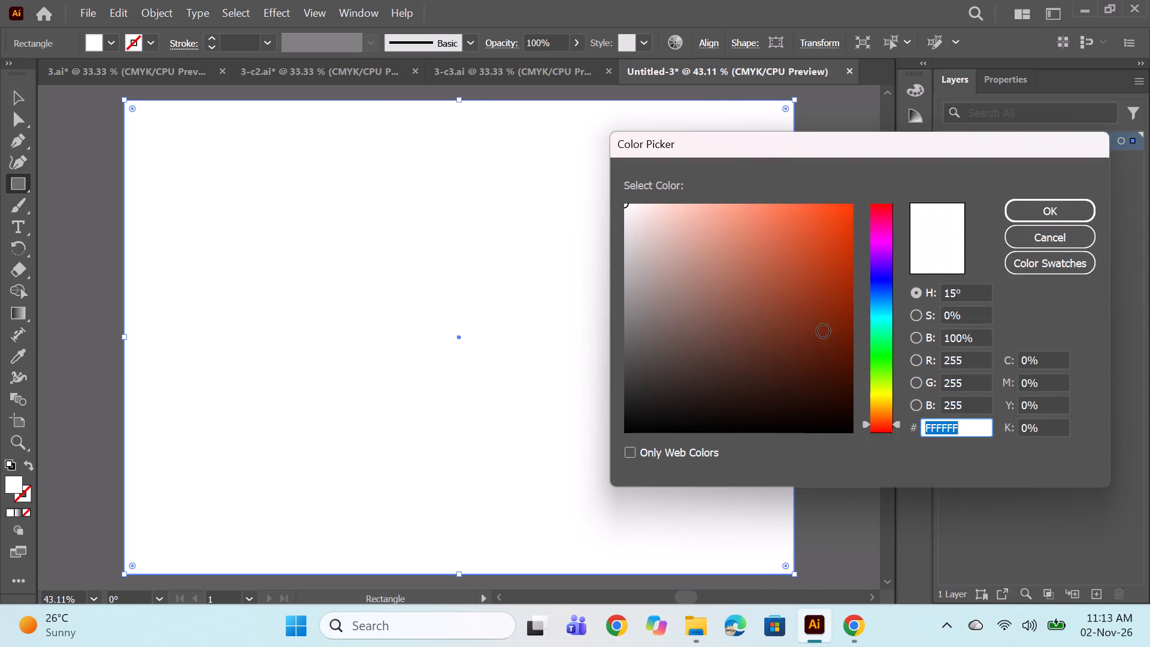
click(881, 261)
click(883, 253)
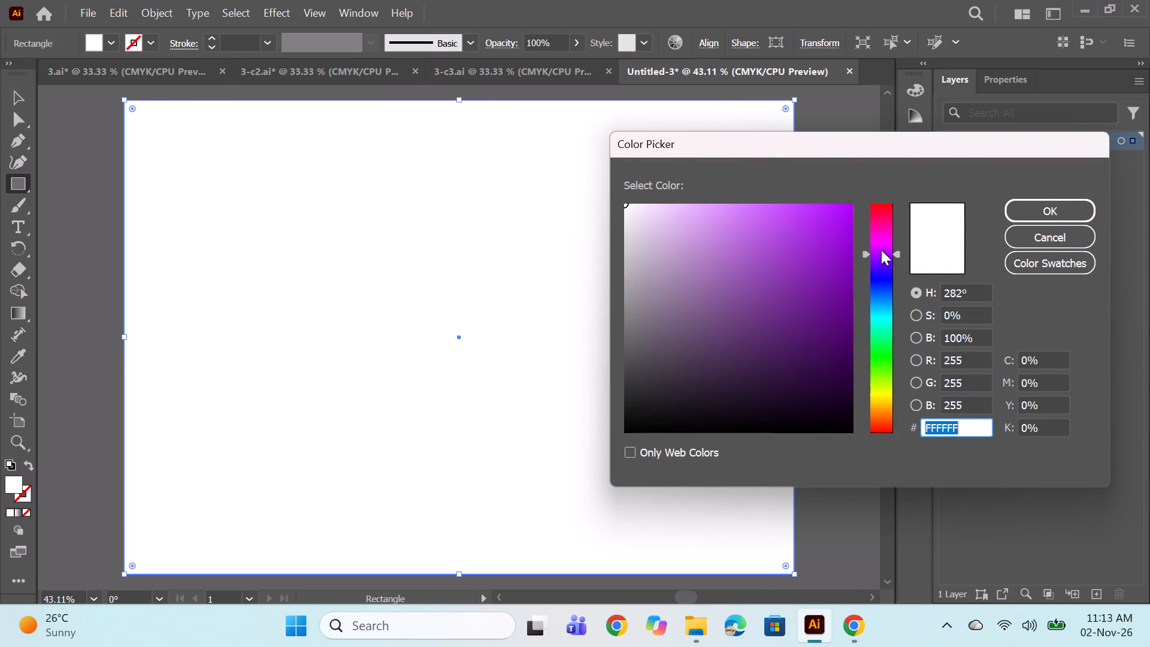
click(881, 250)
click(831, 350)
click(824, 359)
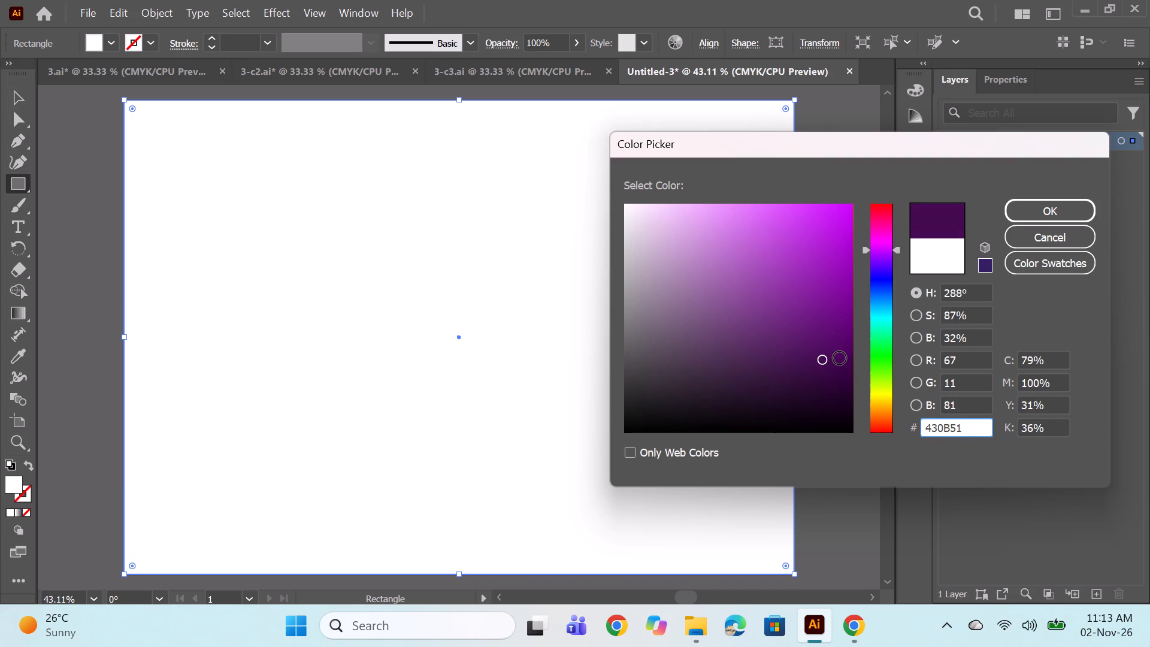
click(840, 353)
click(831, 362)
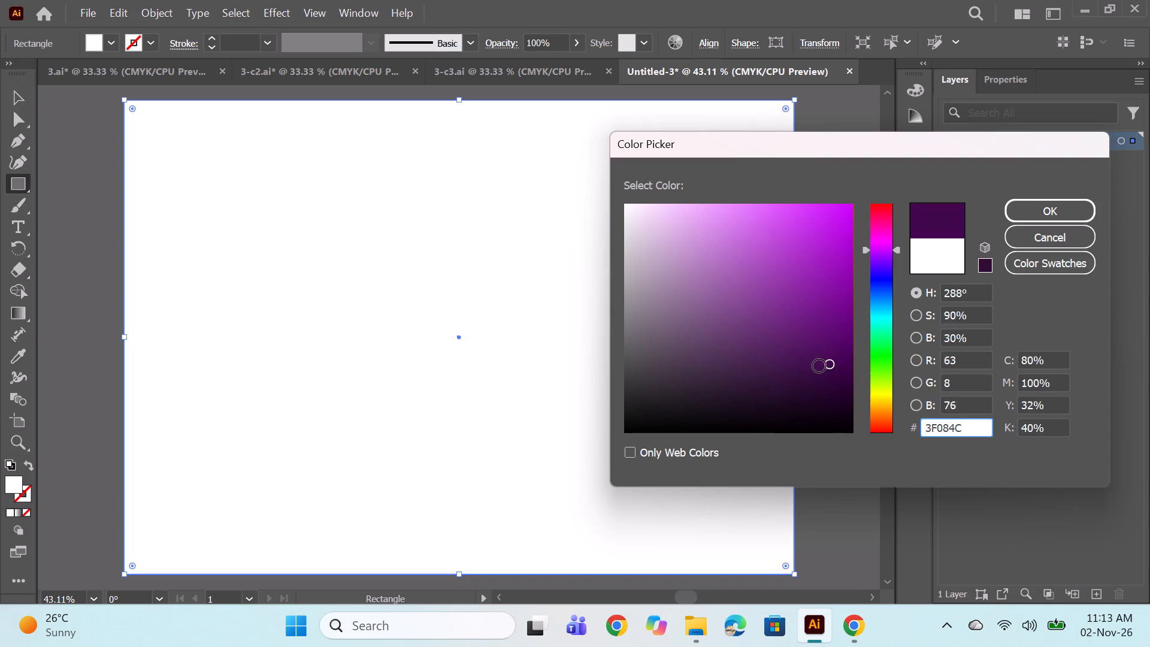
click(786, 365)
click(759, 362)
click(741, 341)
click(742, 350)
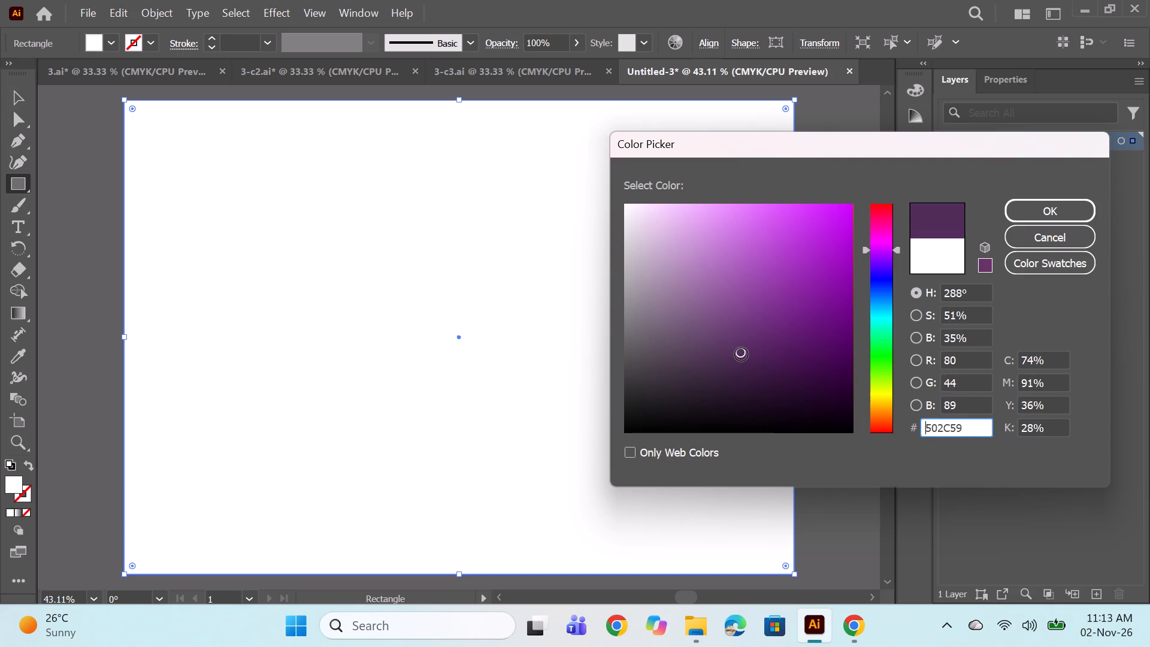
click(1061, 220)
Move the flower motif group above the background rectangle in the stacking order of Layer 1.
click(991, 140)
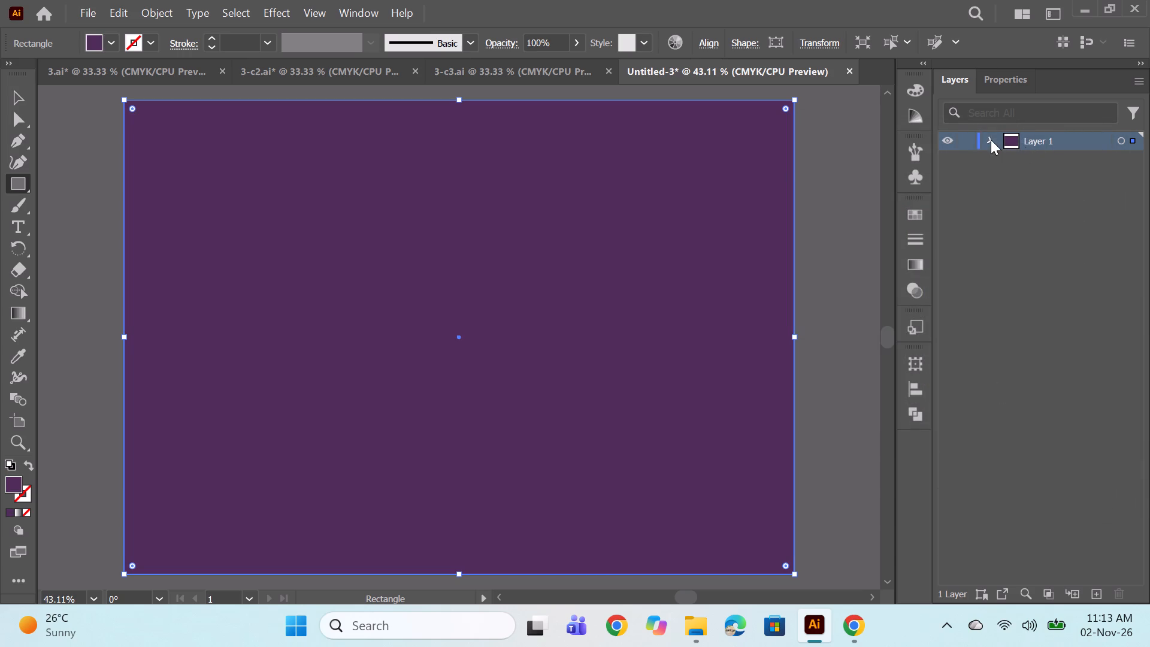
drag(1052, 175, 1052, 153)
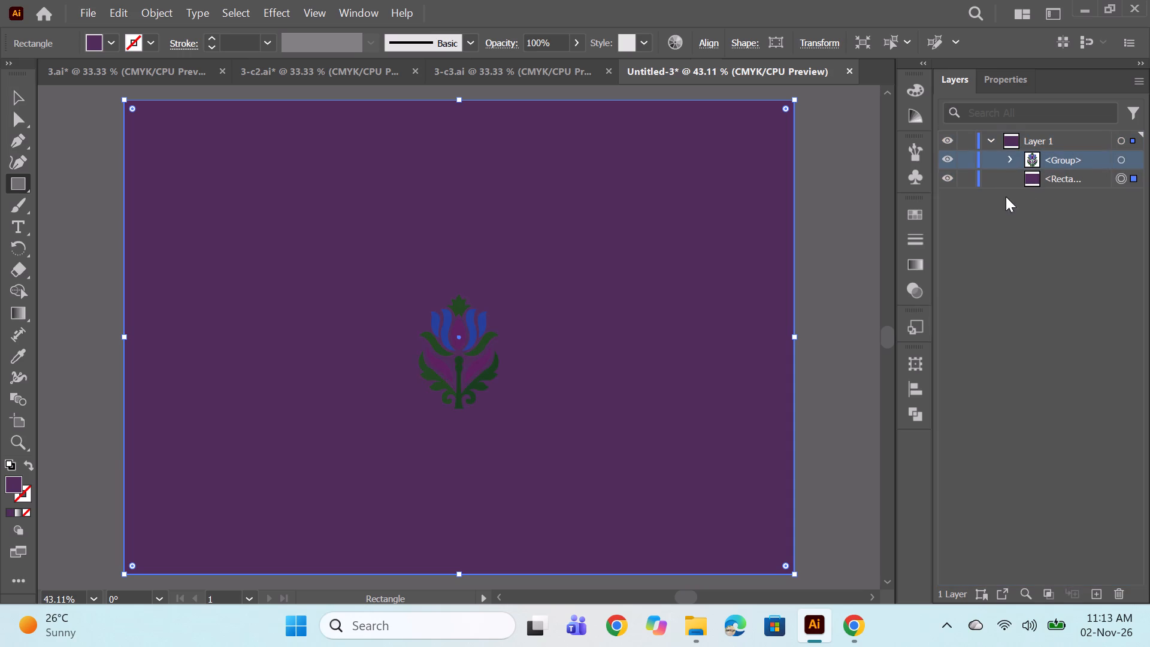
Expand the flower group and set the fill of its central teardrop petal to the deep pink D34086.
click(1011, 159)
scroll(1051, 208, down, 5)
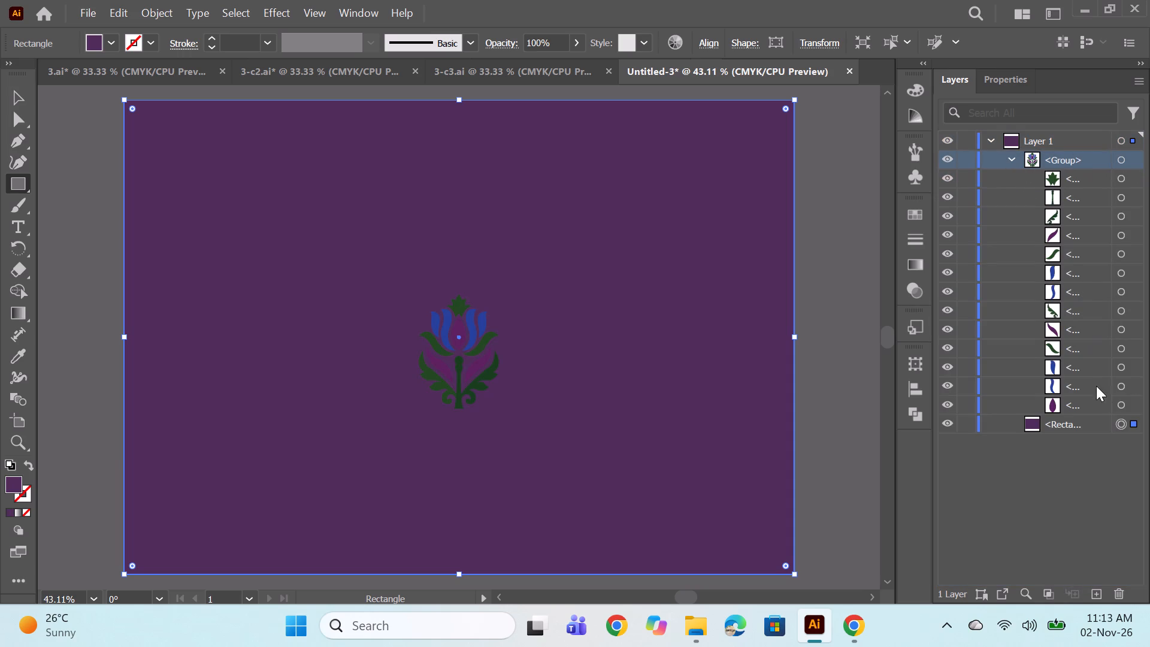
click(1119, 404)
double_click(12, 479)
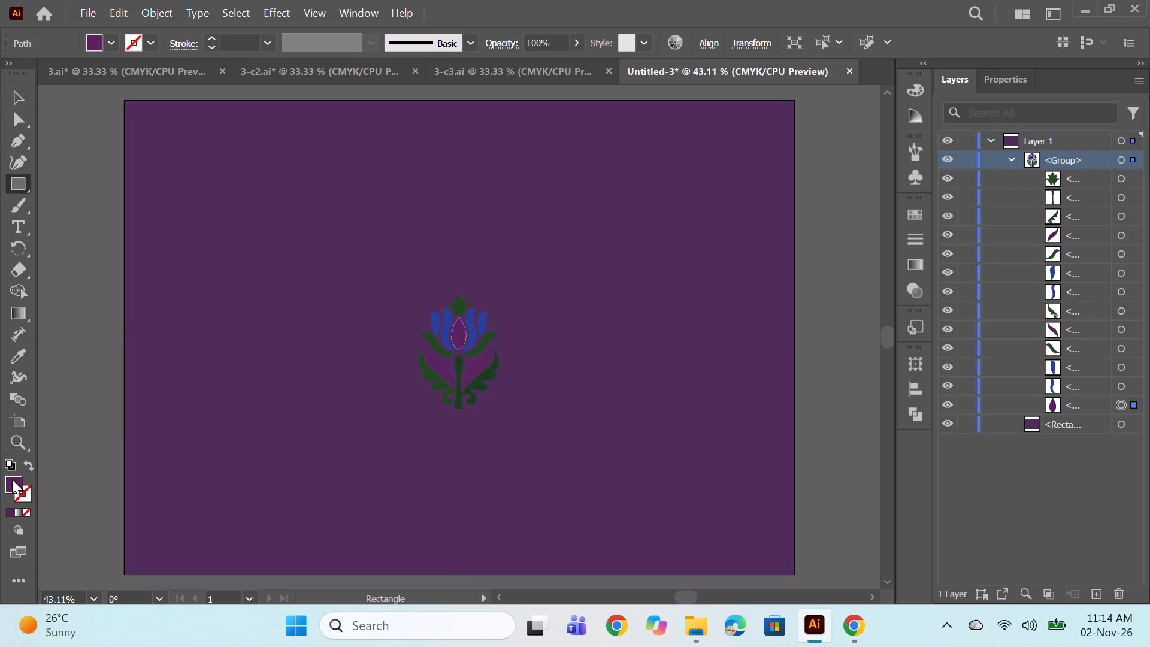
click(883, 226)
click(883, 221)
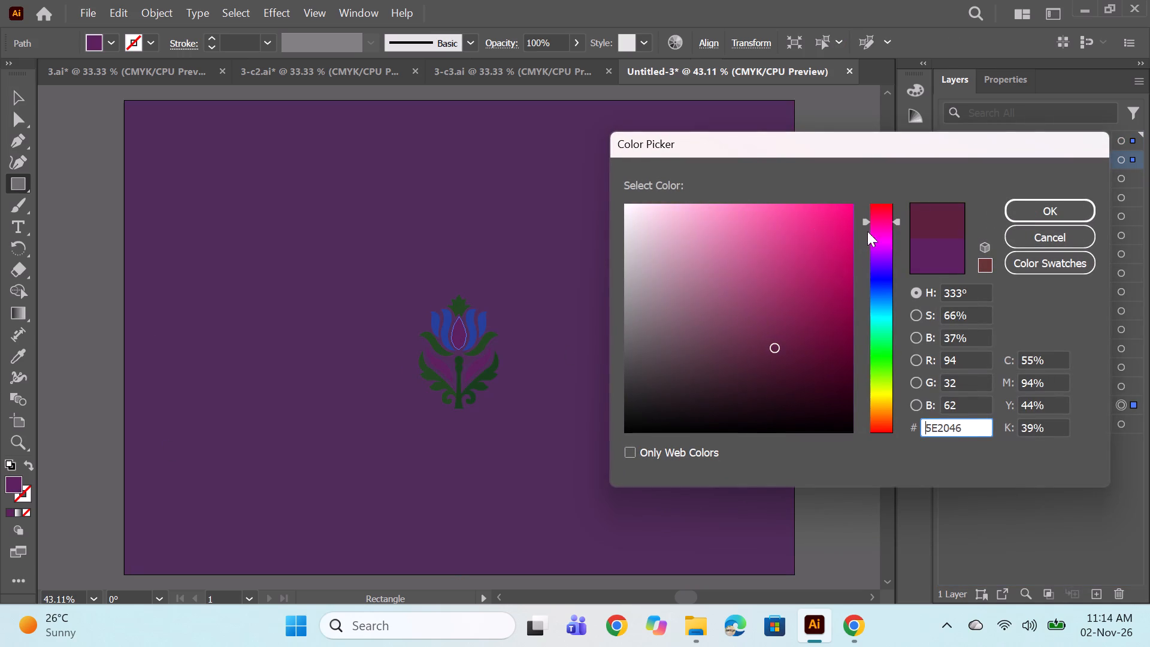
click(791, 204)
click(792, 231)
click(787, 241)
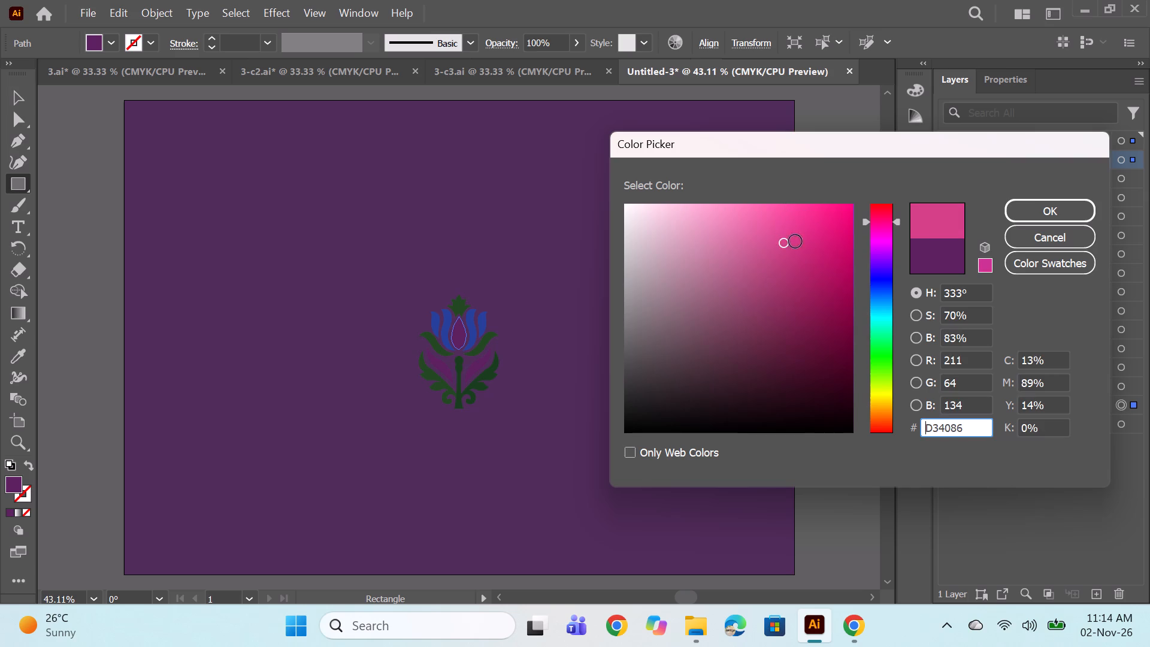
click(1028, 210)
Set the fill of the flower's inner left petal to the light pink F789B3.
click(1122, 383)
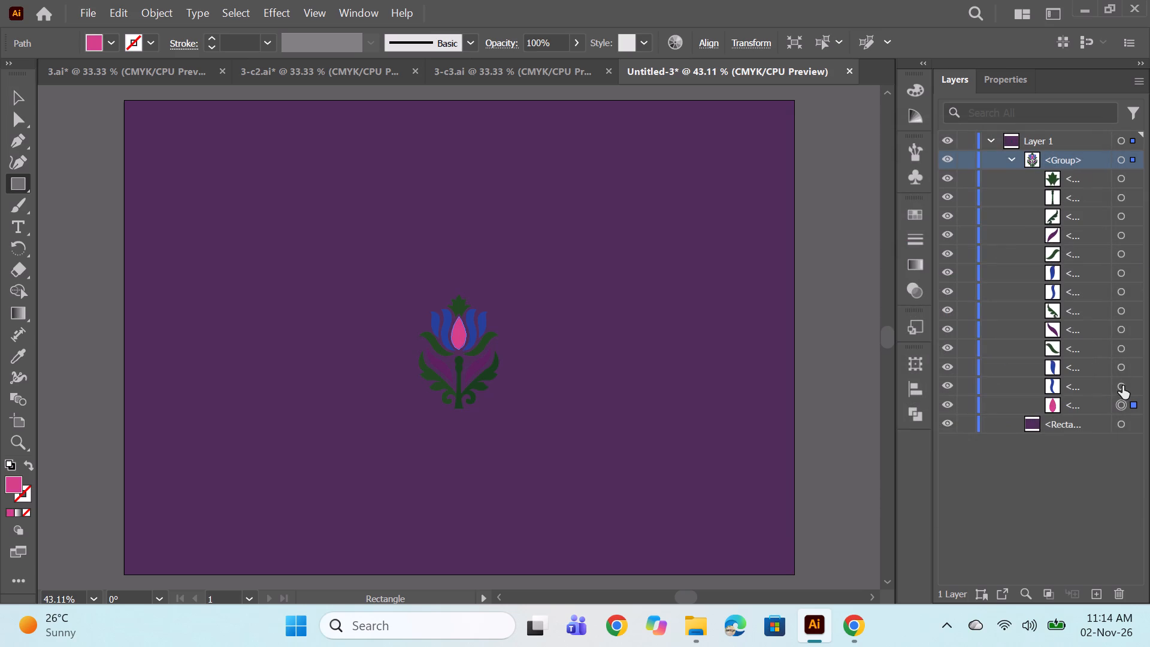
click(17, 480)
click(18, 484)
double_click(16, 482)
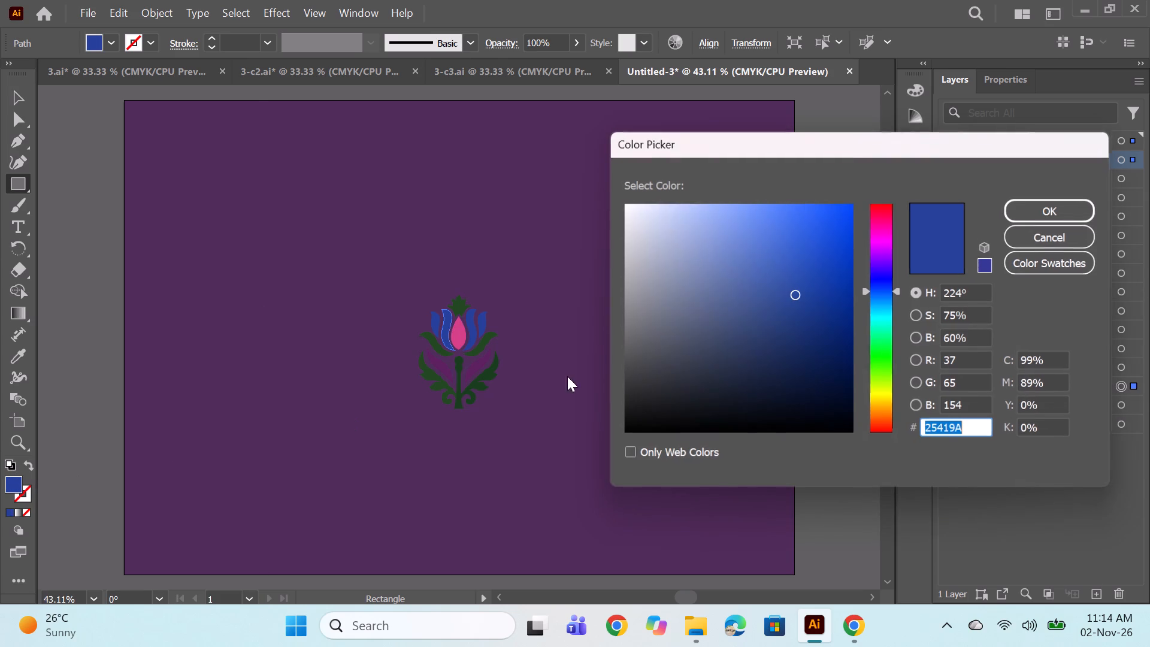
click(879, 255)
click(882, 245)
click(882, 234)
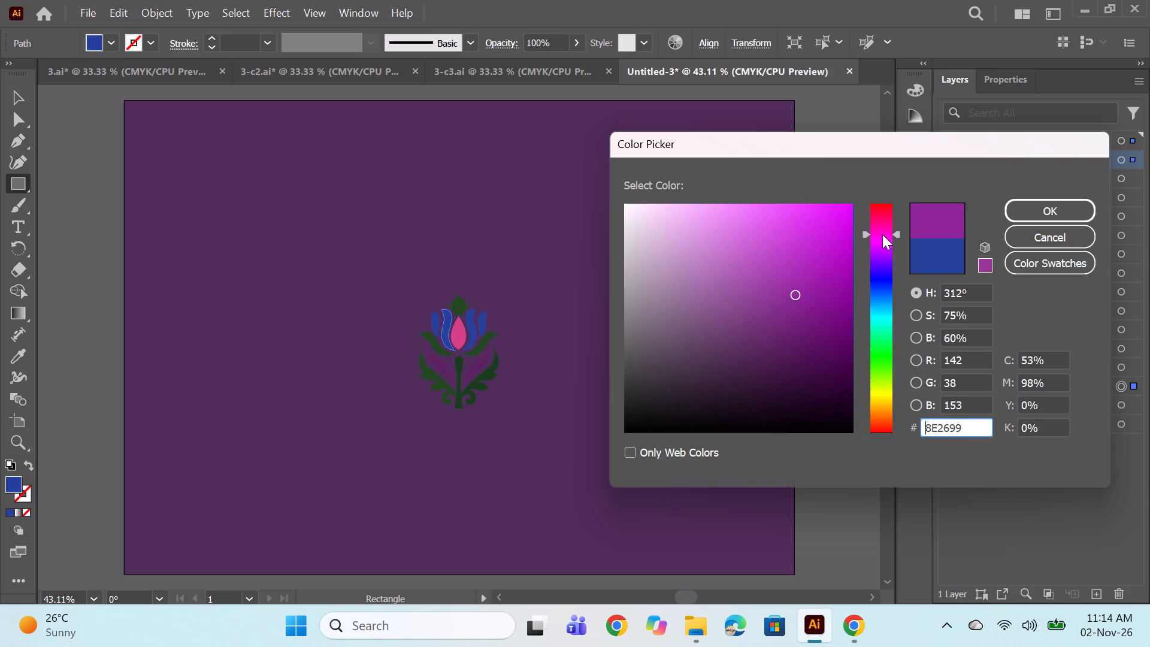
click(882, 234)
click(879, 229)
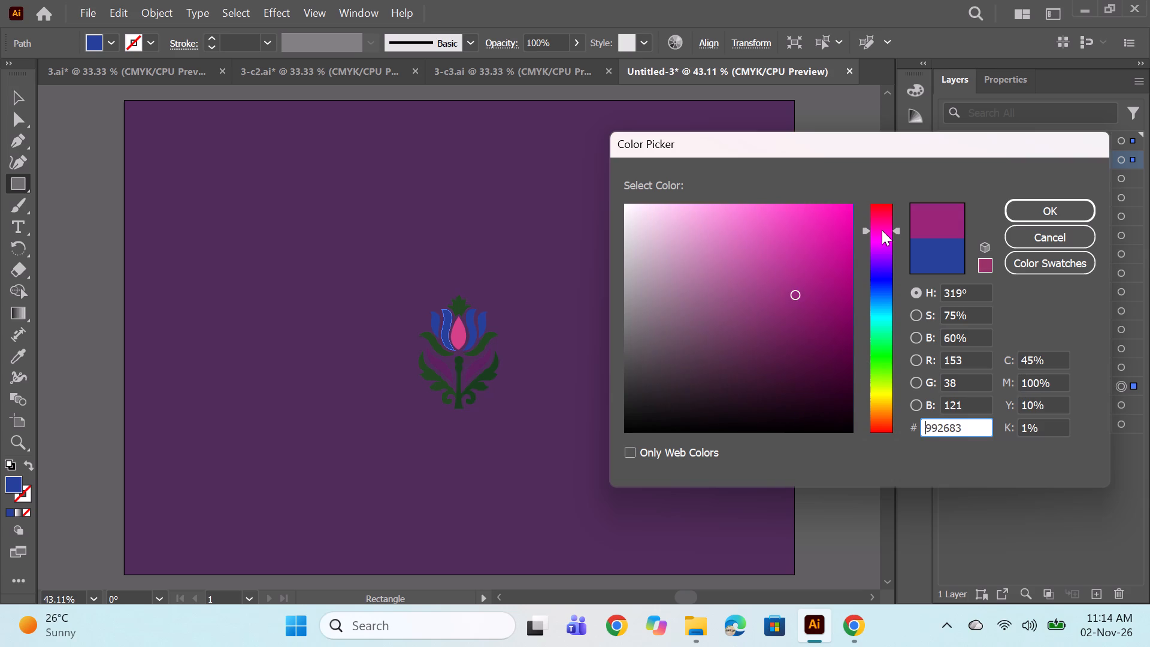
click(882, 243)
click(882, 225)
click(882, 217)
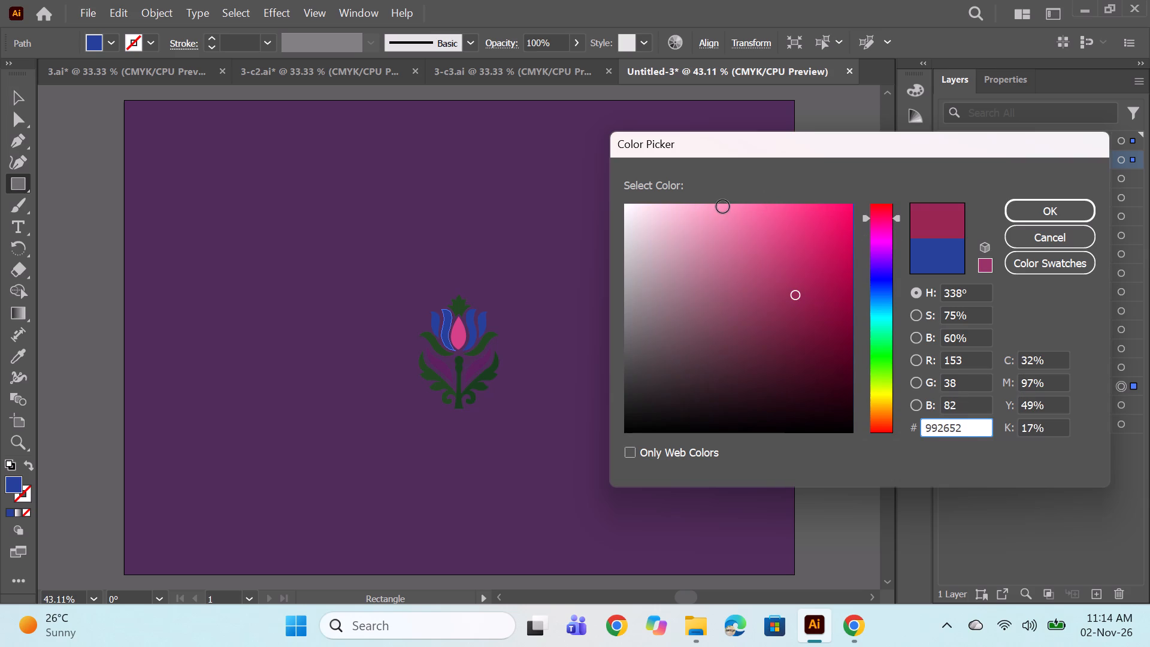
click(723, 207)
click(736, 208)
click(728, 209)
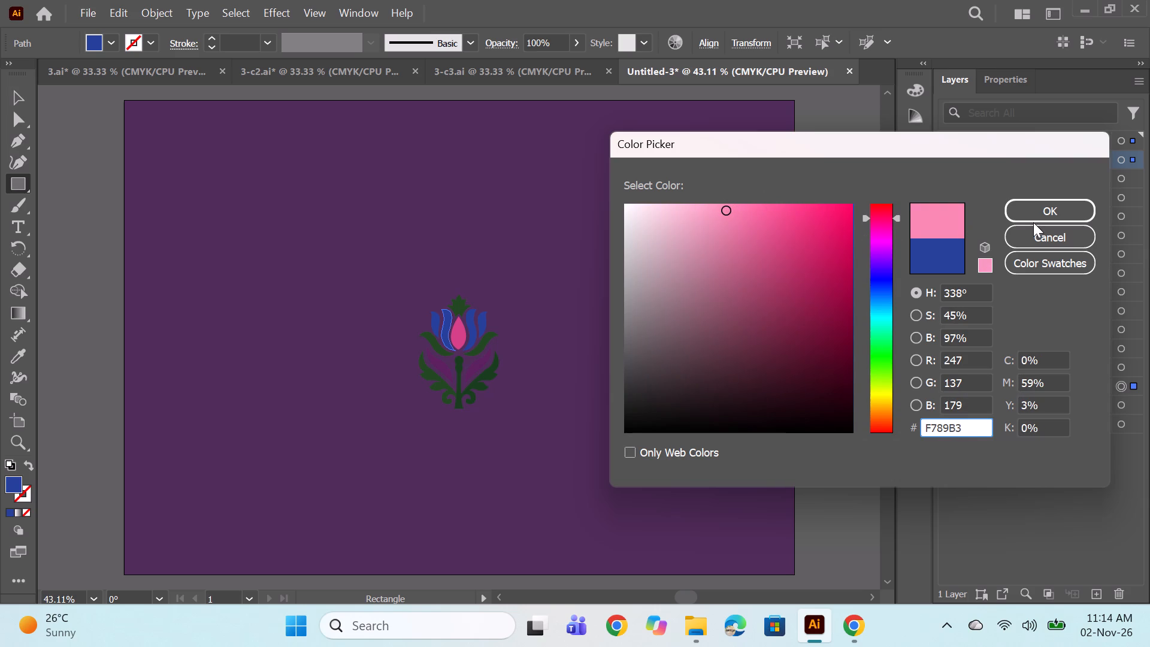
click(1050, 207)
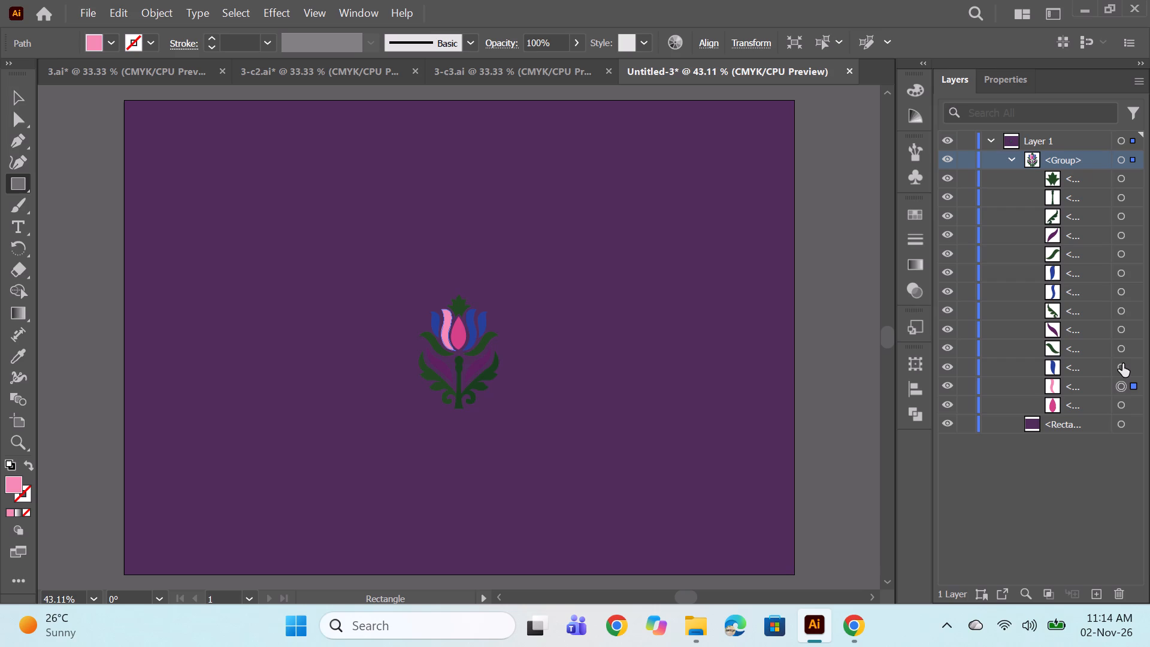
Recolor the flower's outer left petal by sampling the deep pink of the central teardrop petal.
click(1122, 364)
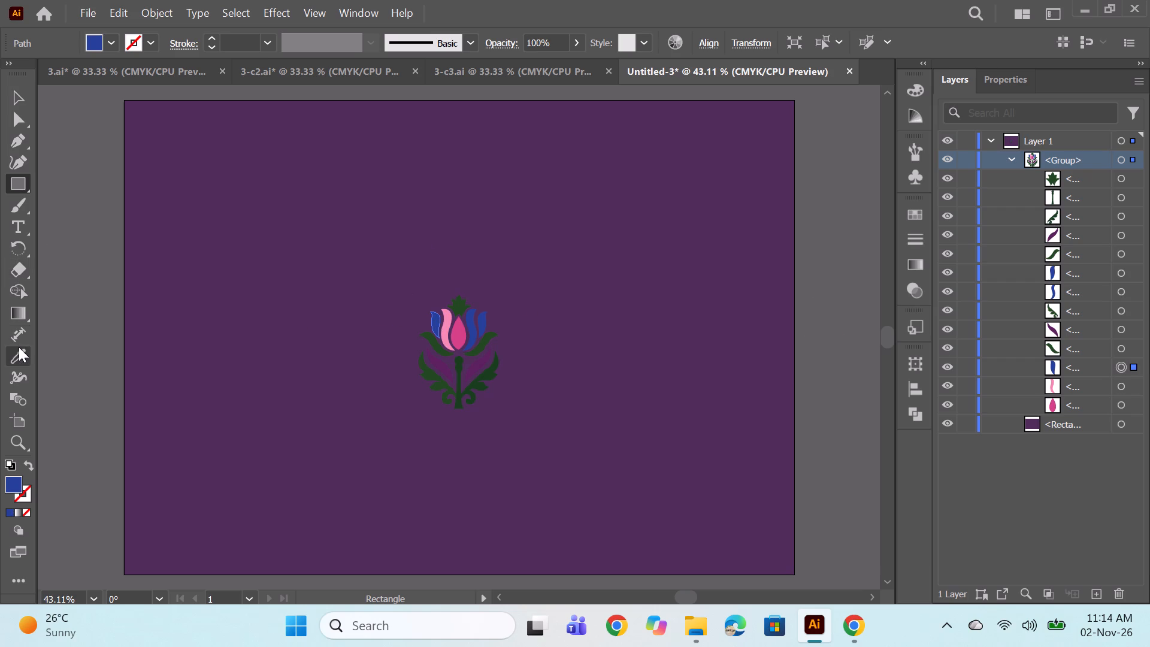
click(19, 348)
click(461, 331)
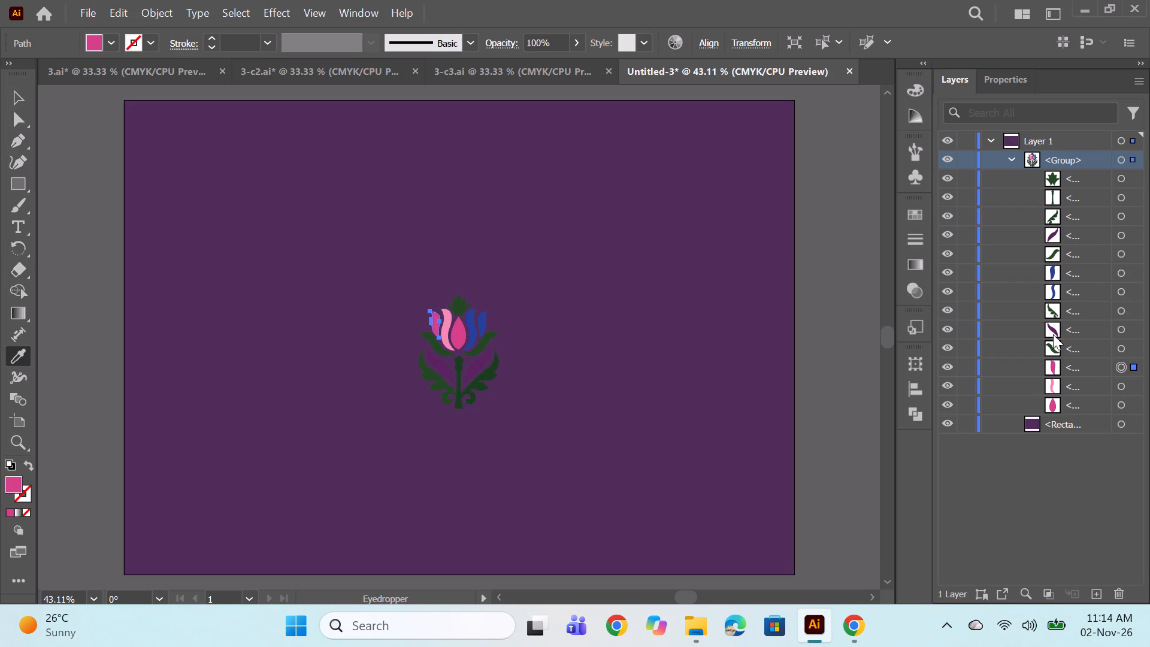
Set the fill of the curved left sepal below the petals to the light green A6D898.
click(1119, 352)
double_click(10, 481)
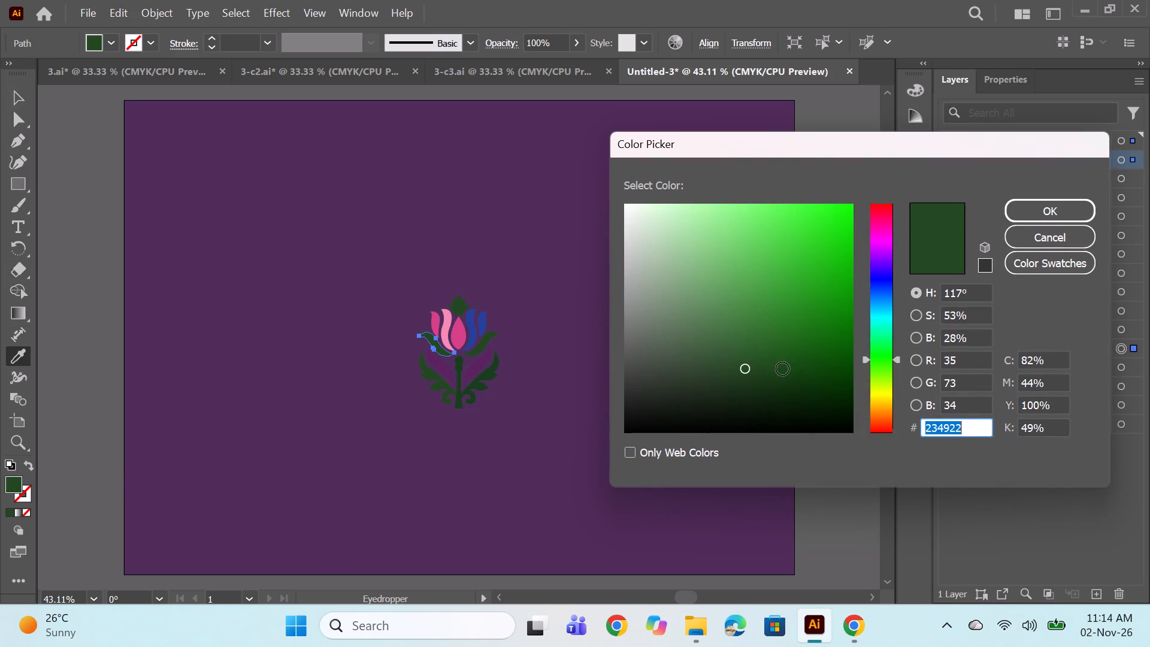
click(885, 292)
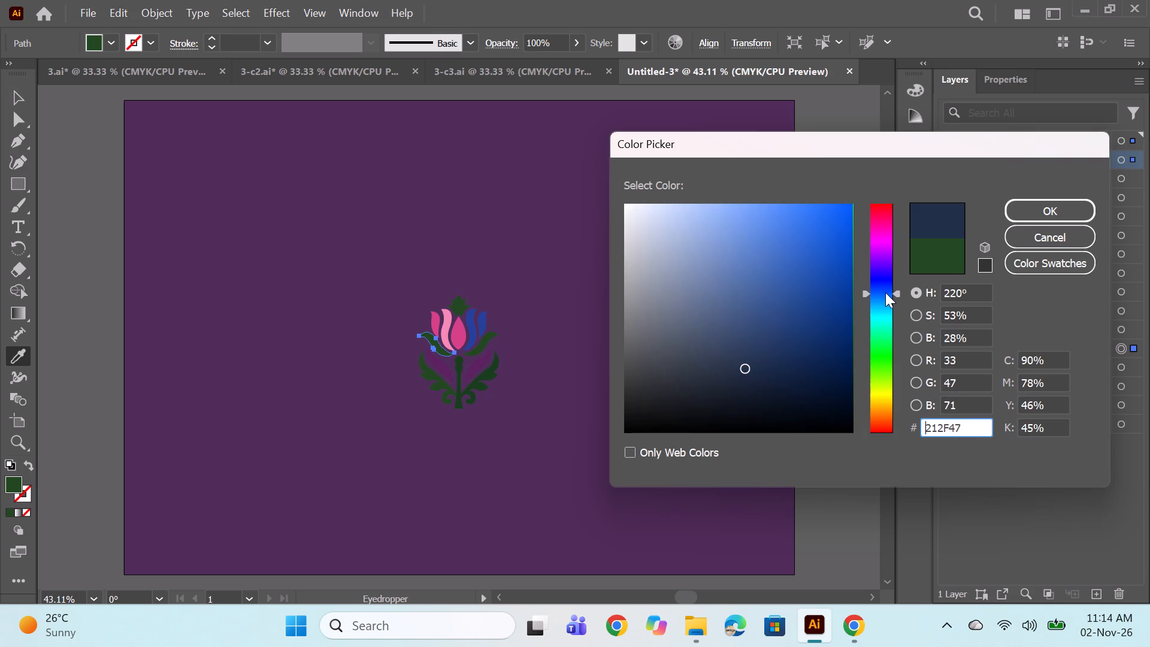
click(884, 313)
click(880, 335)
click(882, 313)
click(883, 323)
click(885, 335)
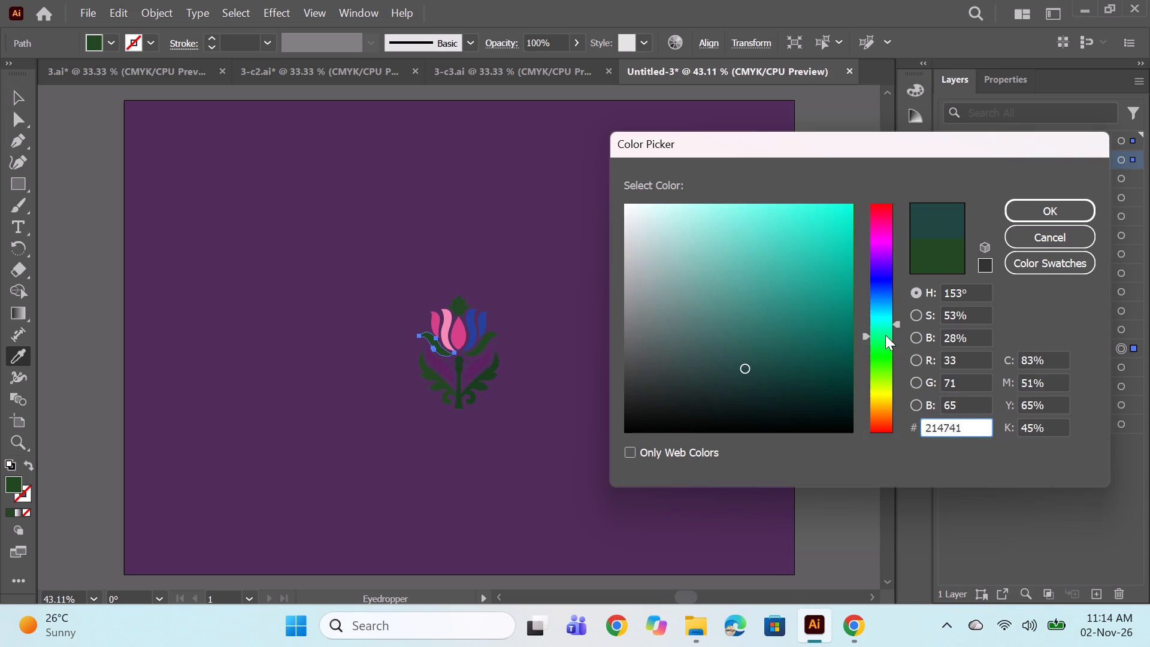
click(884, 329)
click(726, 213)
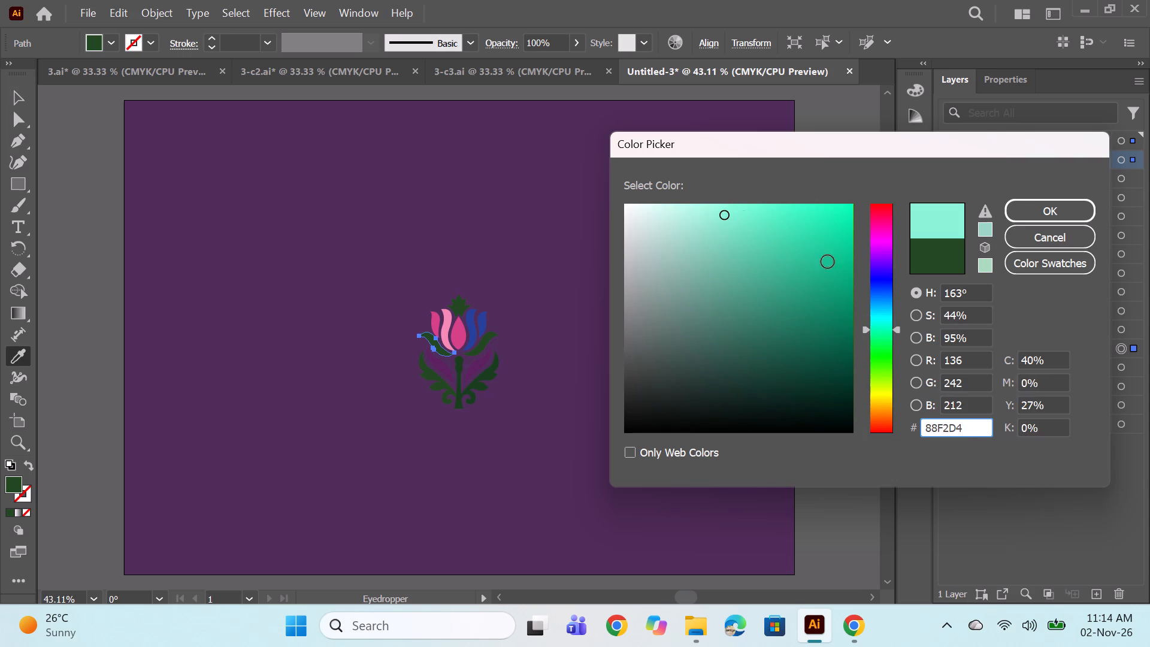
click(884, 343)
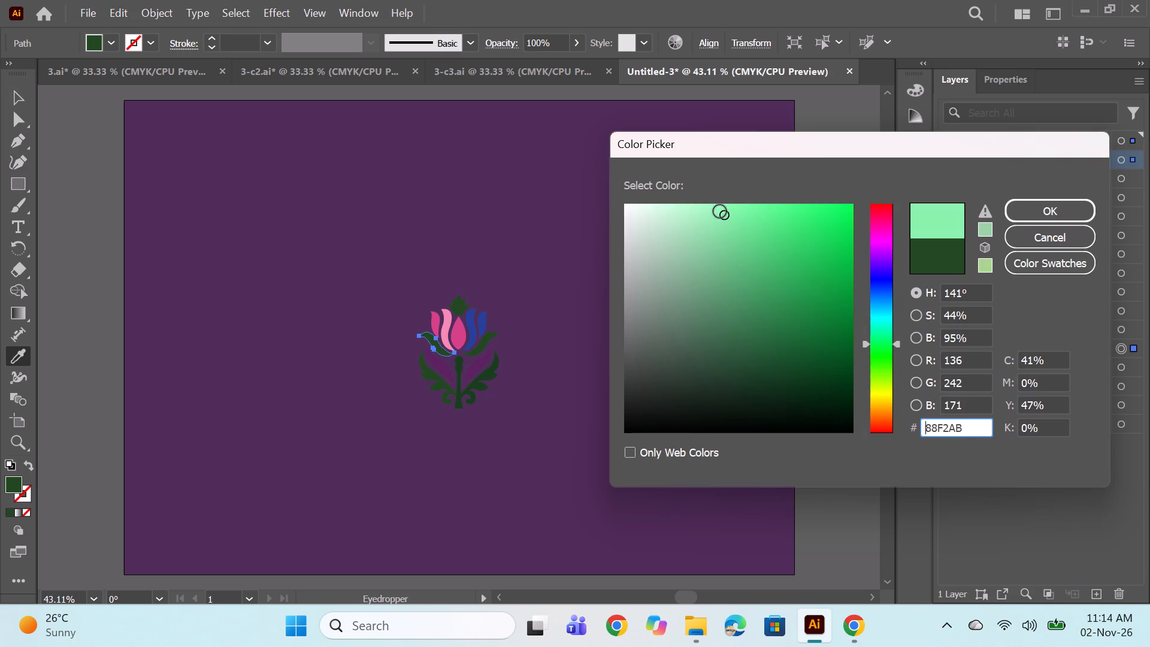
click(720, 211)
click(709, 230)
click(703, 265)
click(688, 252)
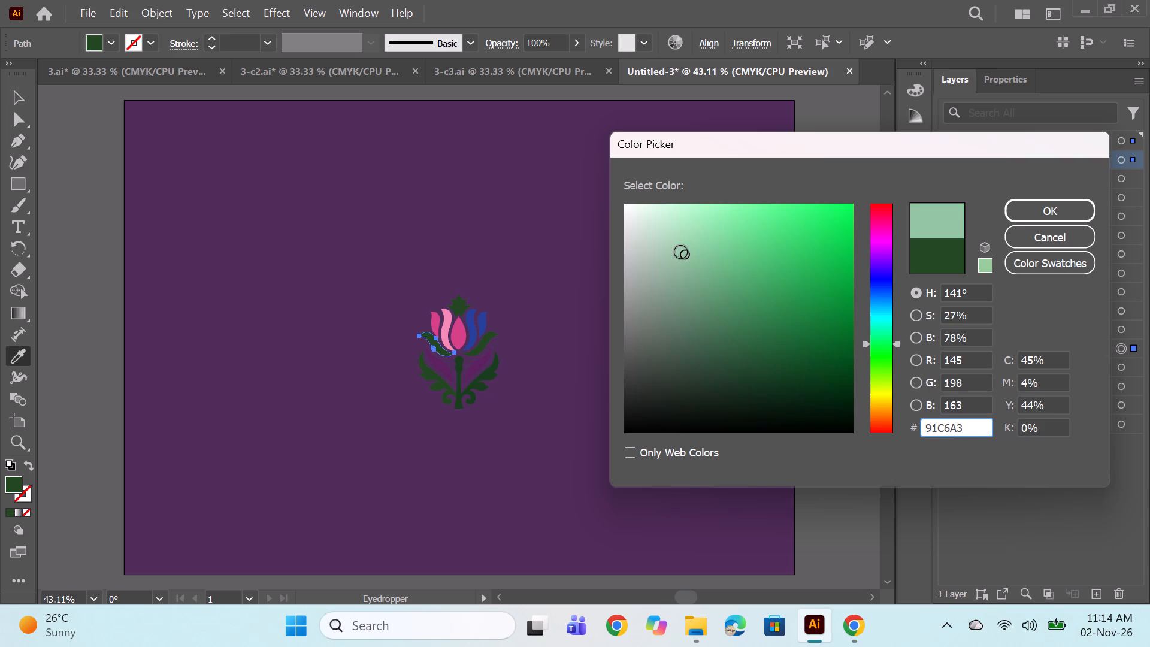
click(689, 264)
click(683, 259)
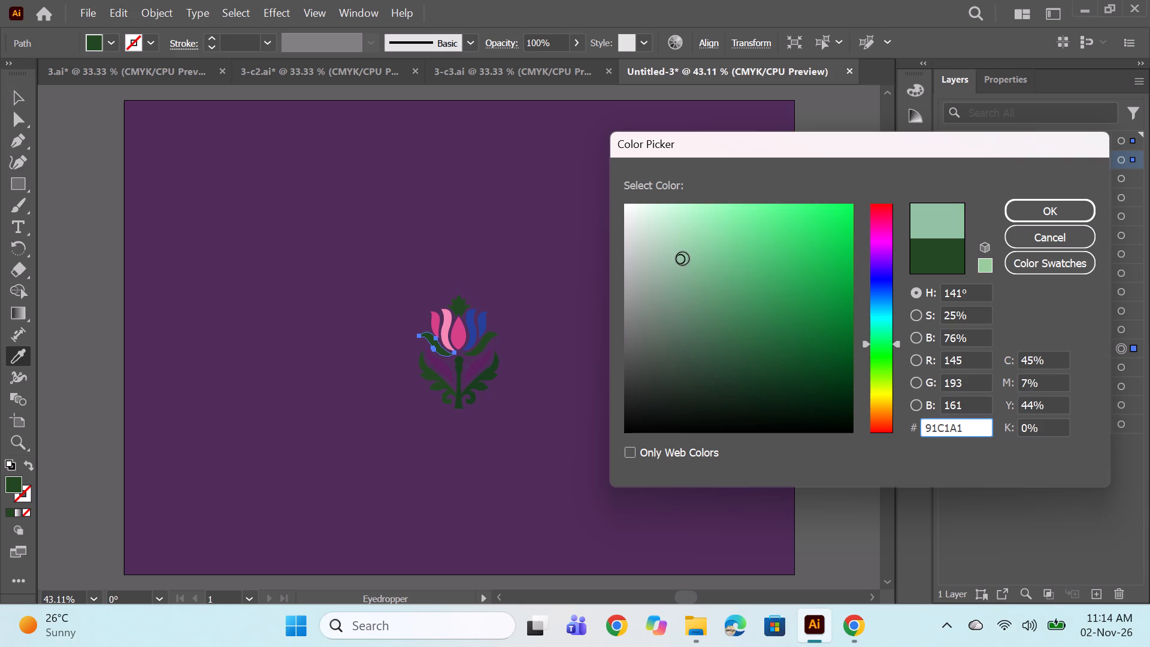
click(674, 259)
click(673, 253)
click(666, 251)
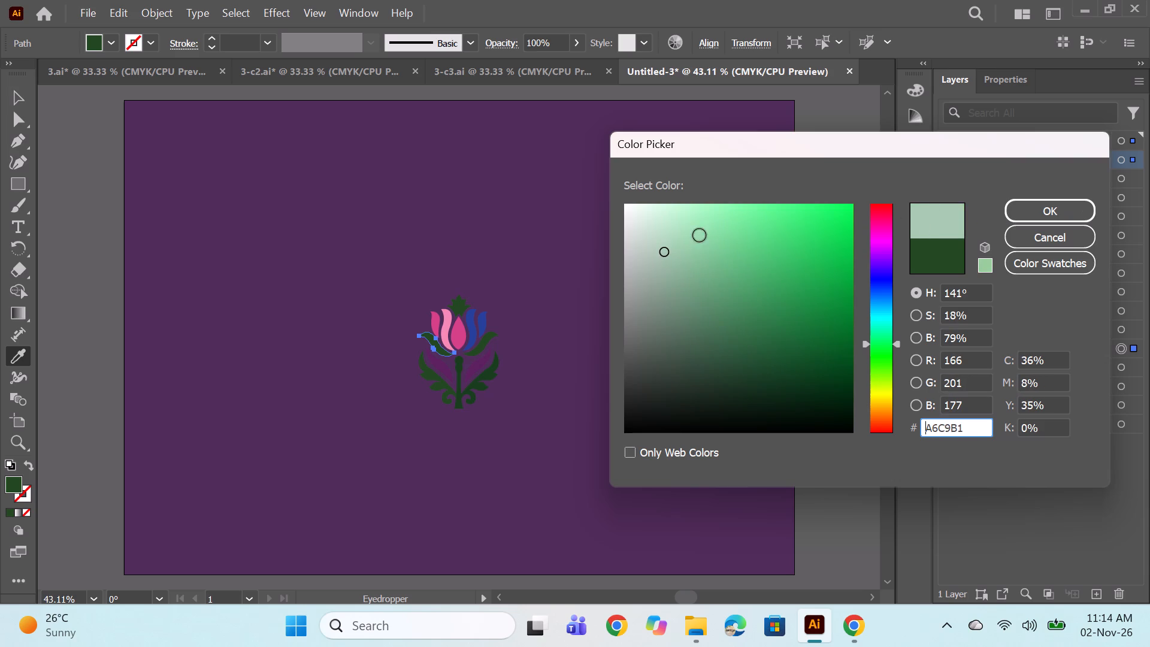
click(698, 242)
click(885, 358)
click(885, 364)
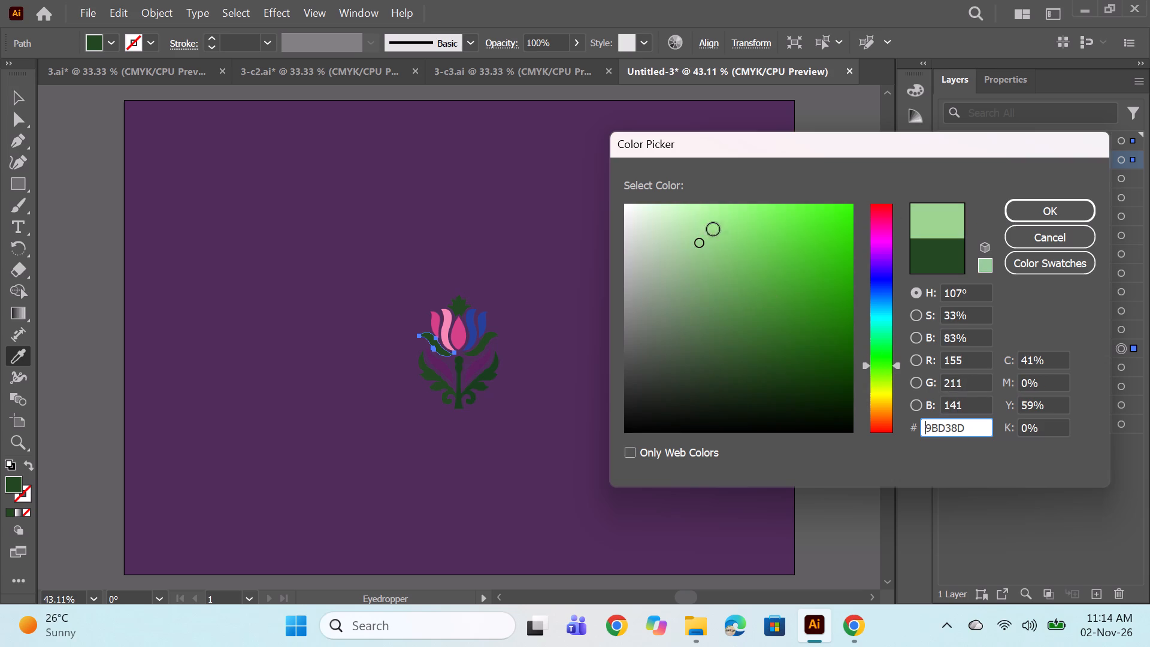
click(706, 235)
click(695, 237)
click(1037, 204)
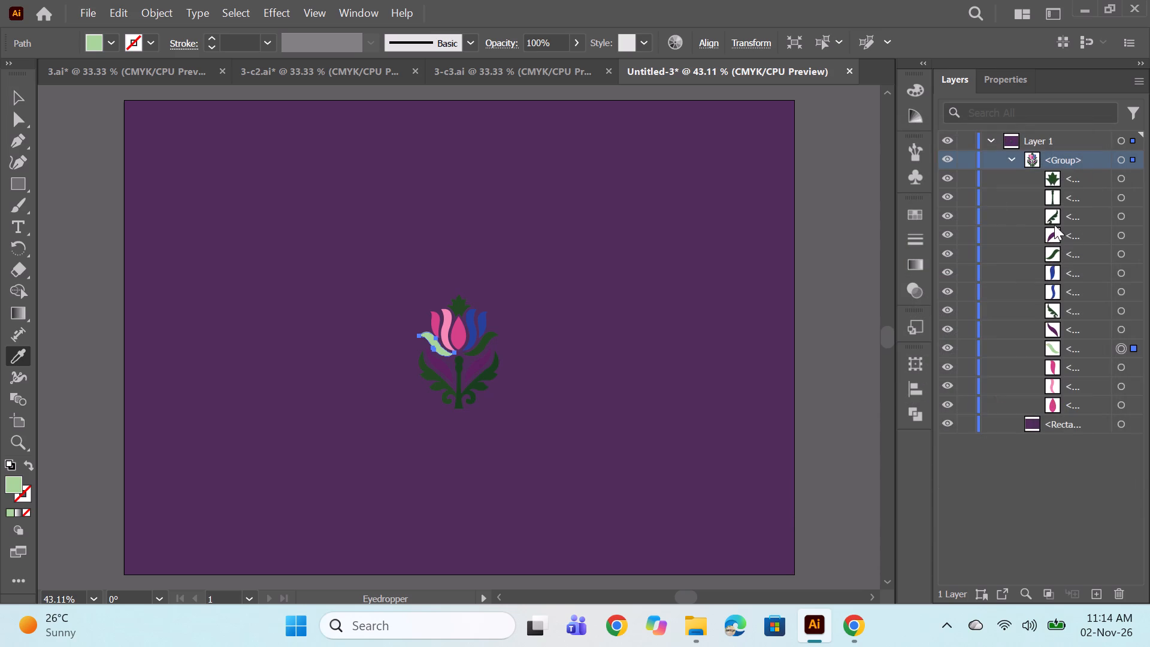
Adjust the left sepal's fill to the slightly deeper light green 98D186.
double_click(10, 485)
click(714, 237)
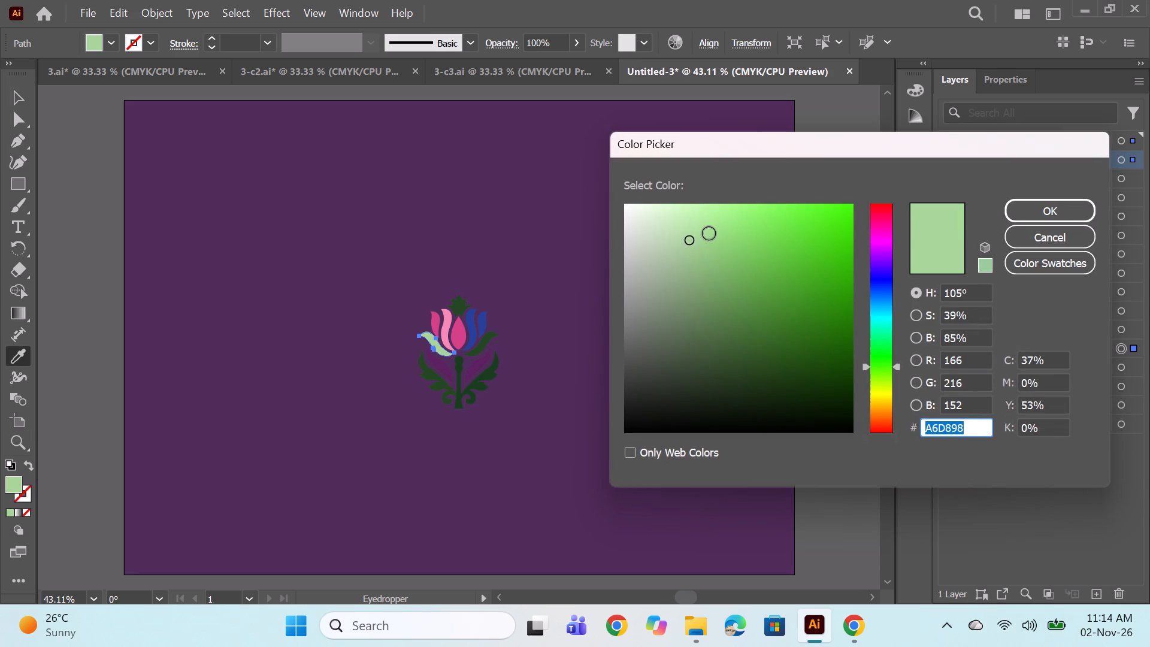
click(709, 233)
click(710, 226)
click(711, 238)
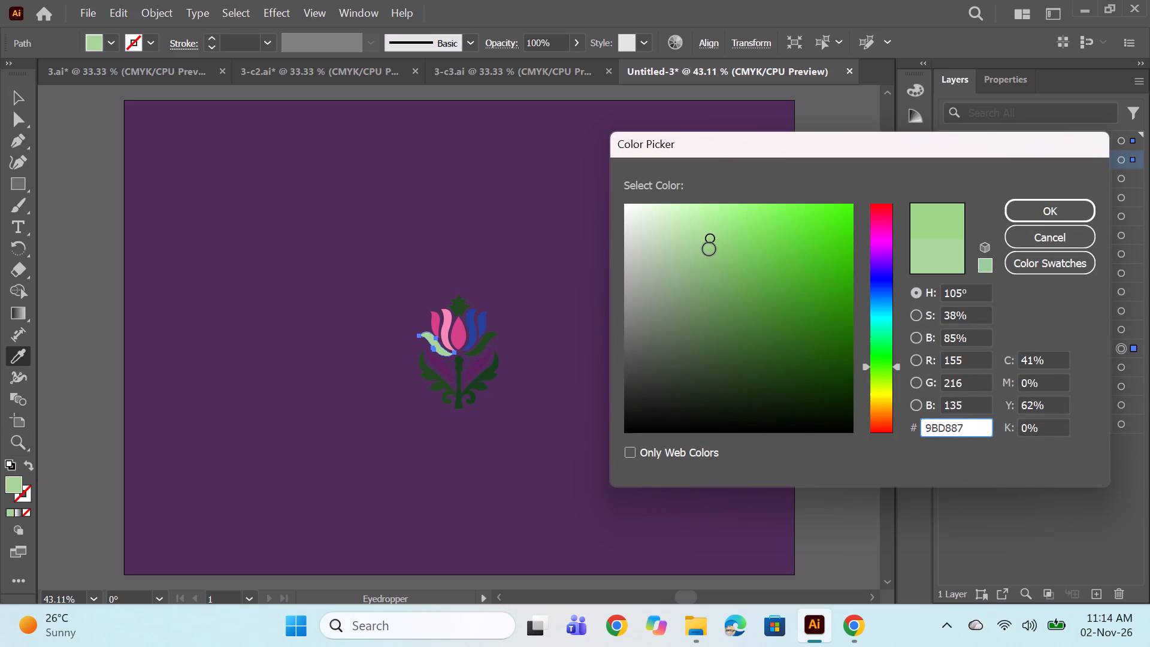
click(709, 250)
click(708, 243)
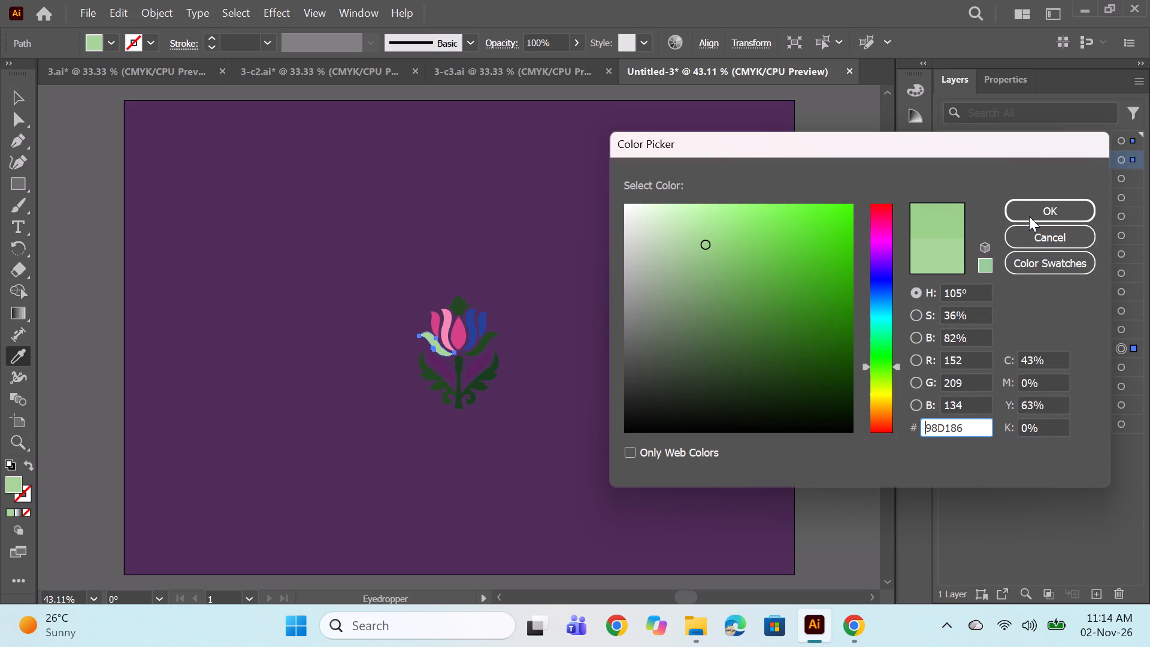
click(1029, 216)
Set the fill of the smooth inner leaf on the left of the stem to the pale cream FCFBD4.
click(1119, 332)
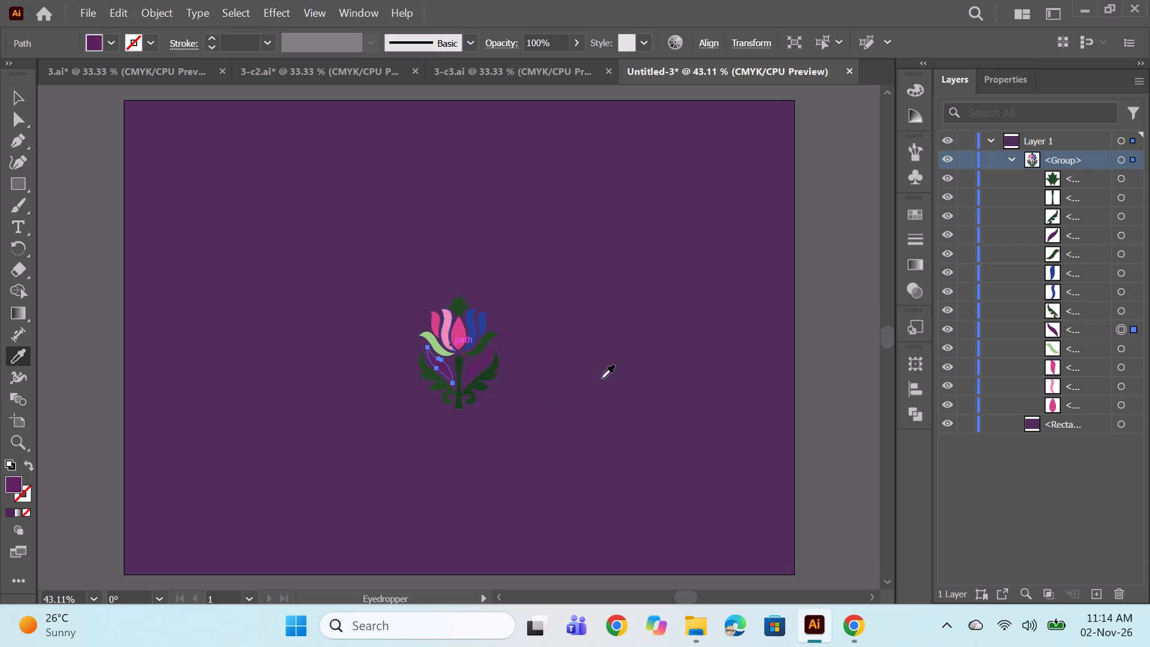
double_click(12, 482)
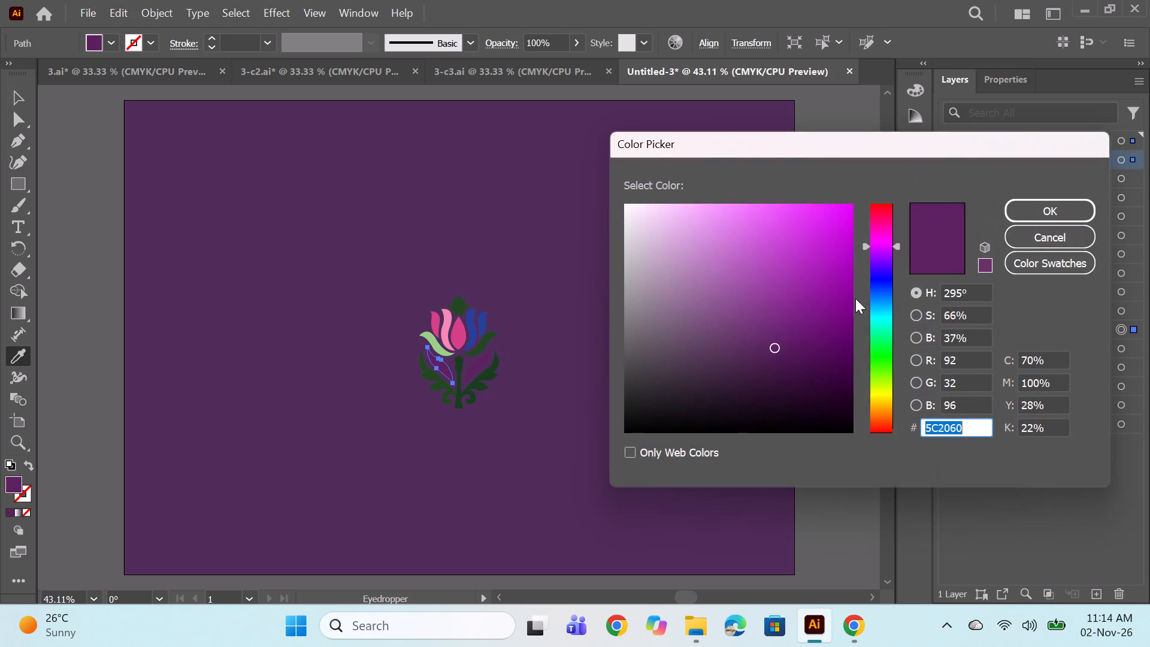
double_click(883, 403)
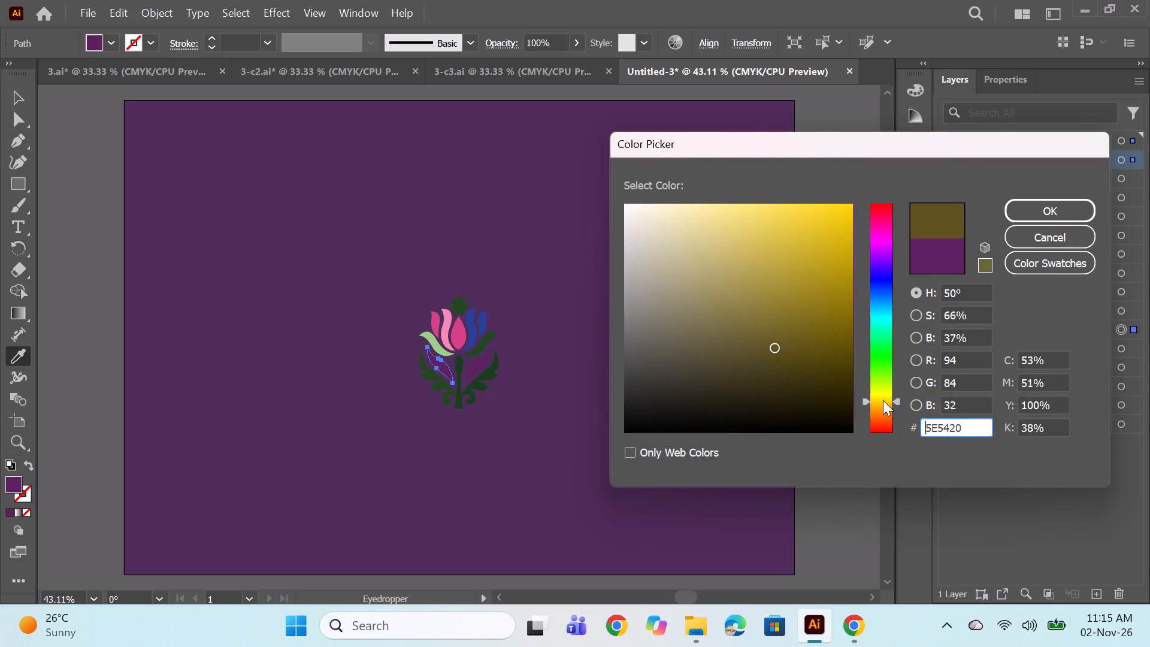
click(883, 395)
click(667, 208)
click(660, 206)
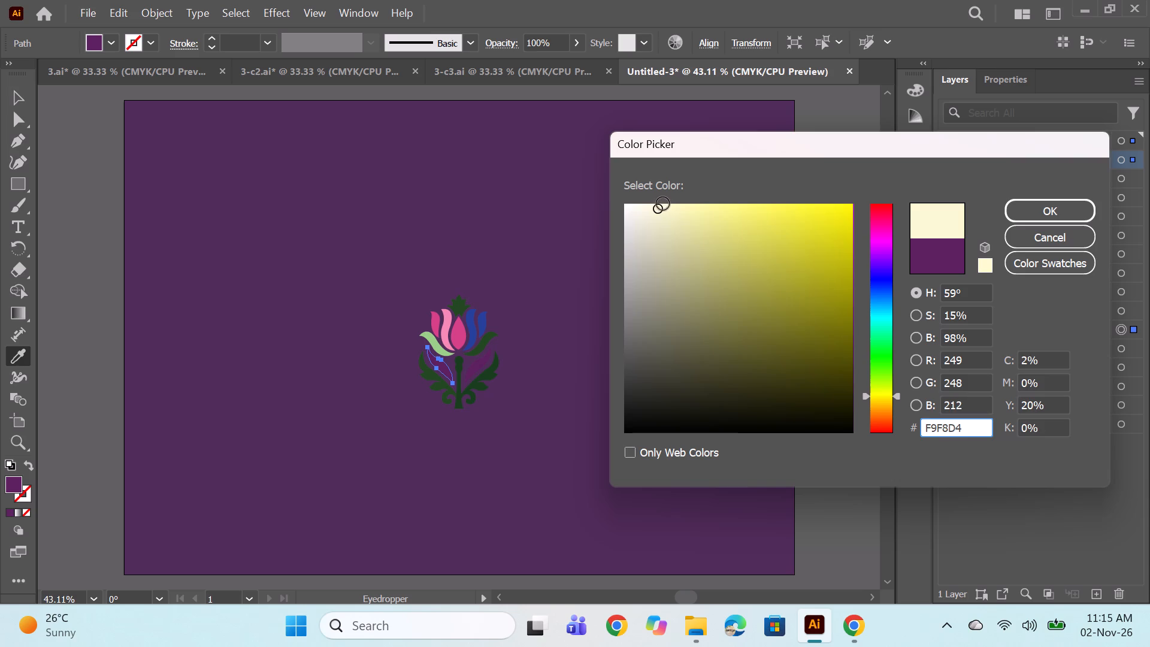
click(664, 209)
click(652, 207)
click(661, 204)
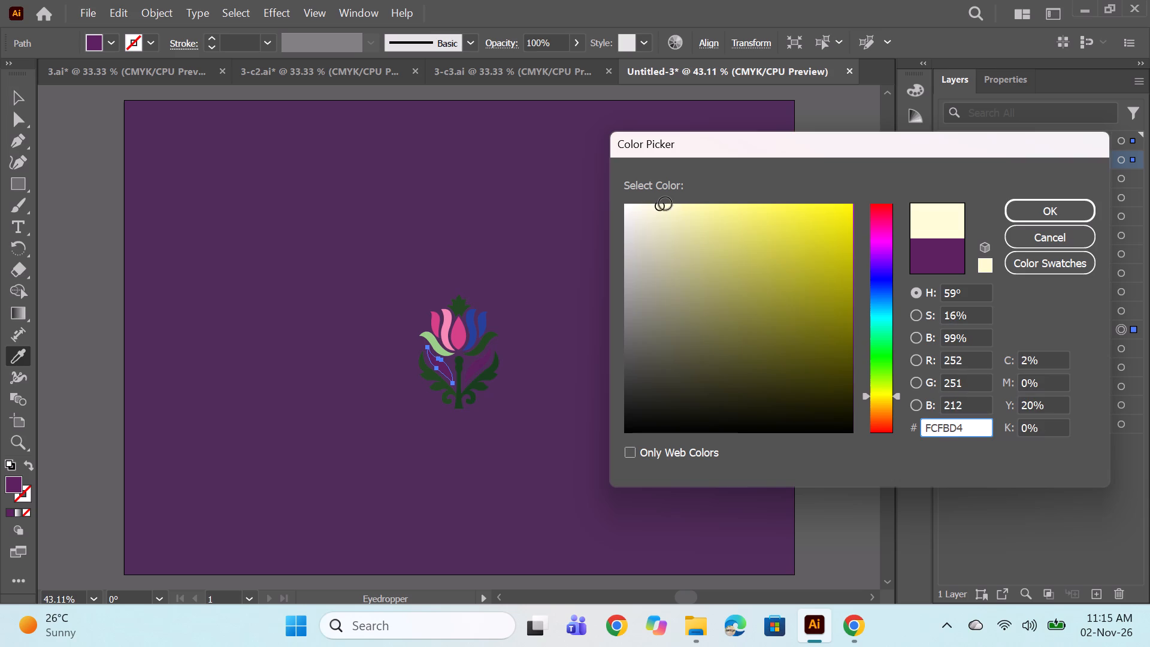
click(1072, 205)
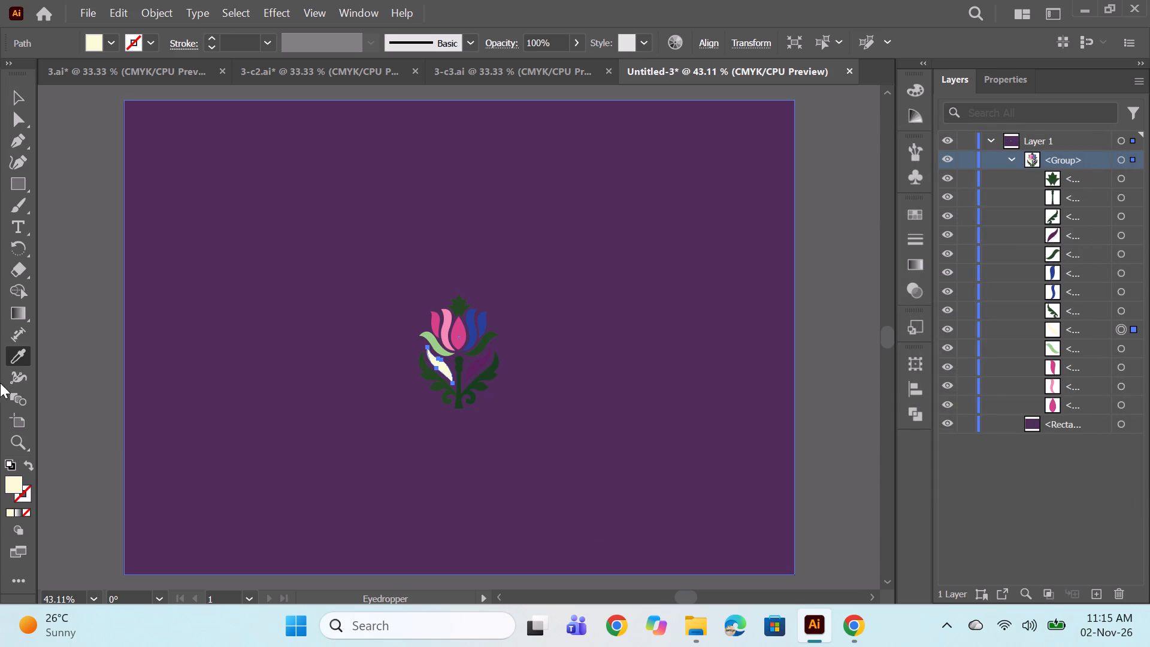
Change the fill of the curved left sepal to a darker, muted olive green with a yellower hue.
click(1121, 349)
click(13, 483)
click(15, 479)
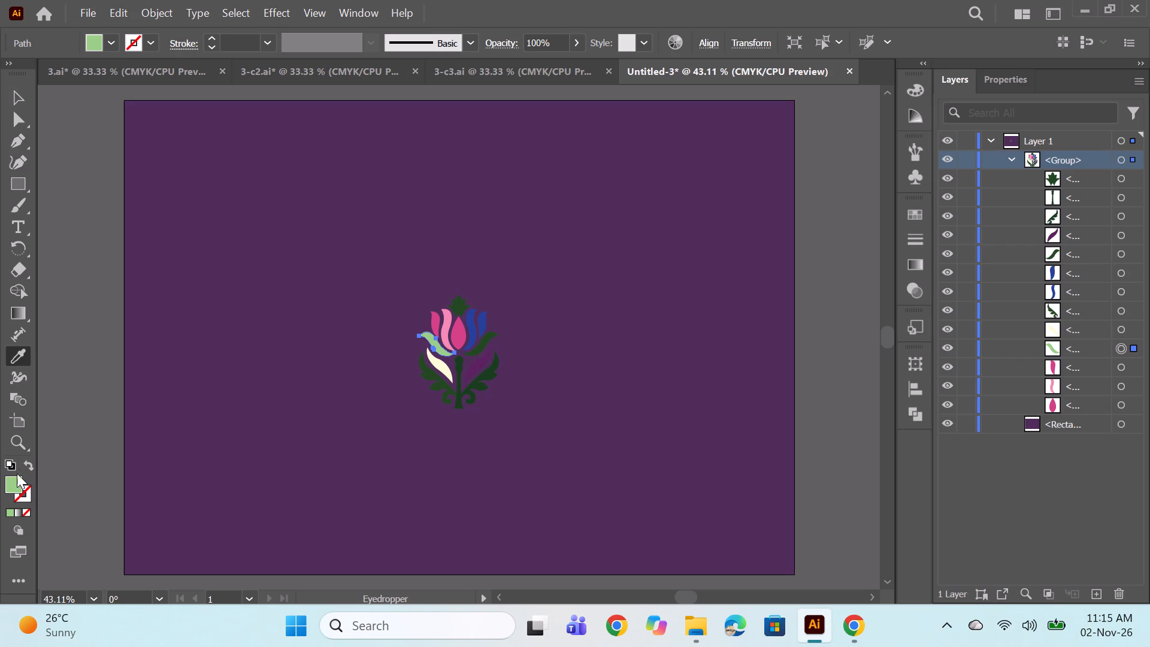
drag(20, 480, 14, 484)
click(14, 484)
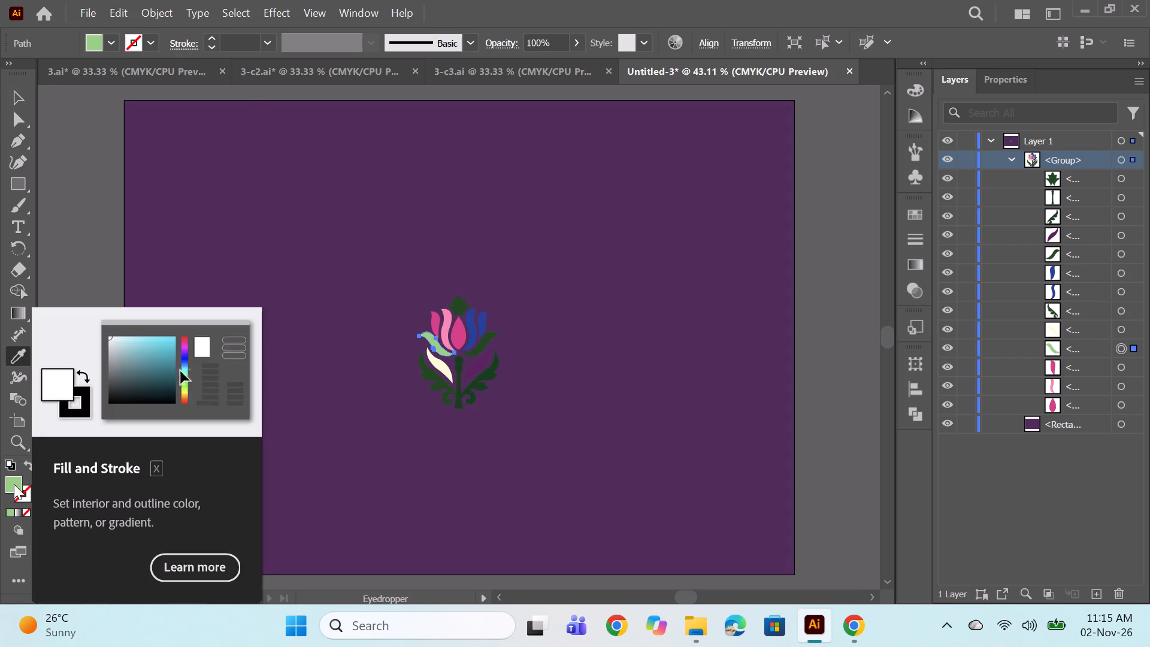
double_click(11, 486)
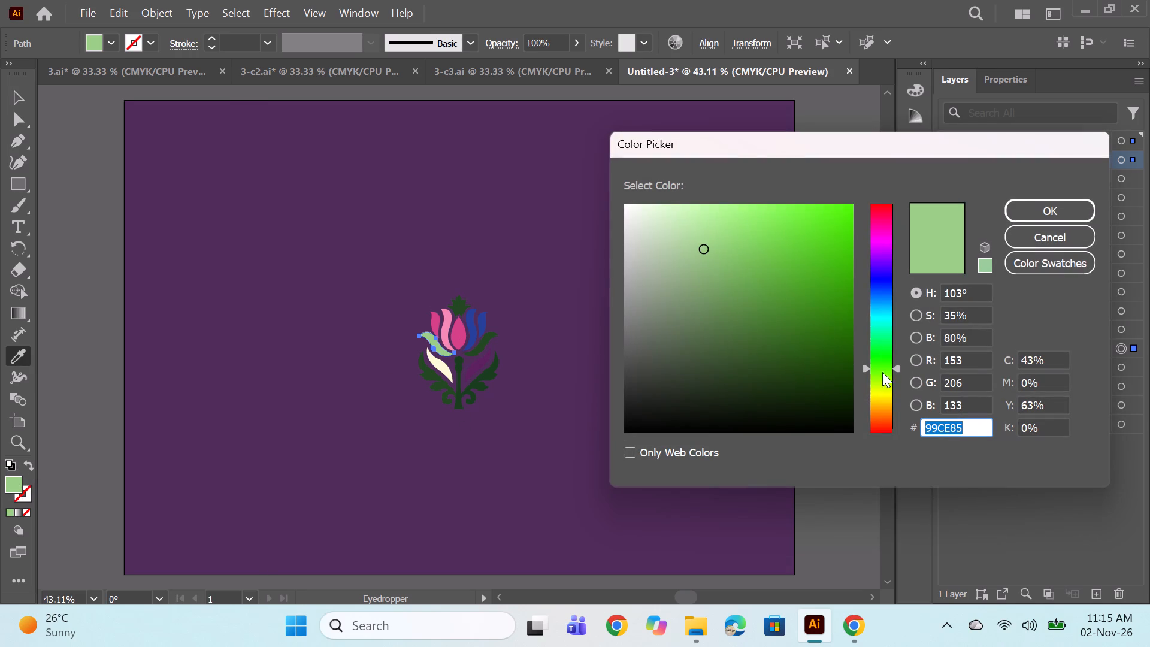
click(886, 367)
click(882, 373)
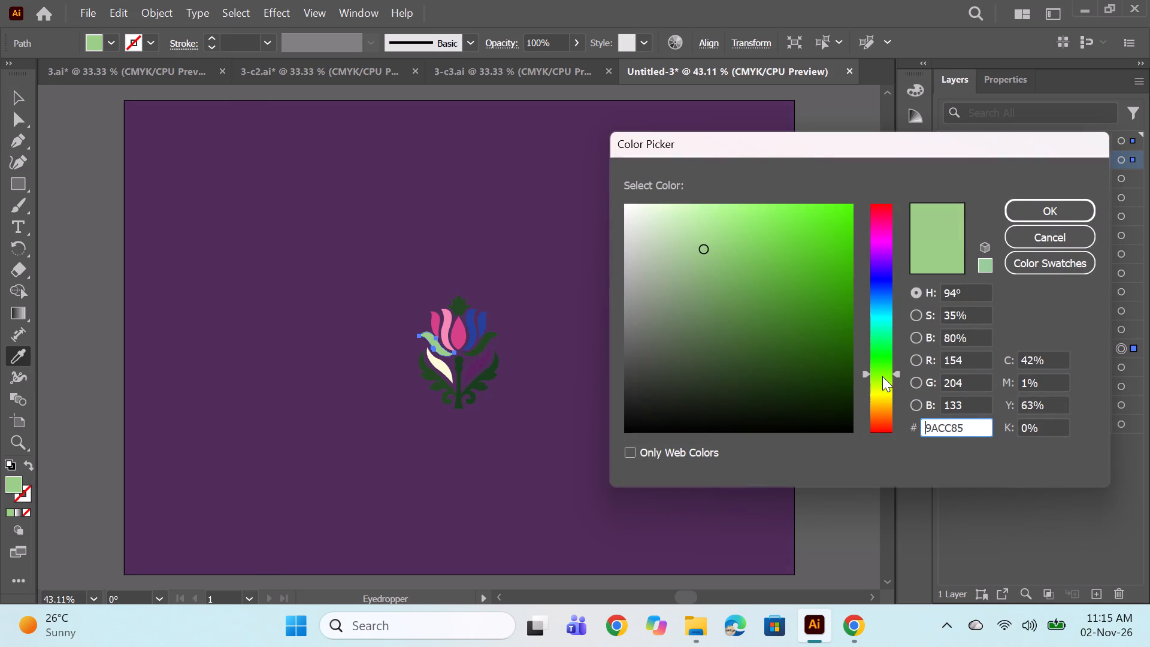
click(882, 376)
click(698, 275)
click(703, 286)
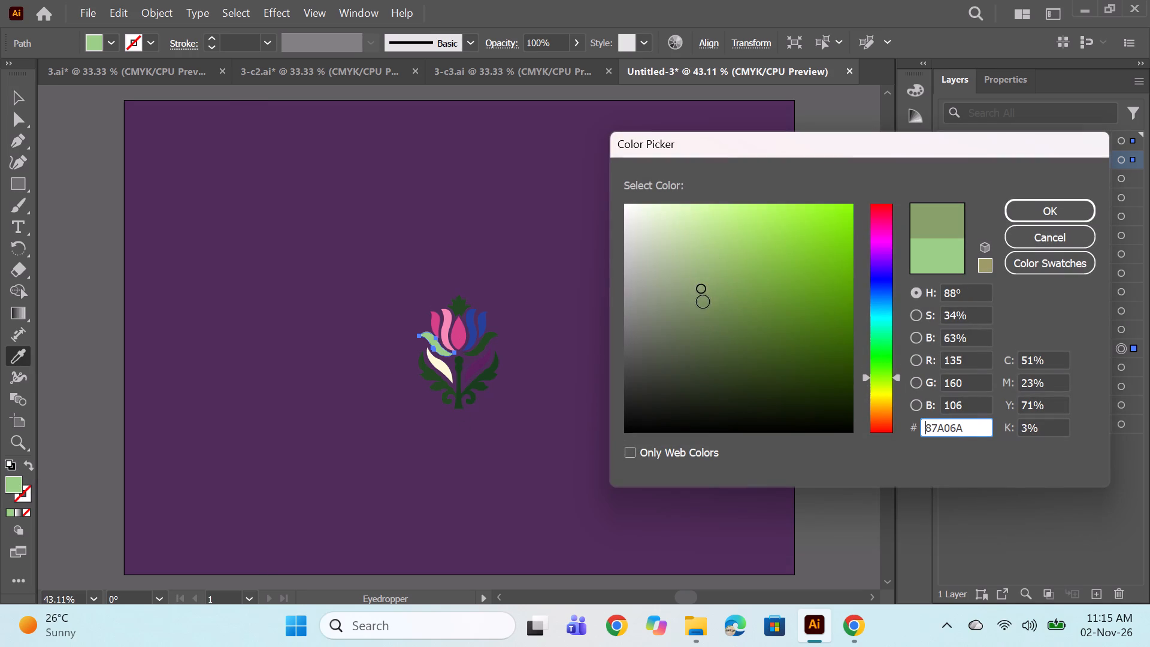
click(747, 308)
click(750, 286)
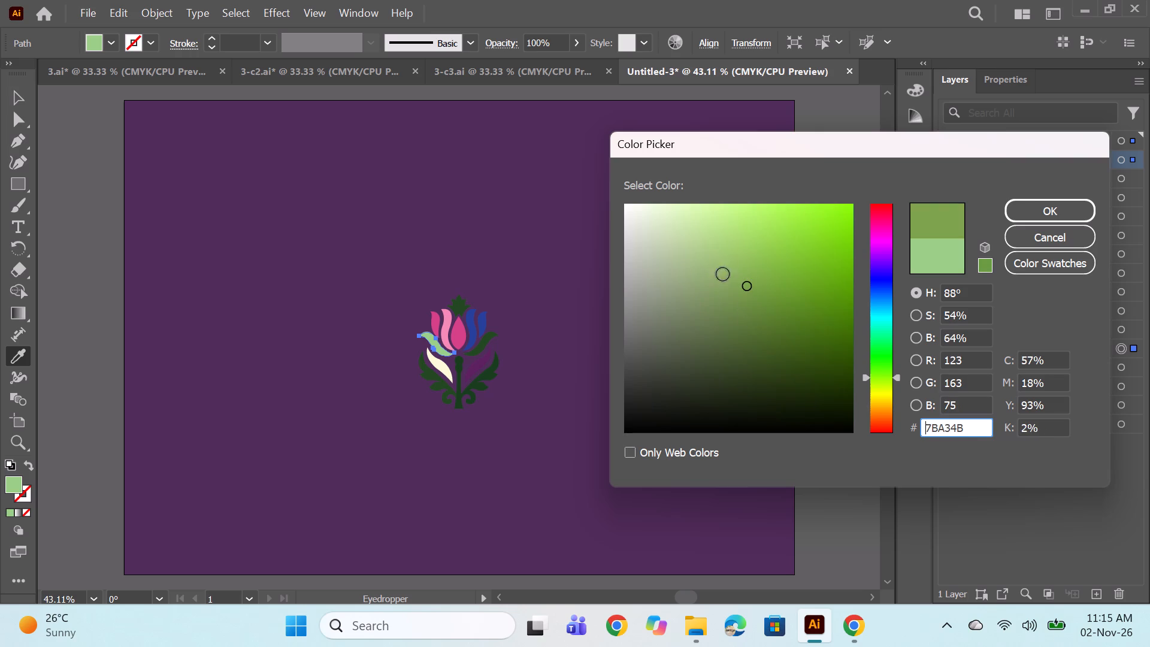
click(723, 267)
click(740, 268)
click(747, 285)
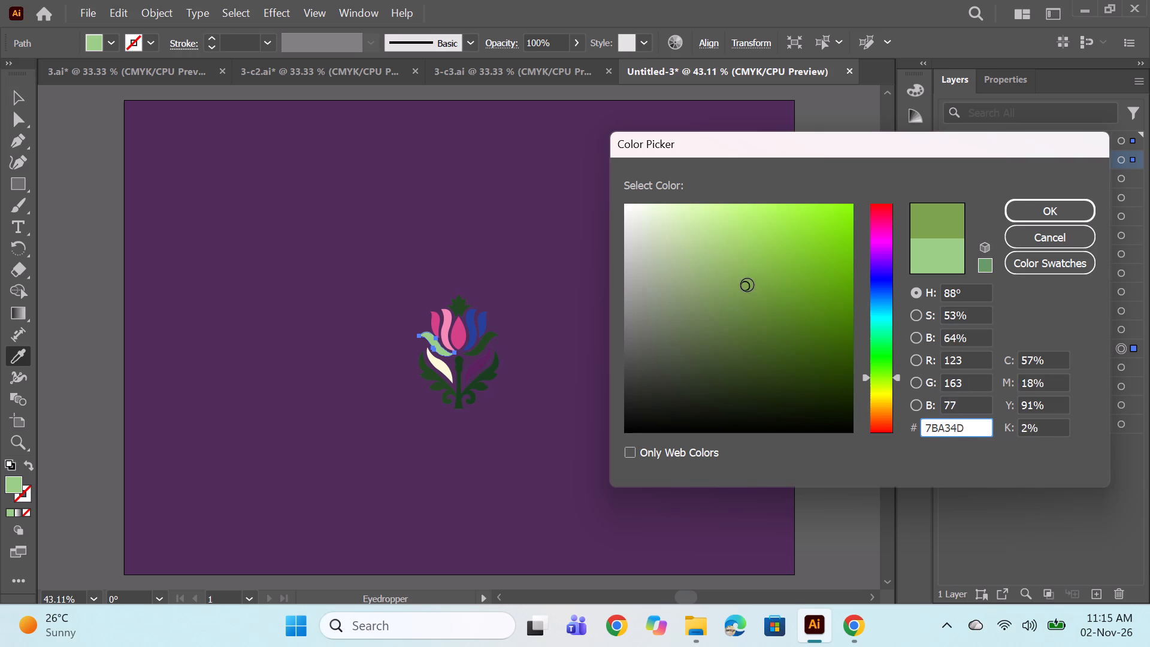
click(735, 287)
click(1008, 209)
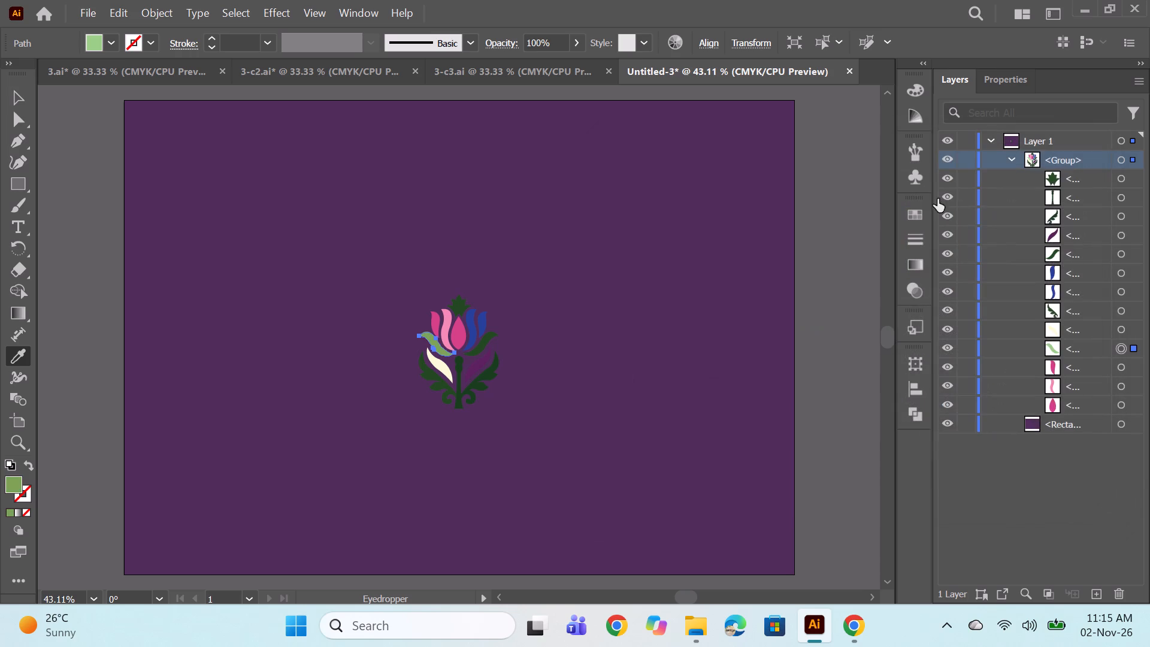
Recolor the scalloped lower left leaf by sampling the left sepal's olive green.
click(1122, 332)
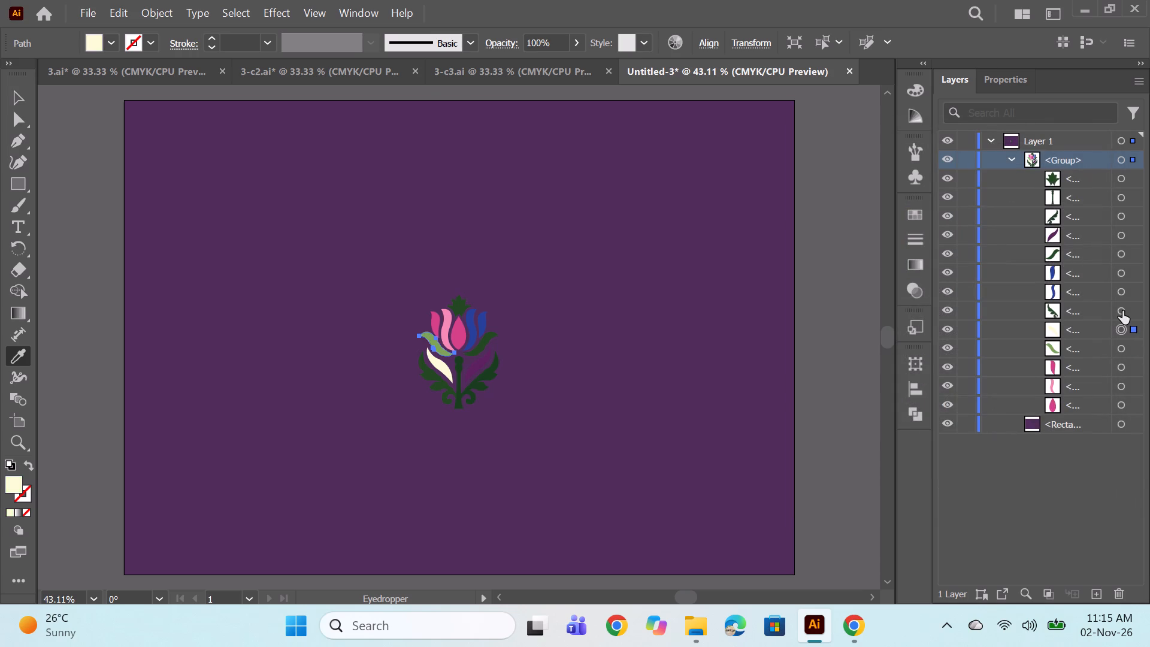
click(1122, 311)
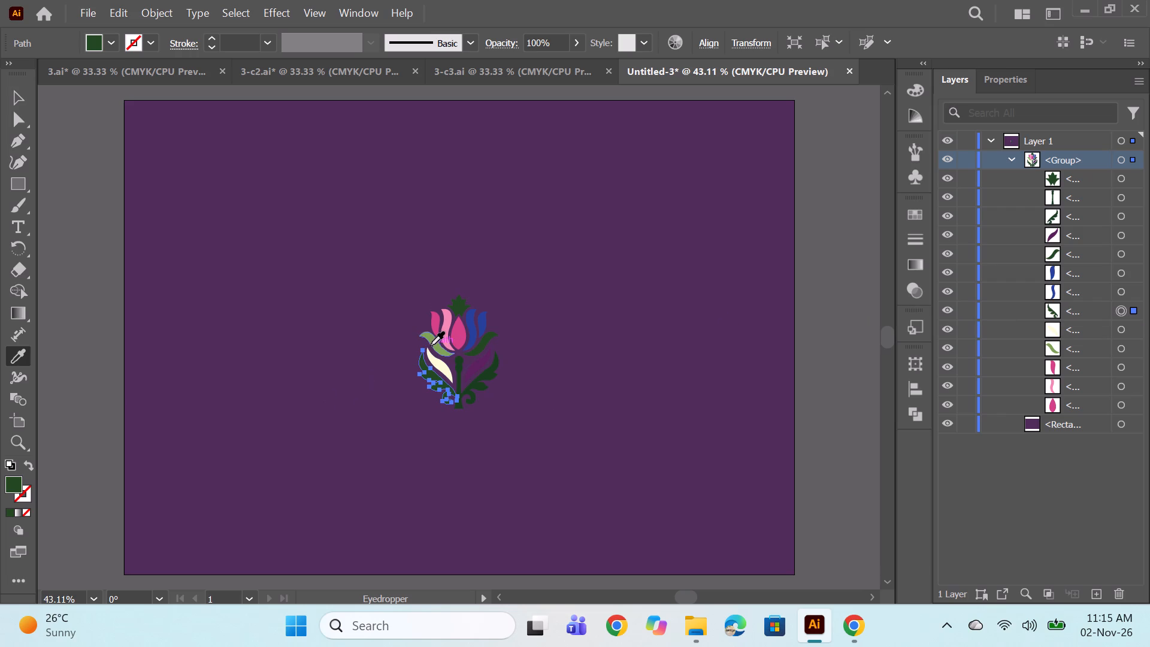
click(431, 345)
Recolor the right petals by sampling their left counterparts: light pink for the inner petal, deep pink for the outer petal.
click(1119, 294)
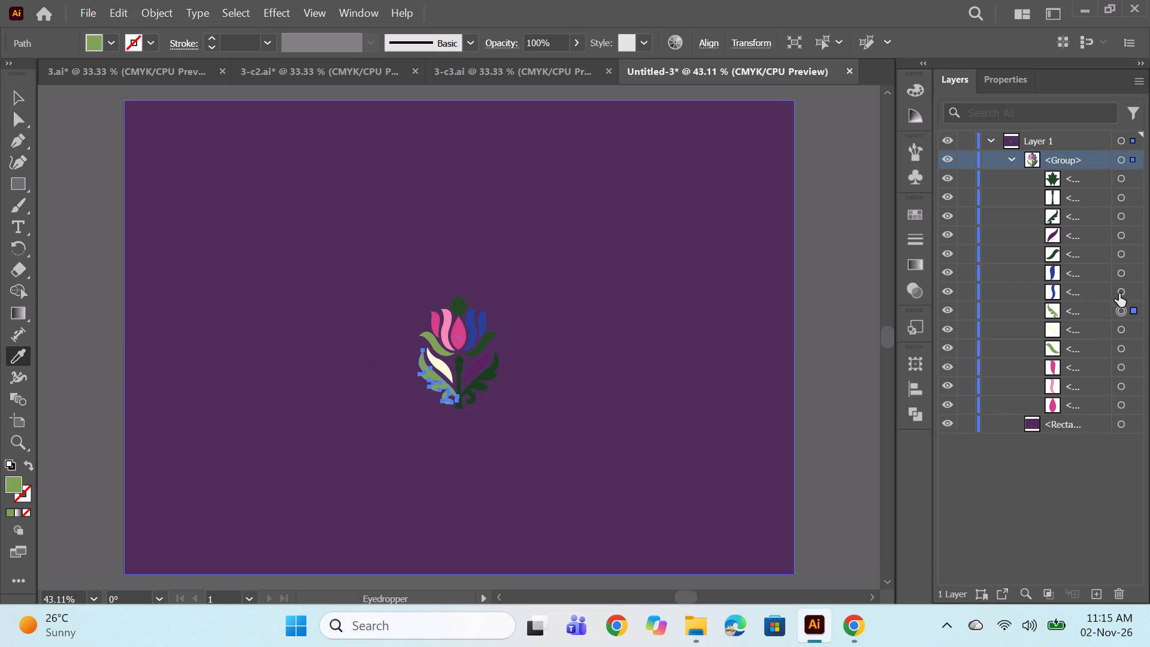
click(445, 321)
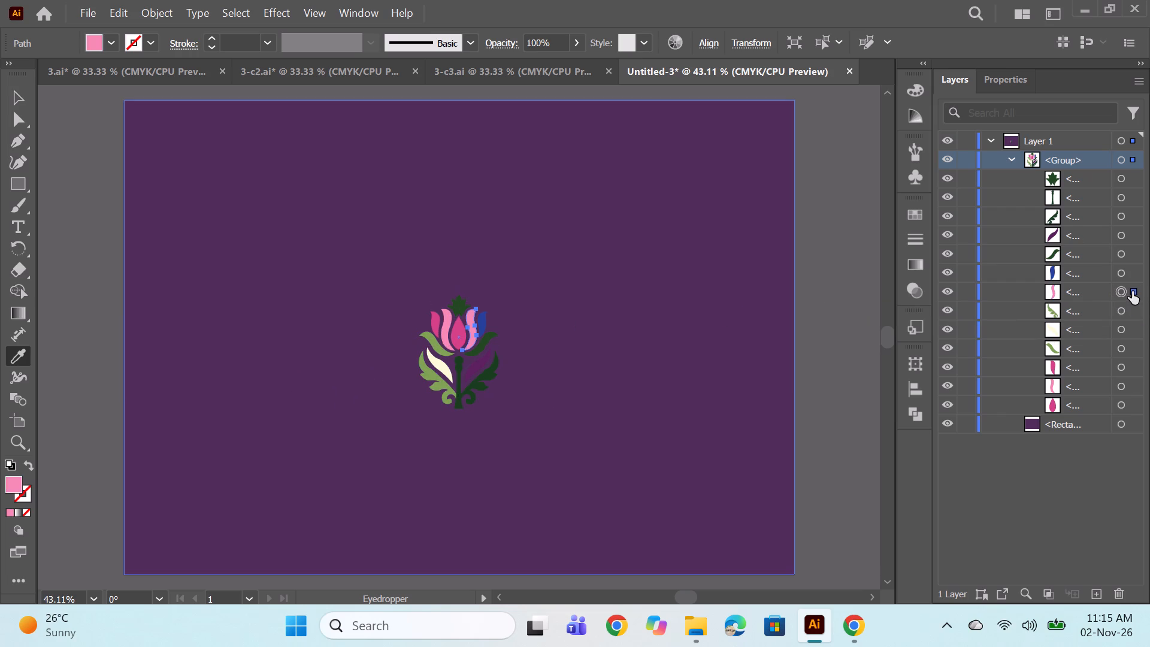
click(1121, 275)
click(437, 324)
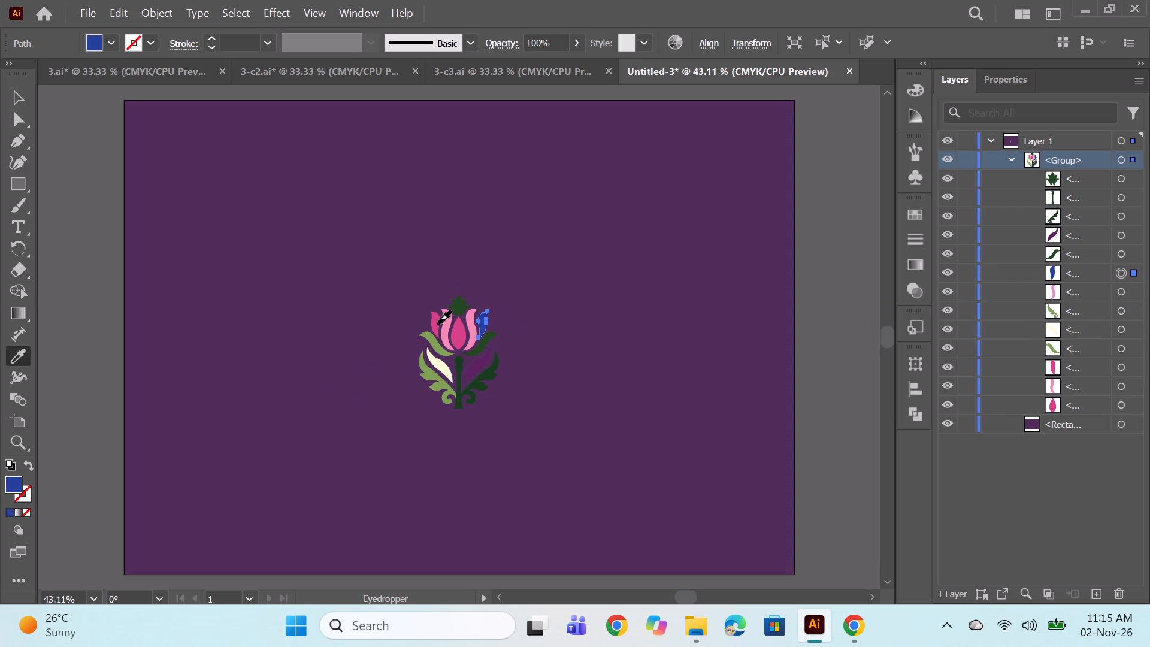
Recolor the right sepal, smooth inner leaf and scalloped leaf by sampling the matching olive green and cream of their left counterparts.
click(1124, 253)
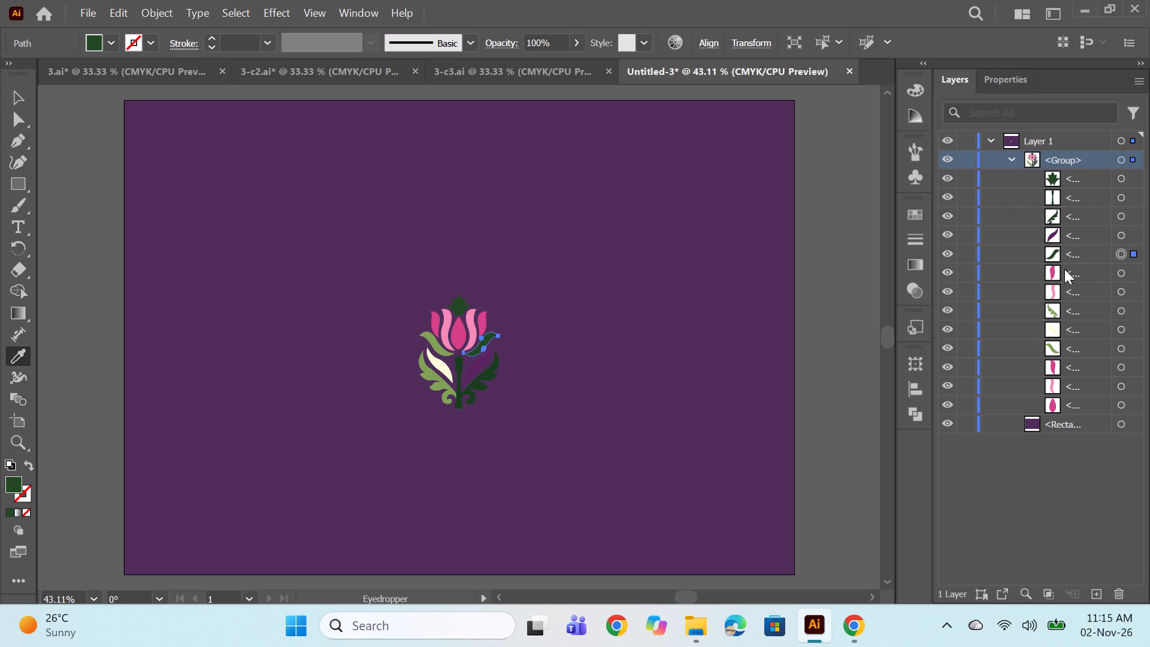
click(435, 346)
click(1121, 232)
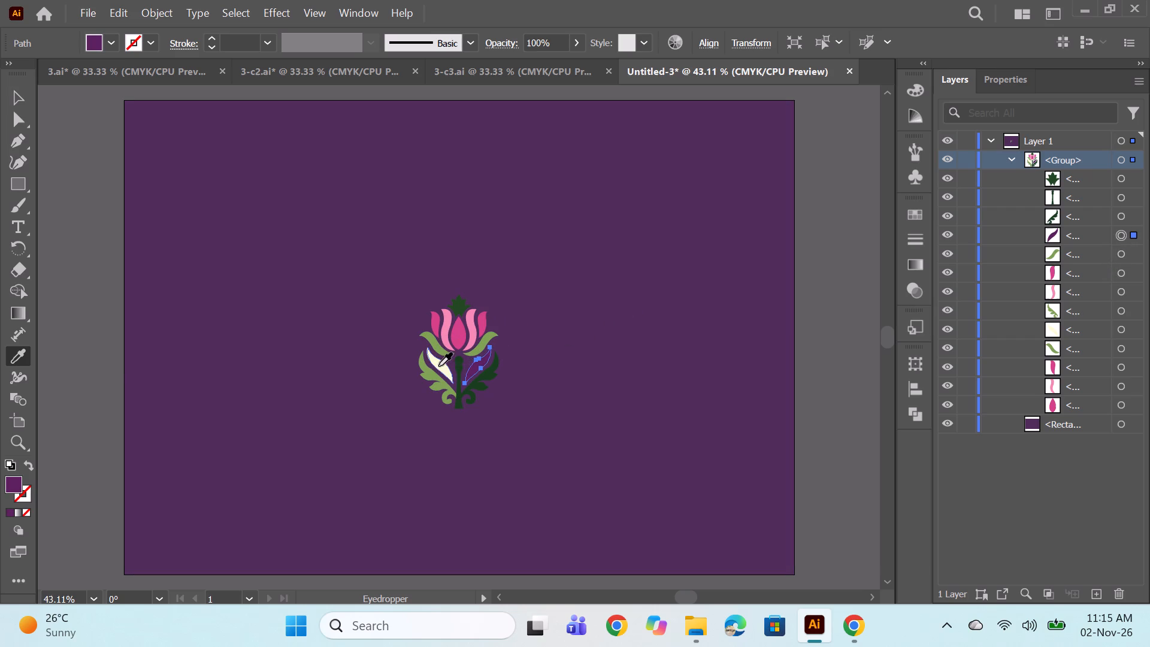
click(438, 366)
click(1123, 211)
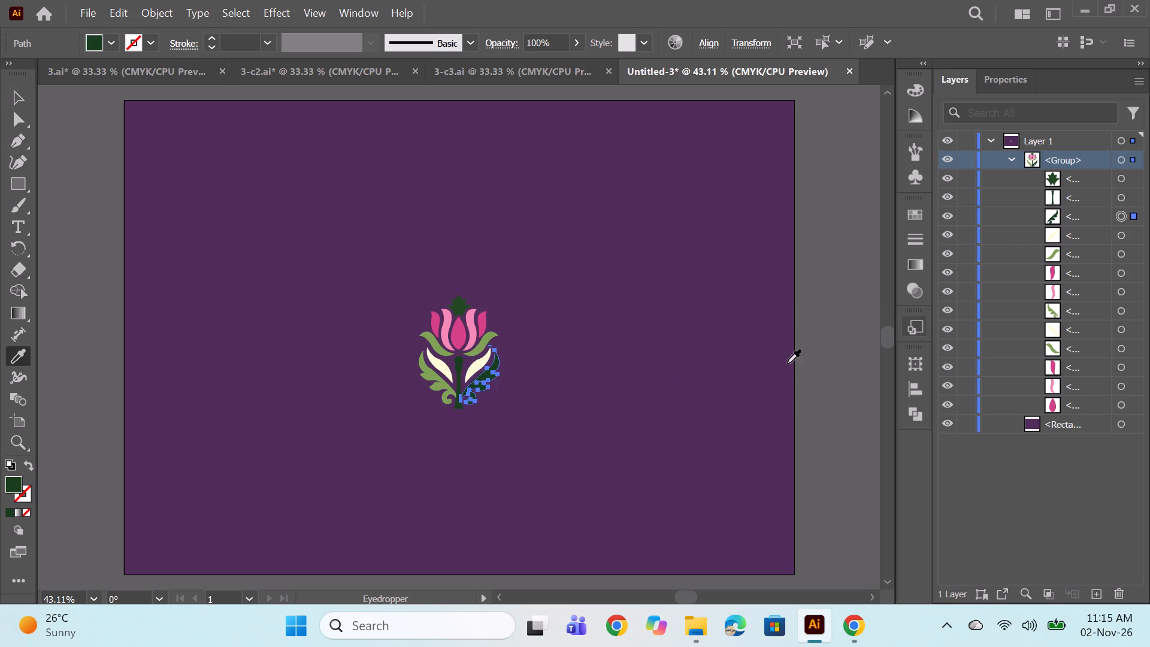
click(442, 388)
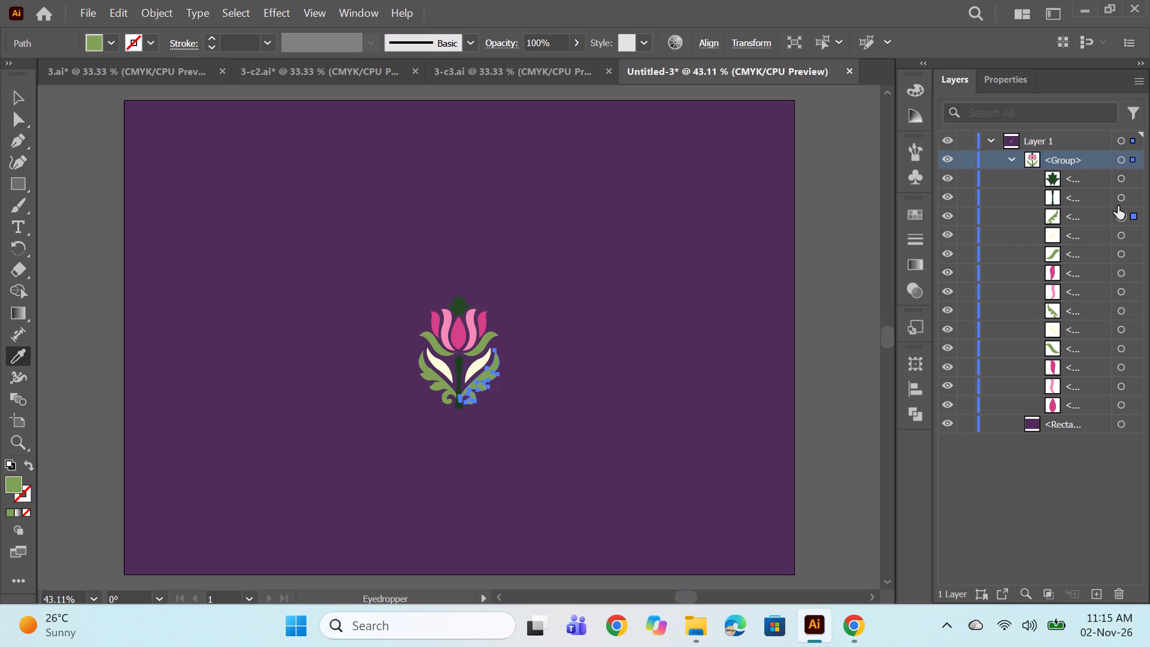
Recolor the flower's stem by sampling the olive green of the scalloped right leaf.
click(1121, 199)
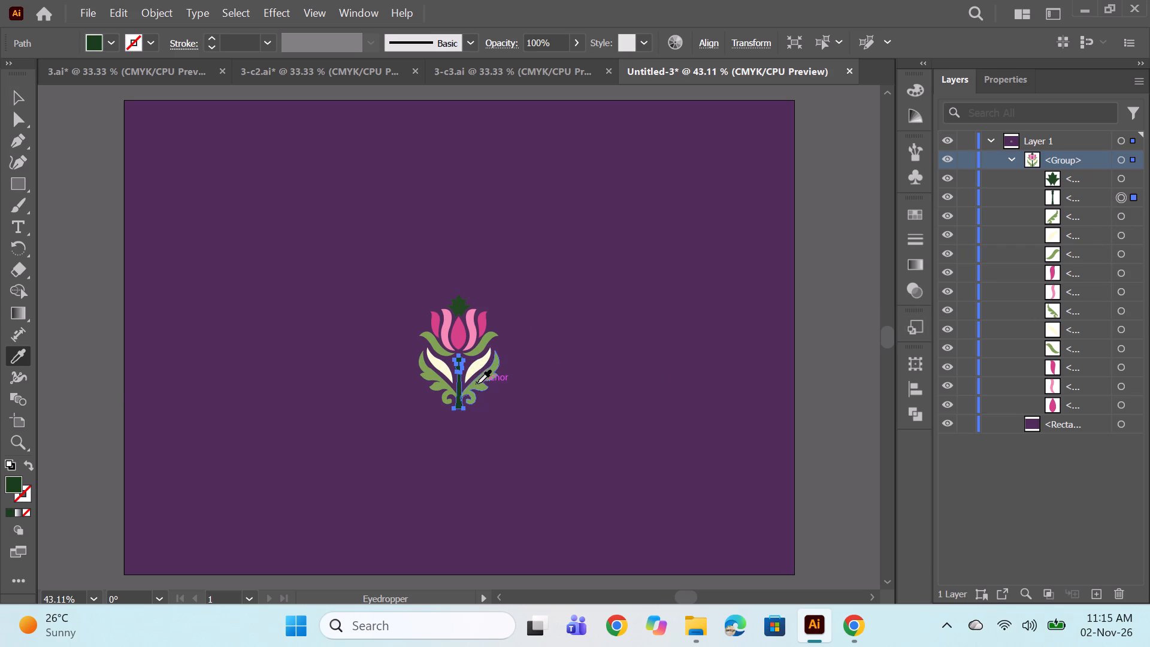
click(477, 383)
Recolor the pointed crown at the top of the flower by sampling the cream of the right inner leaf.
click(1121, 179)
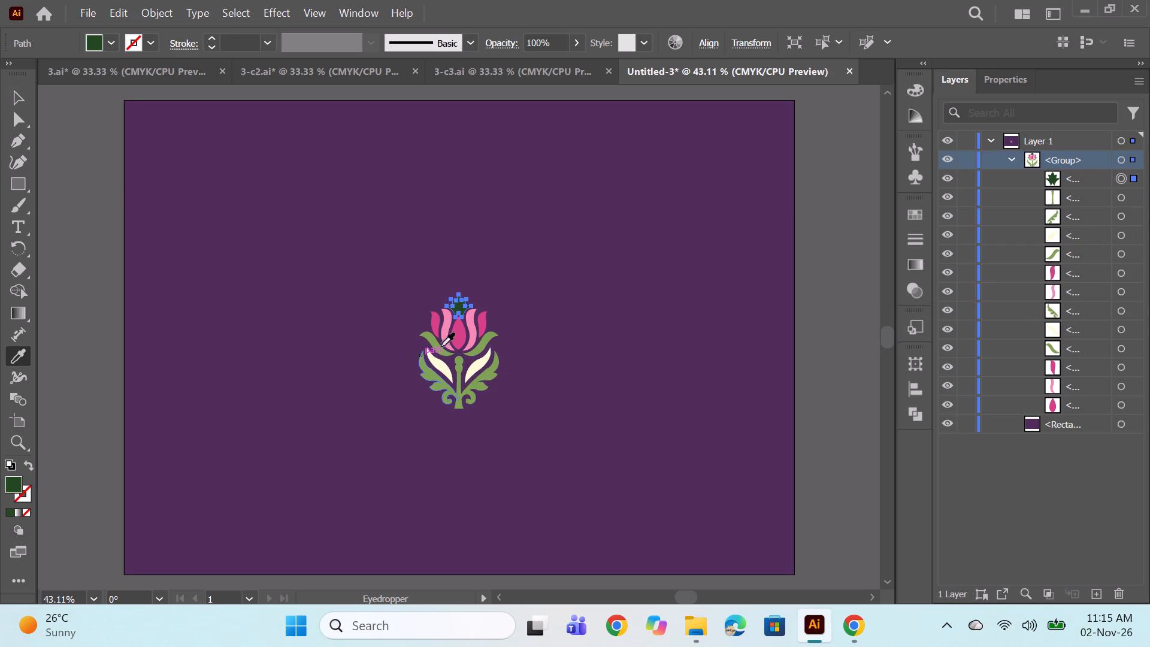
click(477, 366)
click(606, 366)
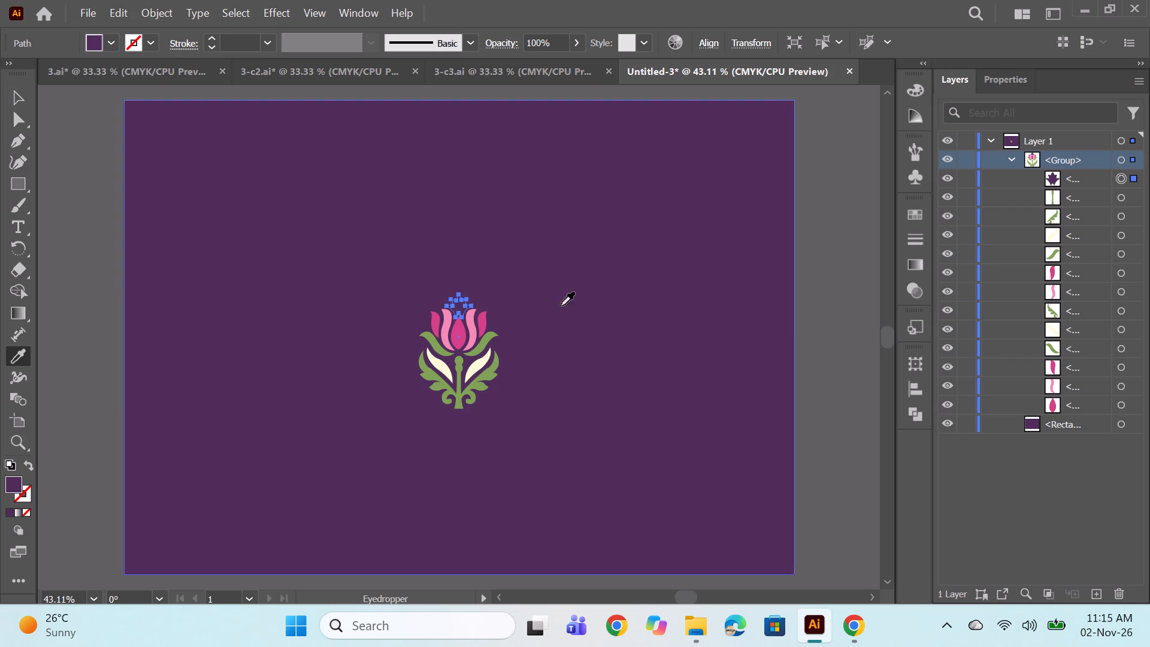
click(485, 364)
ctrl+click(615, 342)
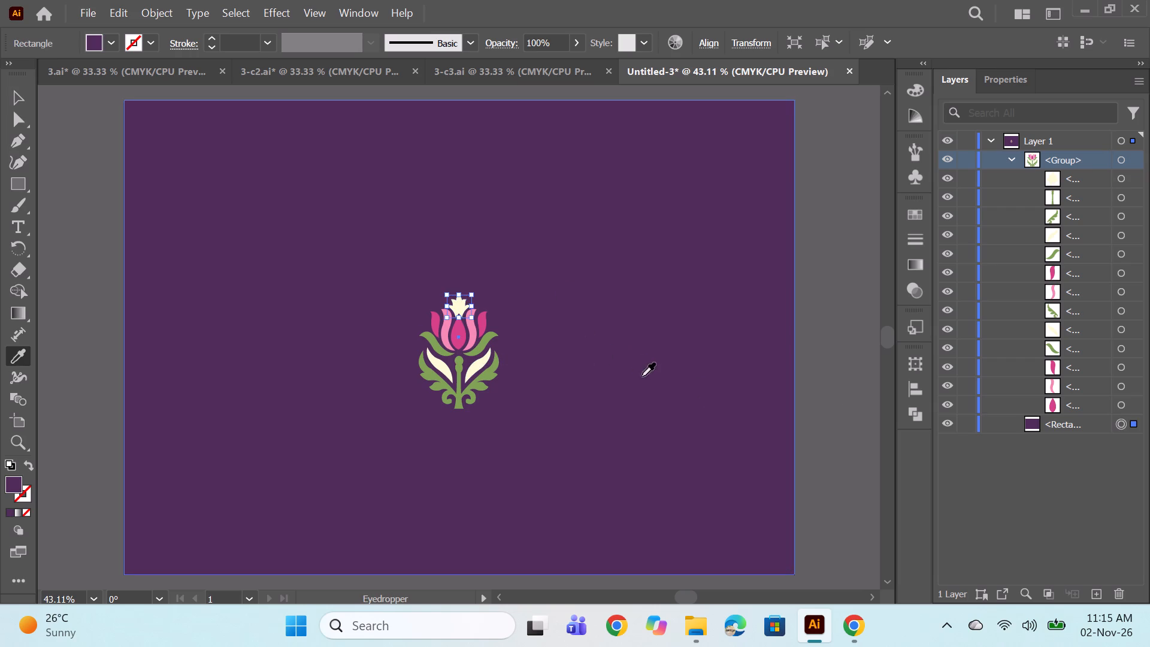
scroll(577, 319, down, 2)
ctrl+click(830, 365)
scroll(516, 370, up, 3)
click(14, 95)
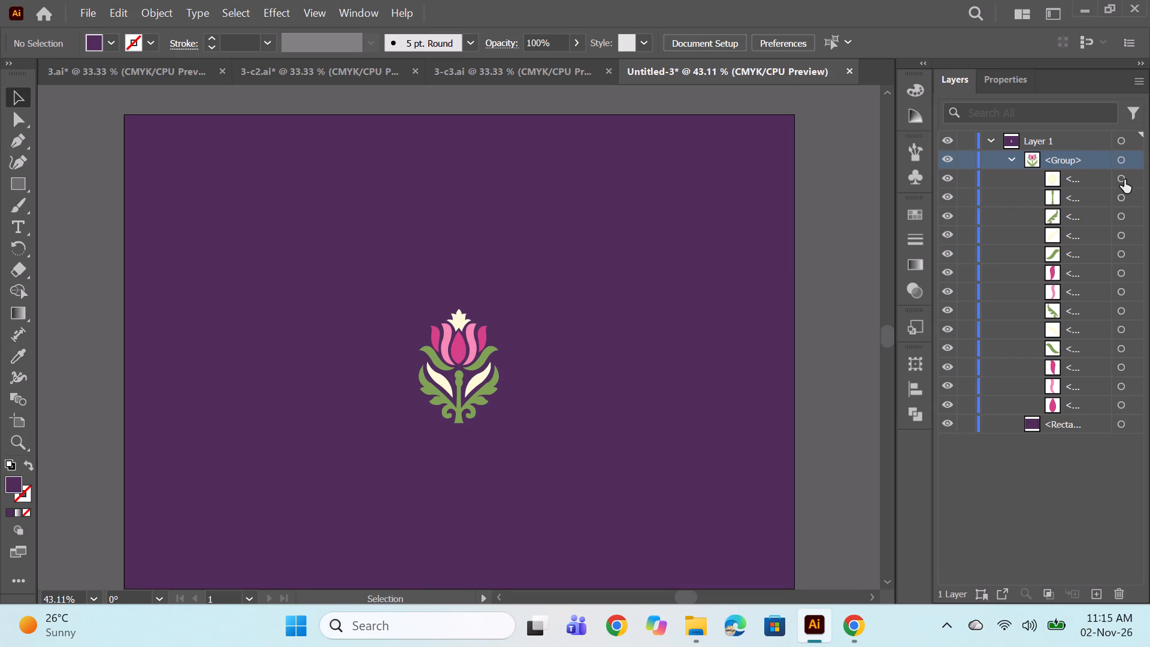
Make a new pattern from all the parts of the recolored flower motif.
click(1124, 180)
shift+click(1122, 405)
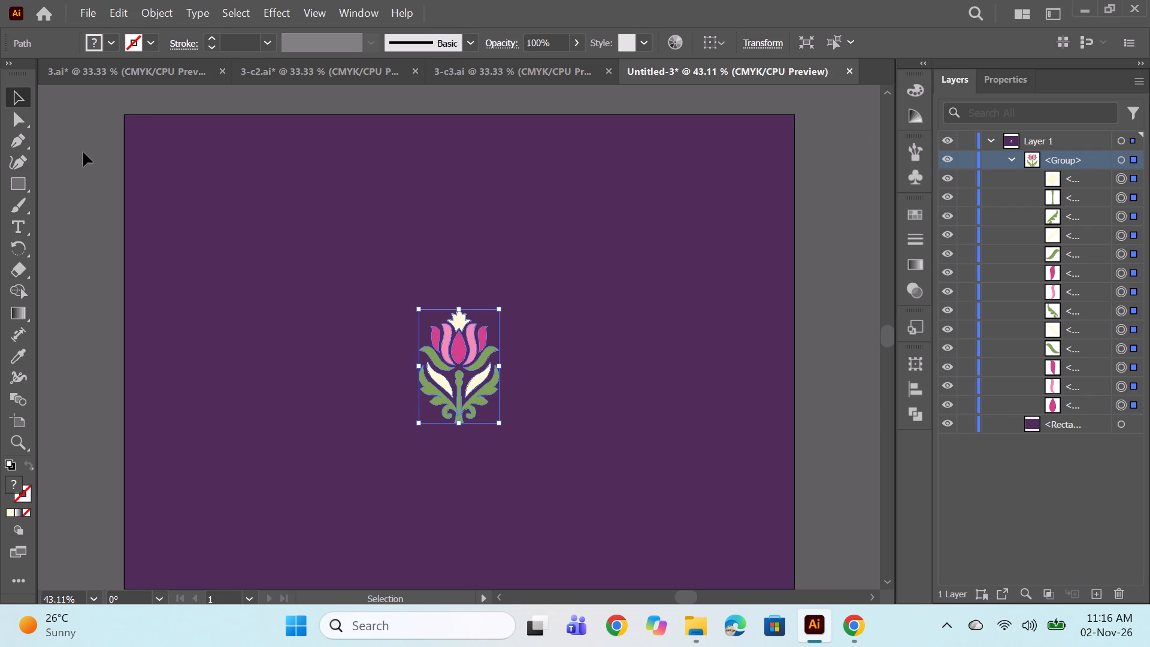
click(152, 10)
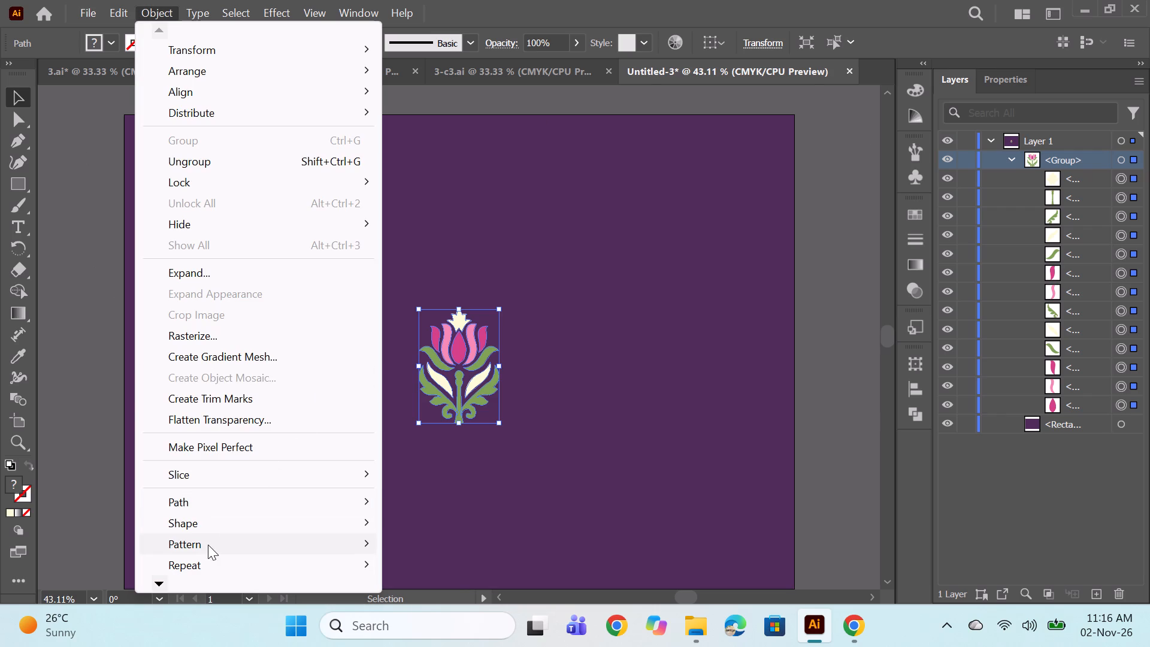
click(207, 545)
click(437, 543)
click(762, 339)
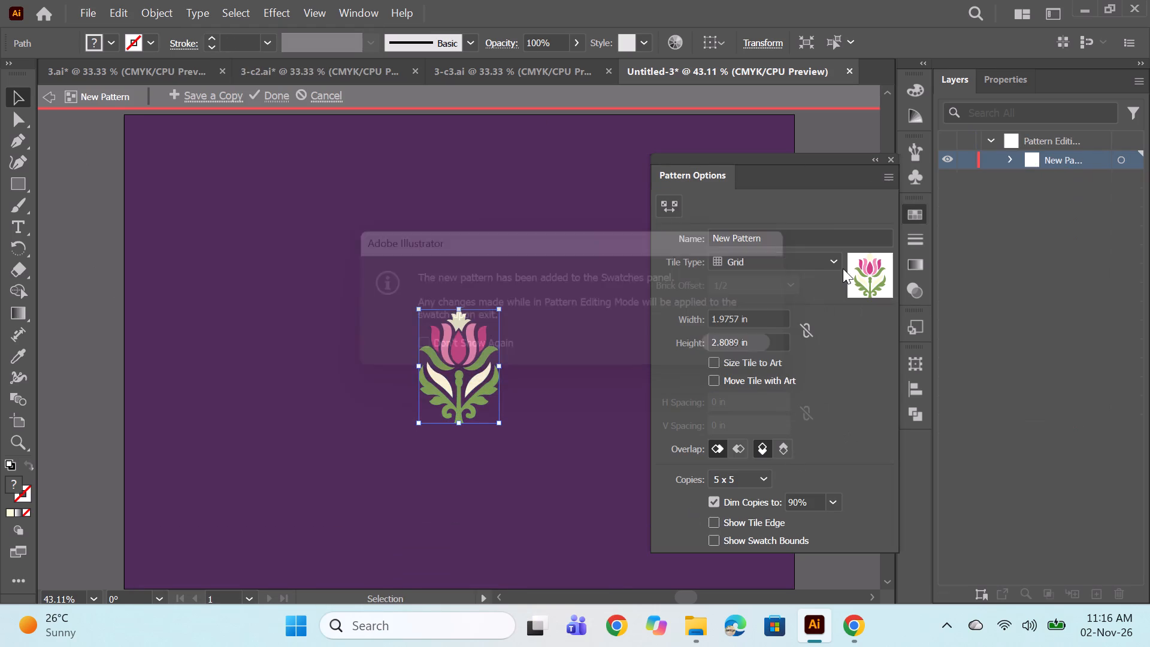
Set the pattern to Brick by Column, sized to the art, with 0.5 in horizontal and 0.75 in vertical spacing, and finish it.
click(815, 261)
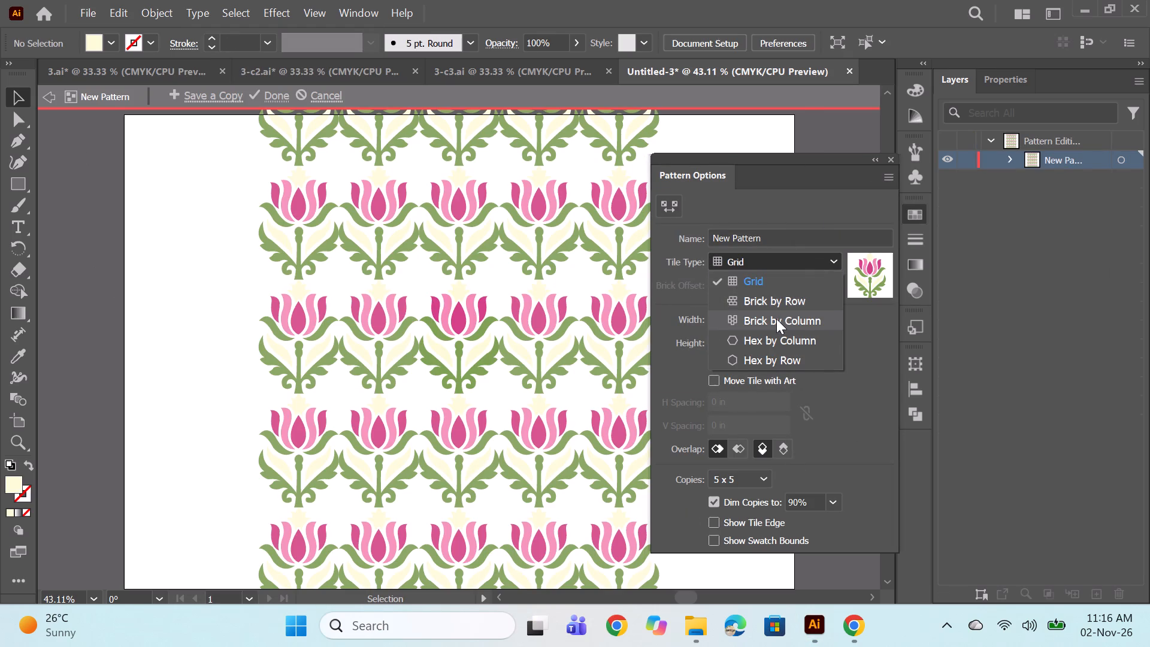
click(776, 319)
click(716, 356)
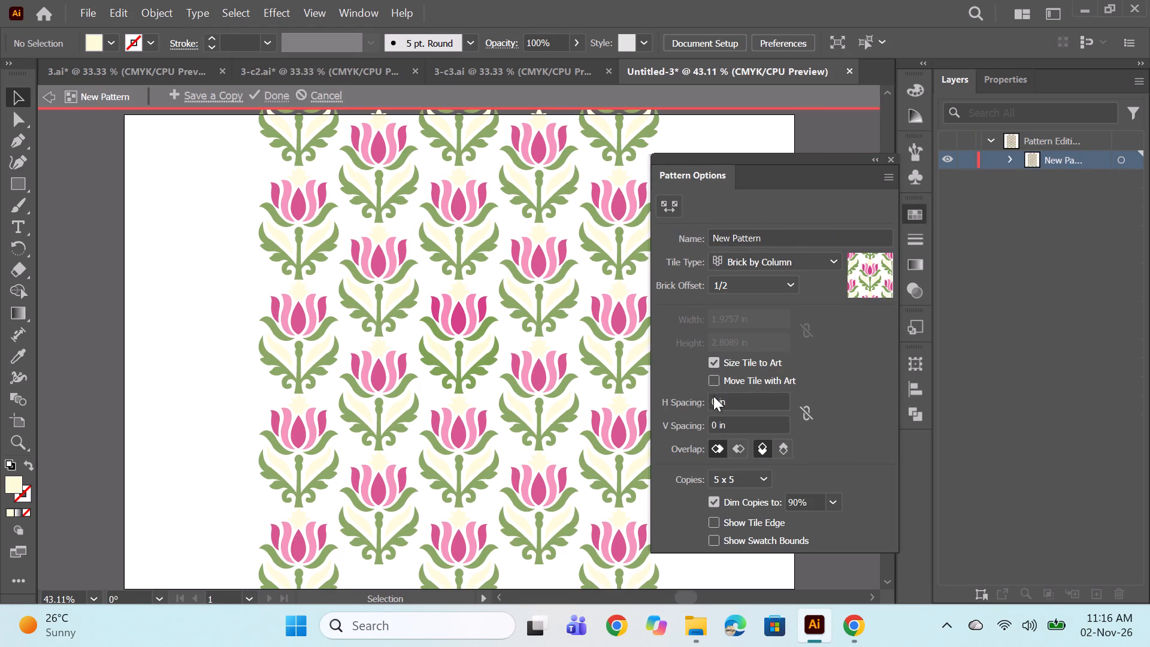
click(716, 403)
text(.5)
key(Return)
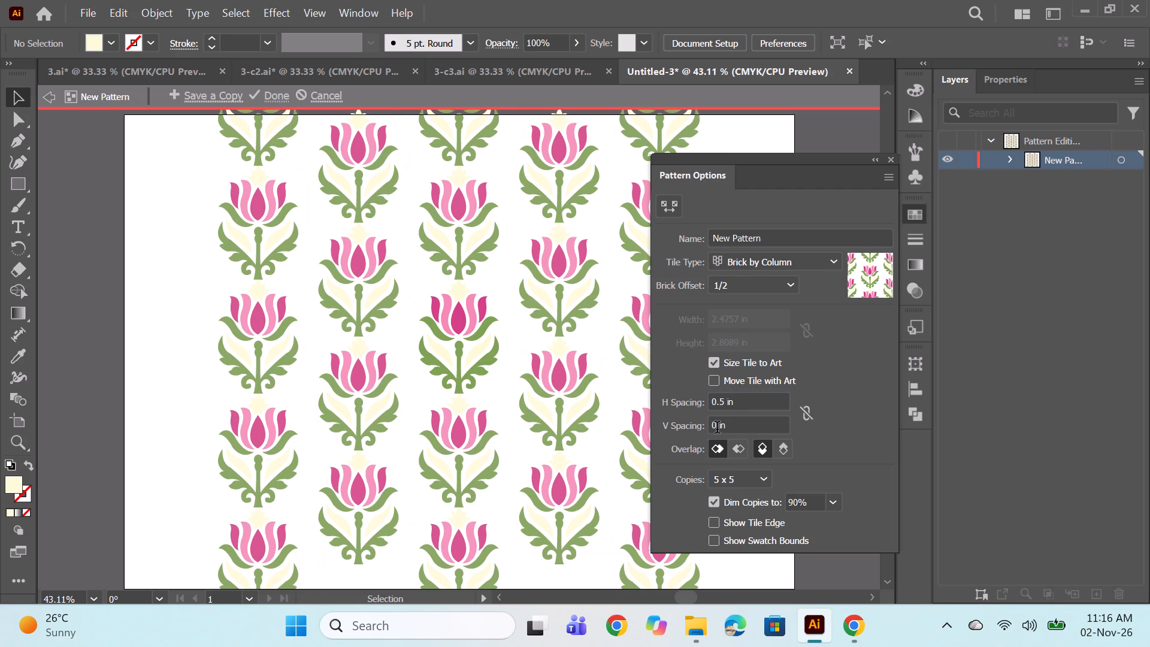
click(717, 429)
text(.75)
key(Return)
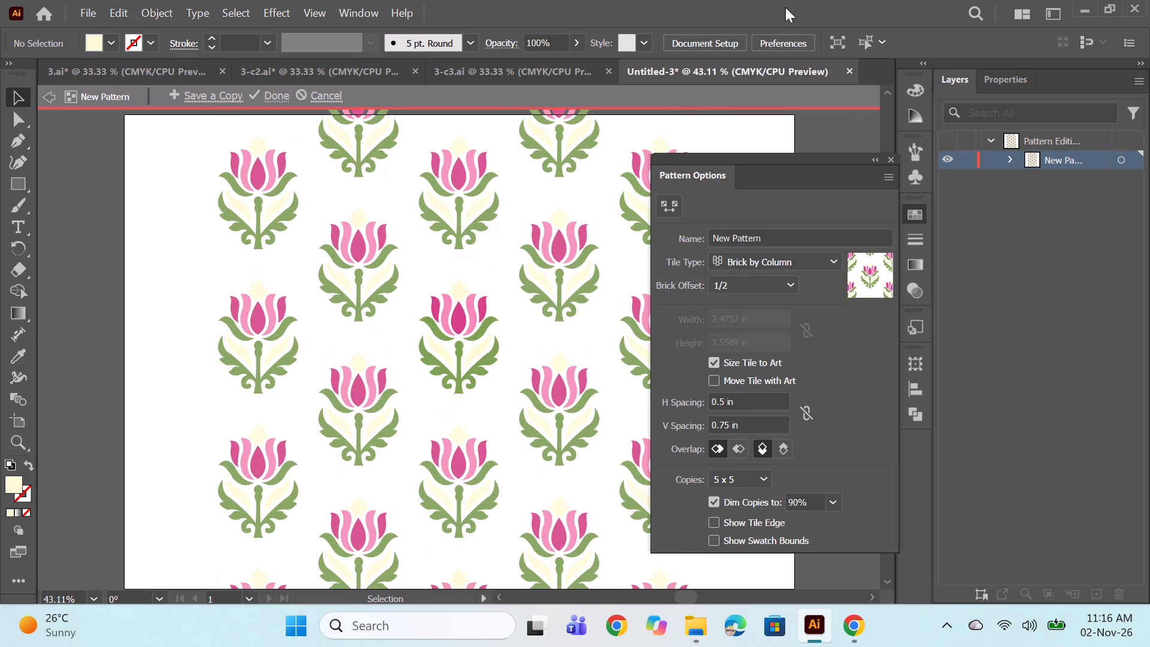
click(255, 98)
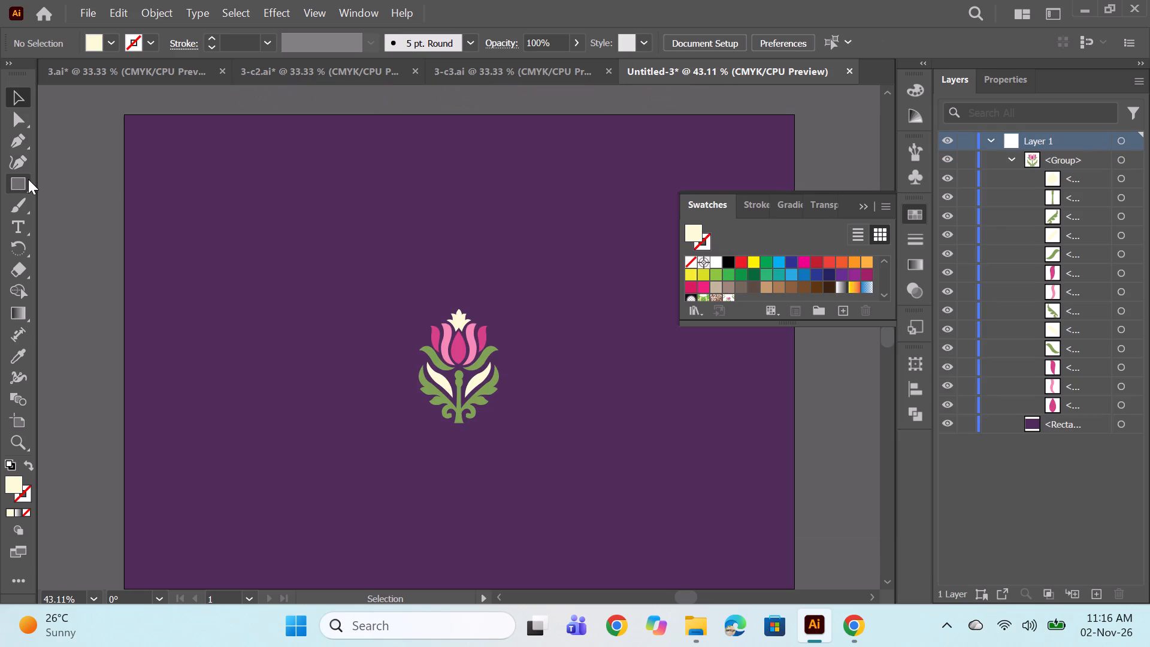
Draw a rectangle covering the whole artboard and fill it with the new flower pattern swatch.
click(28, 179)
scroll(312, 318, down, 1)
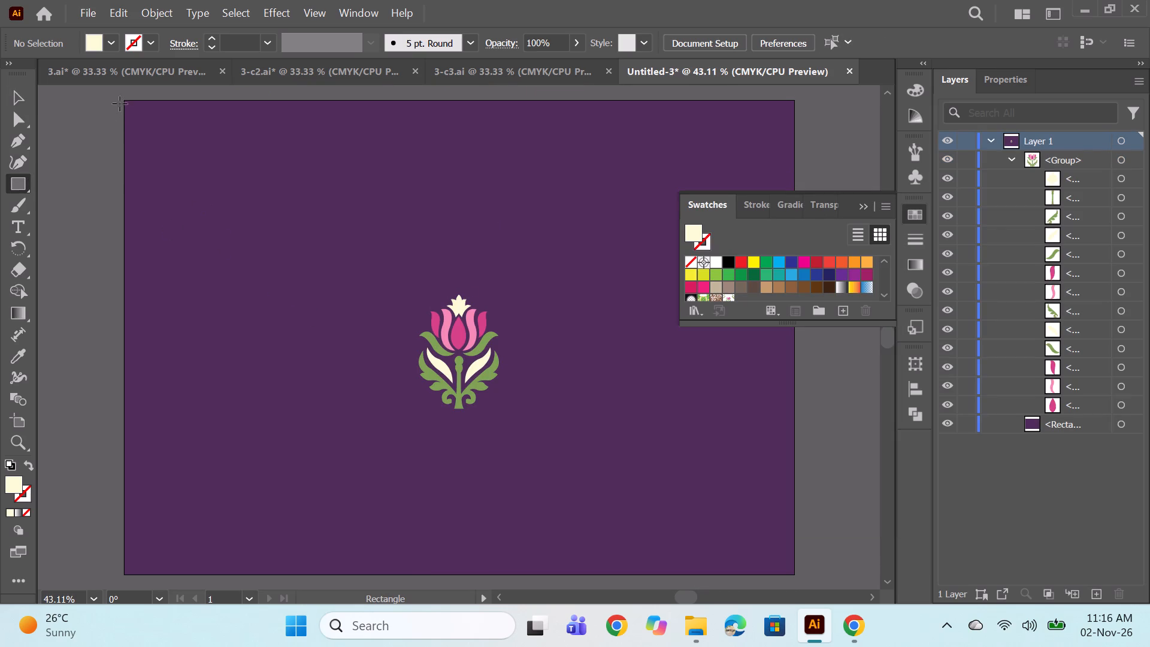
drag(123, 99, 815, 564)
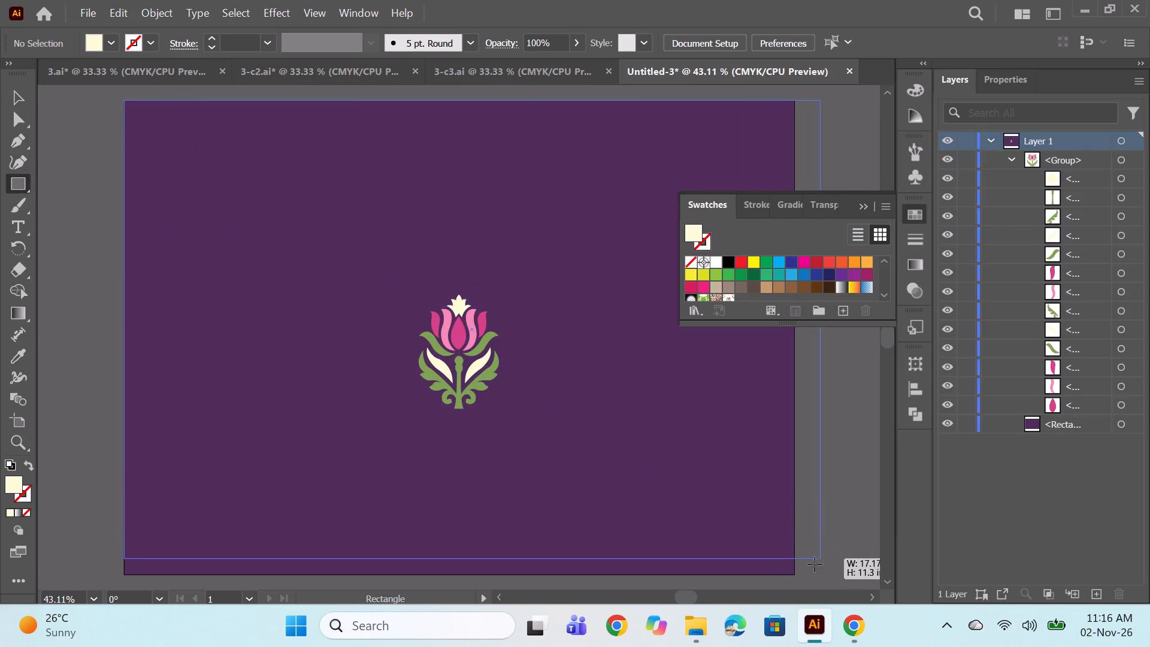
drag(815, 564, 797, 575)
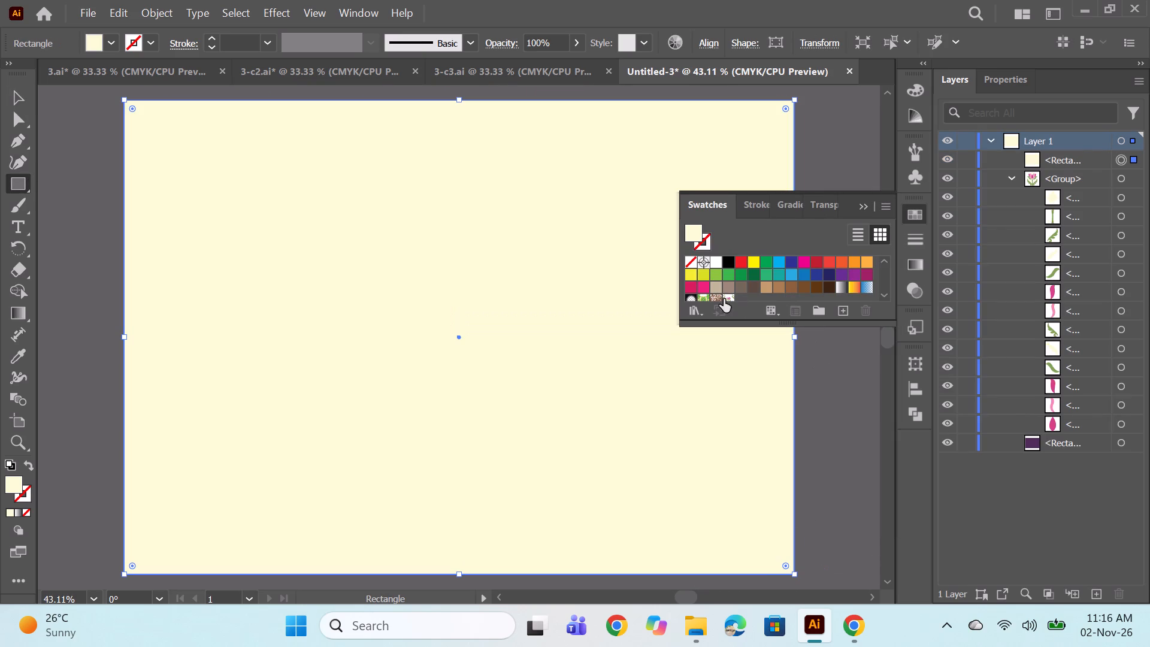
click(724, 298)
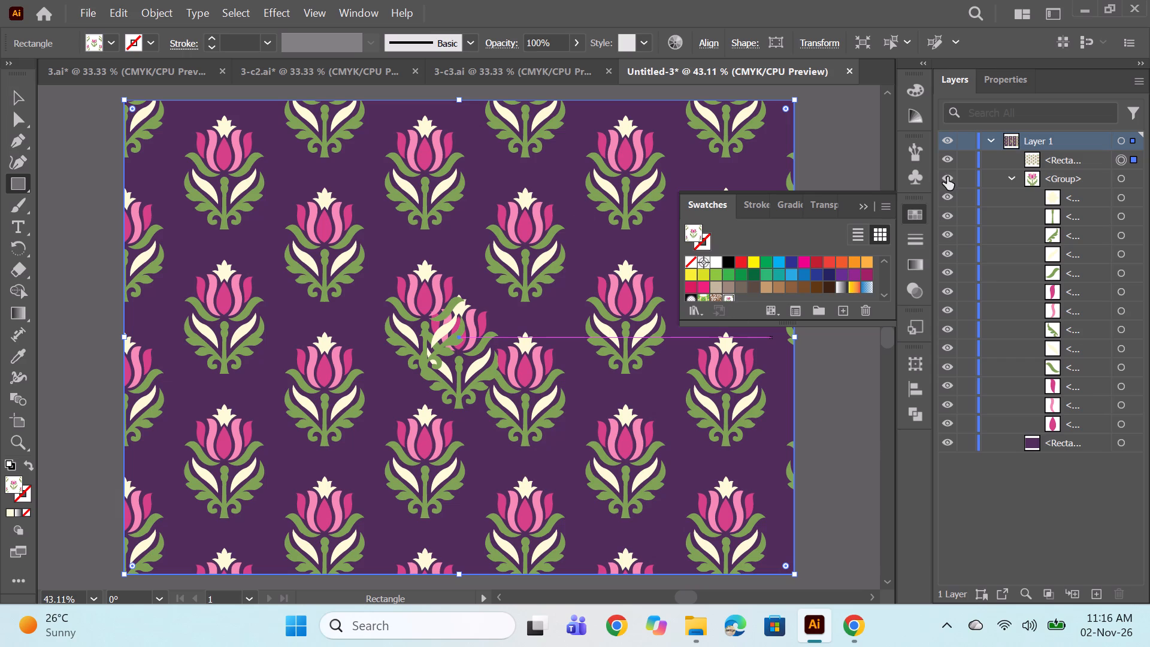
Hide the original flower motif group so only the patterned rectangle shows over the purple background.
click(947, 177)
click(867, 204)
ctrl+click(827, 299)
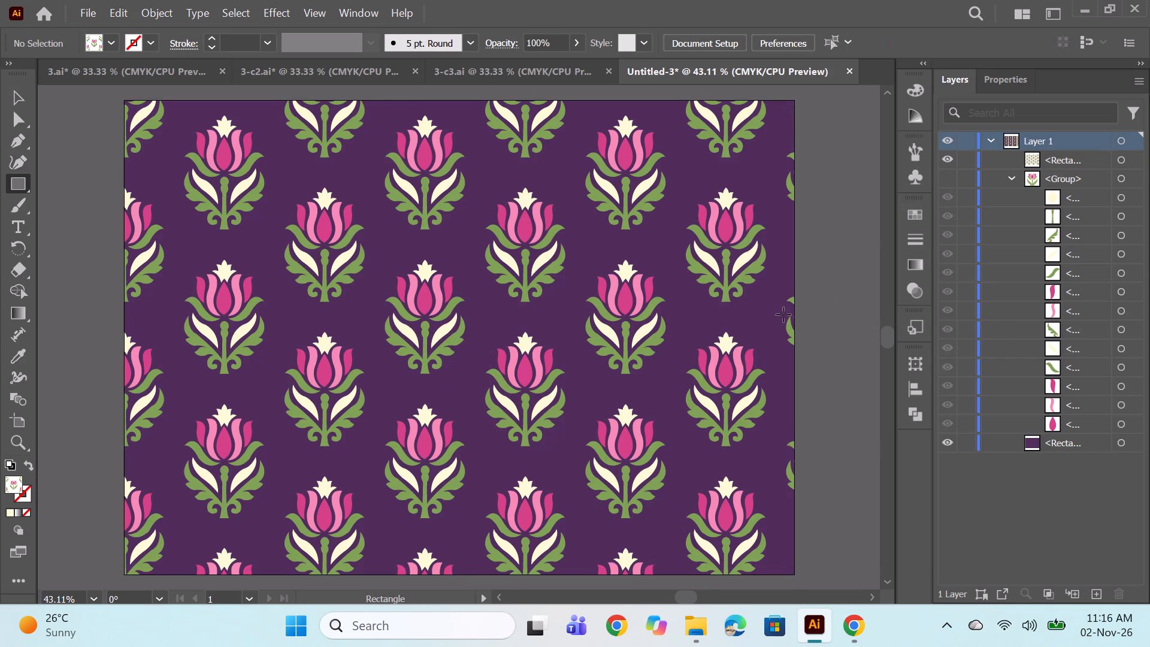
Examine the purple colorway and compare it with the open 3.ai, 3-c2.ai and 3-c3.ai versions.
scroll(783, 315, up, 1)
scroll(783, 315, down, 1)
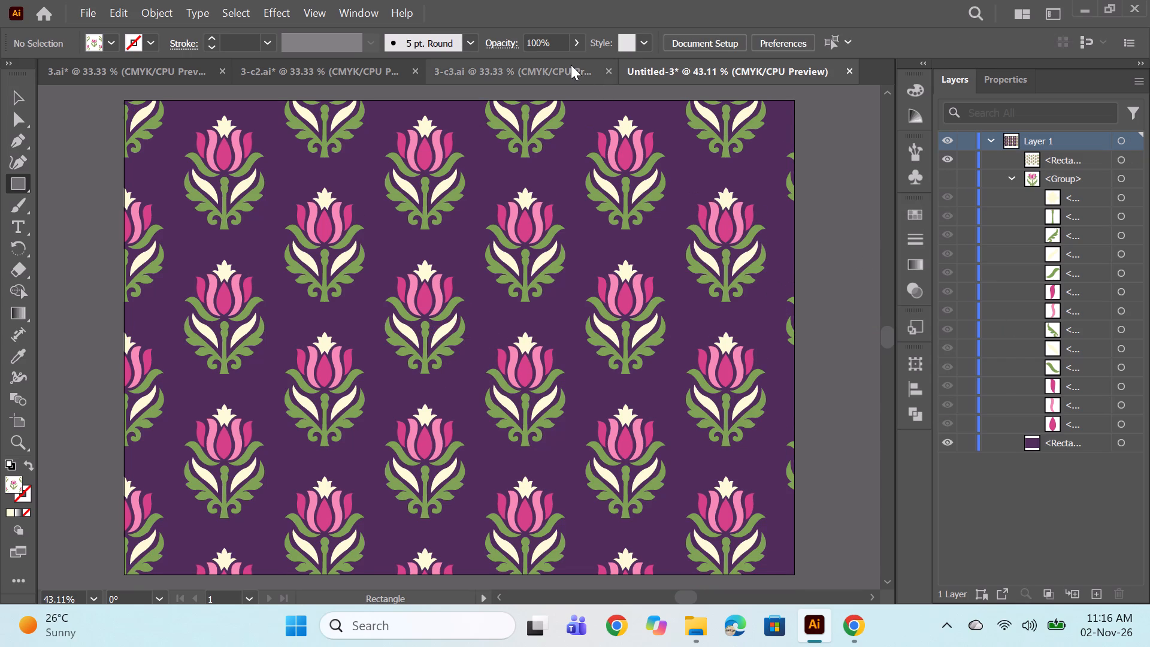
click(568, 65)
click(356, 66)
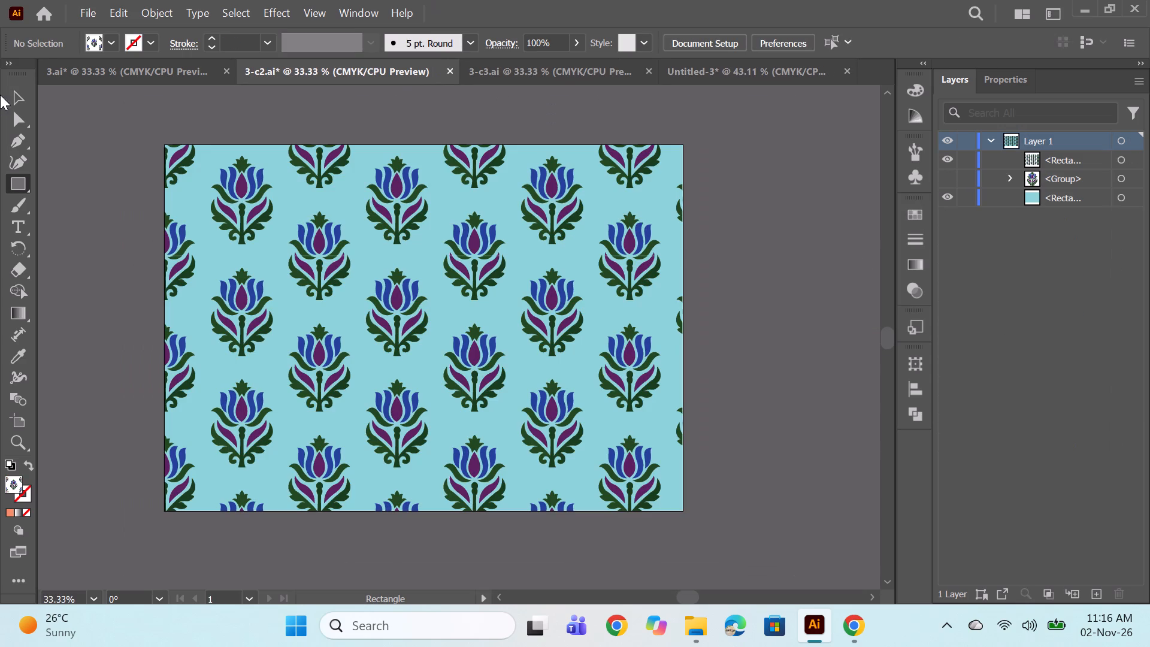
click(79, 69)
click(347, 73)
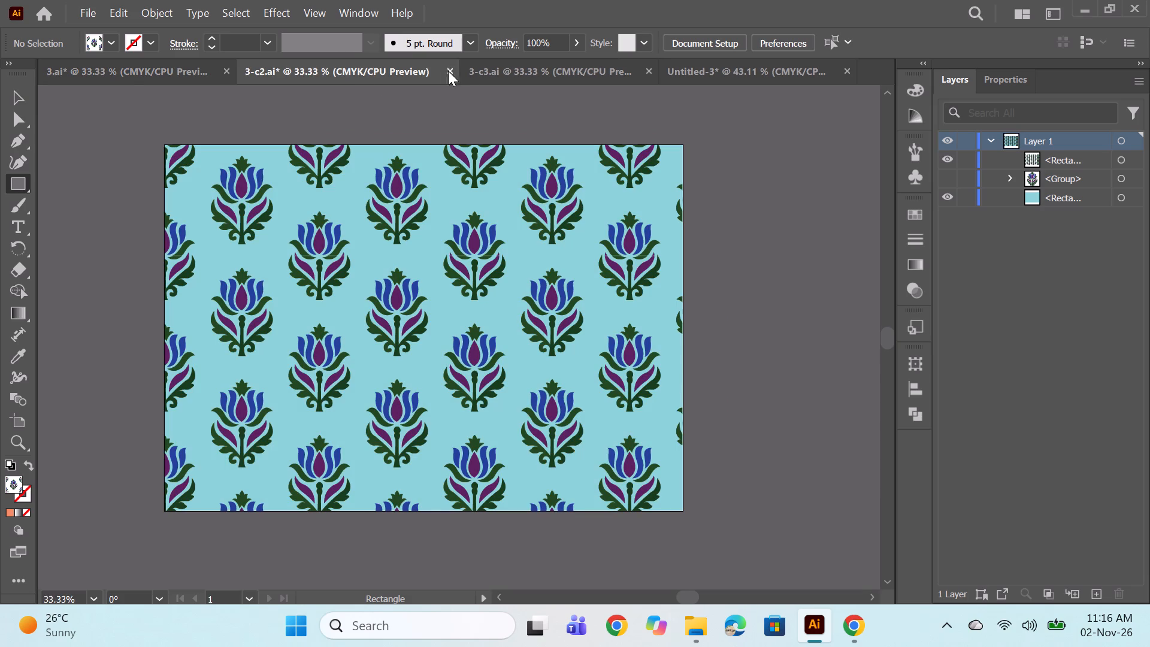
click(496, 69)
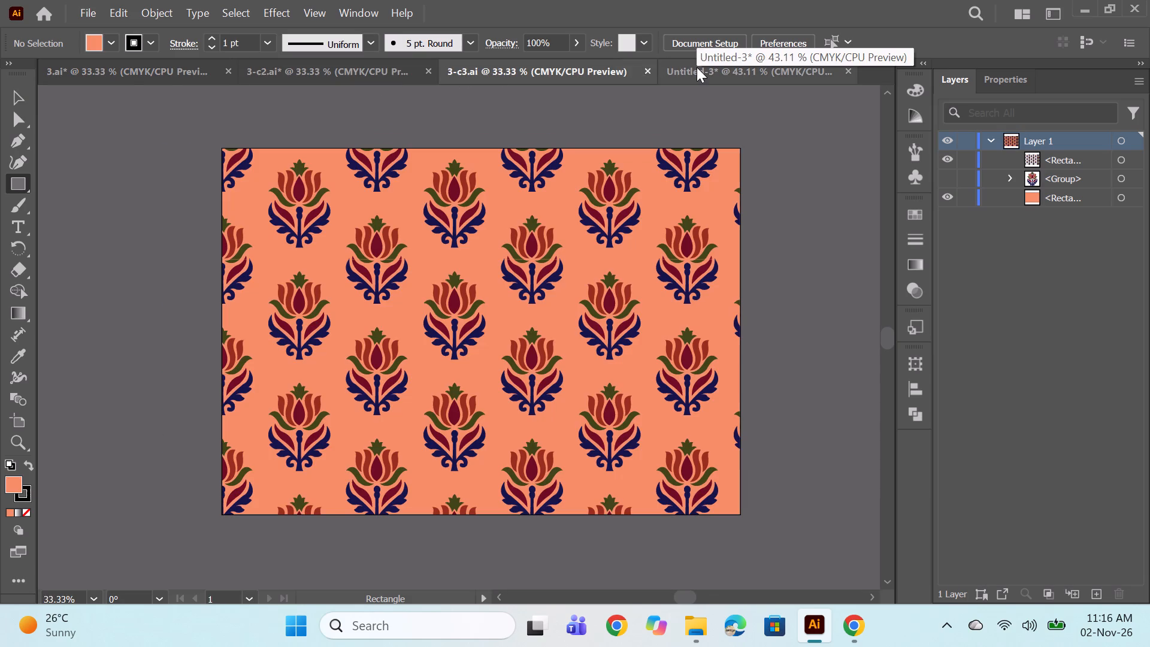
click(697, 67)
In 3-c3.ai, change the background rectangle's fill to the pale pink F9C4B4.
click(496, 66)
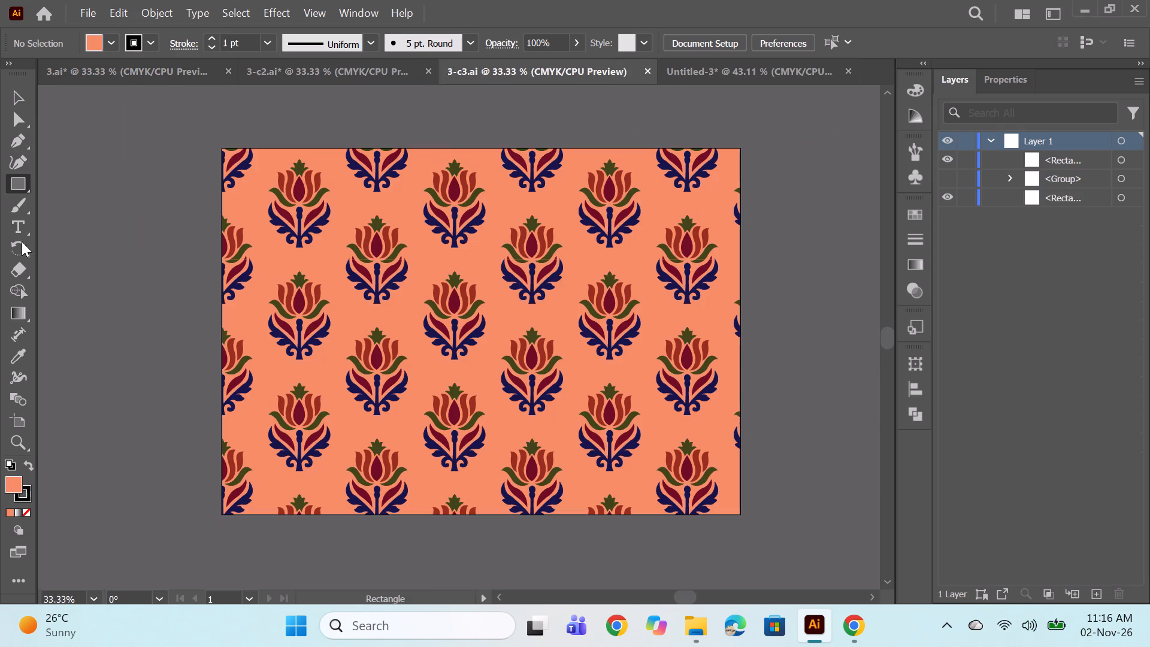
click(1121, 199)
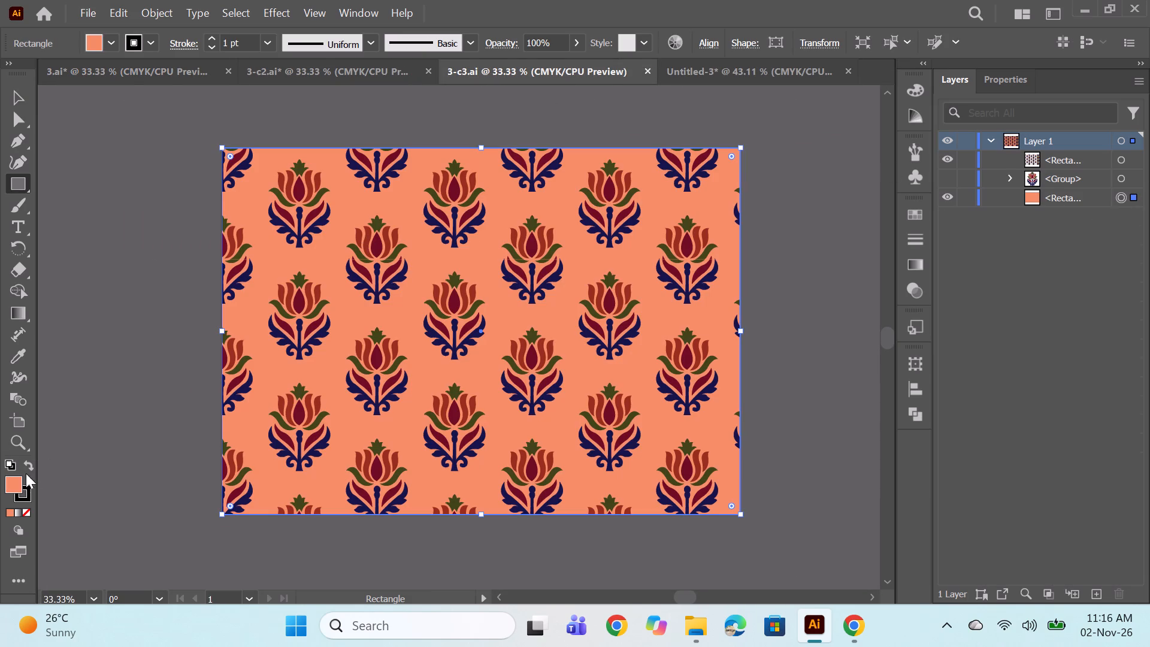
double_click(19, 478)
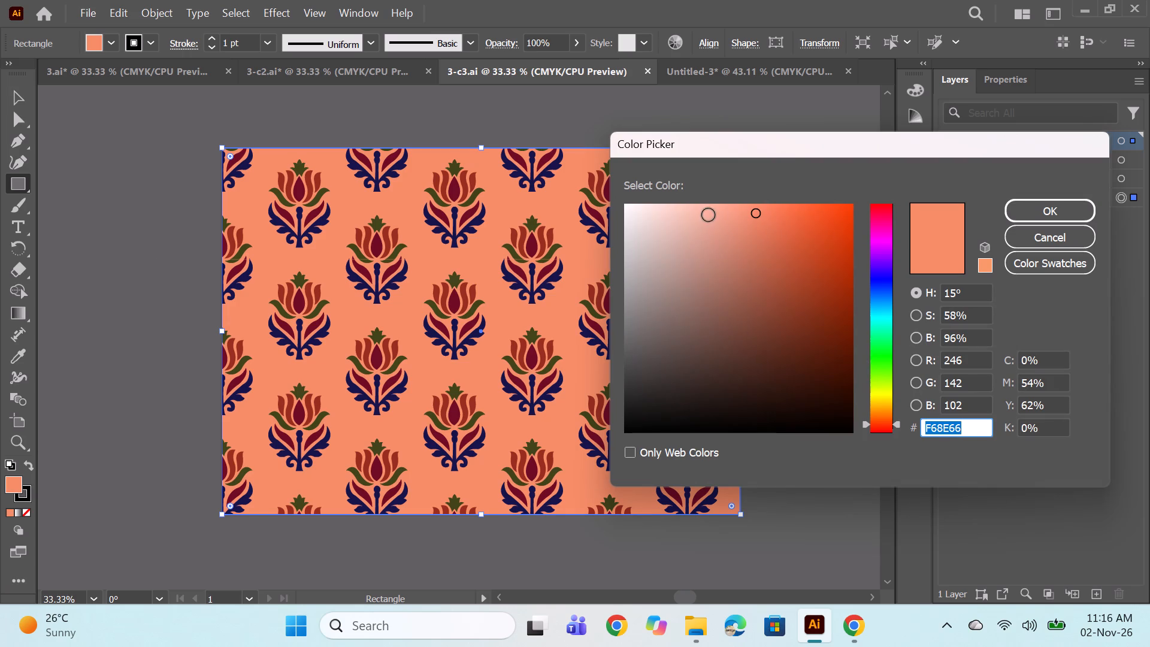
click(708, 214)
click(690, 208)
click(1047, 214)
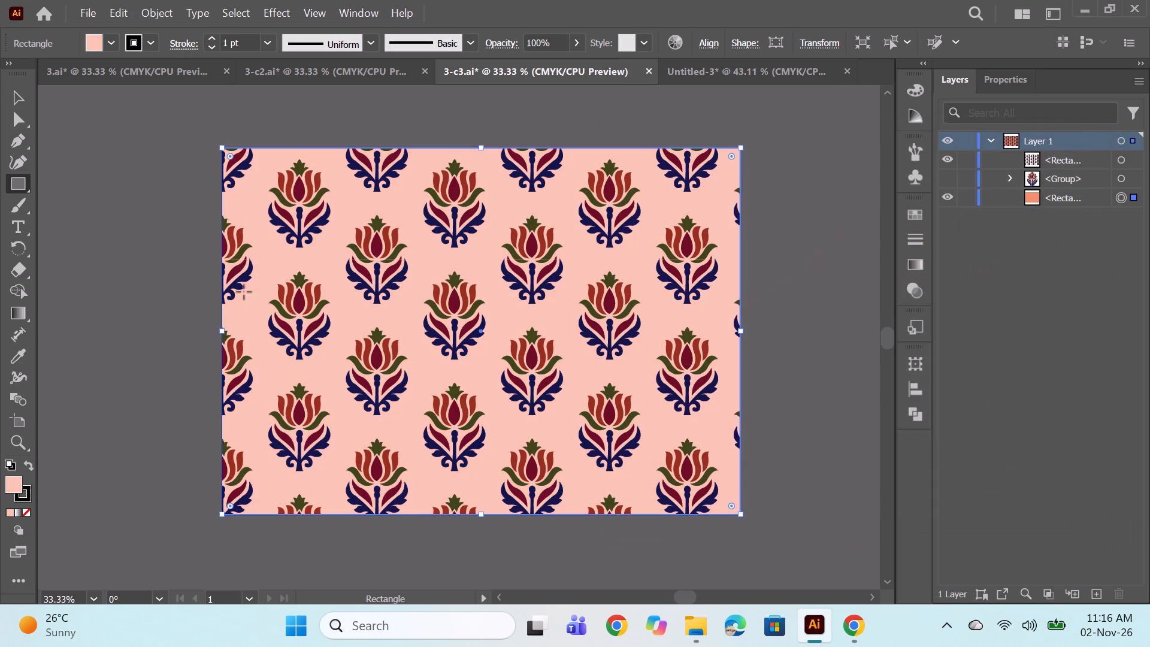
Set the background rectangle's fill in 3-c3.ai to the light peach F9CB9D.
double_click(11, 479)
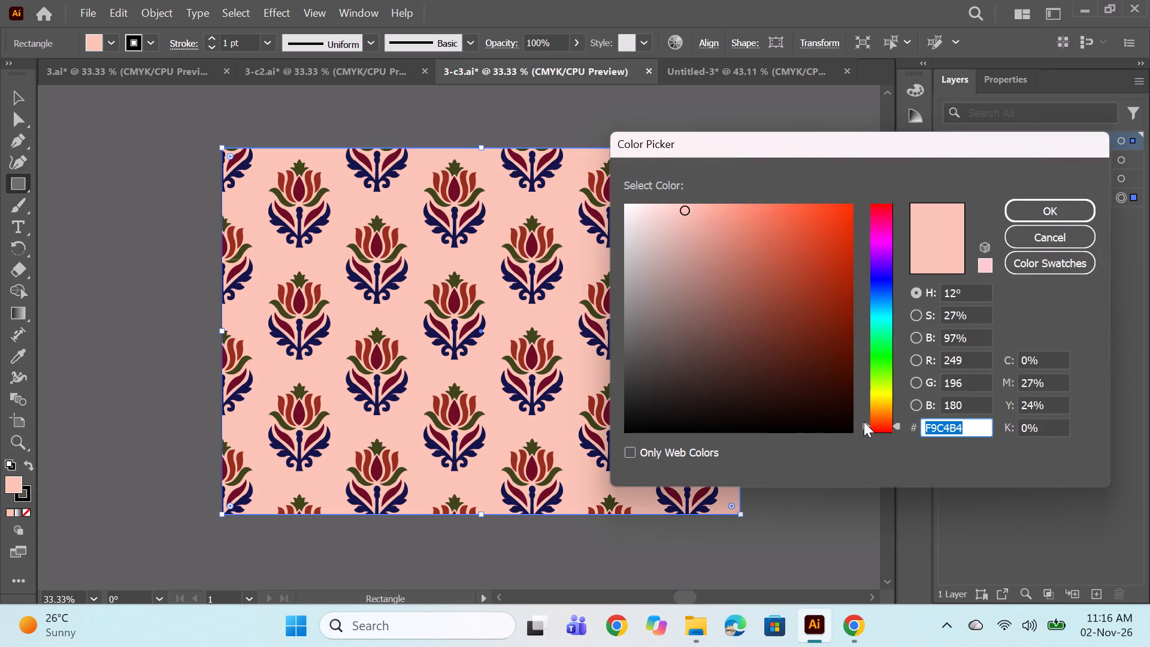
click(882, 413)
click(700, 211)
click(703, 207)
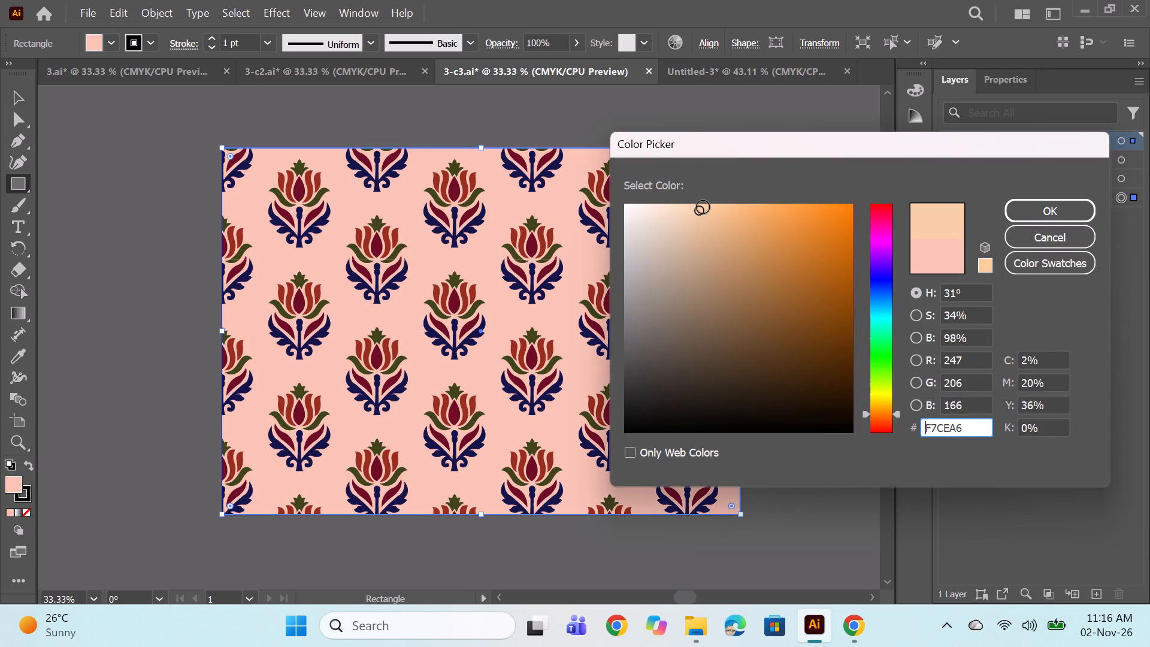
click(706, 207)
click(1045, 220)
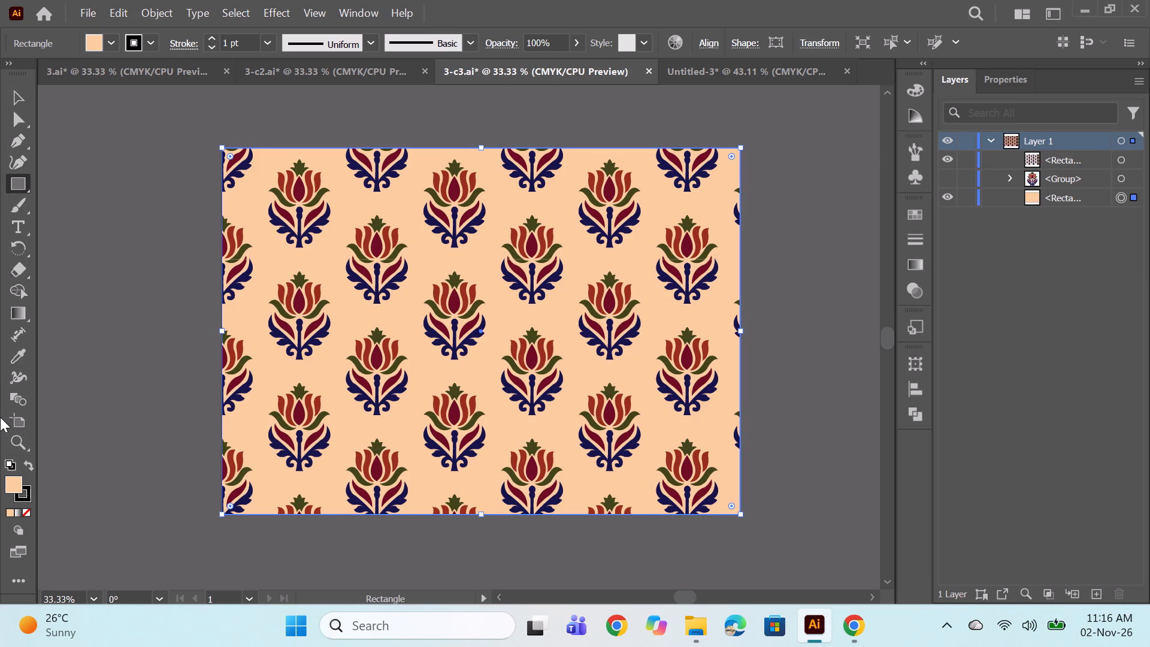
Set the background rectangle's fill in 3-c3.ai to the warmer peach FCBA95 and save the document.
double_click(12, 478)
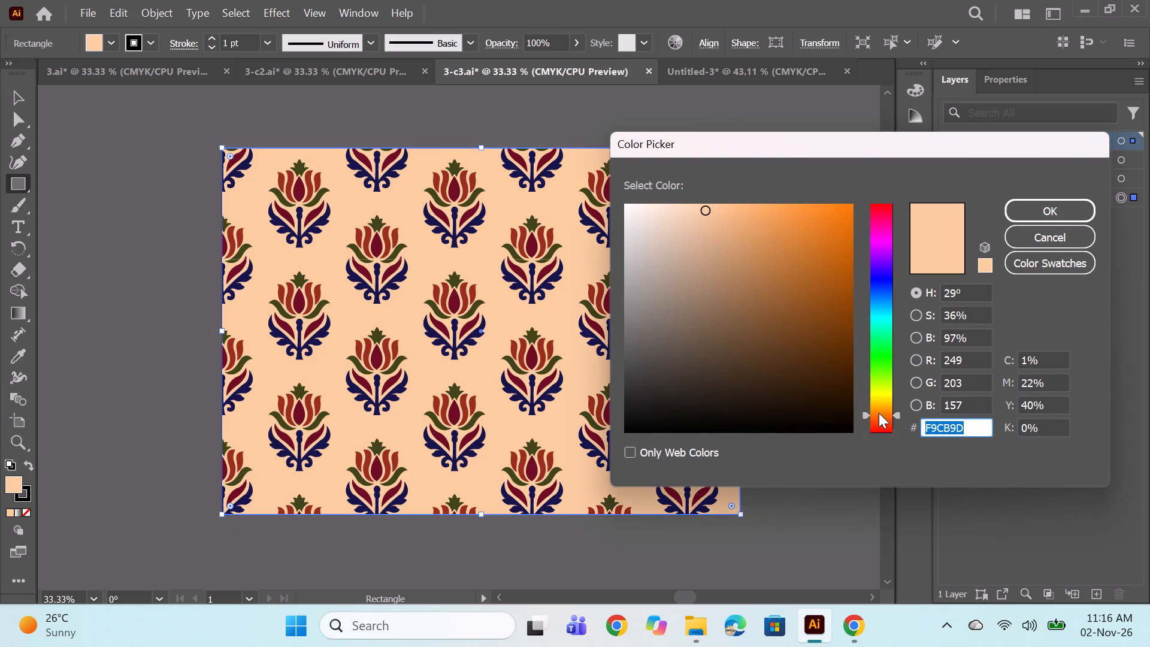
click(880, 418)
click(719, 205)
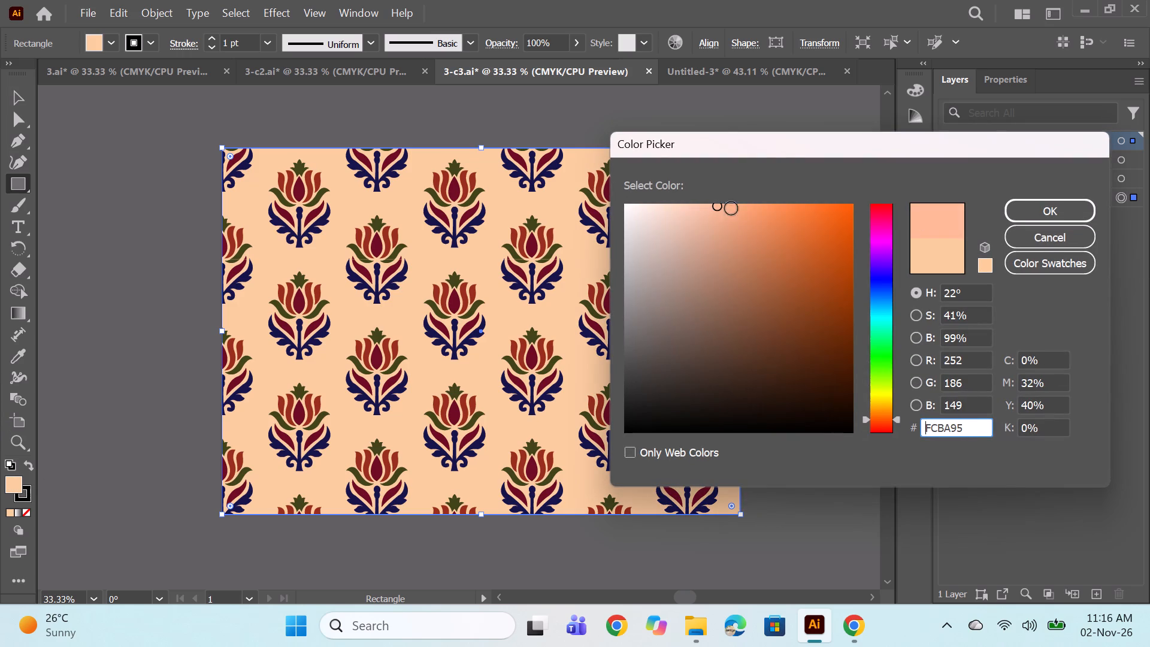
click(1030, 213)
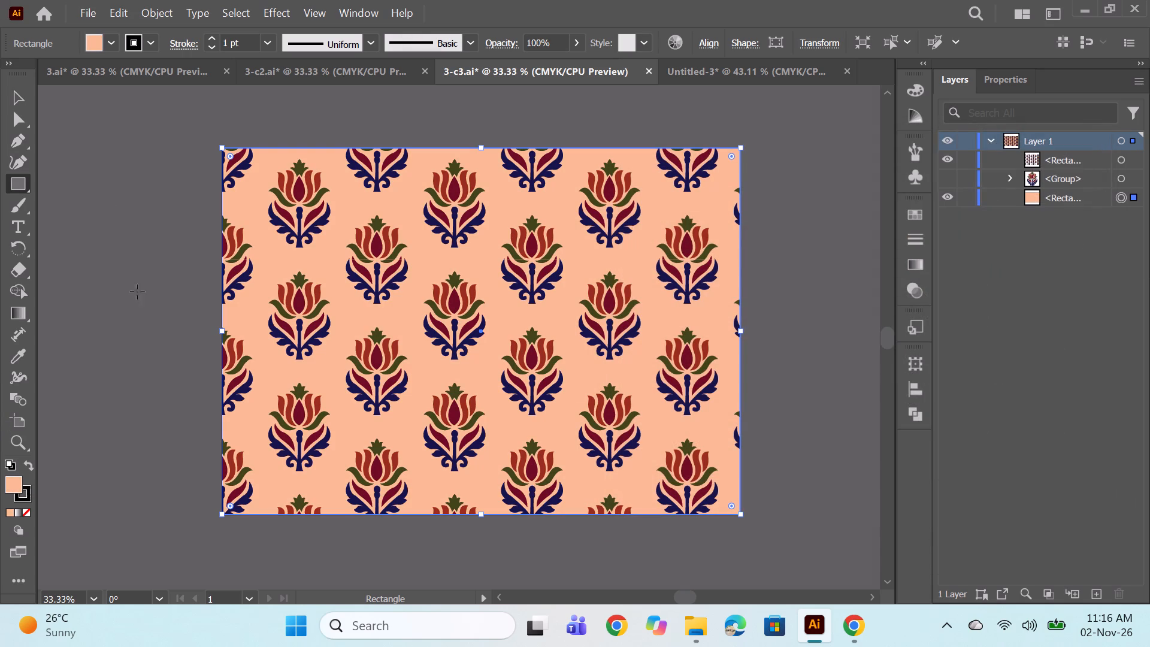
key(ctrl+s)
ctrl+click(180, 348)
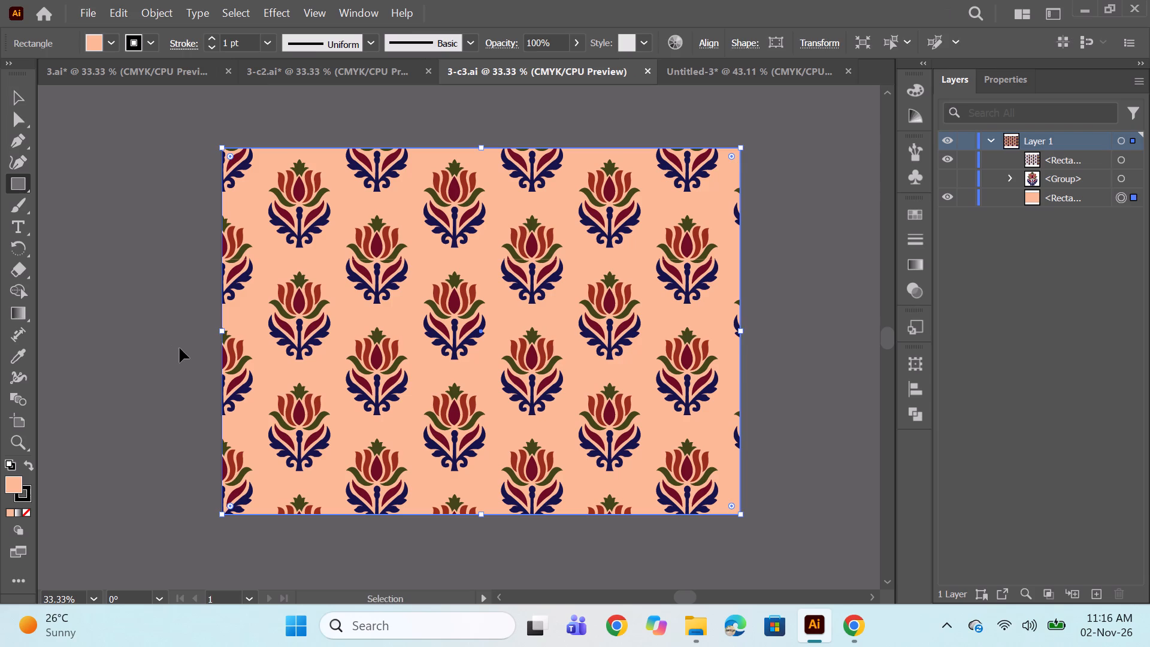
Compare the 3.ai, 3-c2.ai and 3-c3.ai colorways against each other.
click(130, 69)
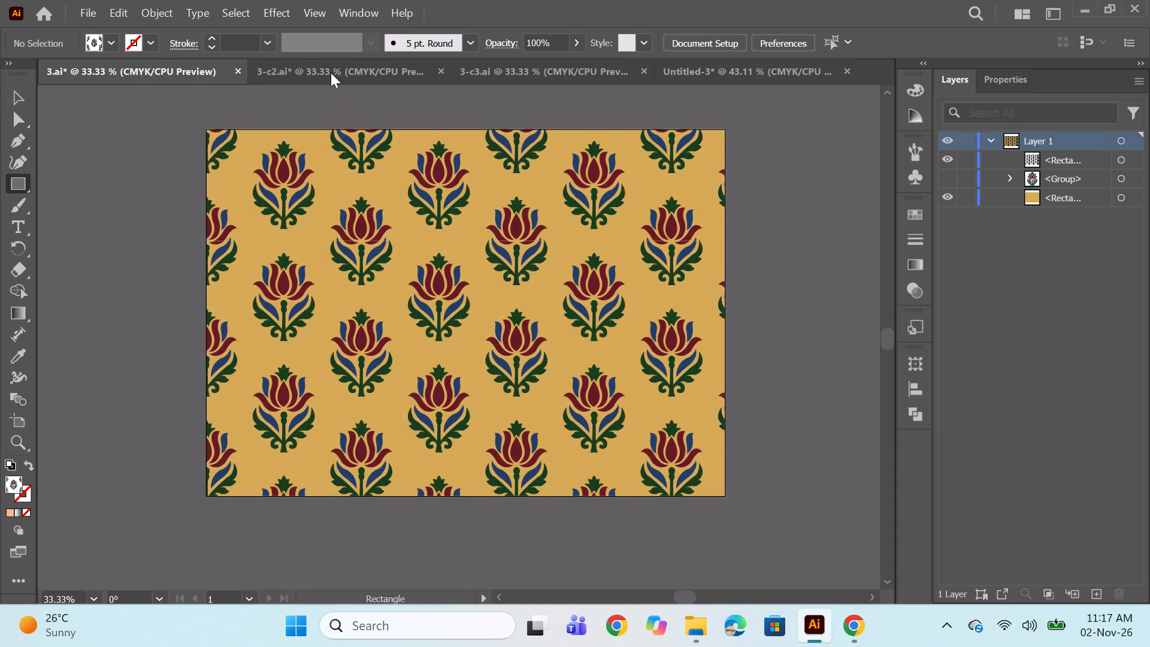
click(331, 72)
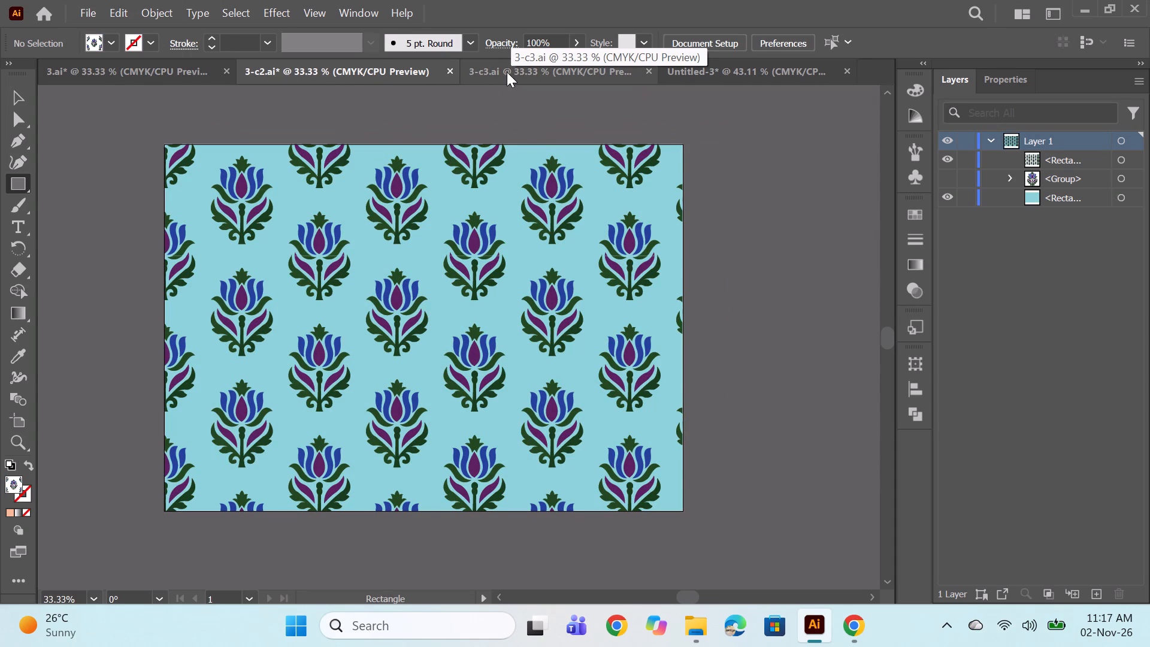
click(507, 72)
key(ctrl+s)
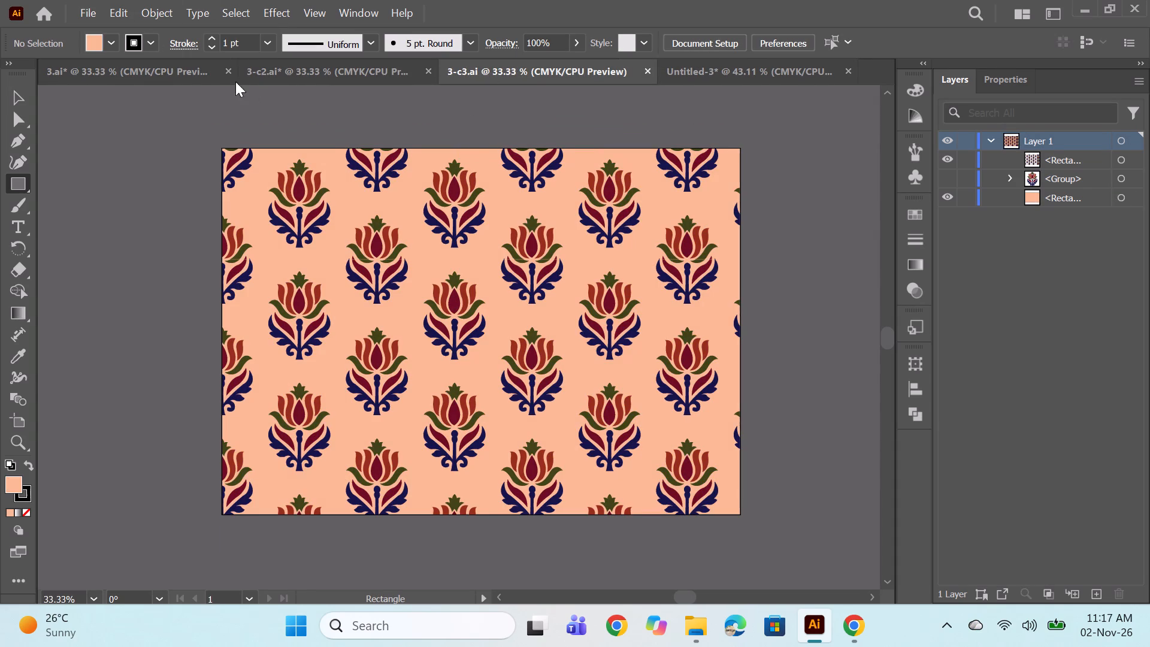
click(146, 66)
click(338, 74)
click(500, 70)
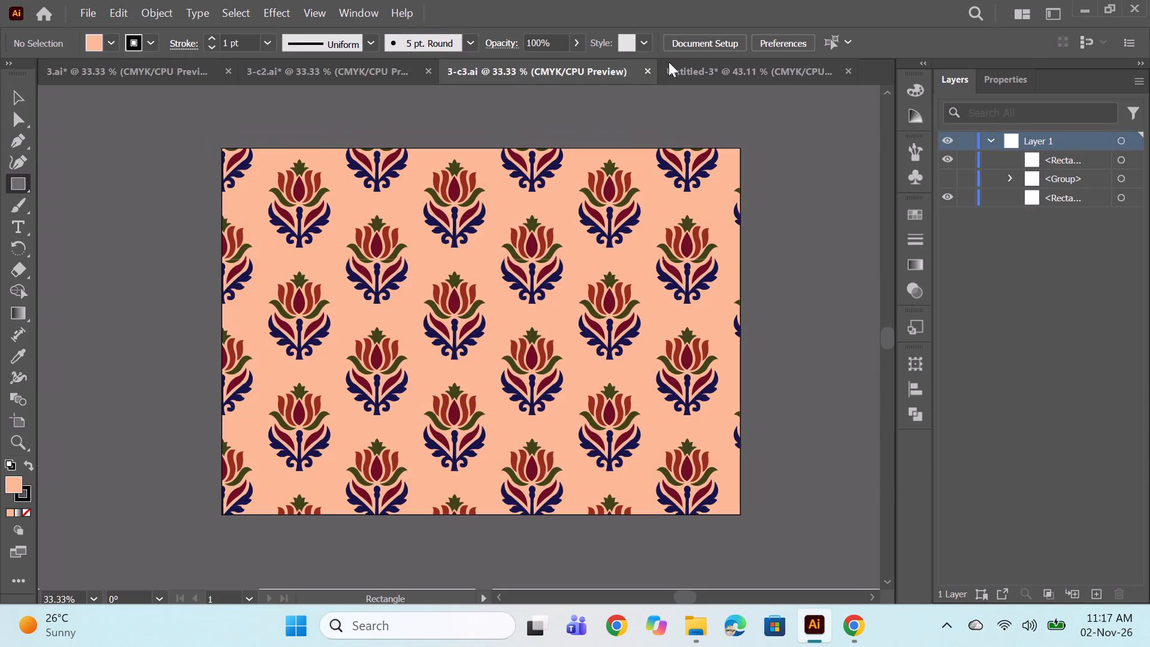
Save the untitled purple colorway as 3-c4 in the Plain prints folder, as an Adobe Illustrator file with the default options.
click(739, 67)
key(ctrl+s)
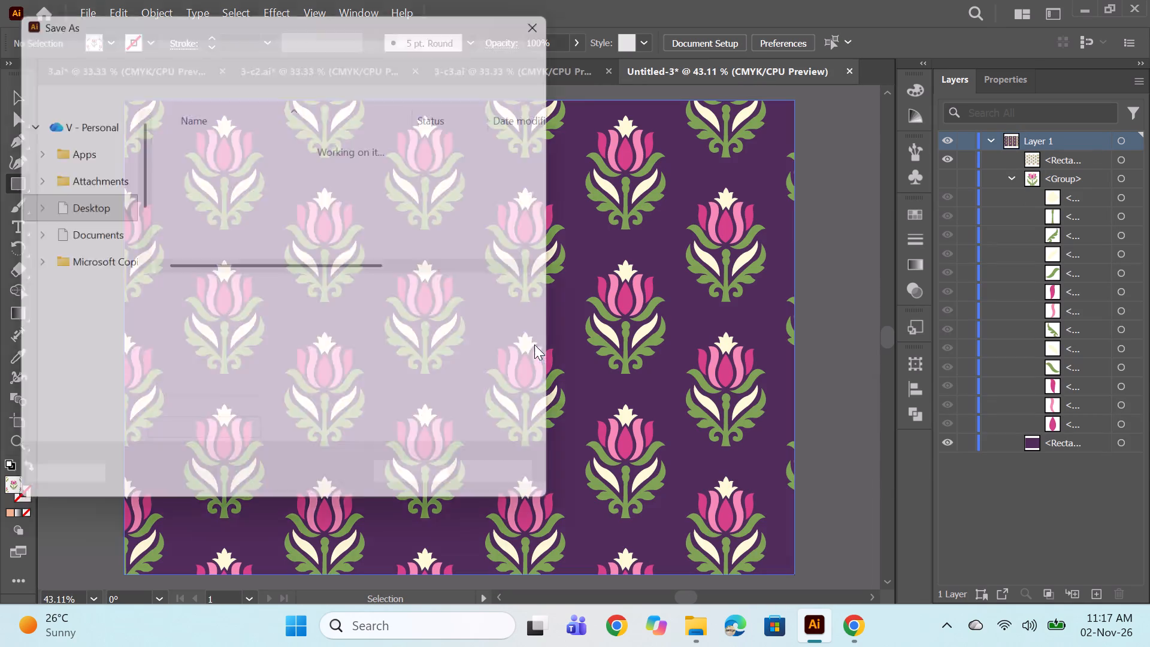
text(3-c4)
key(BackSpace)
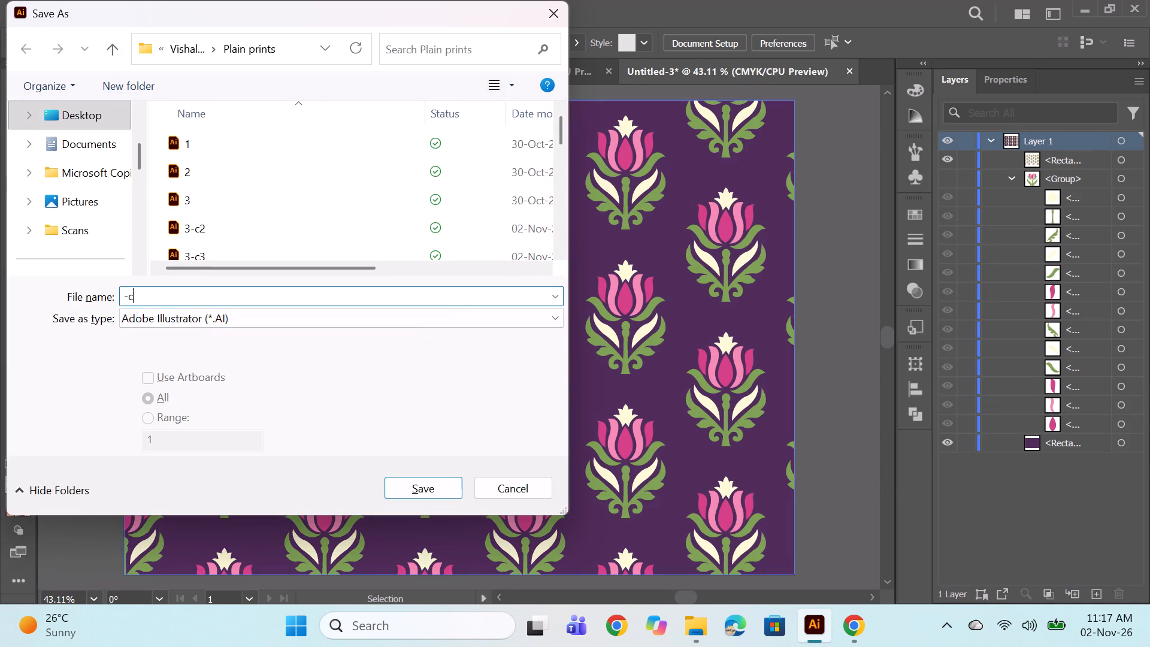
key(BackSpace)
key(BackSpace)
key(BackSpace)
text(3-c4)
key(Return)
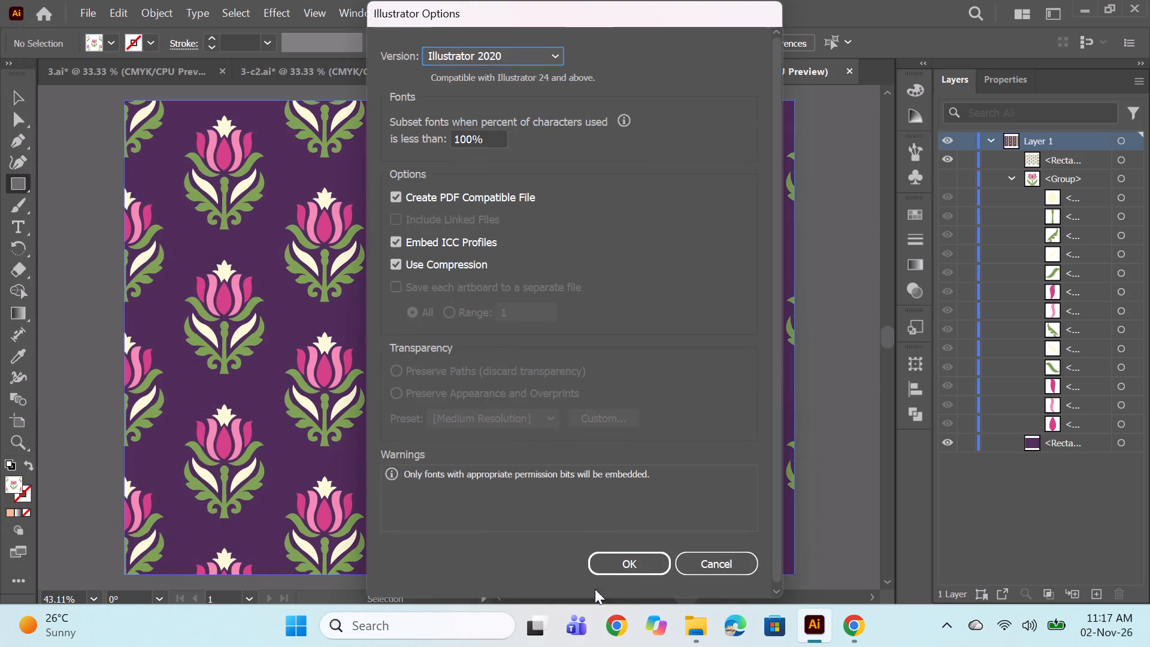
click(612, 569)
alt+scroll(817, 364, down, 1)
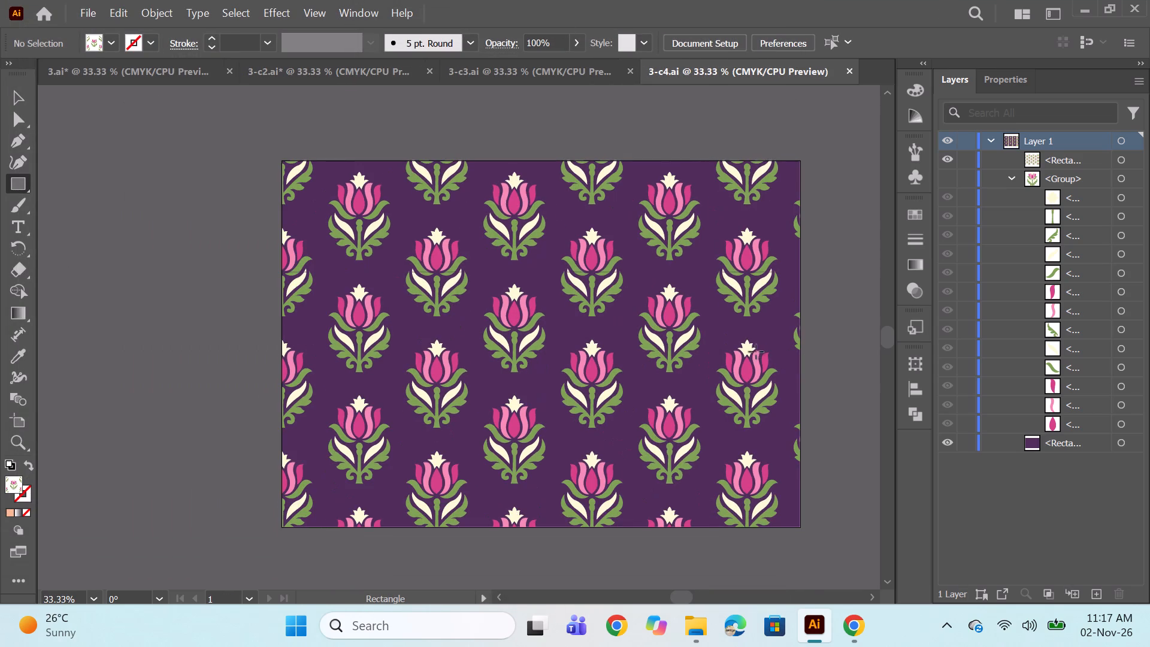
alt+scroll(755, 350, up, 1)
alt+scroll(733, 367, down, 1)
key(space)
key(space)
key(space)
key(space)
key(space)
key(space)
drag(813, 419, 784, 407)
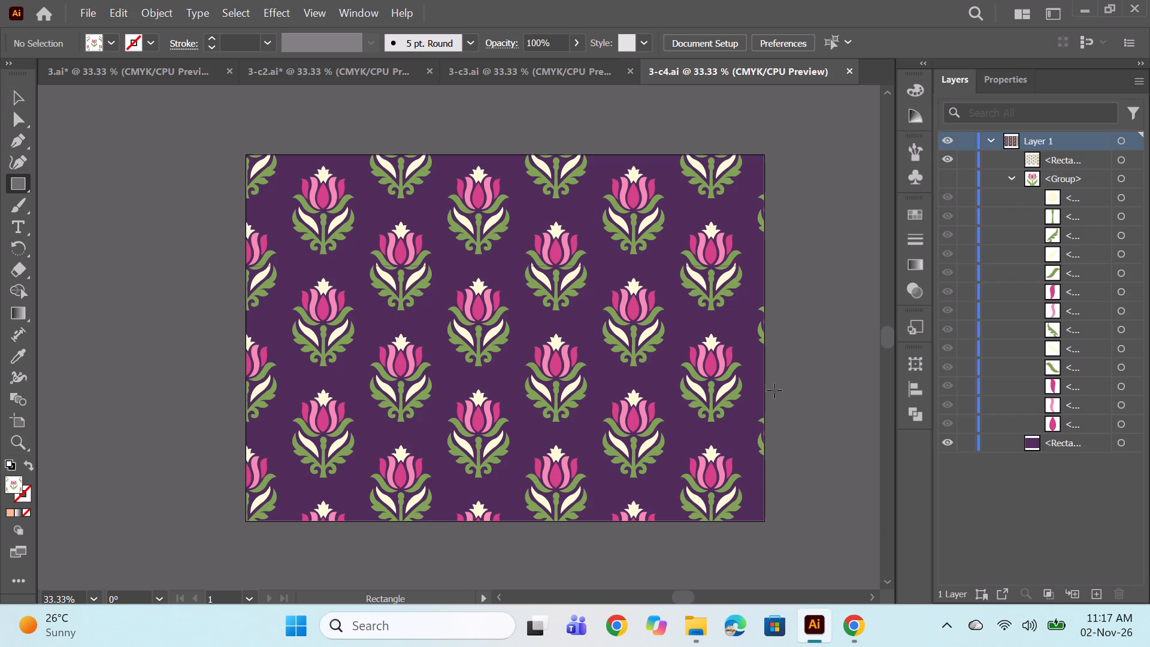
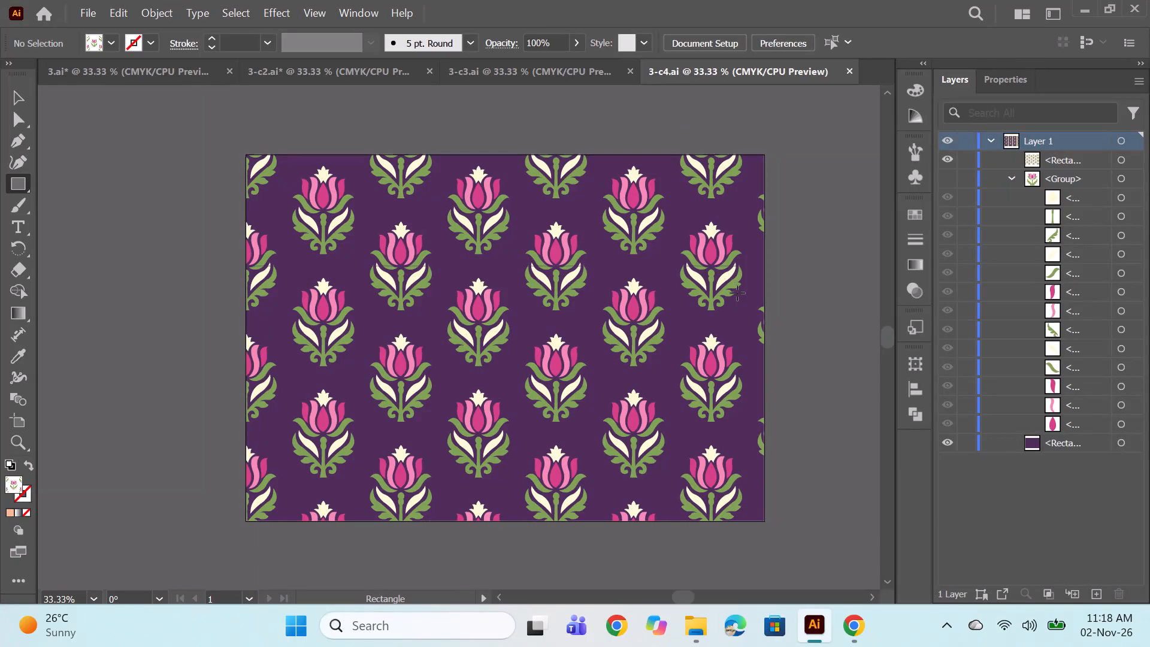
Save the 3-c4 document.
key(ctrl+s)
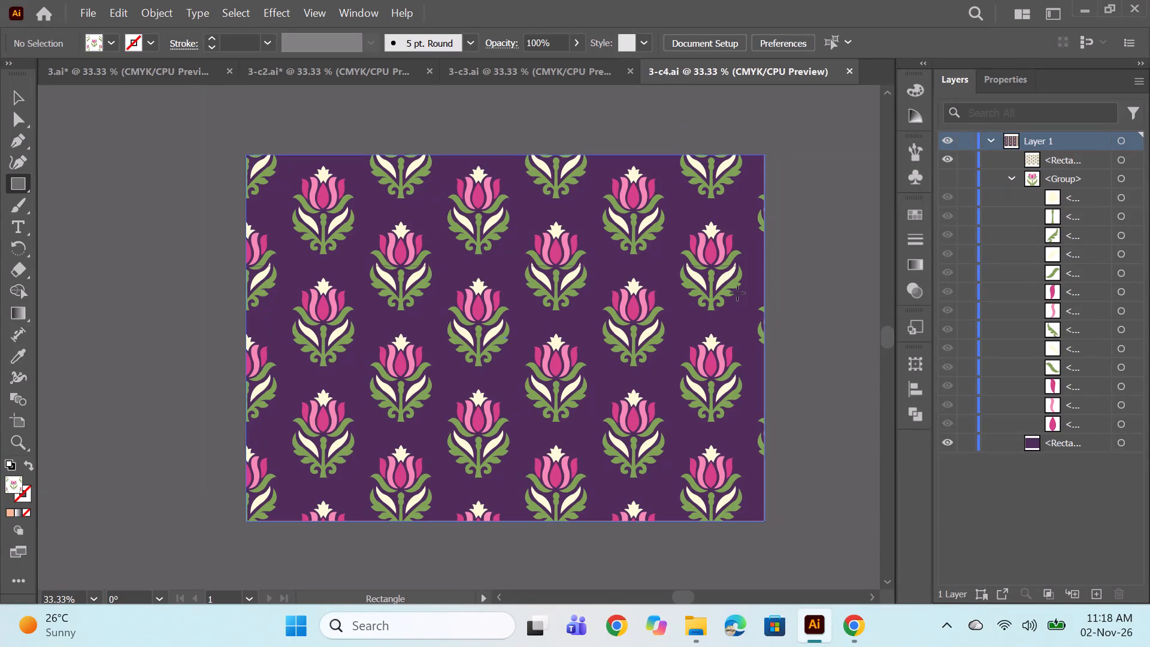
key(ctrl+s)
Compare the 3-c4 colorway against the 3.ai, 3-c2.ai and 3-c3.ai versions, and save 3-c4 again.
click(529, 74)
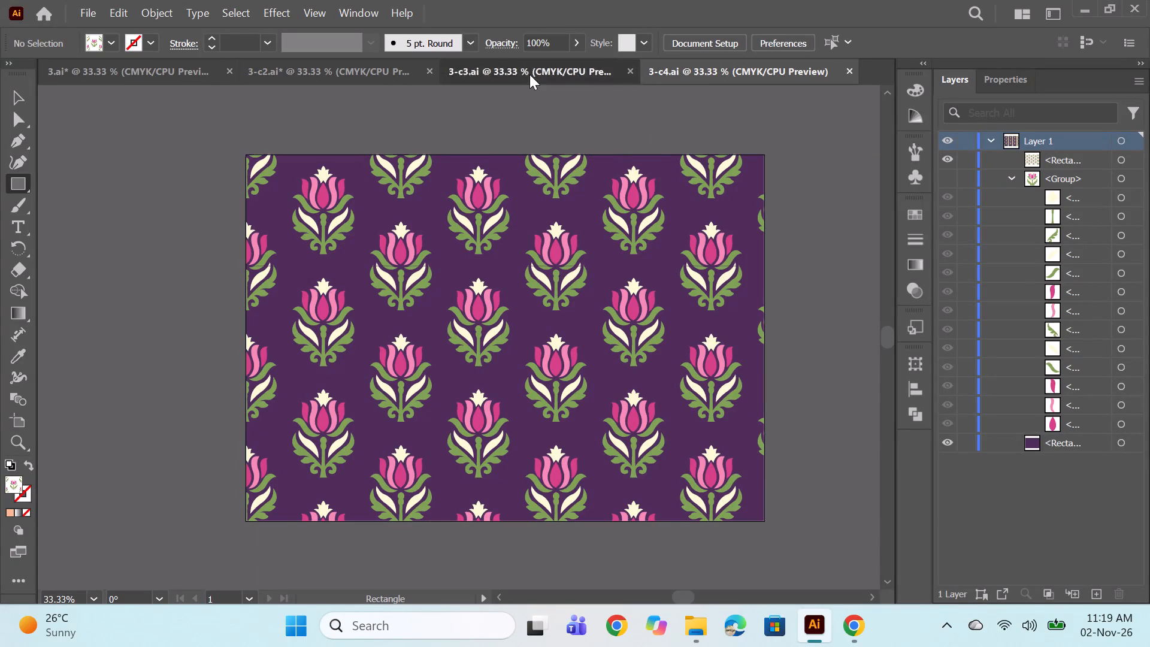
click(340, 68)
click(140, 66)
click(299, 71)
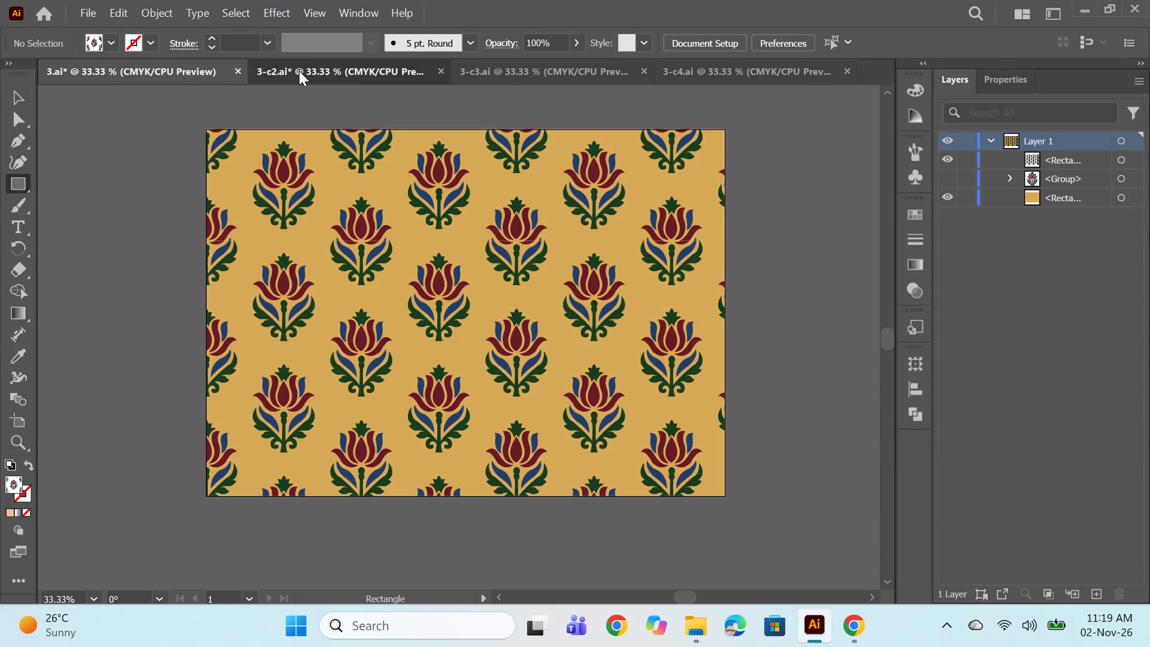
click(546, 68)
click(727, 68)
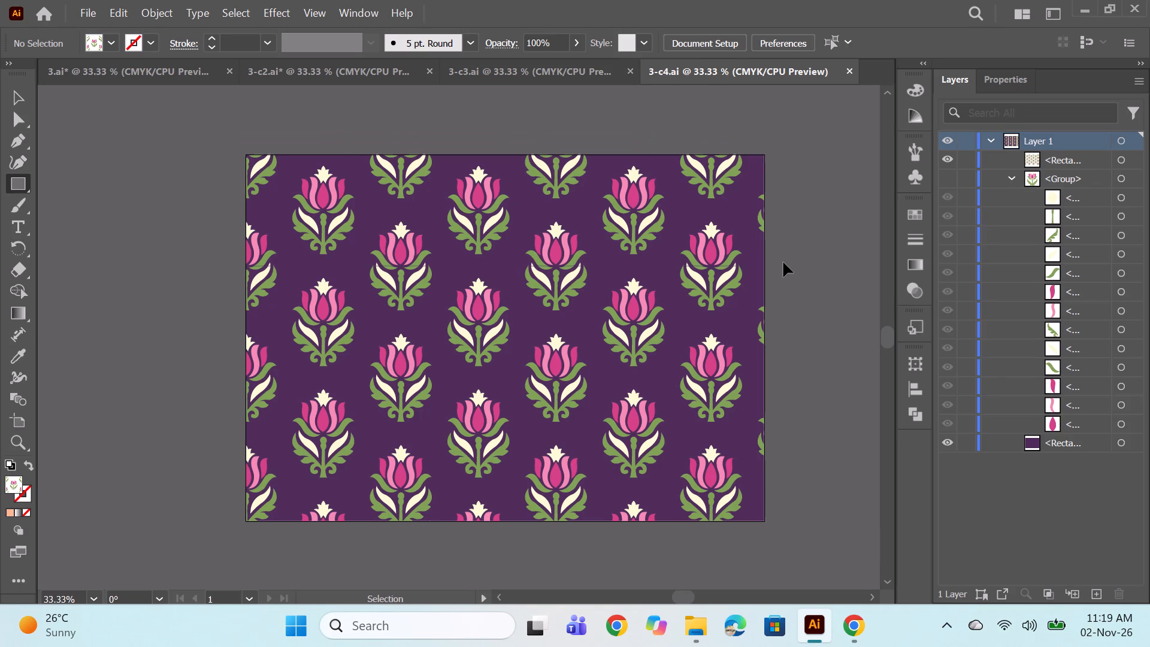
key(ctrl+s)
Switch to Chrome and browse the floral printed fabrics image results and related purple fabrics for colour references.
click(854, 633)
scroll(840, 361, down, 1)
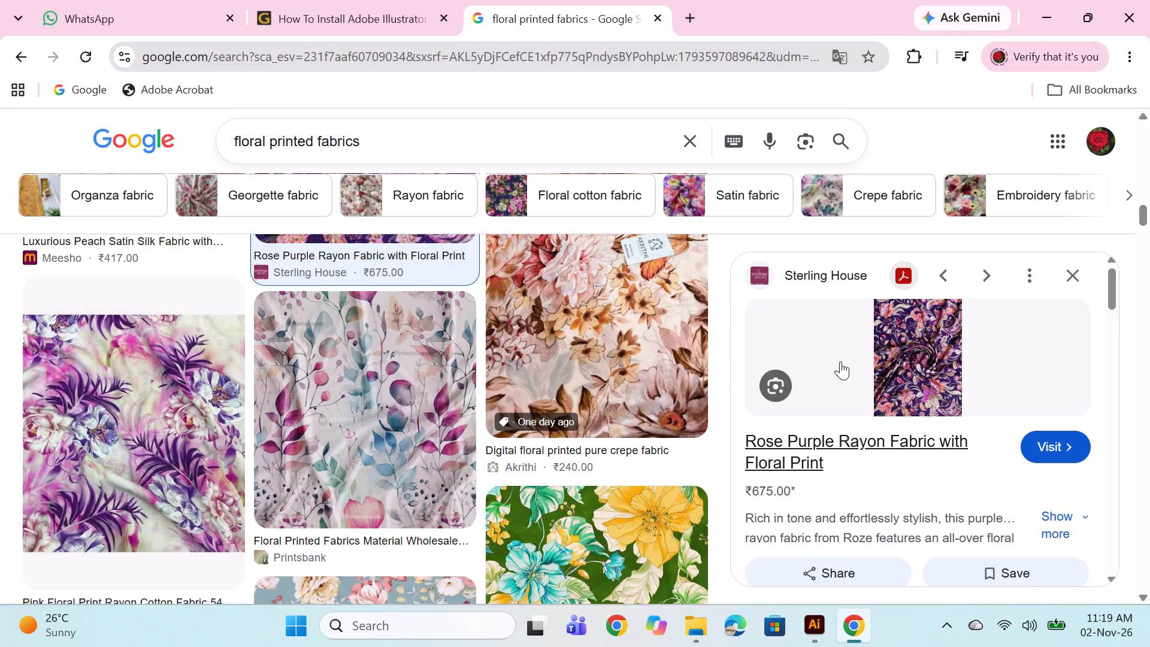
scroll(840, 361, down, 5)
scroll(828, 446, down, 3)
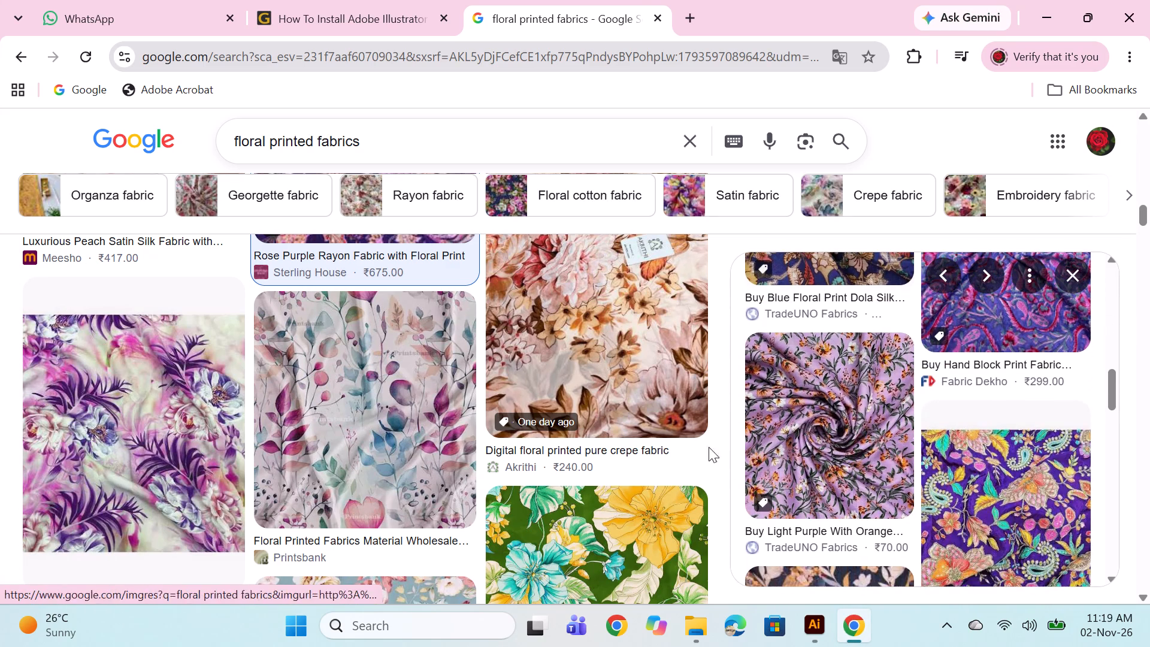
scroll(698, 441, down, 3)
Back in Illustrator, create a landscape A3 document of 16.54 x 11.69 in and paste the copied tulip motif into it.
click(819, 621)
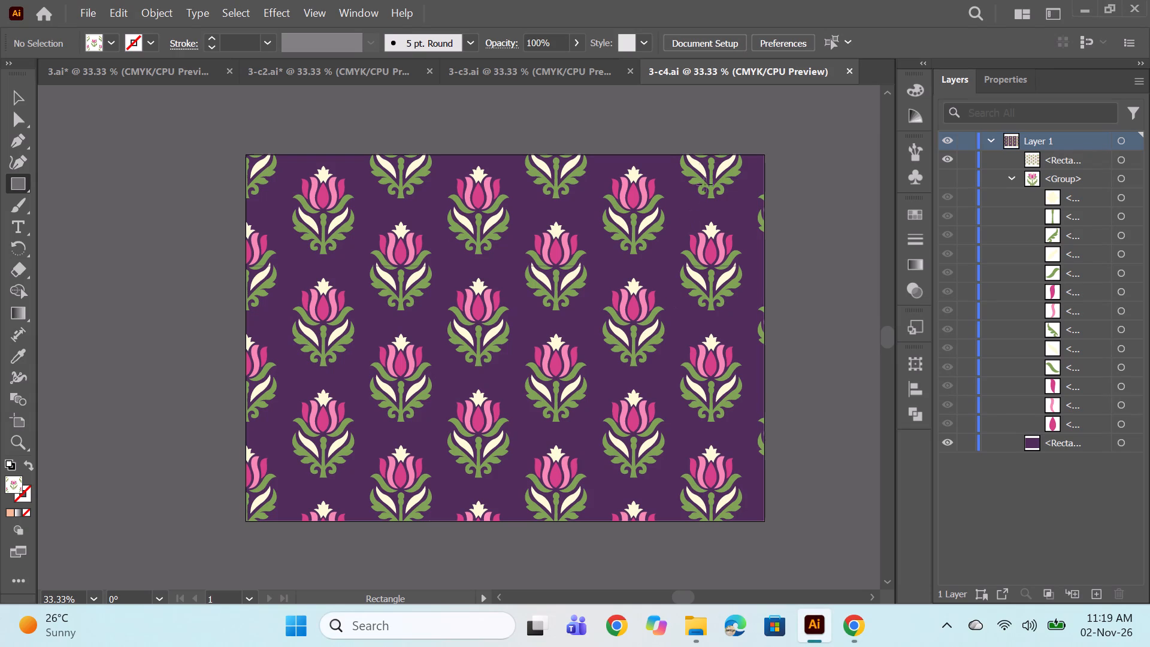
key(ctrl+n)
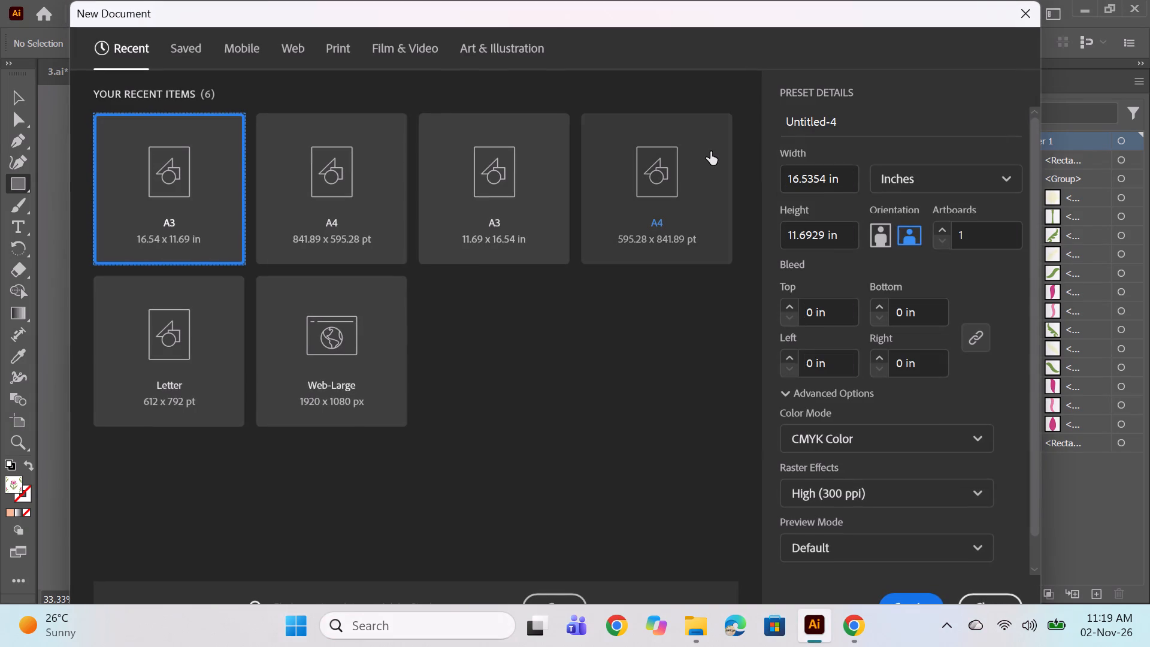
key(Return)
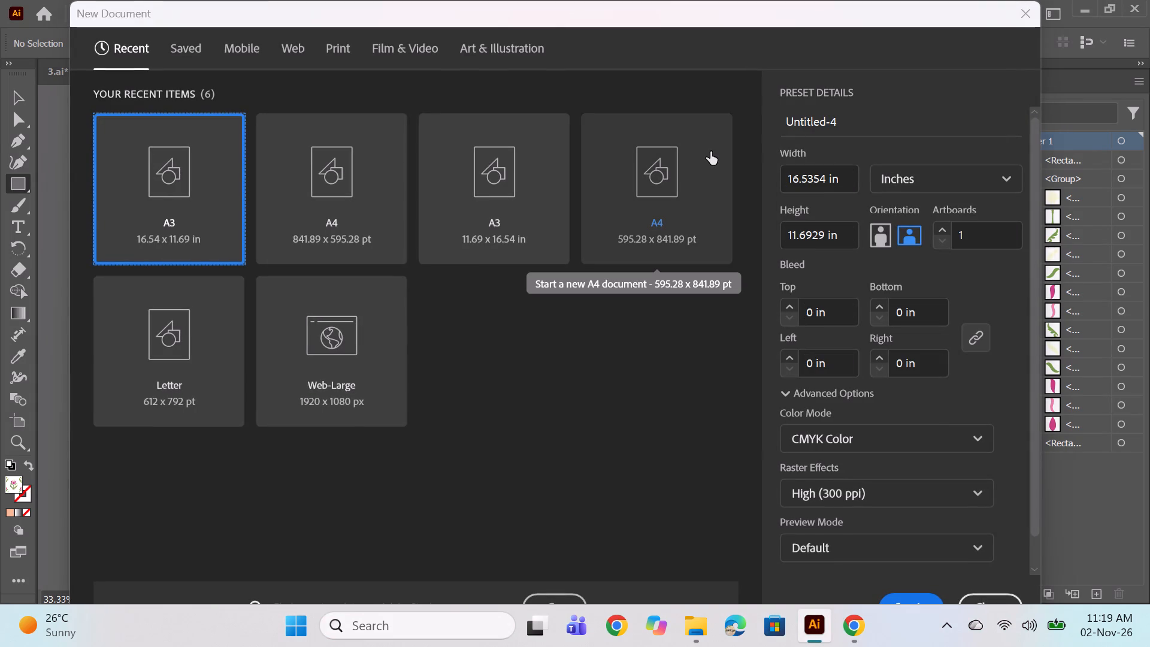
key(ctrl+v)
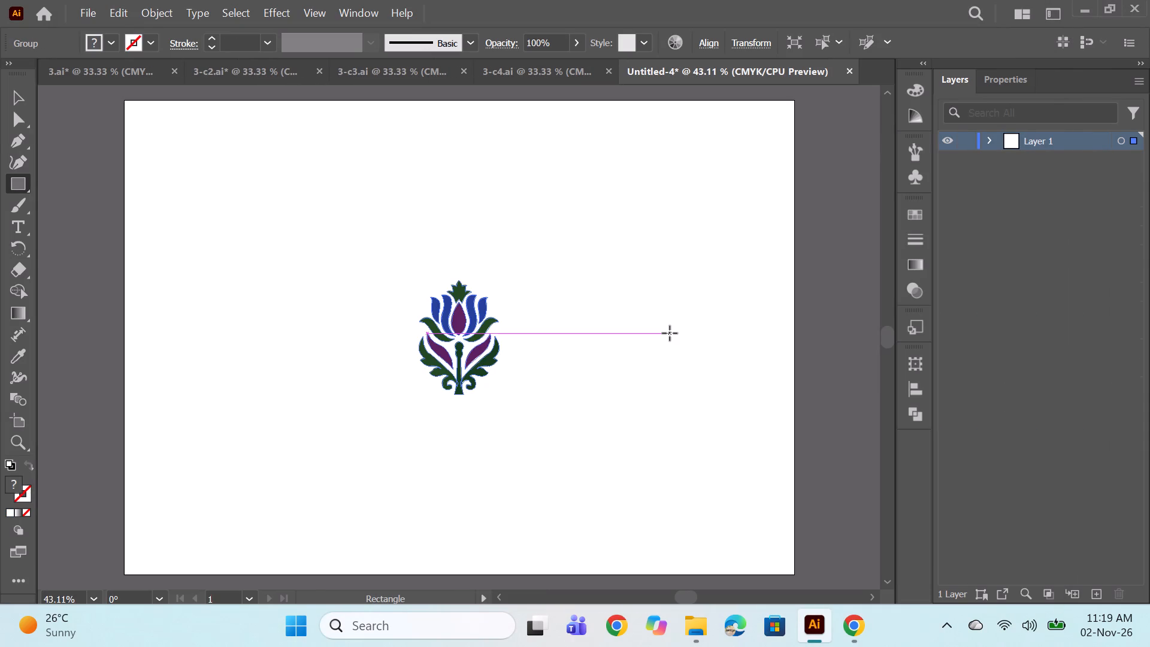
Draw a rectangle covering the whole artboard and place it behind the tulip motif group.
click(28, 187)
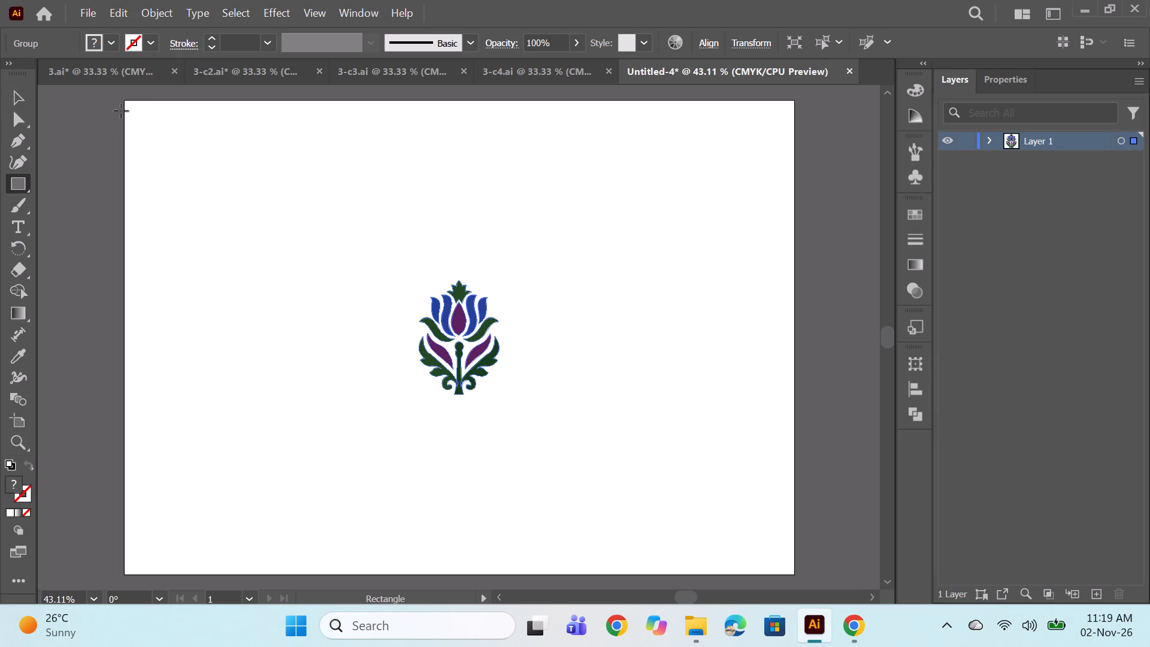
drag(123, 99, 767, 538)
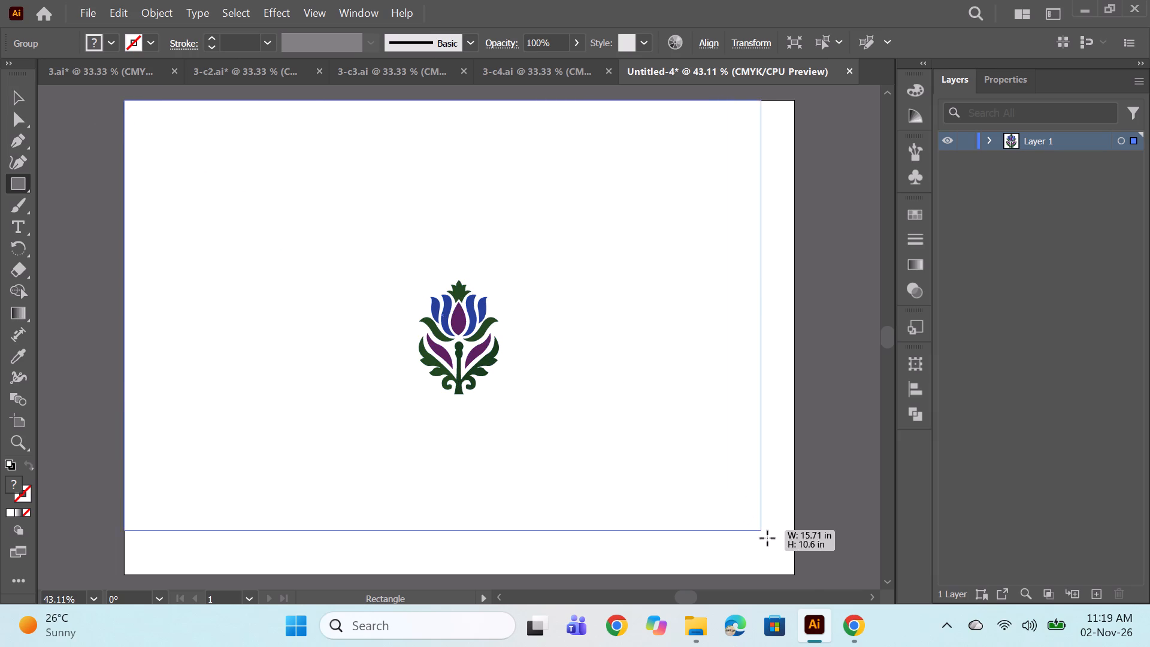
drag(767, 538, 794, 575)
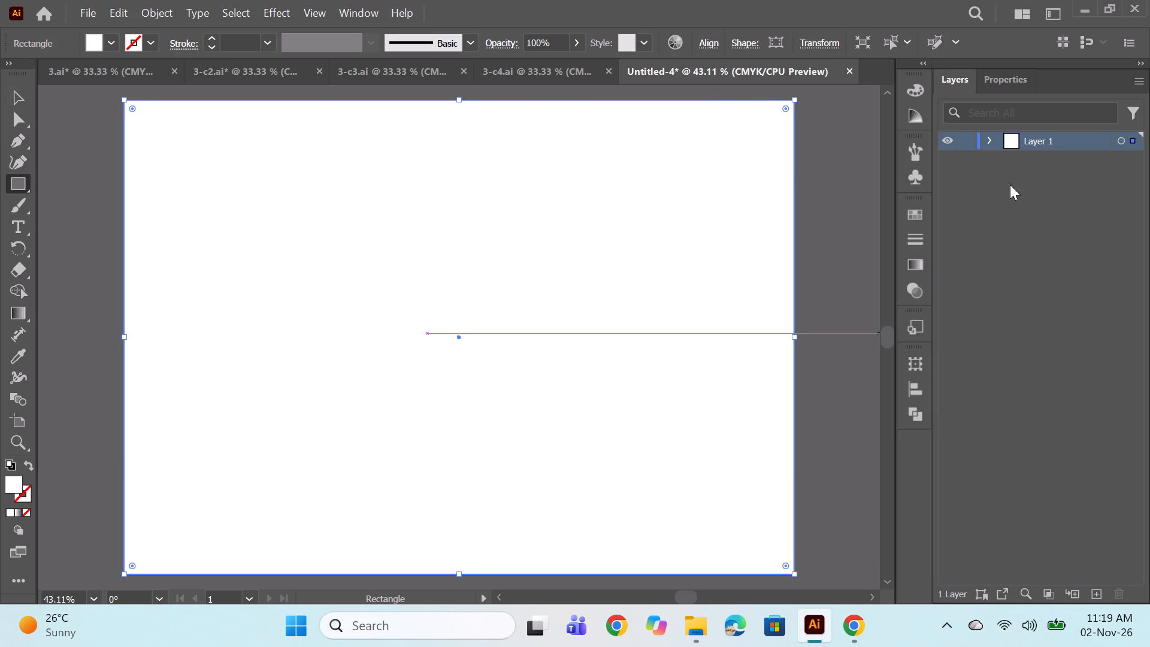
click(991, 138)
drag(1044, 153, 1045, 185)
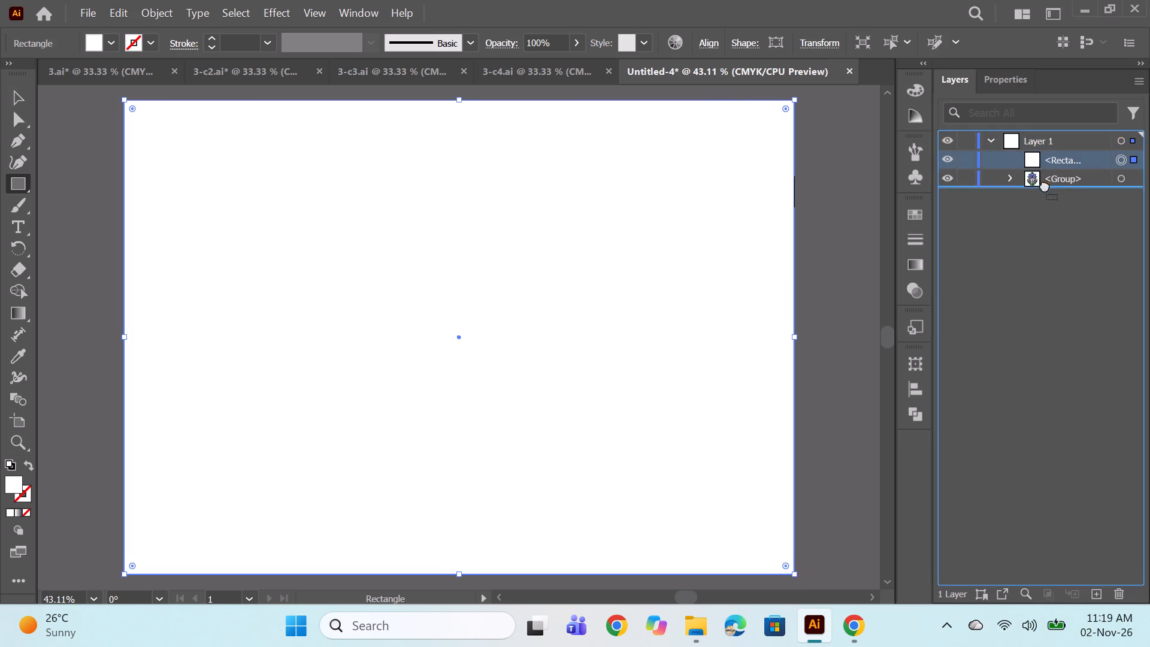
drag(1045, 185, 1045, 186)
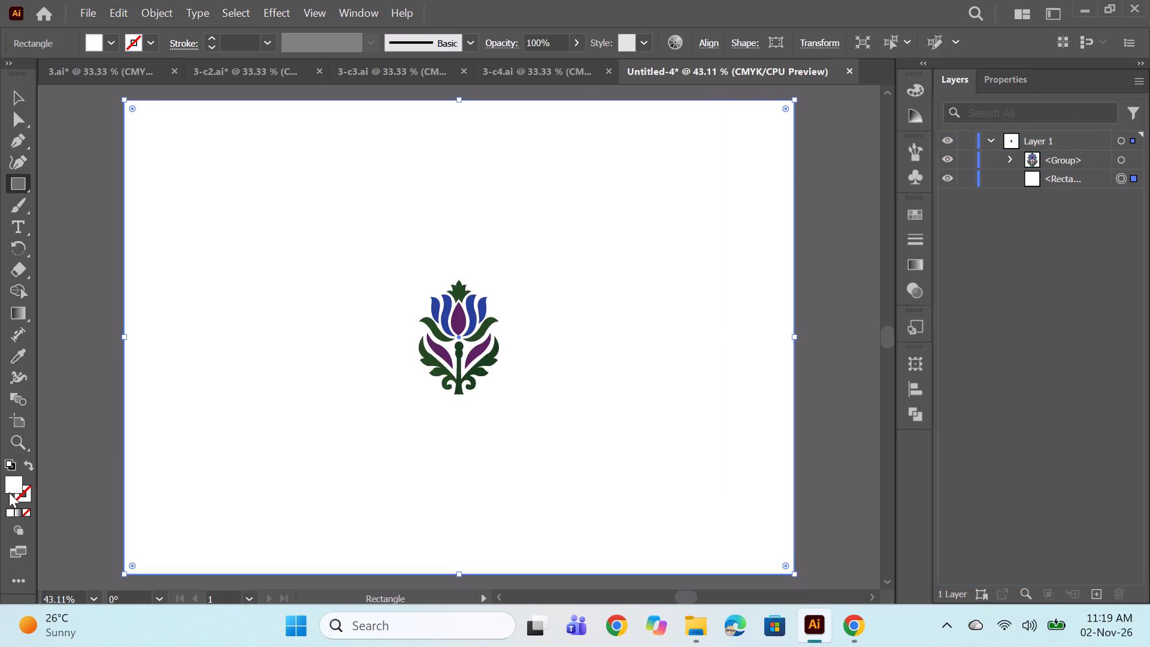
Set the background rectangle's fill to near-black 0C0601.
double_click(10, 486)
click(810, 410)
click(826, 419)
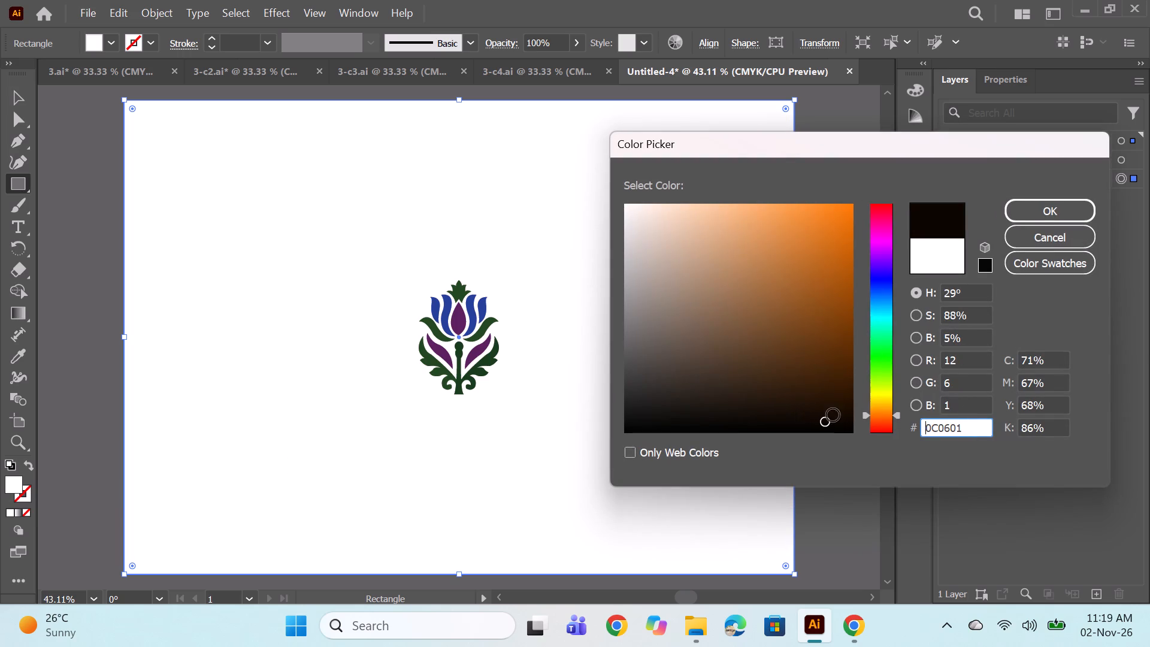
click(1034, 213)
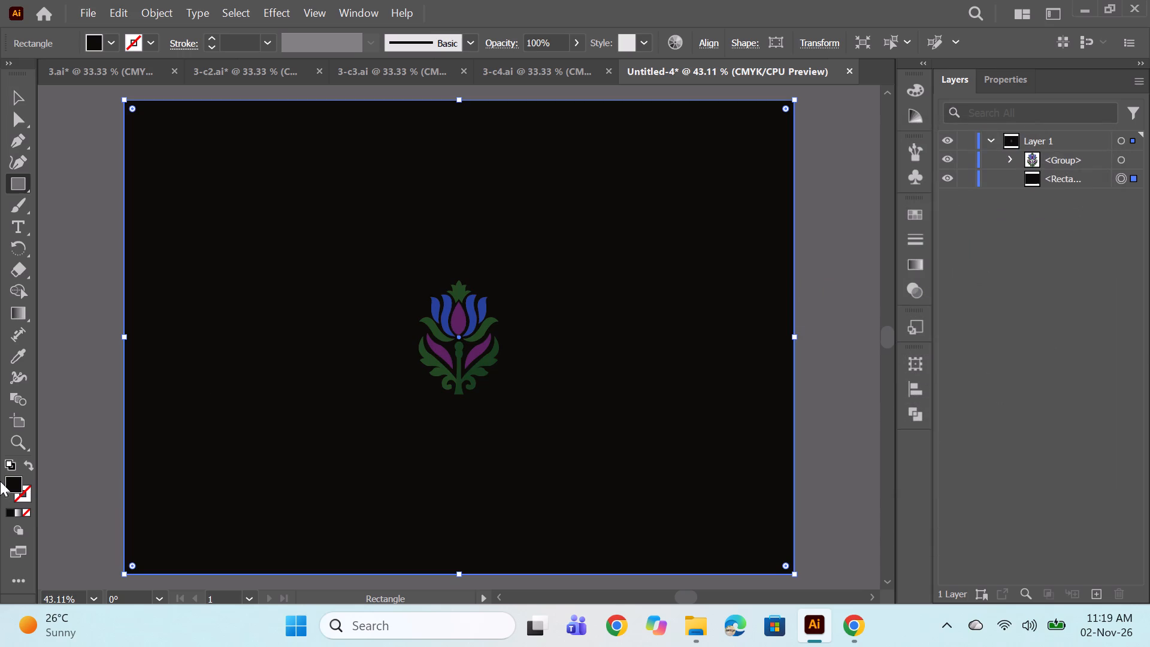
Set the background rectangle's fill to the very dark brown 0F0701.
double_click(10, 481)
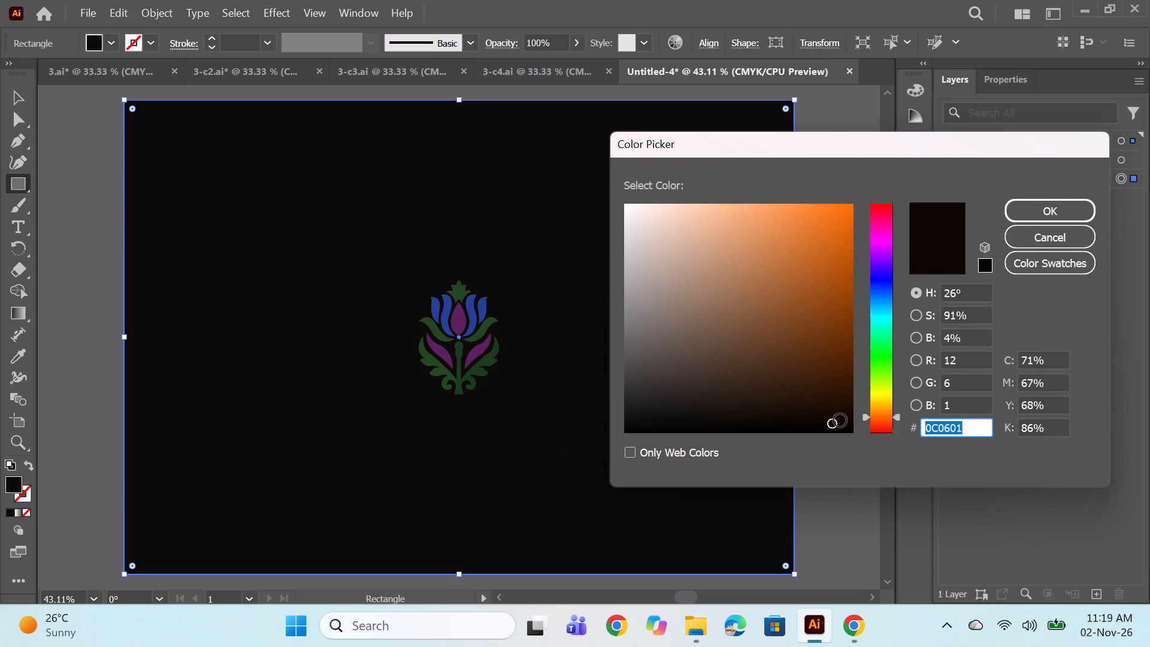
click(840, 421)
click(834, 419)
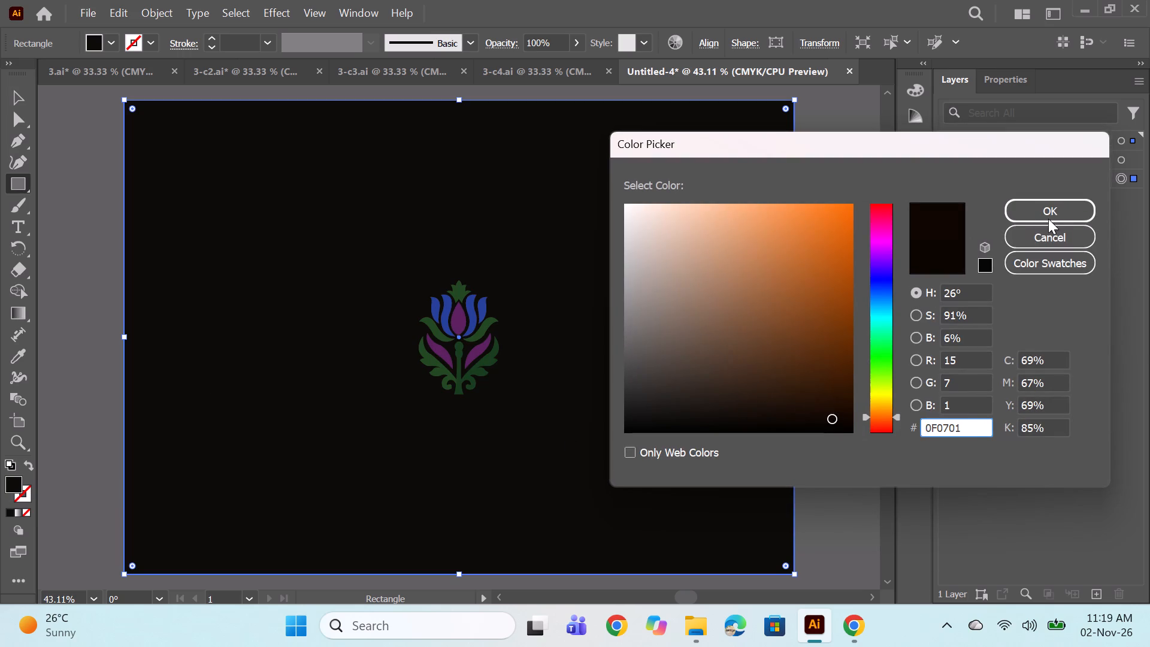
click(1053, 210)
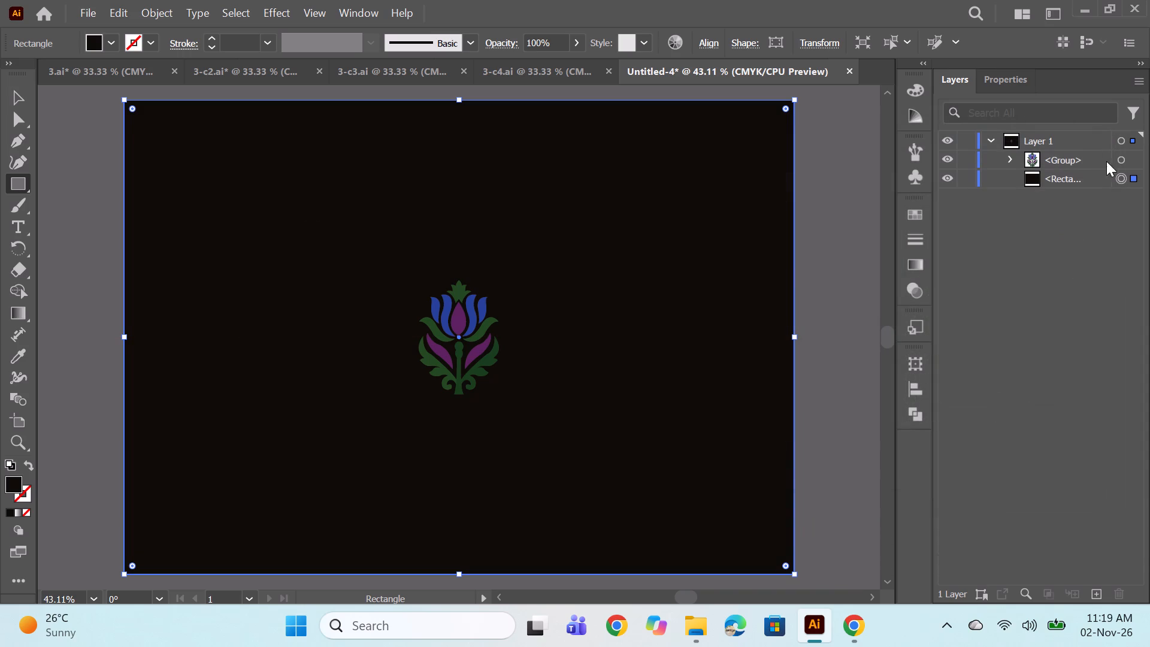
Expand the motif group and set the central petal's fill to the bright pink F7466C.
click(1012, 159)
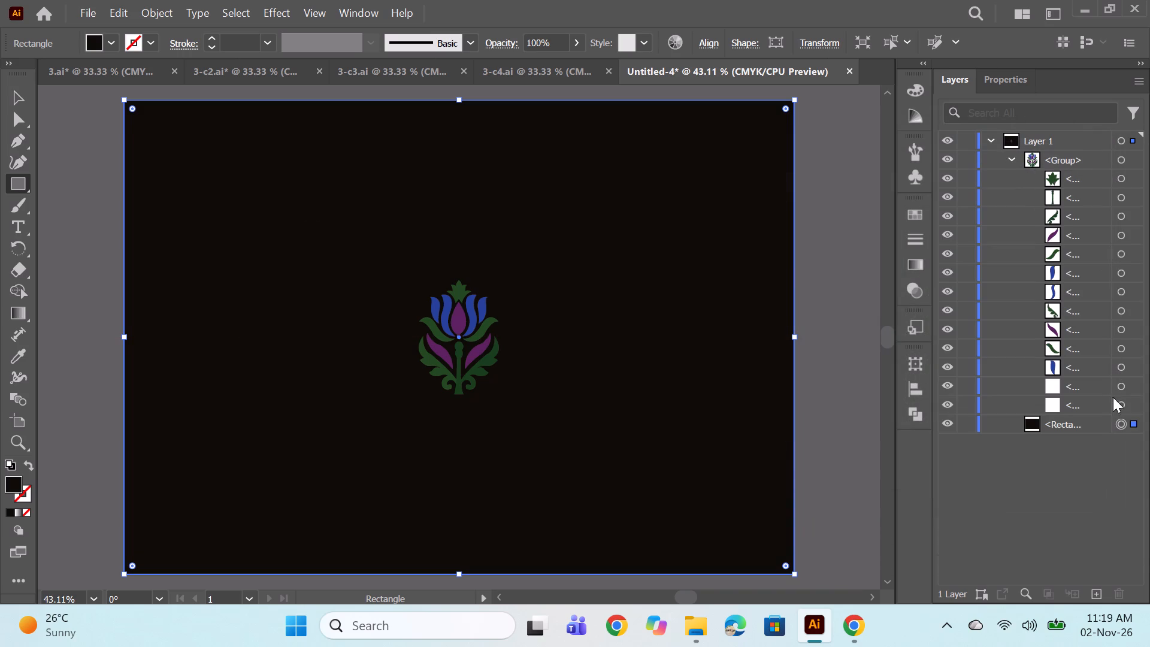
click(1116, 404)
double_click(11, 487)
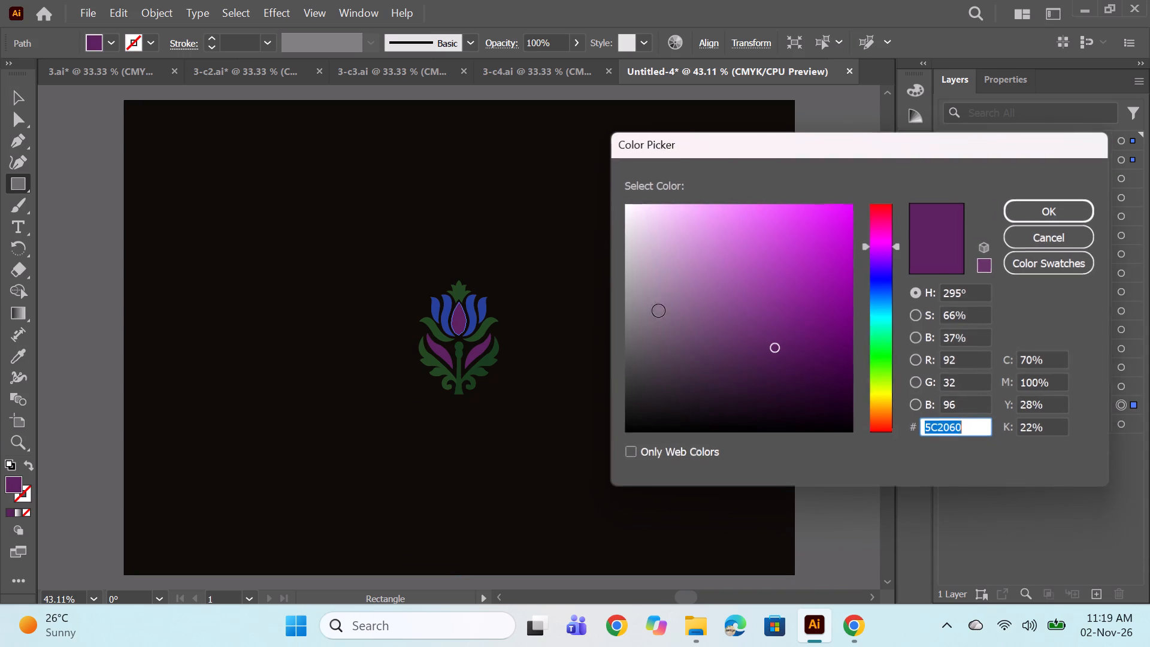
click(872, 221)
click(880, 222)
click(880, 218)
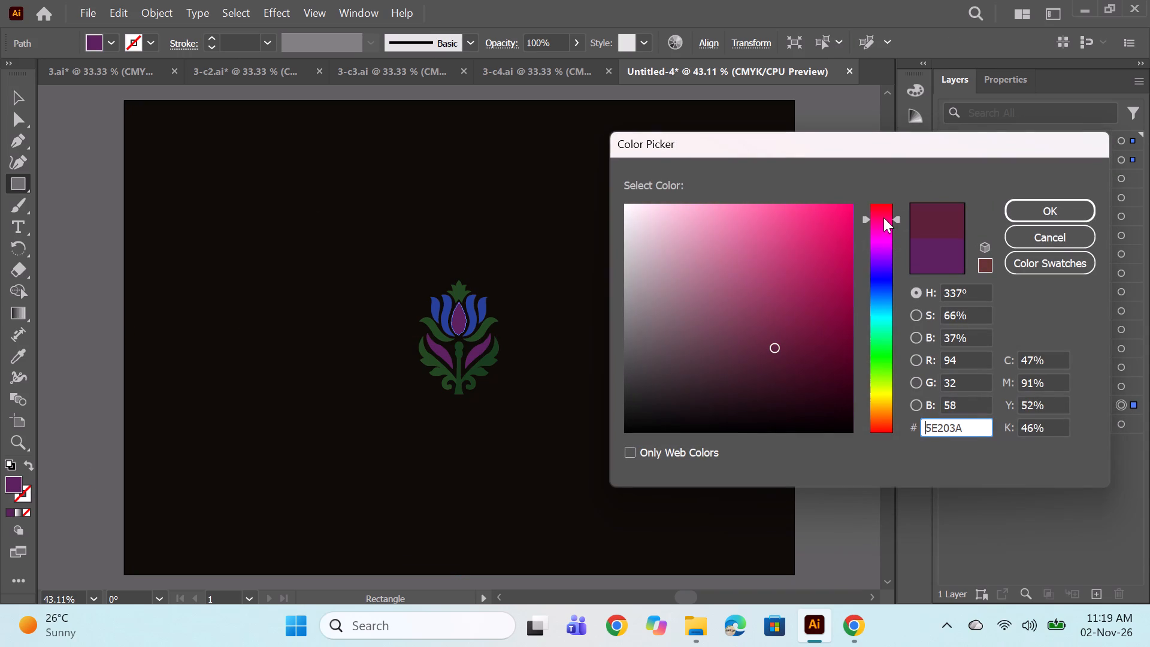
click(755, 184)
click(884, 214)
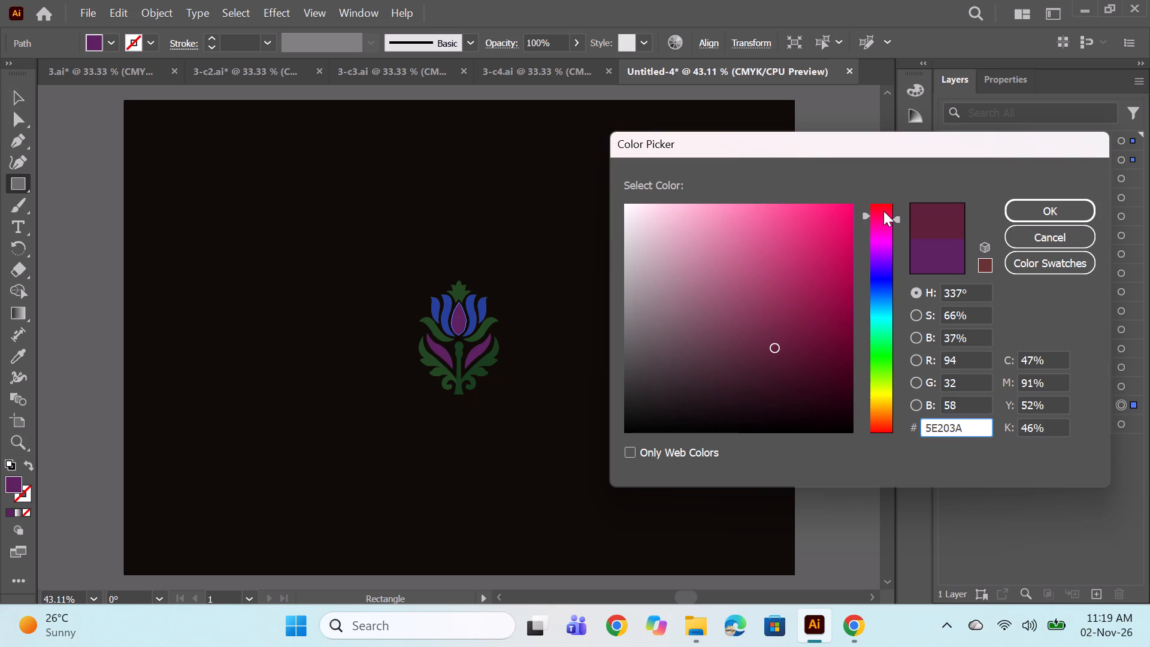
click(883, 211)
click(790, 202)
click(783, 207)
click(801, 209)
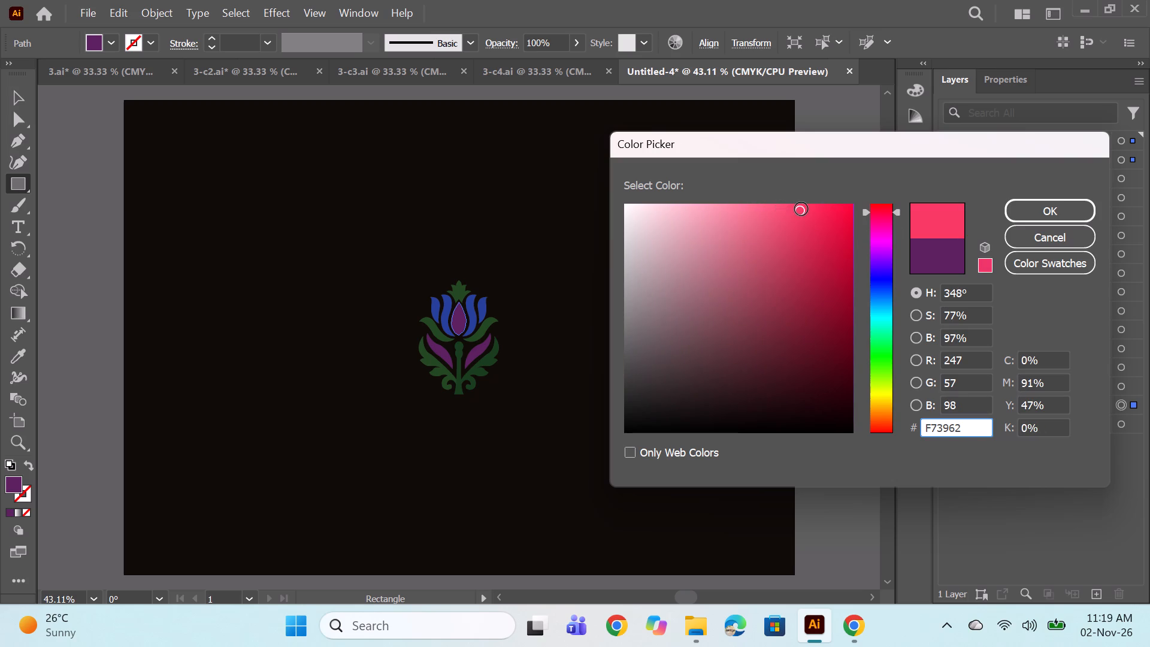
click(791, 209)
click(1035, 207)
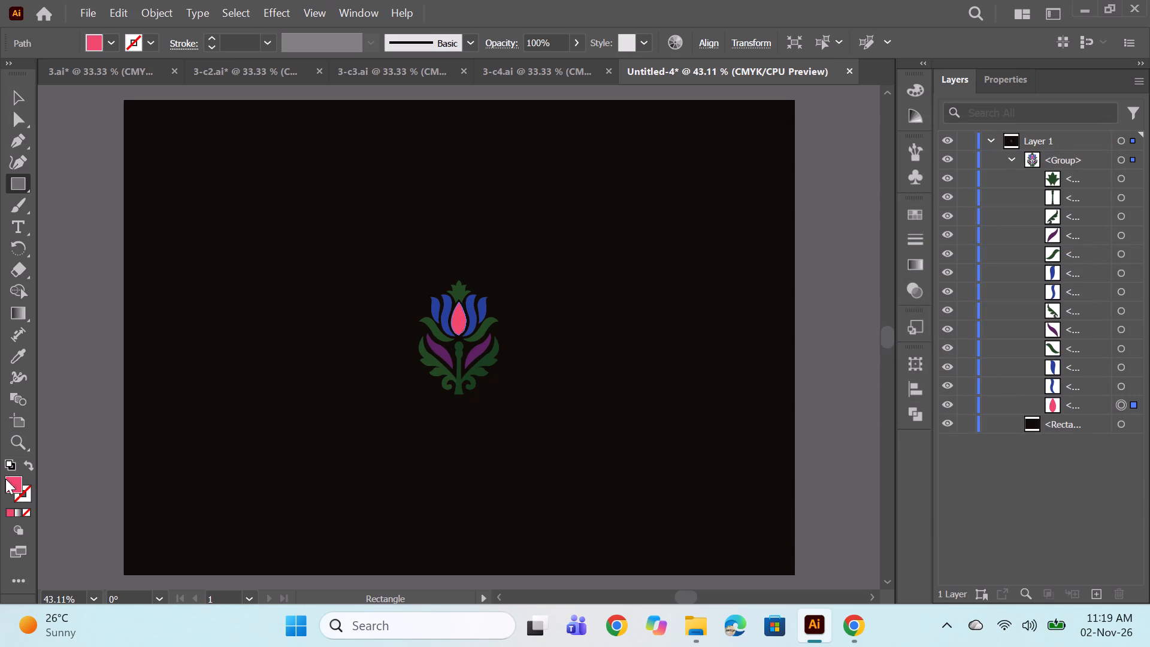
Set the central petal's fill to the coral orange F9684B.
double_click(14, 488)
click(875, 425)
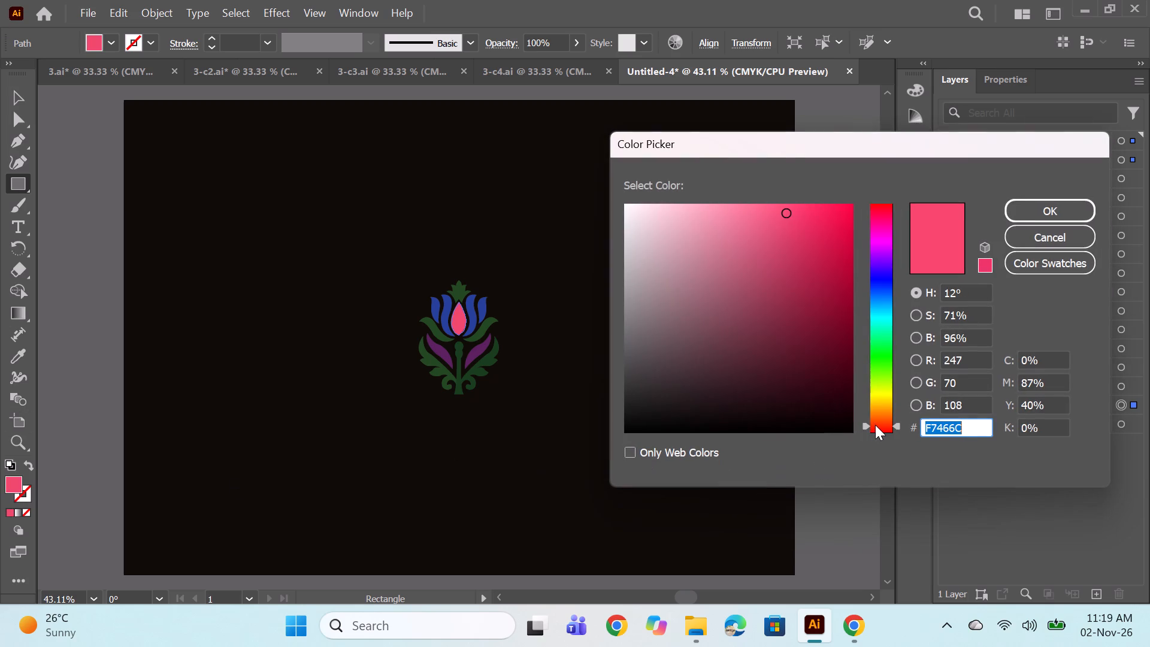
click(880, 422)
click(880, 425)
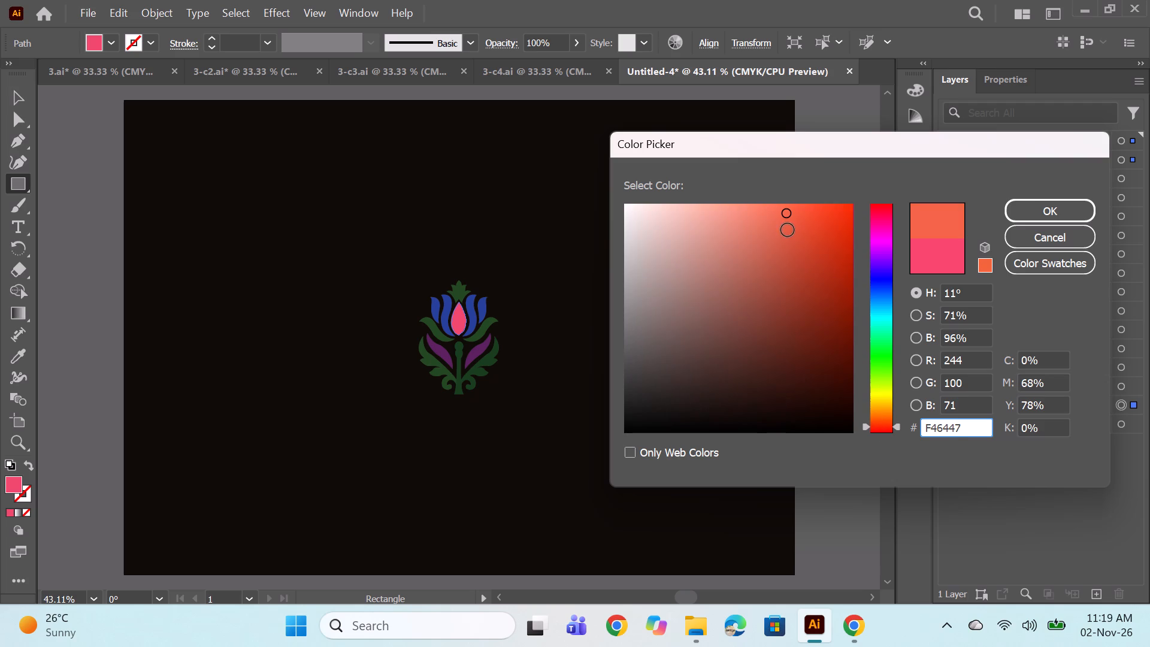
click(773, 211)
click(786, 206)
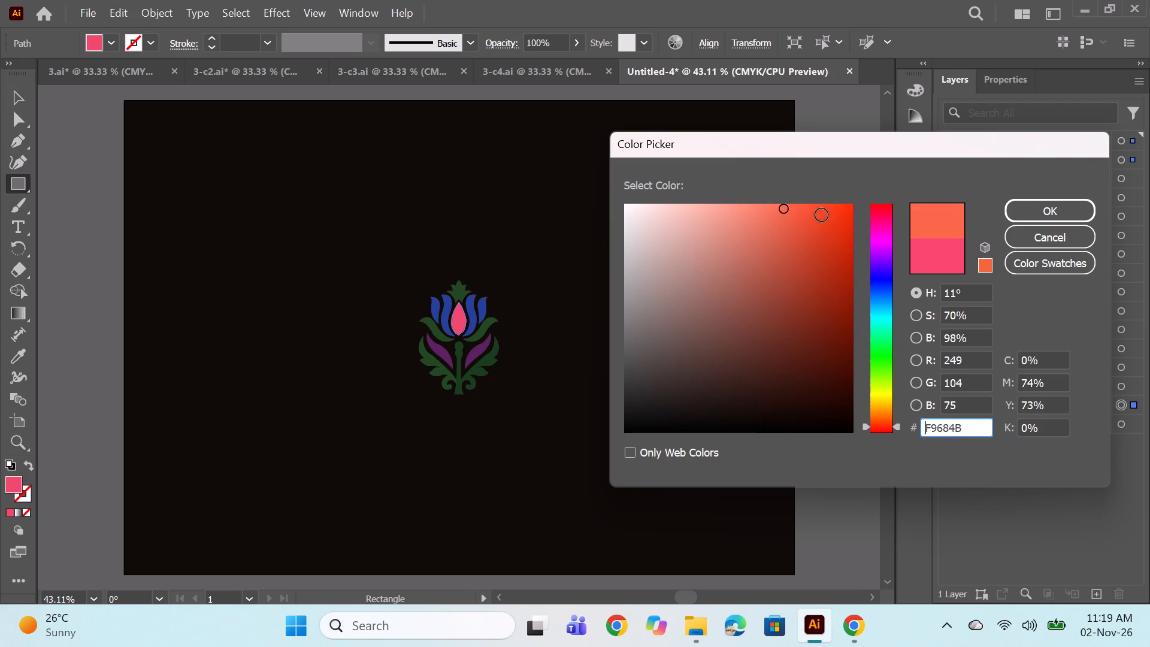
click(1070, 215)
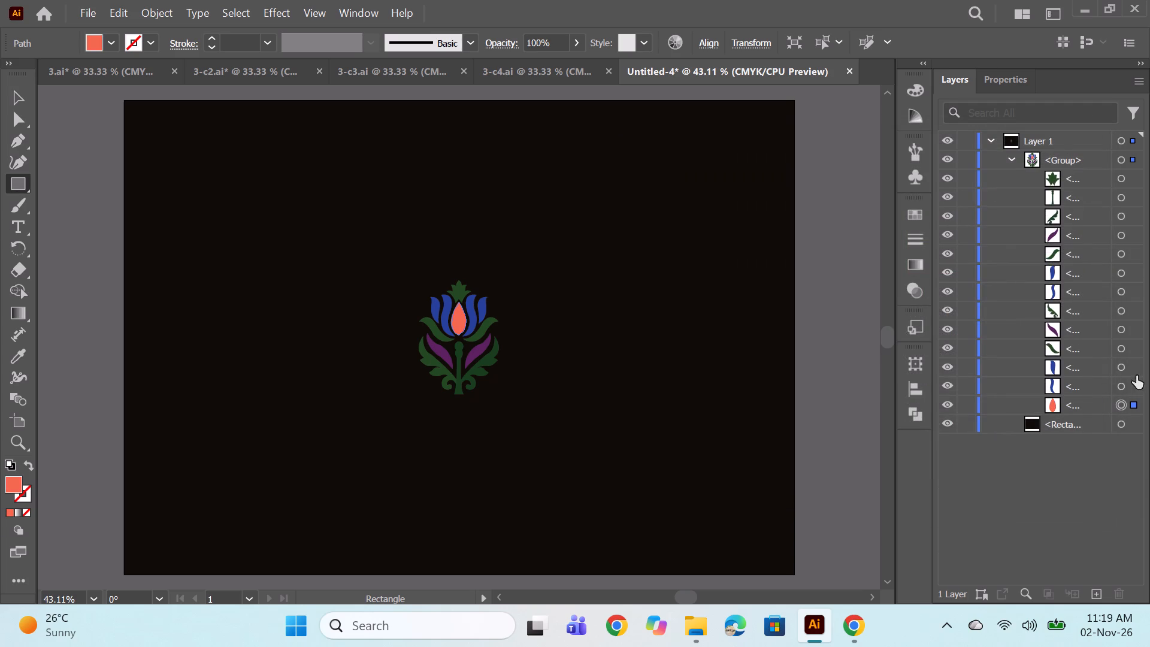
Recolour the tulip's left inner petal, beside the central one, with a light coral pink fill.
click(1119, 384)
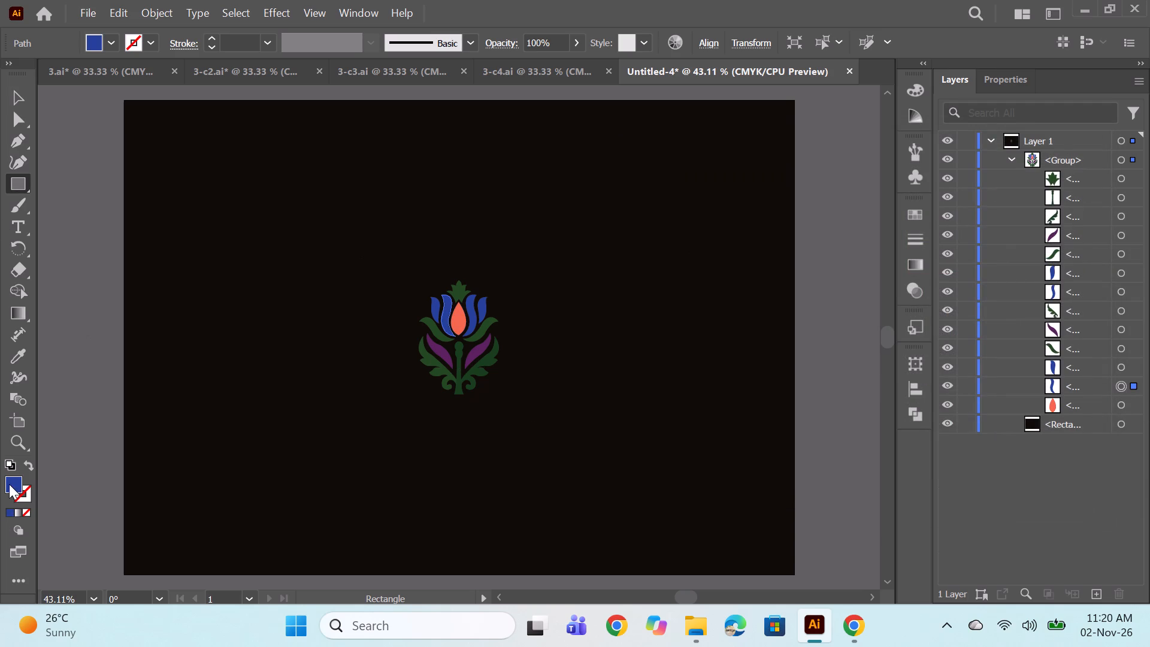
double_click(10, 483)
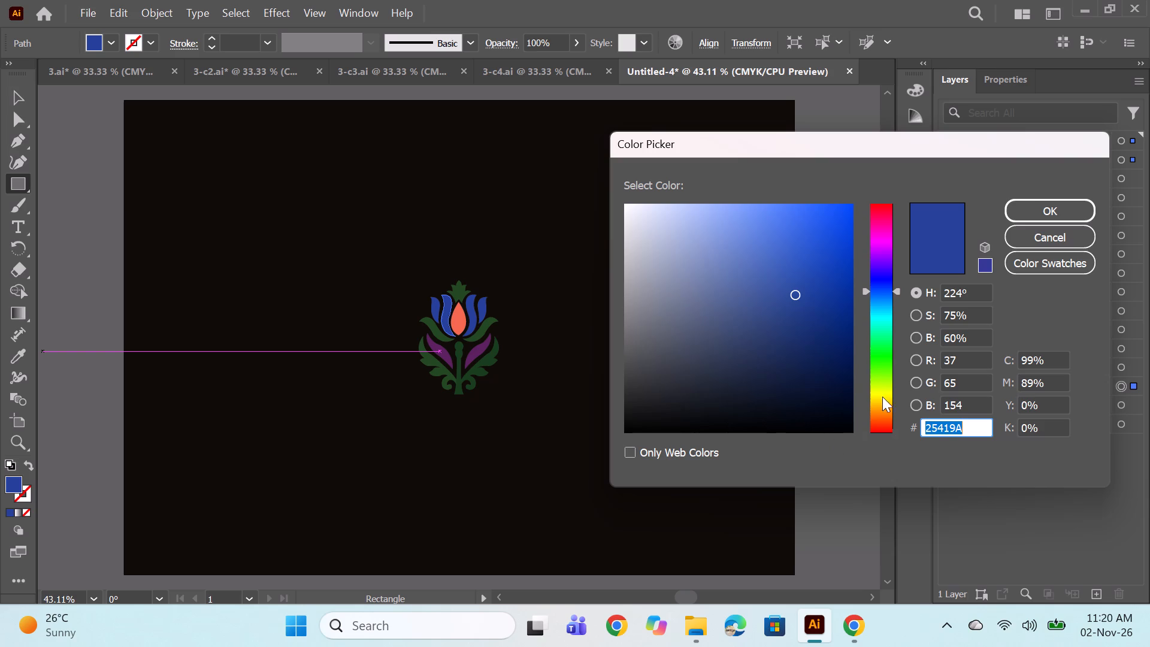
click(880, 223)
click(881, 214)
click(883, 207)
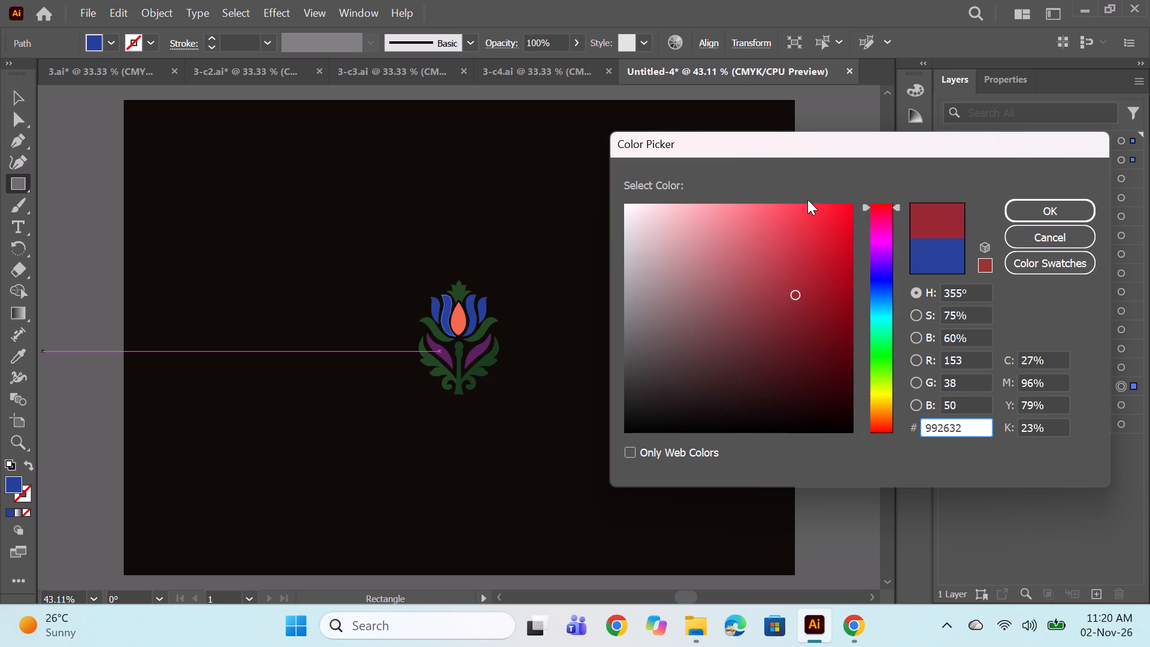
click(792, 212)
click(783, 216)
click(755, 211)
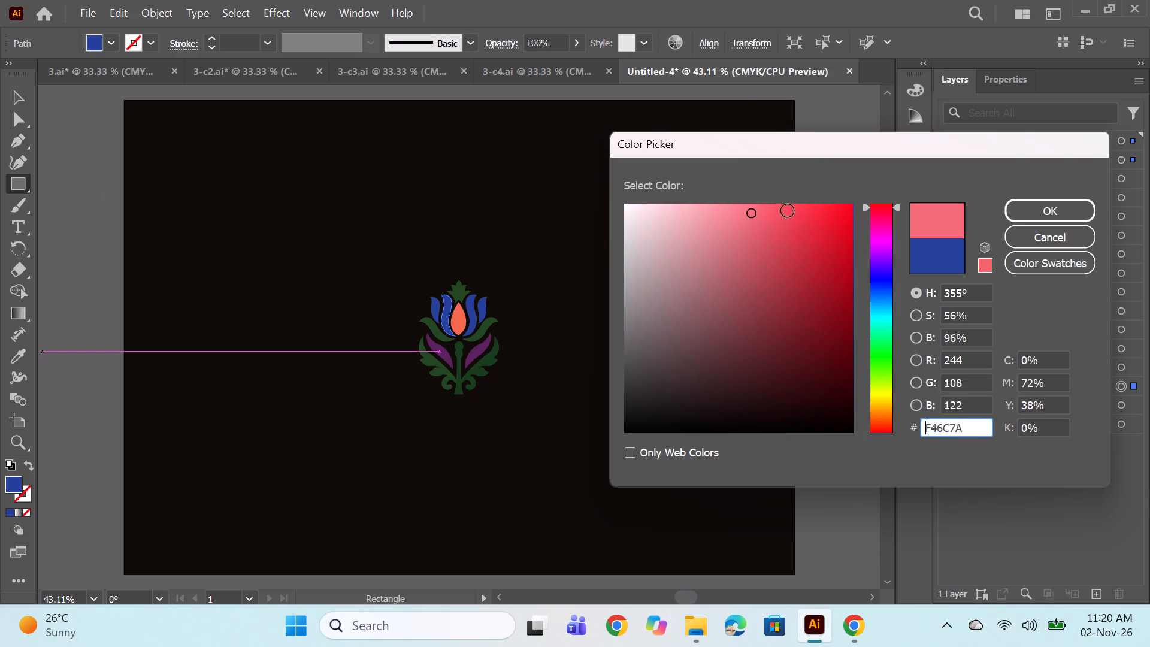
click(789, 205)
click(768, 210)
click(1027, 219)
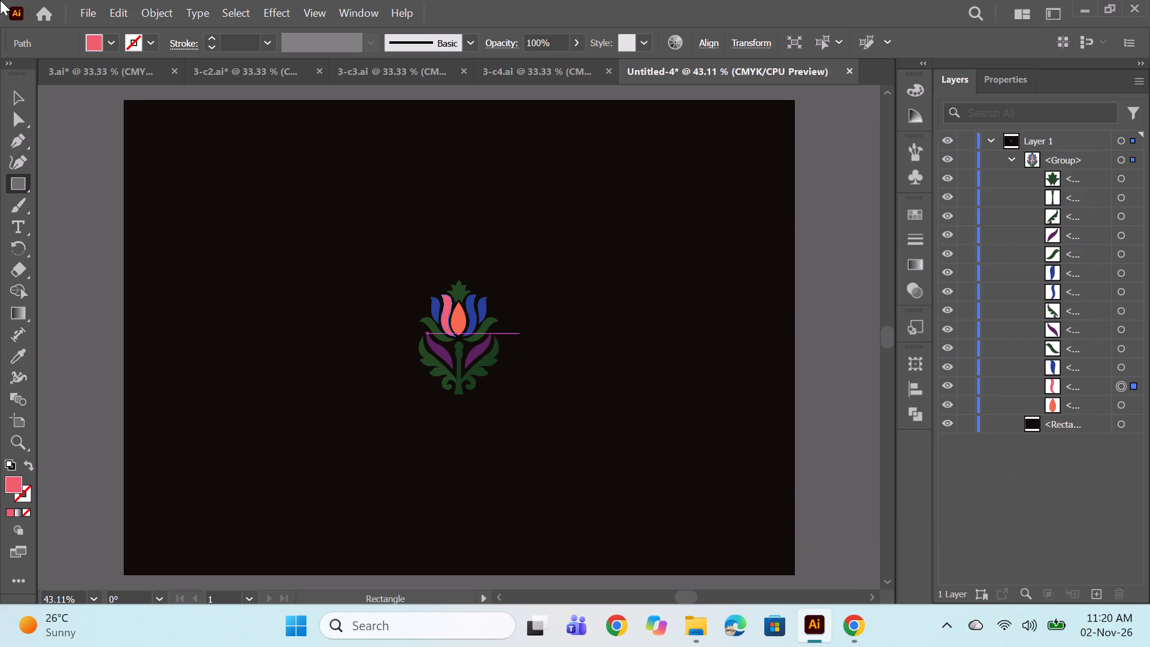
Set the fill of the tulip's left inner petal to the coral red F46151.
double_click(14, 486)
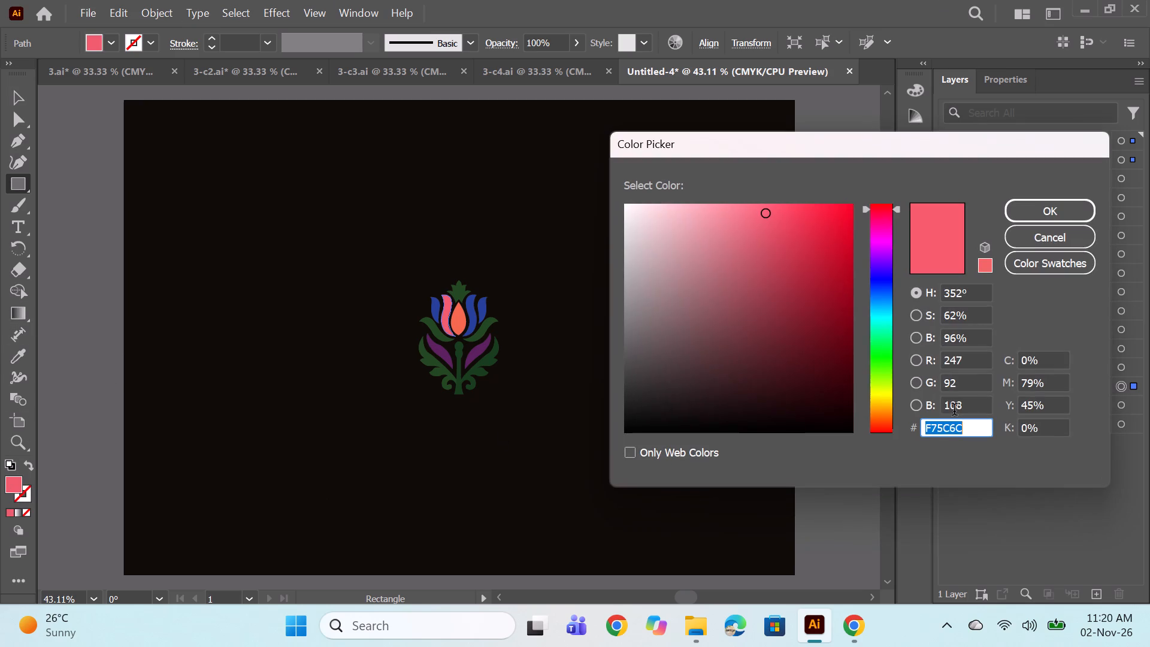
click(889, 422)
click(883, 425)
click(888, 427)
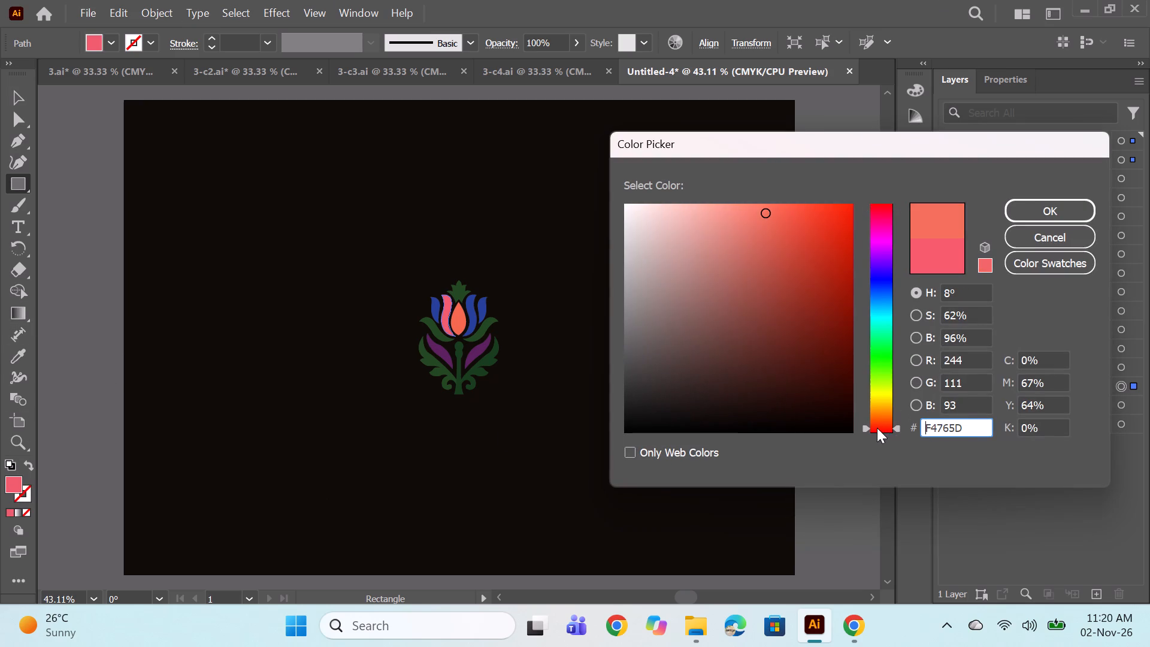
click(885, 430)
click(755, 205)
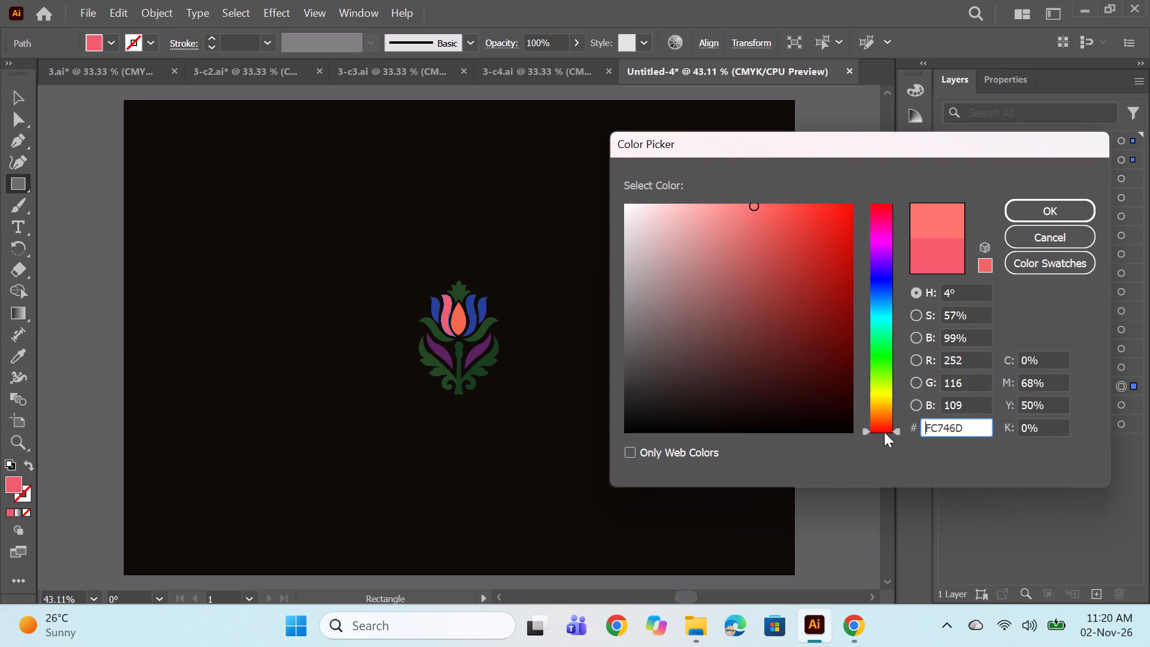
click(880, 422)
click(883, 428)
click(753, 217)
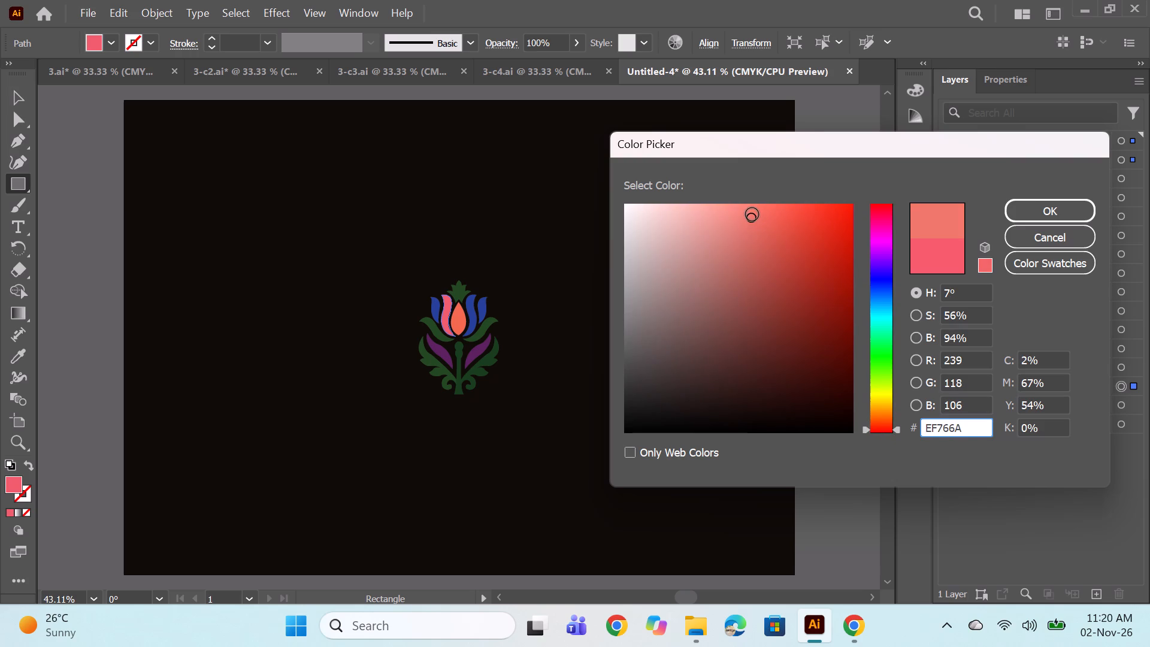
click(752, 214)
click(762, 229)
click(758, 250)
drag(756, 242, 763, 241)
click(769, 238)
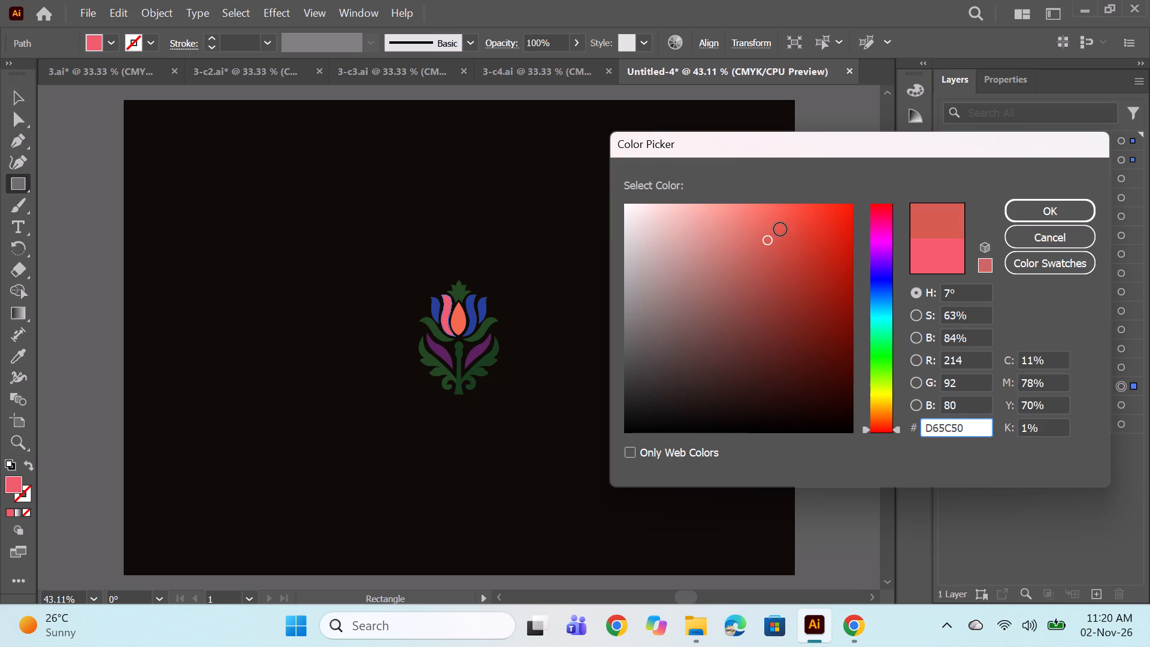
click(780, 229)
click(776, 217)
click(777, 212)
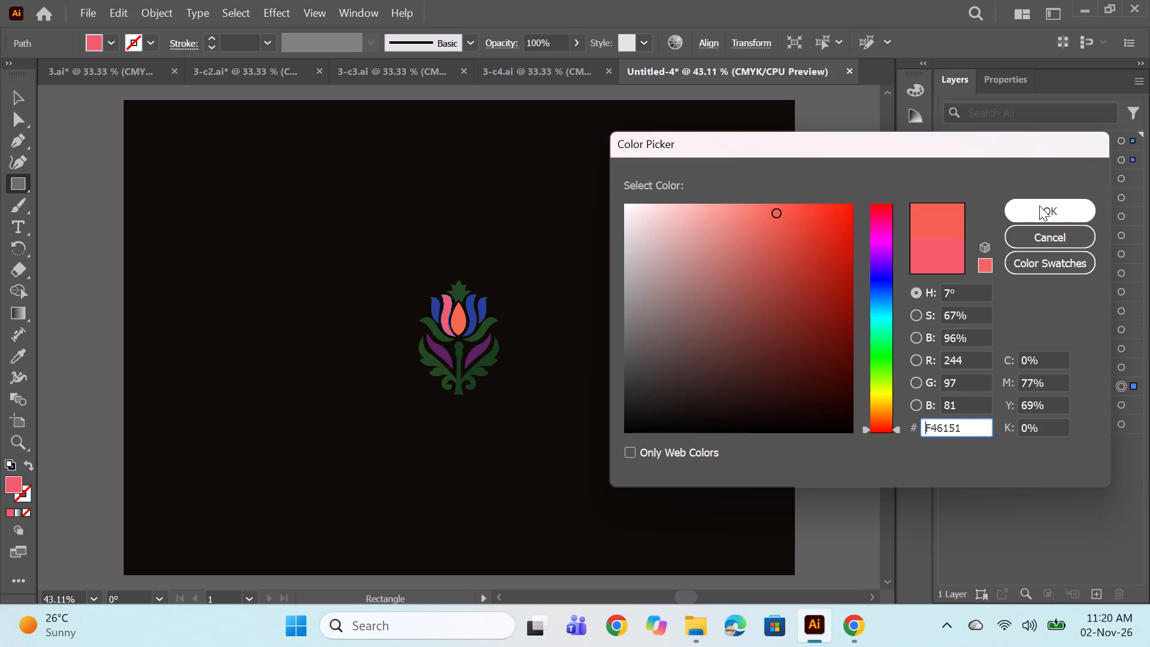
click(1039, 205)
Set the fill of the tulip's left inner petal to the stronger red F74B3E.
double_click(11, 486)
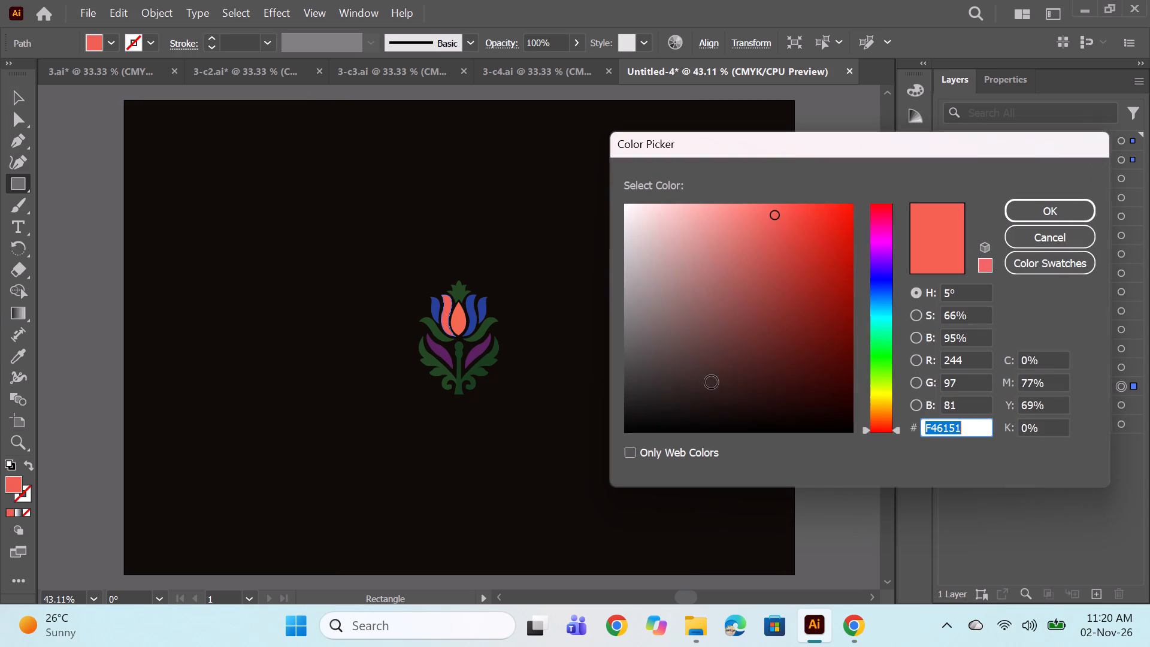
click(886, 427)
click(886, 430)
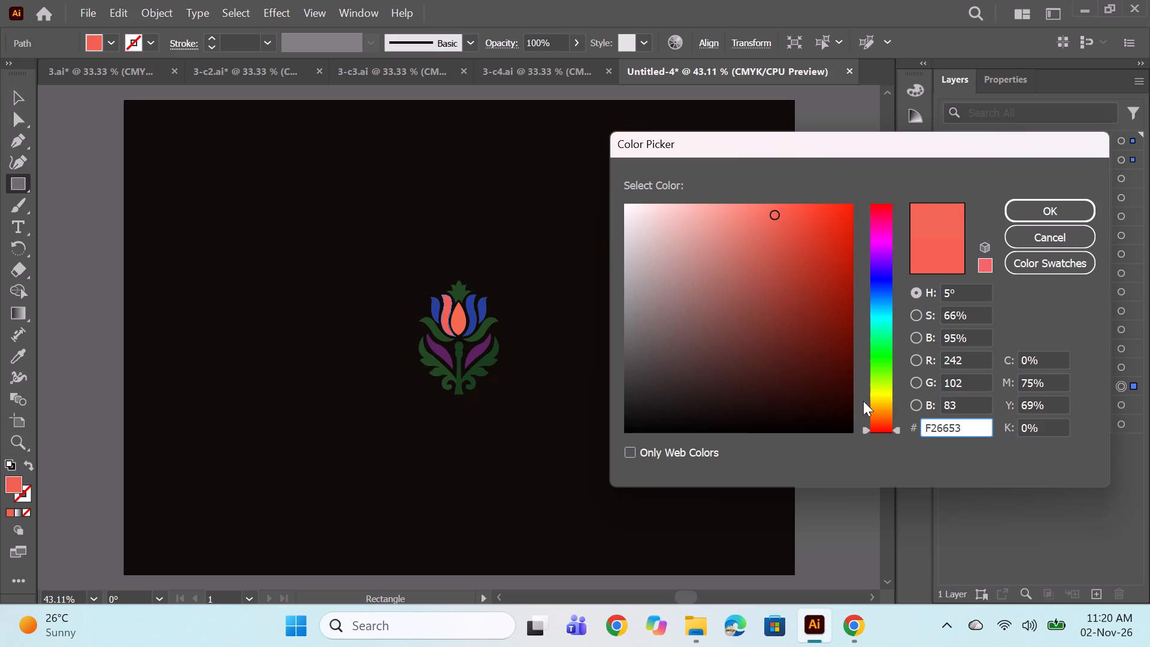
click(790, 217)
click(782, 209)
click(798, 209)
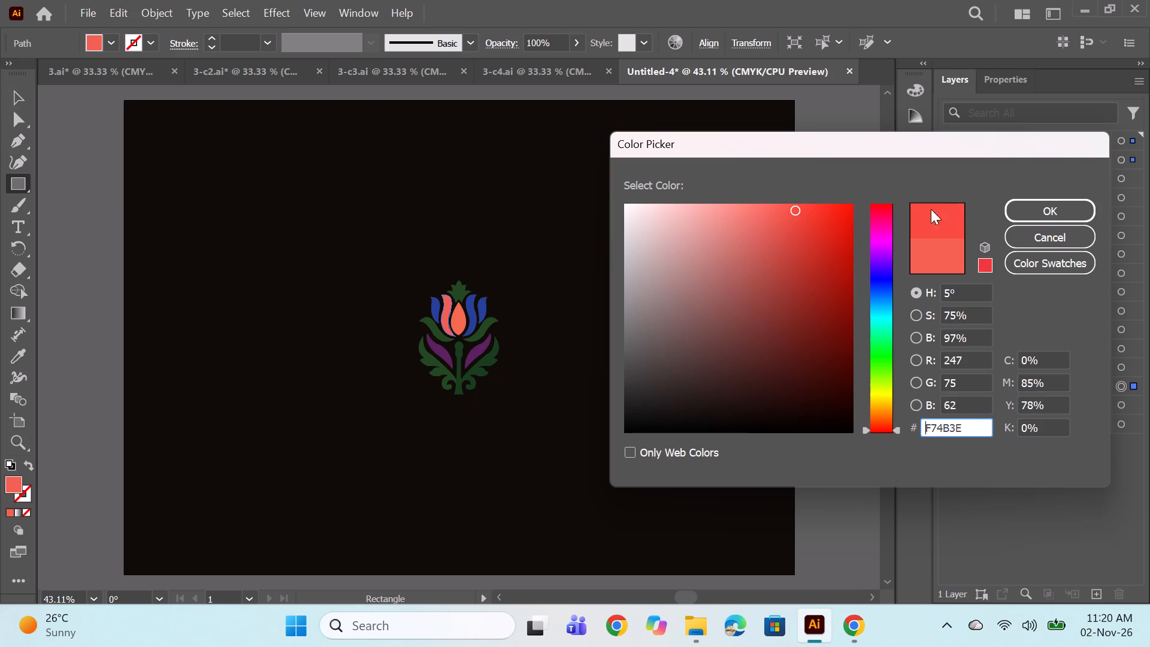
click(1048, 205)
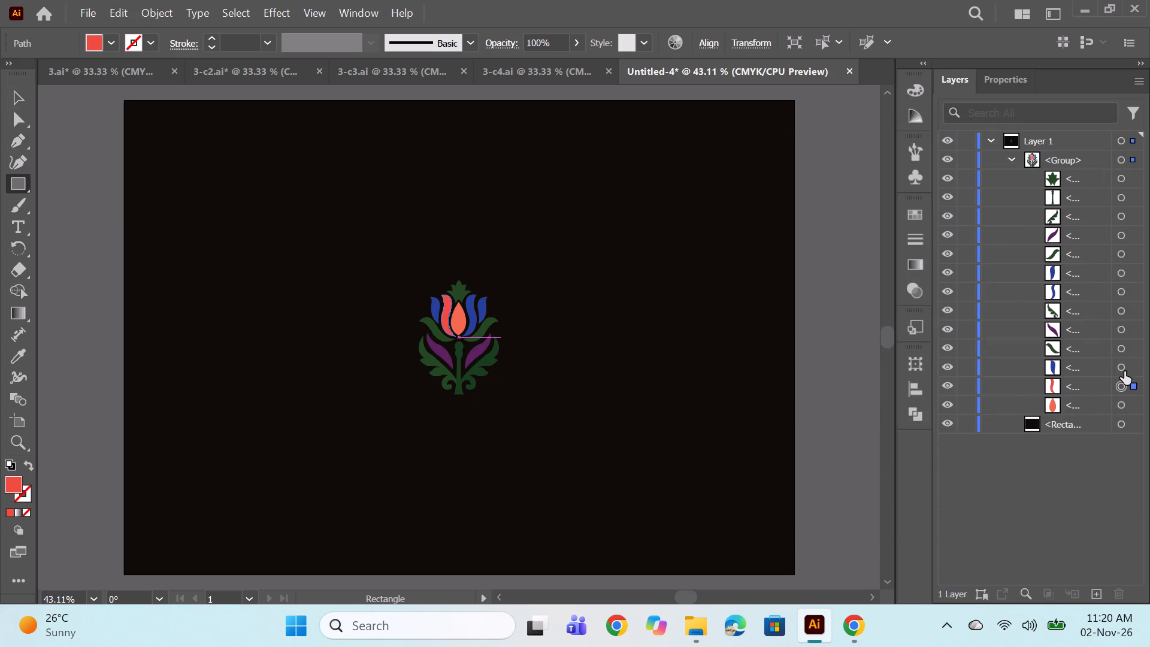
Copy the central petal's coral orange fill to the tulip's left outer and left inner petals with the Eyedropper.
click(1122, 371)
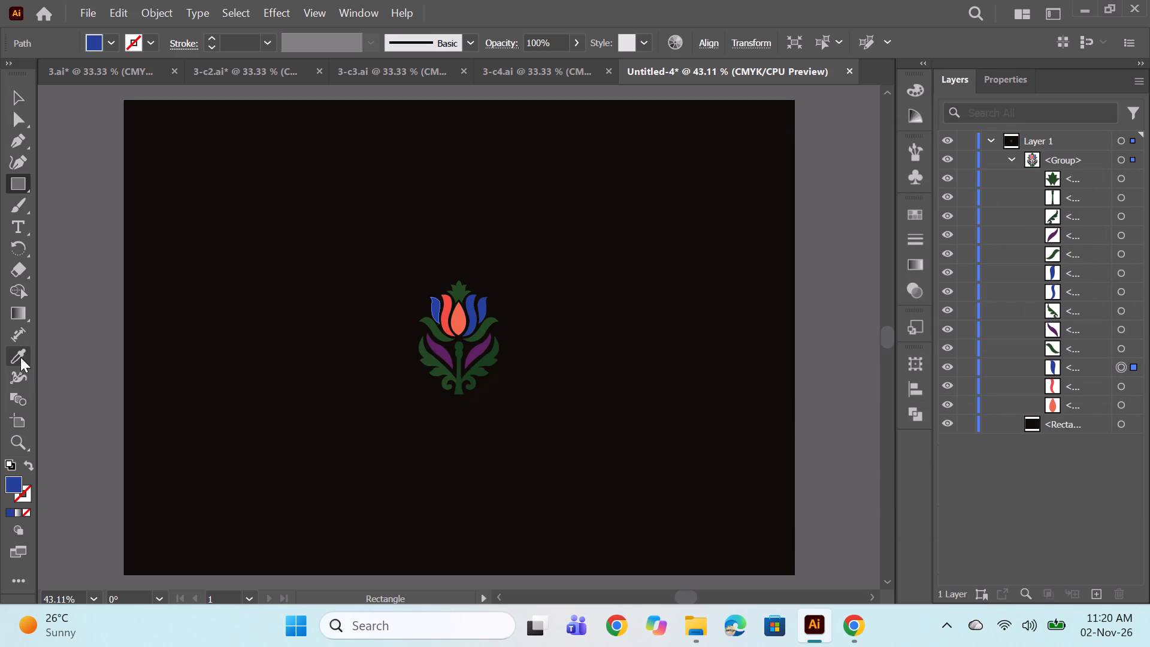
click(20, 357)
click(452, 304)
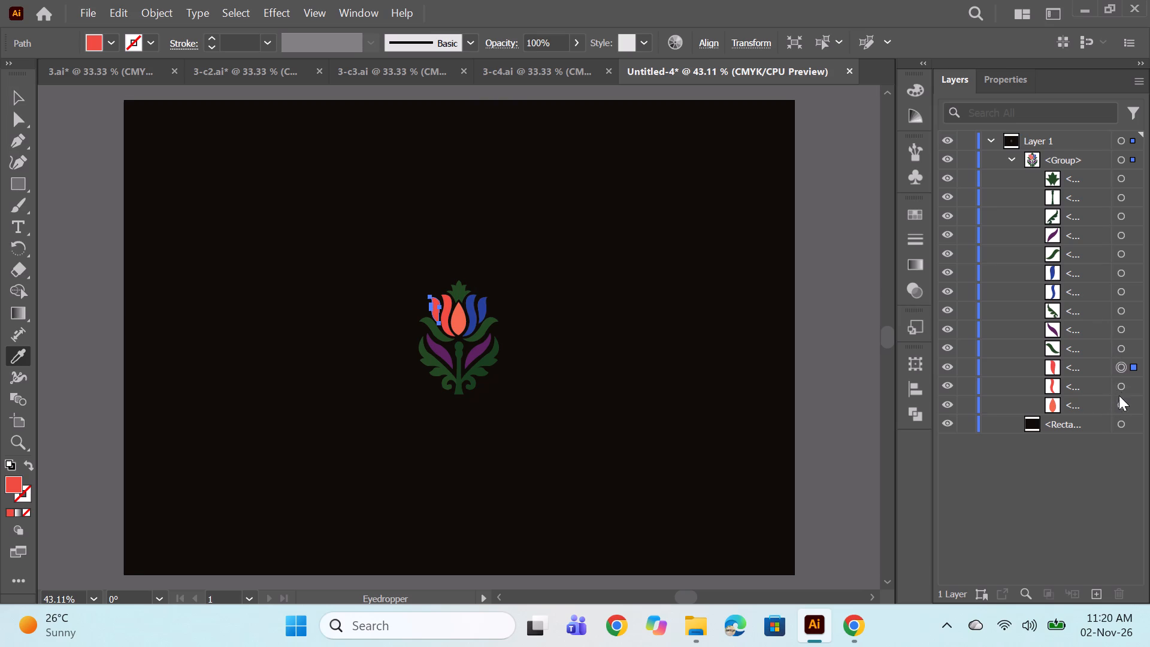
click(461, 318)
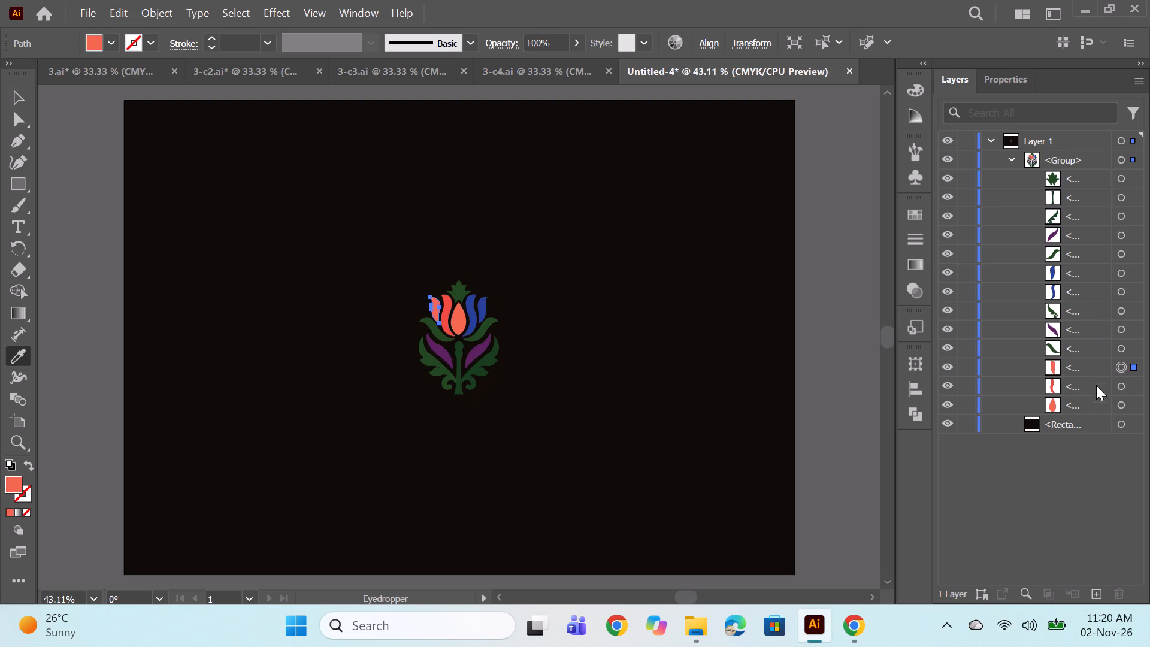
click(1118, 386)
click(455, 316)
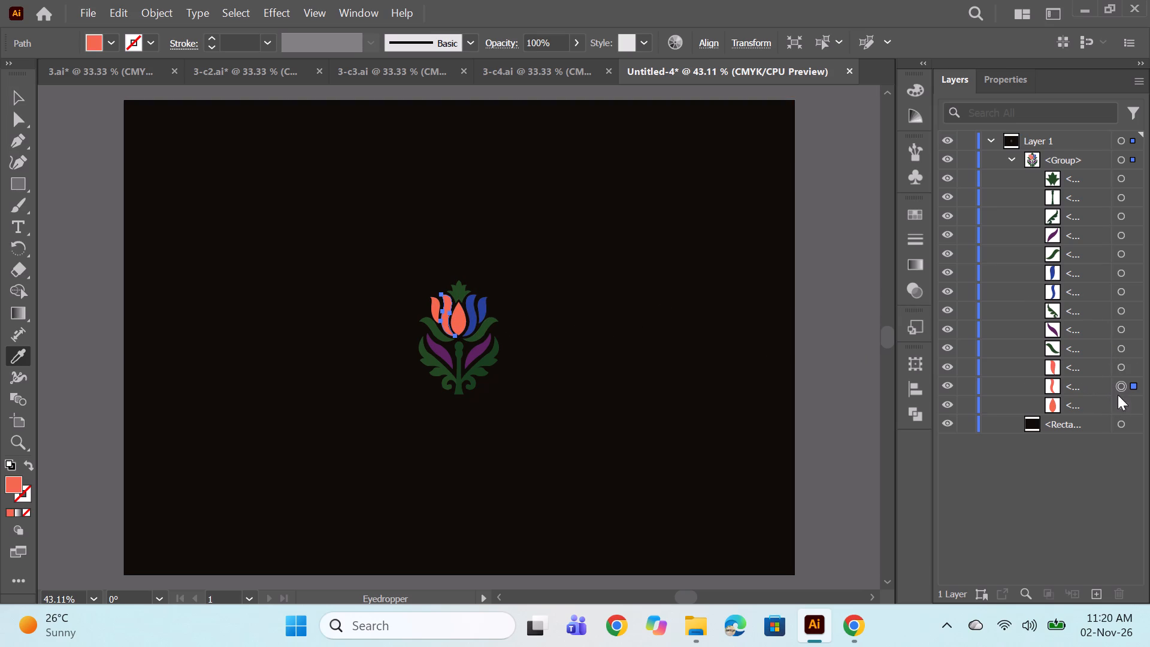
Set the tulip's central petal fill to the deep red RGB 221, 55, 42.
click(1119, 406)
double_click(18, 481)
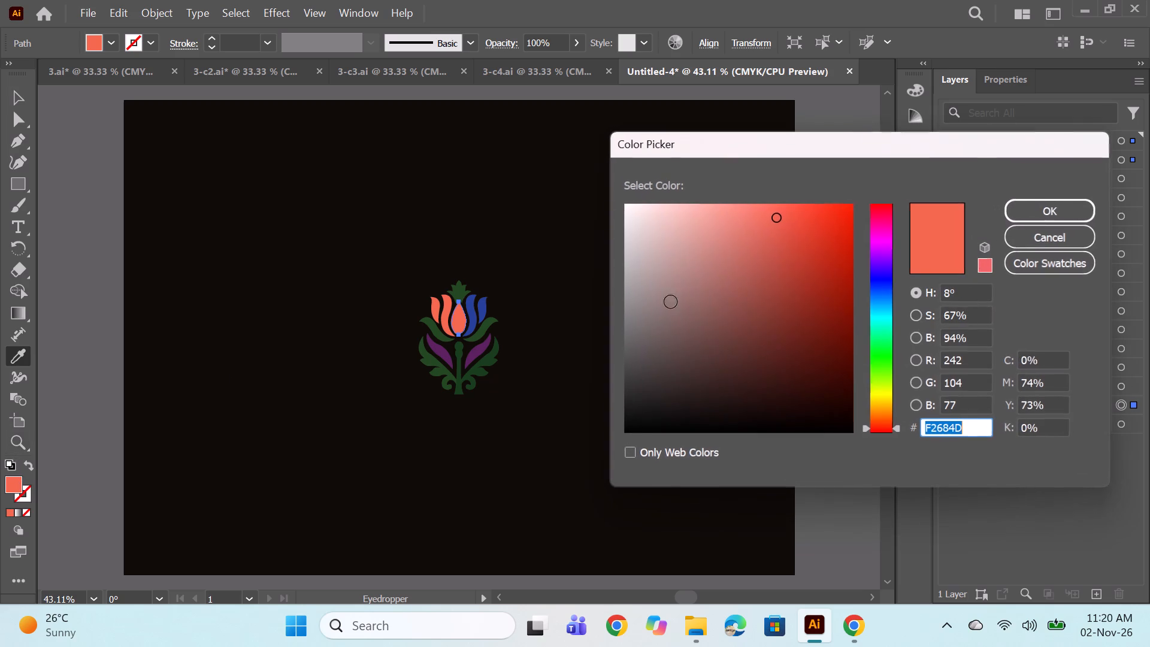
click(880, 424)
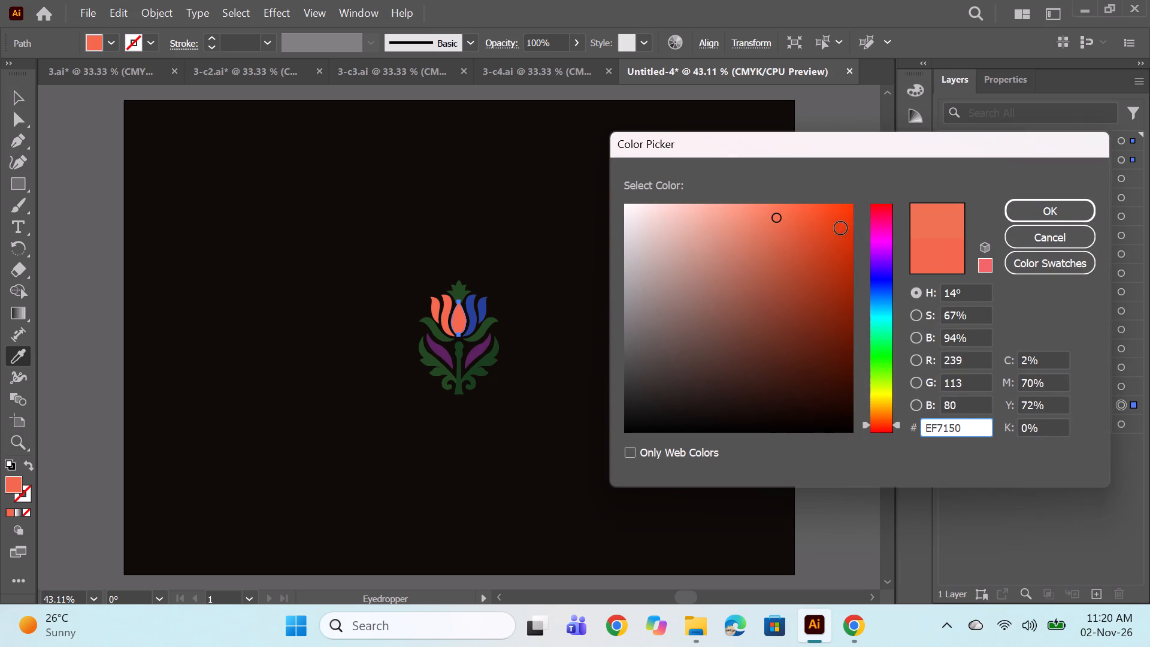
click(879, 428)
click(880, 430)
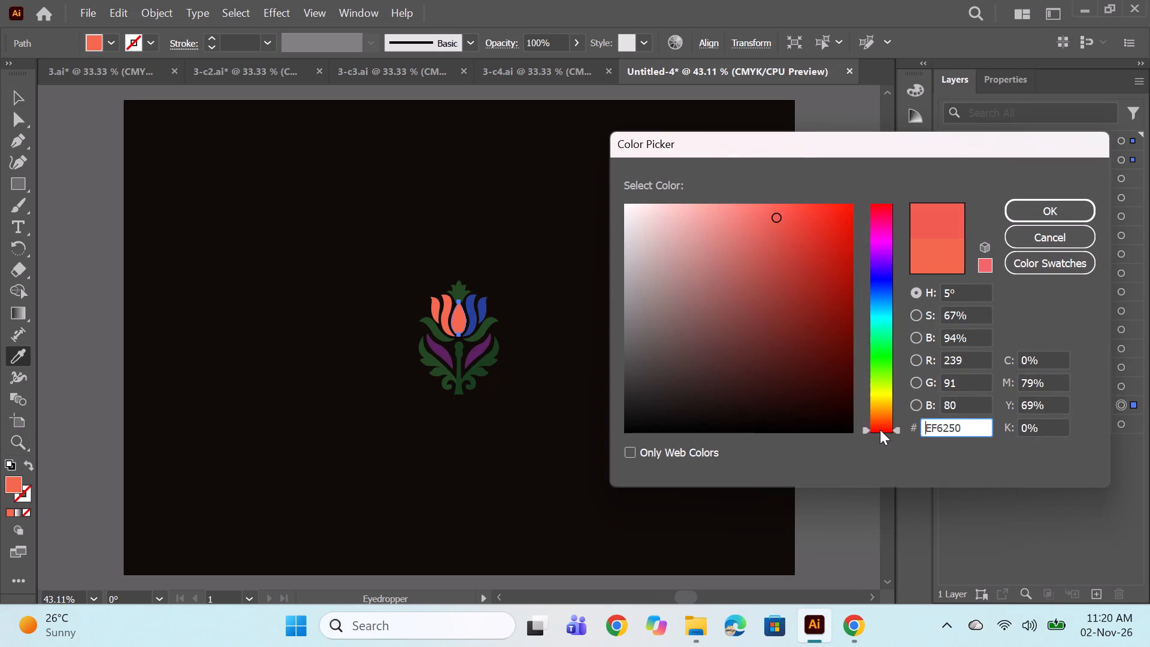
click(800, 210)
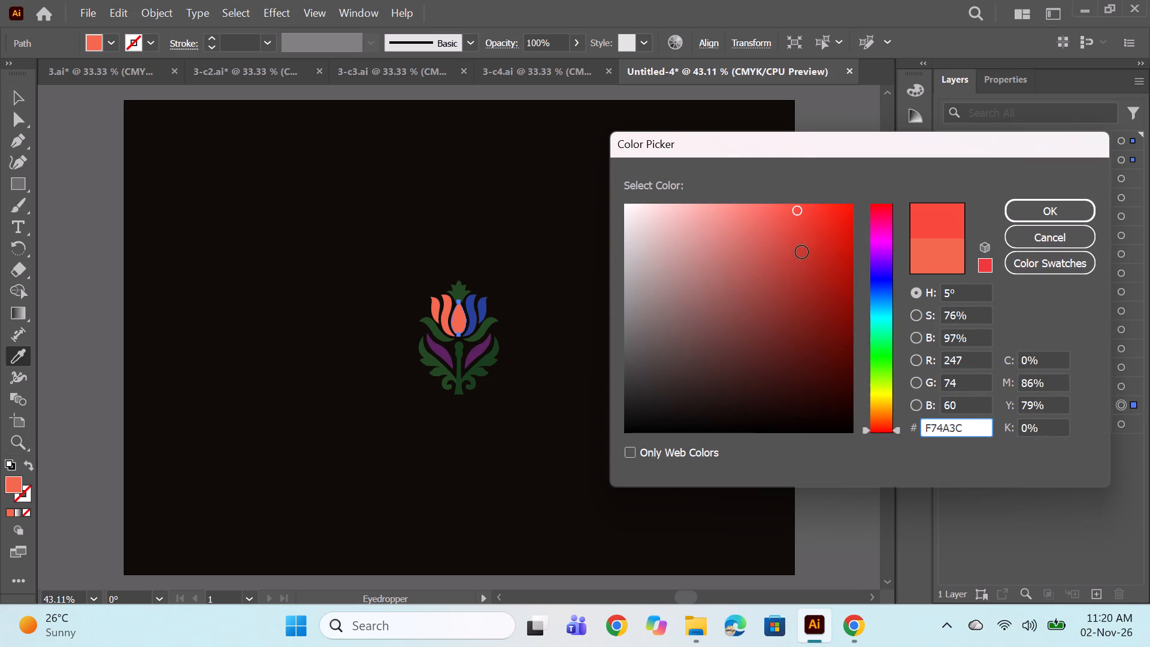
click(794, 254)
click(804, 248)
click(820, 240)
click(812, 232)
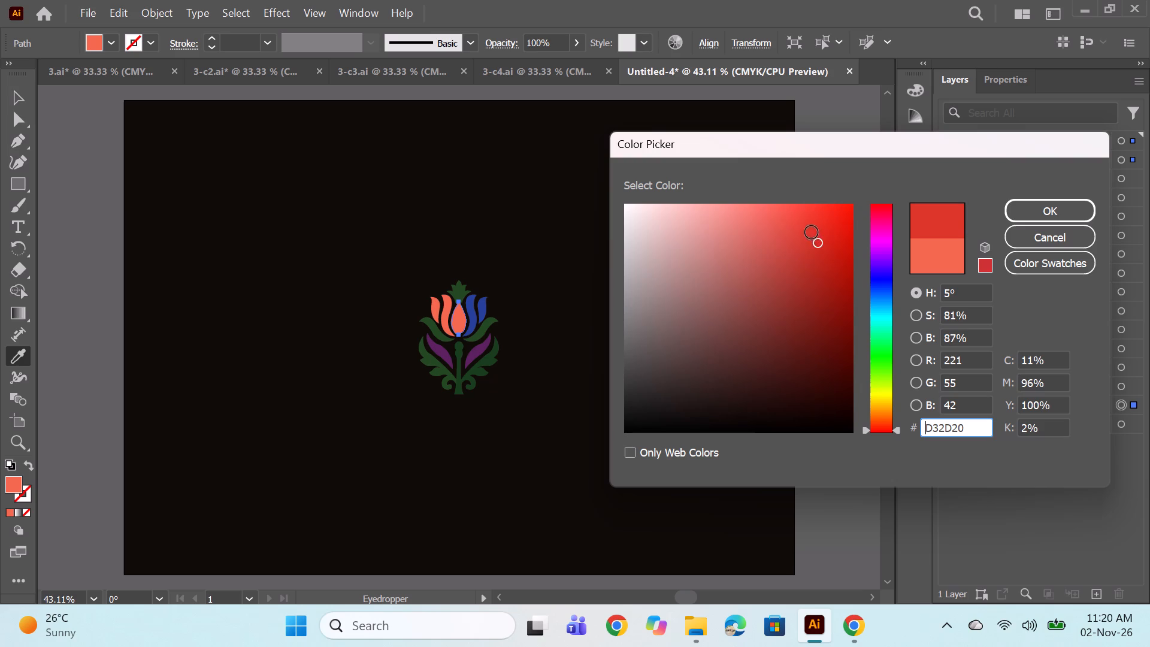
click(1043, 207)
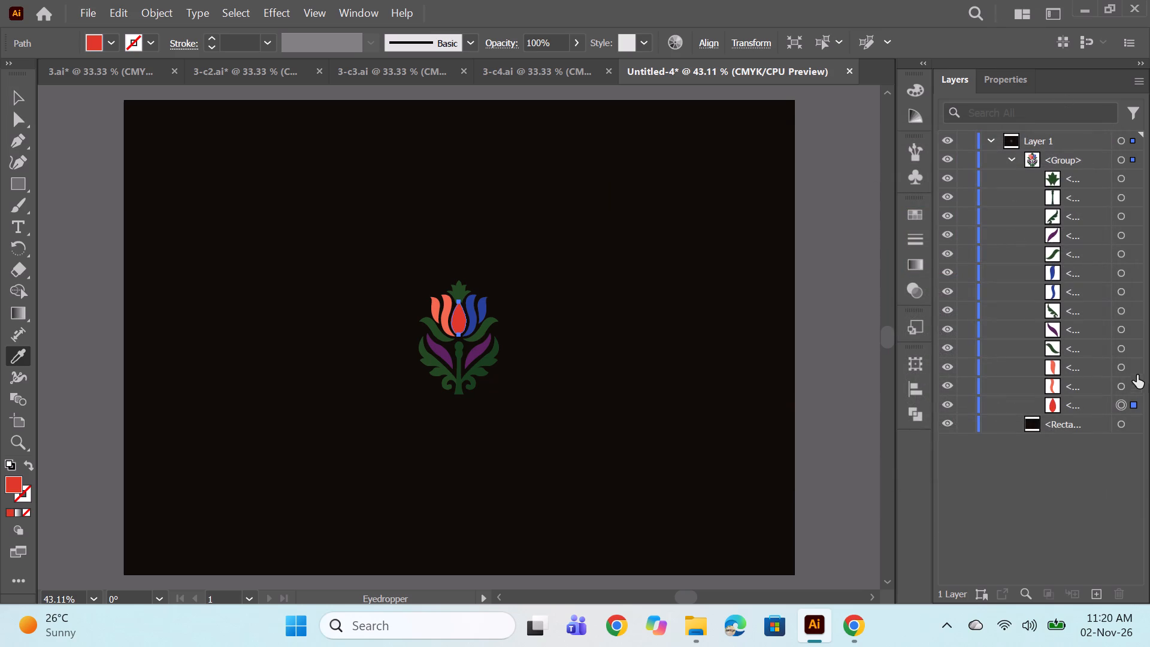
Set the fill of the curved green leaf under the tulip's left petals to the olive yellow A3A02E.
click(1119, 350)
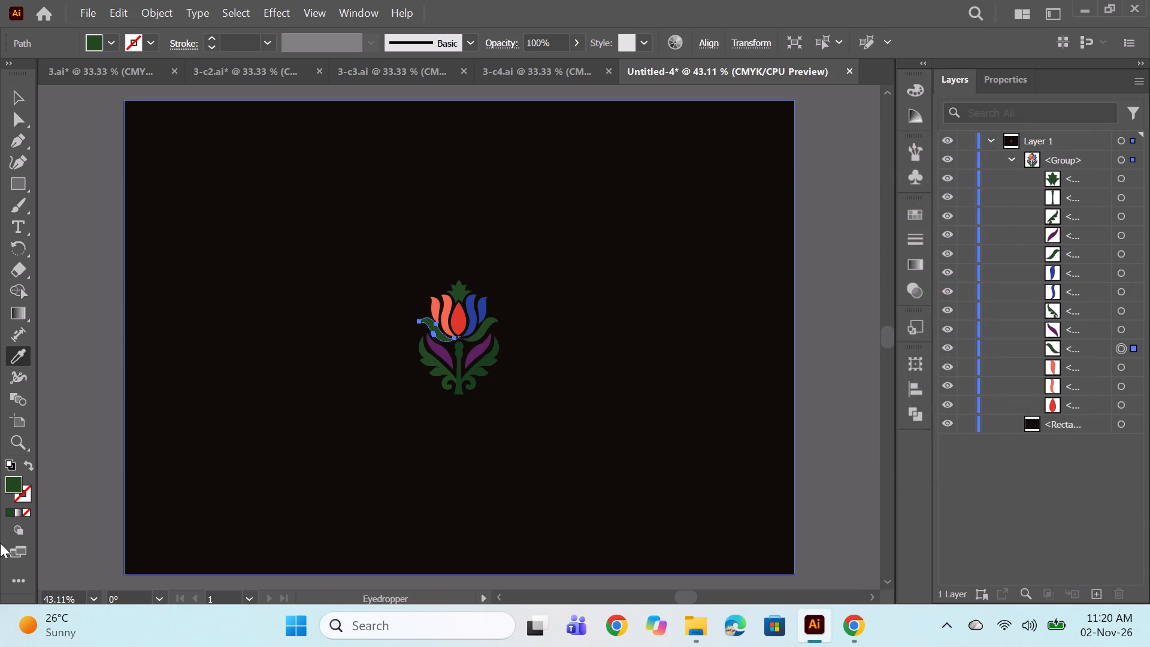
double_click(13, 485)
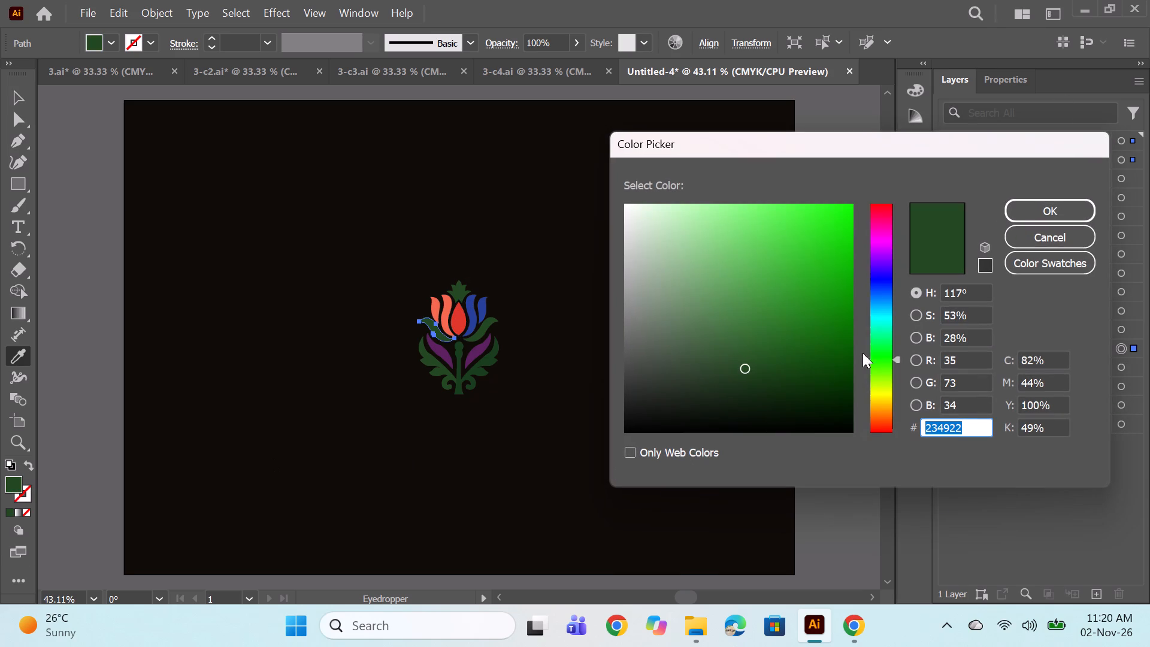
click(887, 395)
click(884, 407)
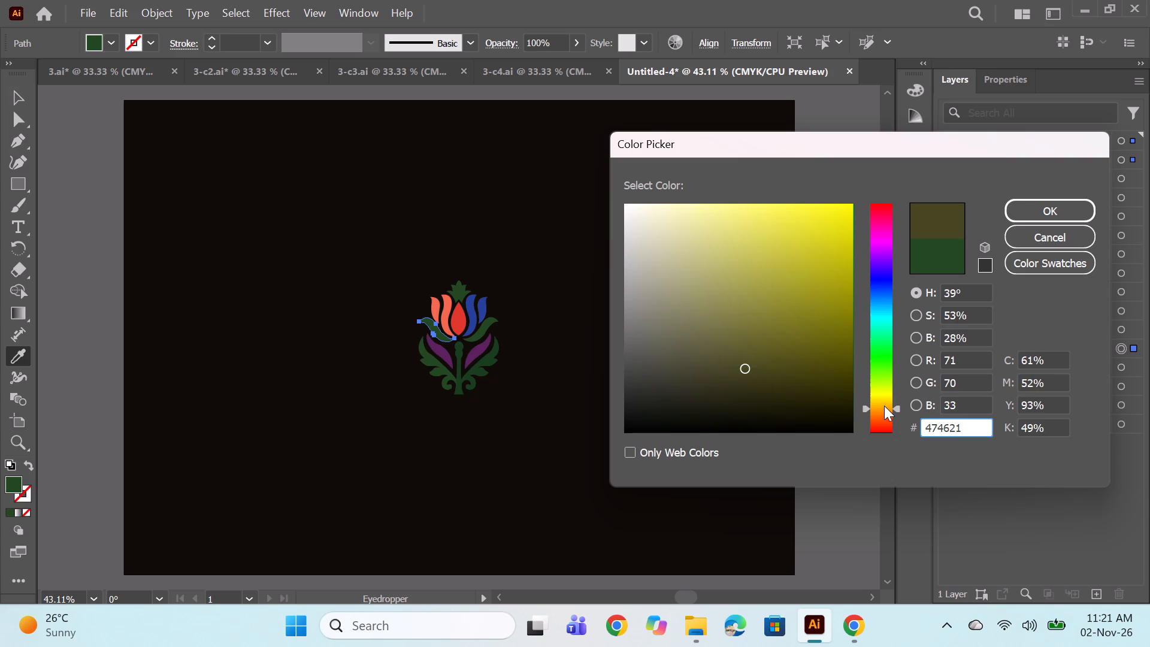
click(880, 411)
click(880, 413)
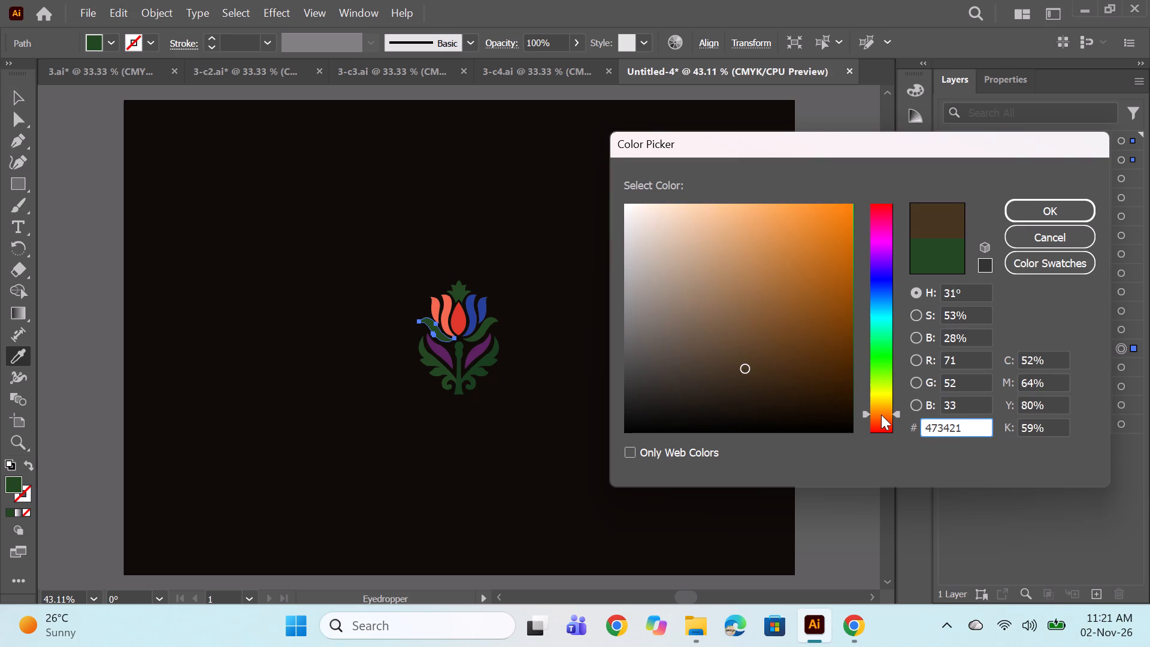
click(881, 415)
click(881, 417)
click(820, 321)
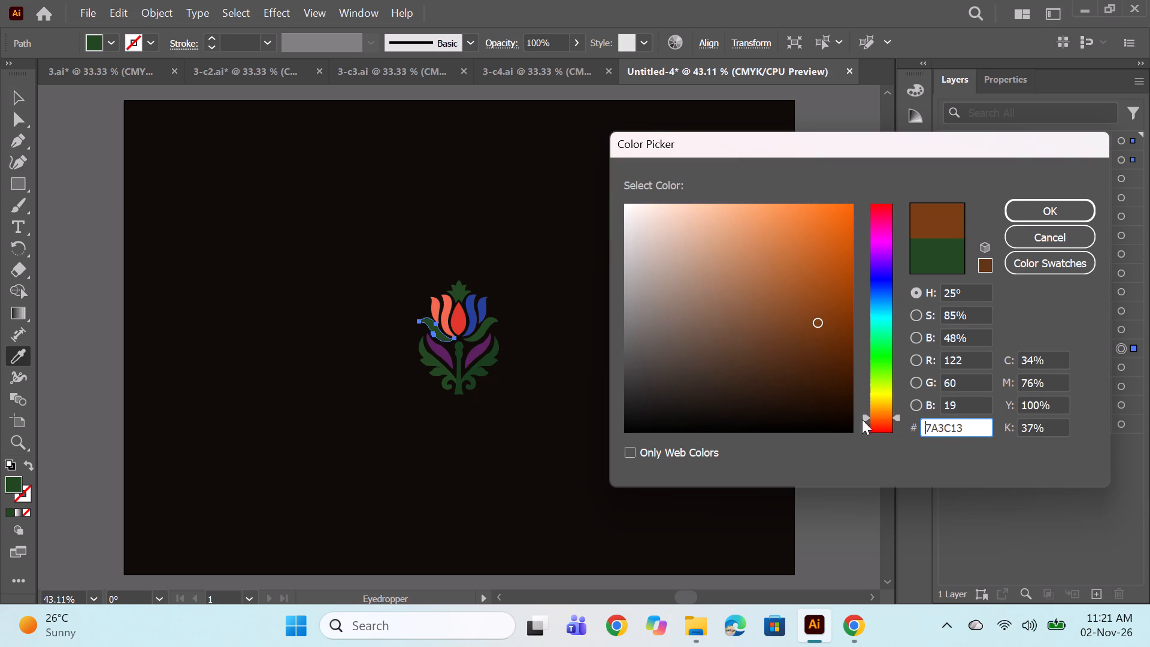
click(809, 289)
click(803, 274)
click(819, 281)
click(828, 278)
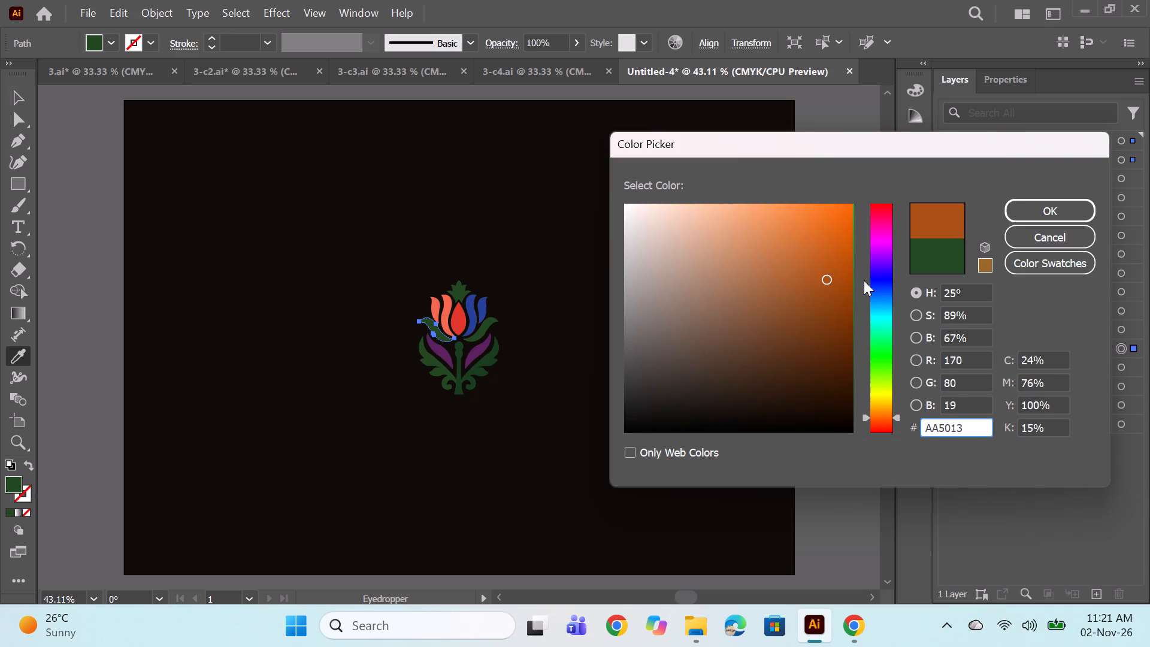
click(883, 401)
click(883, 403)
click(885, 395)
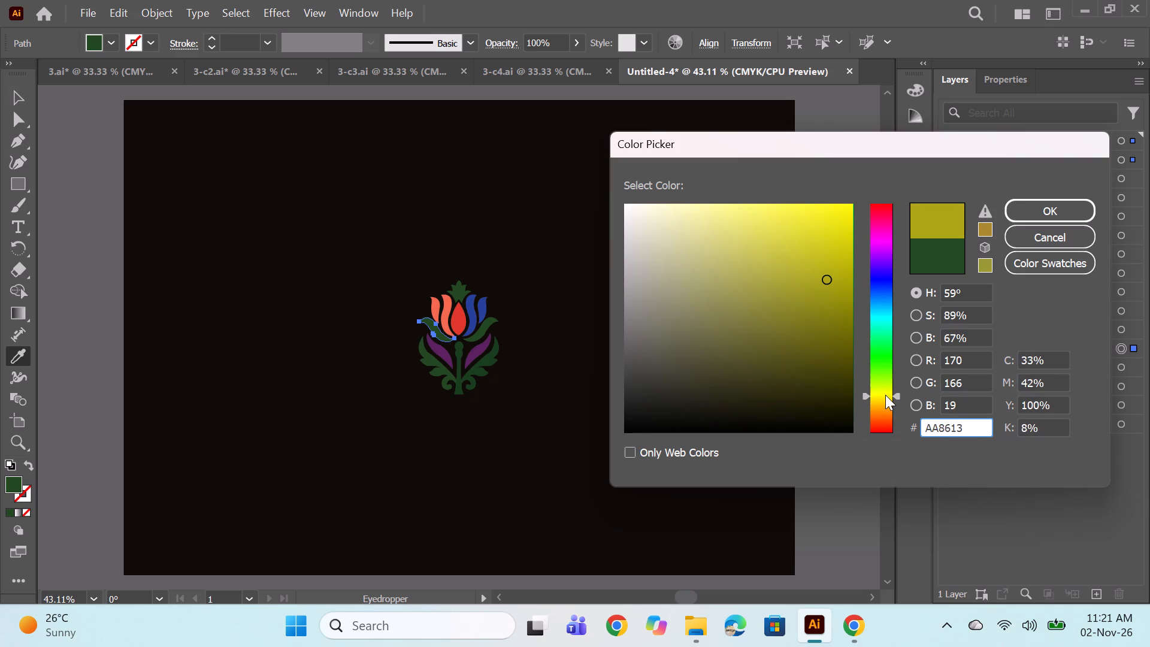
click(765, 308)
click(782, 307)
click(780, 298)
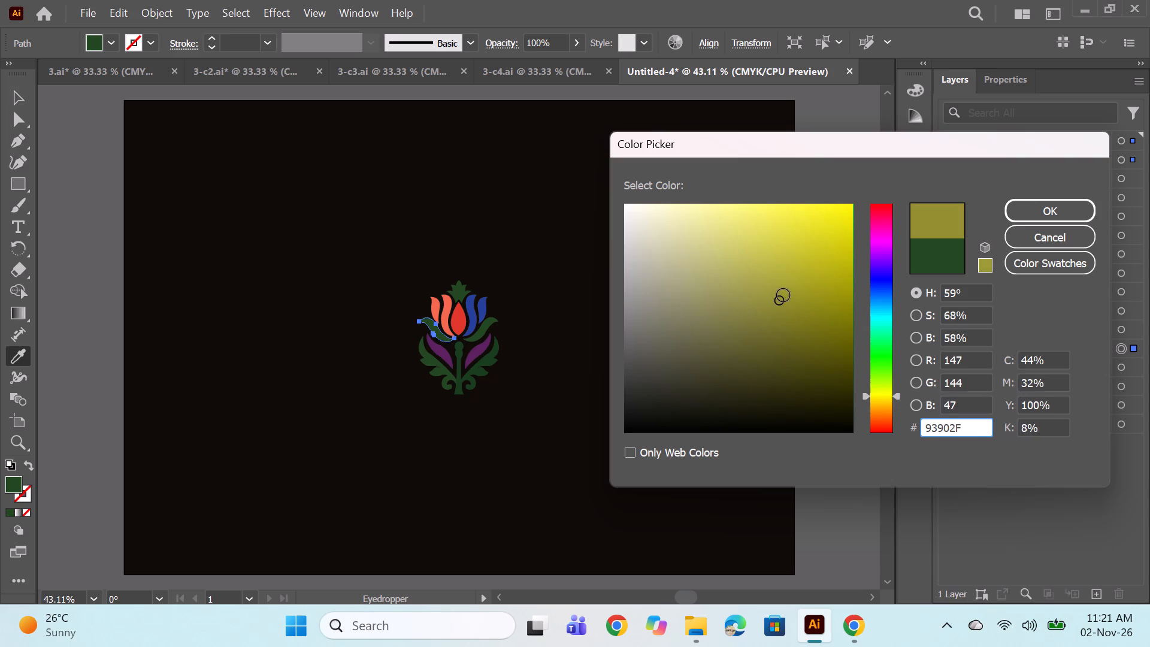
click(786, 292)
click(791, 291)
click(791, 285)
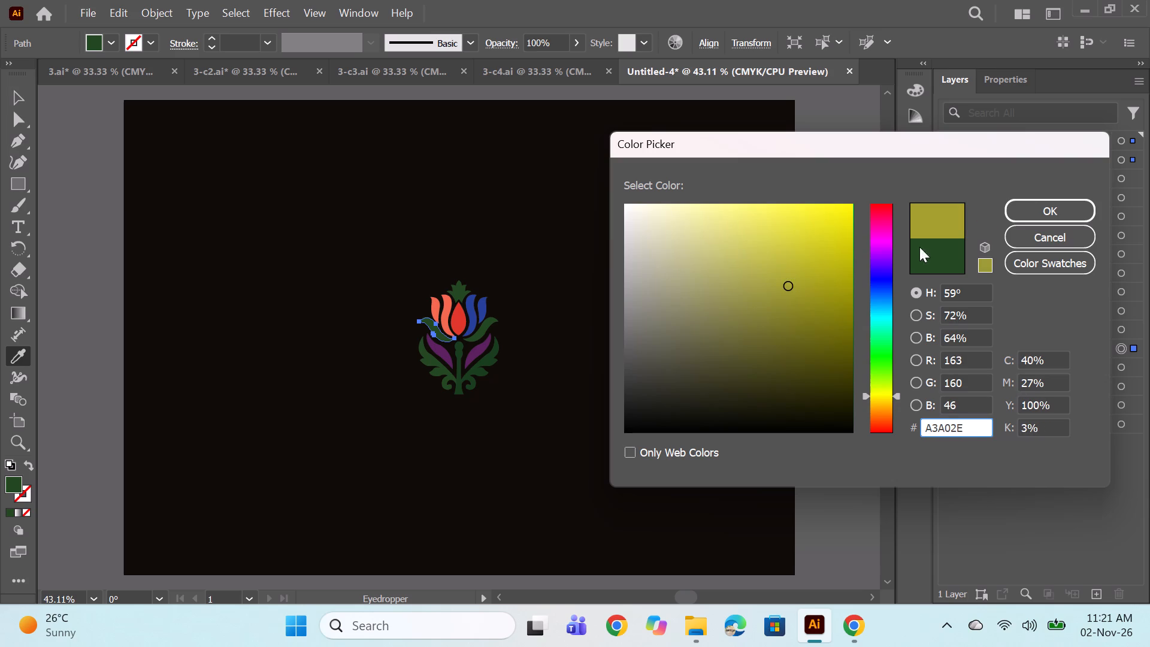
click(1016, 216)
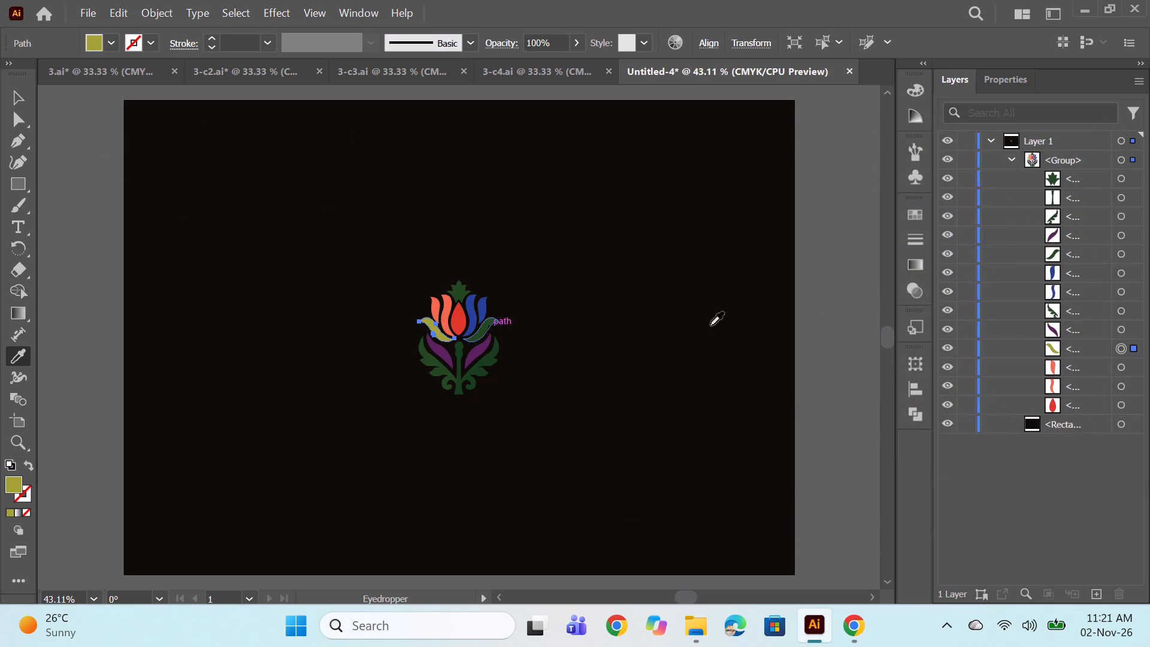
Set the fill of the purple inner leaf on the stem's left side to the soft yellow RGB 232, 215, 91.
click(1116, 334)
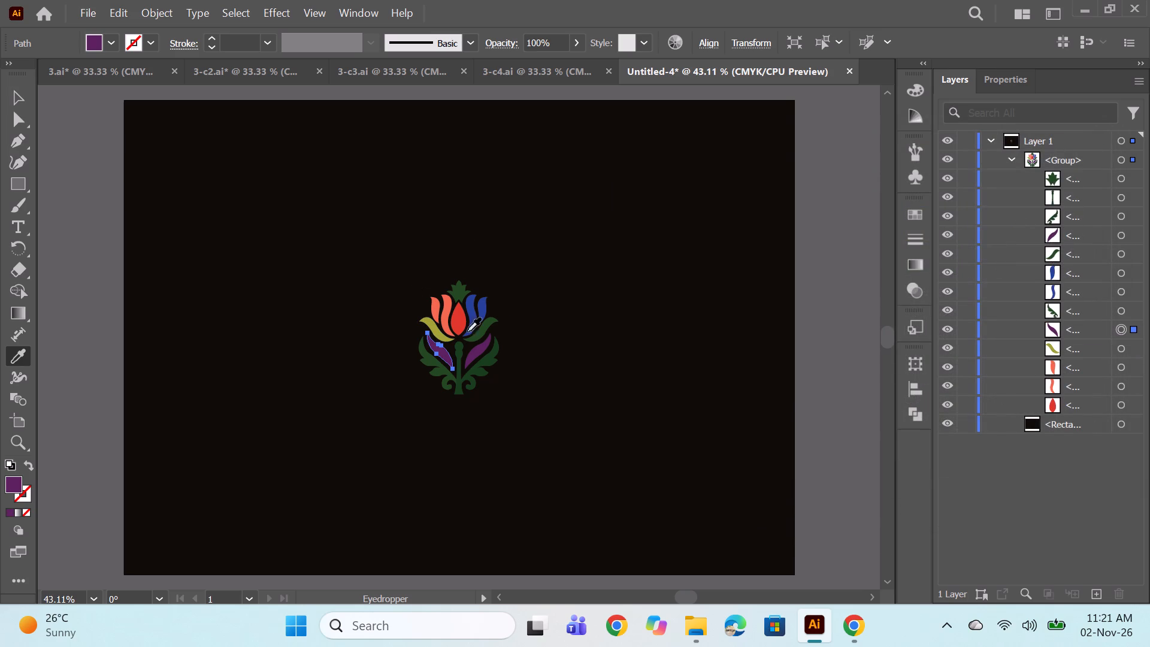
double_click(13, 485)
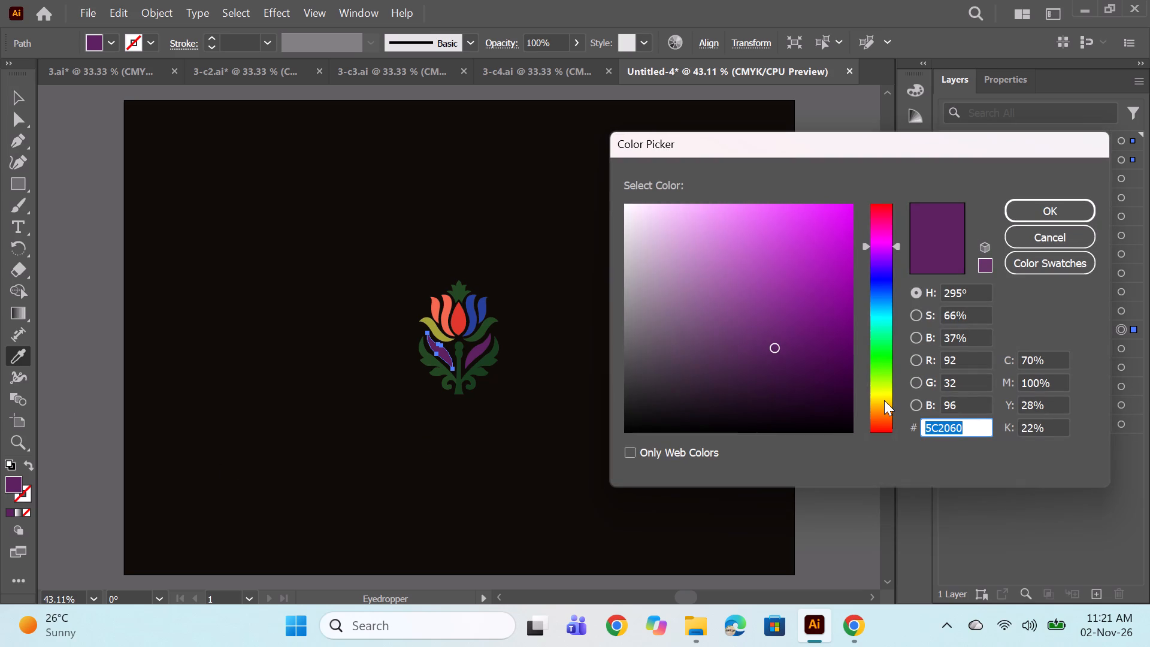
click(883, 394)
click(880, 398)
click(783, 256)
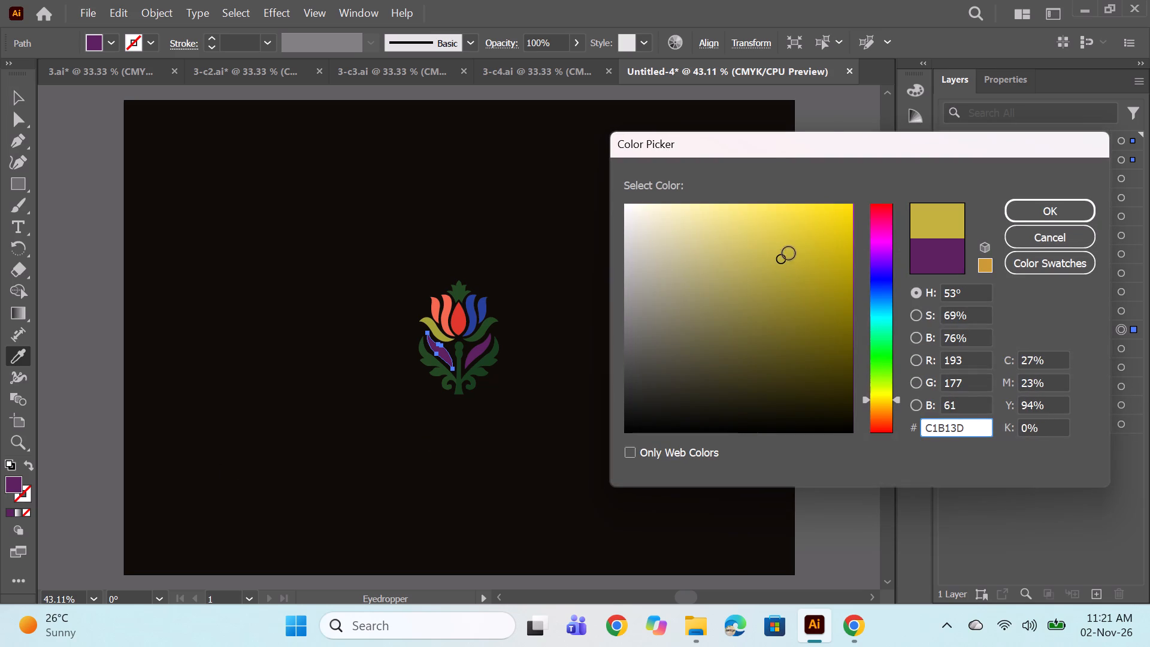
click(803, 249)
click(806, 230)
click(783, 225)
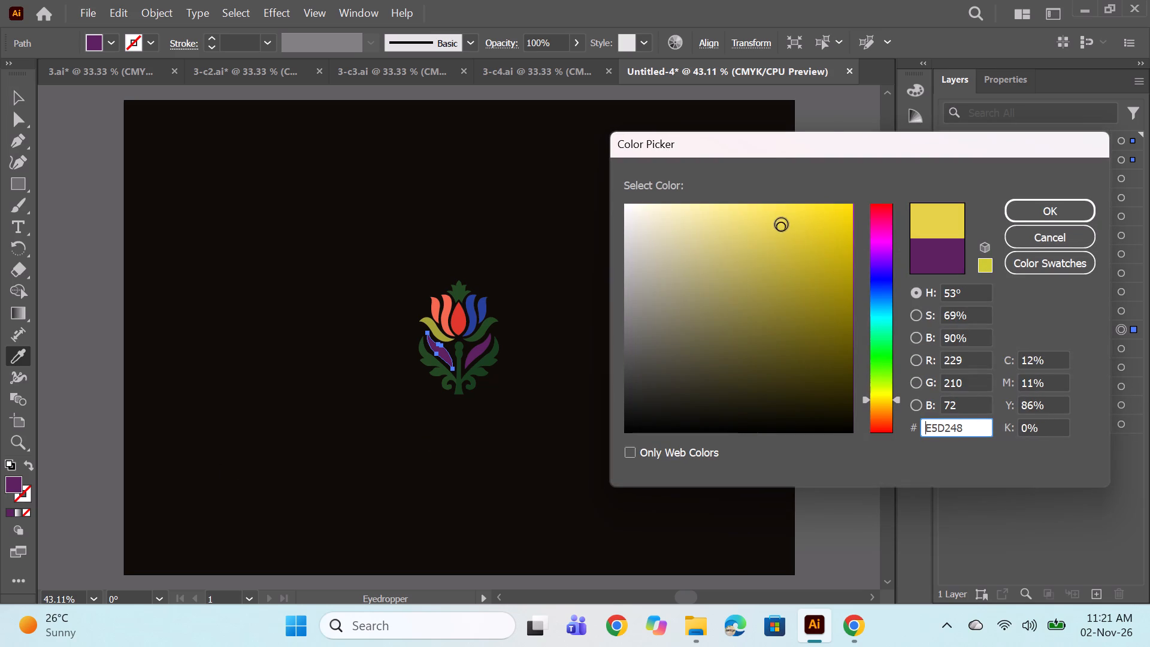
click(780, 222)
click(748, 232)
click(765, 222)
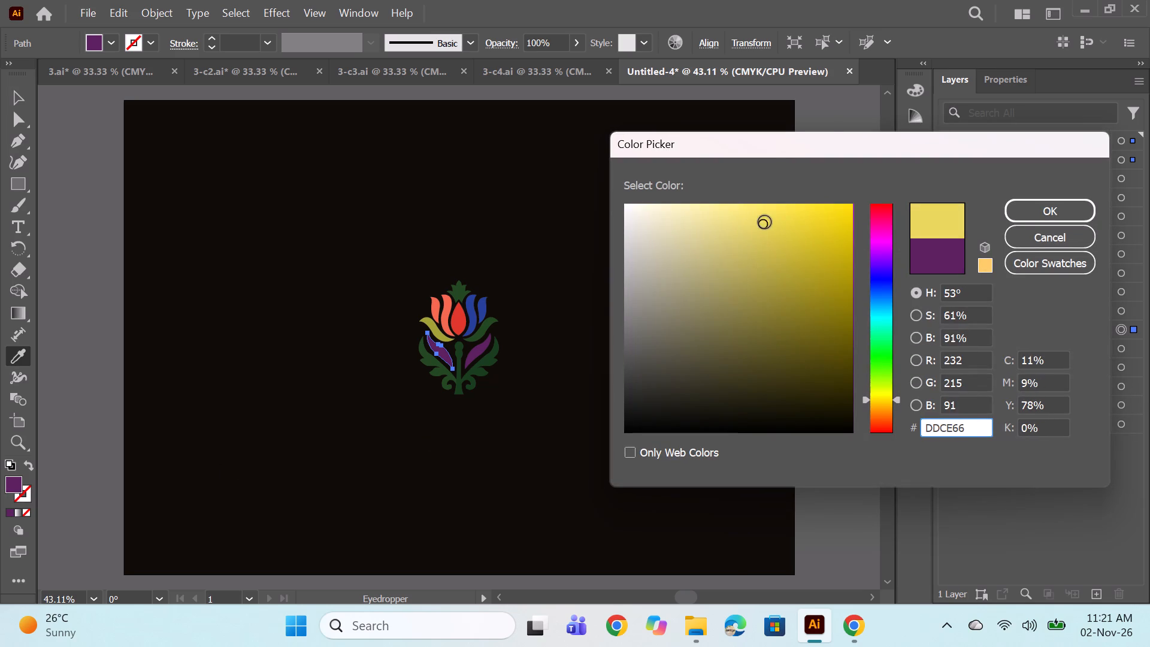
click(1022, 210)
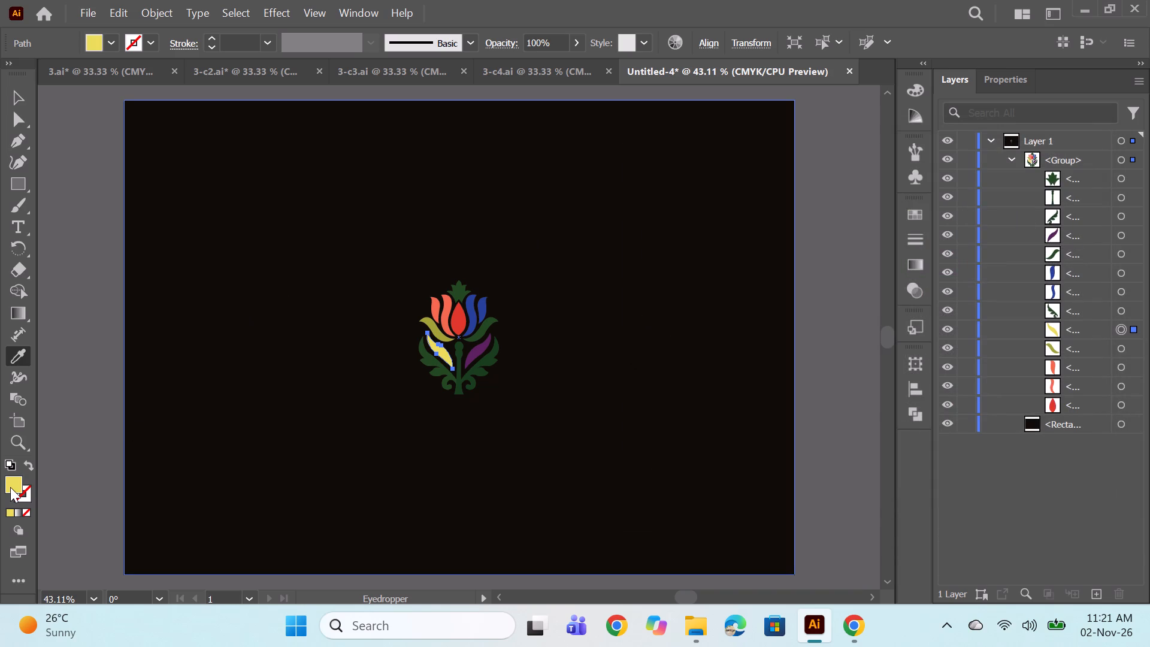
Set the fill of the inner leaf on the stem's left side to the light yellow F9E975.
double_click(10, 487)
click(772, 272)
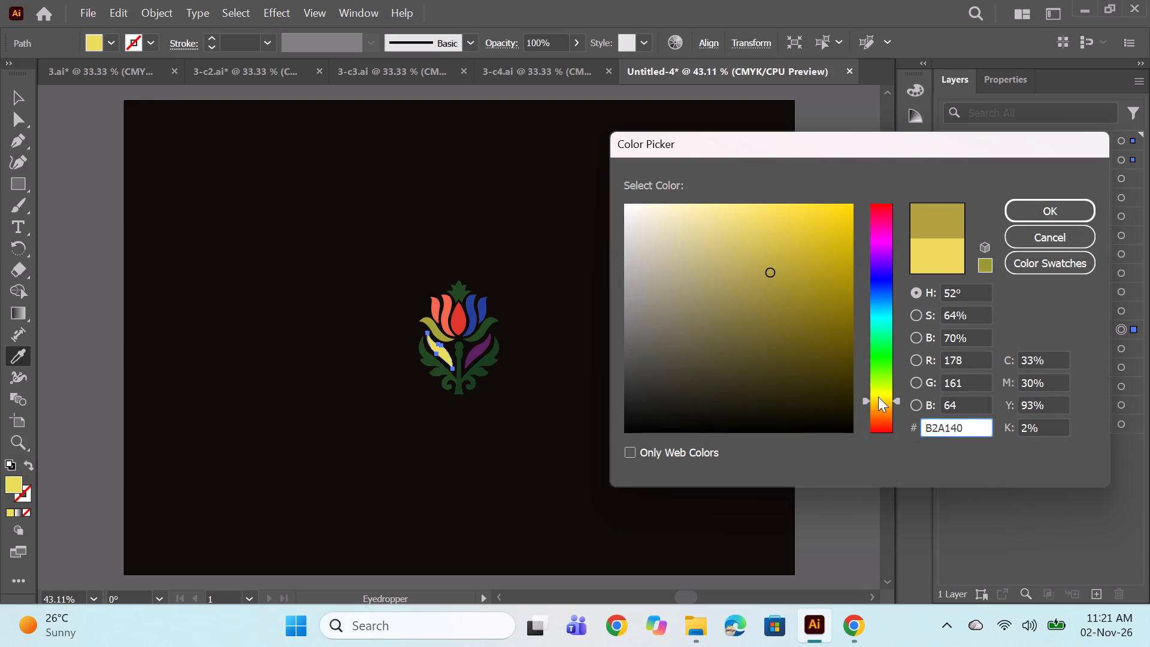
click(877, 394)
click(882, 394)
click(888, 398)
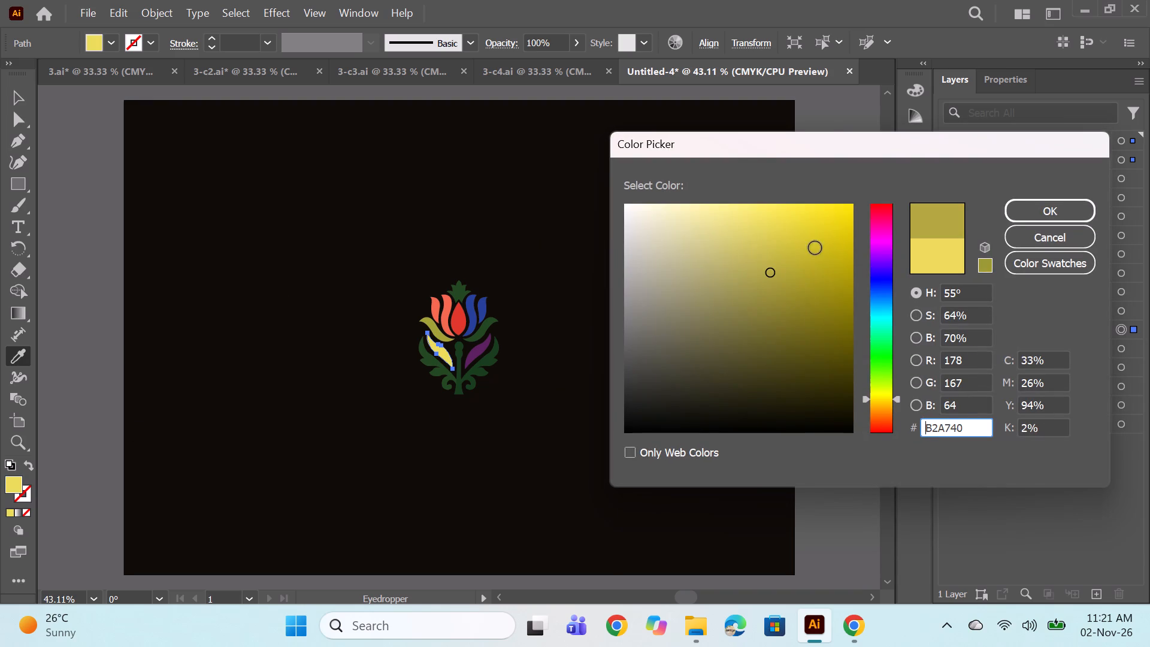
click(815, 248)
click(838, 247)
click(844, 268)
click(841, 226)
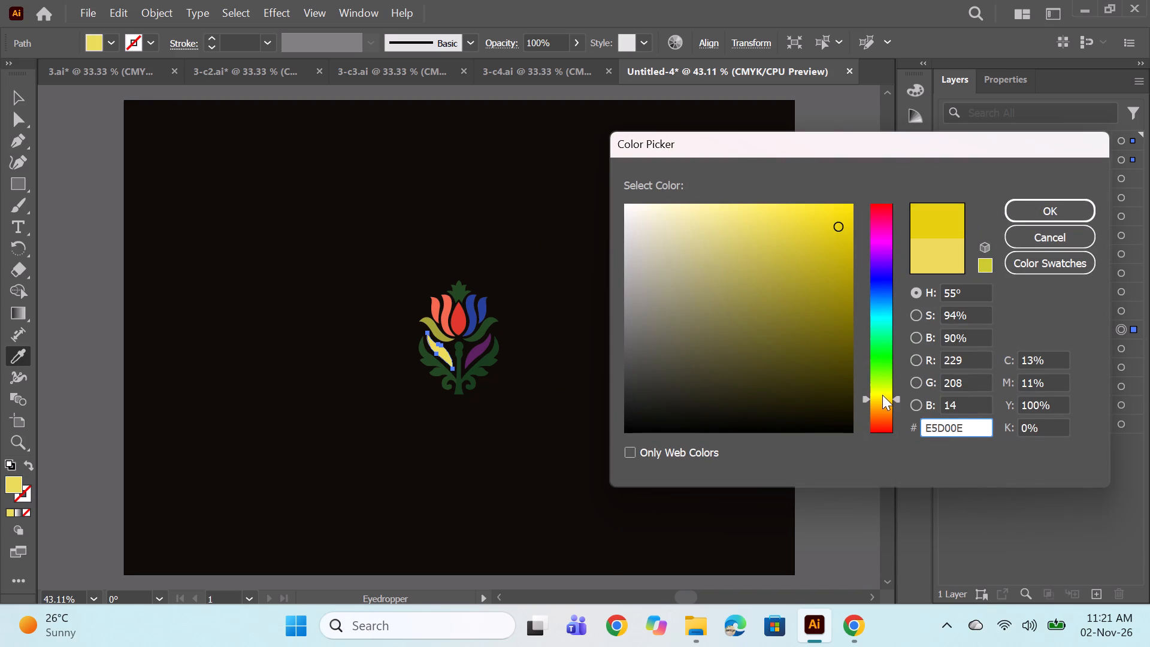
click(882, 398)
drag(808, 228, 806, 244)
click(800, 253)
click(797, 240)
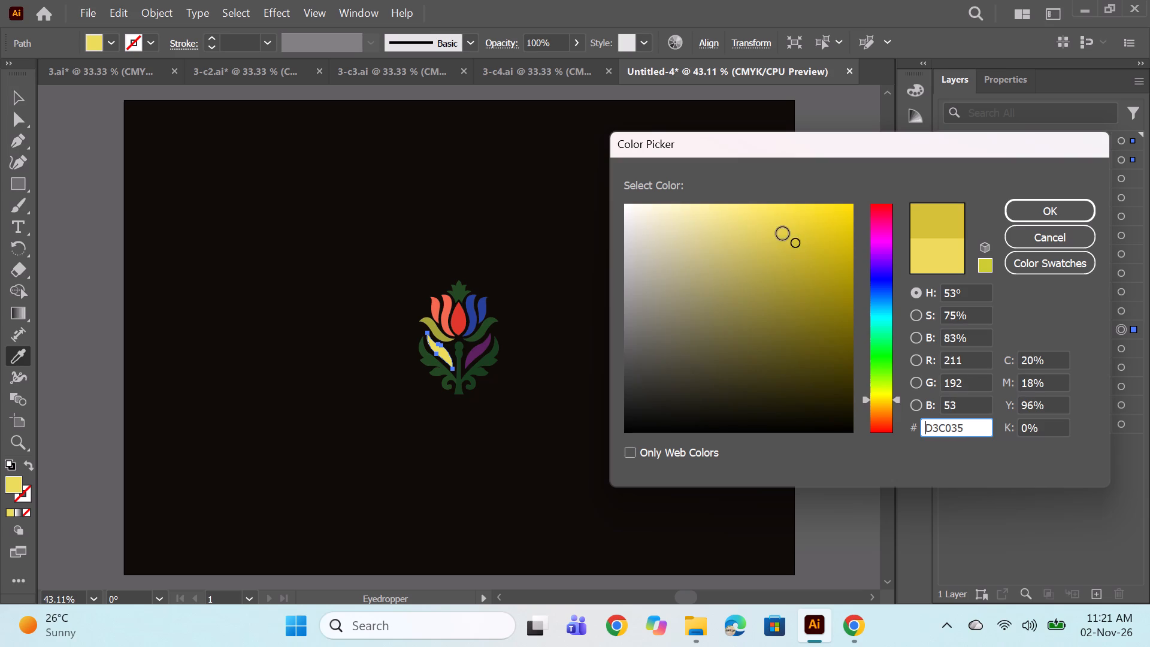
click(783, 234)
click(794, 229)
click(812, 225)
click(829, 241)
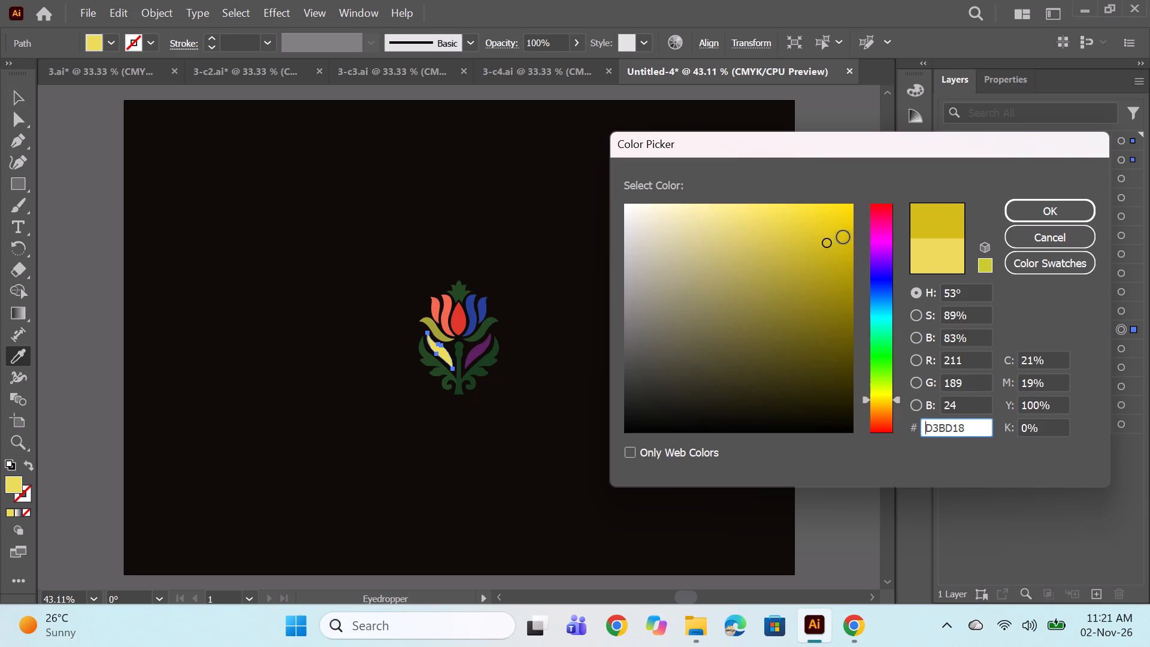
click(843, 237)
click(830, 225)
click(811, 213)
click(815, 225)
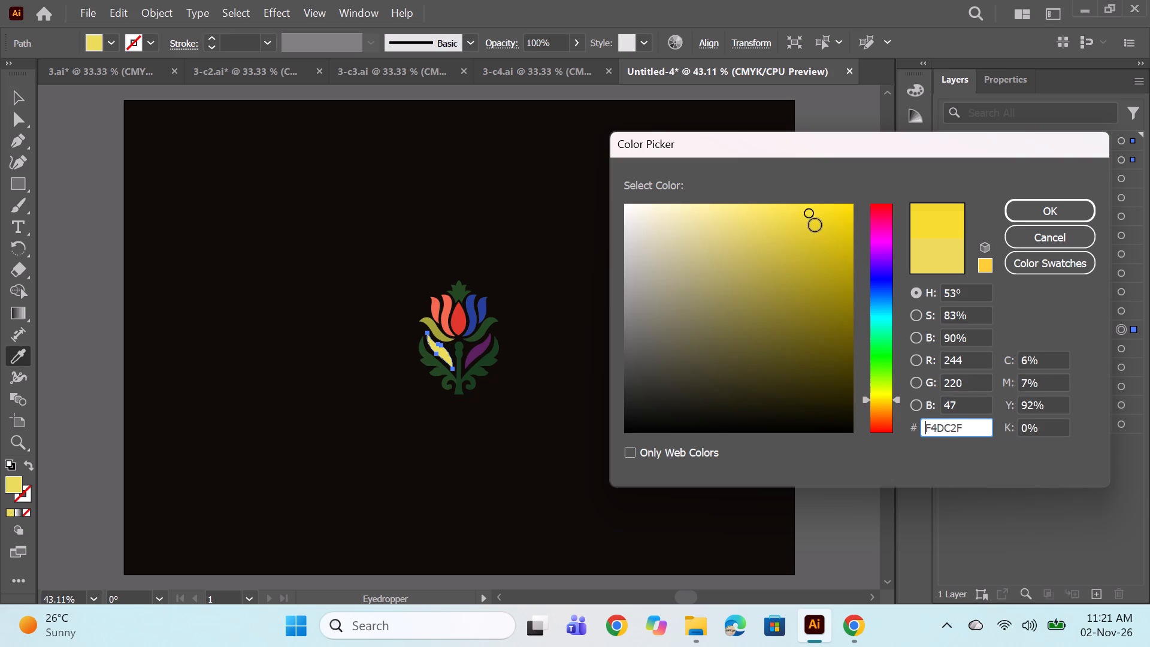
click(770, 225)
click(753, 216)
click(761, 212)
click(747, 206)
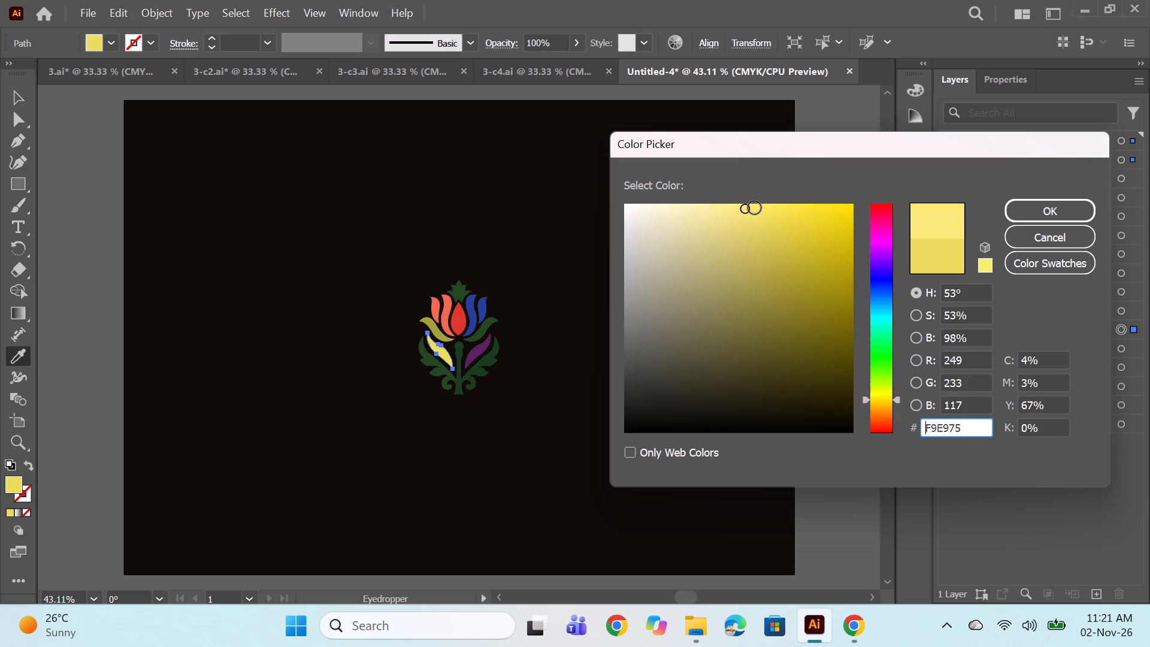
click(1060, 209)
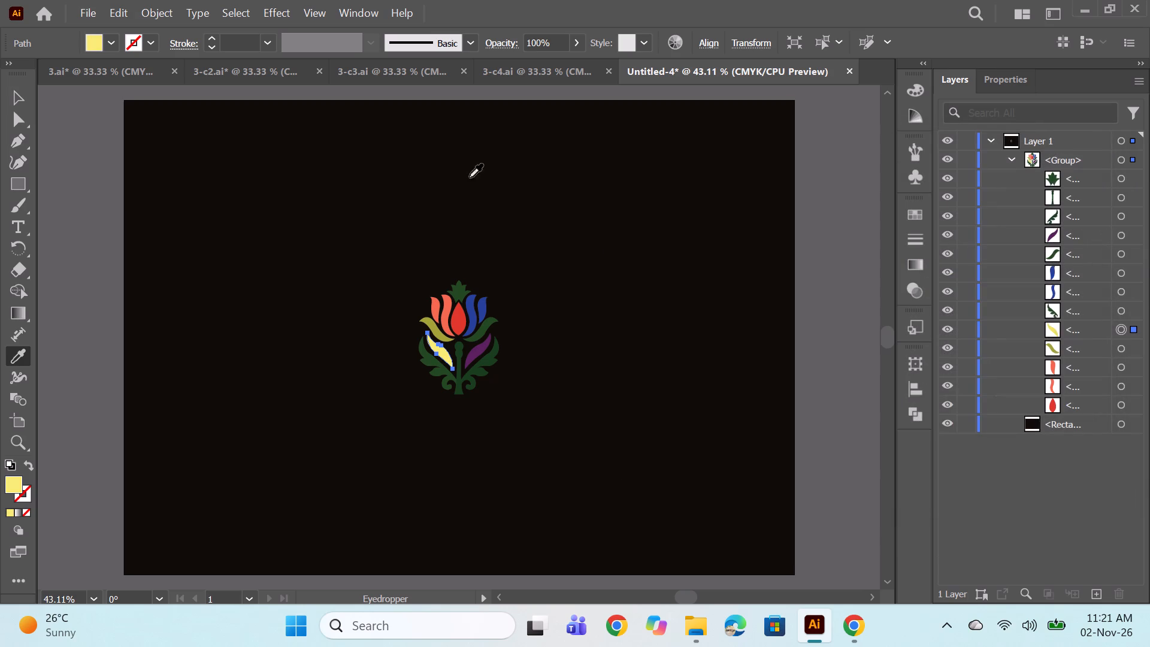
Copy the left inner leaf's light yellow fill to the scalloped green leaf on the stem's left side with the Eyedropper.
click(1122, 312)
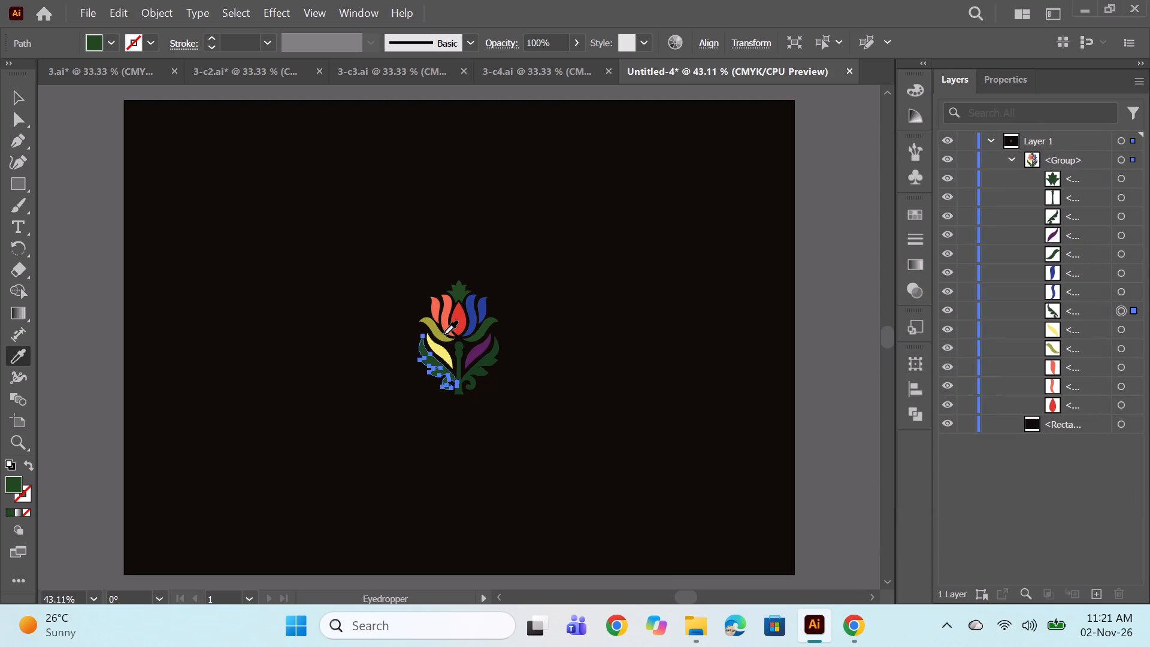
click(438, 349)
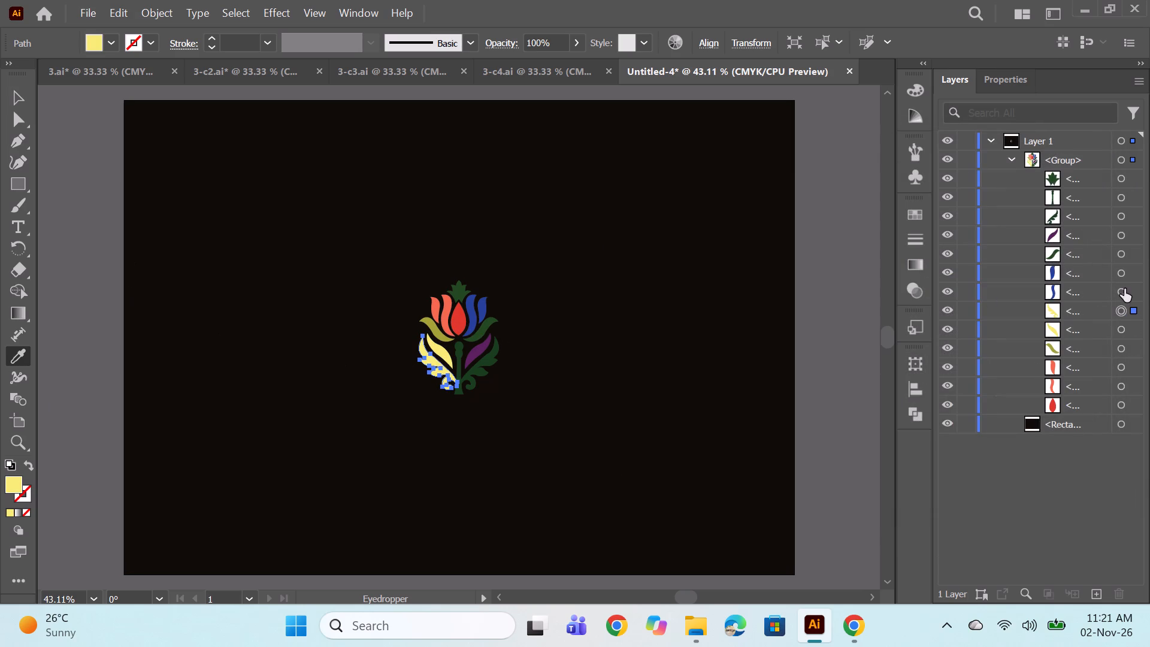
Copy the left petals' coral fill to the tulip's blue right inner and right outer petals with the Eyedropper.
click(1124, 289)
click(444, 317)
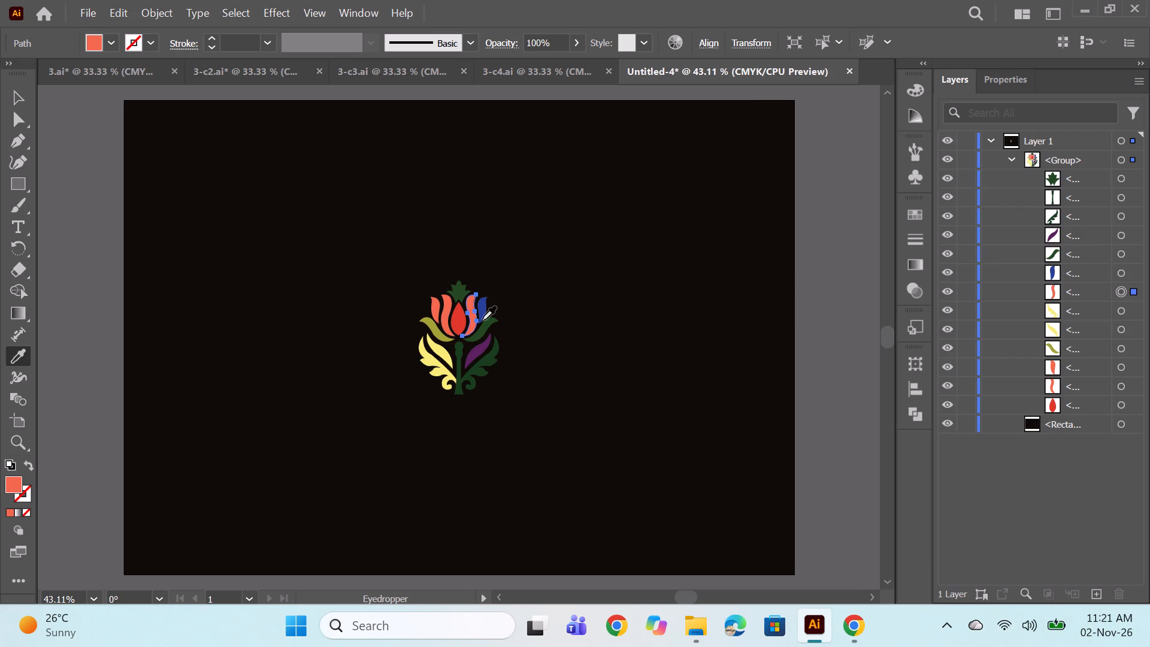
click(1122, 276)
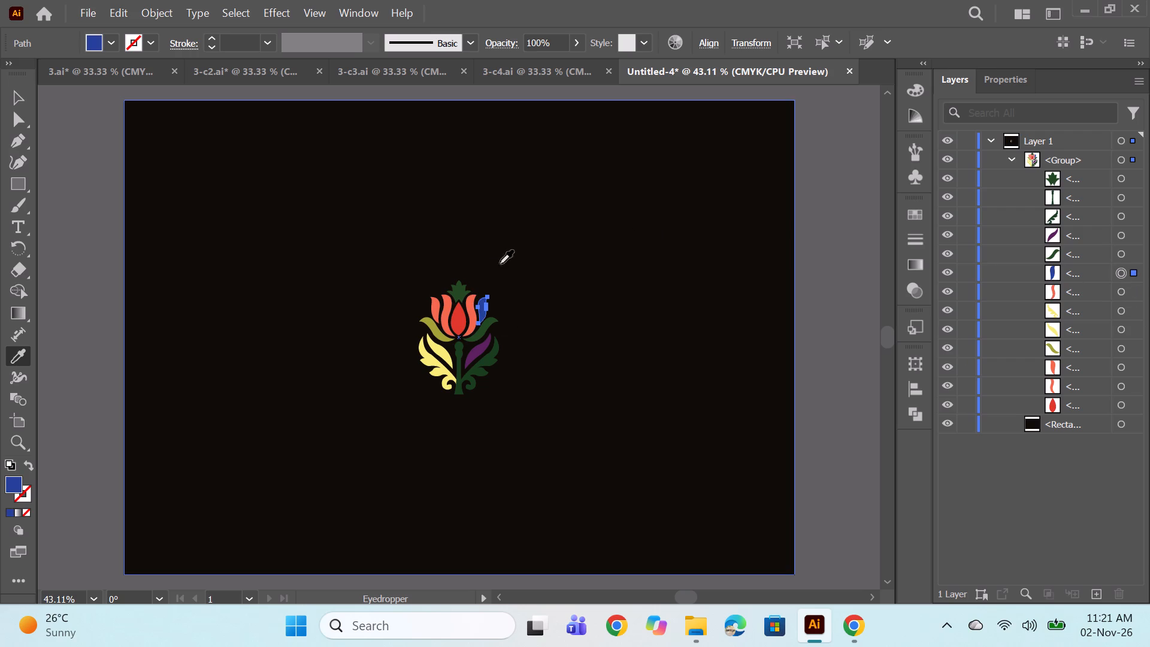
click(452, 304)
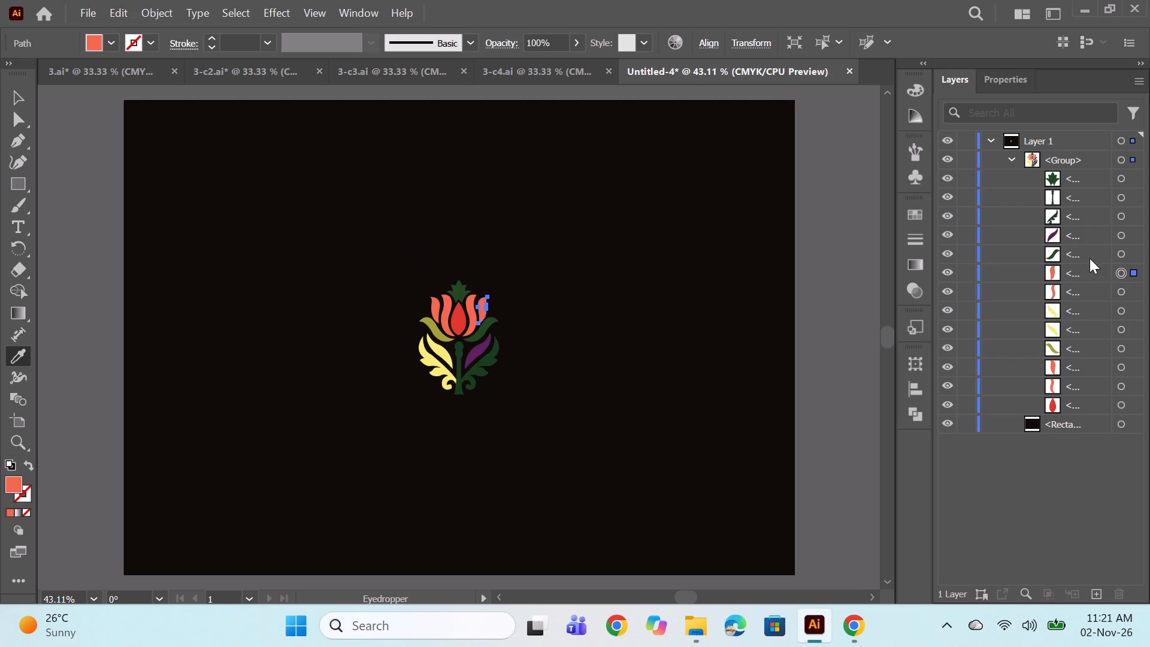
Copy the left curved leaf's olive fill to the curved green leaf under the tulip's right petals with the Eyedropper.
click(1121, 252)
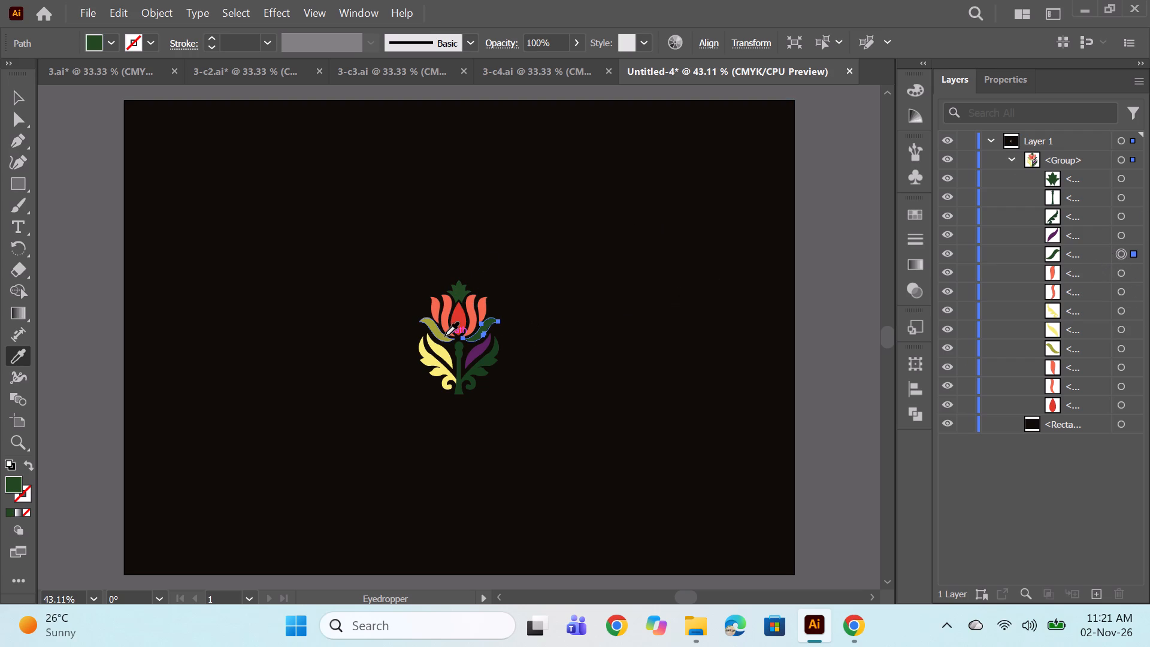
click(443, 338)
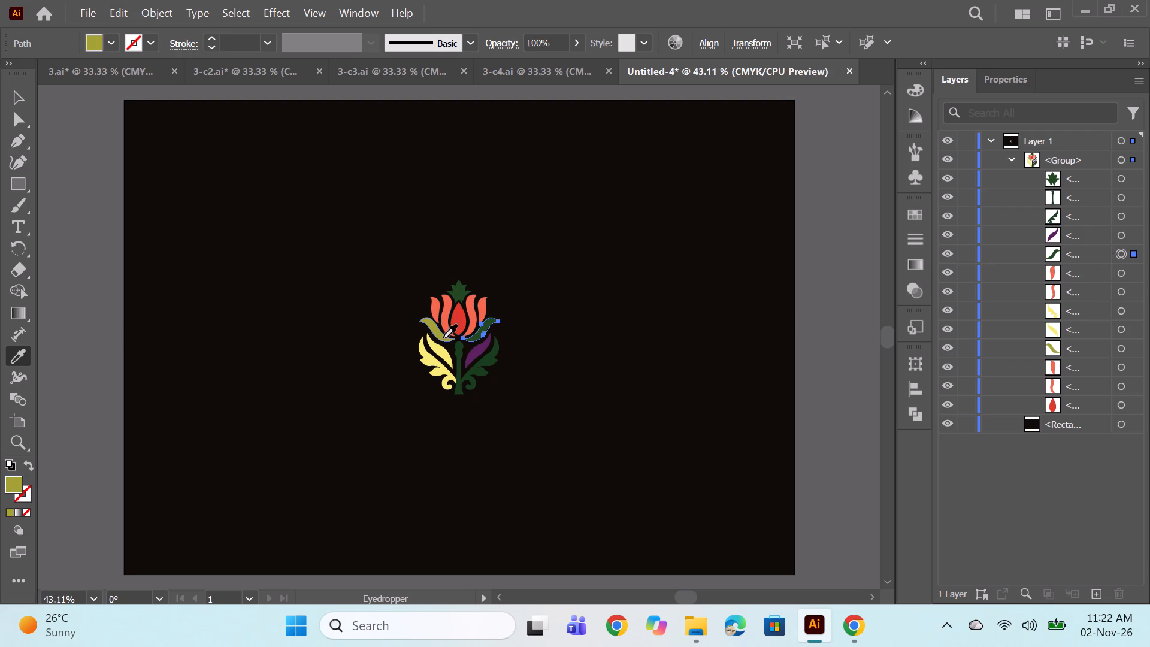
Copy the central petal's deep red fill to the inner leaves on both sides of the stem with the Eyedropper.
click(1120, 235)
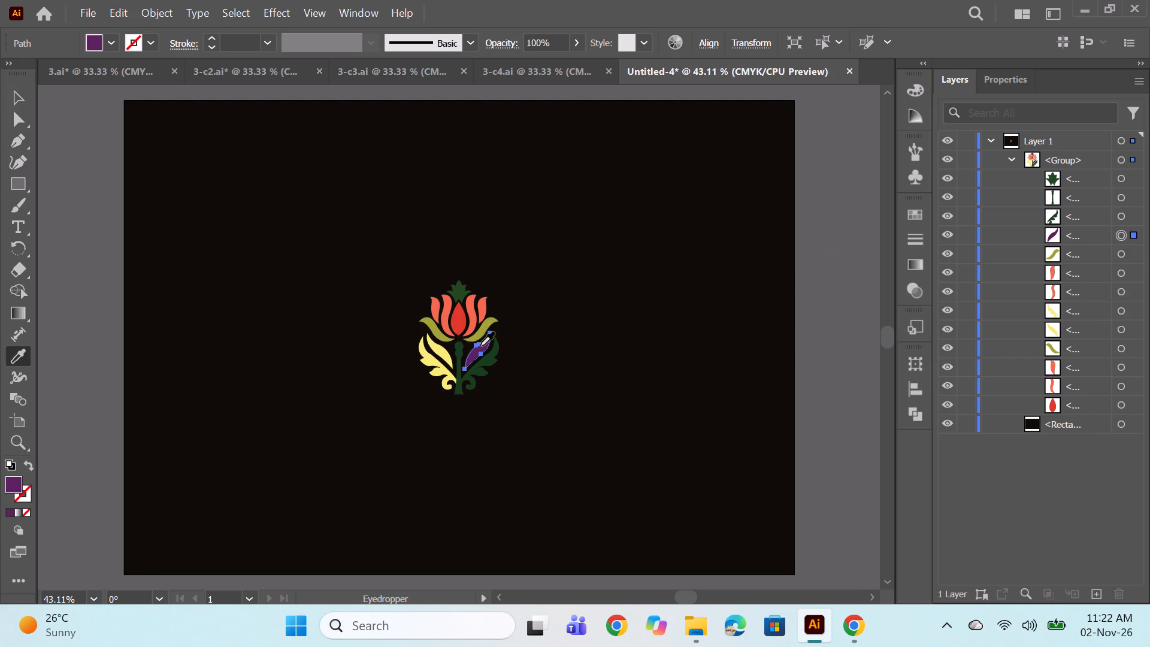
click(442, 338)
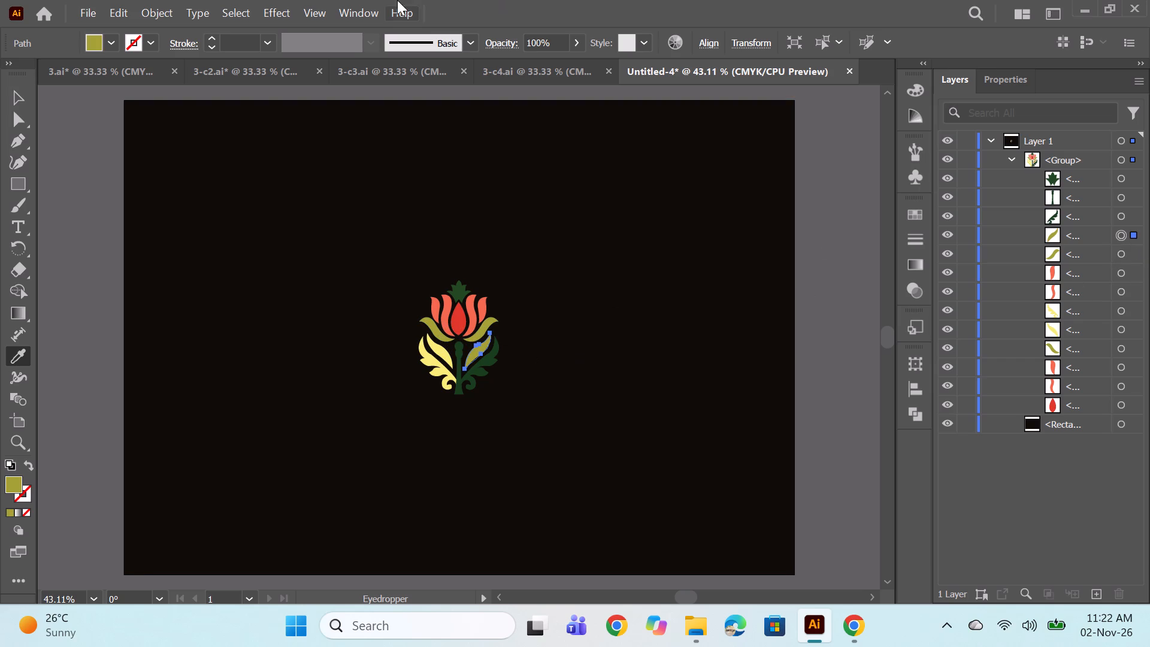
click(452, 321)
click(455, 323)
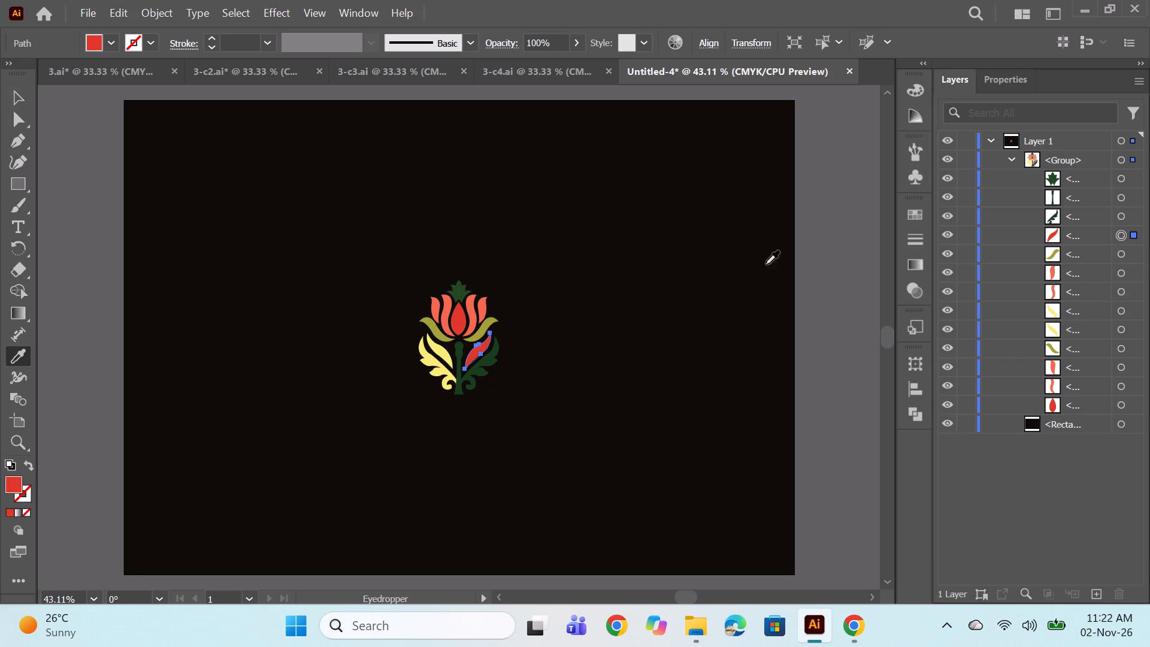
click(1123, 314)
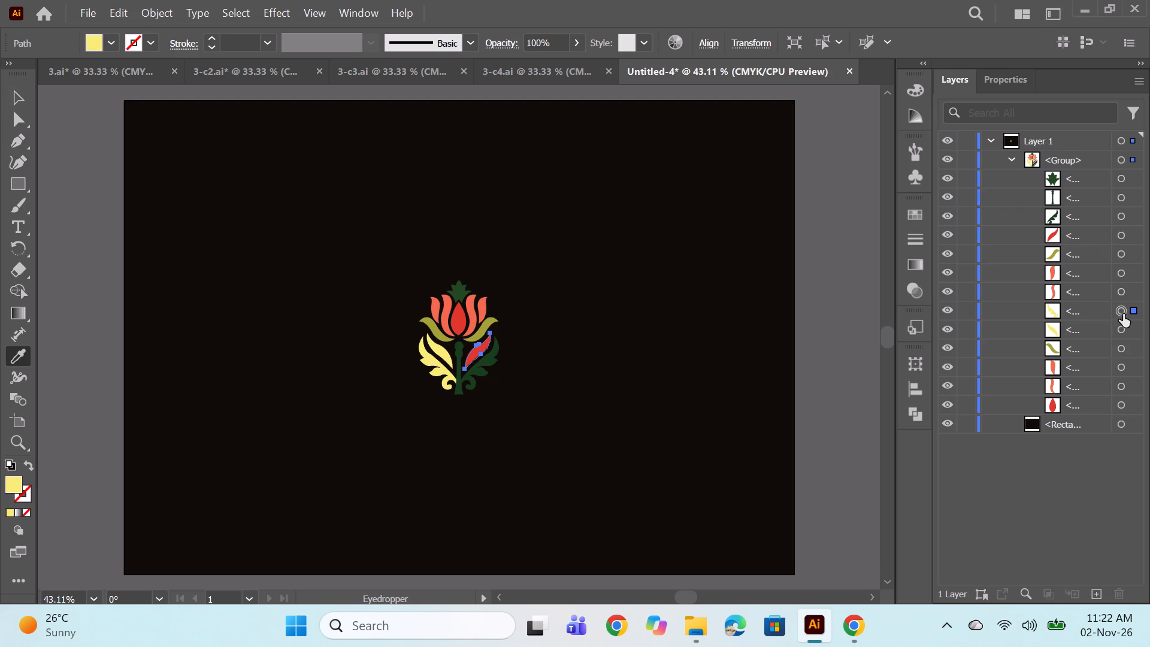
click(1119, 332)
click(482, 349)
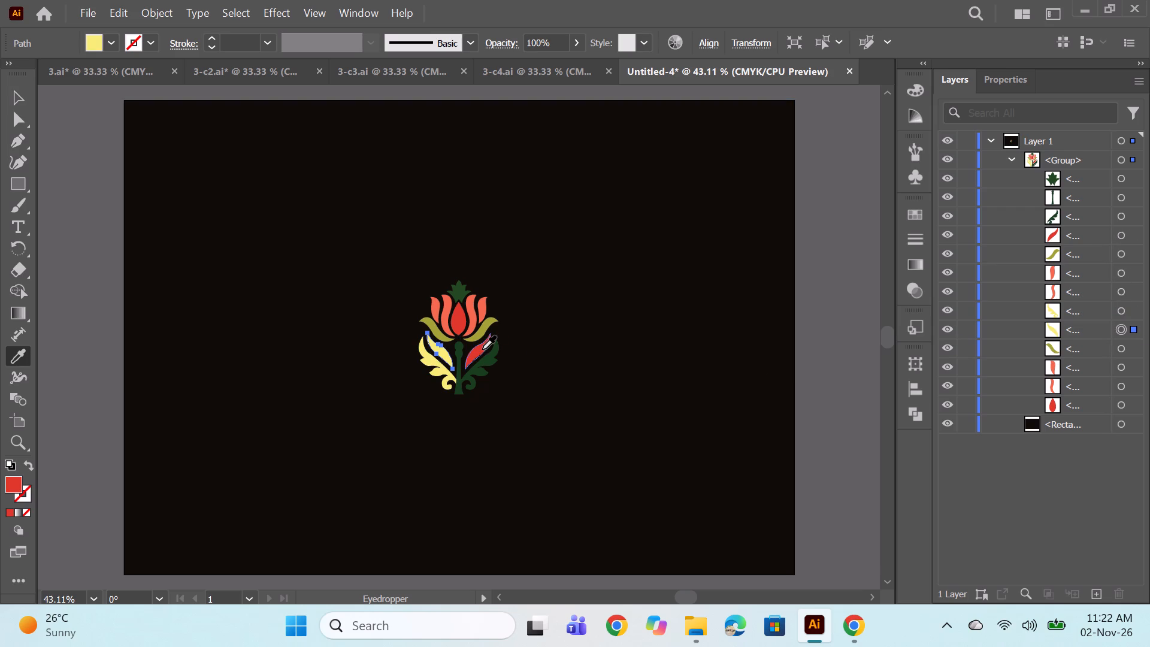
Copy the left scalloped leaf's light yellow fill to the right scalloped leaf and the stem with the Eyedropper.
click(1120, 211)
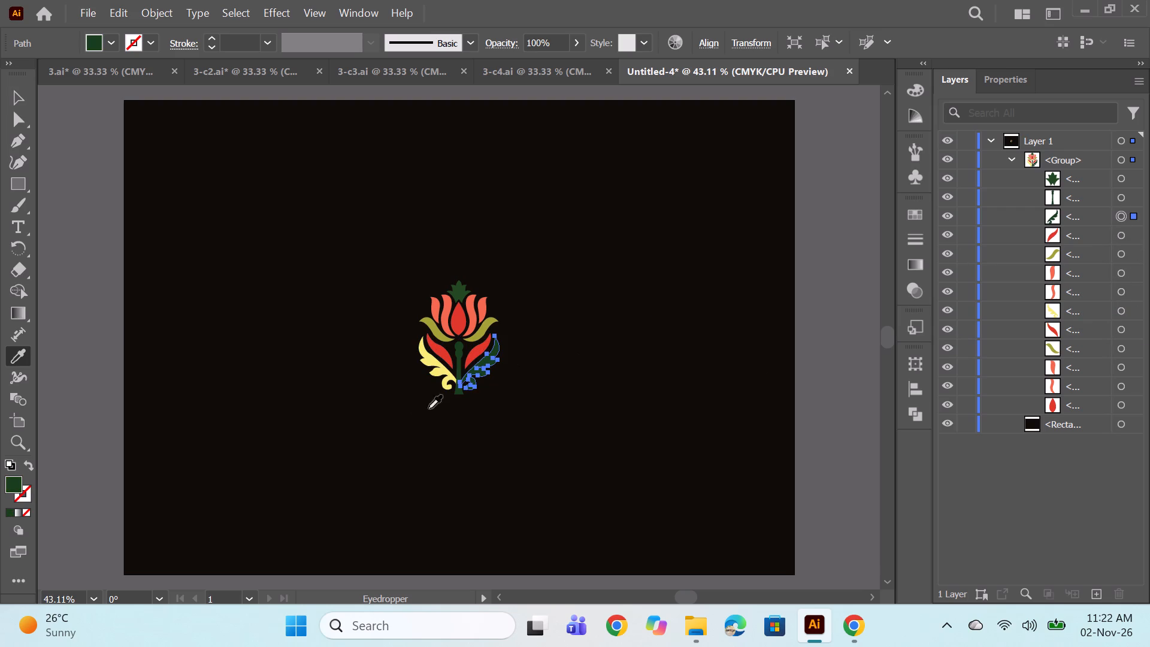
click(442, 374)
click(1120, 195)
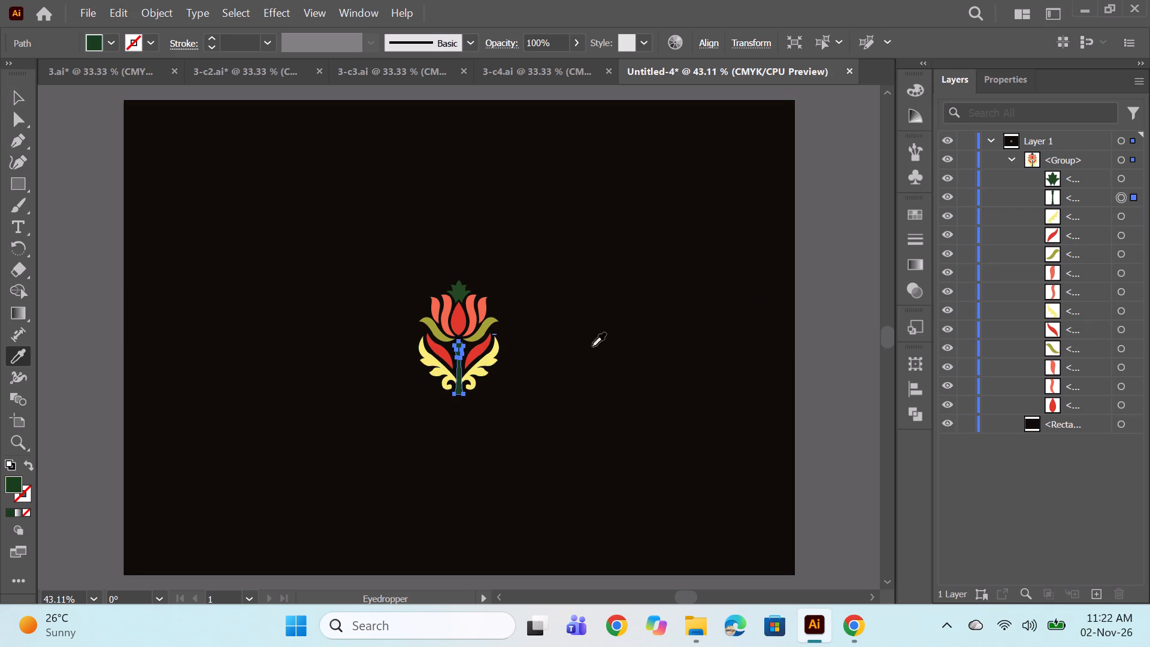
click(478, 370)
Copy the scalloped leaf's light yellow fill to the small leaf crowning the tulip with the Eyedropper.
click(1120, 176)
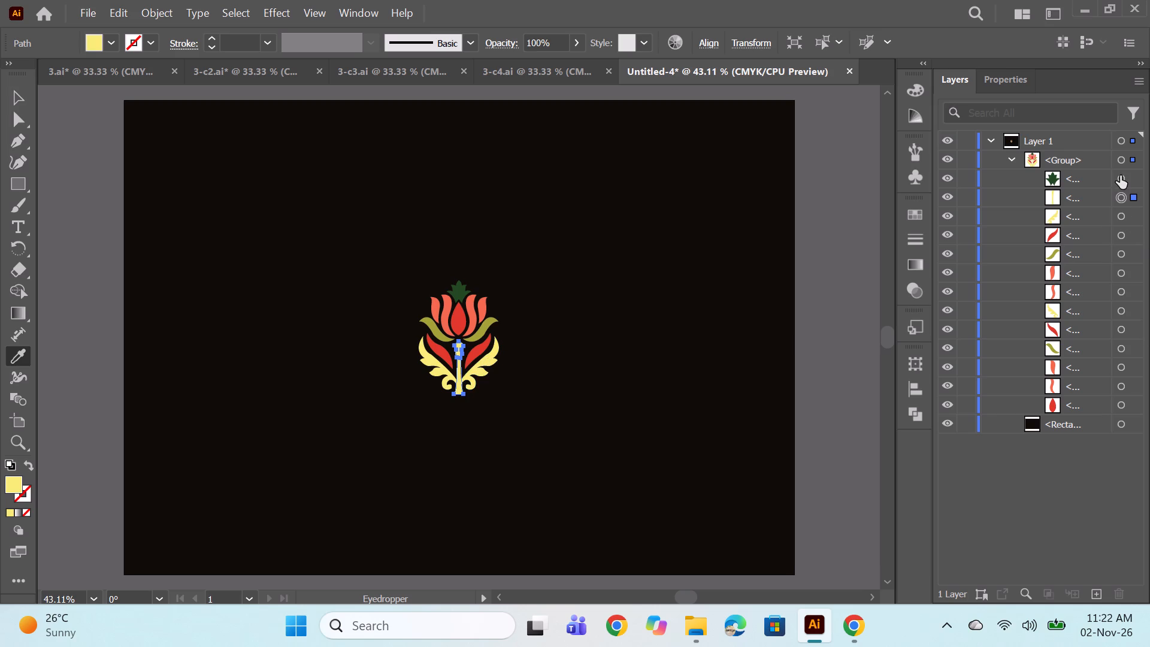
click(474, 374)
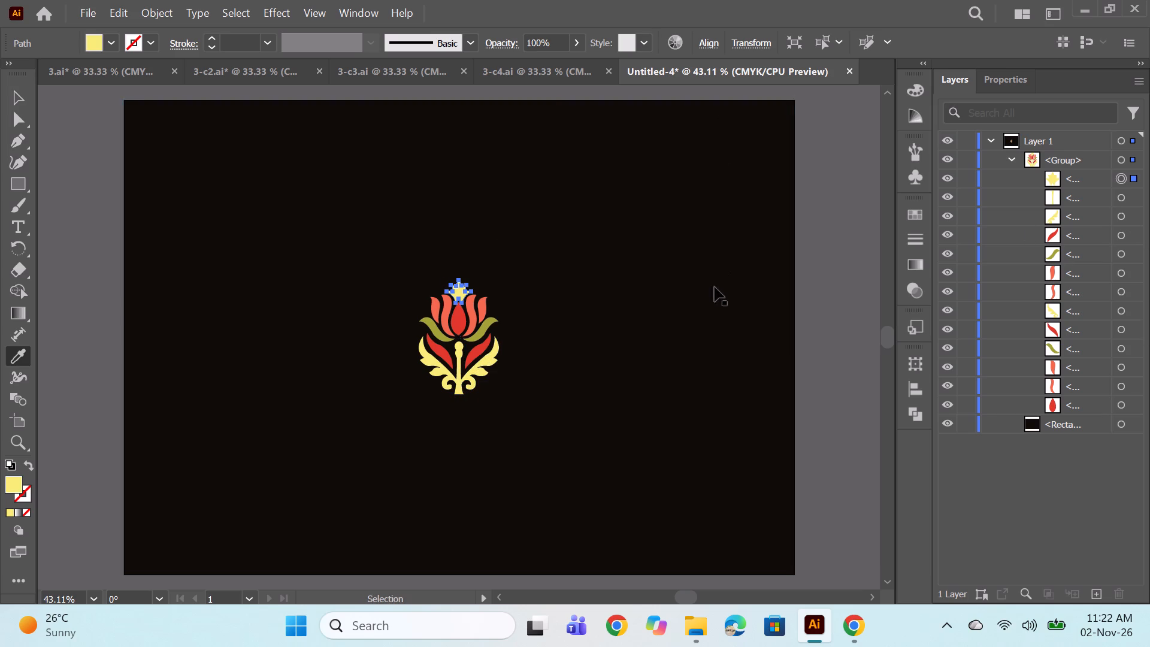
Copy the curved leaf's olive fill to the small leaf crowning the tulip with the Eyedropper.
ctrl+click(703, 301)
alt+scroll(573, 347, down, 1)
alt+scroll(531, 336, up, 1)
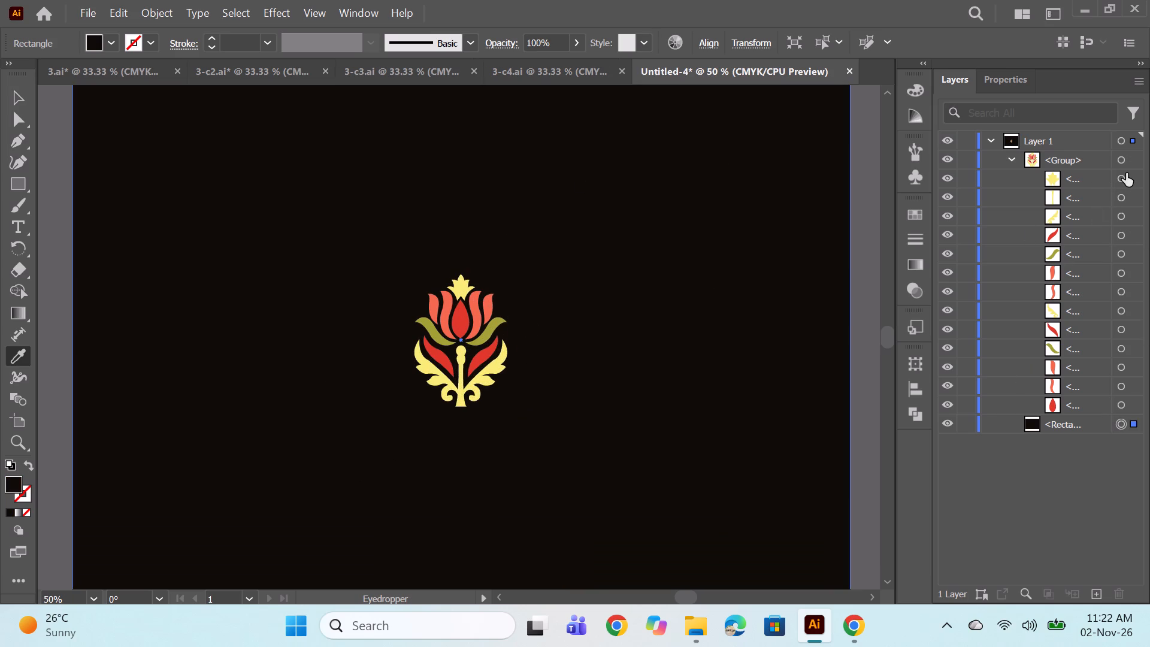
click(1126, 176)
click(493, 327)
ctrl+click(699, 333)
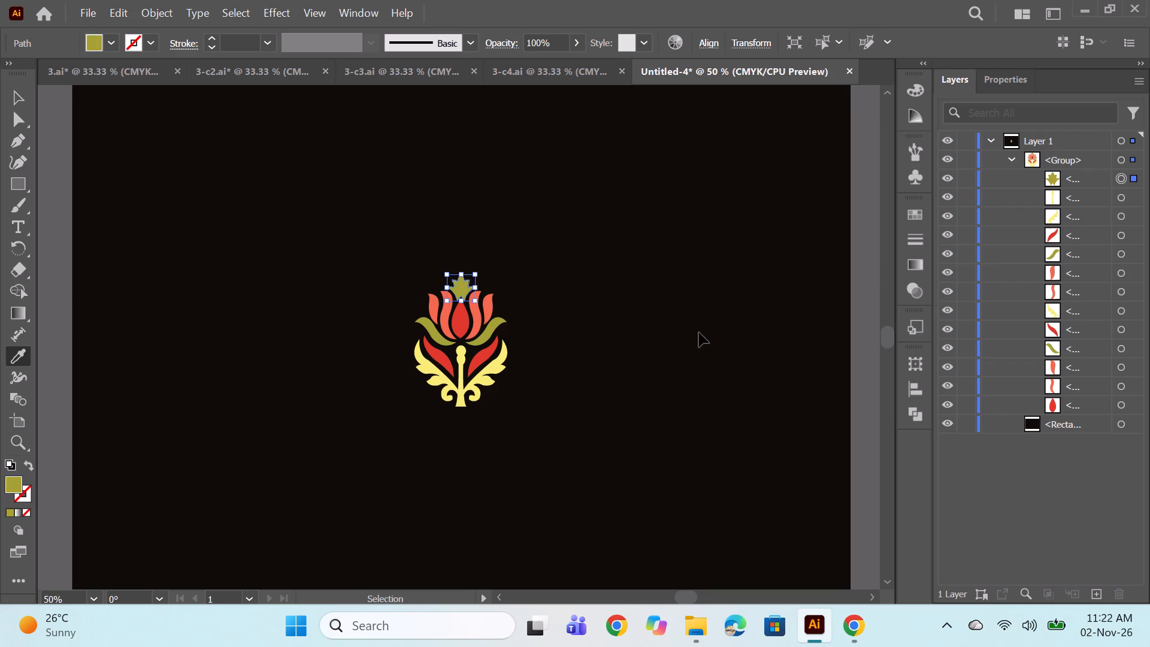
Make a new pattern from the recoloured tulip motif group.
alt+scroll(653, 383, down, 1)
key(space)
drag(682, 431, 640, 408)
click(1006, 159)
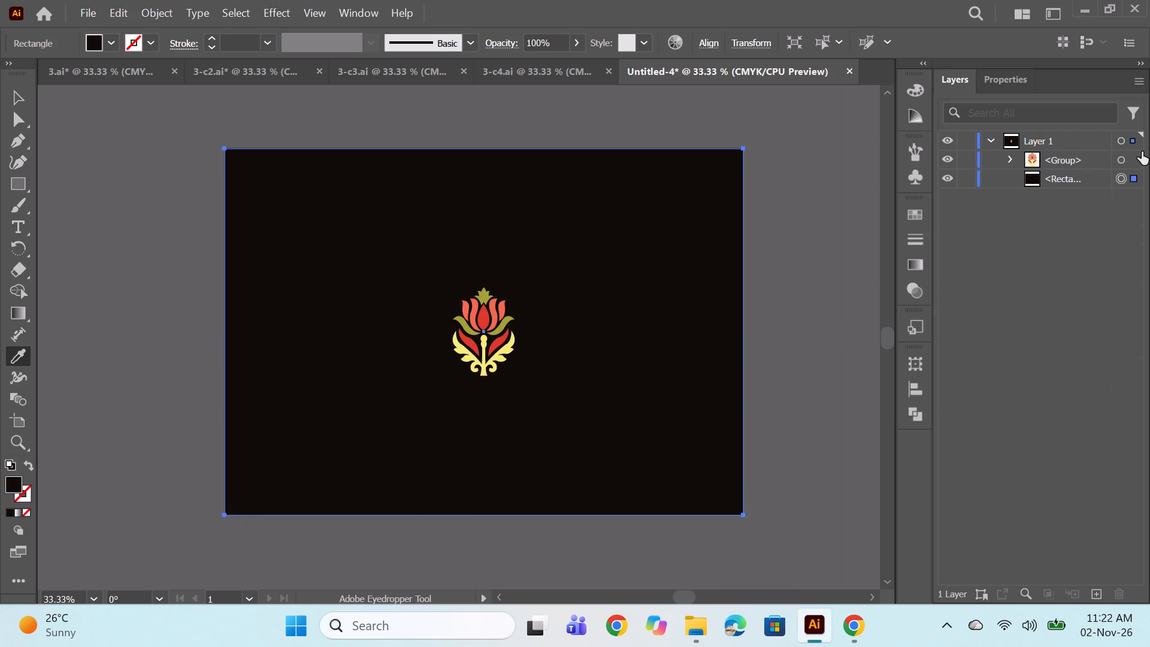
click(1115, 160)
click(152, 14)
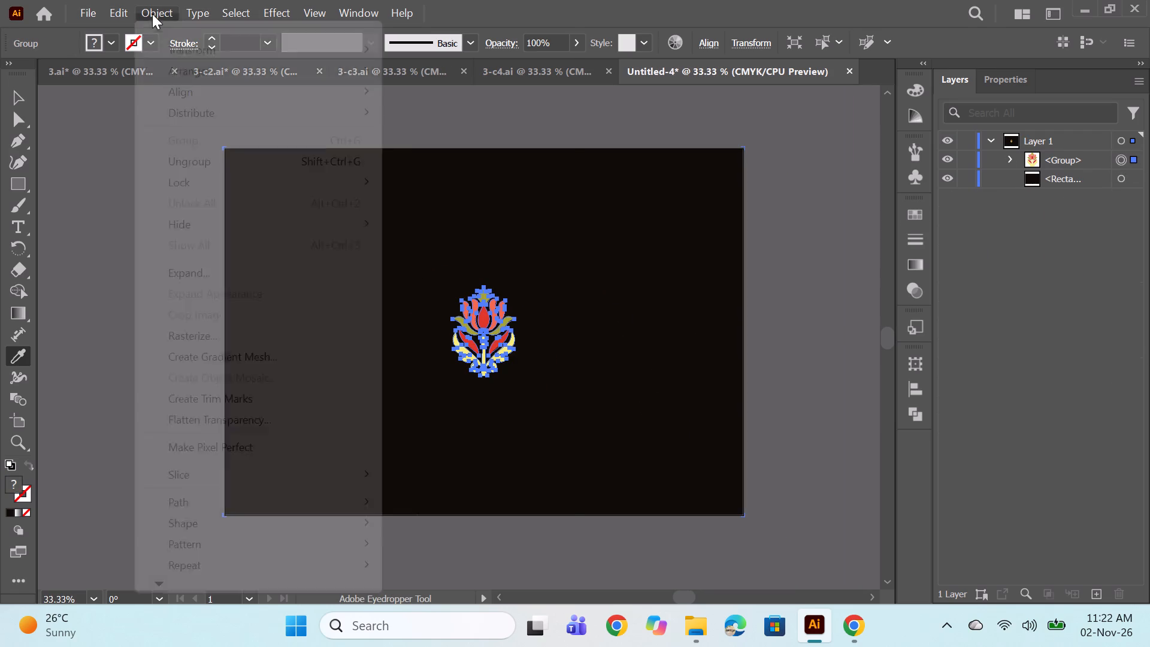
click(150, 11)
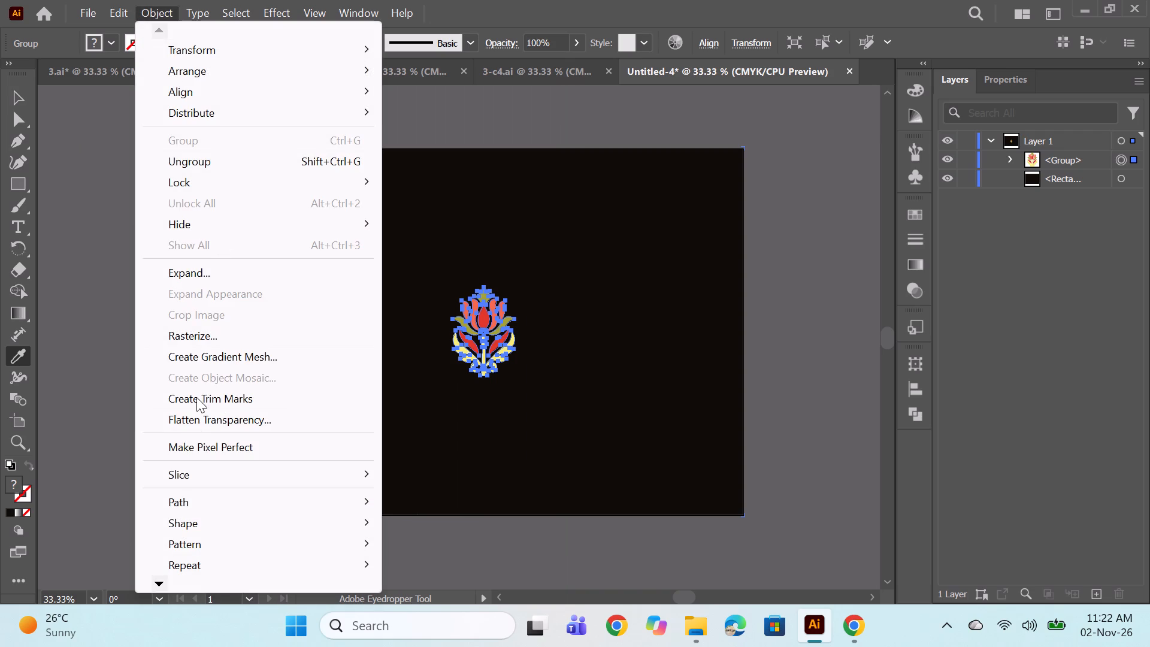
click(198, 551)
click(419, 549)
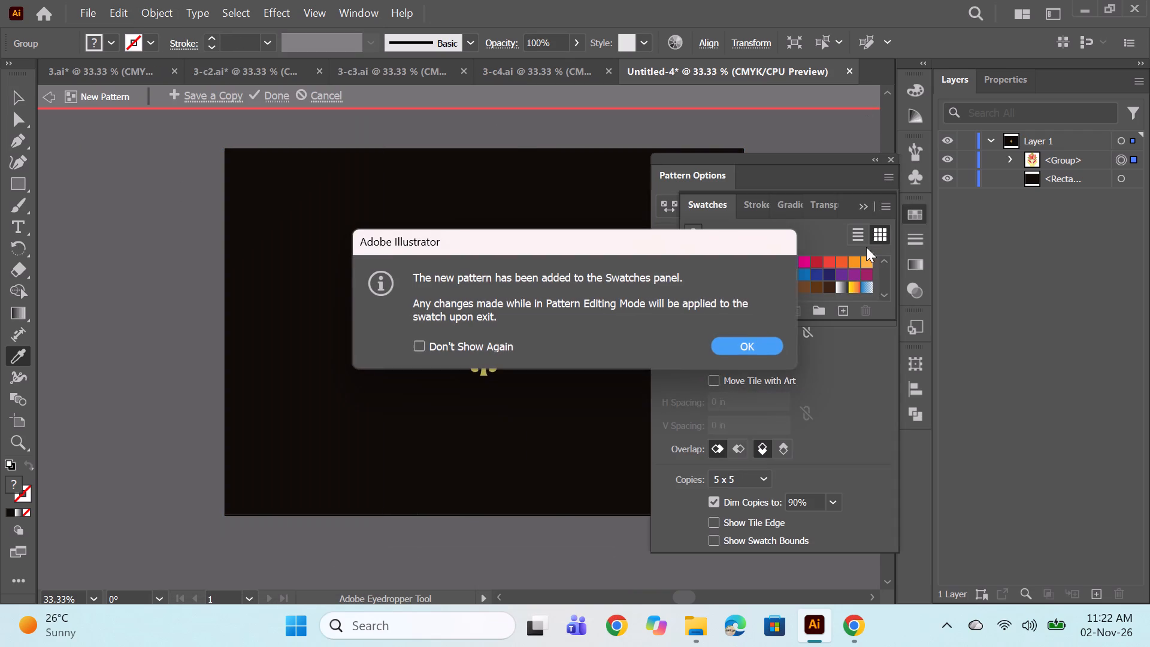
click(747, 344)
Compare Brick by Row and Hex by Row tiling, and set the pattern's tile type to Brick by Column.
click(784, 257)
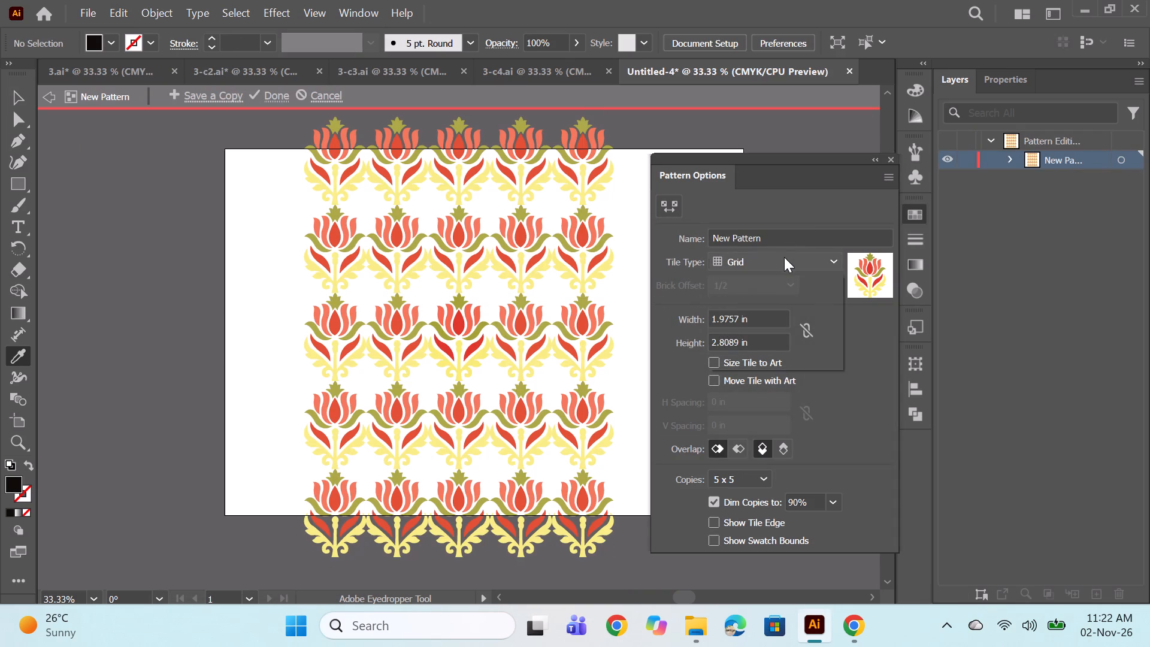
click(791, 315)
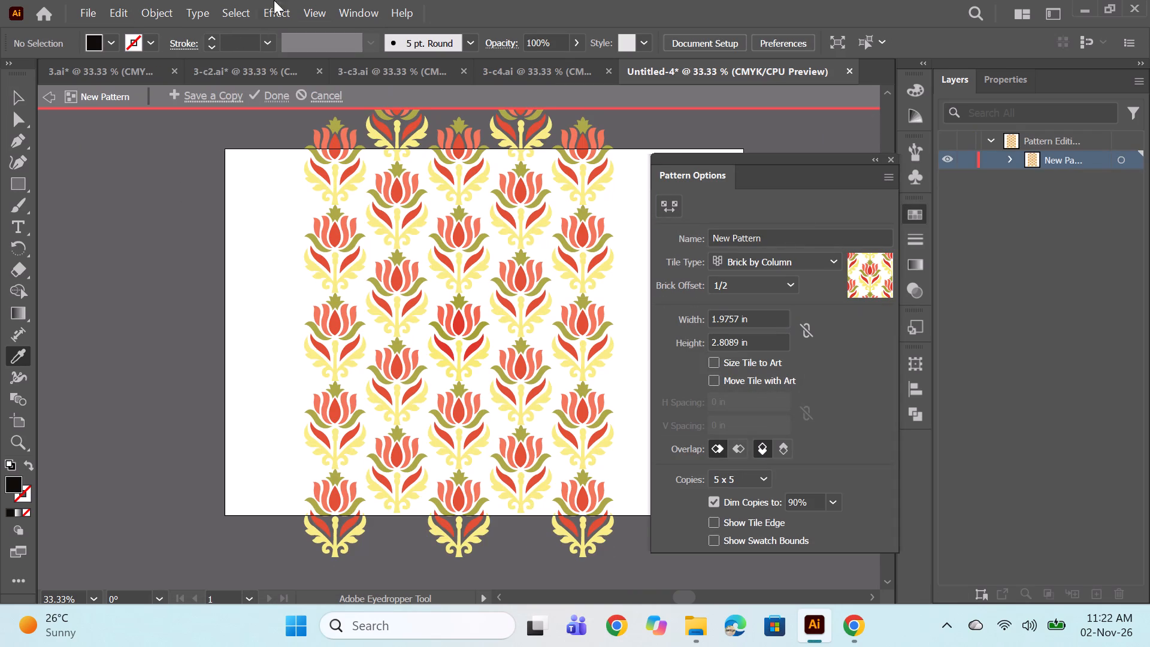
click(782, 261)
click(782, 295)
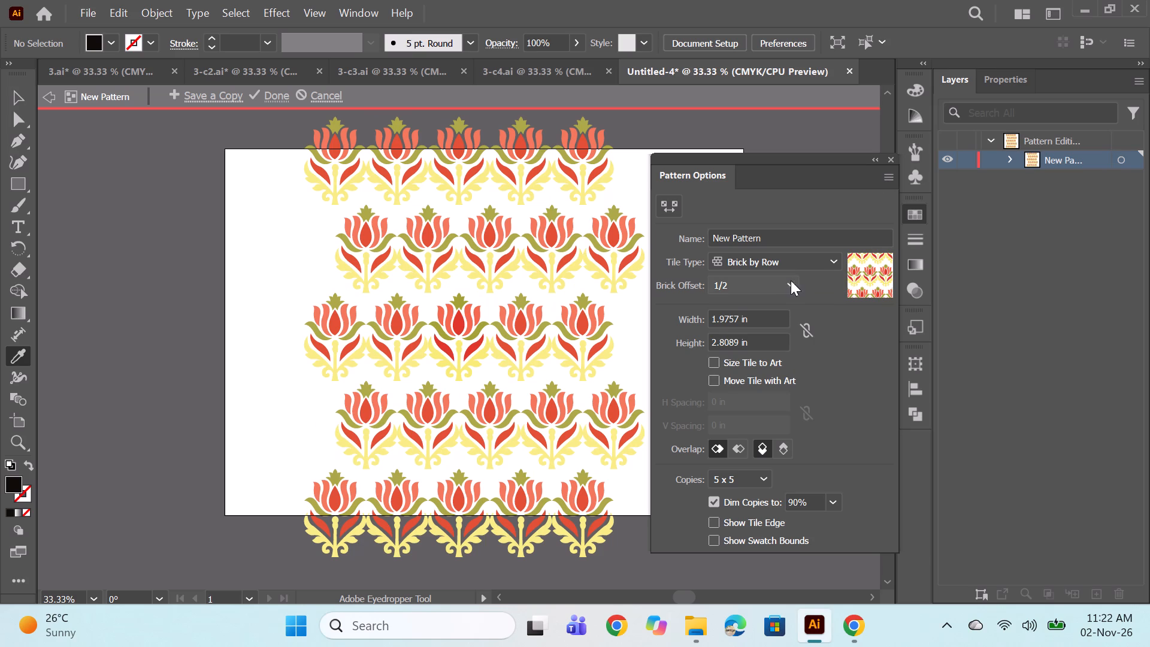
click(789, 265)
click(789, 314)
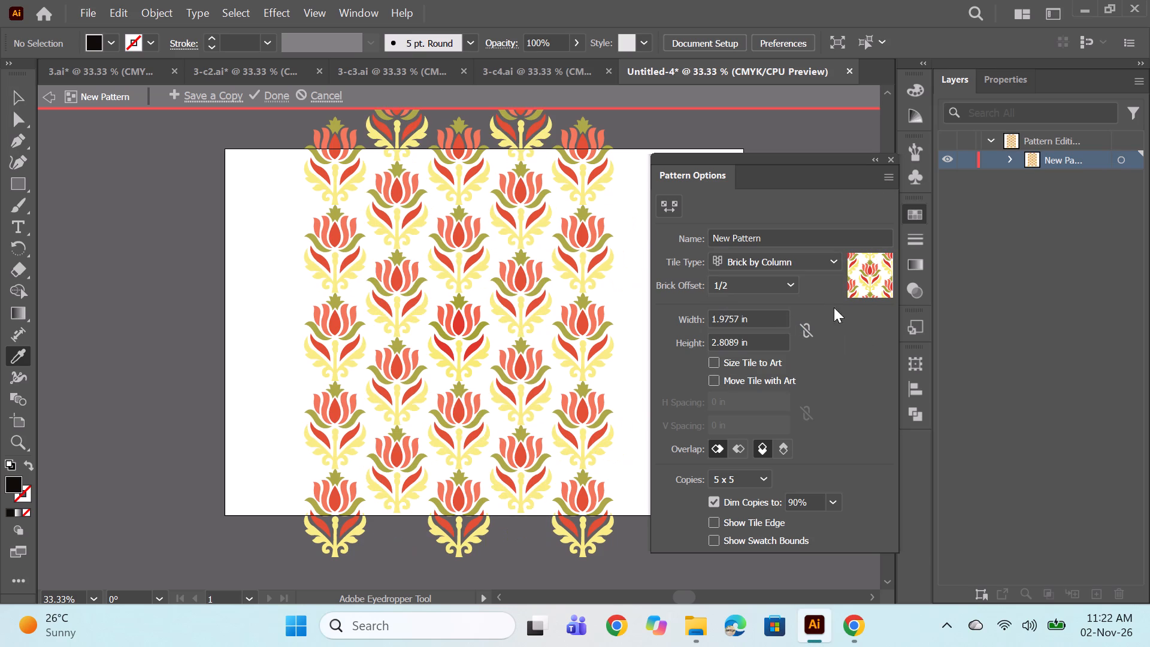
click(803, 263)
click(782, 360)
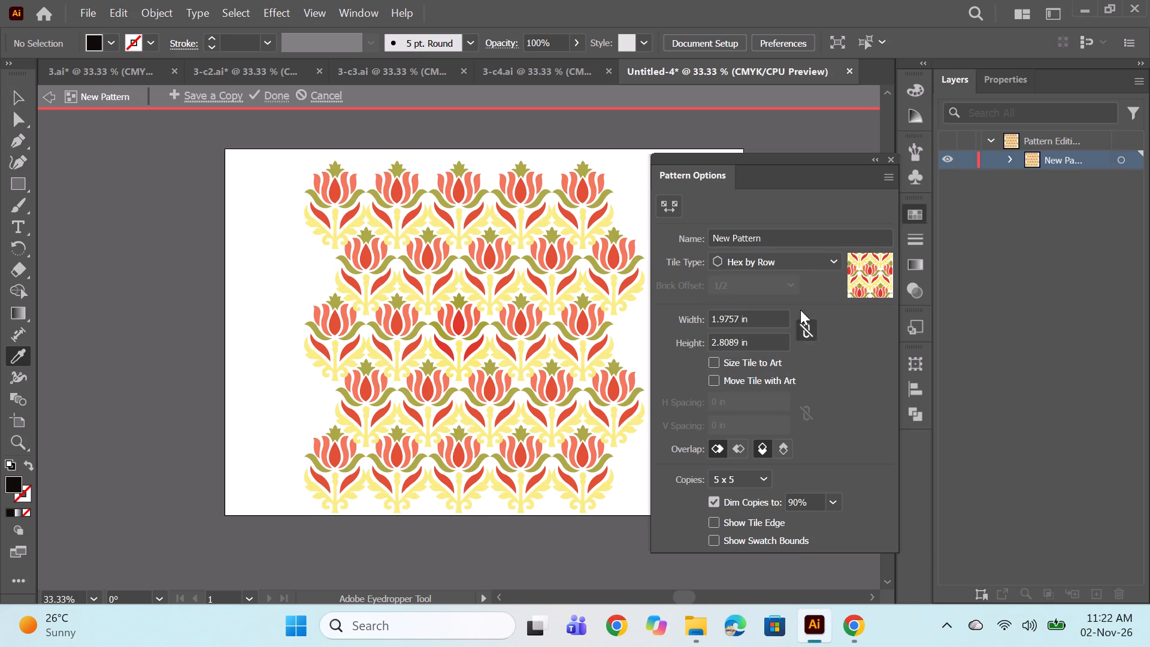
click(796, 267)
click(804, 321)
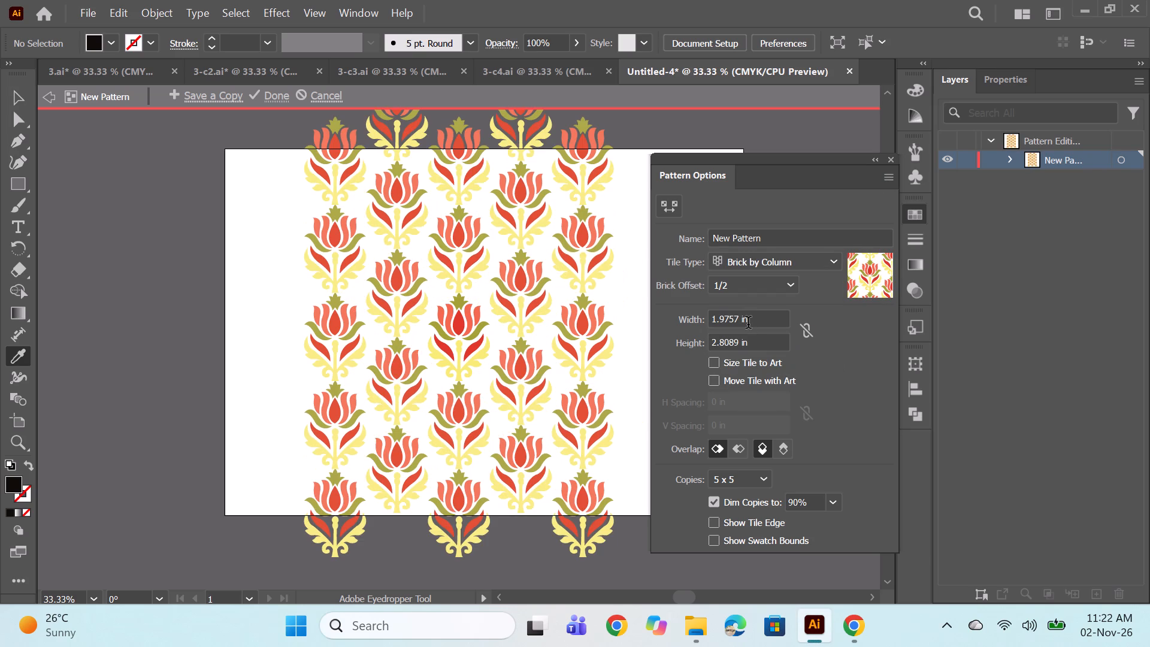
Size the tile to the art with 0.5 in horizontal and 0.75 in vertical spacing, and finish the pattern.
click(713, 359)
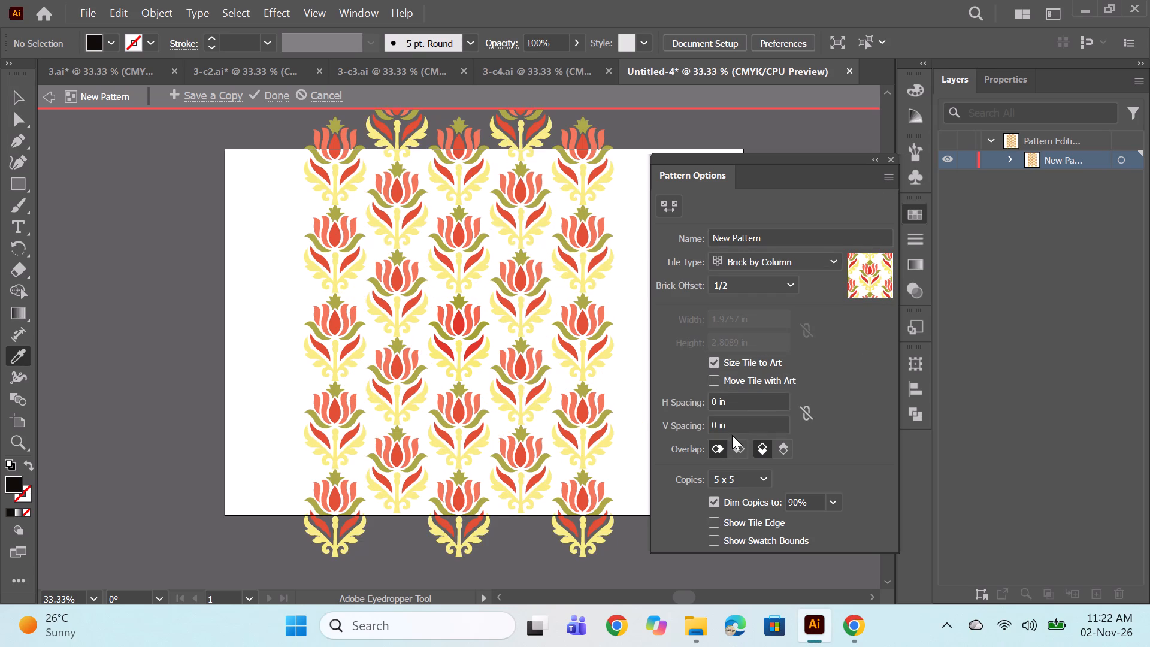
click(716, 401)
key(period)
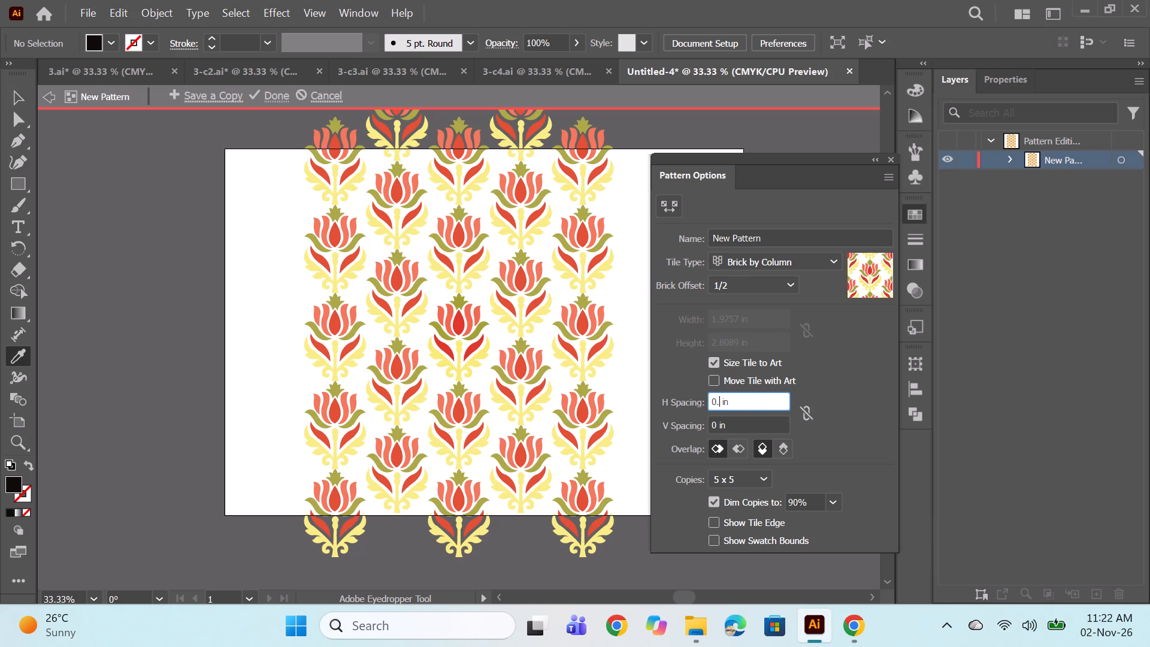
key(5)
key(Return)
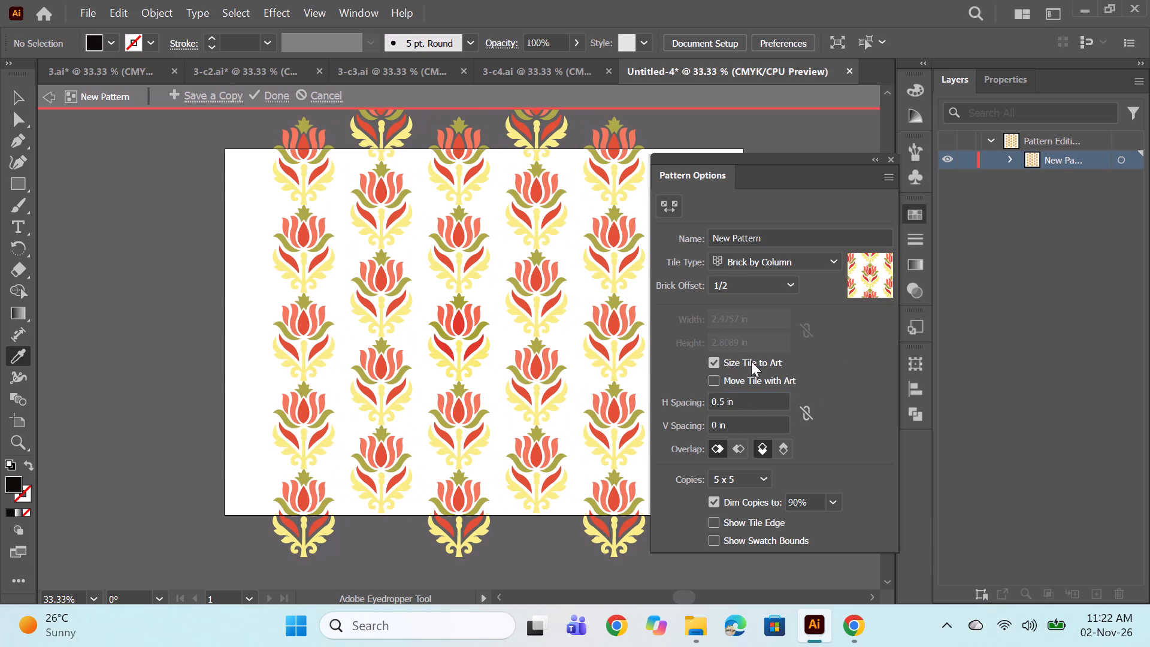
click(718, 427)
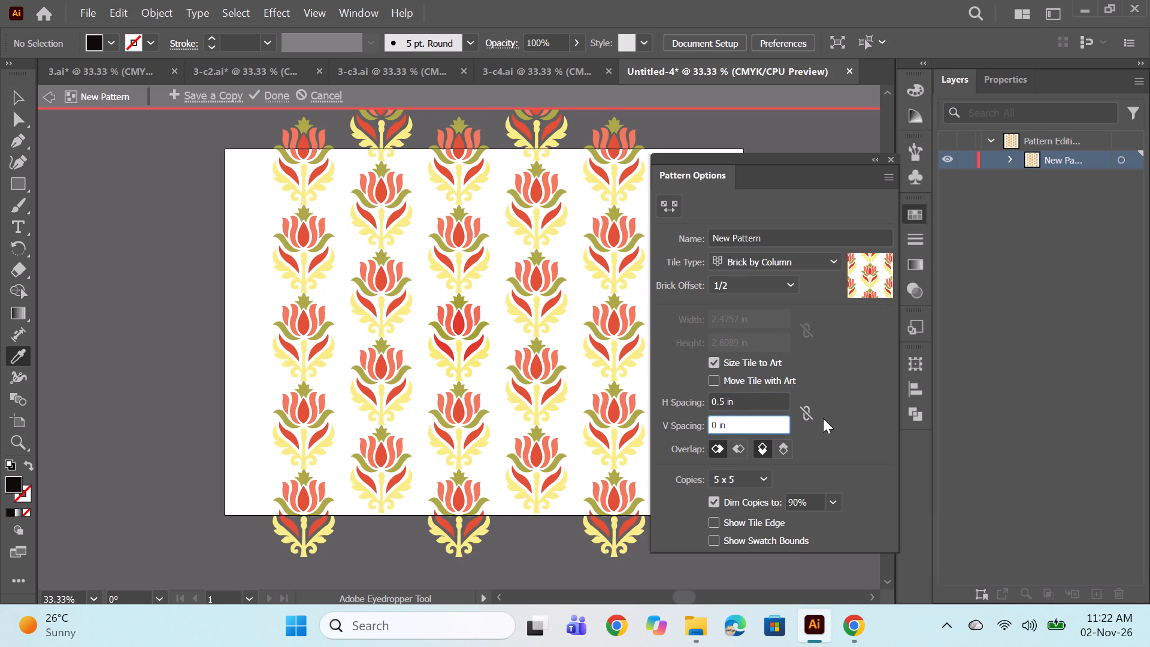
key(BackSpace)
text(.75)
key(Return)
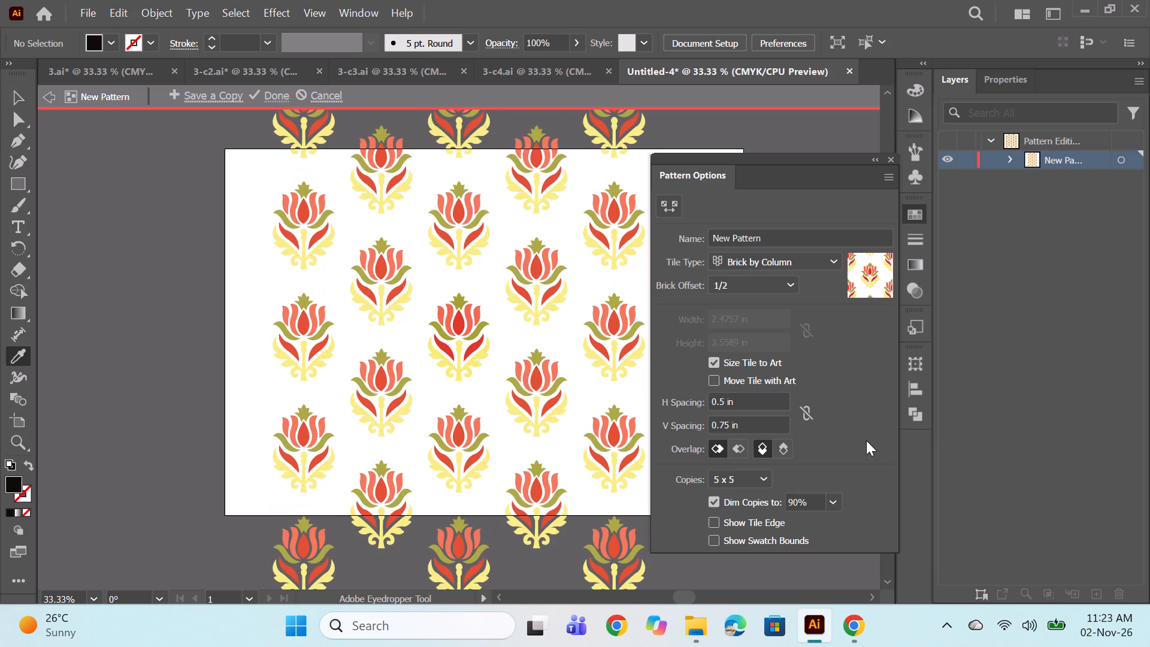
click(265, 94)
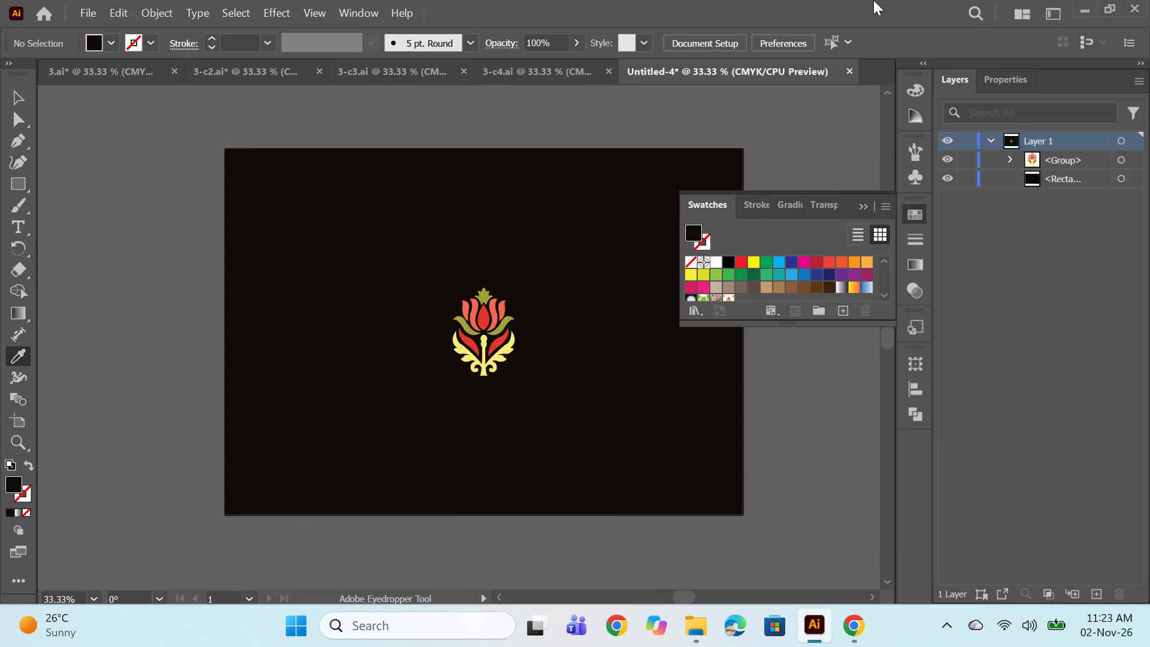
Cover the artboard with a 16.54 by 11.69 in rectangle filled with the new tulip pattern swatch, and hide the motif group.
click(11, 177)
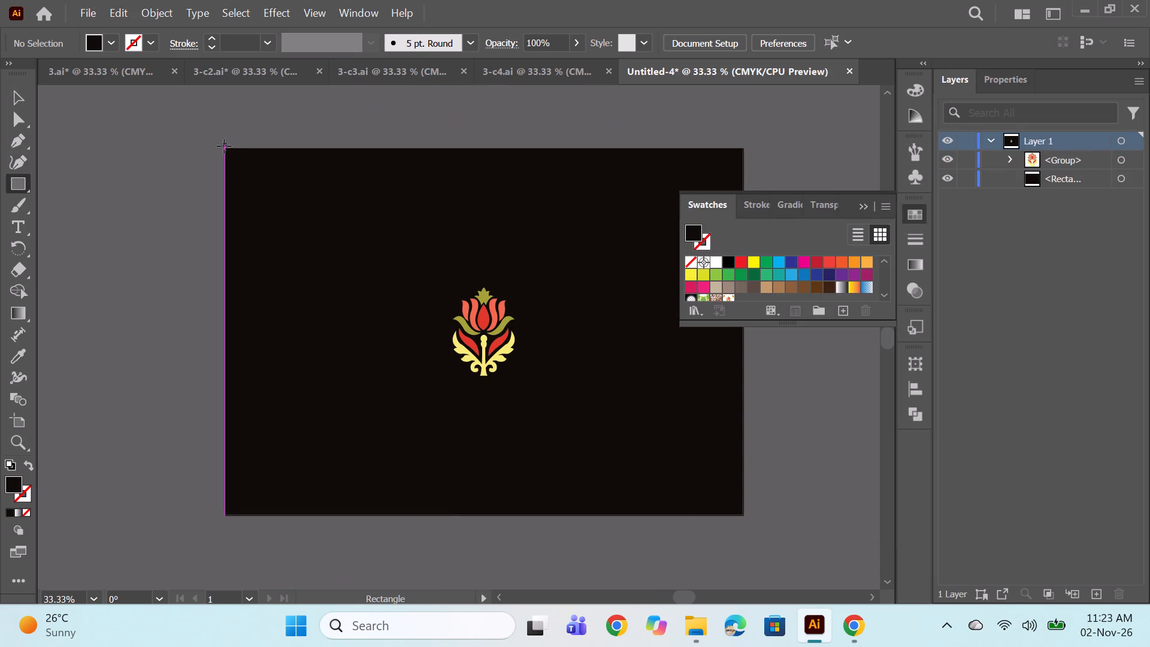
drag(224, 147, 743, 516)
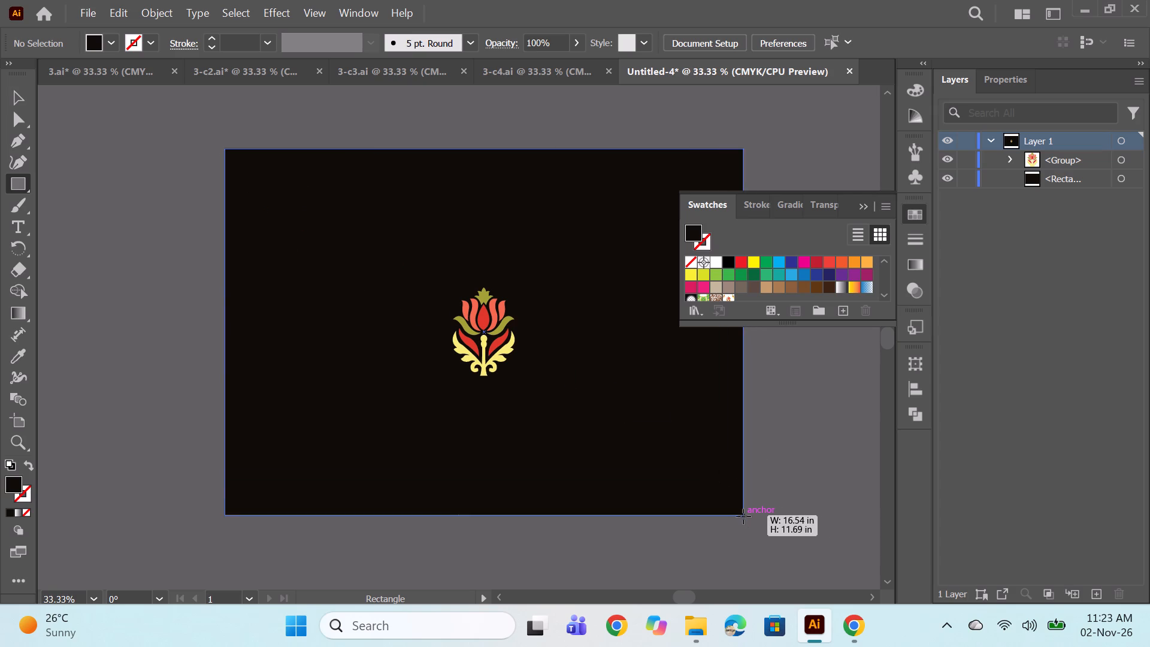
drag(743, 516, 743, 515)
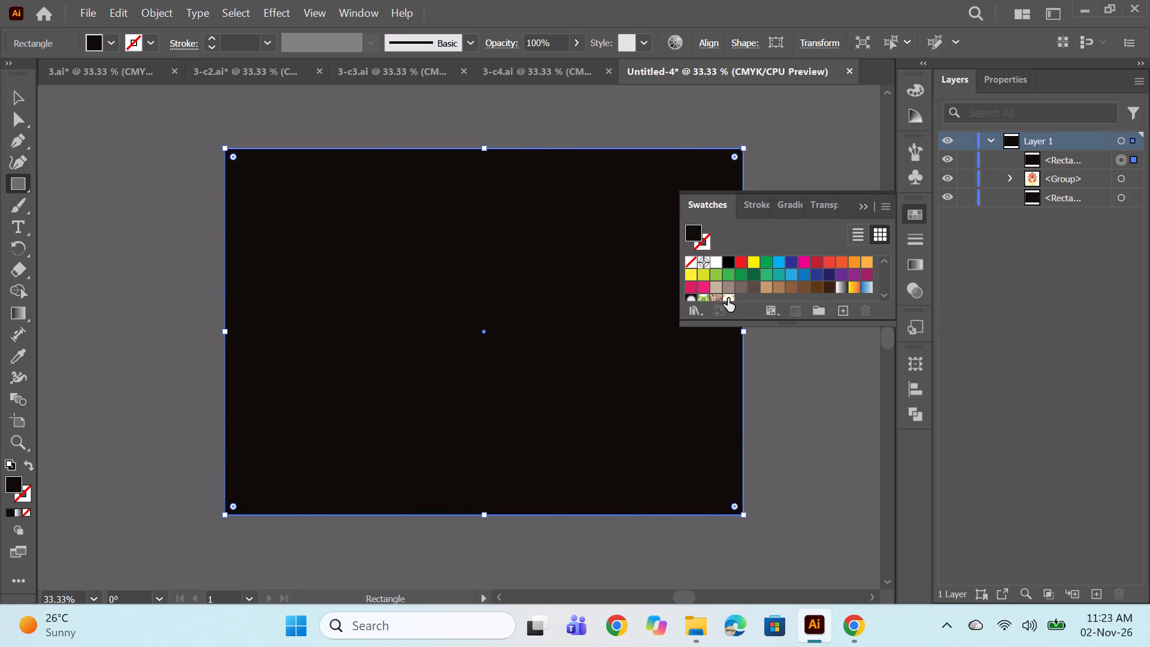
click(728, 298)
click(951, 182)
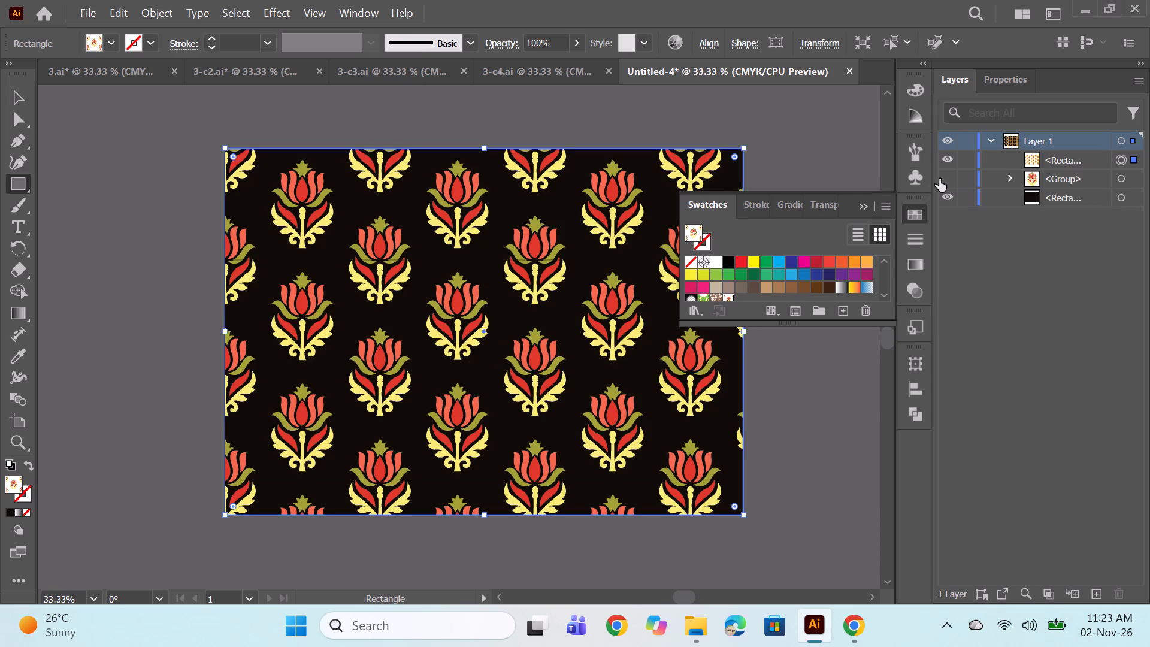
click(858, 206)
ctrl+click(823, 296)
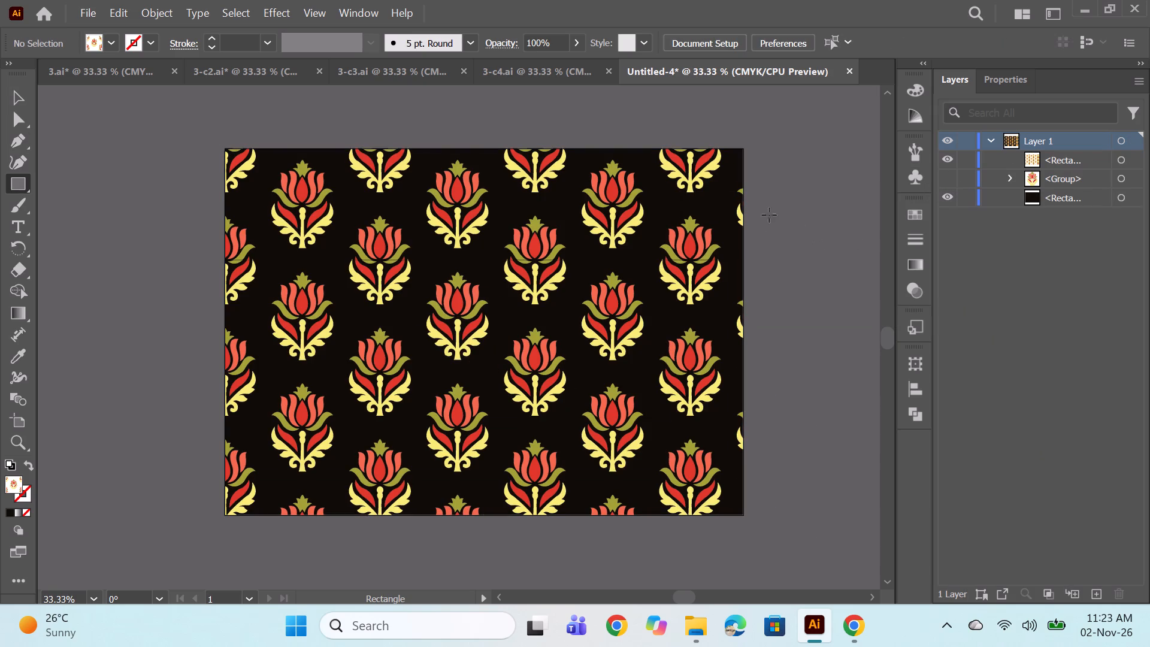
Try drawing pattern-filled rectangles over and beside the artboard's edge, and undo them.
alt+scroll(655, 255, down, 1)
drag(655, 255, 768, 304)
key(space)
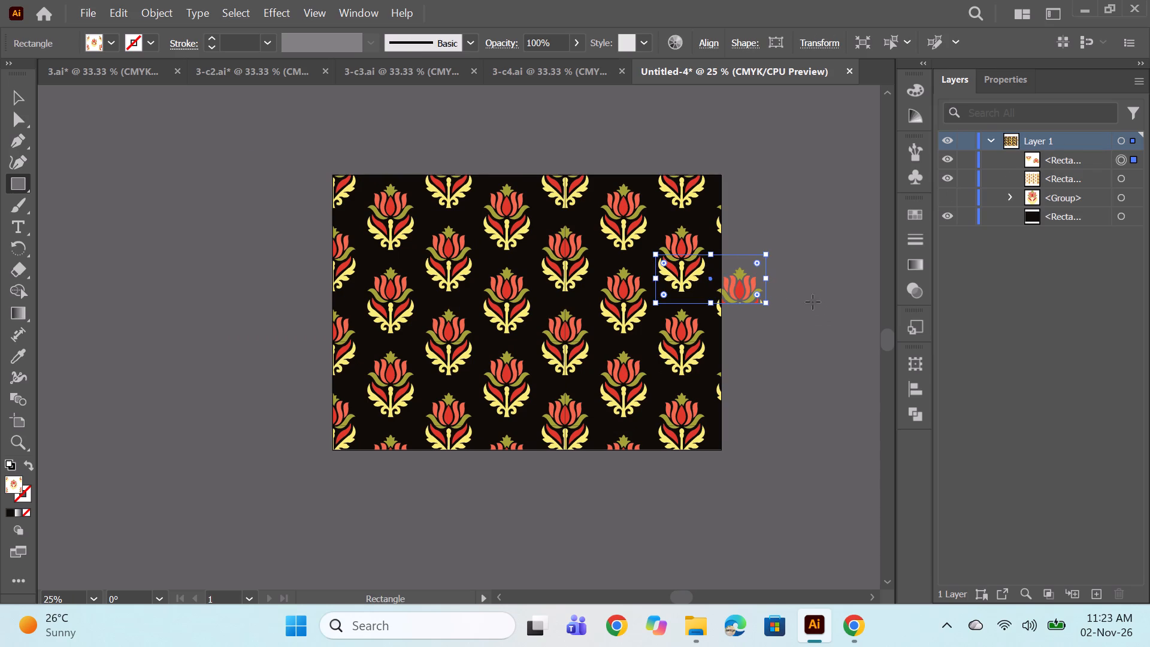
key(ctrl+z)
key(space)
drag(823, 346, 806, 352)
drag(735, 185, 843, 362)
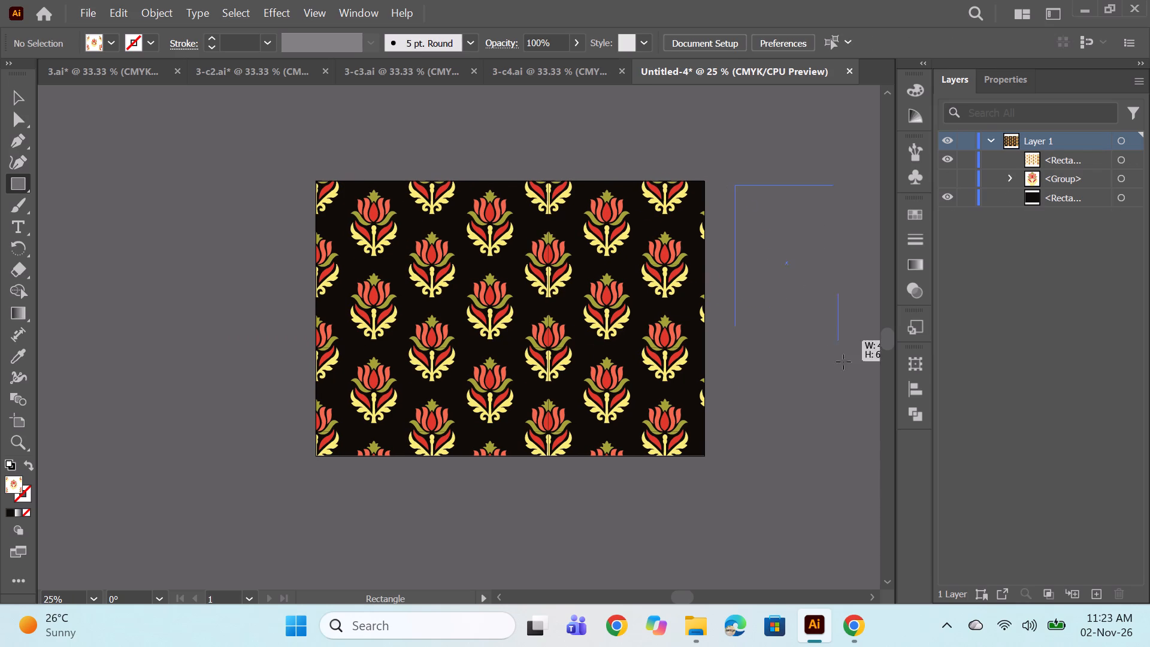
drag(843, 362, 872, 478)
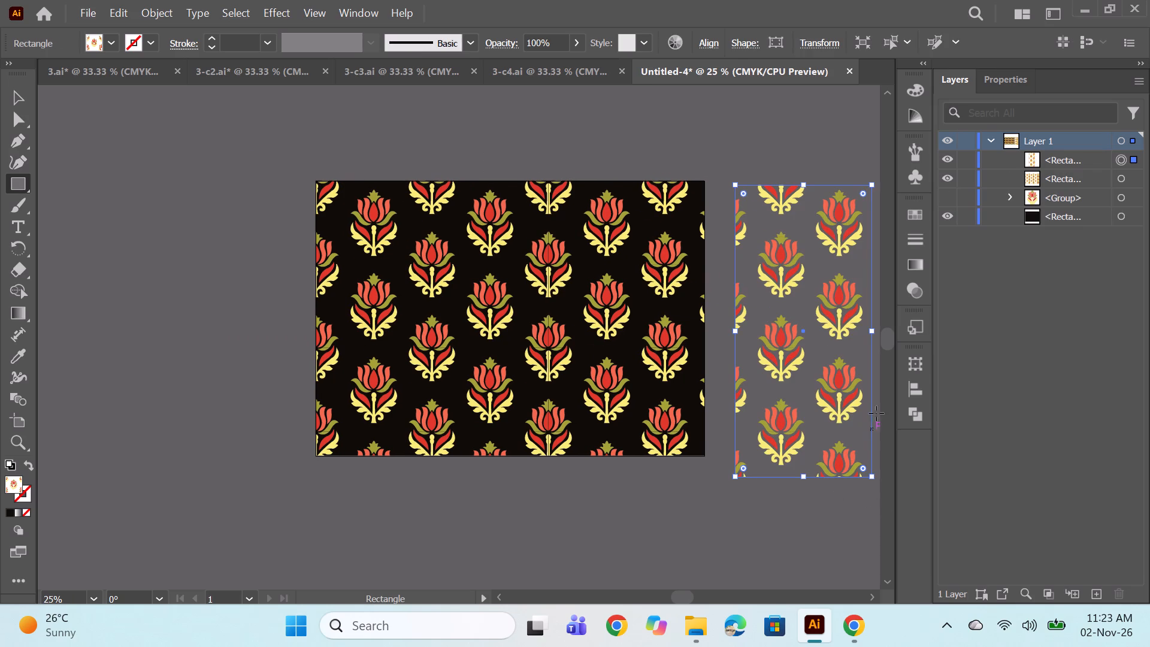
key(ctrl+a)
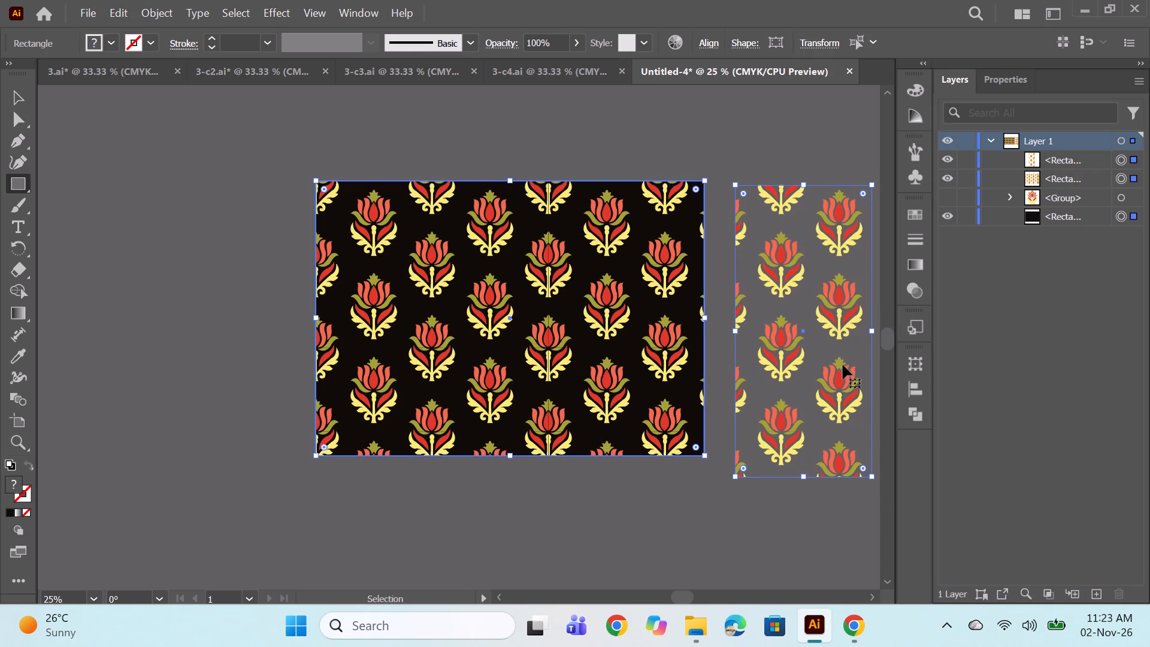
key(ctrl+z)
Save the near-black colorway as 3-c5 in Adobe Illustrator format in the Plain prints folder.
alt+scroll(758, 321, up, 1)
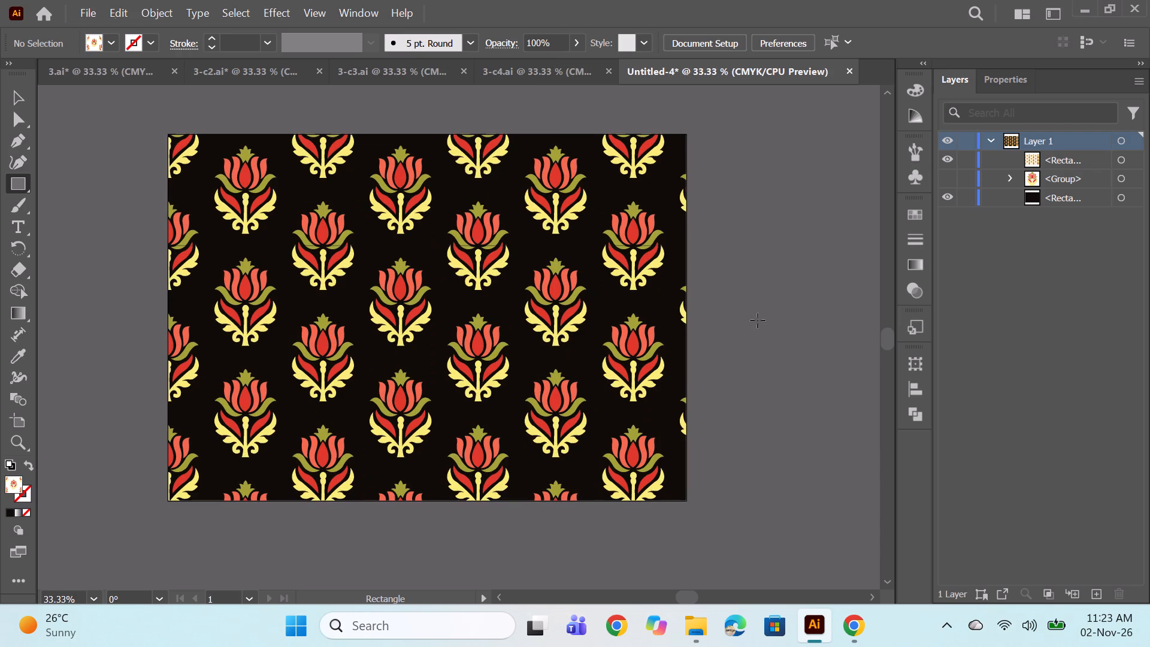
key(space)
key(space)
key(space)
key(space)
drag(758, 321, 808, 350)
key(ctrl+s)
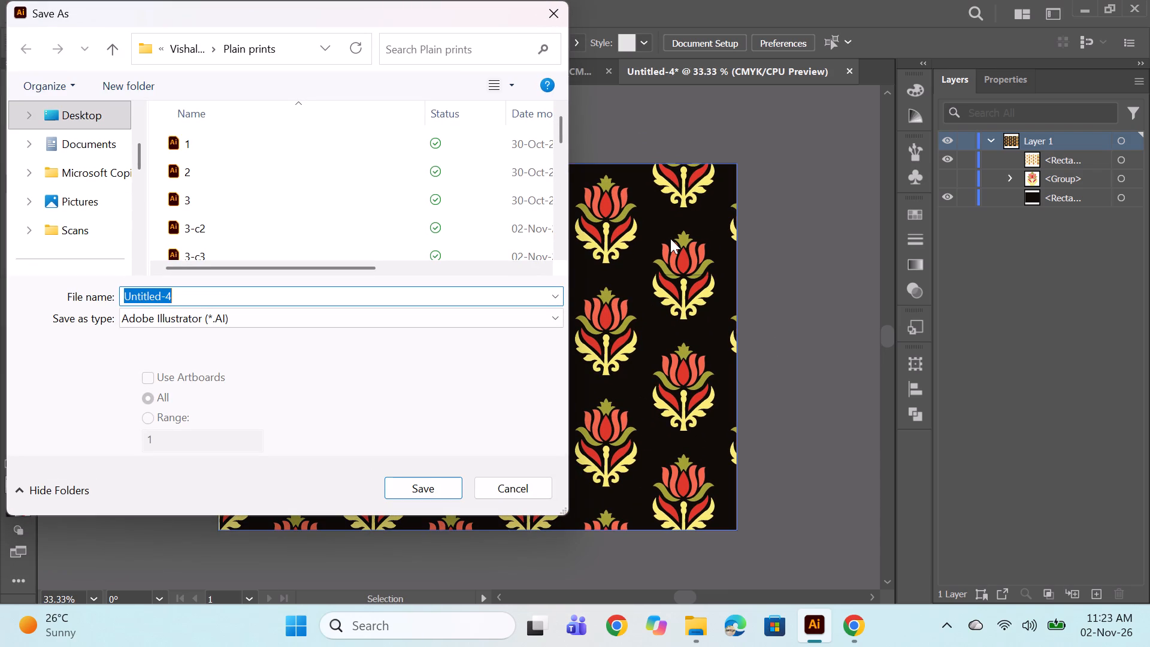
text(3-c5)
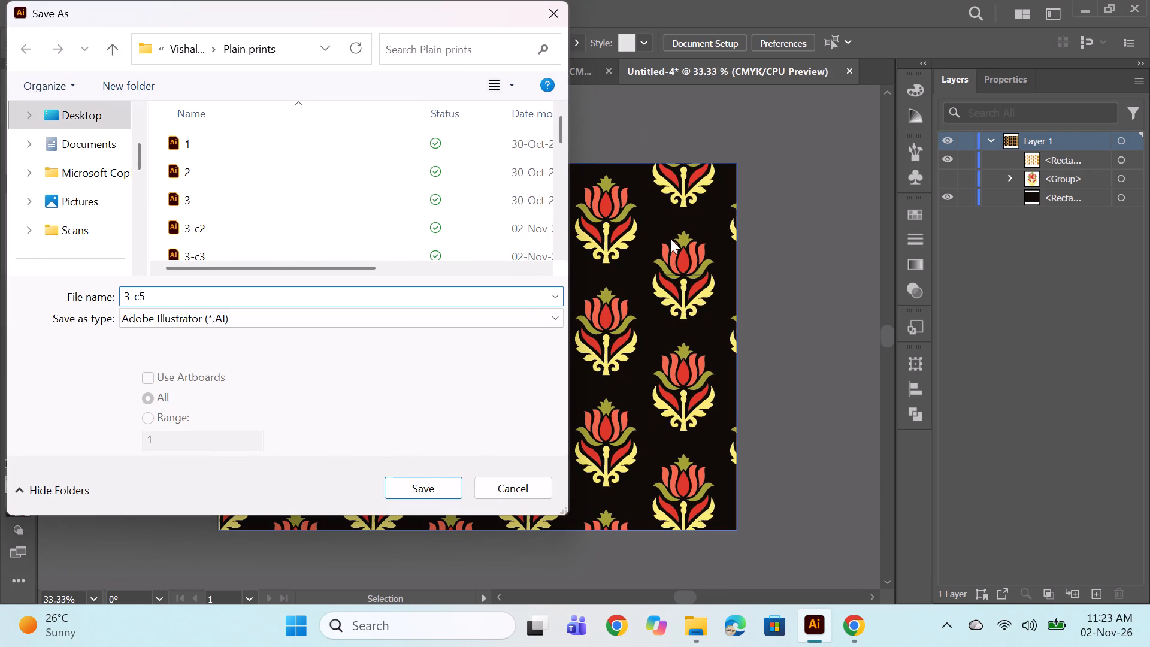
key(Return)
click(654, 565)
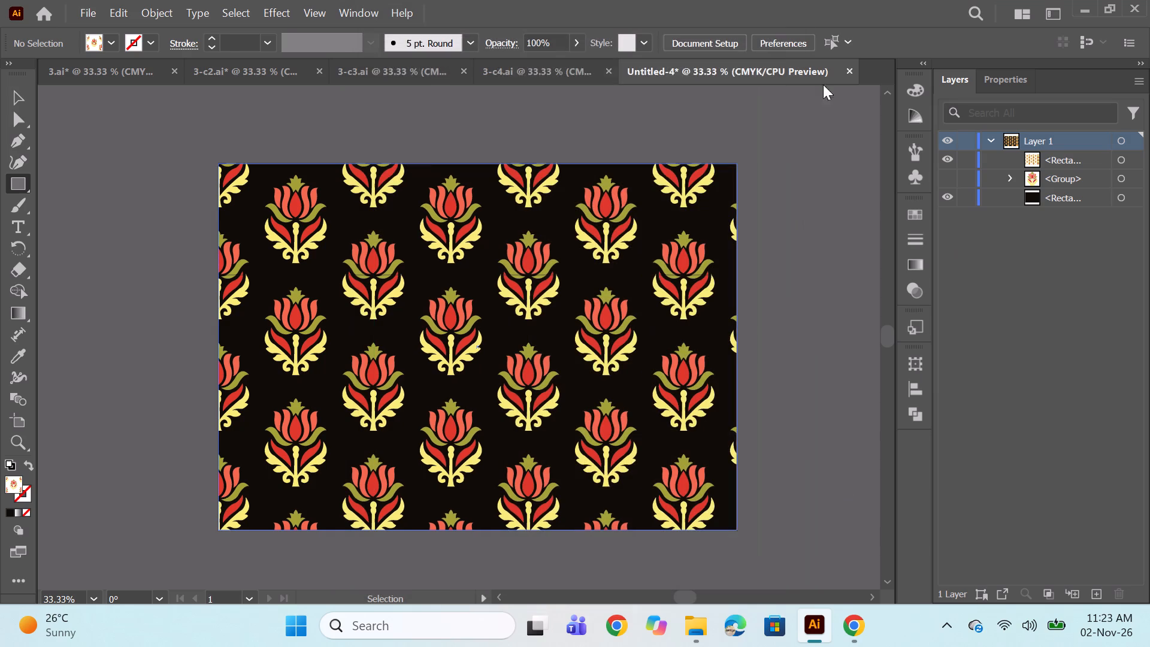
Compare the saved colorways 3, 3-c2, 3-c3, 3-c4 and 3-c5, examining how their backgrounds and tulip colours work together.
click(81, 68)
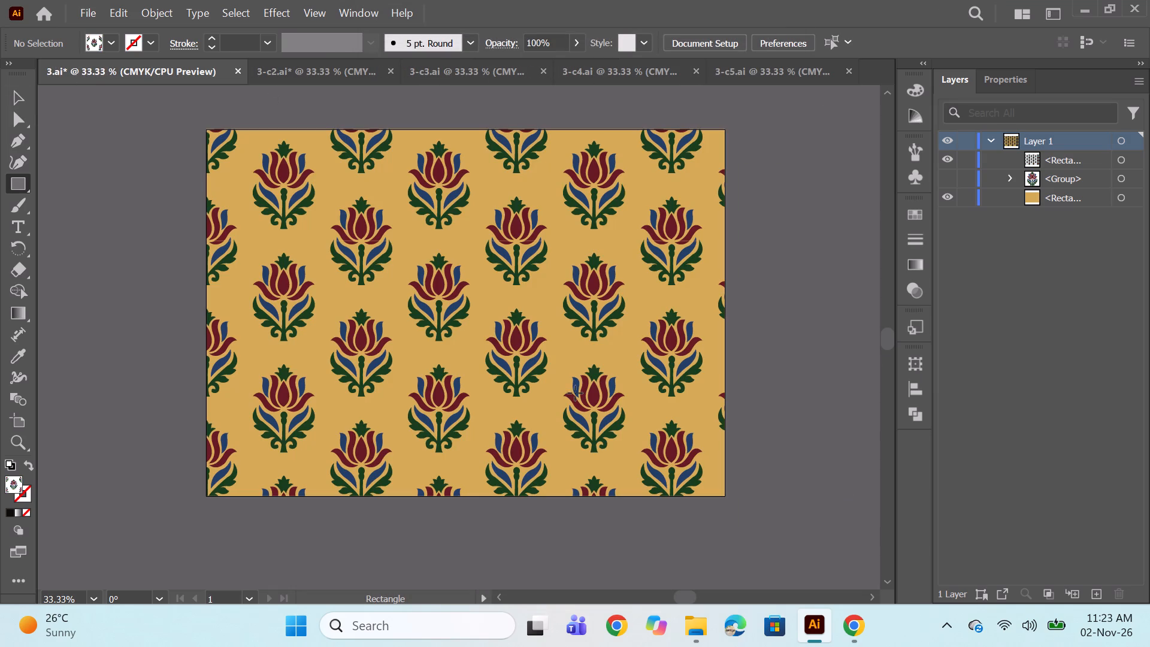
alt+scroll(610, 379, up, 1)
alt+scroll(610, 379, down, 1)
key(space)
drag(620, 377, 638, 395)
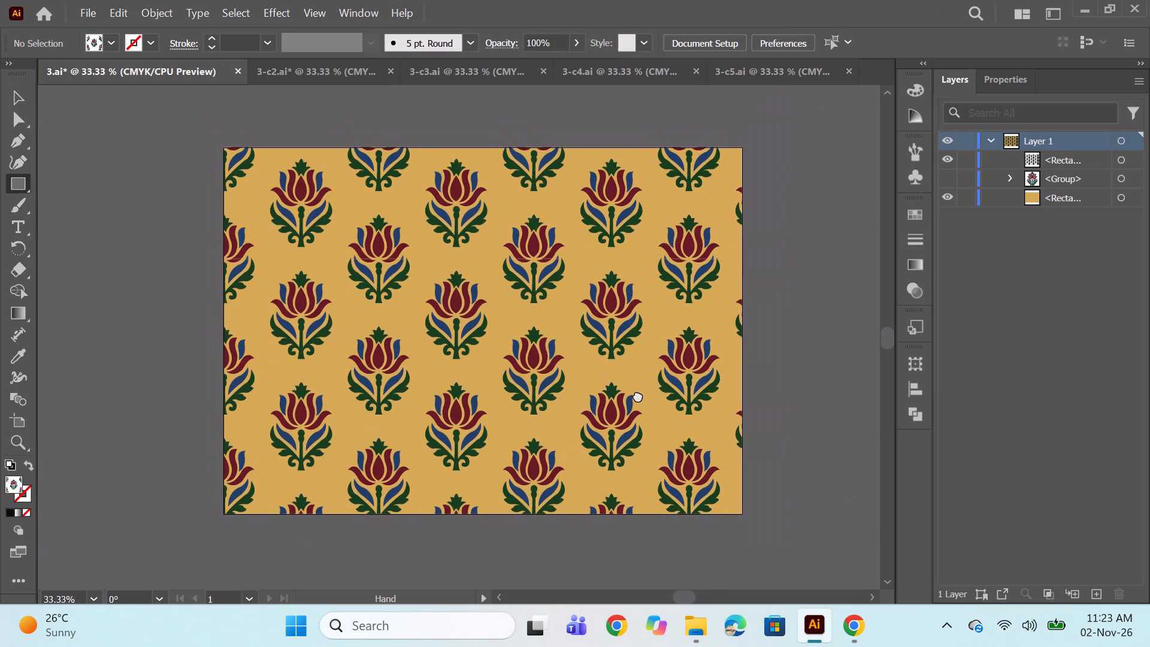
drag(638, 395, 641, 397)
click(279, 67)
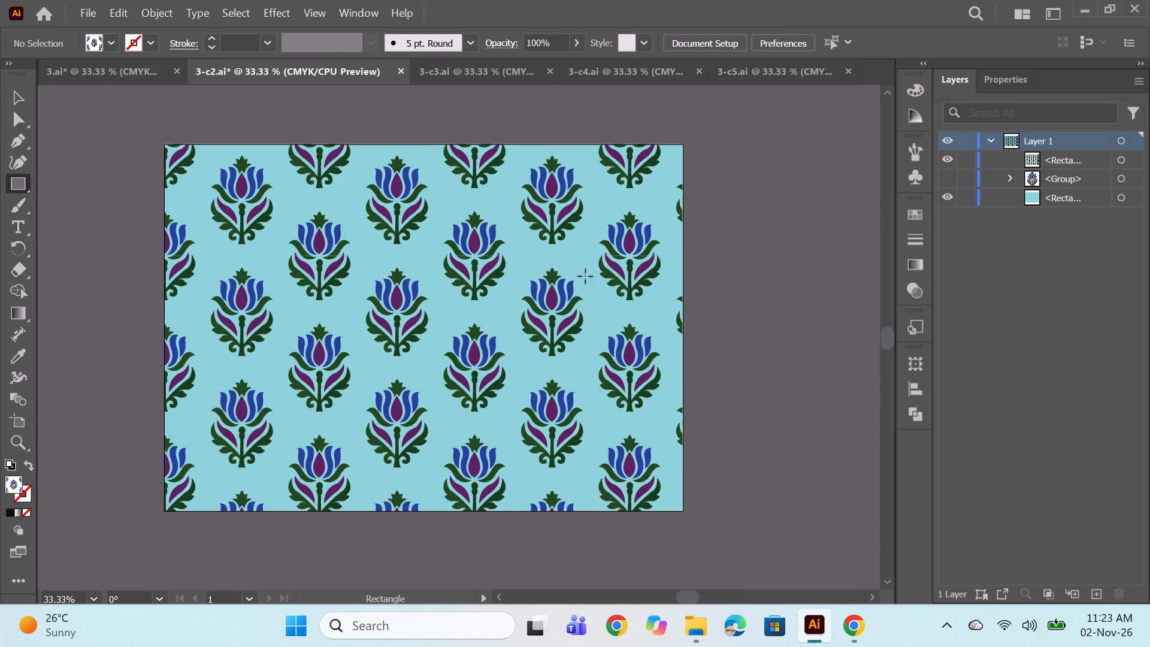
alt+scroll(488, 276, up, 1)
key(space)
drag(486, 276, 594, 307)
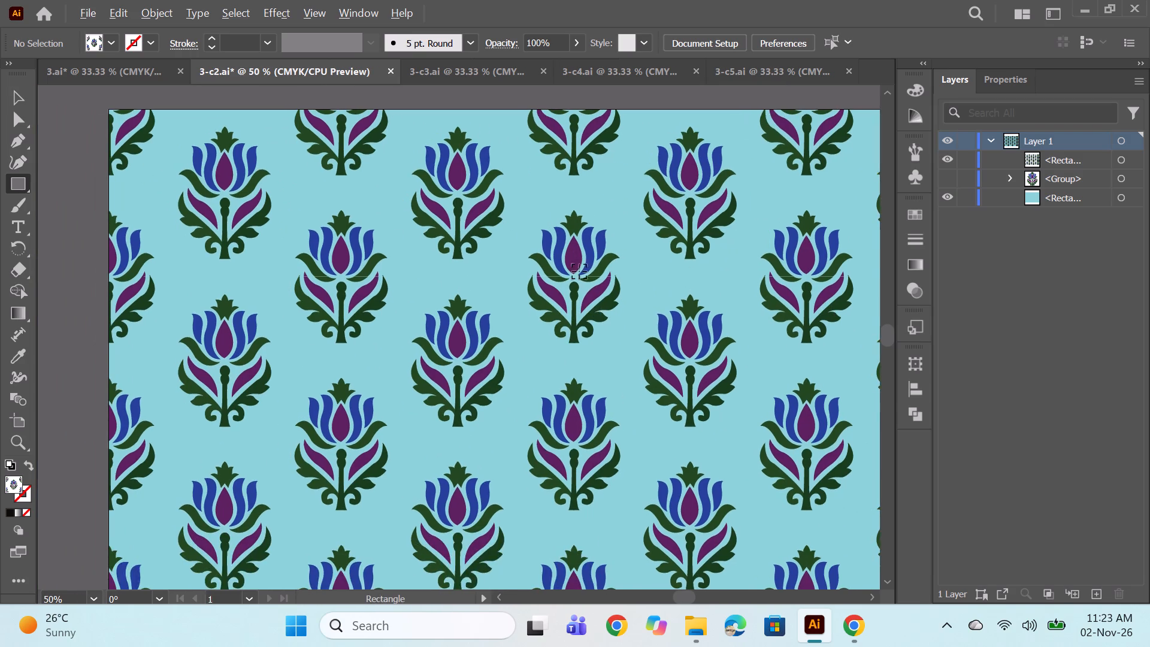
alt+scroll(579, 271, down, 1)
key(space)
drag(612, 307, 573, 306)
click(441, 70)
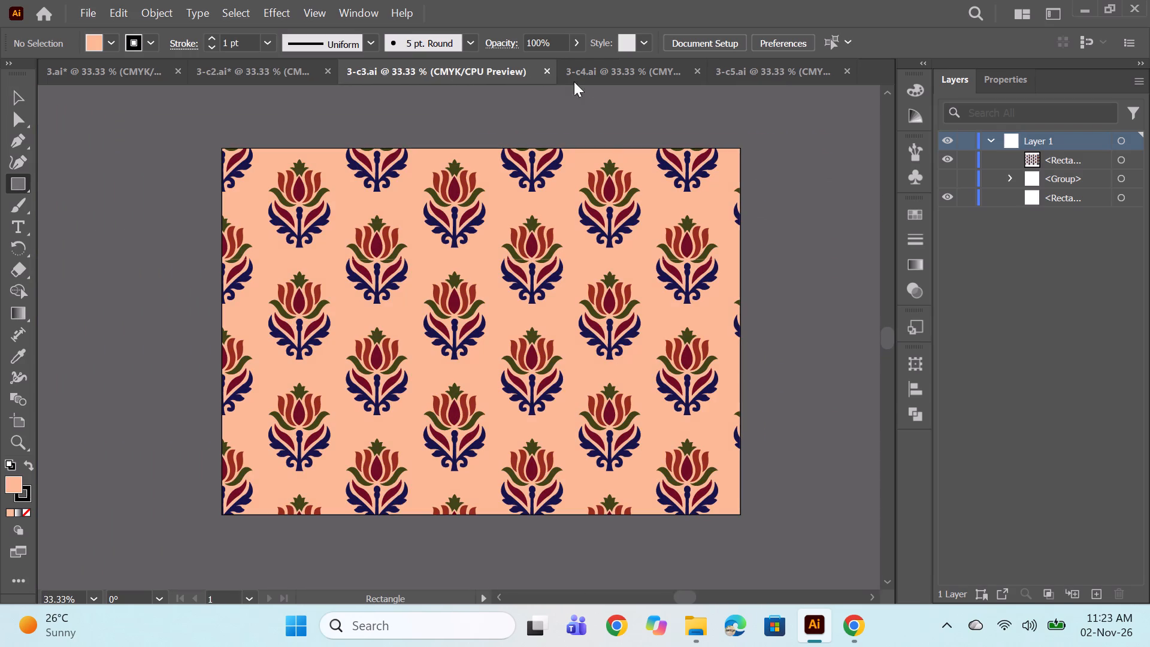
click(592, 73)
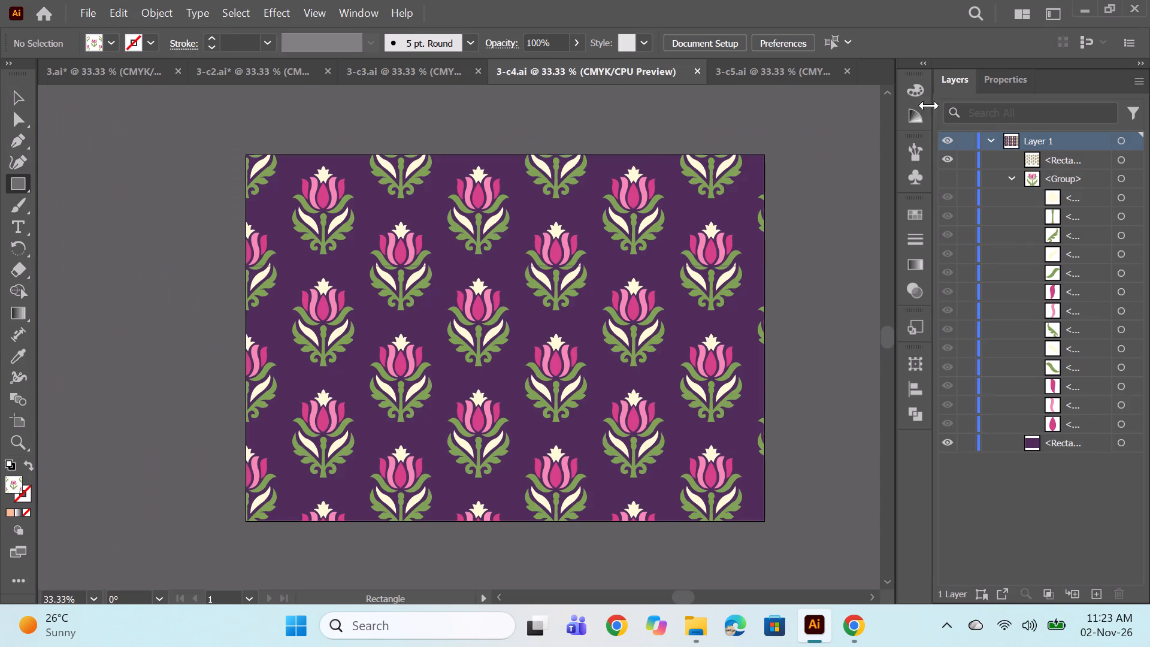
click(758, 76)
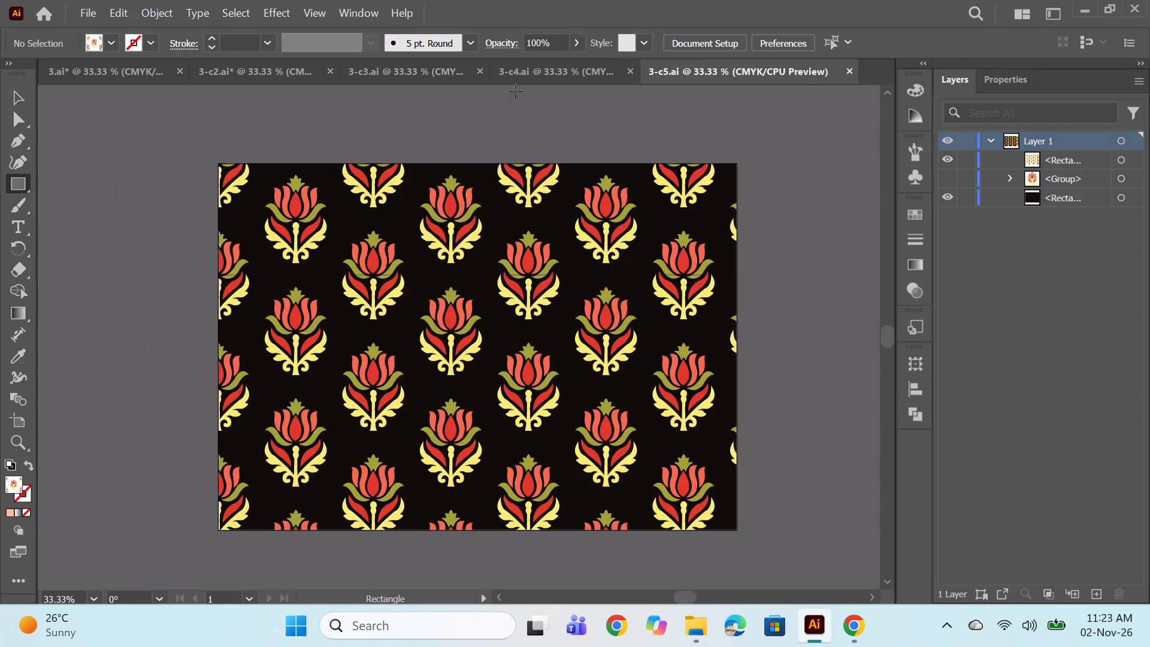
click(568, 74)
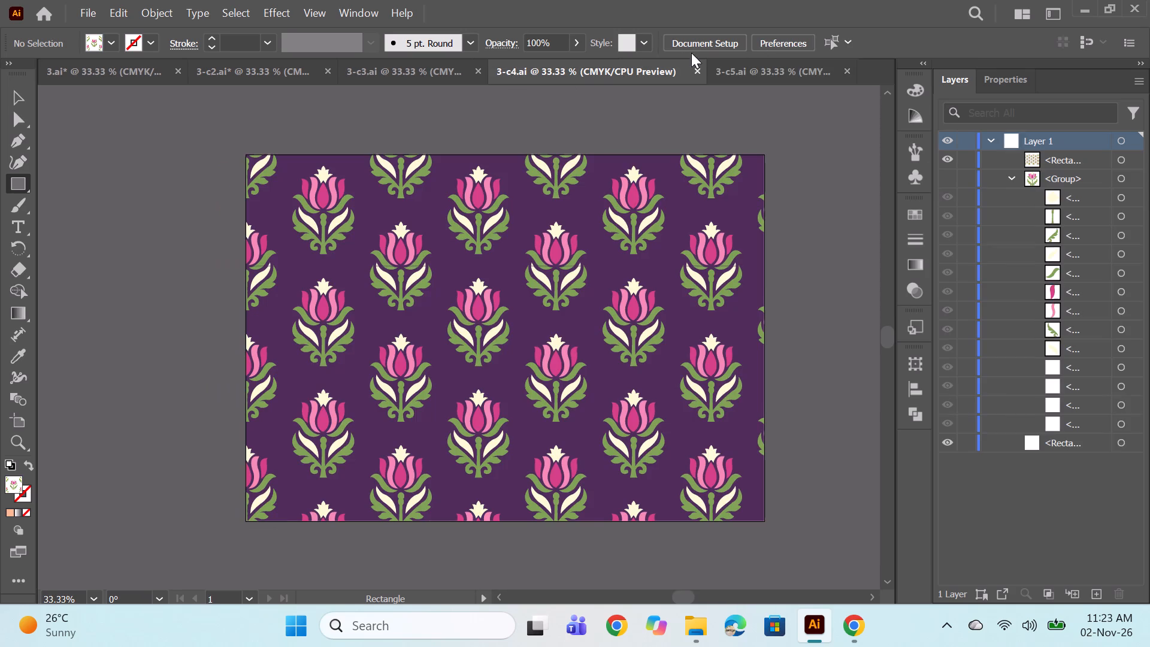
click(768, 66)
Deepen the background rectangle of the 3-c4 colorway, trying several darker purples and settling on #411F51.
click(555, 75)
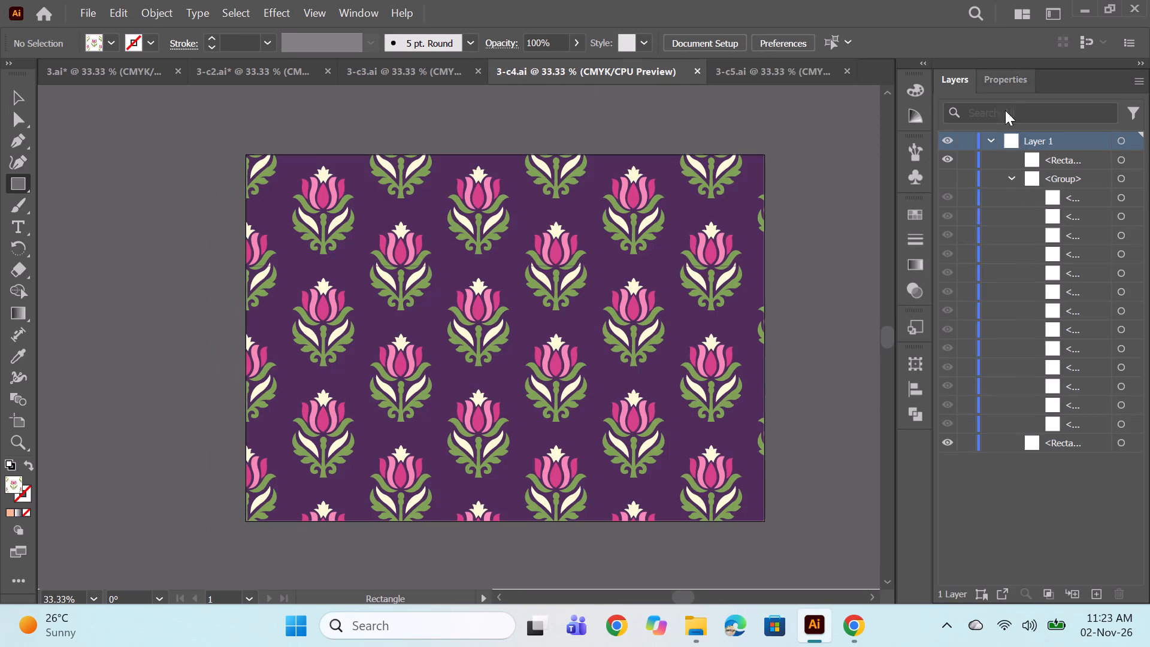
click(1118, 442)
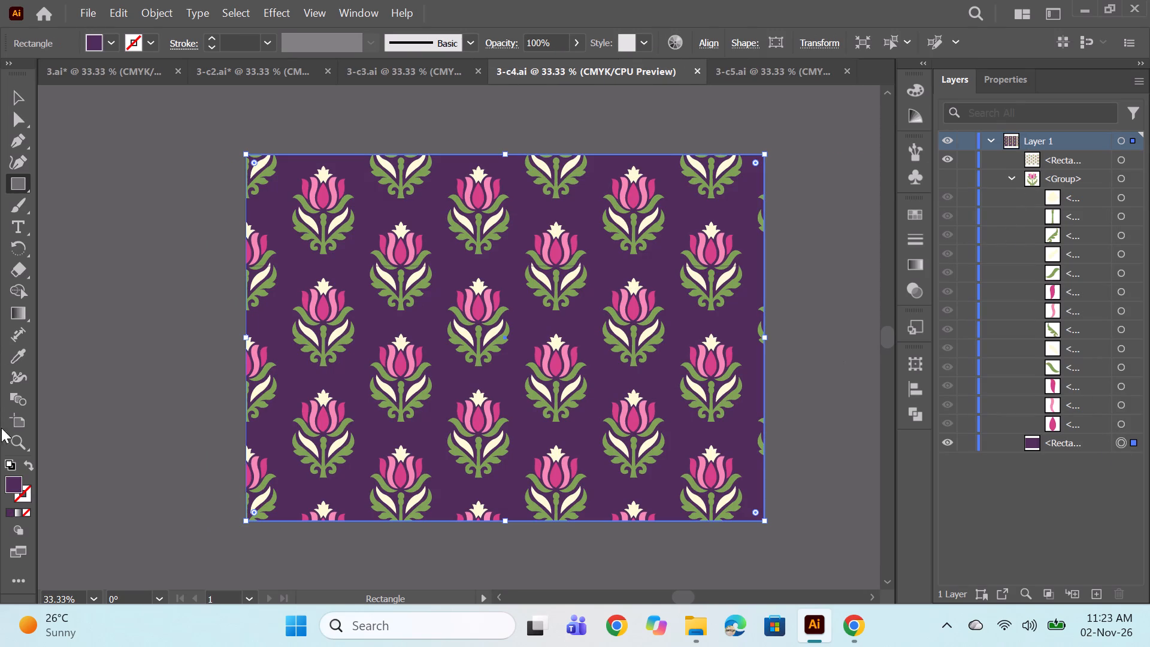
double_click(15, 482)
click(797, 357)
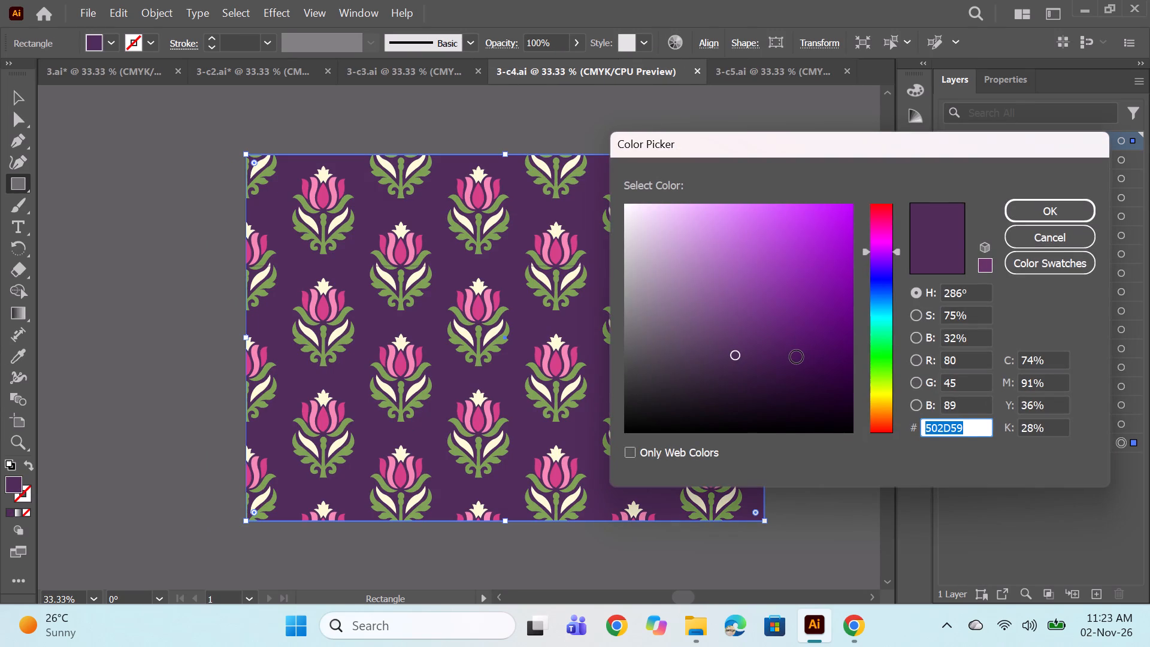
click(1051, 216)
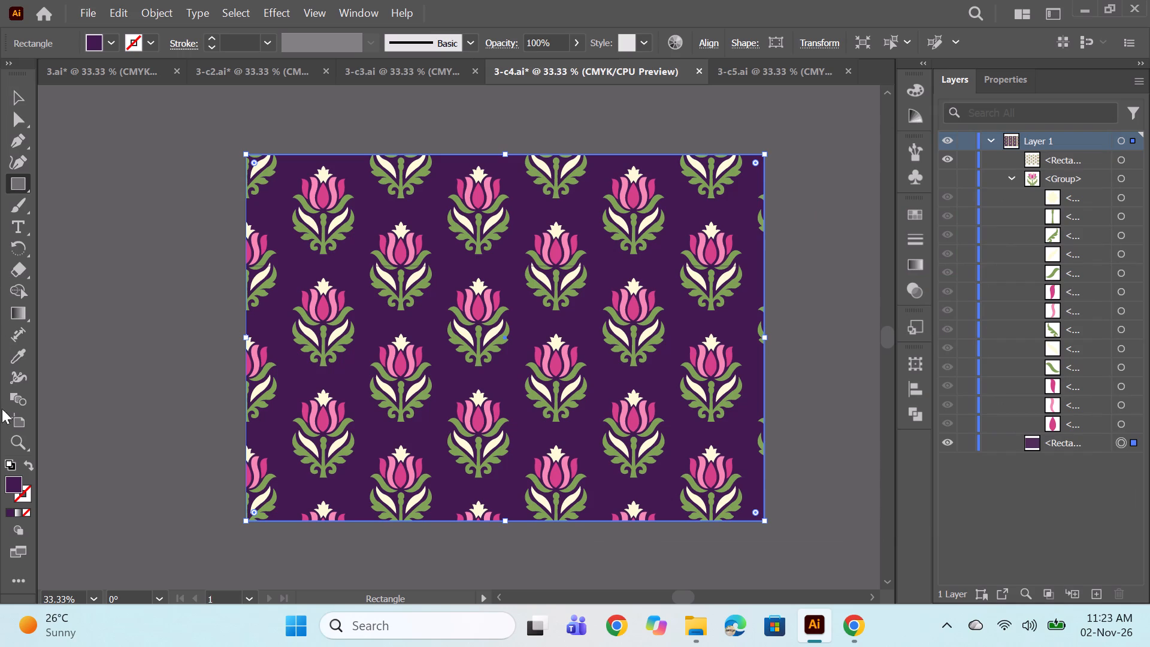
double_click(14, 480)
click(815, 362)
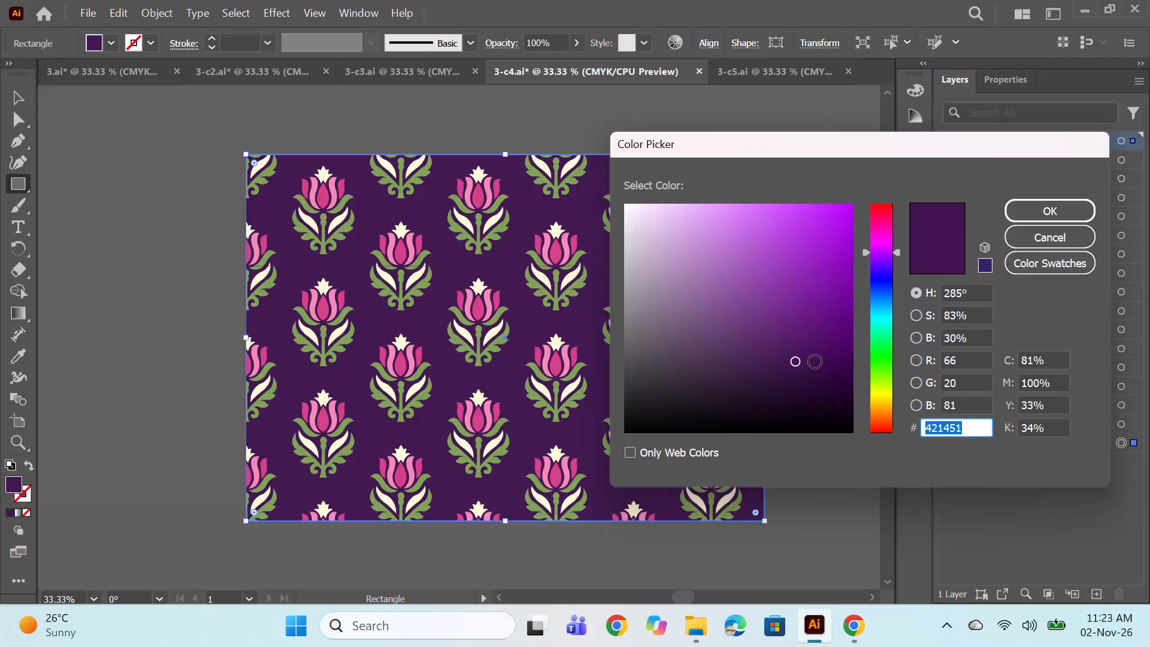
click(1052, 214)
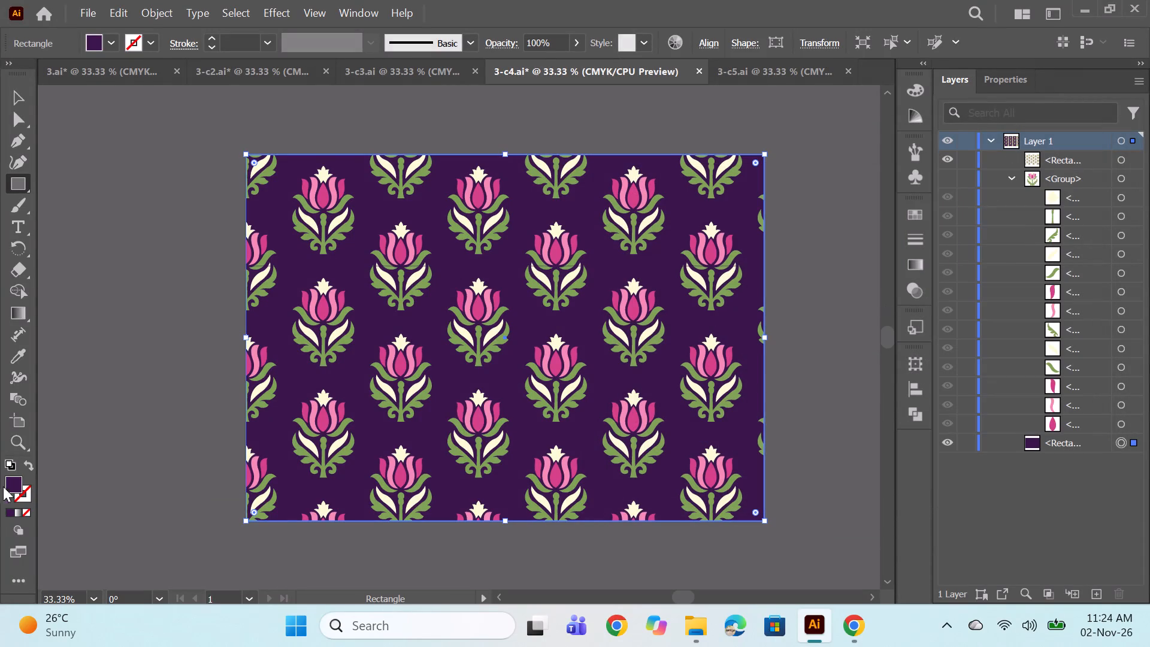
double_click(19, 484)
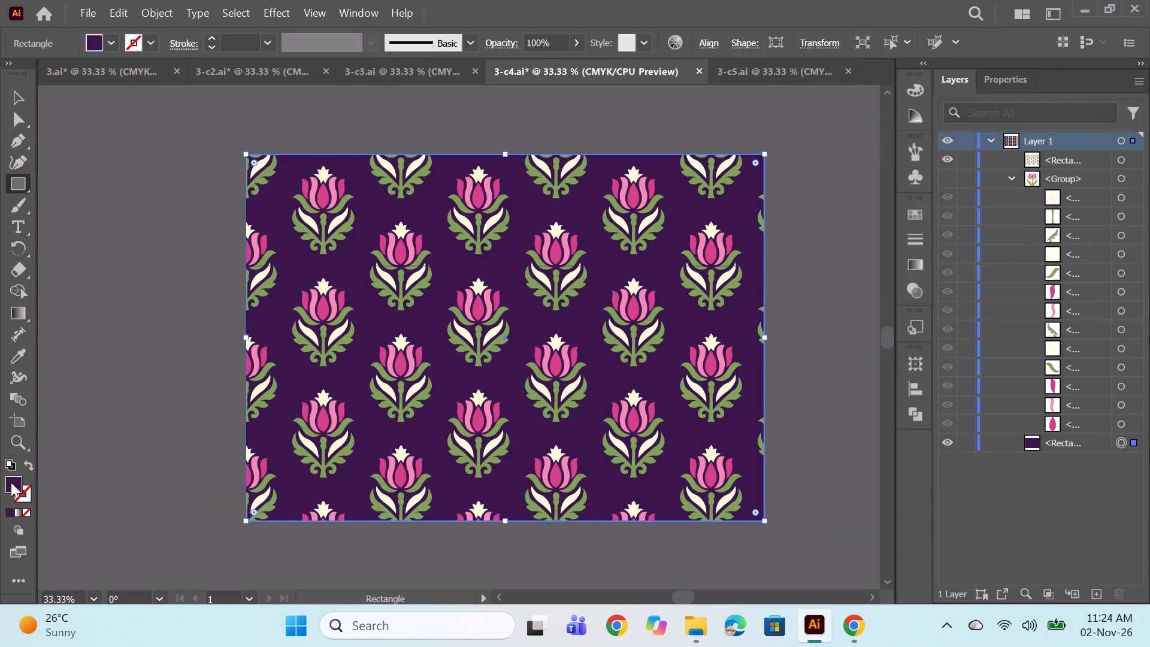
double_click(11, 482)
click(790, 367)
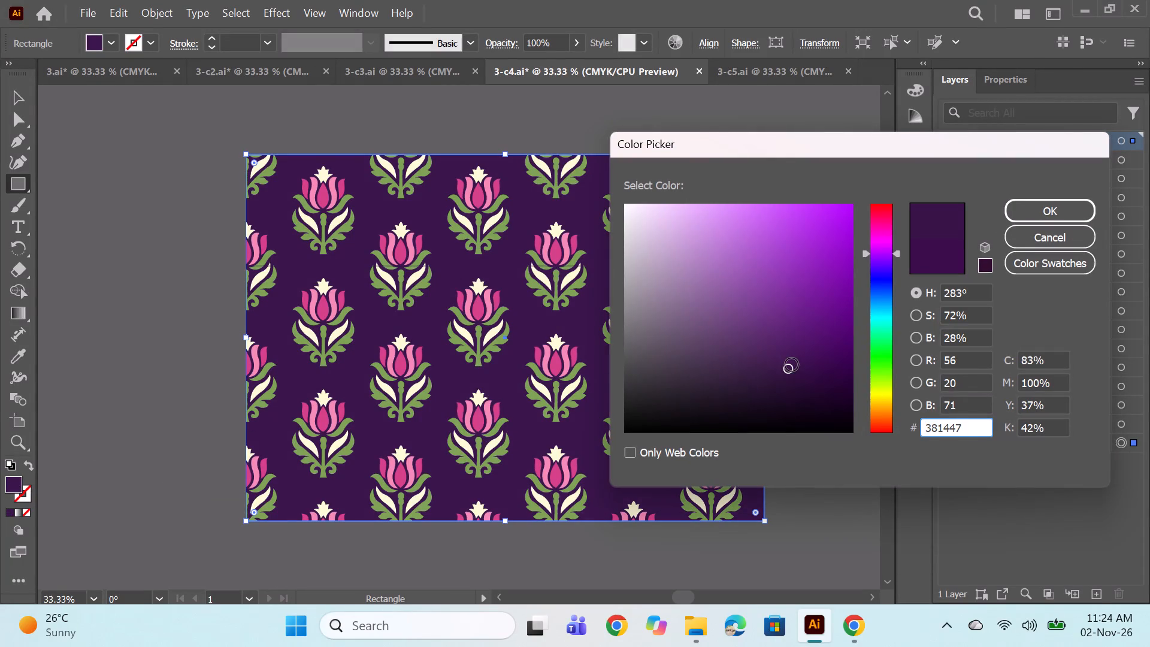
click(785, 365)
click(775, 362)
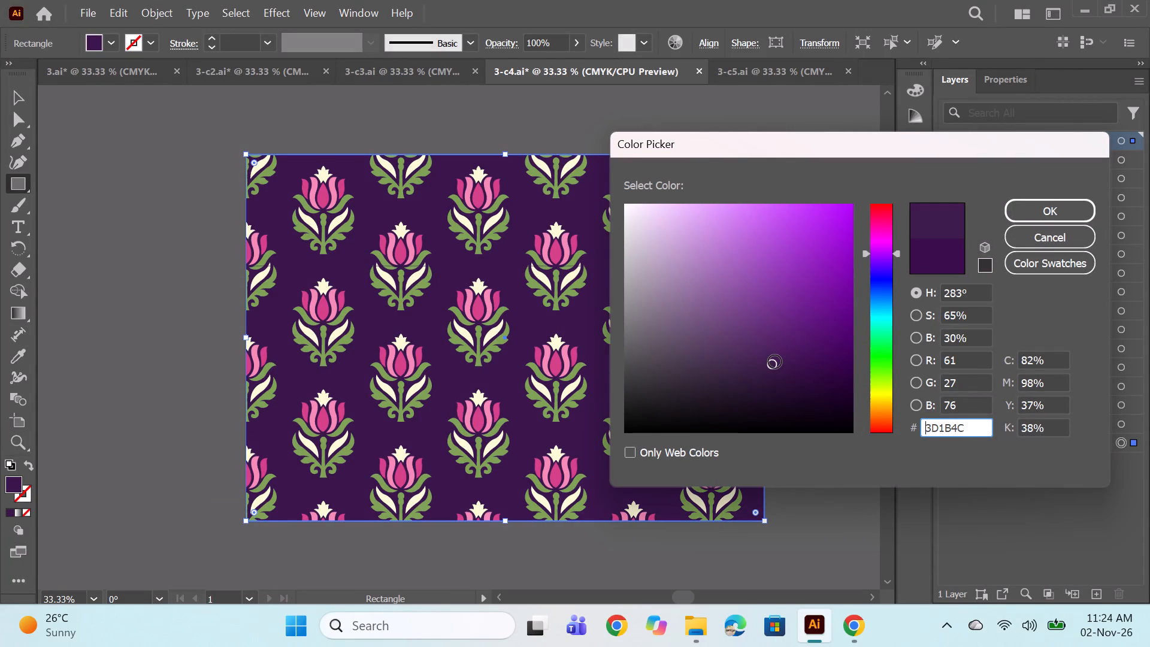
click(779, 362)
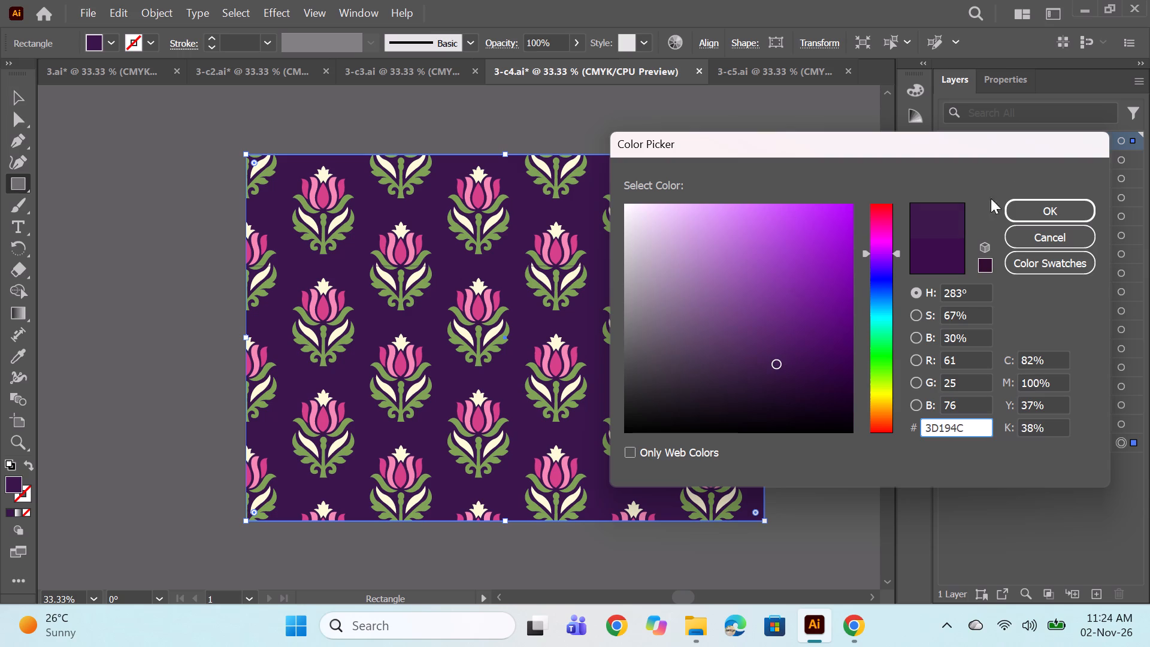
click(1048, 211)
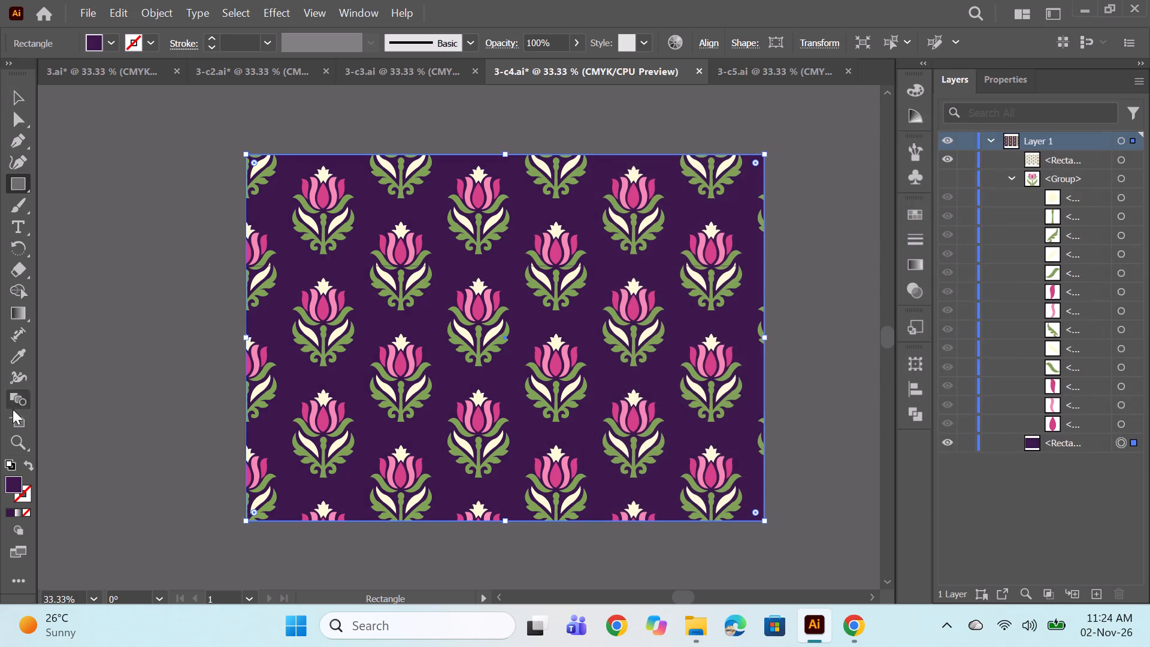
double_click(16, 477)
click(766, 364)
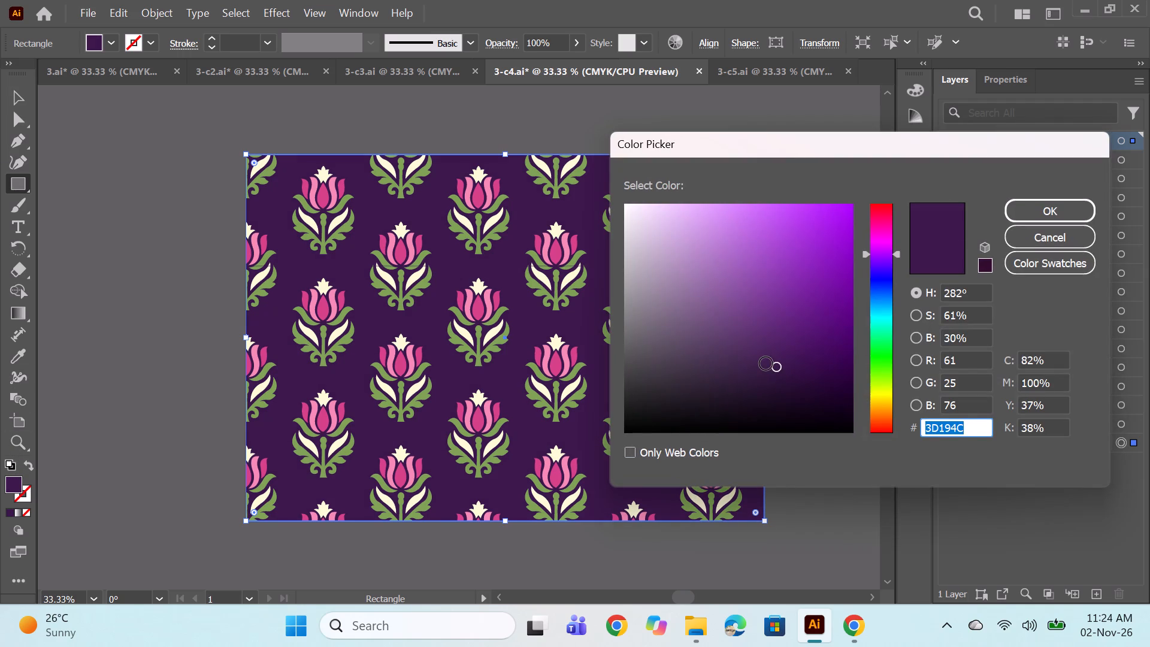
click(768, 359)
click(1034, 214)
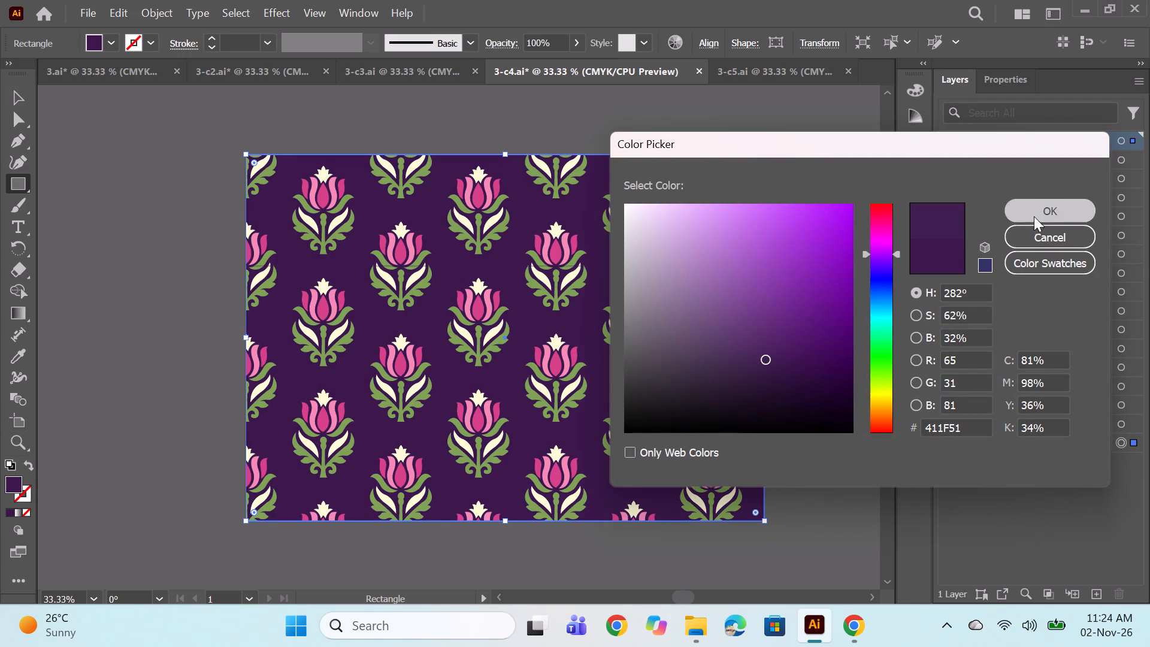
ctrl+click(803, 374)
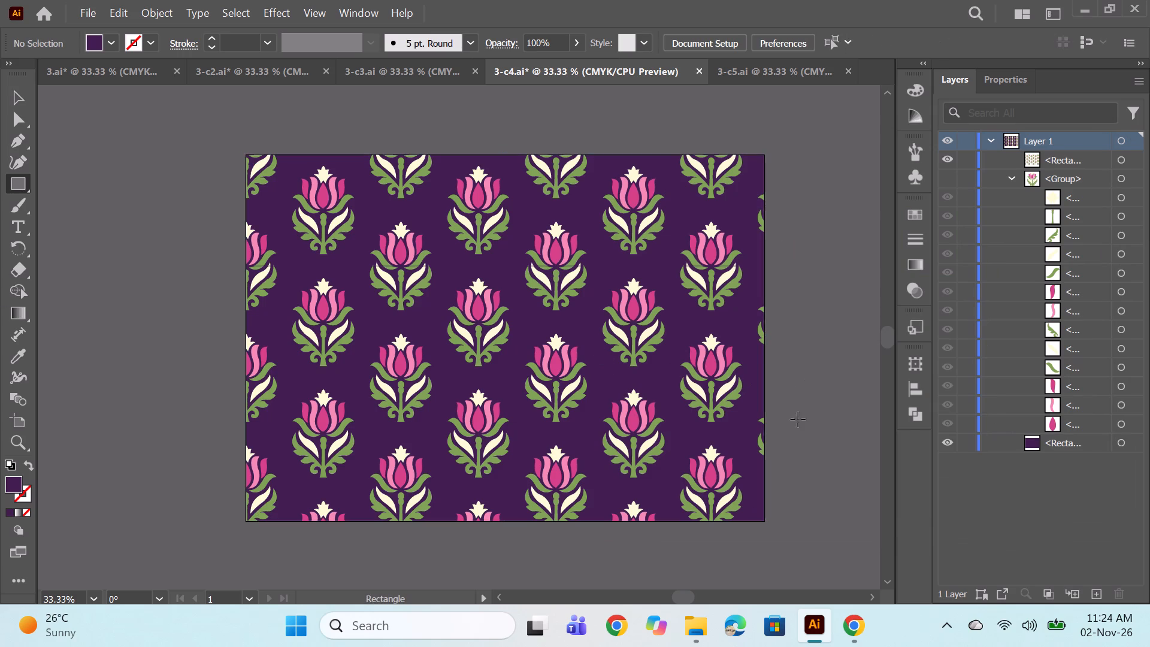
Save the 3-c4 colorway with its revised purple background.
key(space)
key(space)
key(space)
key(space)
key(space)
key(space)
key(space)
key(space)
drag(811, 419, 761, 415)
key(ctrl+s)
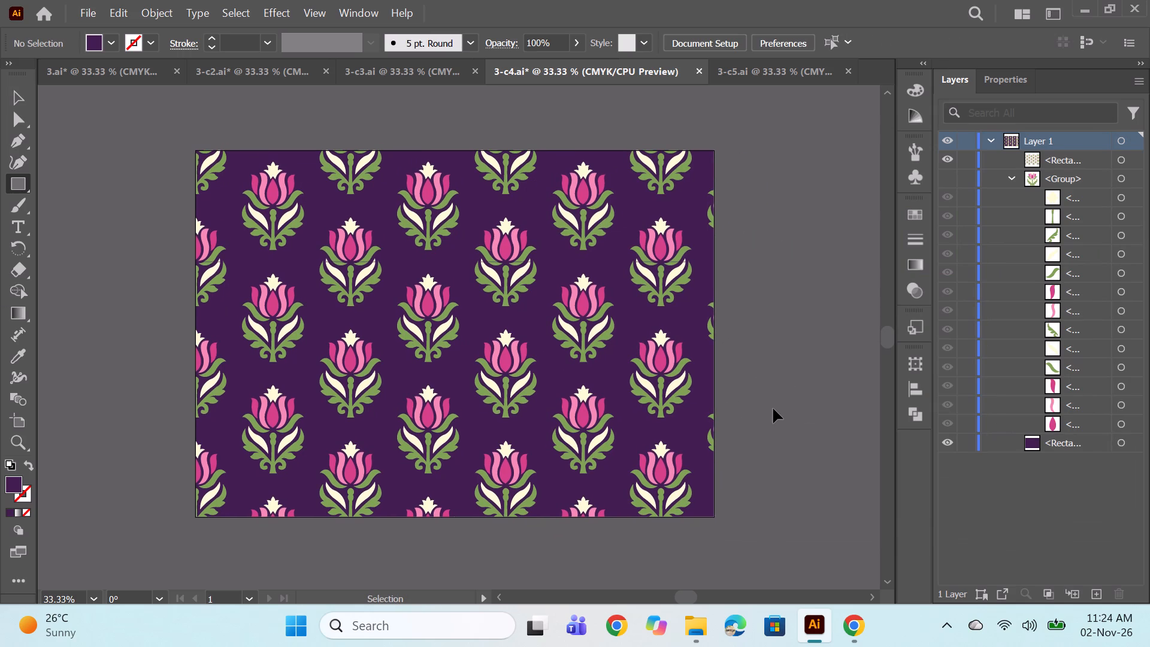
key(ctrl+s)
Review the open colorways again, comparing the revised 3-c4 with the other versions.
click(733, 55)
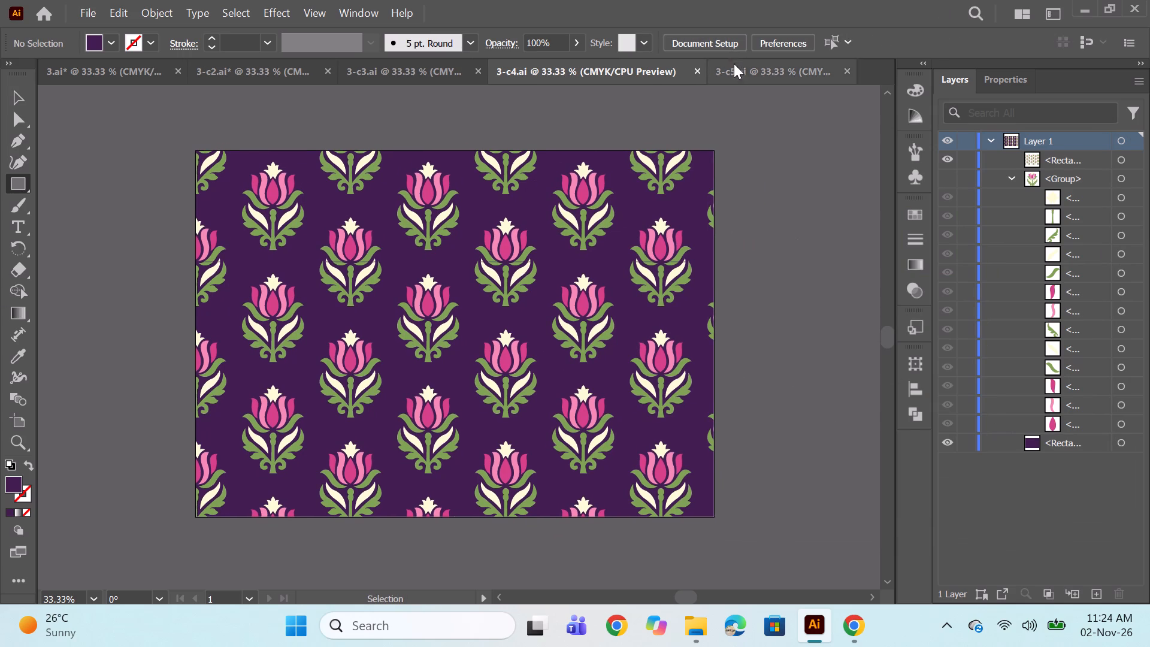
click(734, 64)
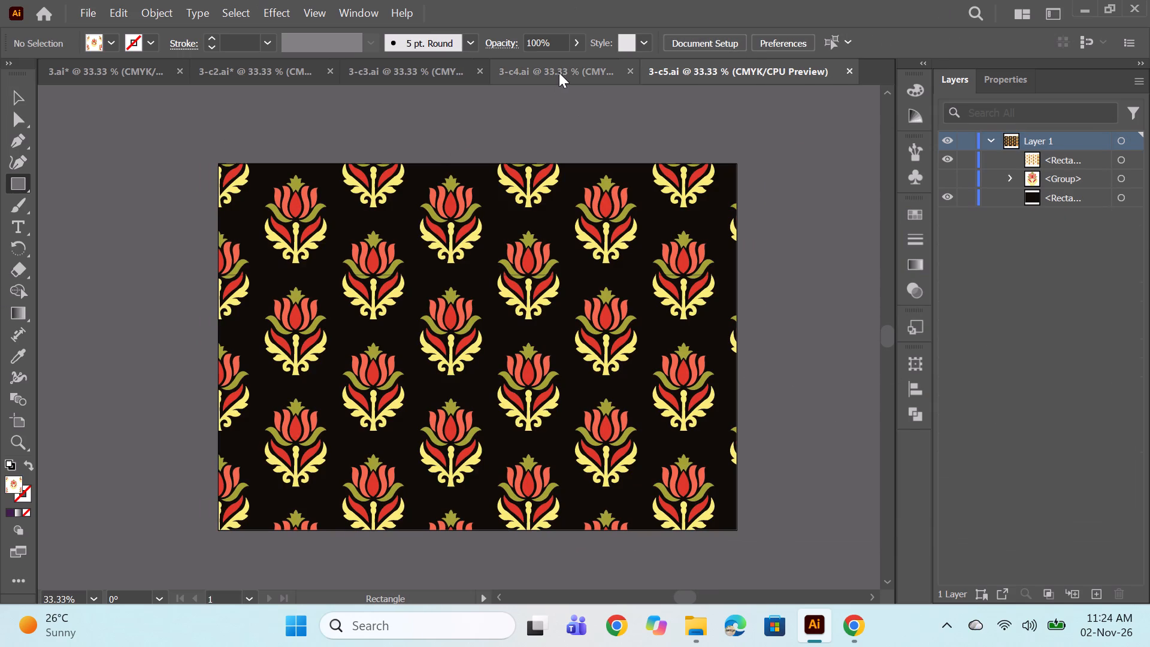
click(559, 72)
click(389, 74)
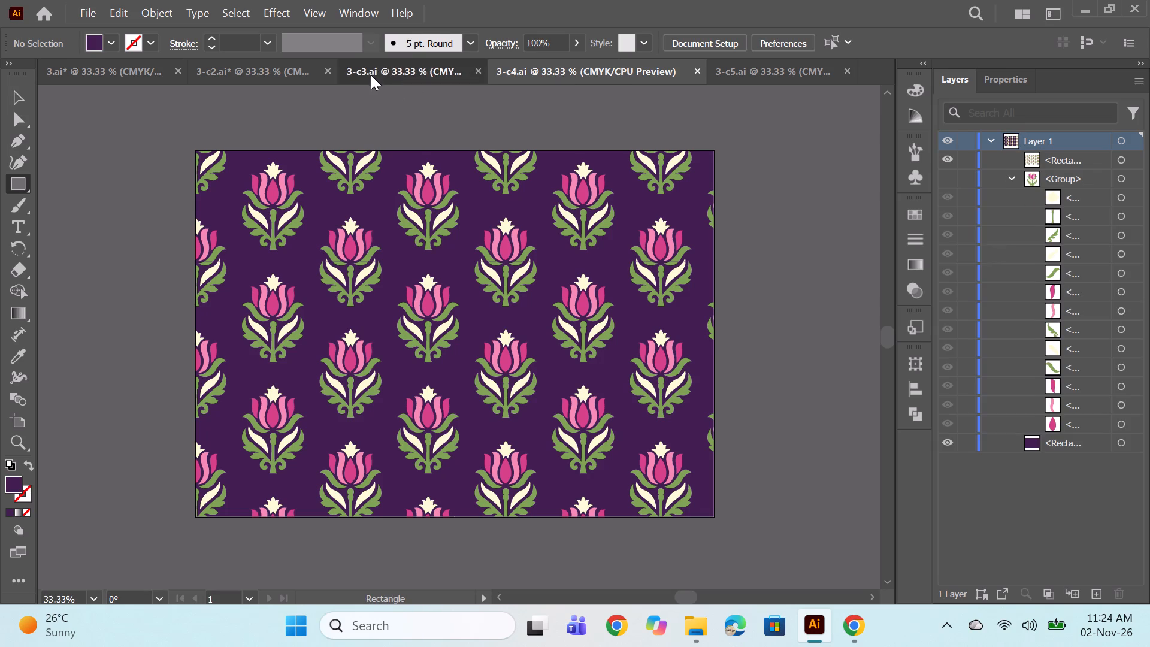
click(244, 75)
click(100, 71)
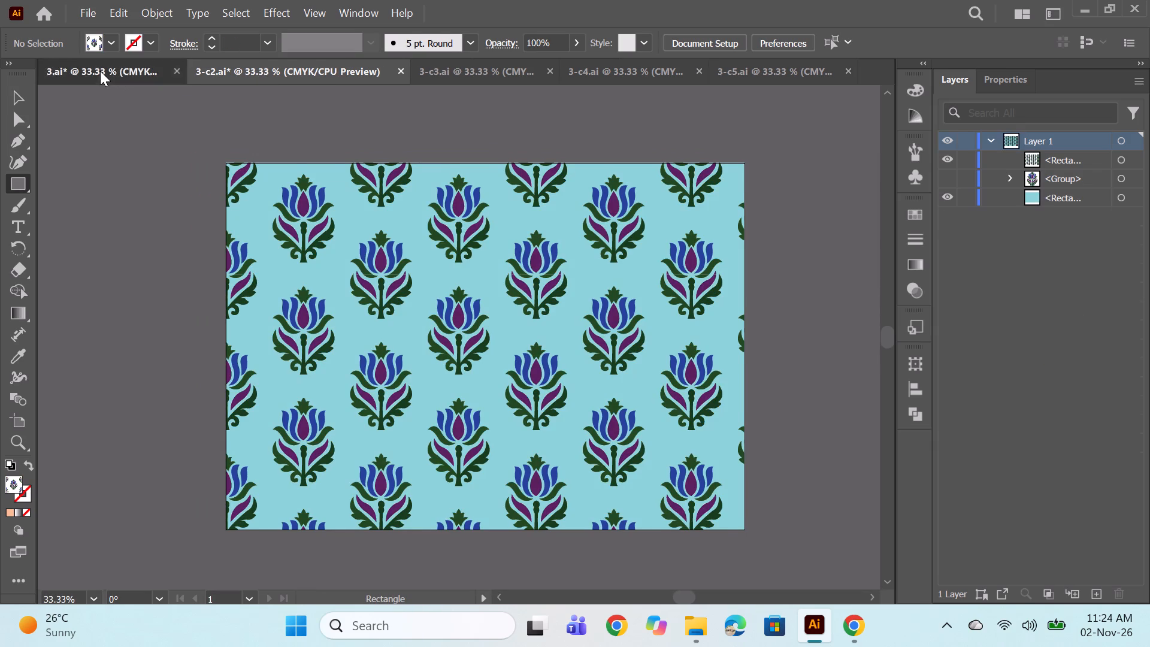
click(304, 72)
click(447, 66)
click(627, 69)
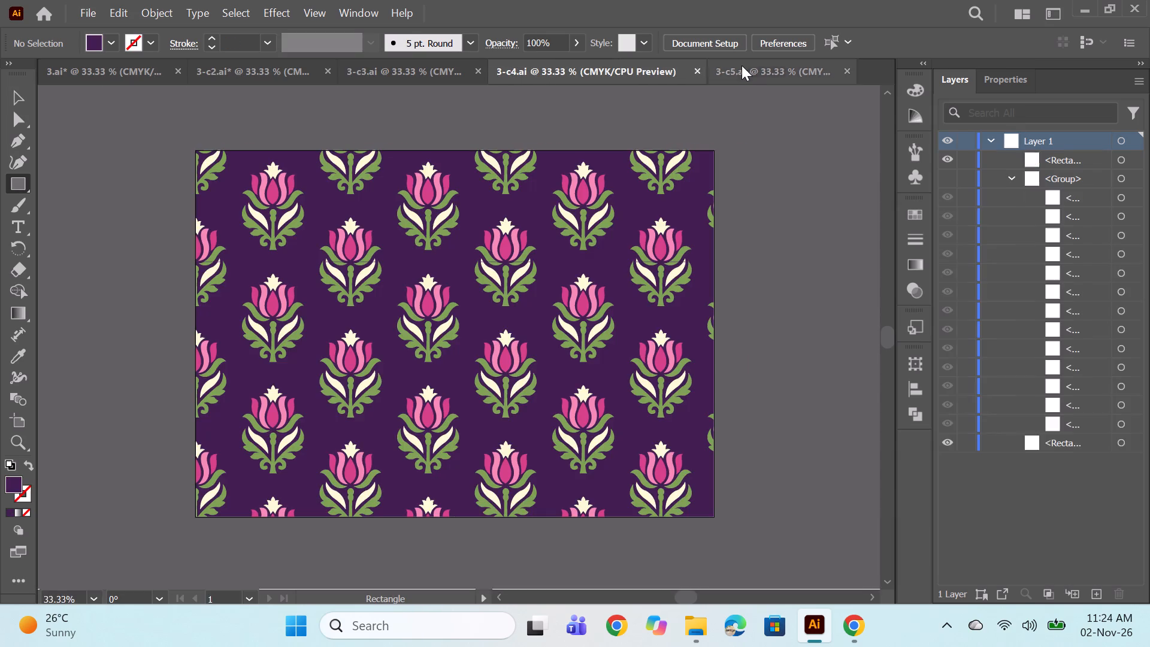
Save the near-black 3-c5 document again.
click(748, 61)
key(ctrl+s)
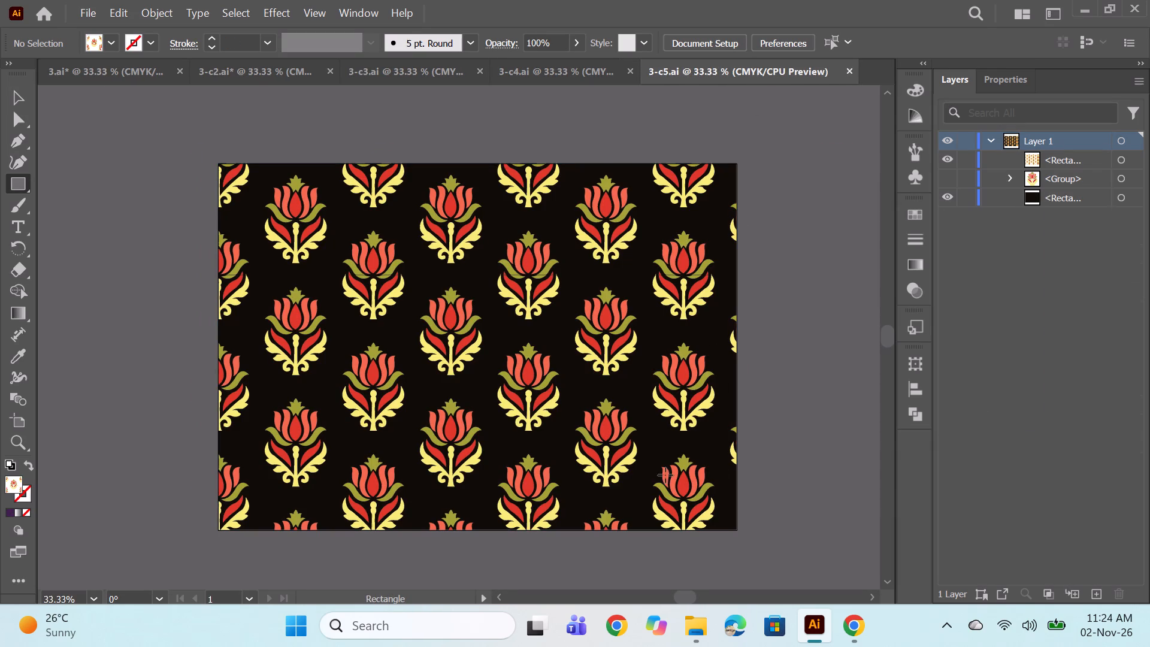
Create a new landscape A3 CMYK document of 16.54 by 11.69 in and paste the copied blue-and-purple tulip motif.
key(ctrl+n)
key(Return)
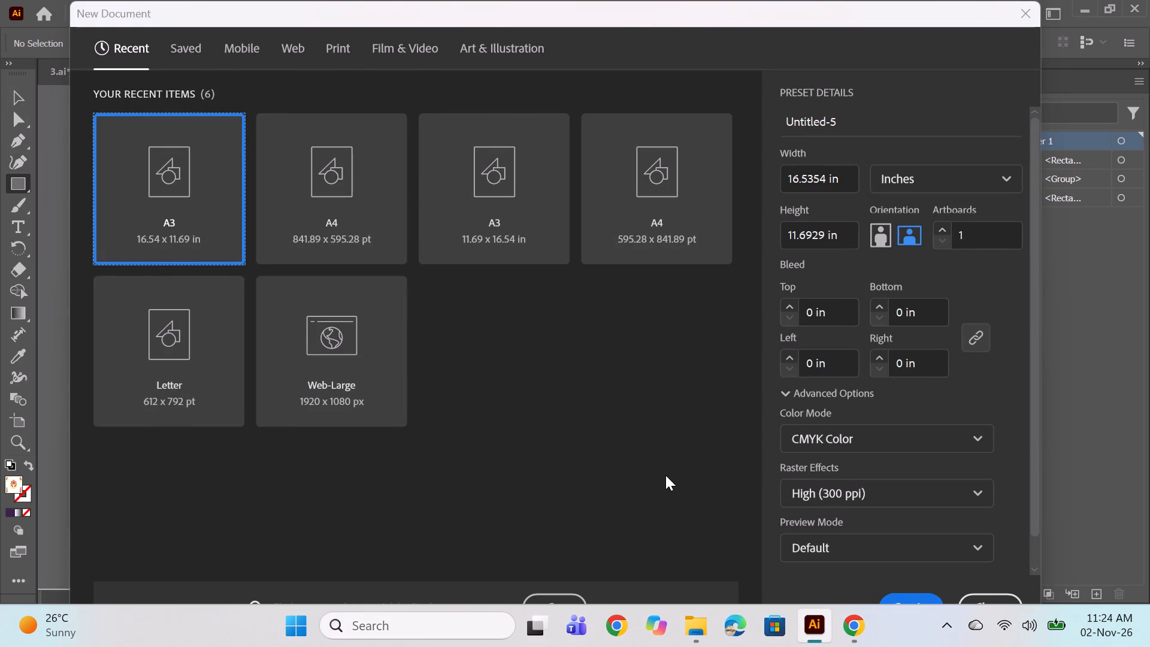
key(ctrl+v)
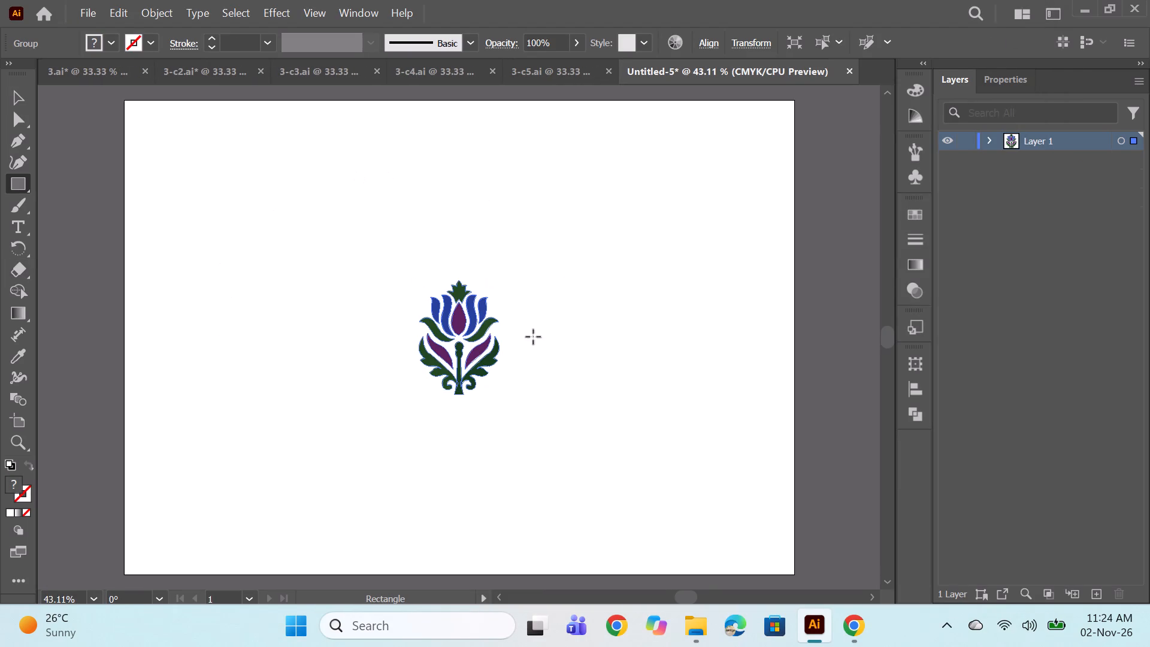
ctrl+click(803, 459)
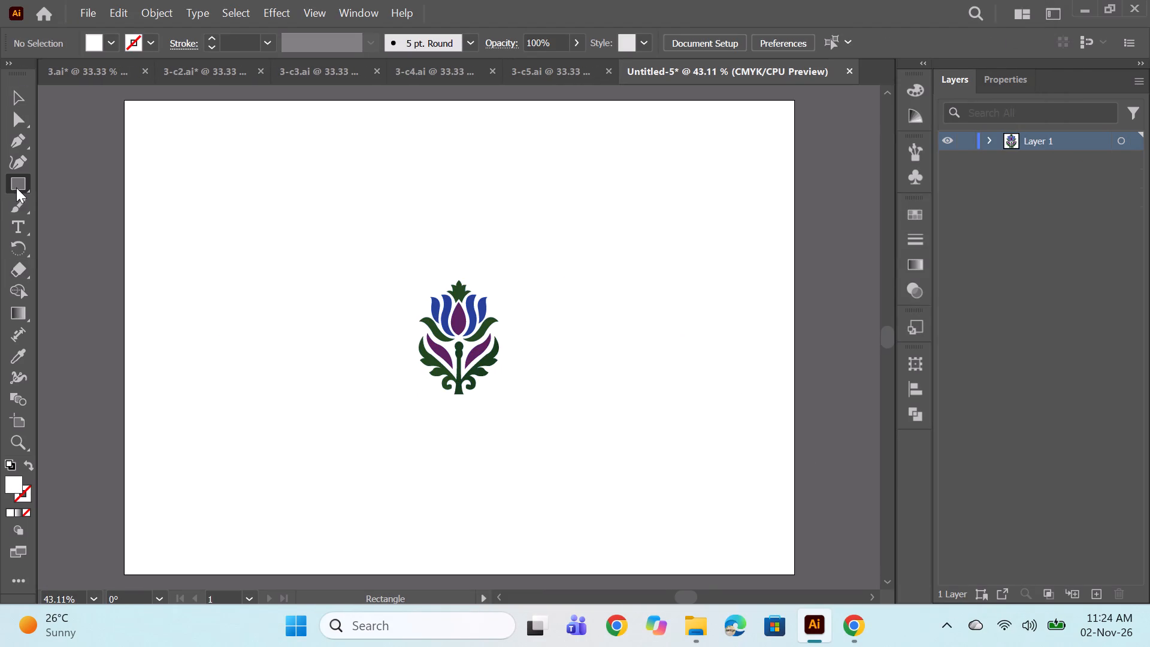
Draw a rectangle covering the whole 16.54 by 11.69 in artboard and place it behind the tulip motif.
click(16, 188)
drag(124, 101, 722, 490)
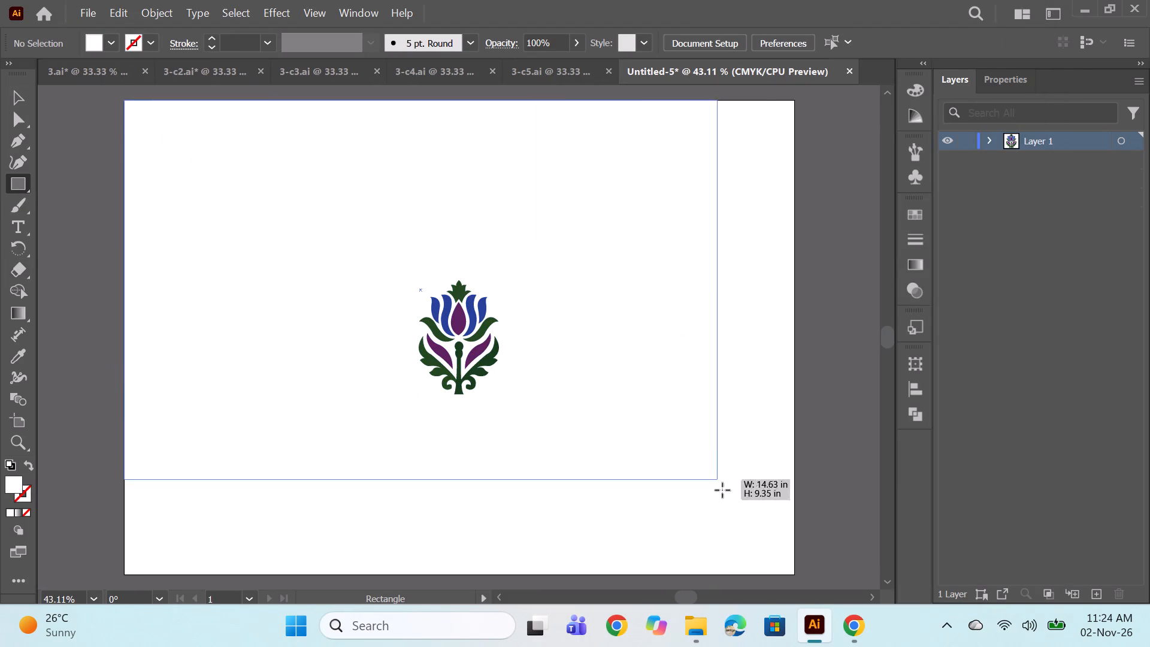
drag(722, 490, 795, 575)
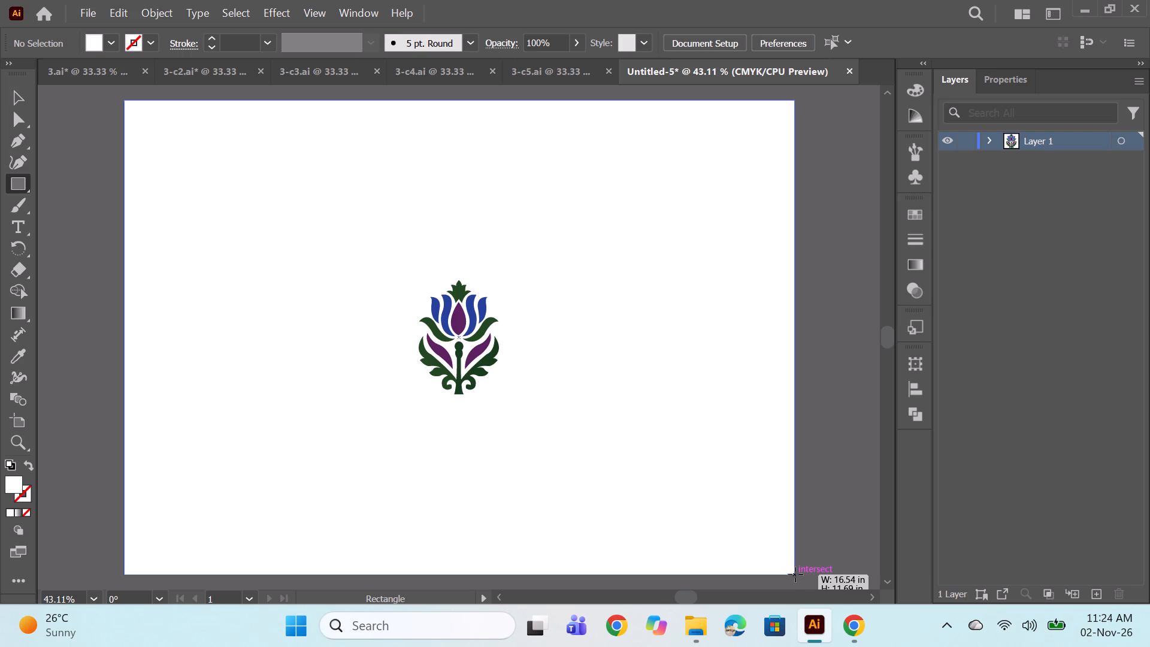
drag(795, 575, 795, 569)
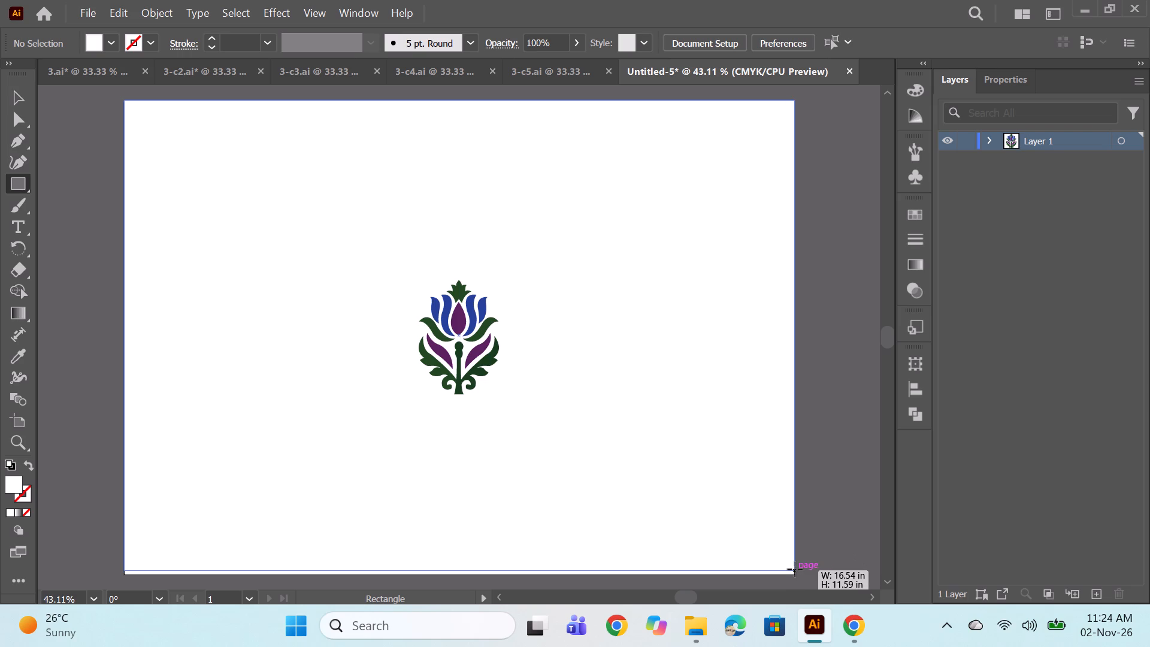
drag(795, 569, 796, 575)
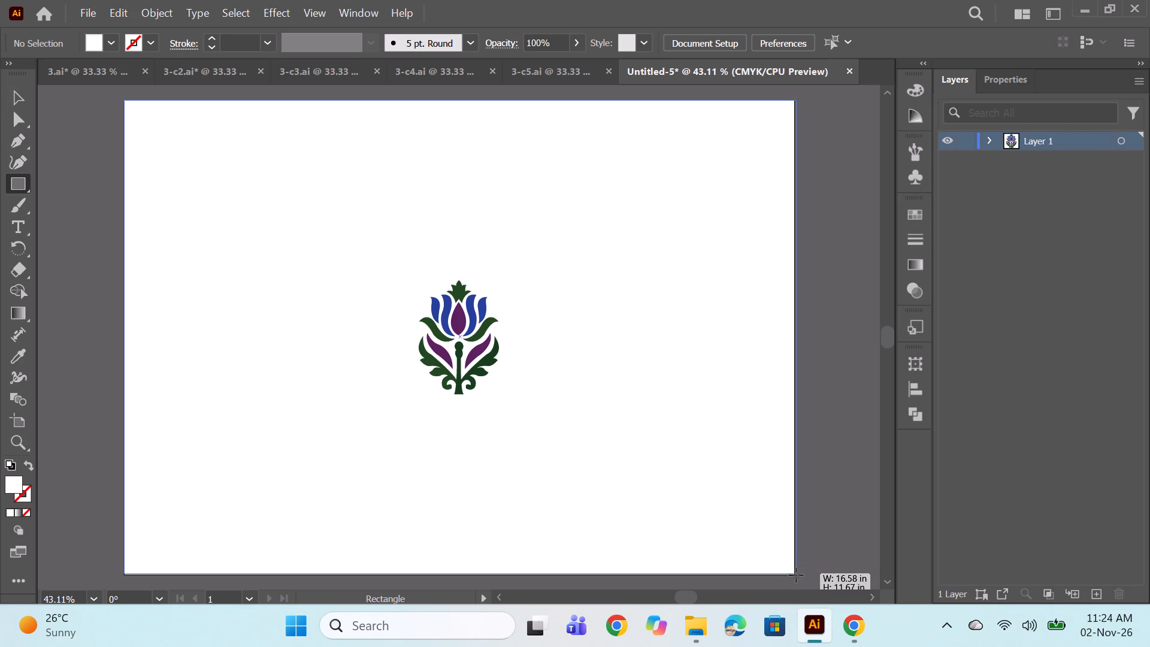
drag(796, 575, 795, 571)
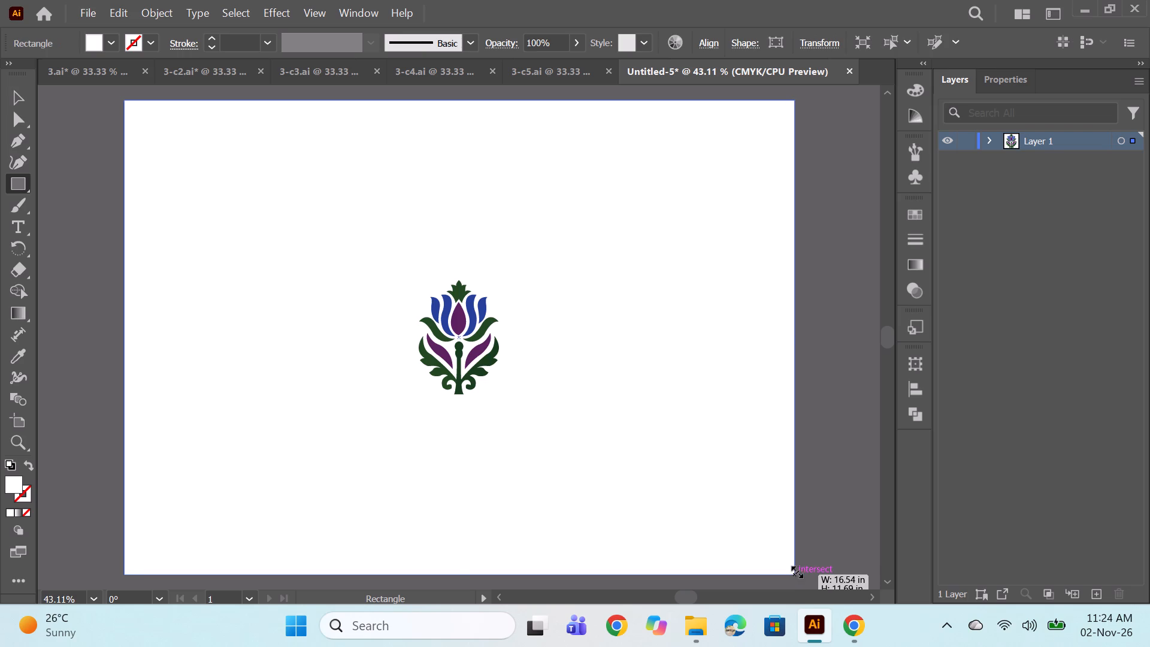
click(989, 142)
drag(1038, 159, 1042, 183)
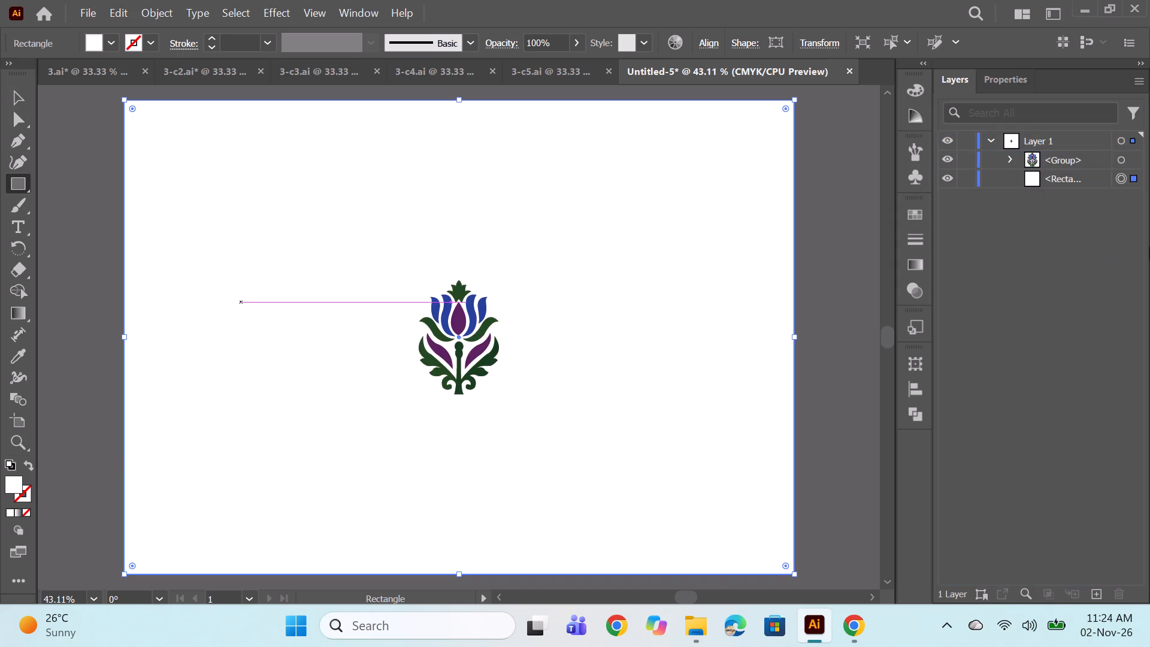
Fill the background rectangle with dark red #631014, and deepen it to a more saturated maroon.
double_click(16, 483)
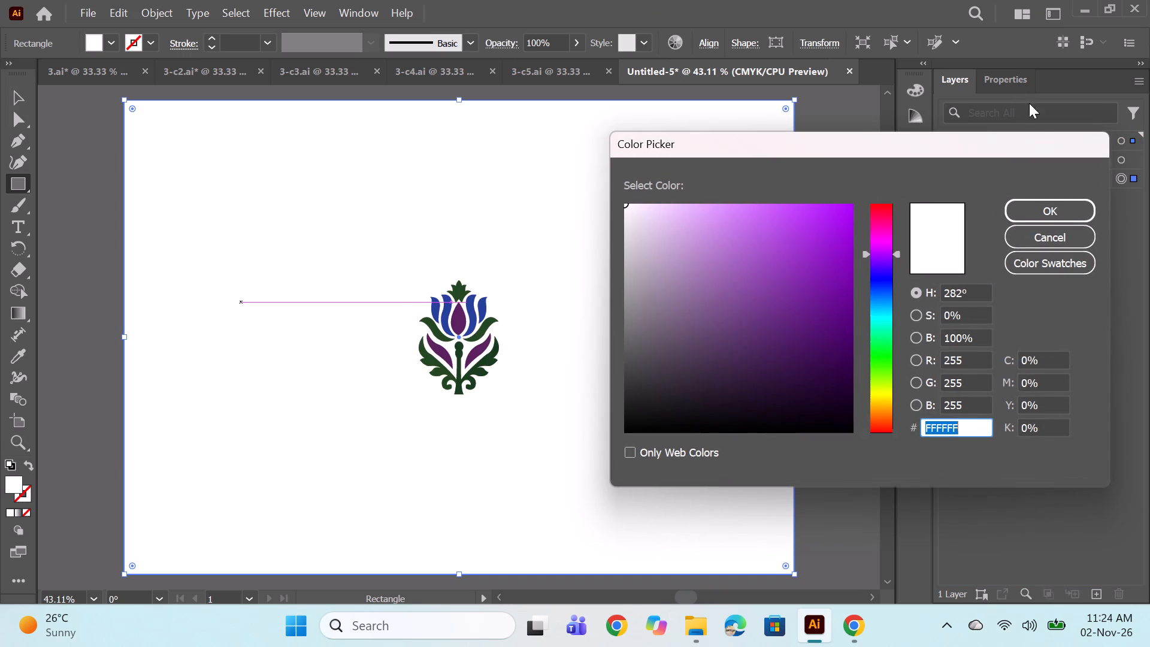
click(885, 209)
click(885, 205)
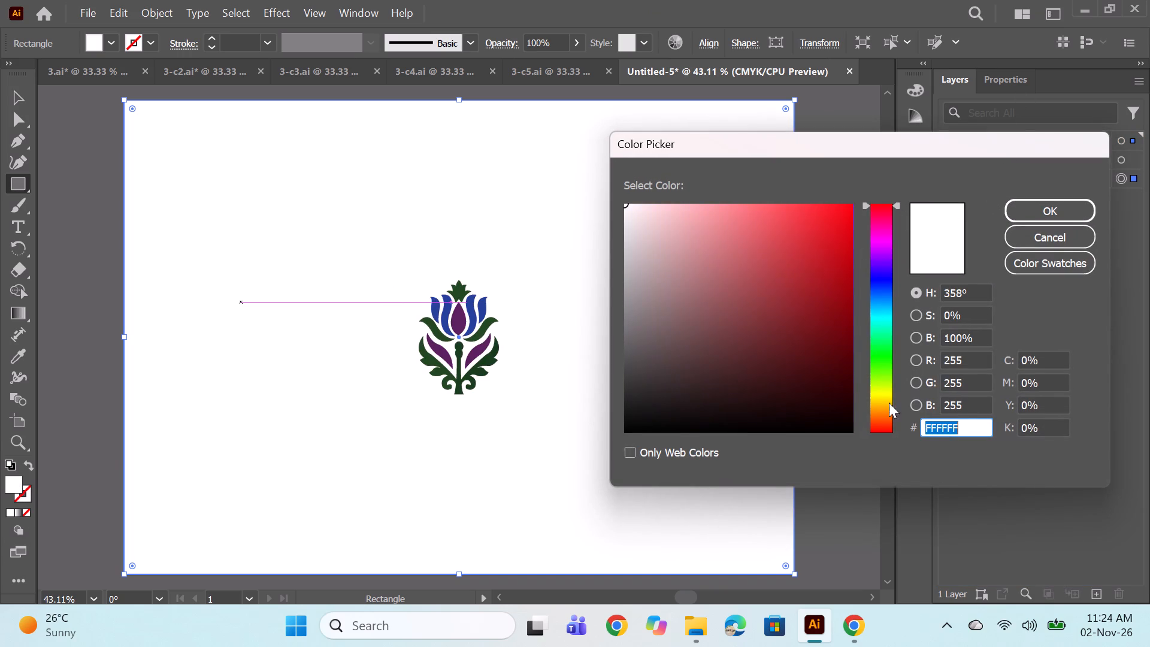
click(822, 323)
click(828, 334)
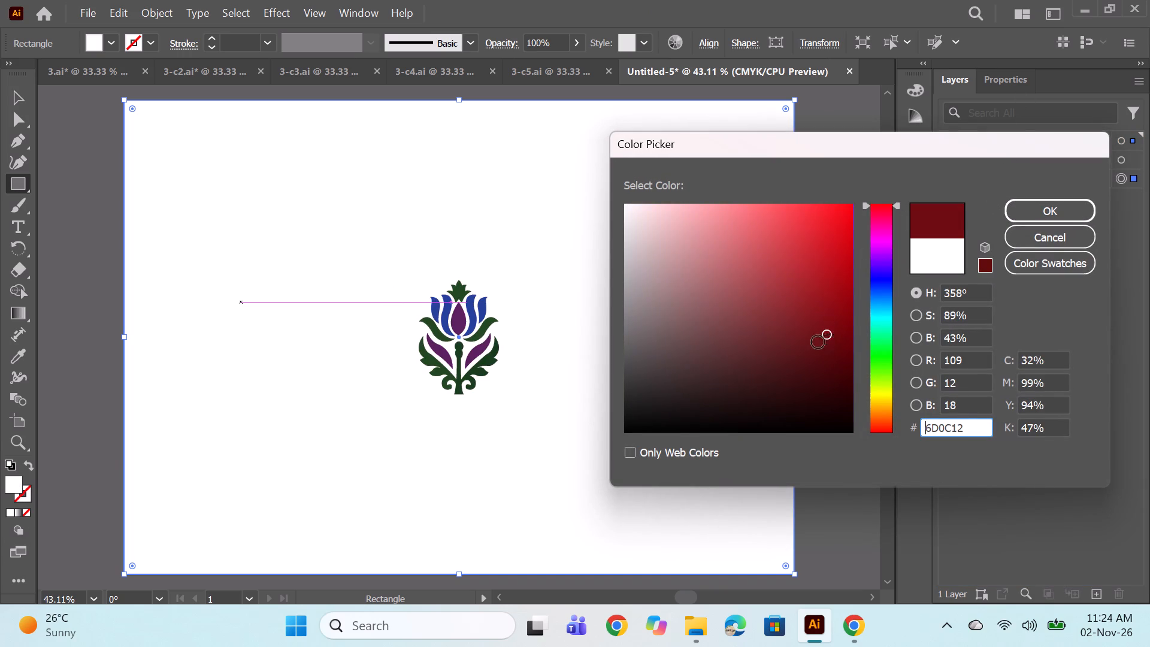
click(818, 342)
click(1028, 219)
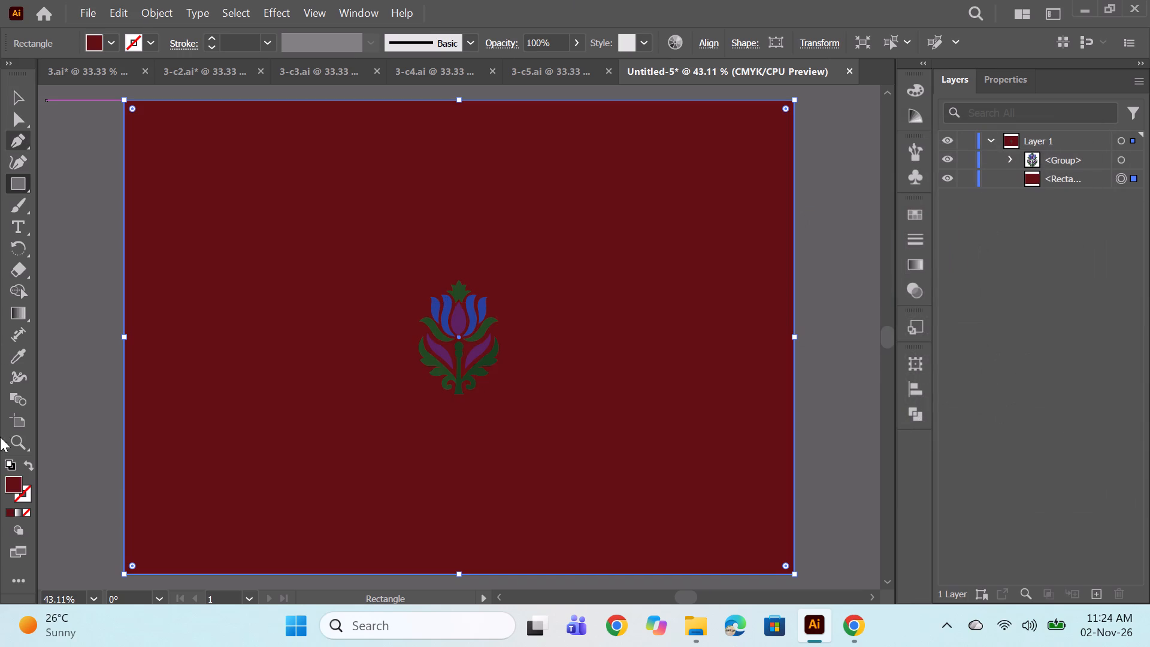
double_click(16, 486)
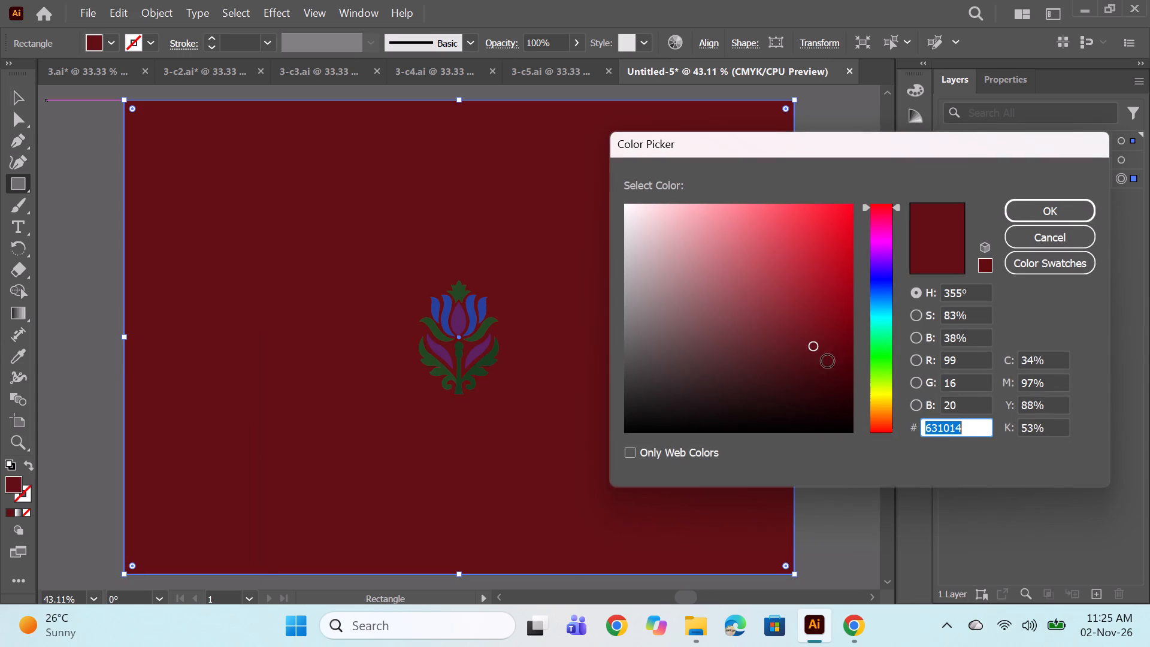
click(841, 347)
click(1057, 215)
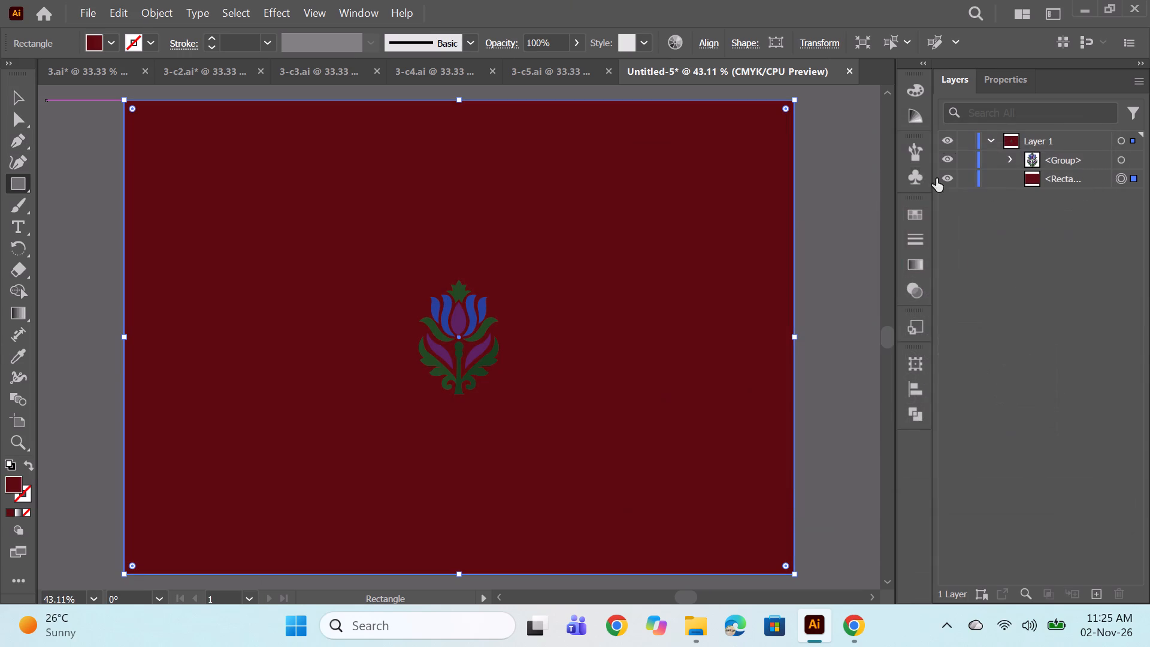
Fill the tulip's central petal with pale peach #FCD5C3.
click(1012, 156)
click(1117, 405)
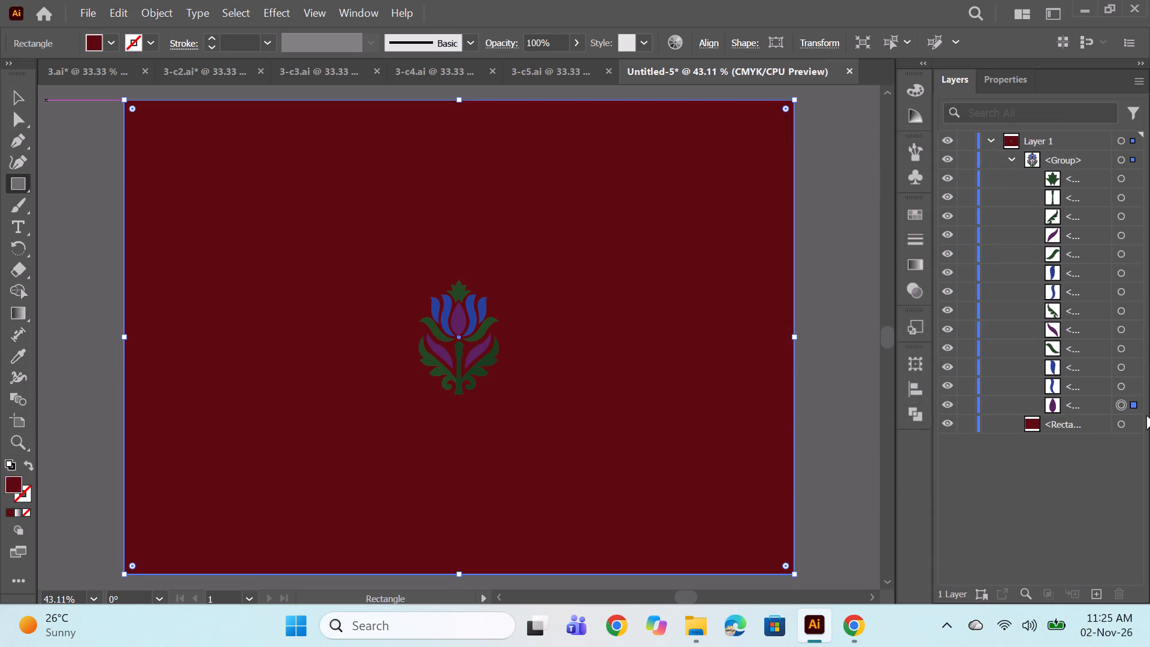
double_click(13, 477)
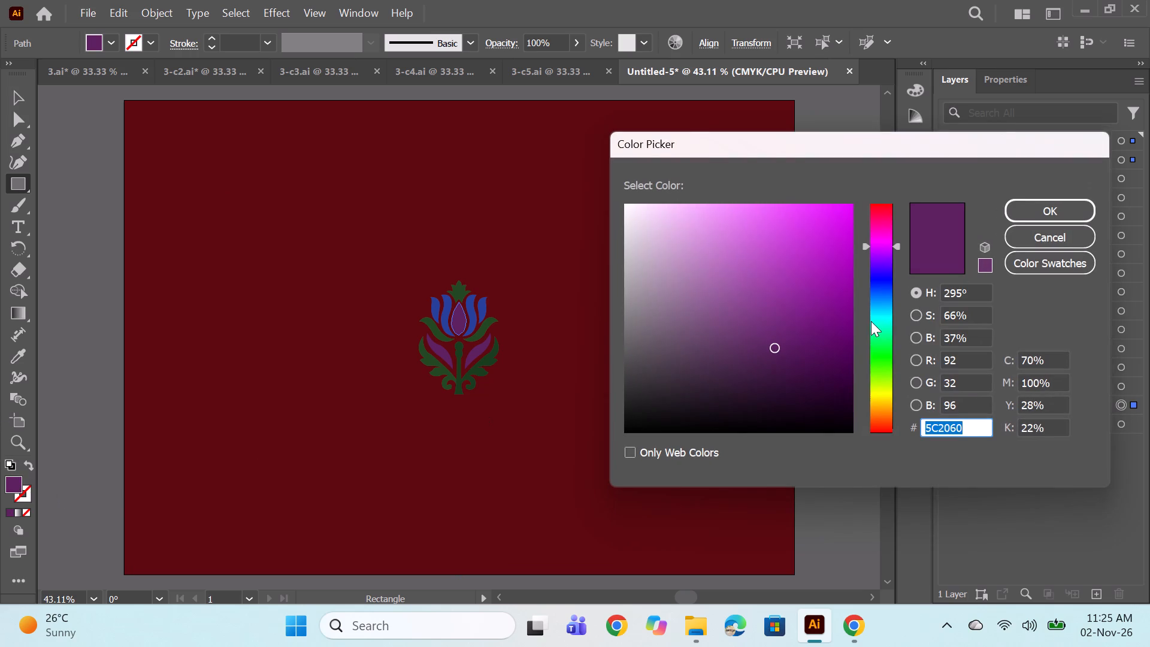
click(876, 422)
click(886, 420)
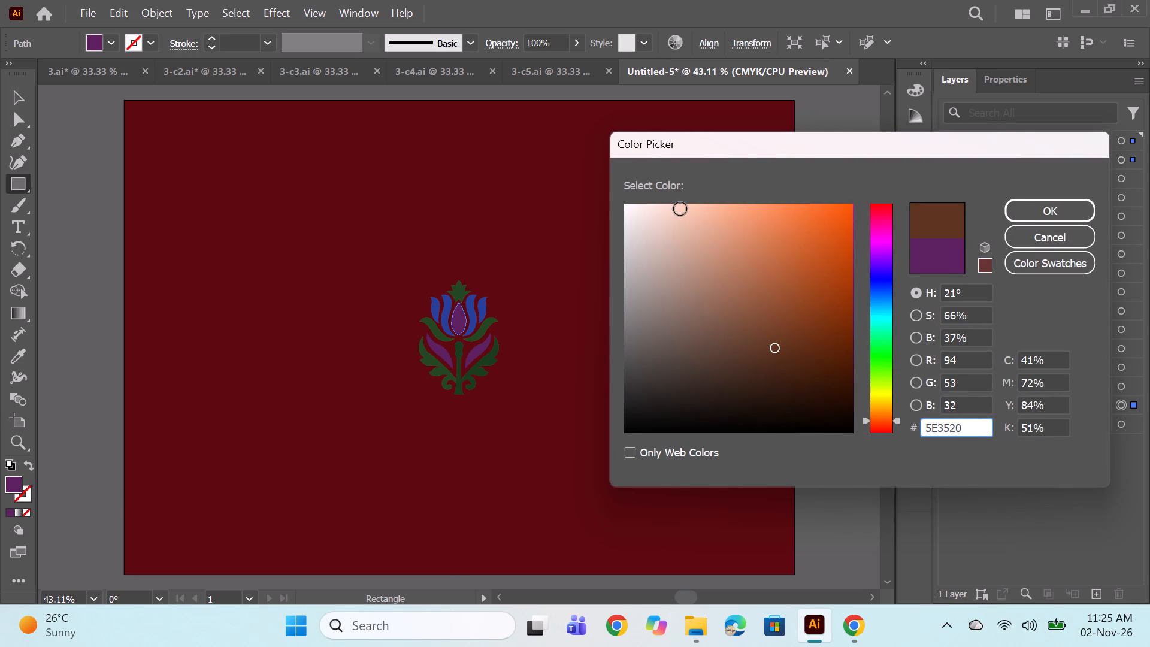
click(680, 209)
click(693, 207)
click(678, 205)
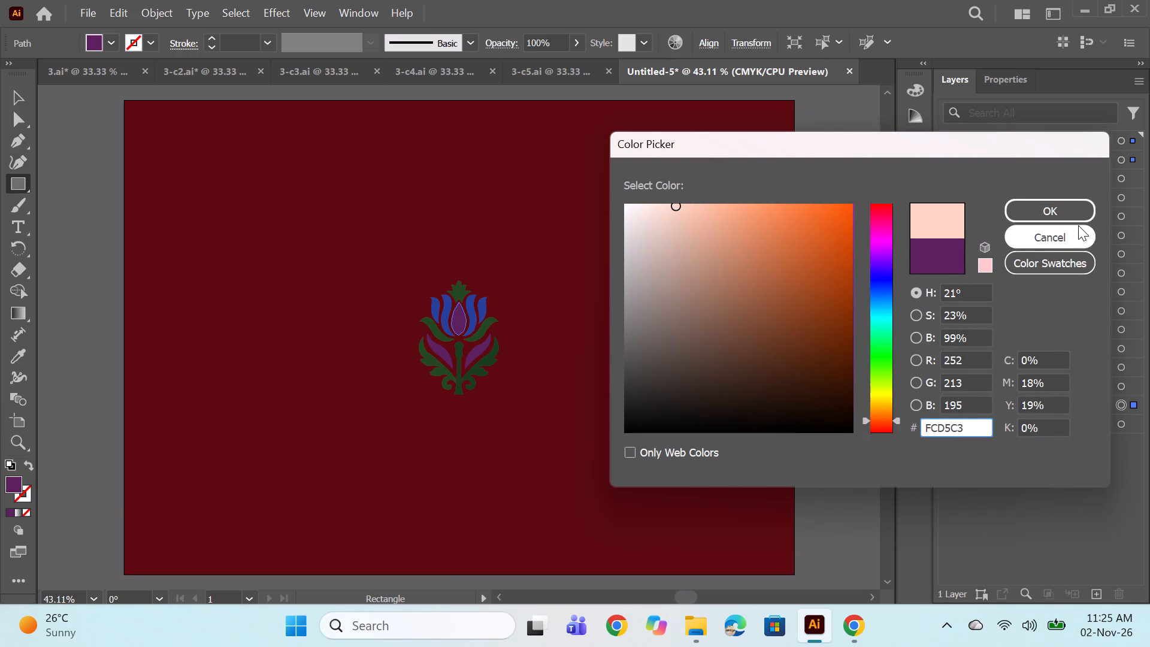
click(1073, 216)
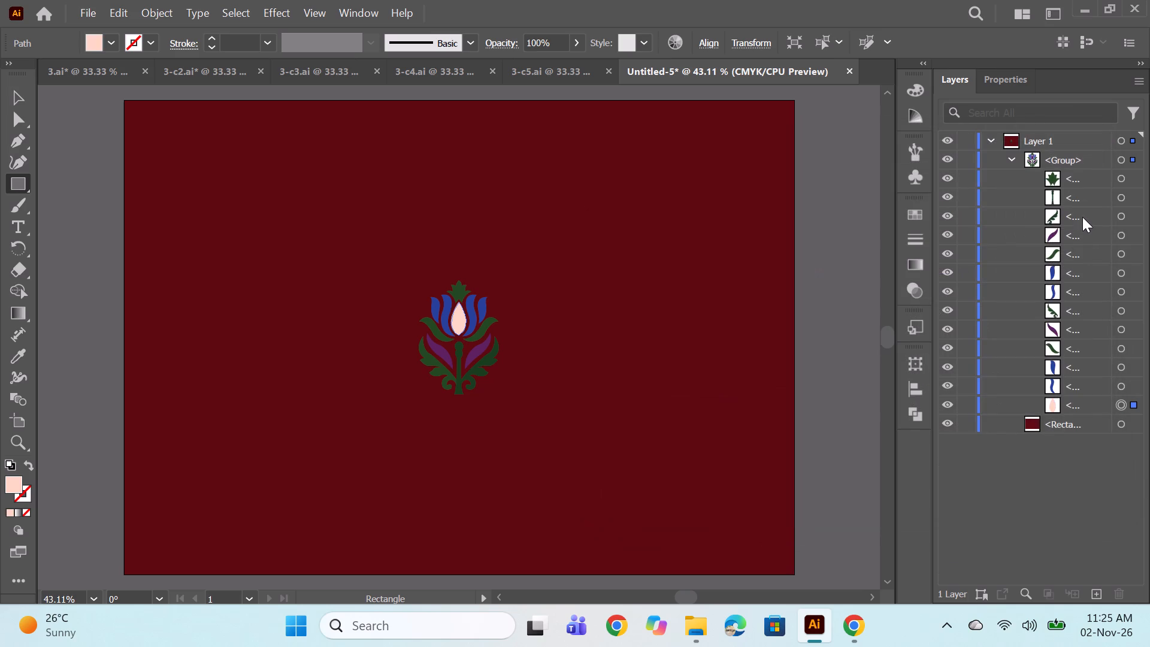
Change the central petal's fill to warm off-white #EAE3D3.
double_click(18, 478)
double_click(16, 486)
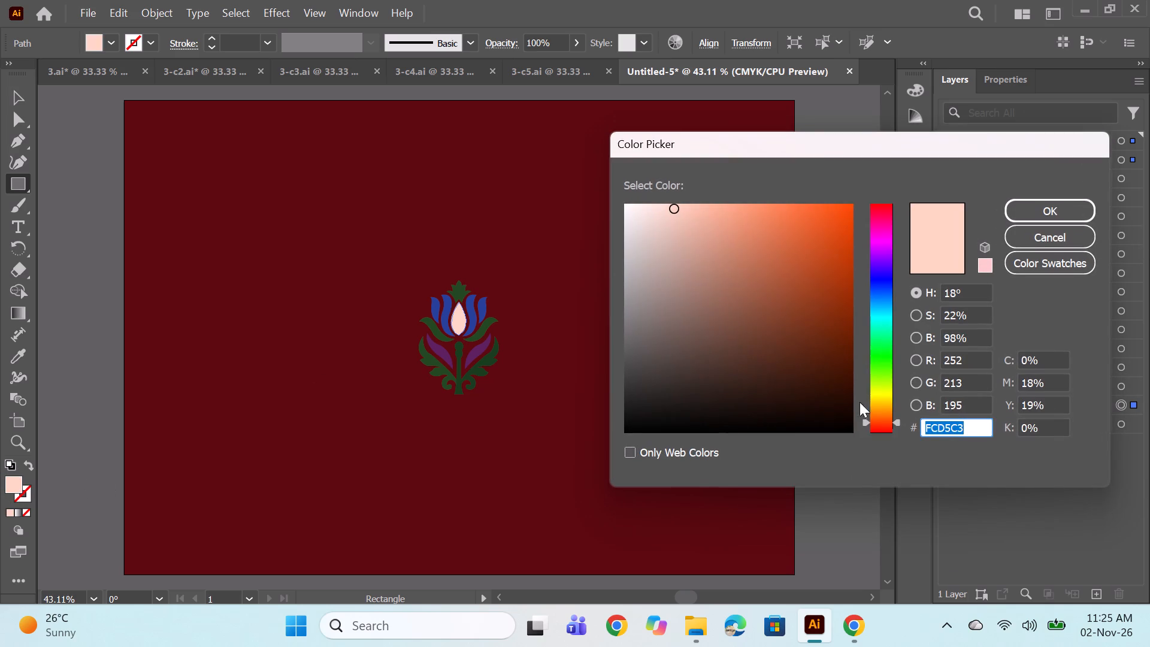
click(877, 410)
click(879, 406)
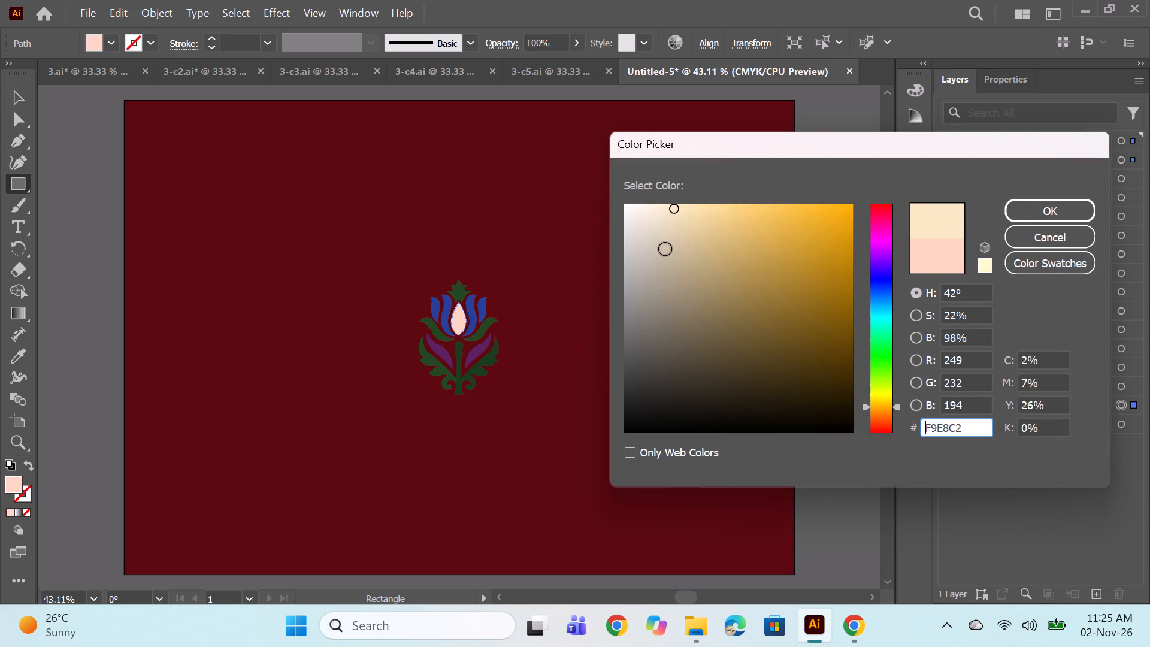
click(647, 226)
click(659, 227)
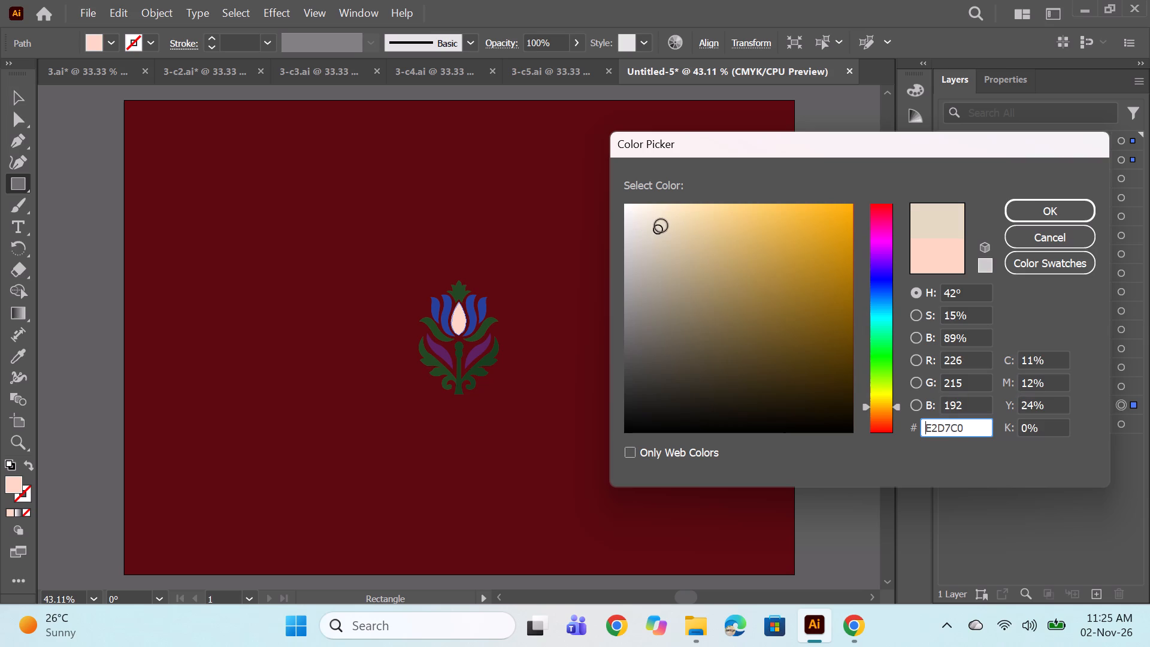
click(656, 223)
click(650, 223)
click(648, 221)
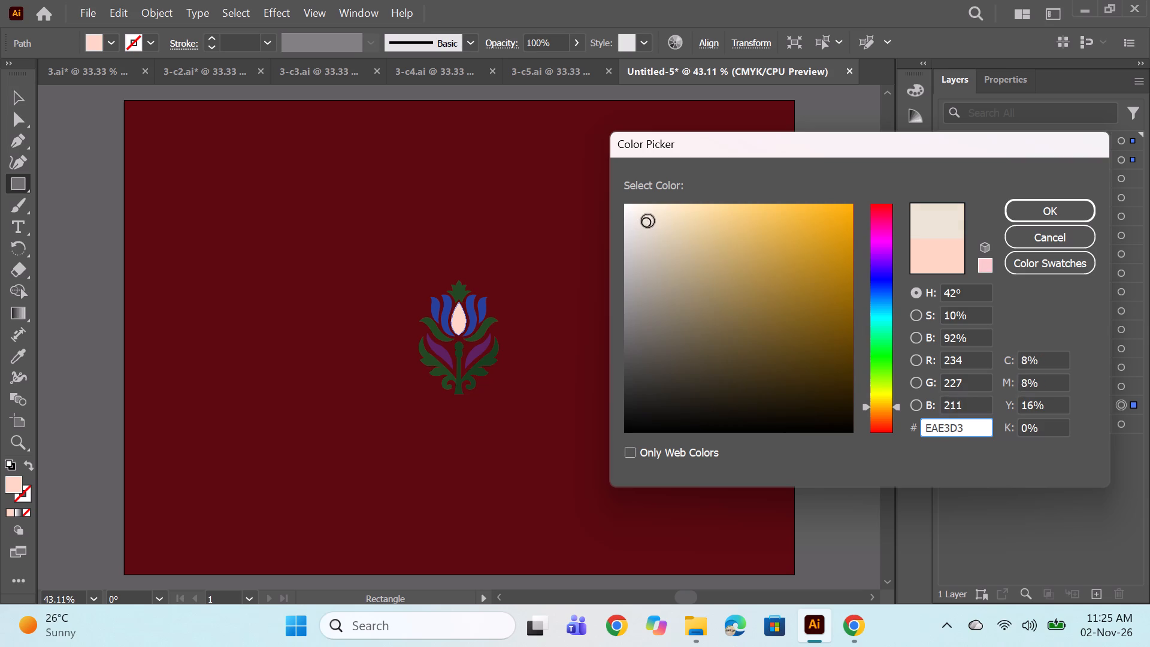
click(1058, 205)
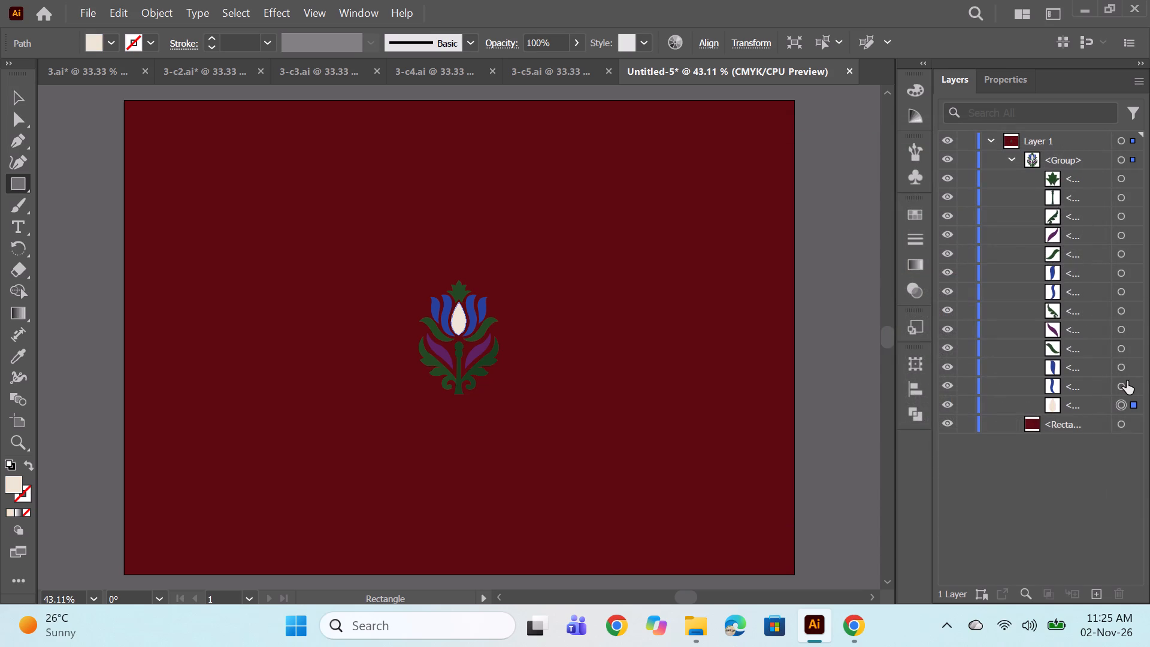
Fill the inner petal on the left of the tulip's centre with dark navy #1F2B5A.
click(1127, 381)
double_click(14, 477)
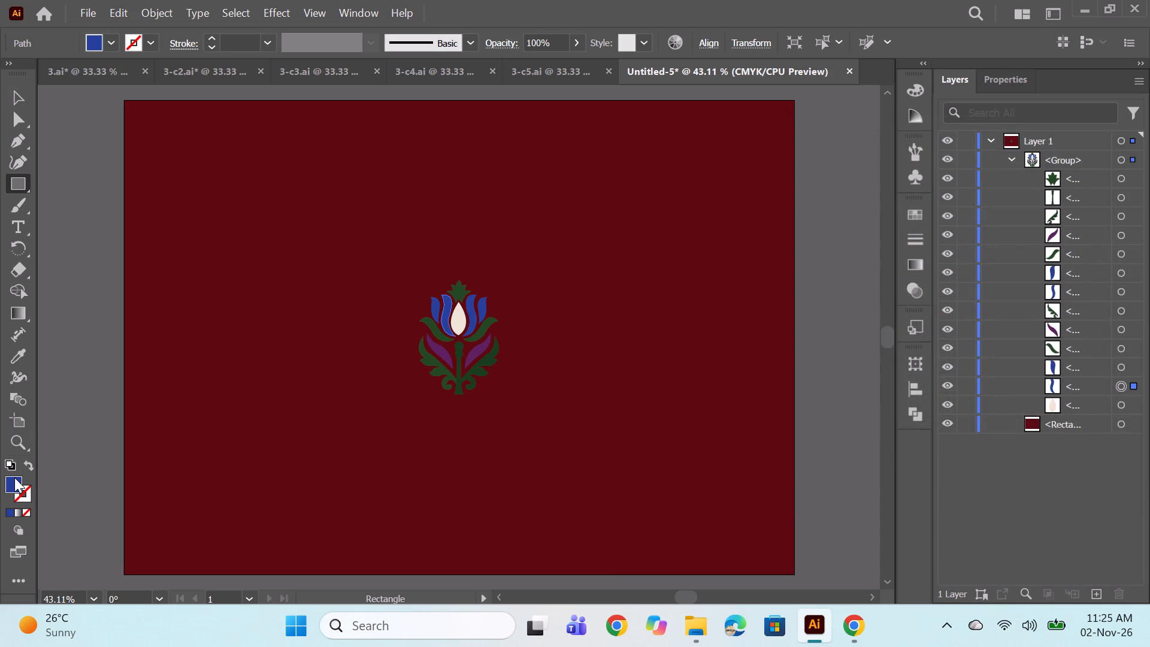
click(892, 406)
click(891, 399)
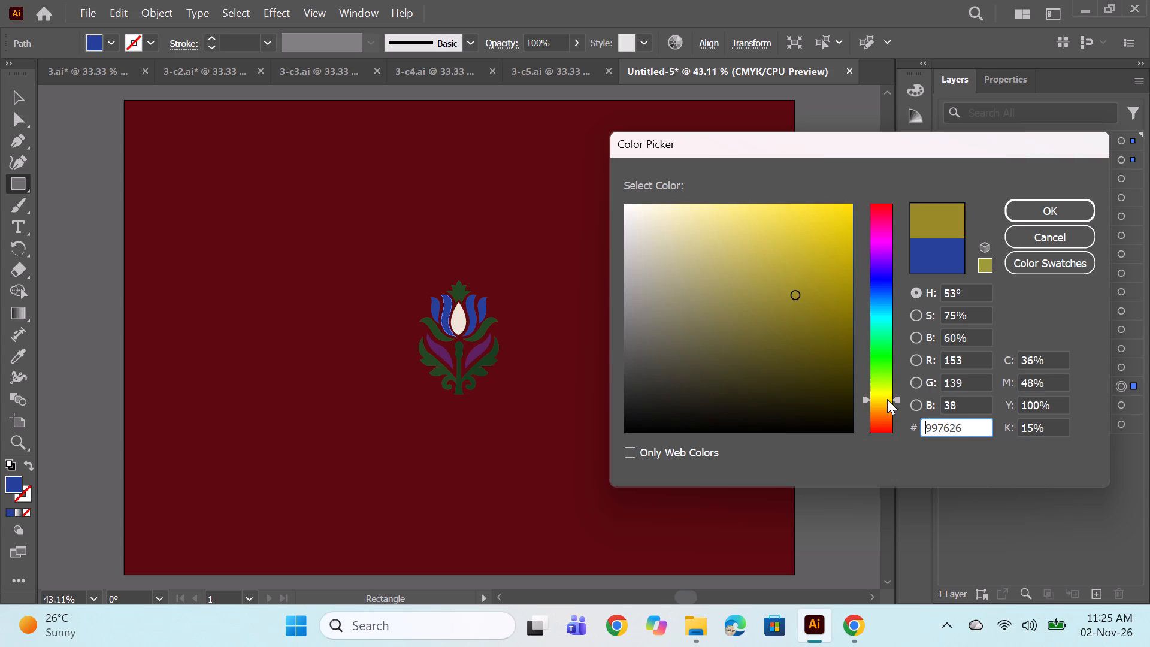
click(884, 395)
click(882, 402)
click(882, 409)
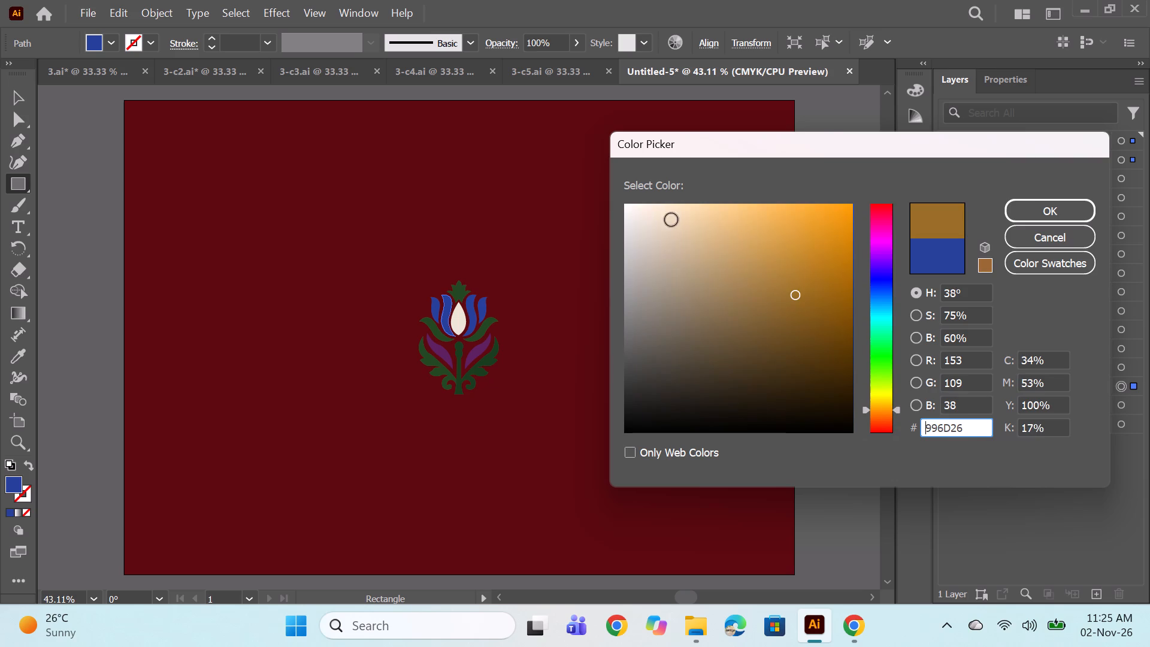
click(878, 276)
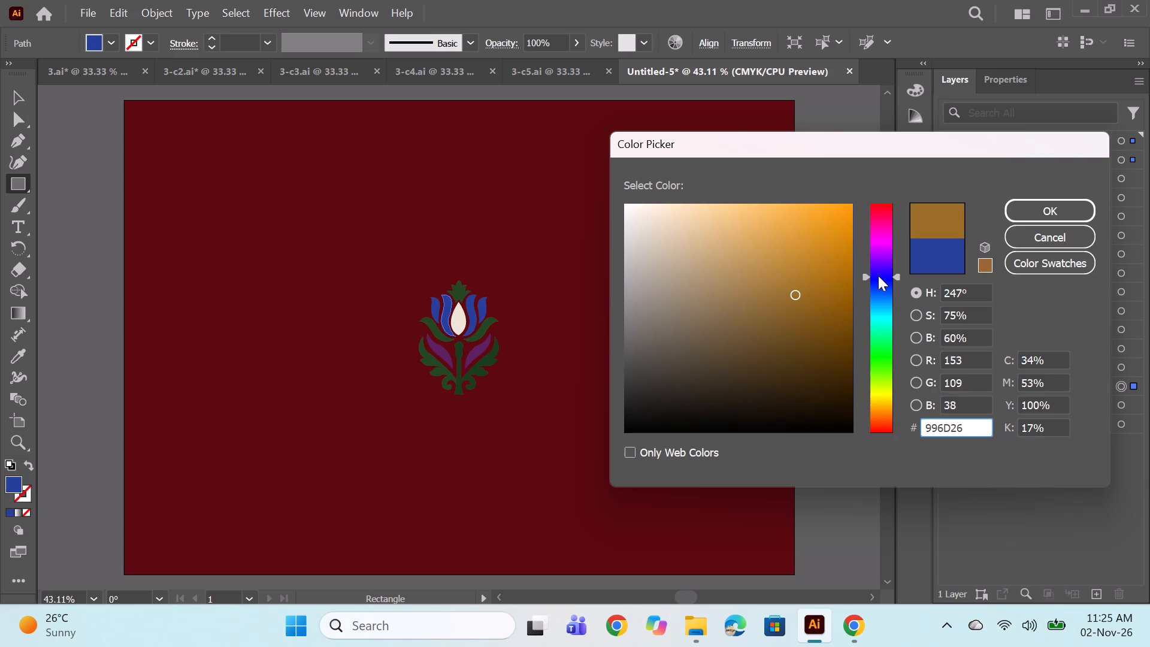
click(883, 285)
click(883, 289)
click(817, 347)
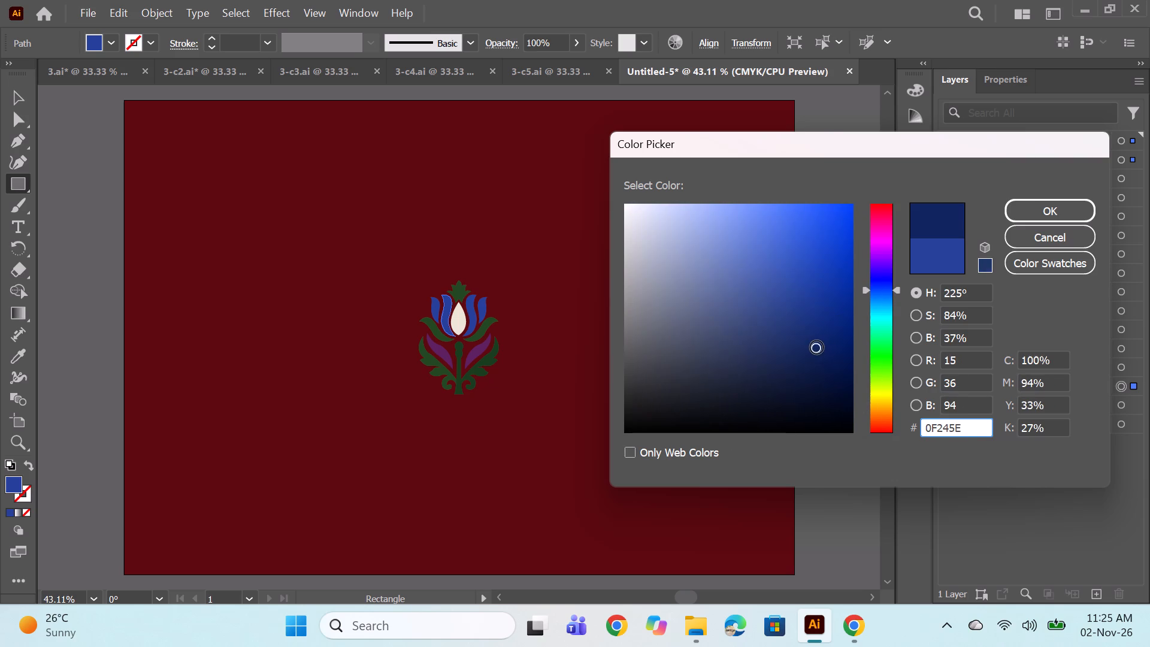
click(797, 349)
click(1037, 217)
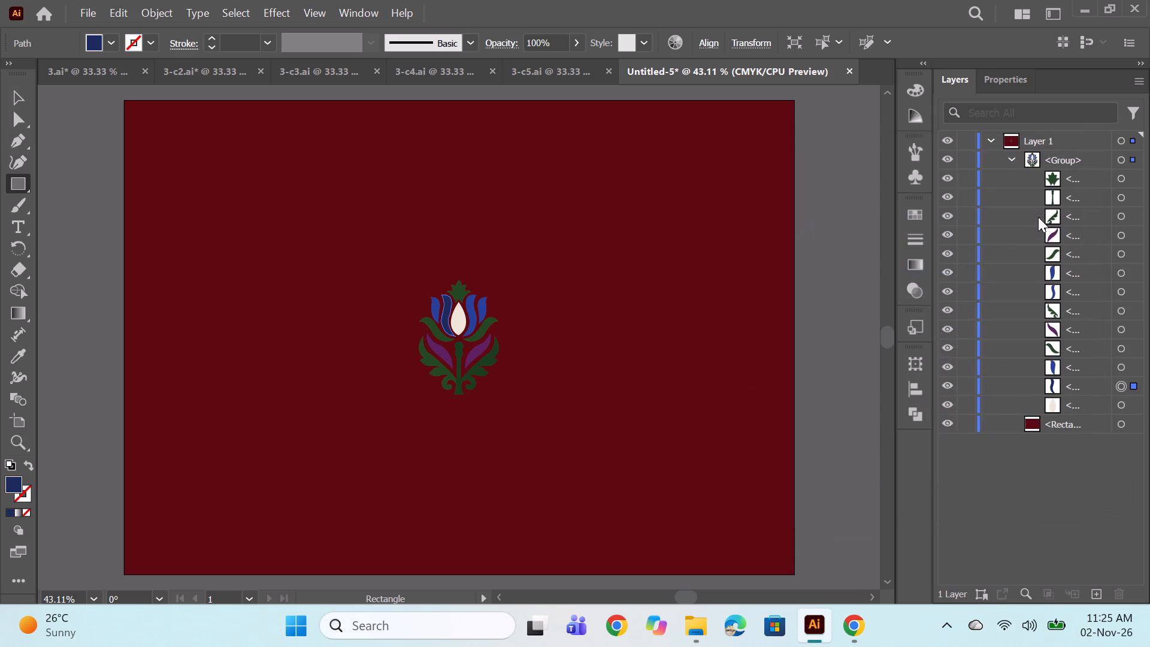
Darken the left inner petal's navy fill slightly to #1F2B51.
click(1121, 364)
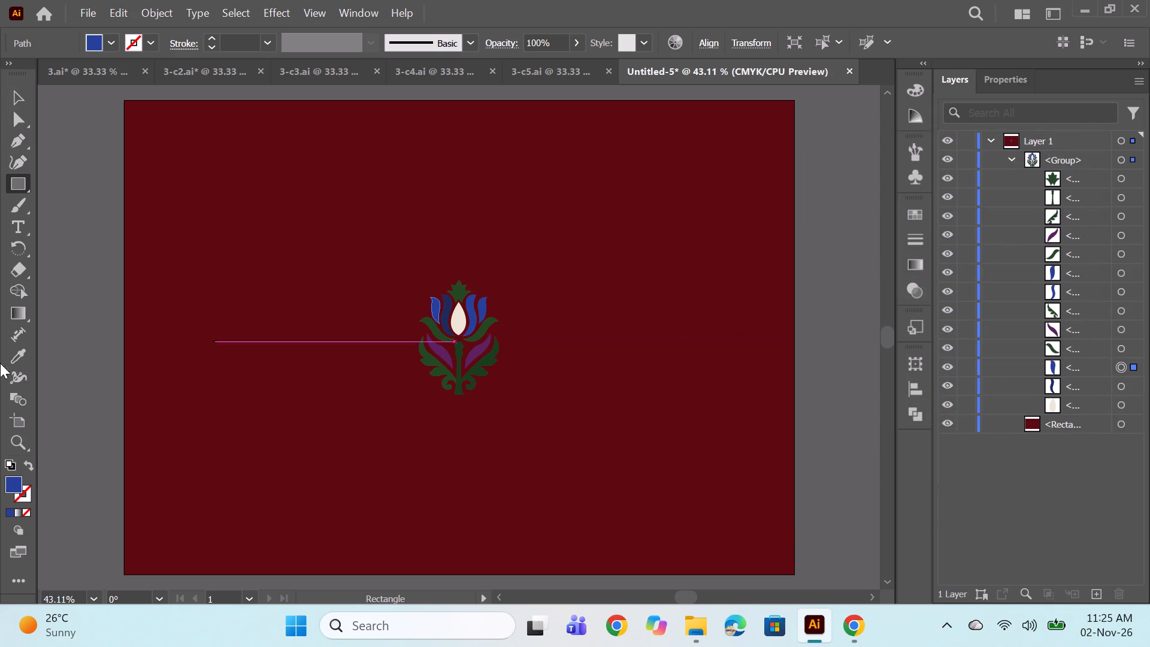
click(1124, 385)
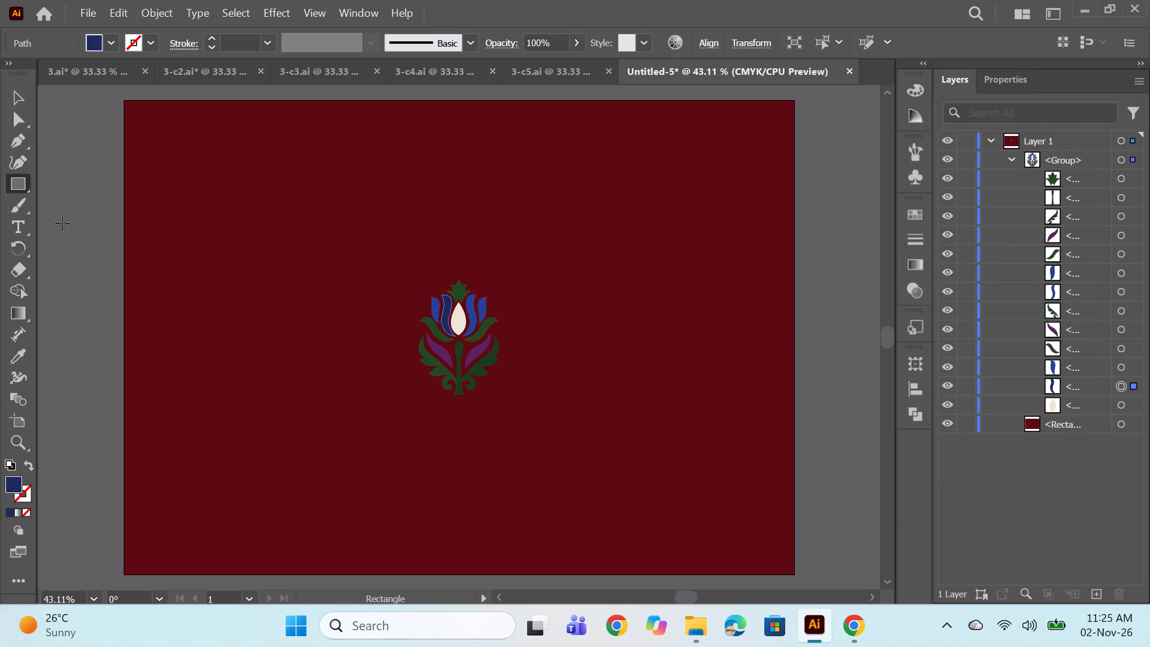
double_click(8, 481)
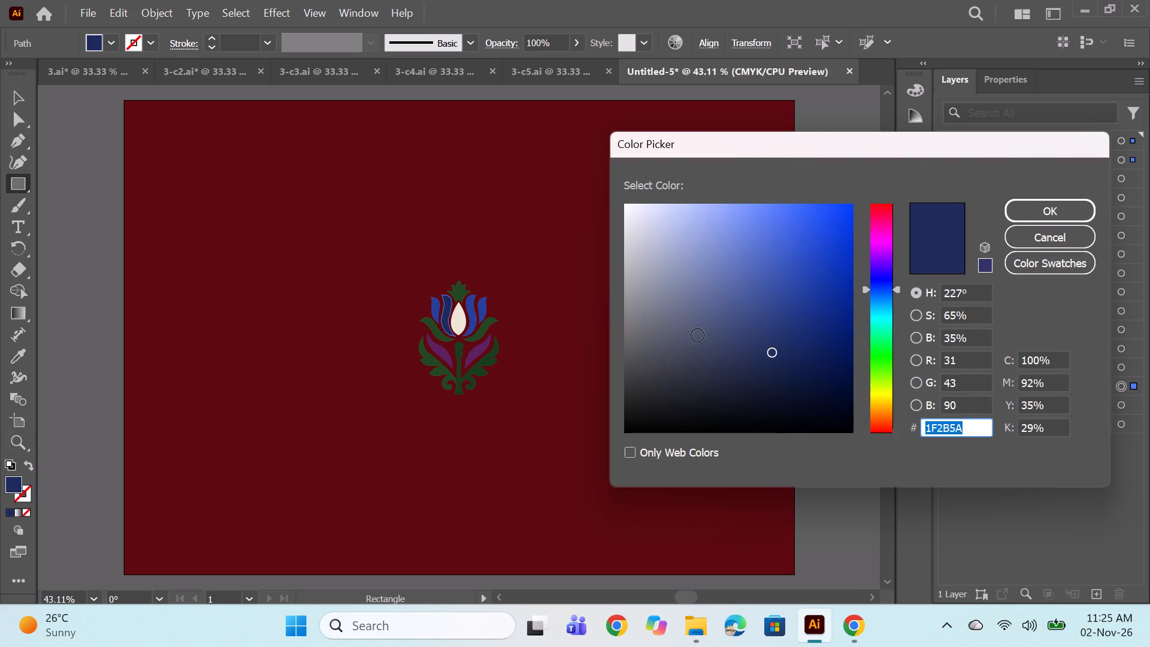
click(756, 347)
click(749, 343)
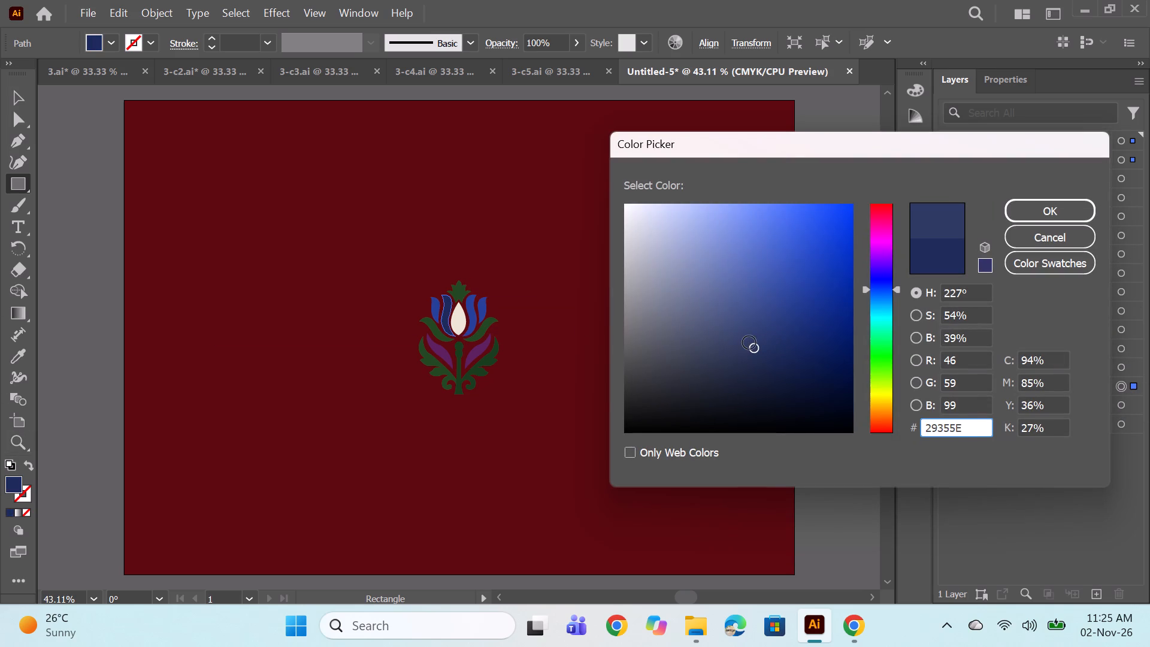
click(762, 361)
click(767, 358)
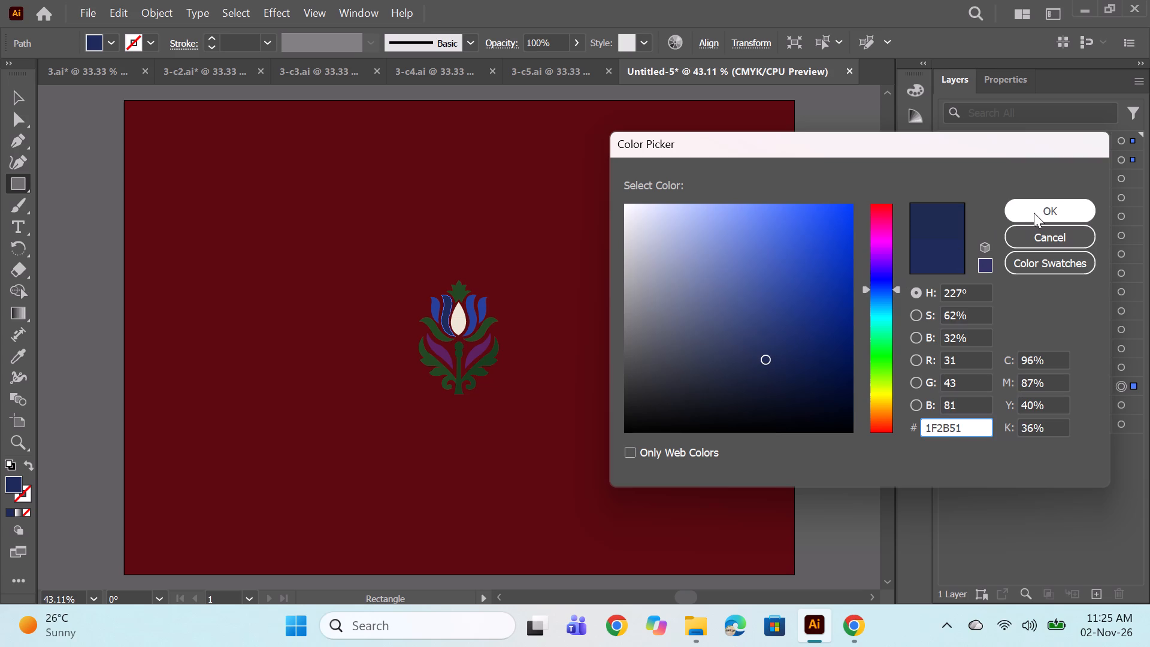
click(1034, 213)
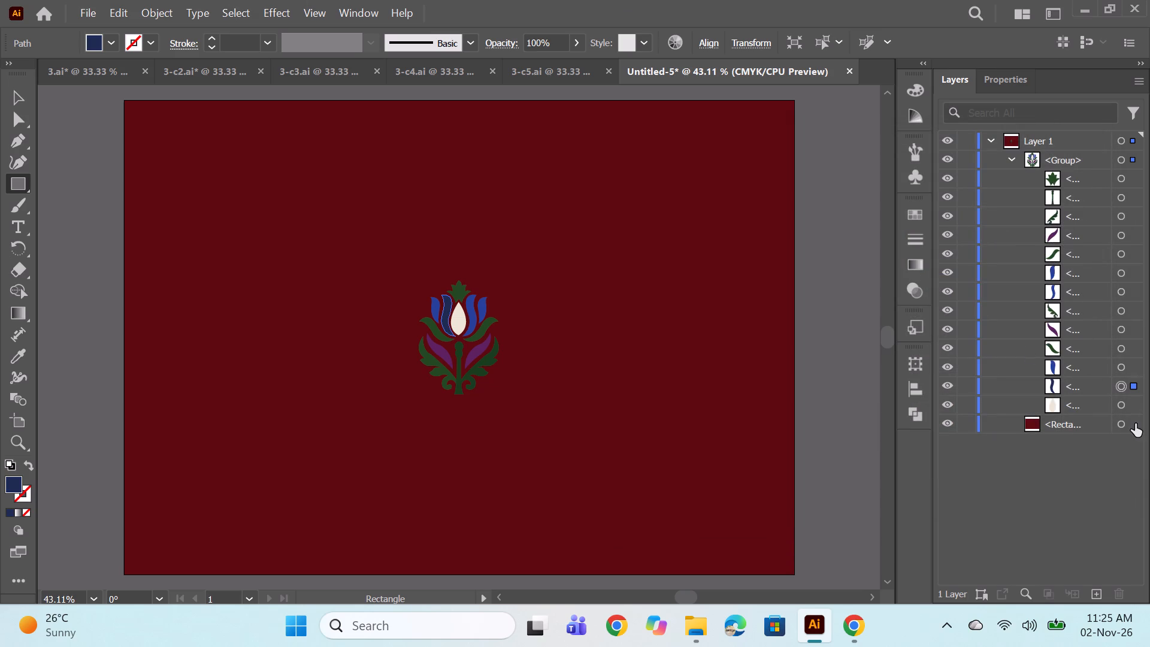
Change the background rectangle's fill to a deeper maroon, #540E1A.
click(1124, 424)
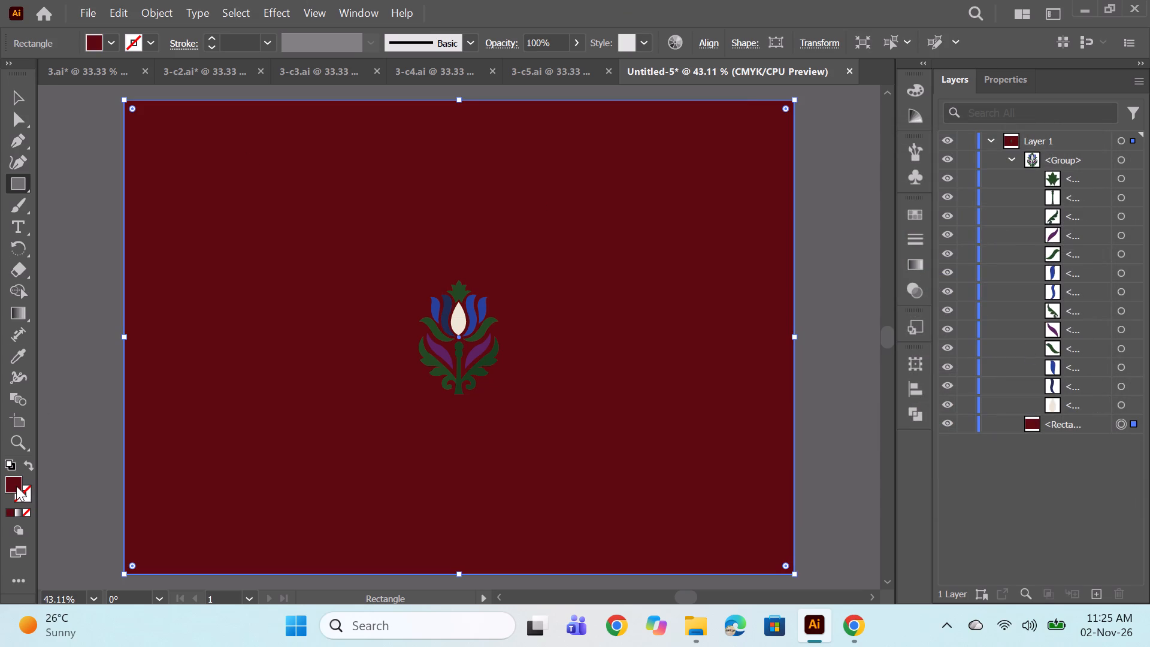
double_click(16, 486)
click(837, 371)
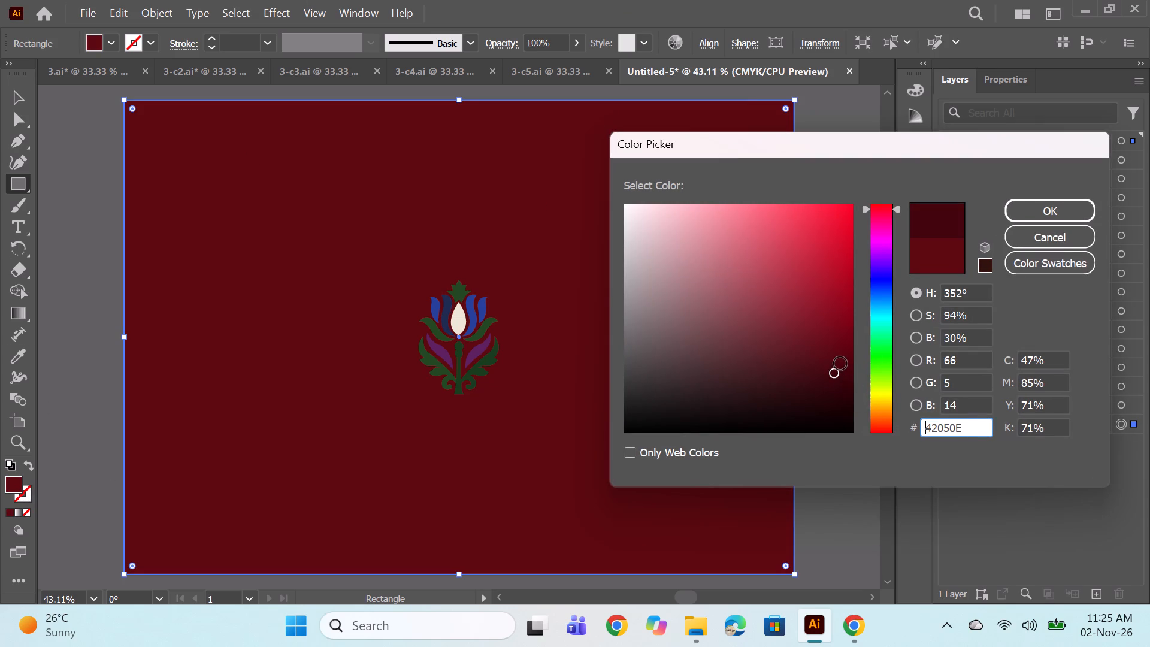
click(840, 364)
click(1059, 205)
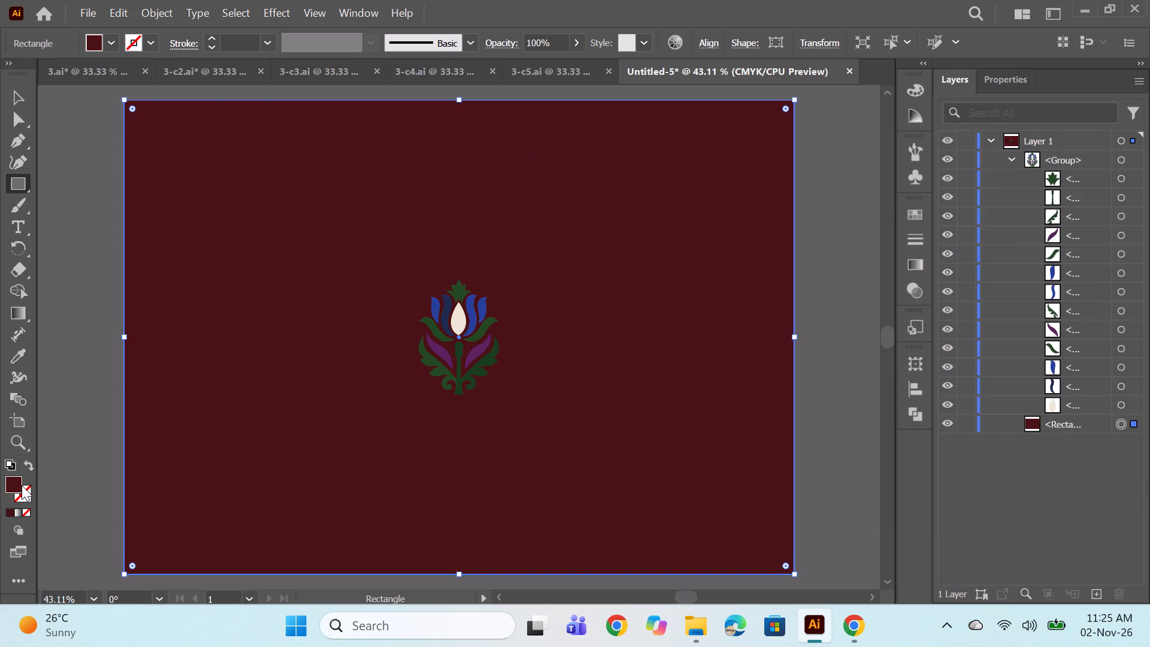
double_click(18, 485)
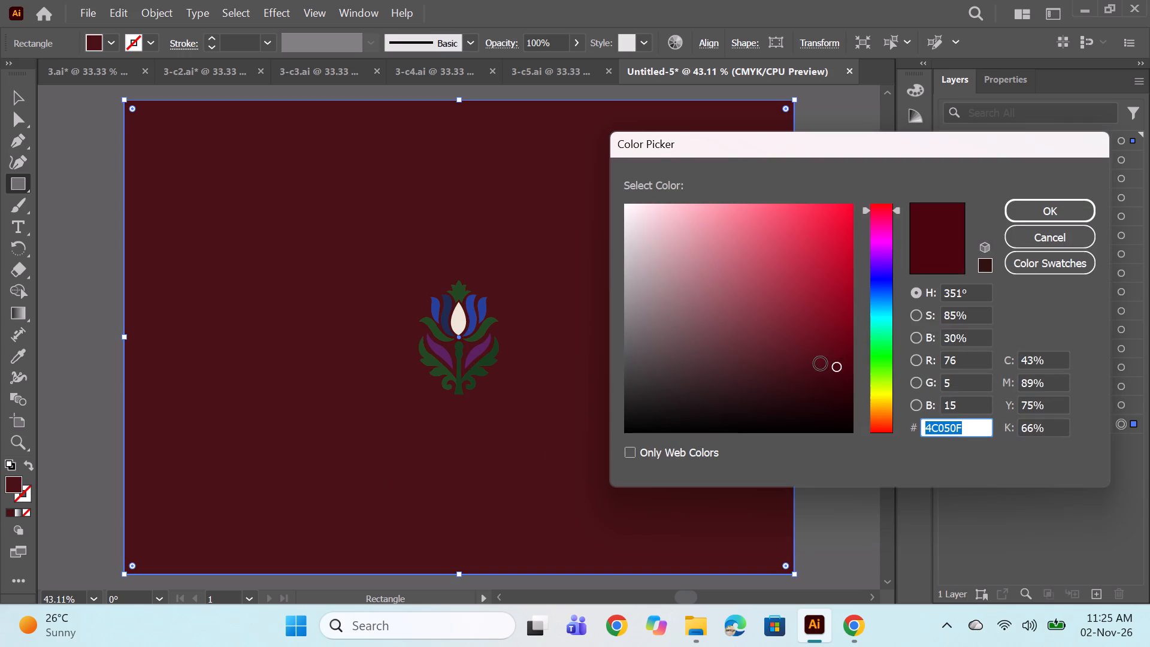
click(821, 364)
click(814, 361)
click(816, 356)
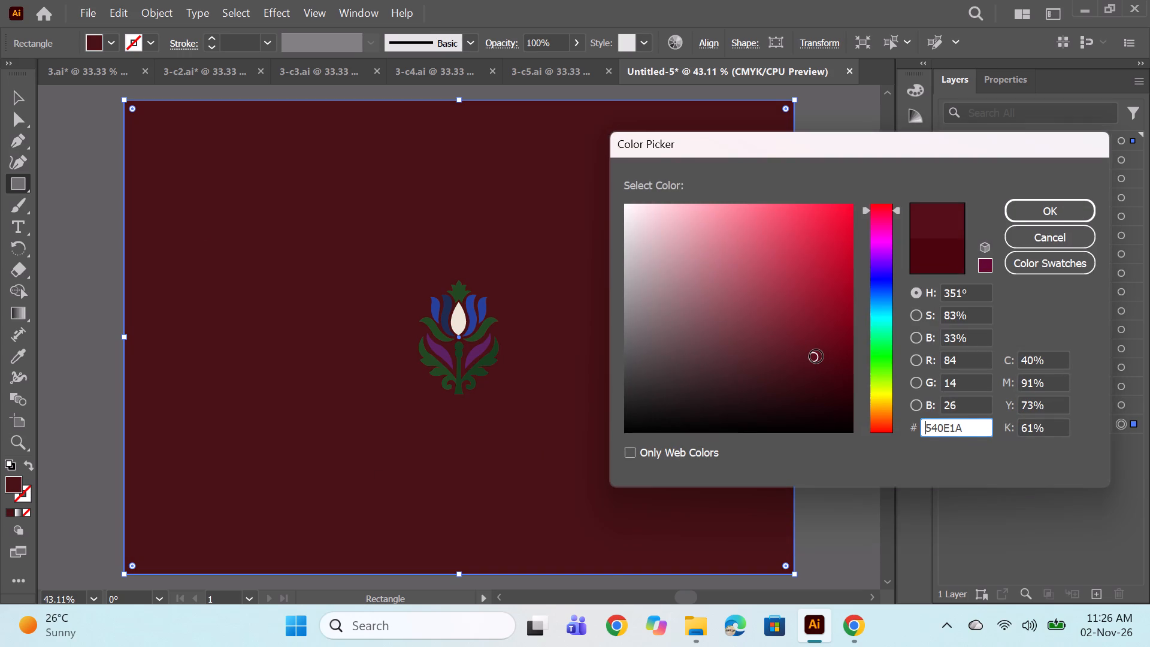
click(1064, 214)
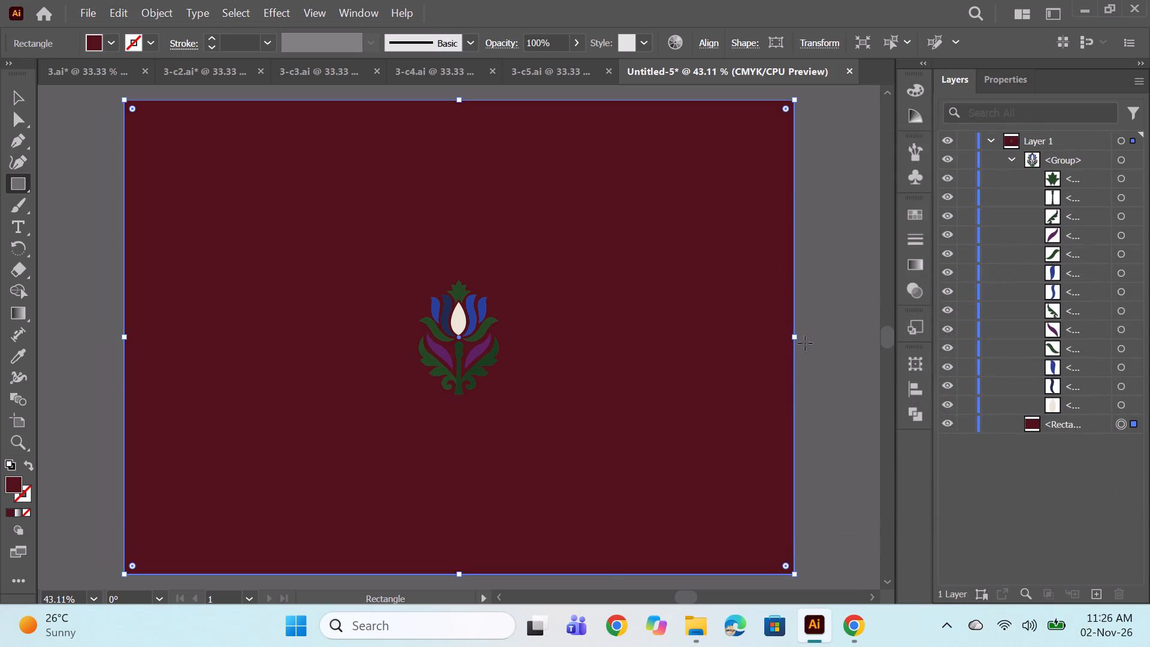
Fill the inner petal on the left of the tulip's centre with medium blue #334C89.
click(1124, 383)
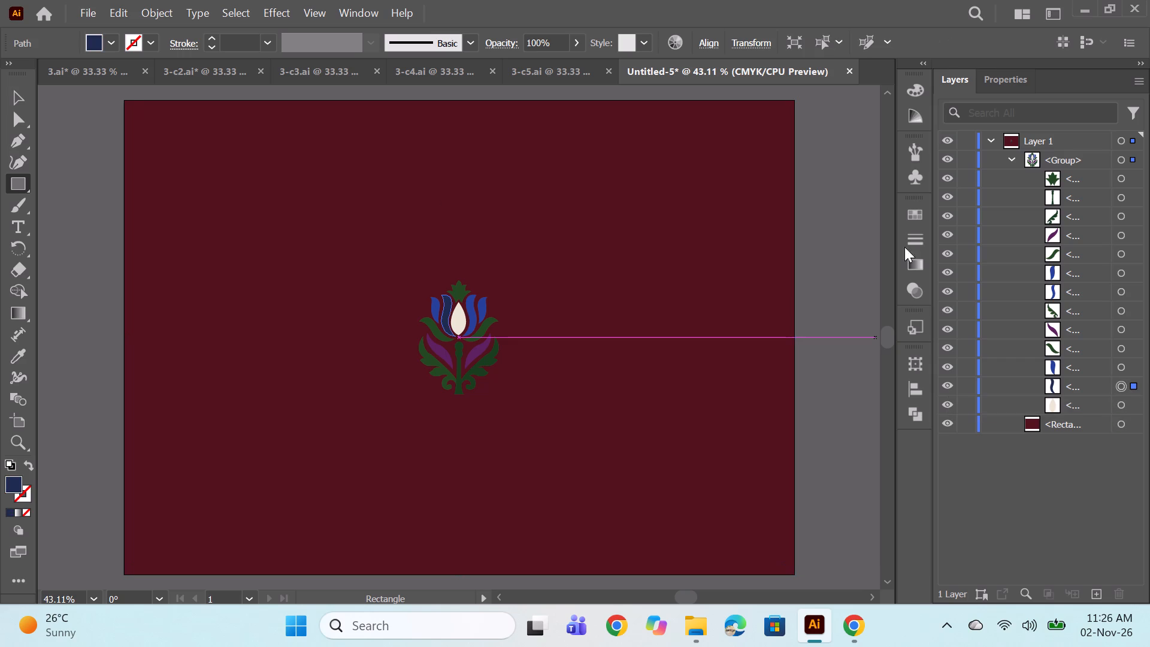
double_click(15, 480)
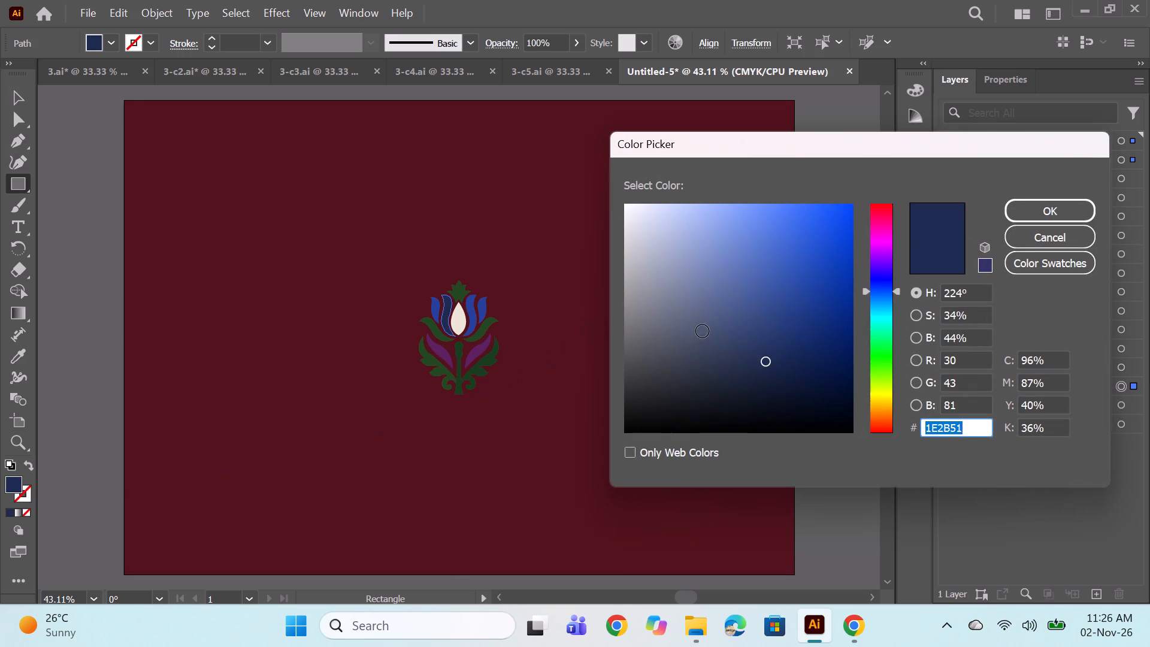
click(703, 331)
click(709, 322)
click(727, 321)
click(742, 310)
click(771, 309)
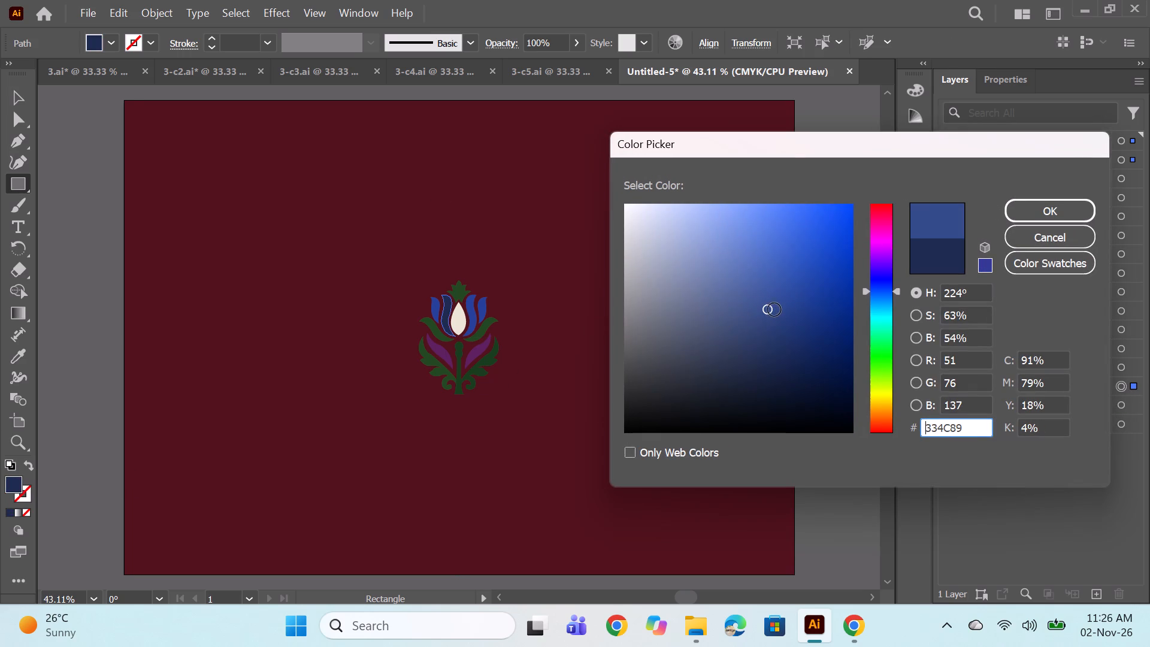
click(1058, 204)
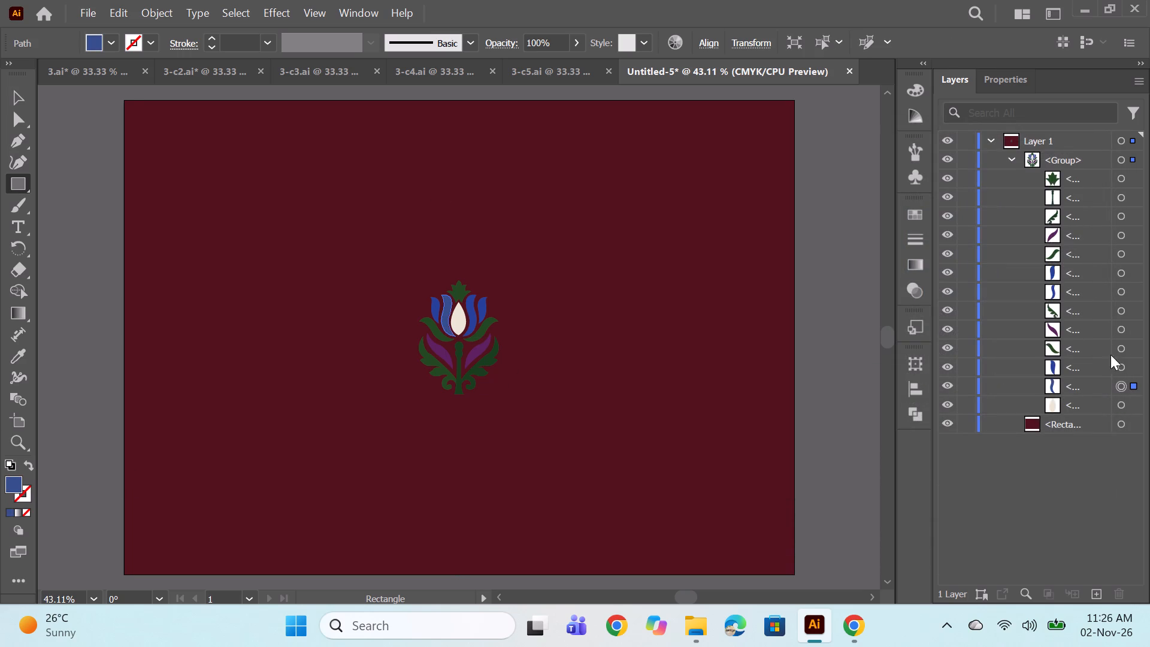
Lighten the left inner petal's blue fill to #3A5AA3.
click(1123, 369)
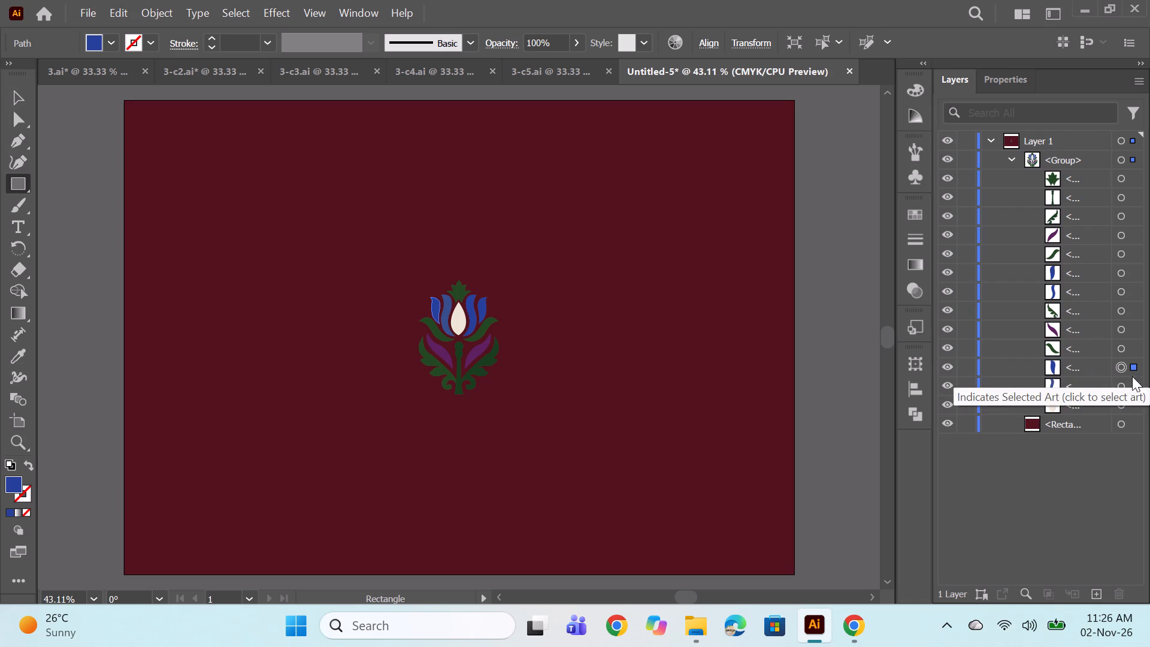
click(1122, 388)
double_click(14, 480)
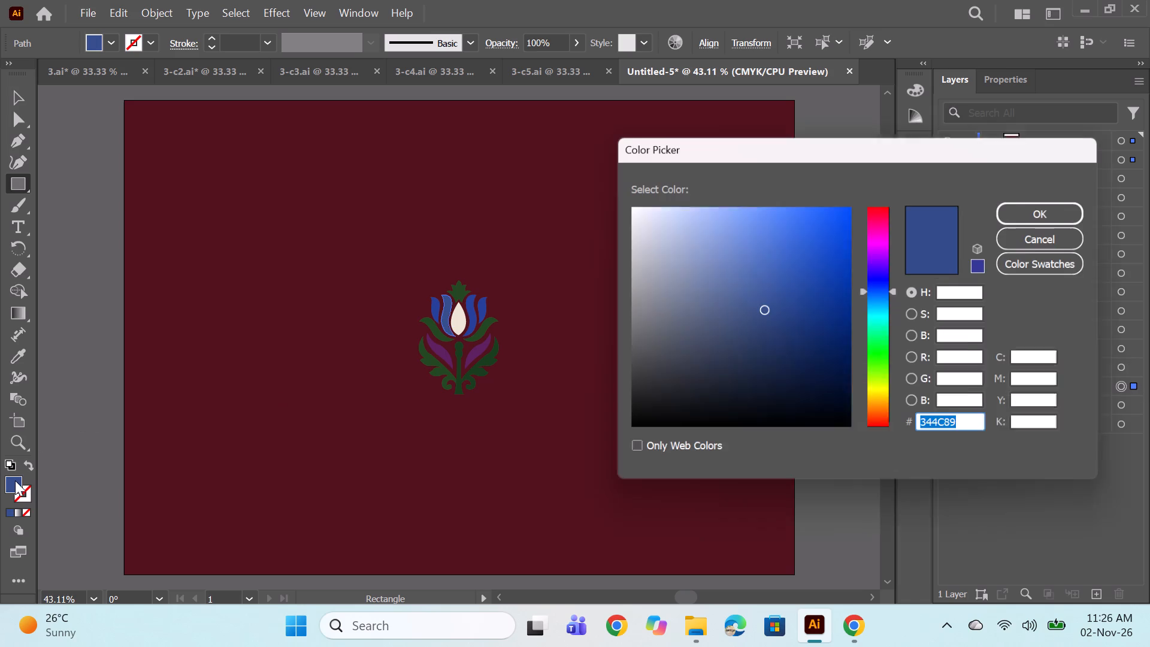
click(779, 301)
click(760, 300)
click(760, 294)
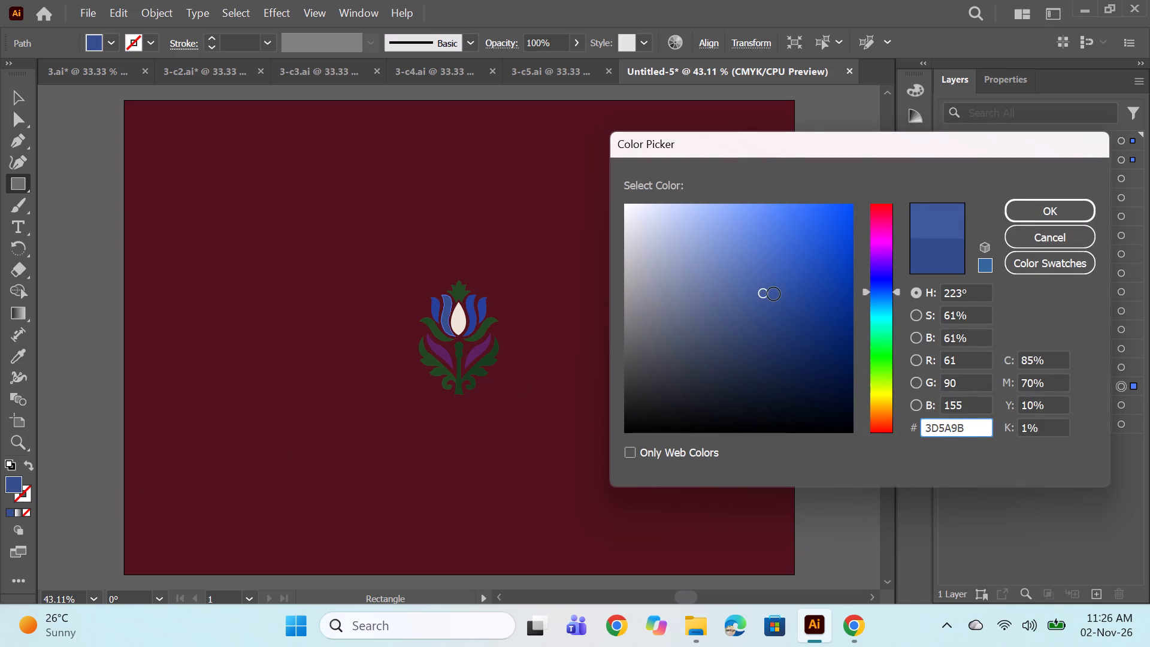
click(776, 294)
click(775, 285)
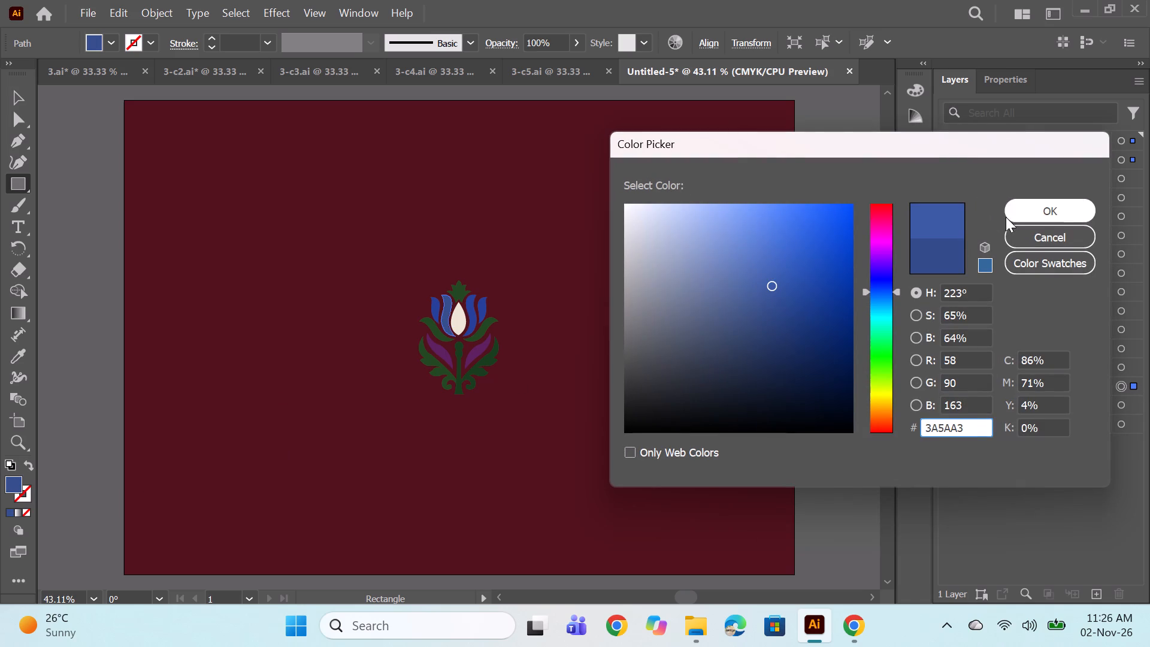
click(1006, 213)
right_drag(1006, 213, 994, 219)
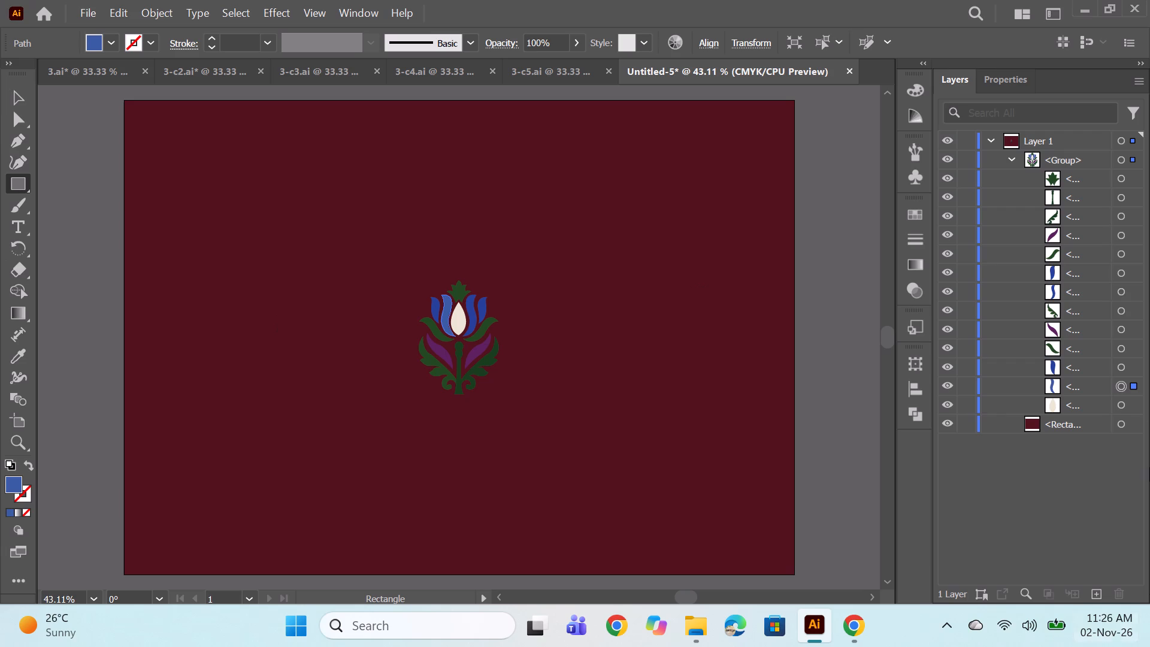
Sample the left inner petal's blue for the left outer petal, then replace it with the central petal's off-white.
click(1124, 370)
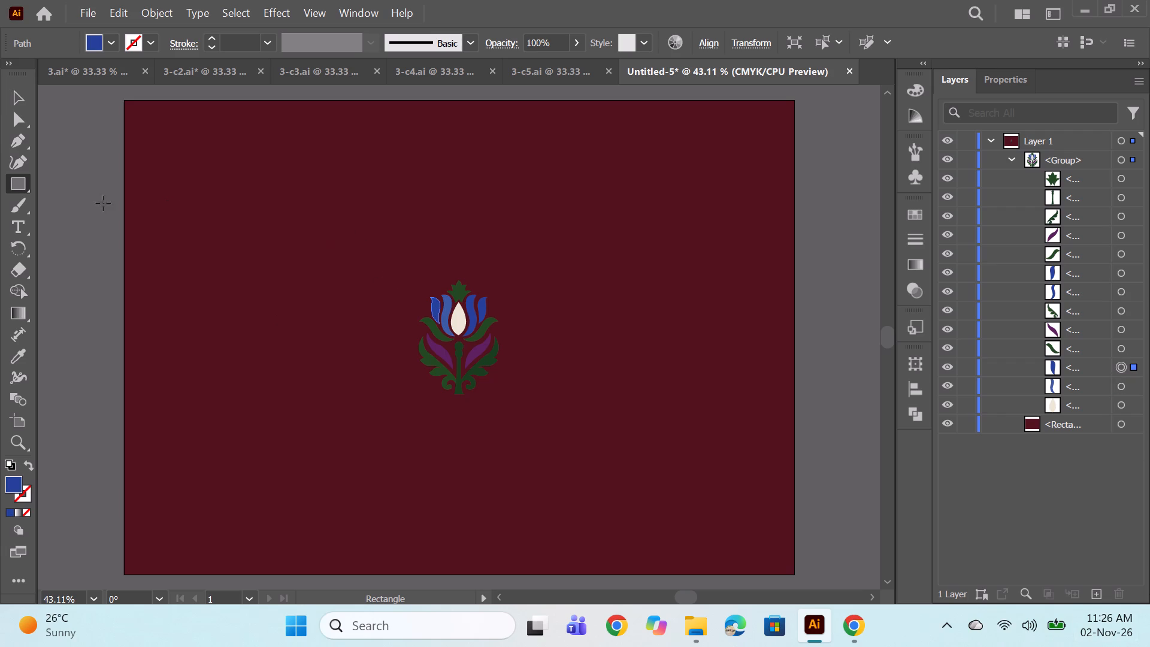
click(14, 347)
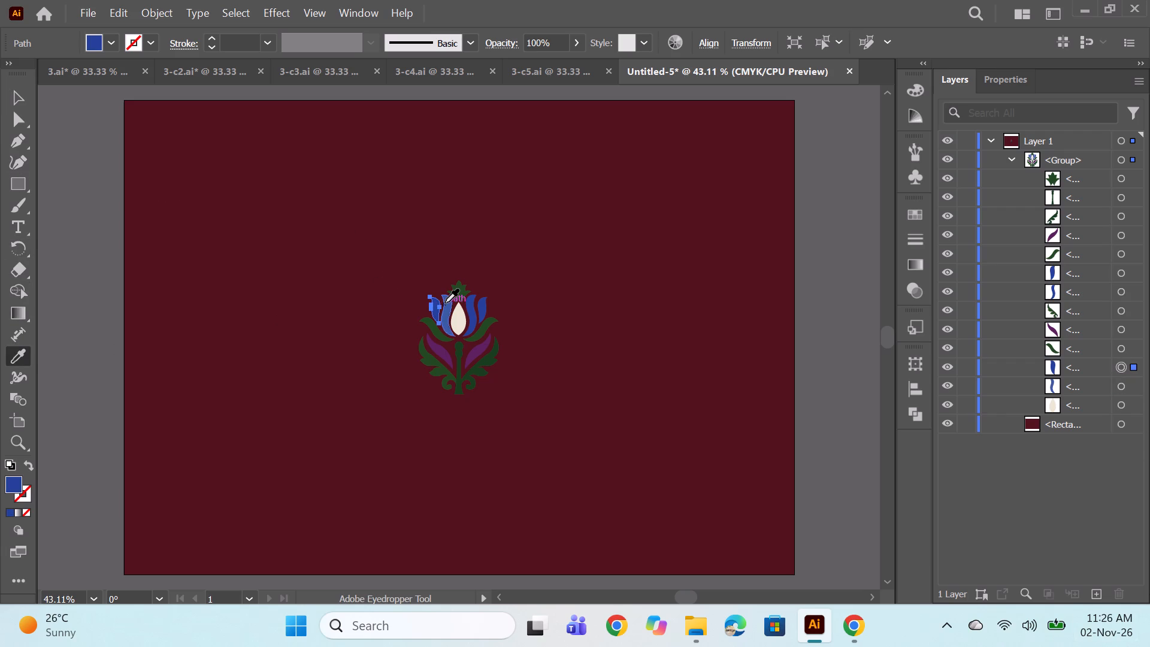
click(445, 303)
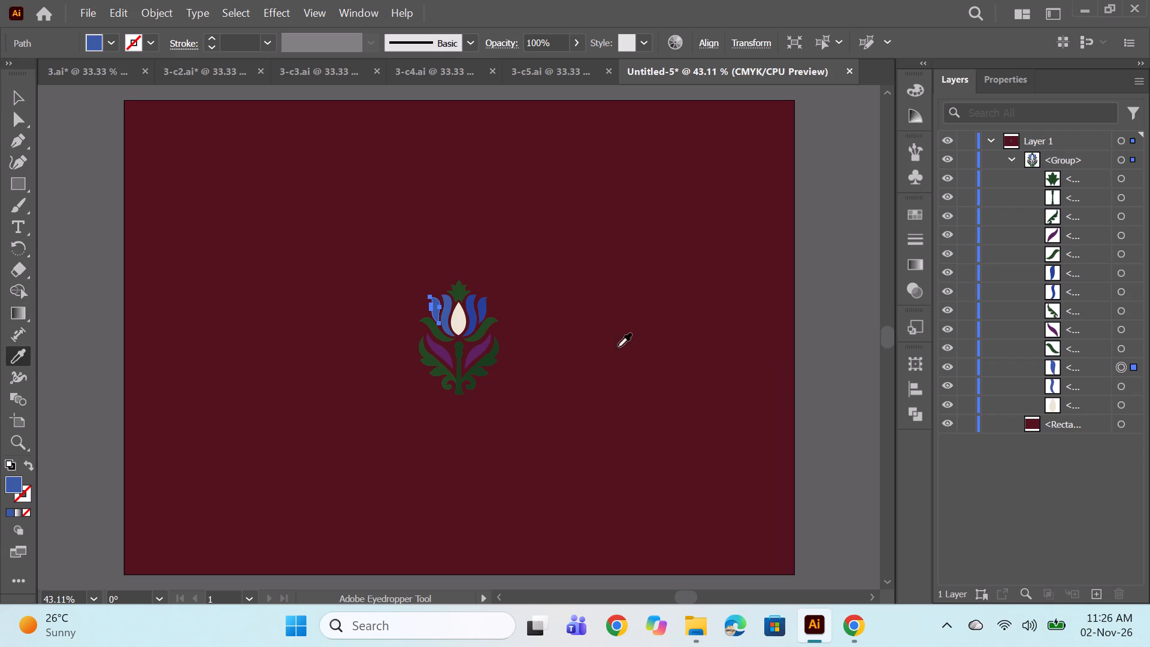
click(454, 322)
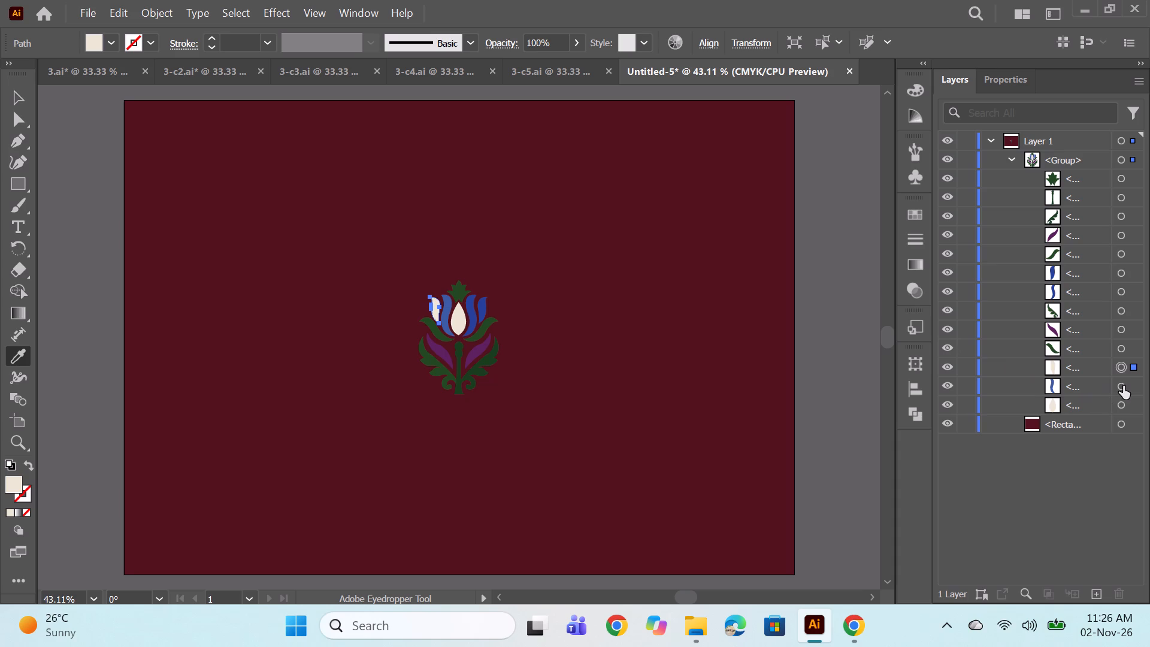
Recolor the tulip's central petal with the blue sampled from the left inner petal.
click(1118, 387)
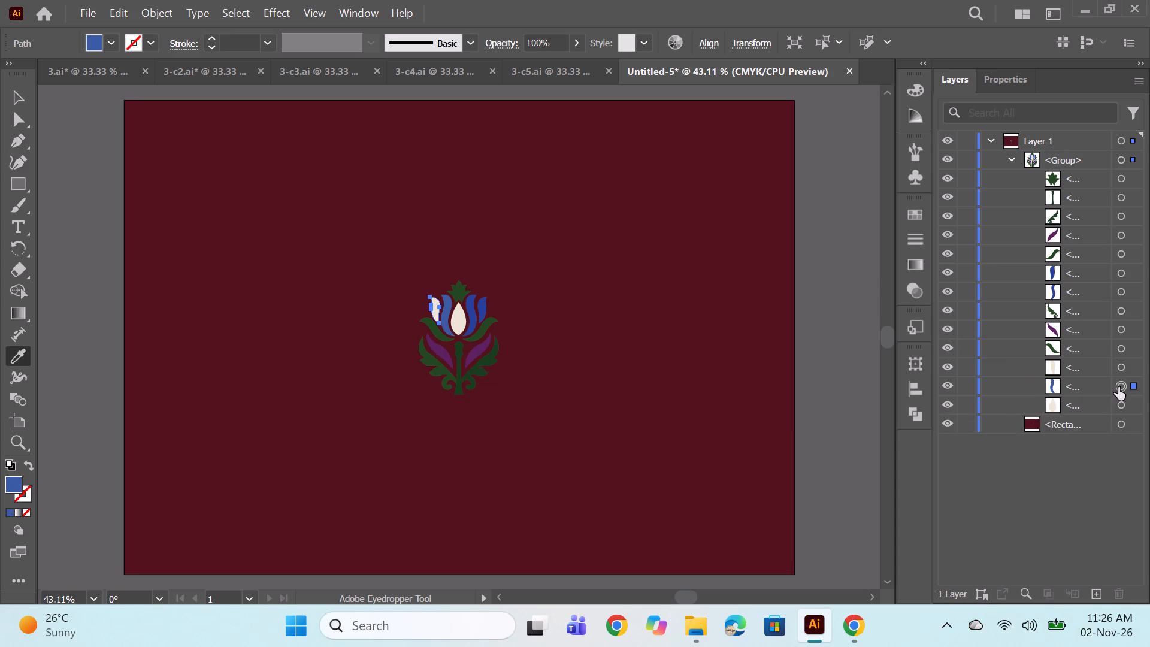
click(1119, 402)
click(447, 306)
Recolor the left inner petal with the off-white sampled from the left outer petal.
click(1119, 380)
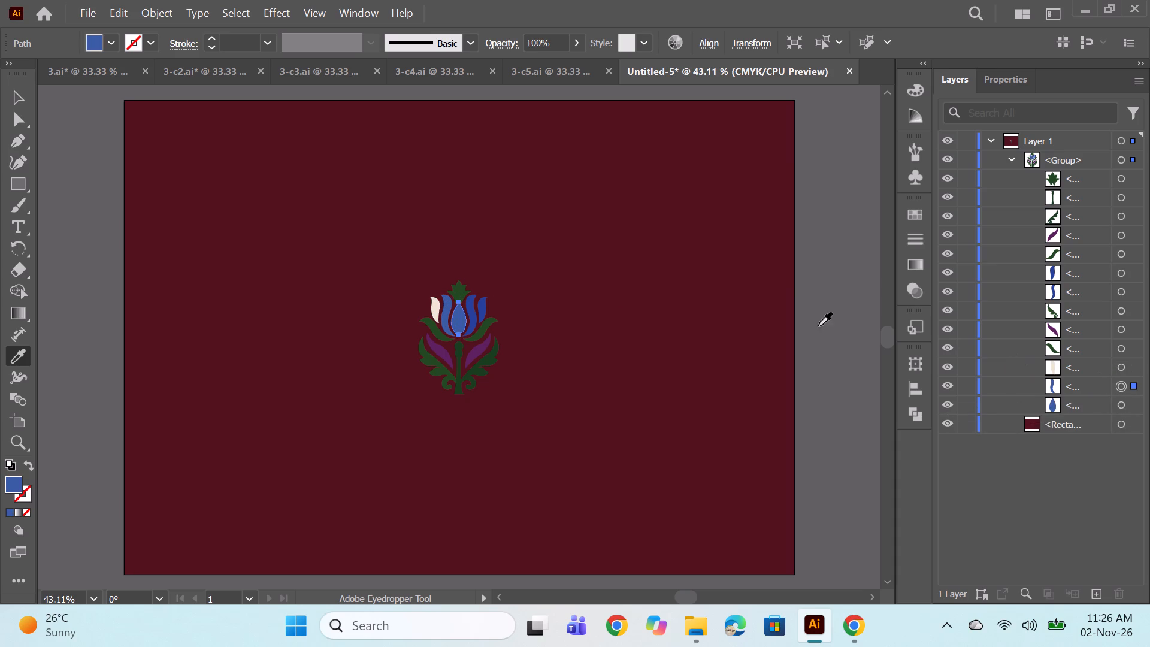
click(434, 309)
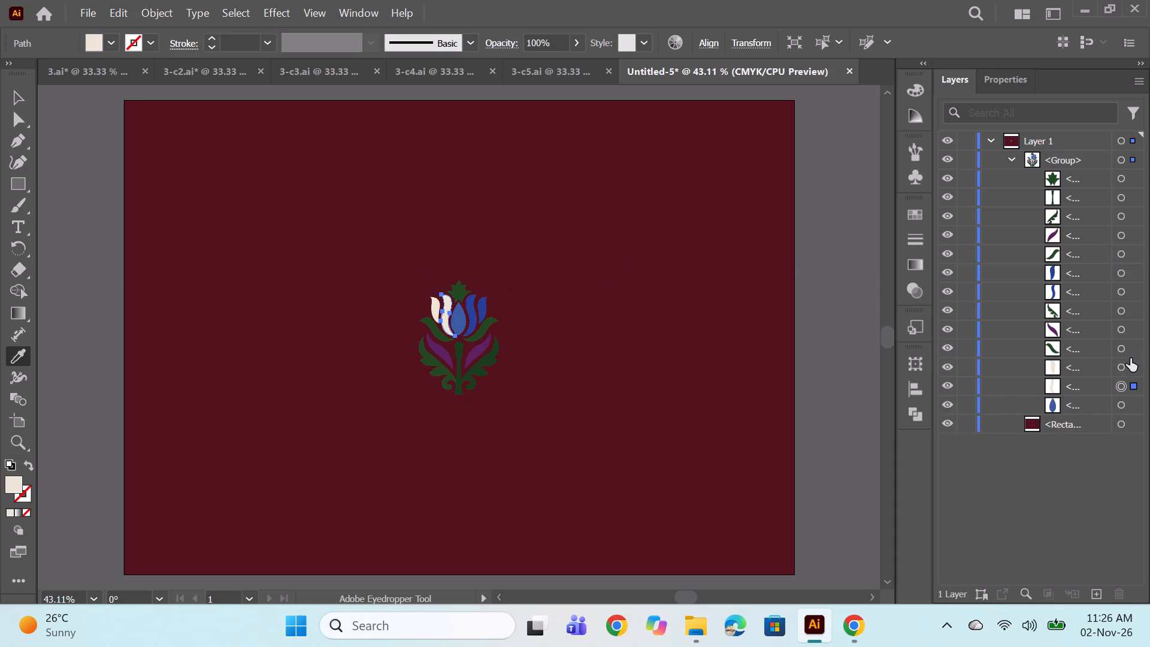
Recolor the curved green leaf directly under the left petals with the central petal's blue.
click(1124, 350)
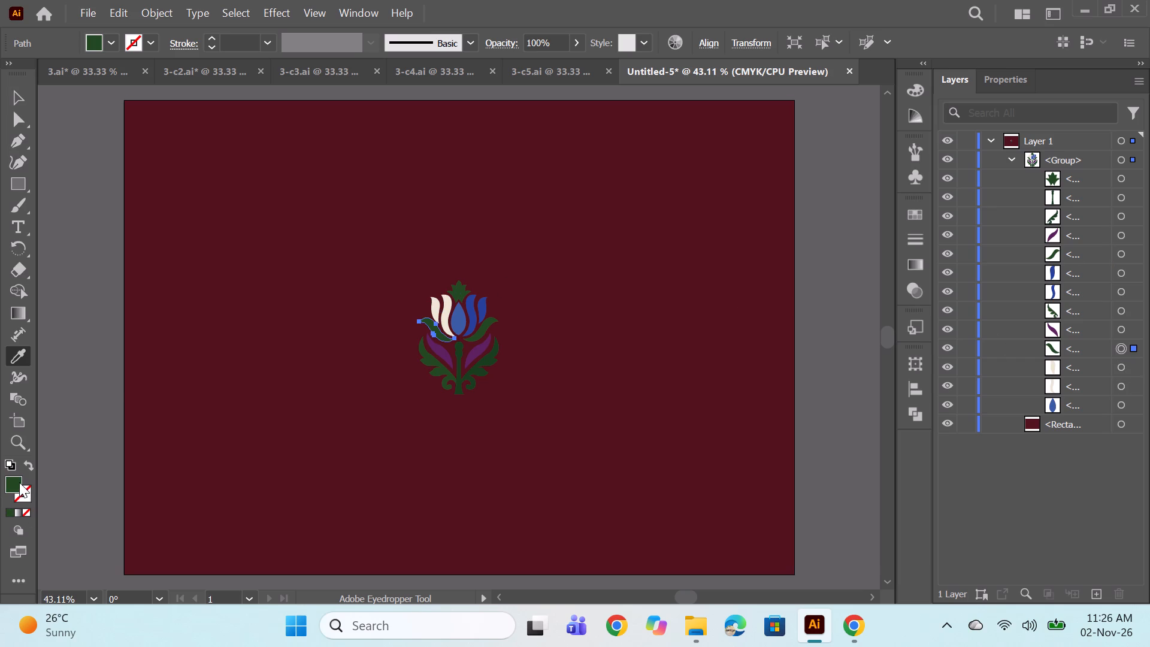
double_click(14, 481)
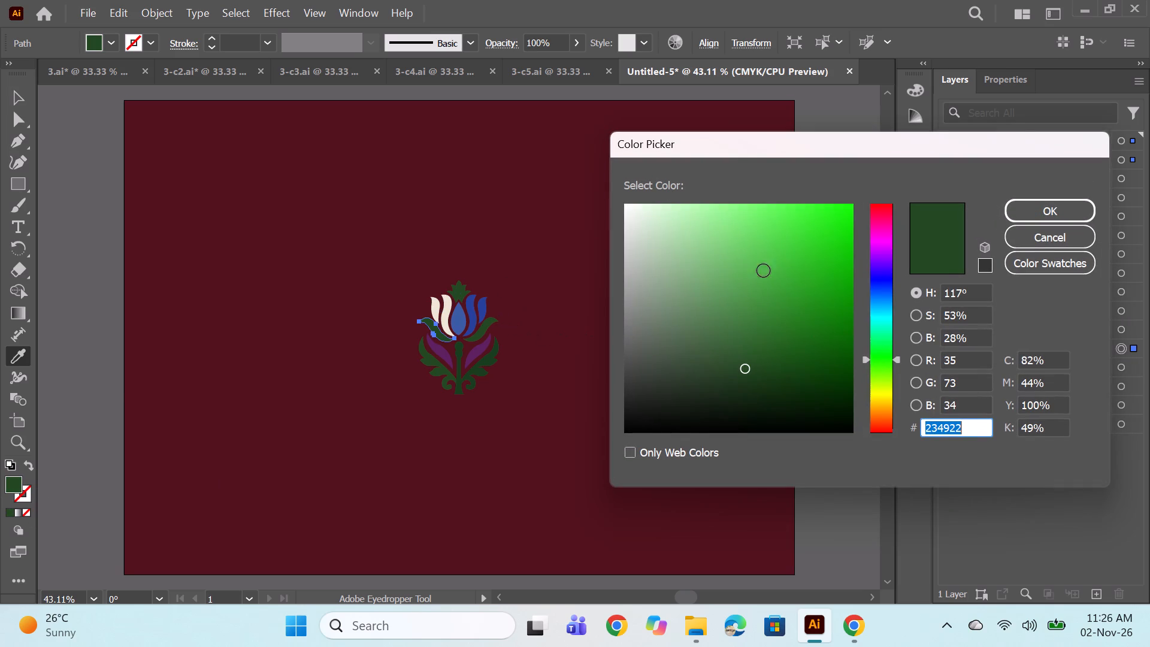
click(1061, 215)
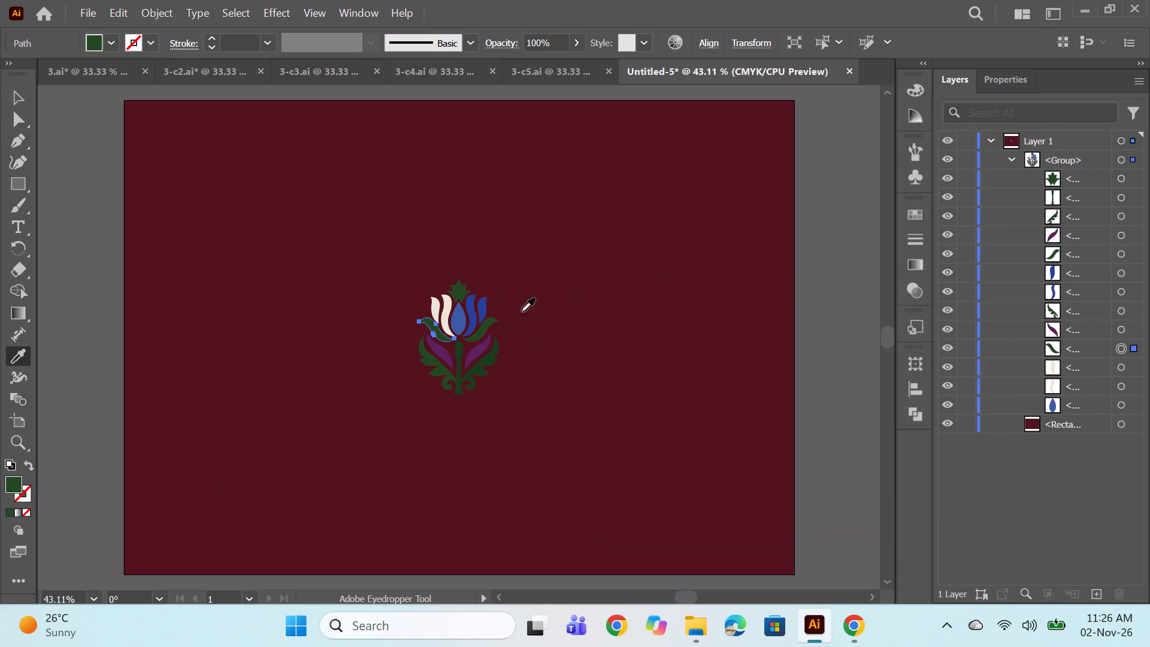
click(459, 313)
Recolor the purple leaf on the left of the stem with the left inner petal's off-white.
click(1121, 326)
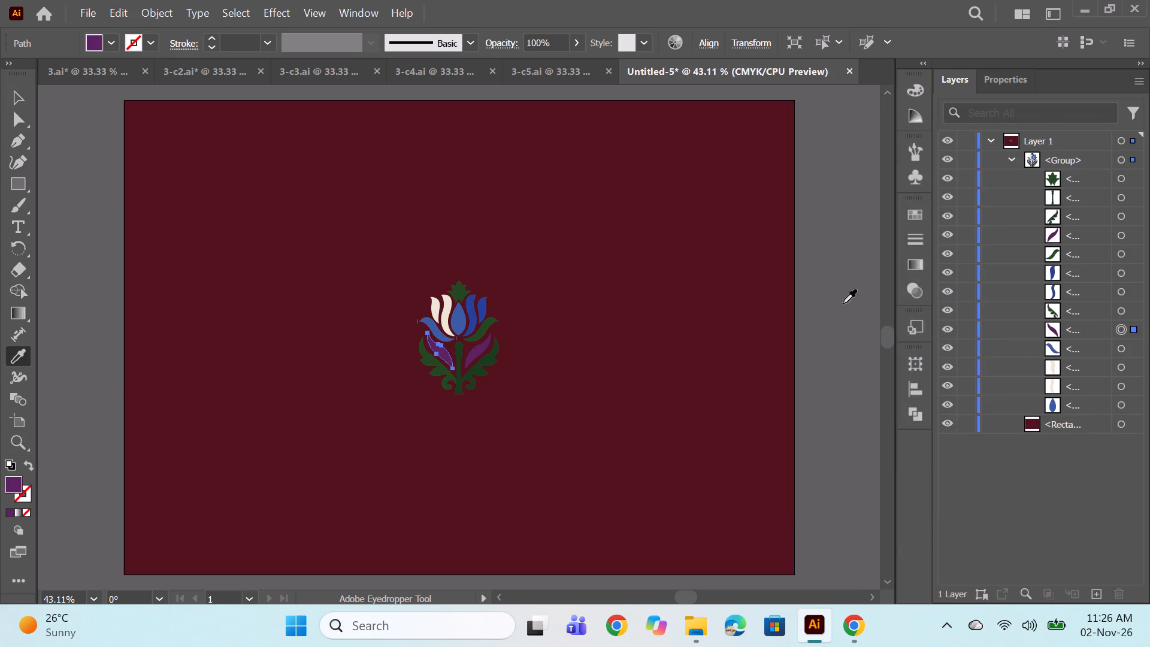
double_click(17, 482)
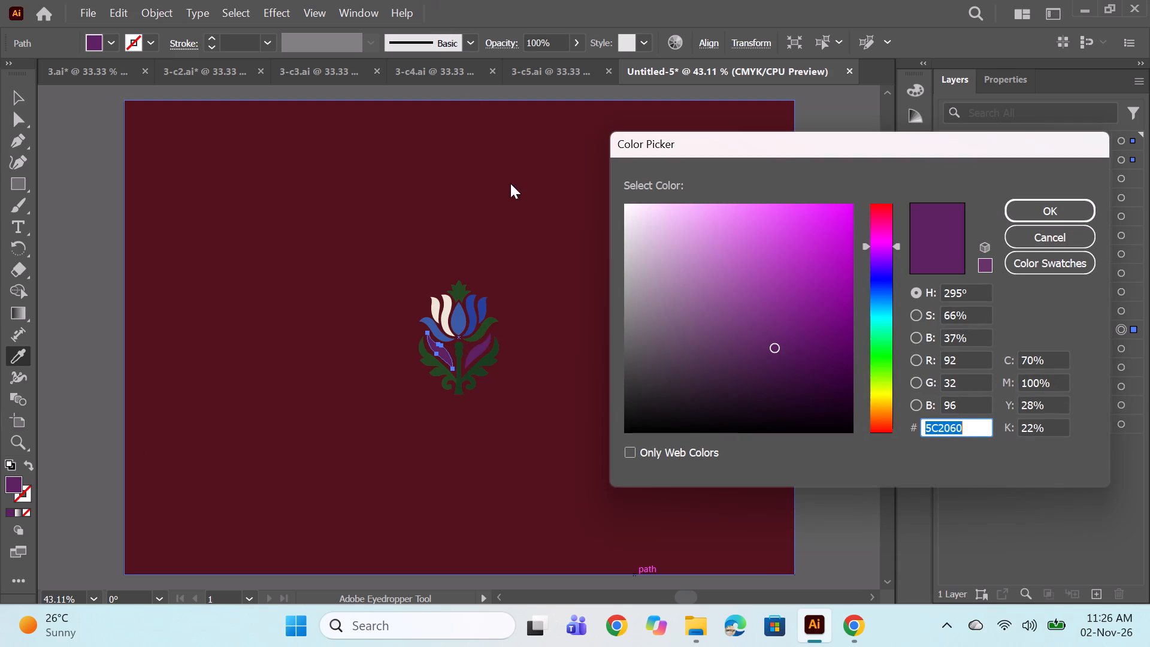
click(1062, 209)
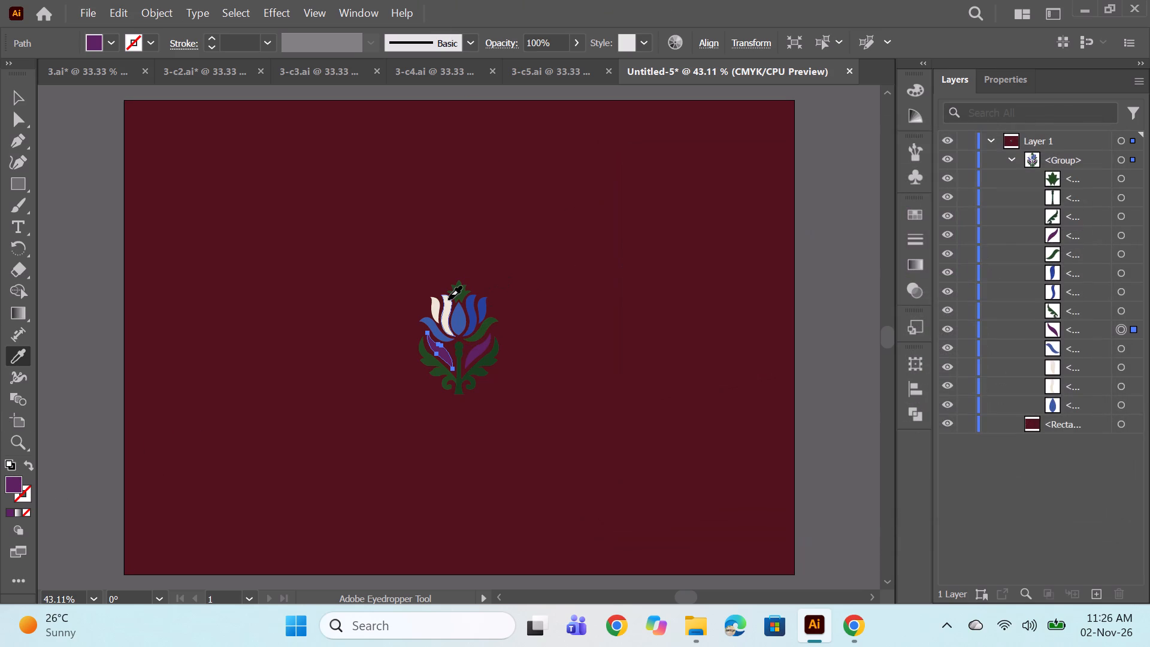
click(448, 300)
Lighten the green fill of the large jagged leaf at the motif's lower left to #32662F.
click(1115, 306)
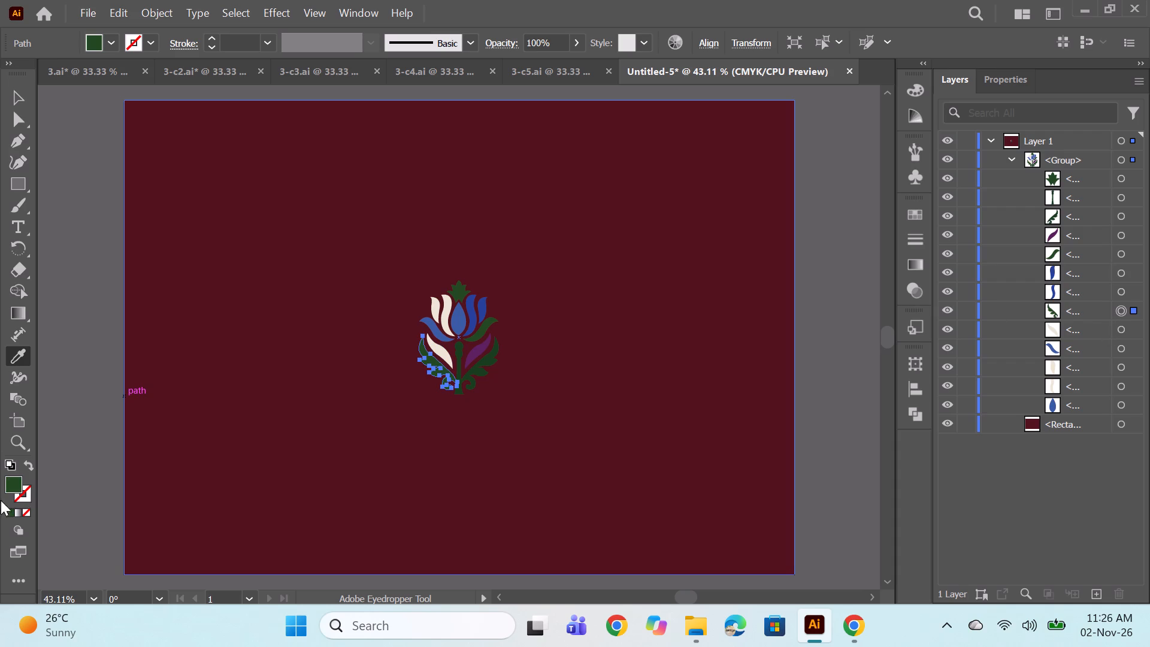
double_click(17, 486)
click(753, 357)
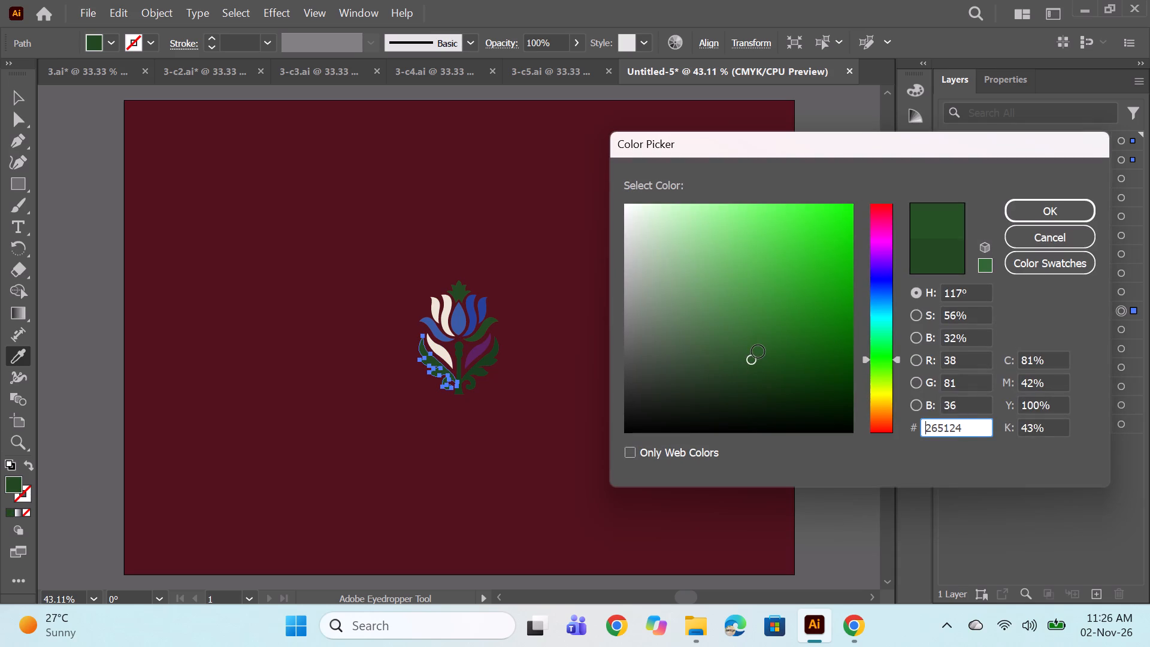
click(758, 352)
click(771, 350)
click(762, 341)
click(750, 340)
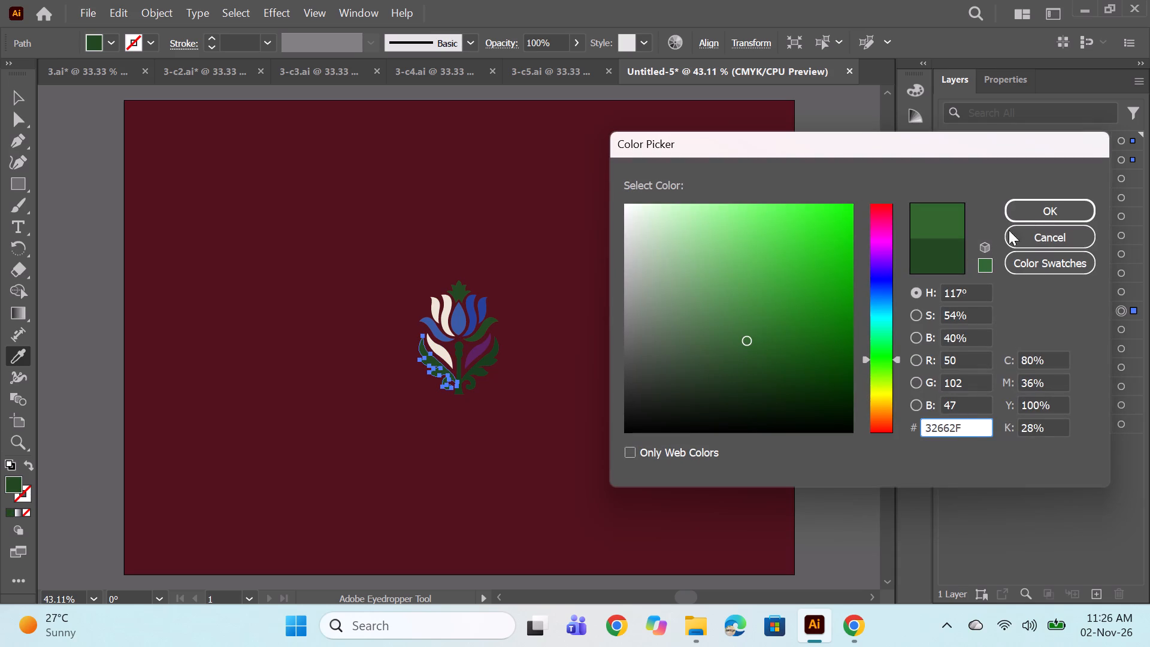
click(1038, 206)
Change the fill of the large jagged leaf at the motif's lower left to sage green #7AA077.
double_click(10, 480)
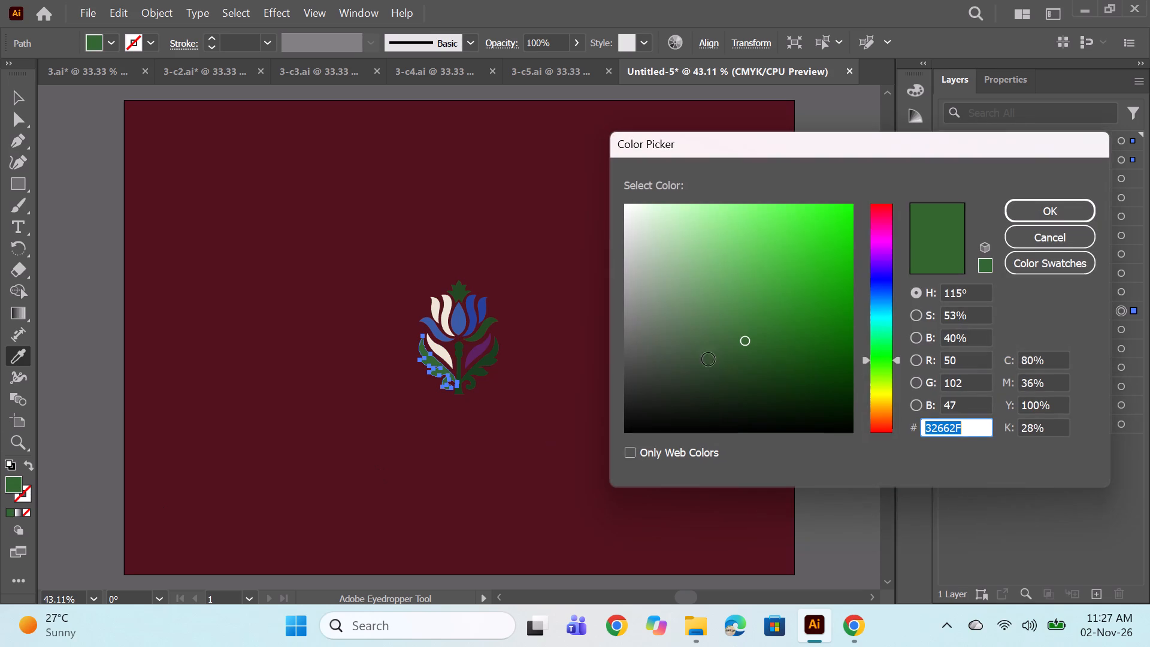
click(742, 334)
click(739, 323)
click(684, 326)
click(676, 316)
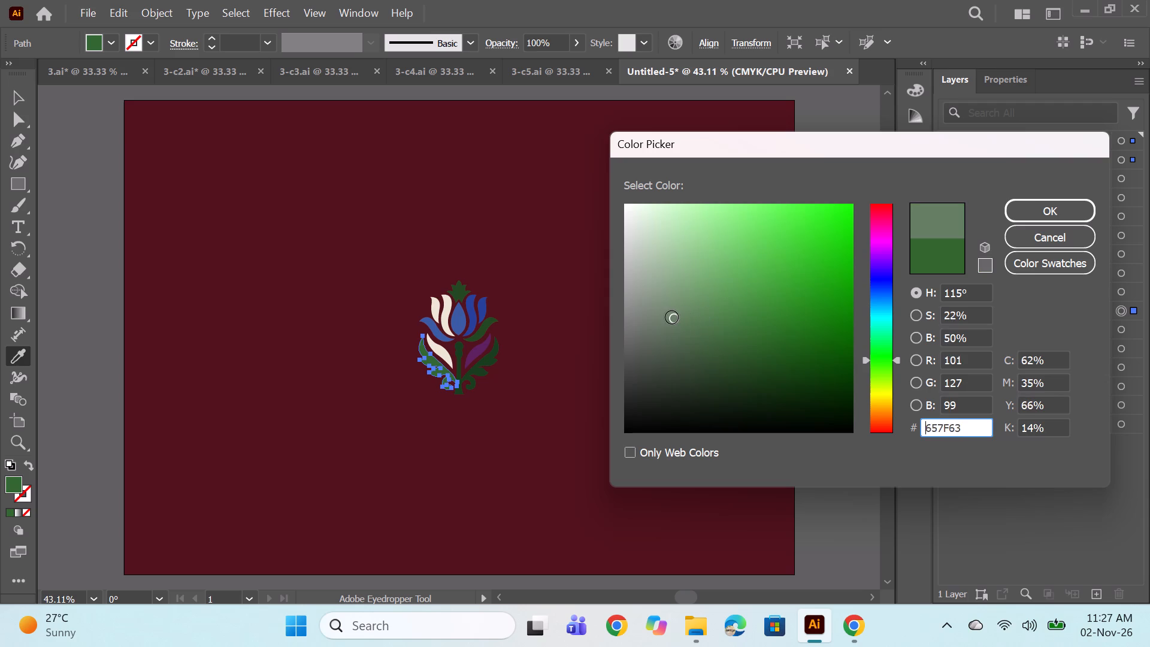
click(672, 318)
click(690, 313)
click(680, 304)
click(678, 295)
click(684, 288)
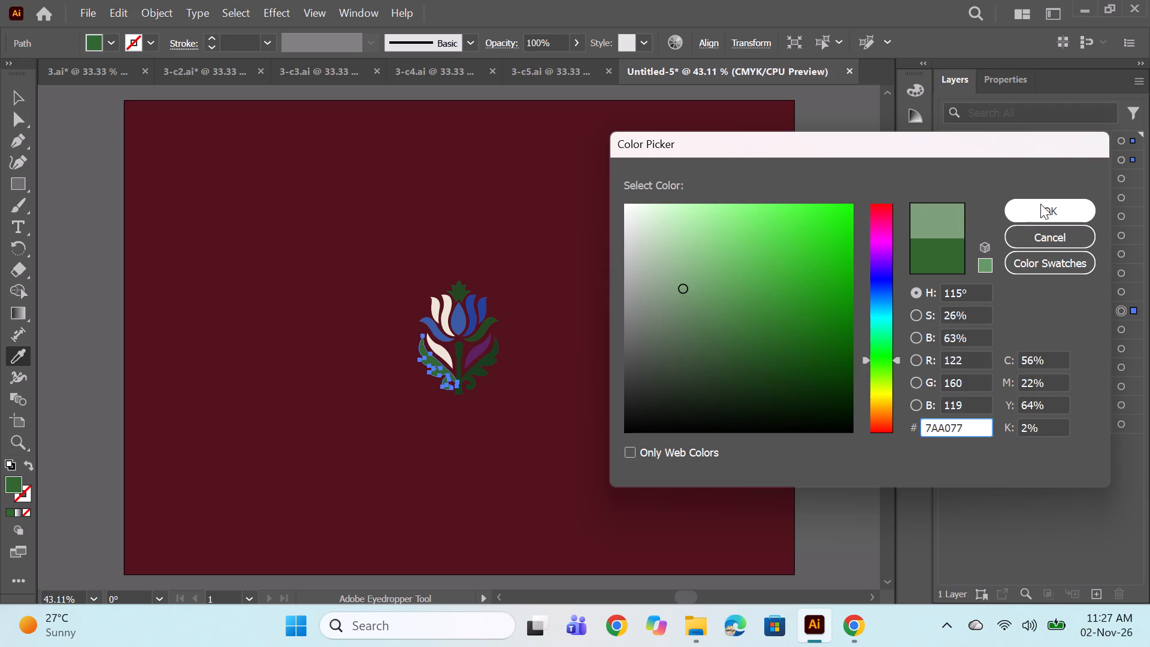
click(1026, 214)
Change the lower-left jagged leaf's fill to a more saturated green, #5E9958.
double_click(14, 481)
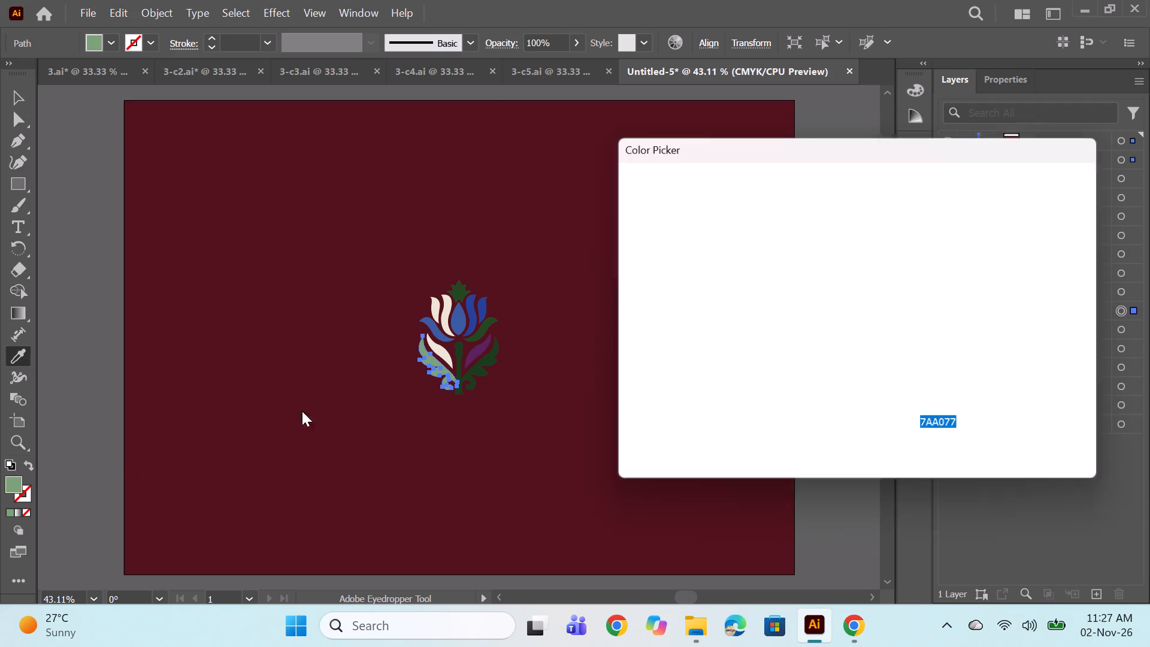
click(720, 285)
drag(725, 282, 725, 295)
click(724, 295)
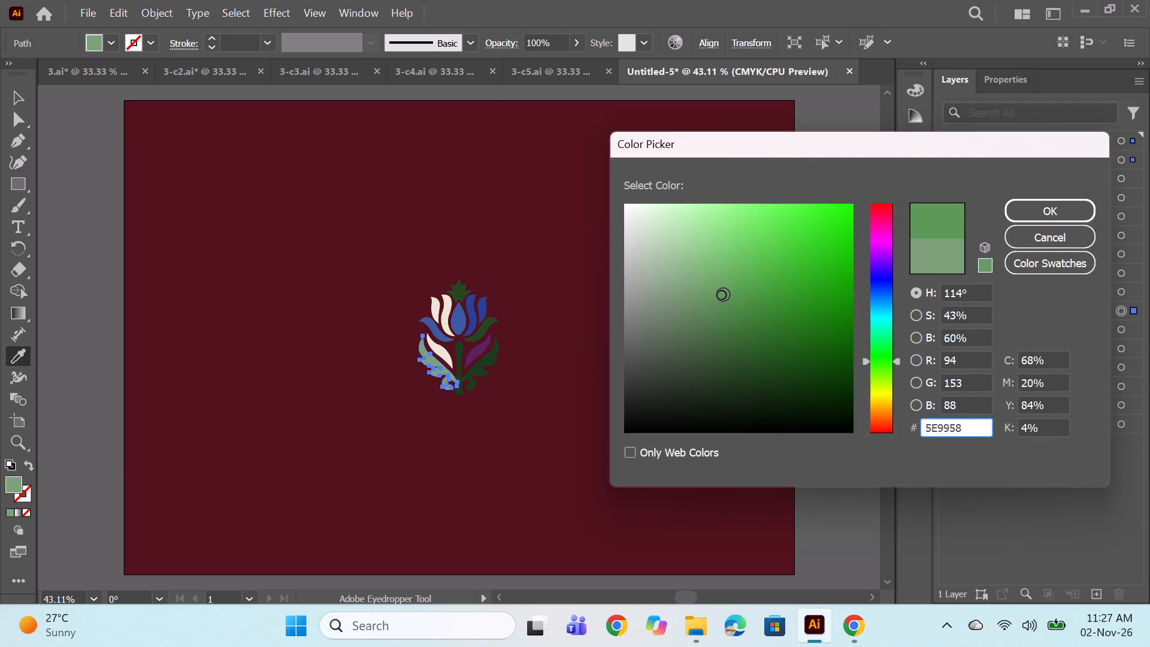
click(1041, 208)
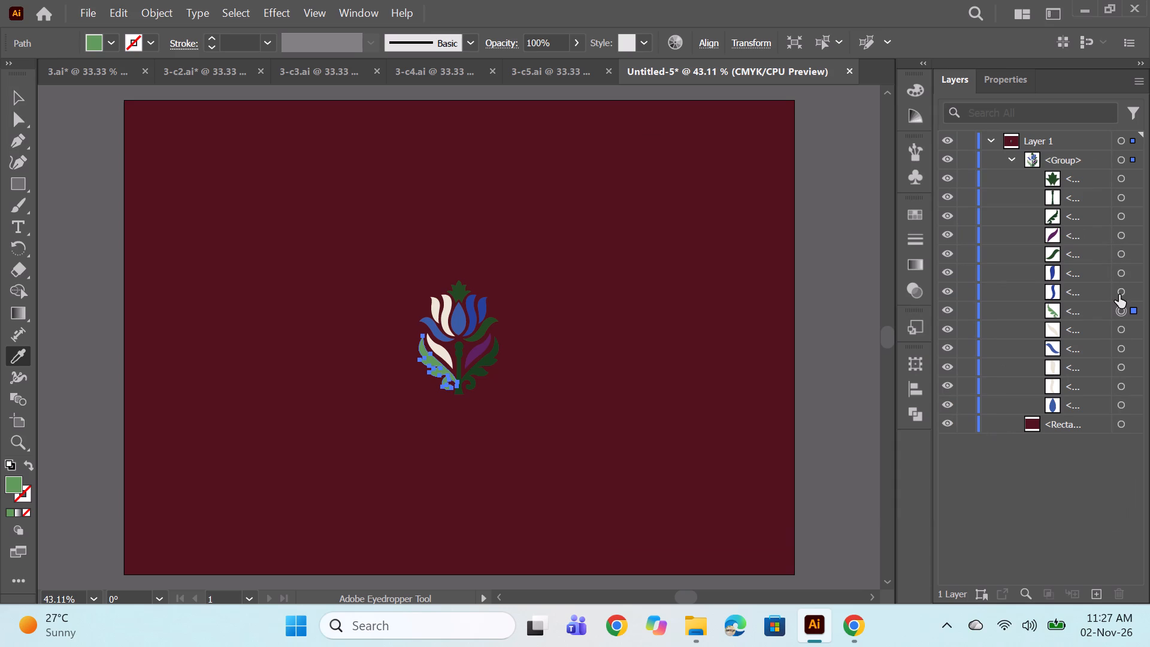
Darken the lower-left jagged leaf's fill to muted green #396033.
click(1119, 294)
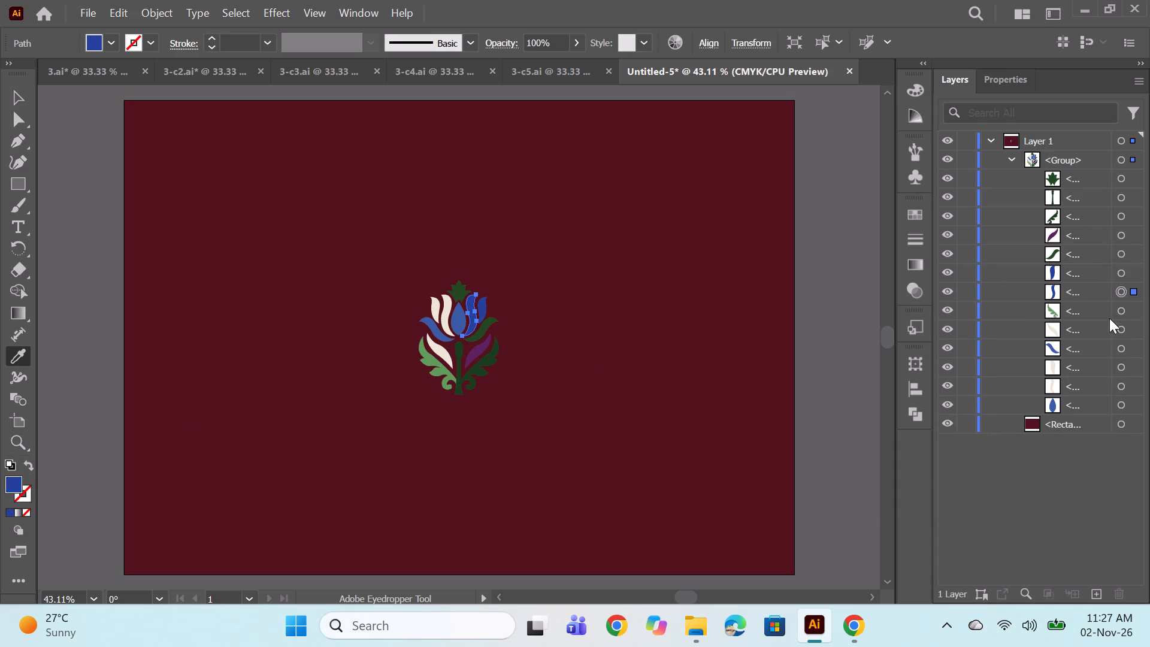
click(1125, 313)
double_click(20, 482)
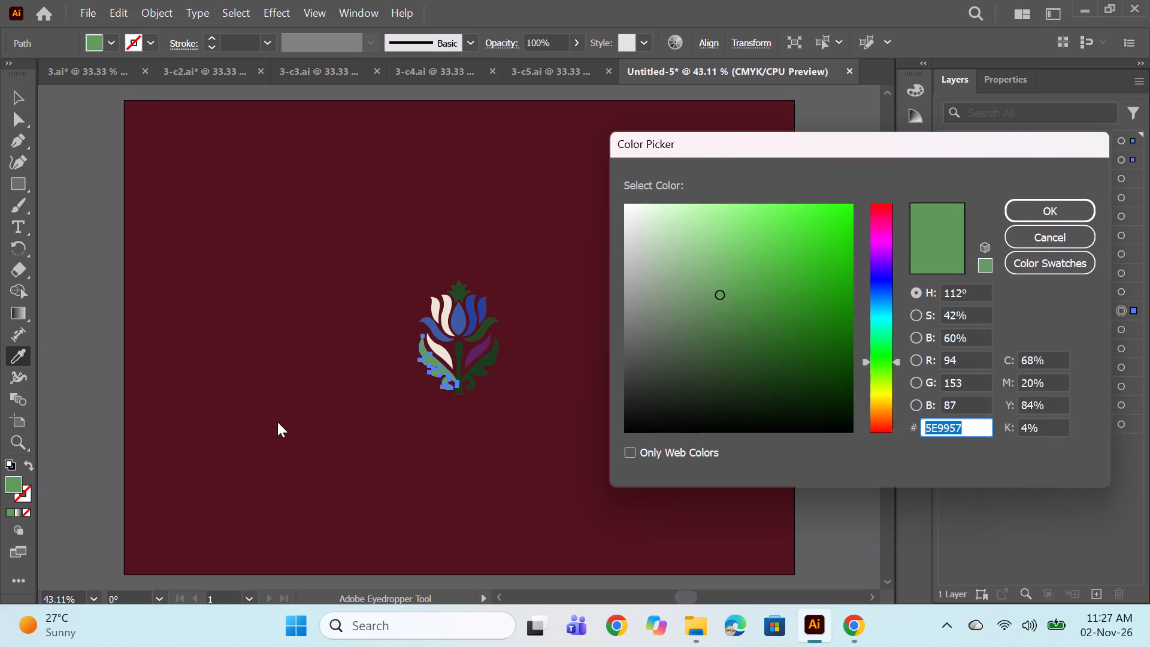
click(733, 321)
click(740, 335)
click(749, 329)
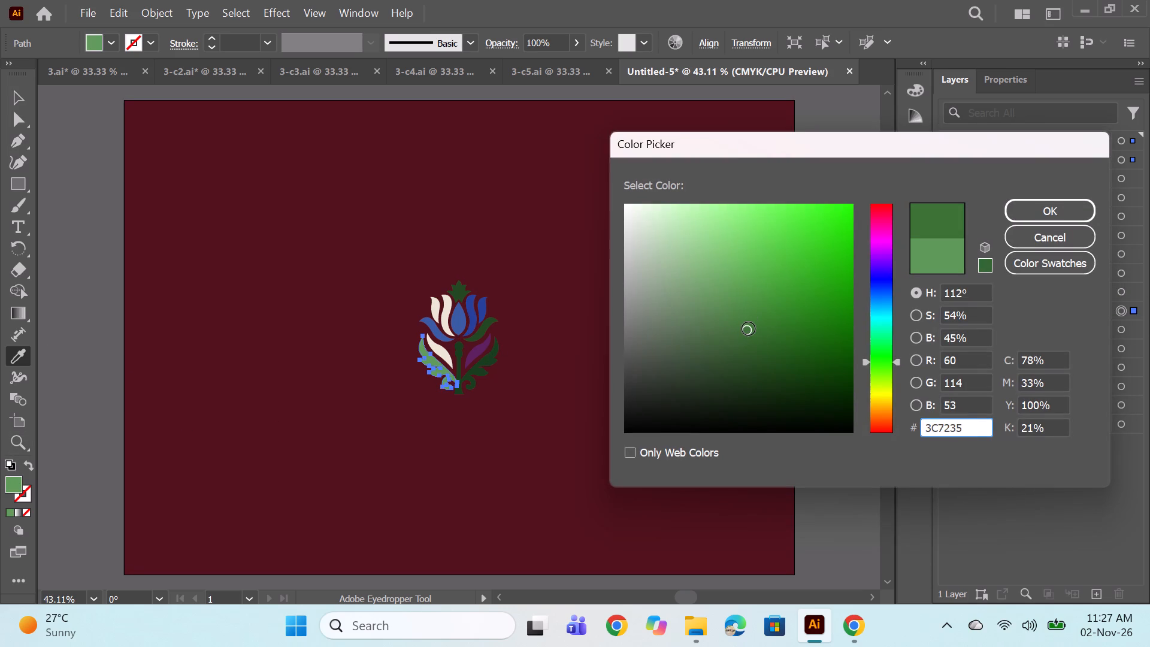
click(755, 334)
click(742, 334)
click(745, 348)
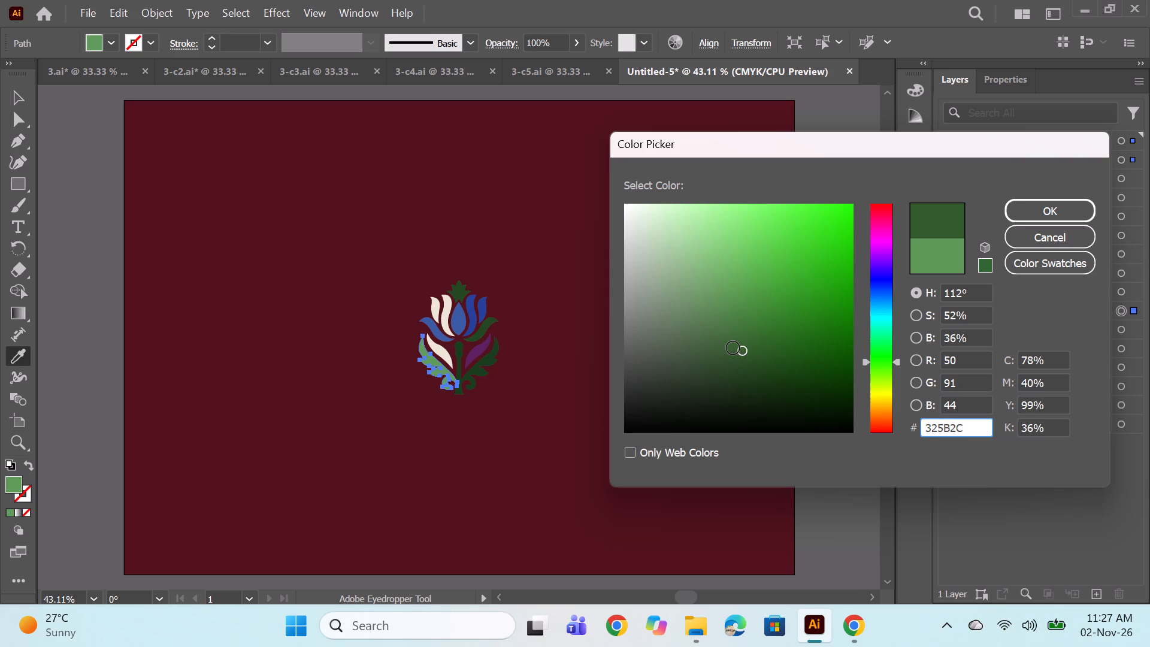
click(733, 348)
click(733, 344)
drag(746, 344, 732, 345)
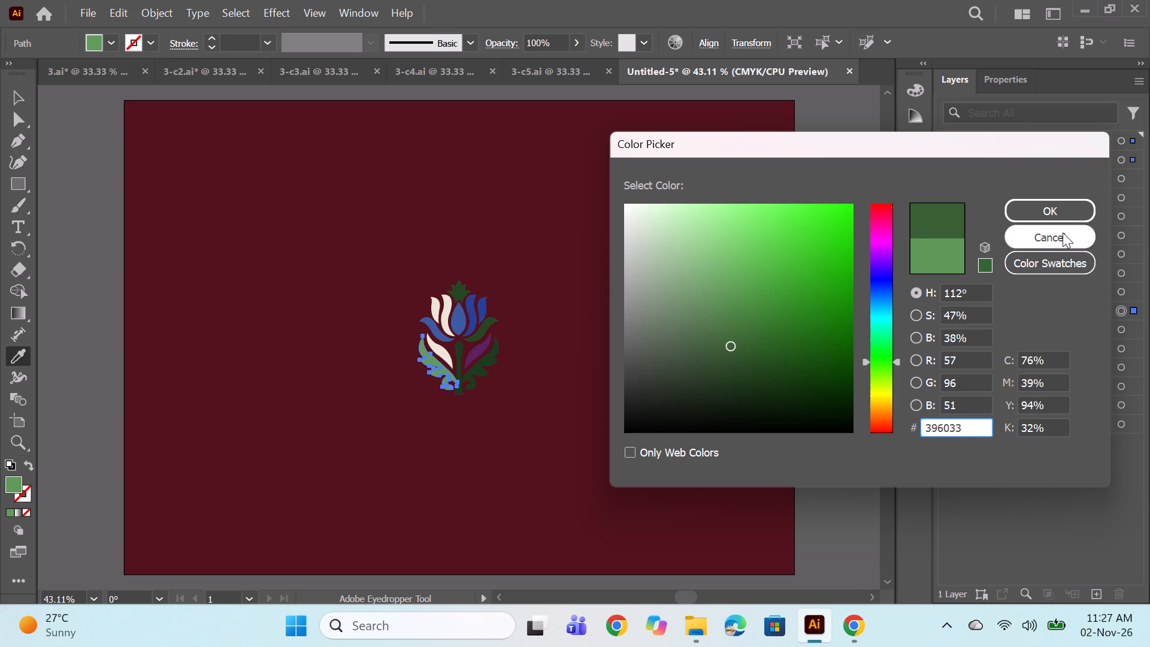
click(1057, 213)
Recolor the tulip's right inner and right outer petals with the off-white of the left petals.
click(1120, 295)
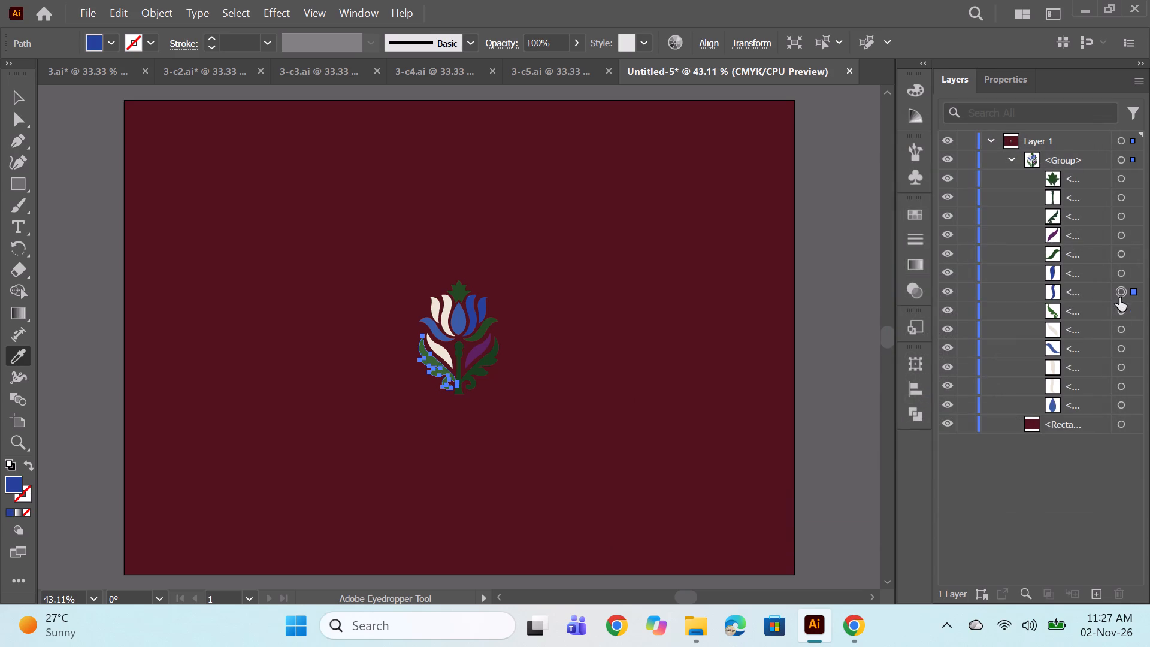
click(444, 306)
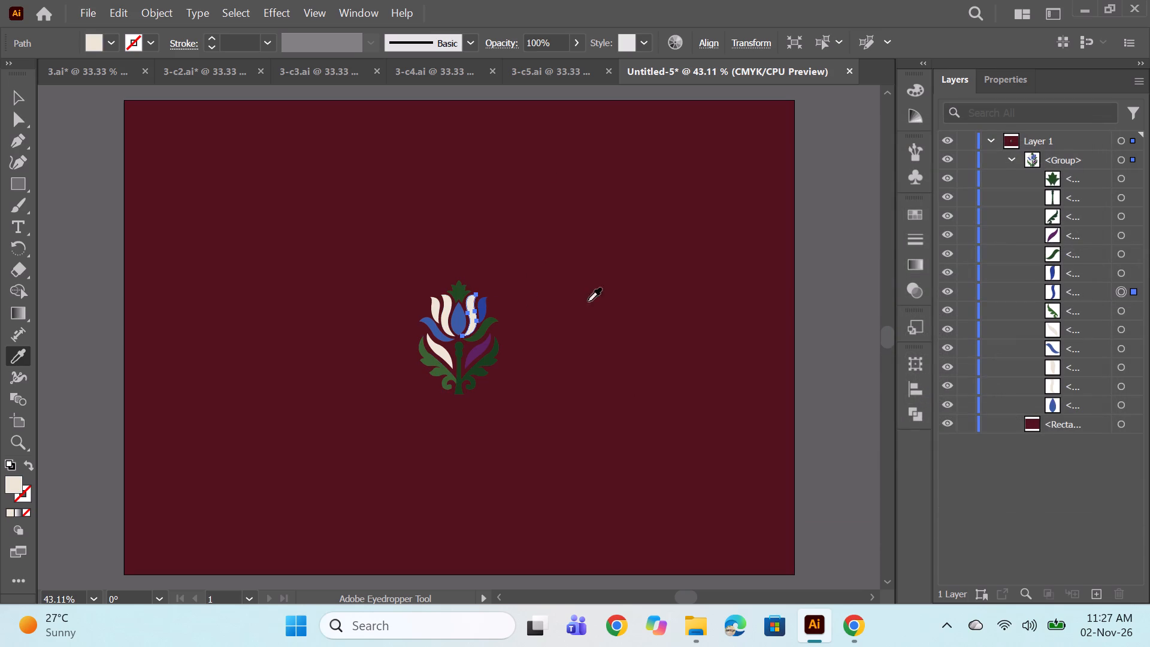
click(1123, 275)
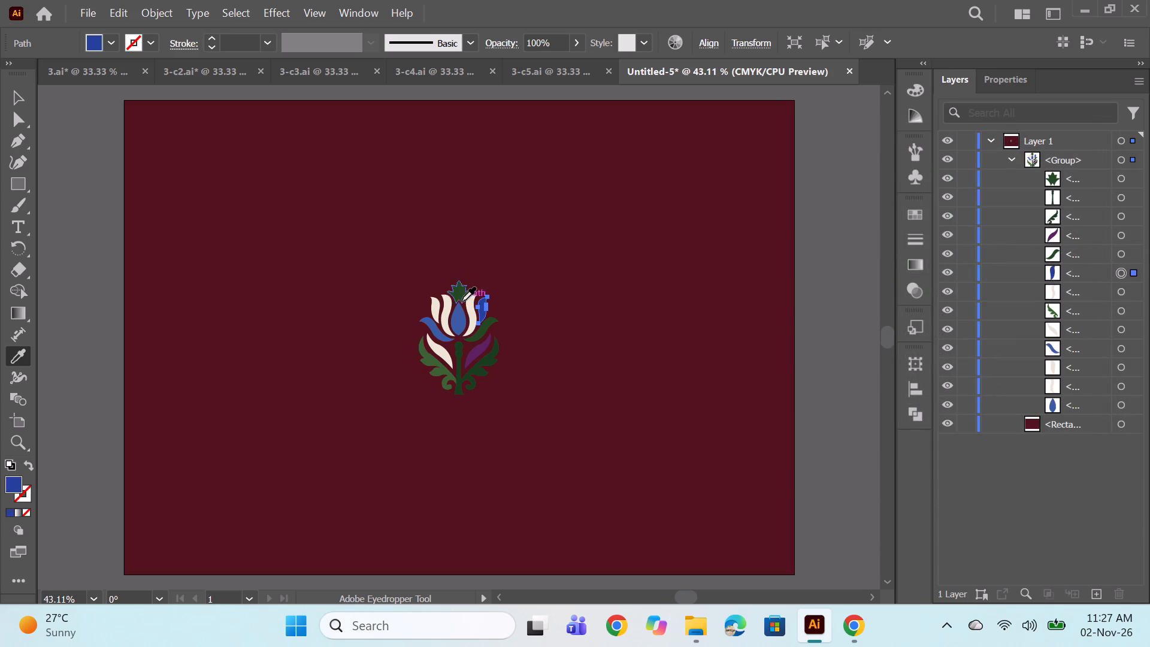
click(471, 307)
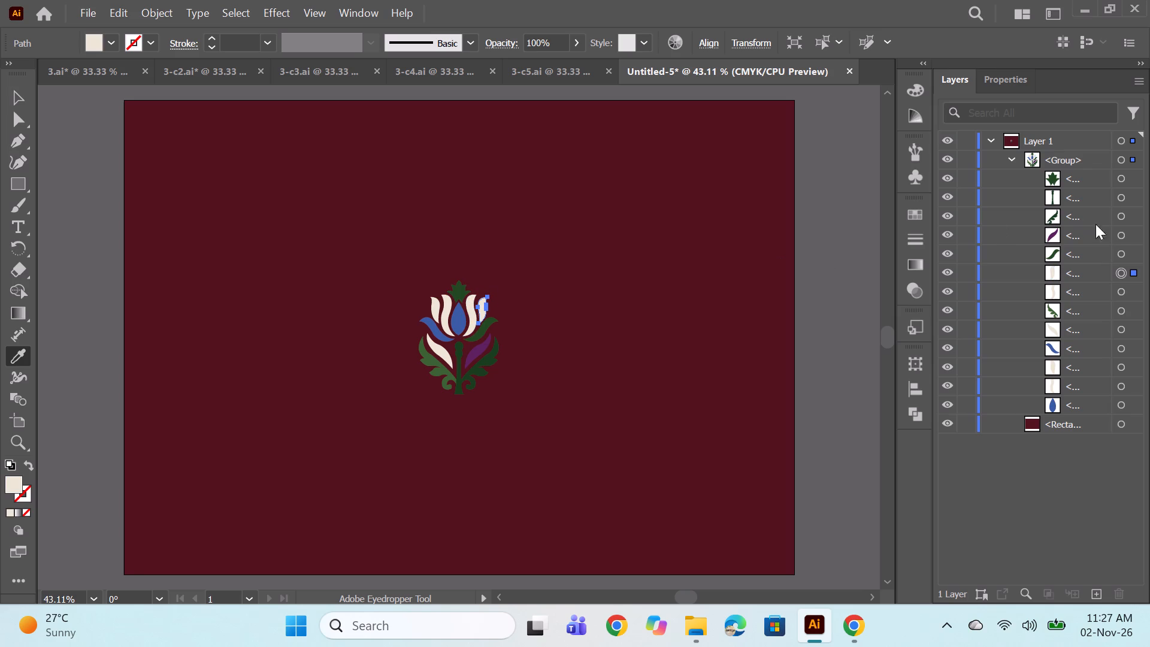
Recolor the curved green leaf directly under the right petals with the central petal's blue.
click(1119, 249)
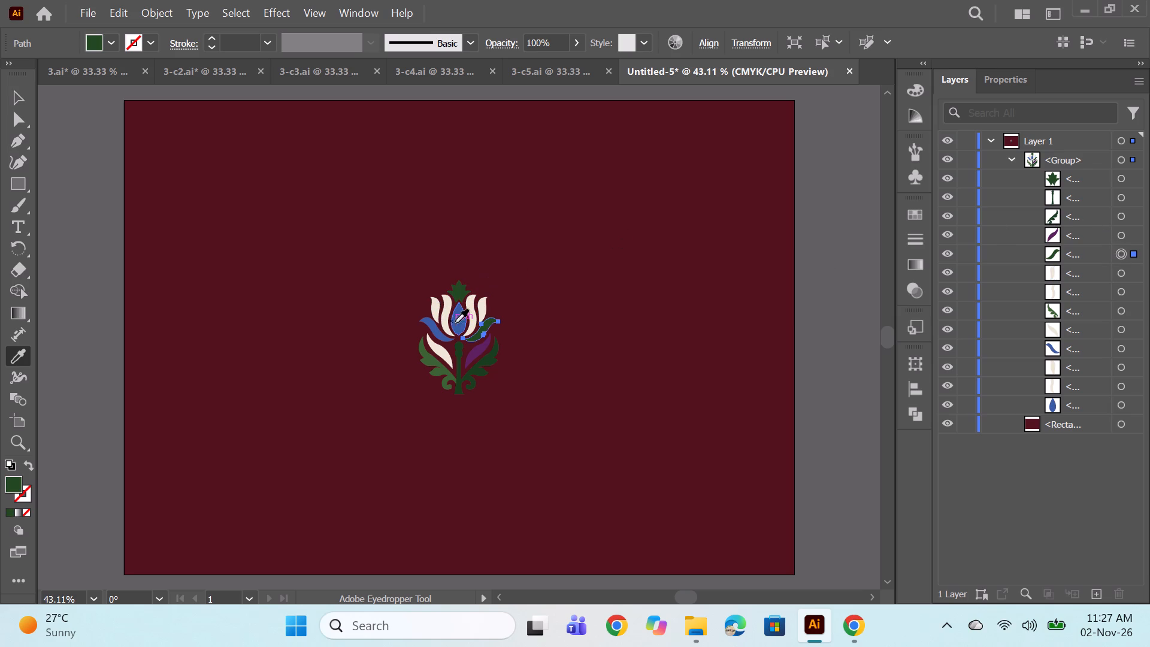
click(456, 323)
Recolor the purple leaf on the right of the stem with the right outer petal's off-white.
click(1123, 237)
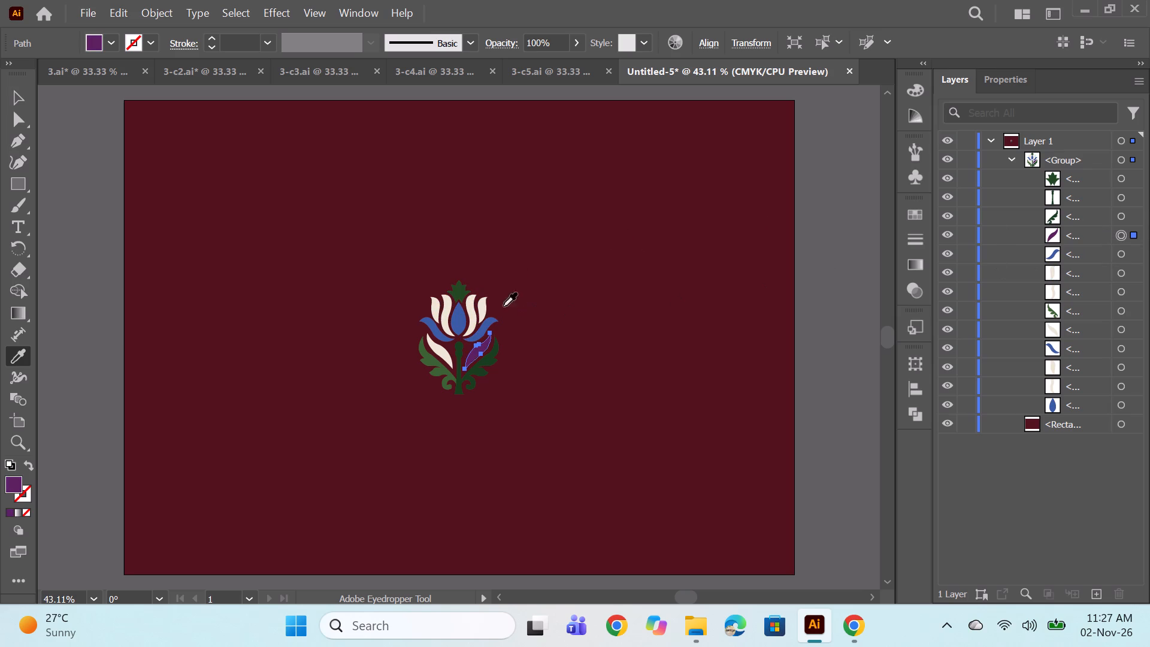
click(483, 300)
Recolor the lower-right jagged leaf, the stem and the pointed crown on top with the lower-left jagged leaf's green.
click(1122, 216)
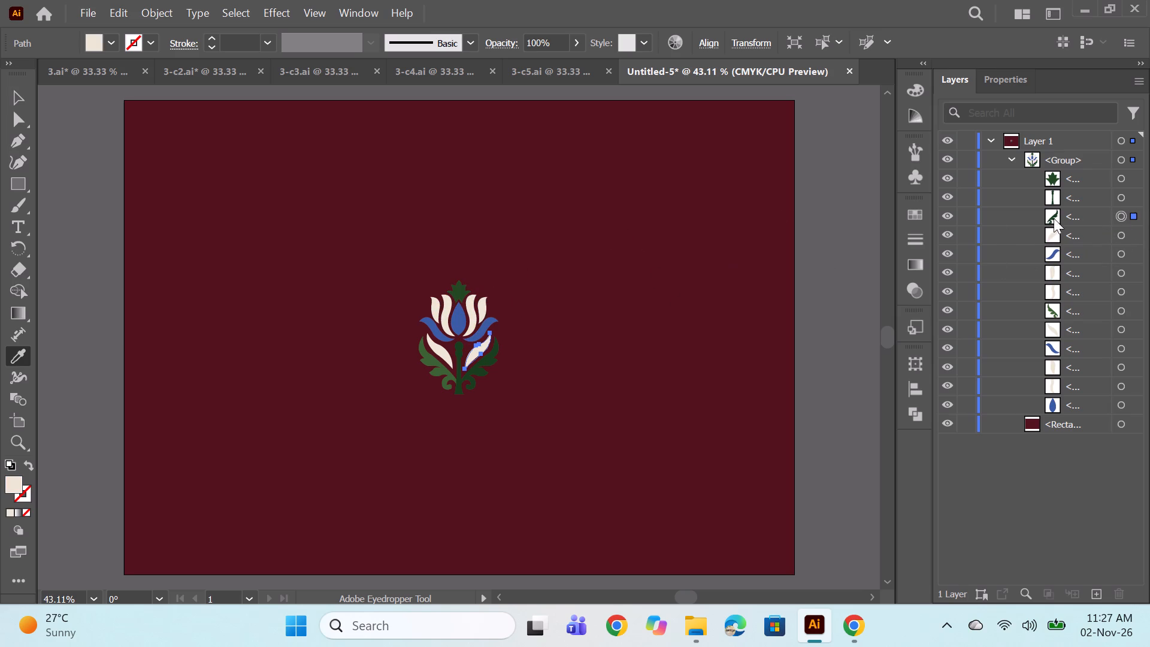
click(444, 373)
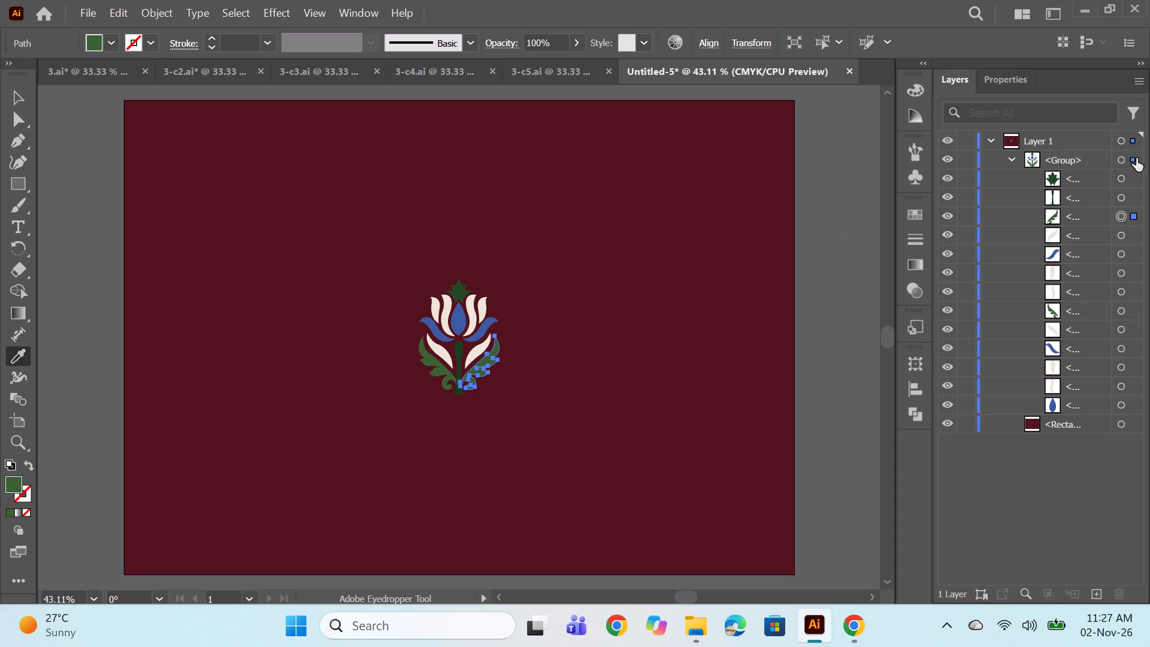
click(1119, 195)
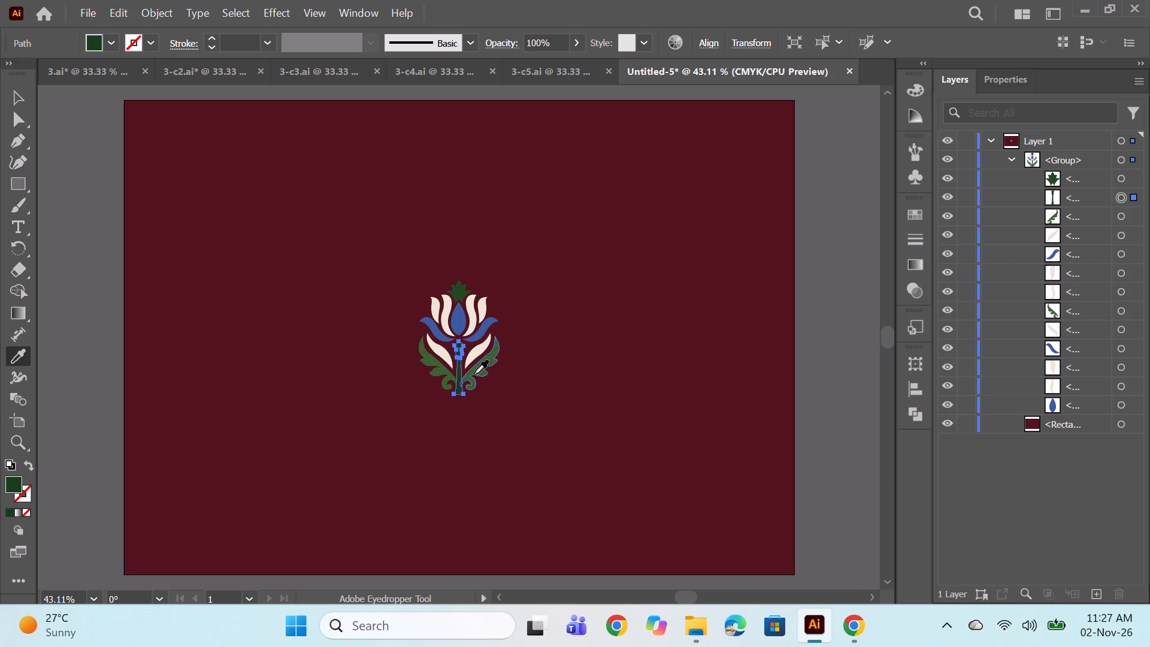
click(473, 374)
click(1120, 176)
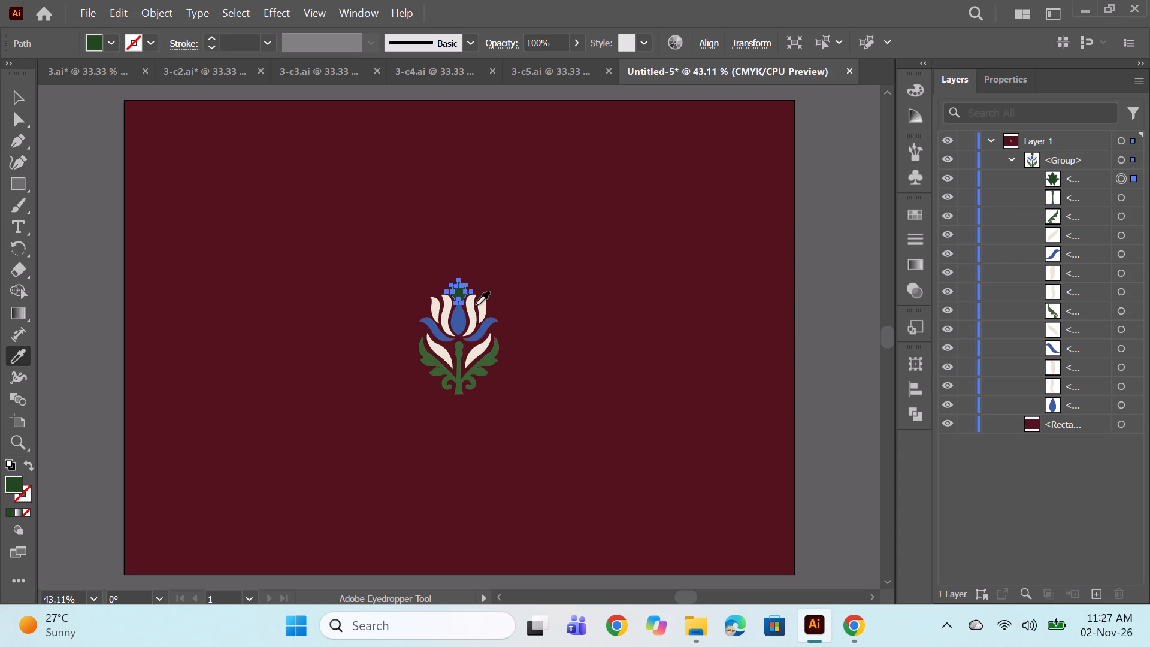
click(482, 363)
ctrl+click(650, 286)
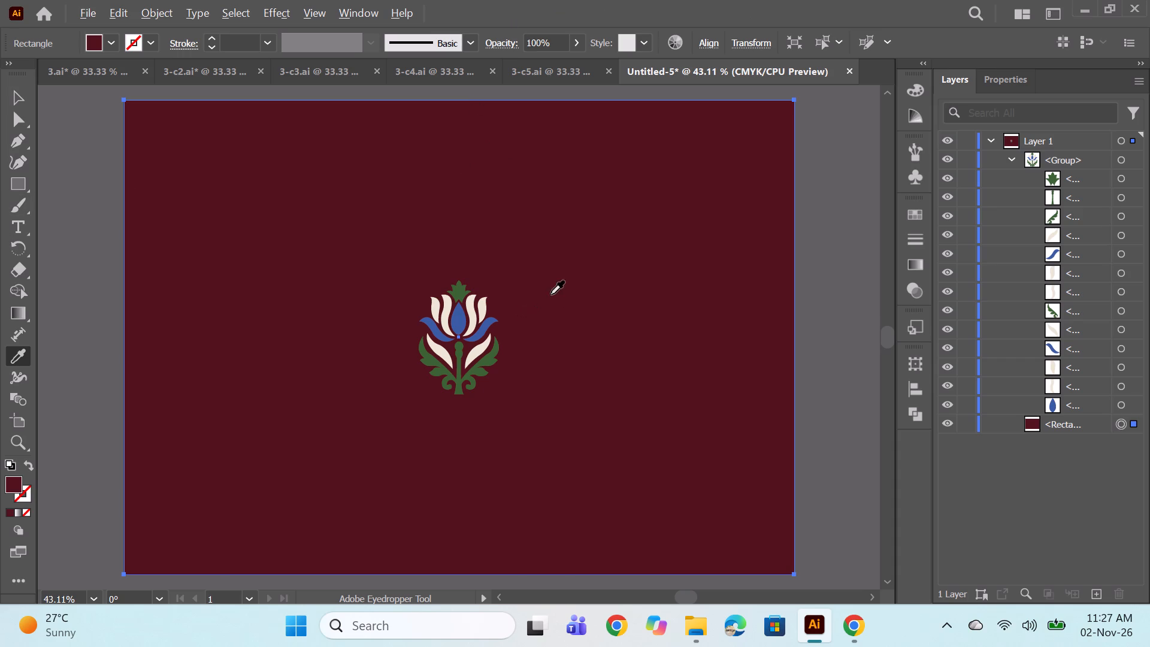
Change the fill of the lower-left jagged leaf from green to gold #BCA51E.
alt+scroll(538, 306, down, 1)
alt+scroll(498, 306, up, 1)
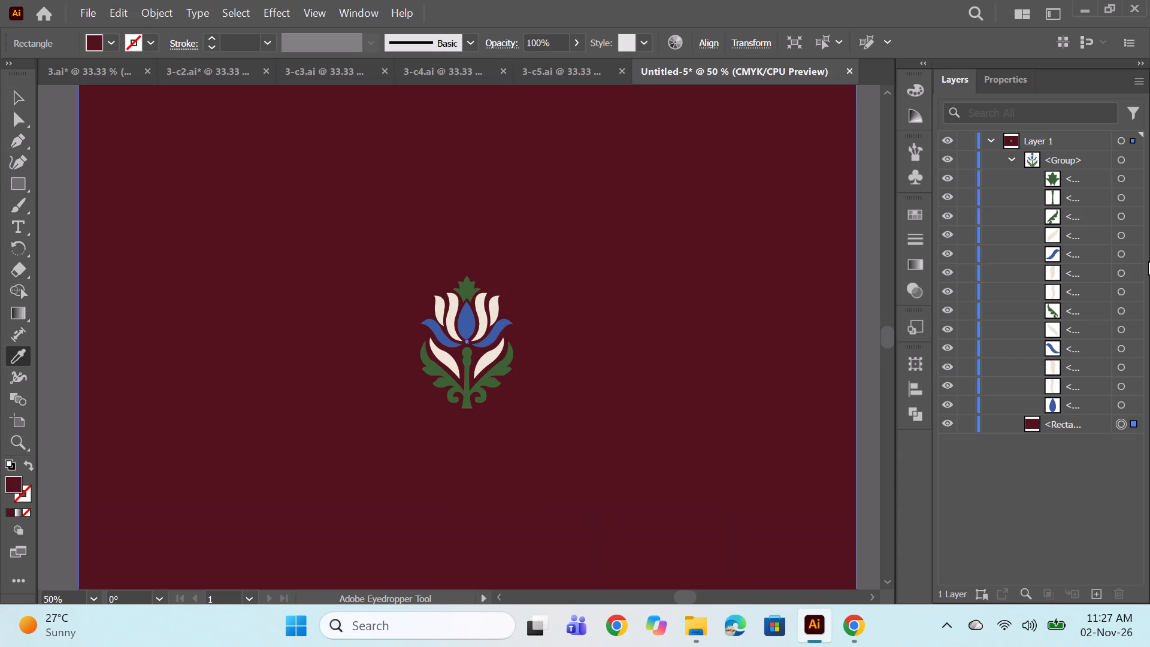
click(1121, 311)
double_click(11, 478)
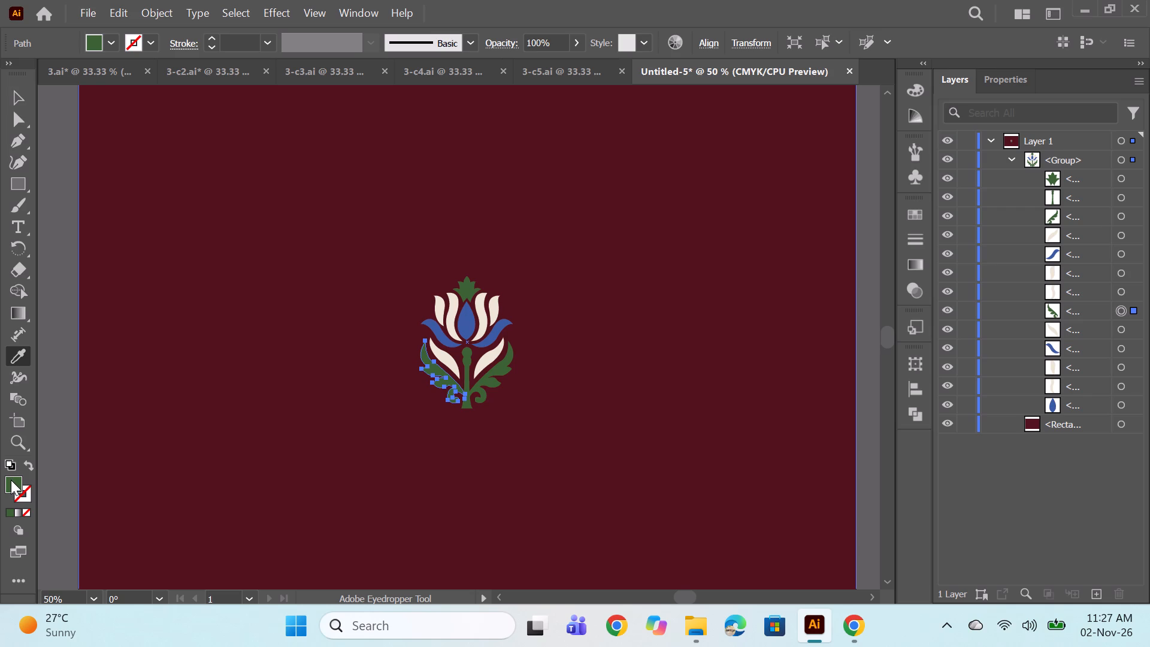
double_click(10, 480)
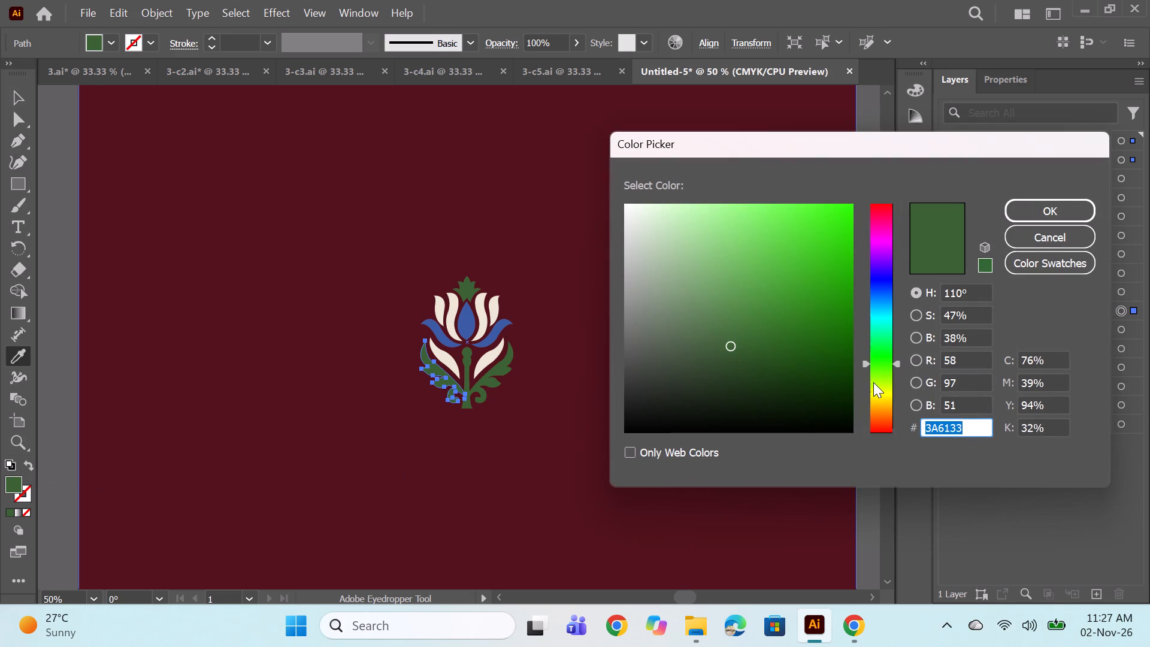
click(873, 382)
click(880, 388)
click(882, 391)
click(824, 298)
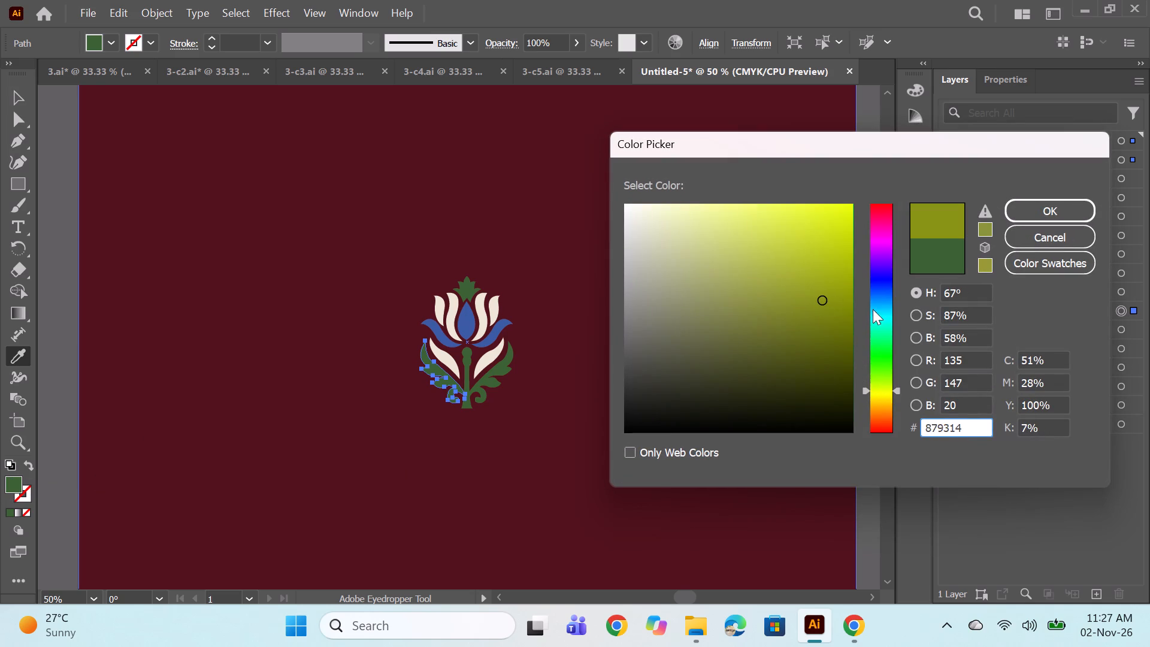
click(882, 403)
click(882, 400)
click(851, 297)
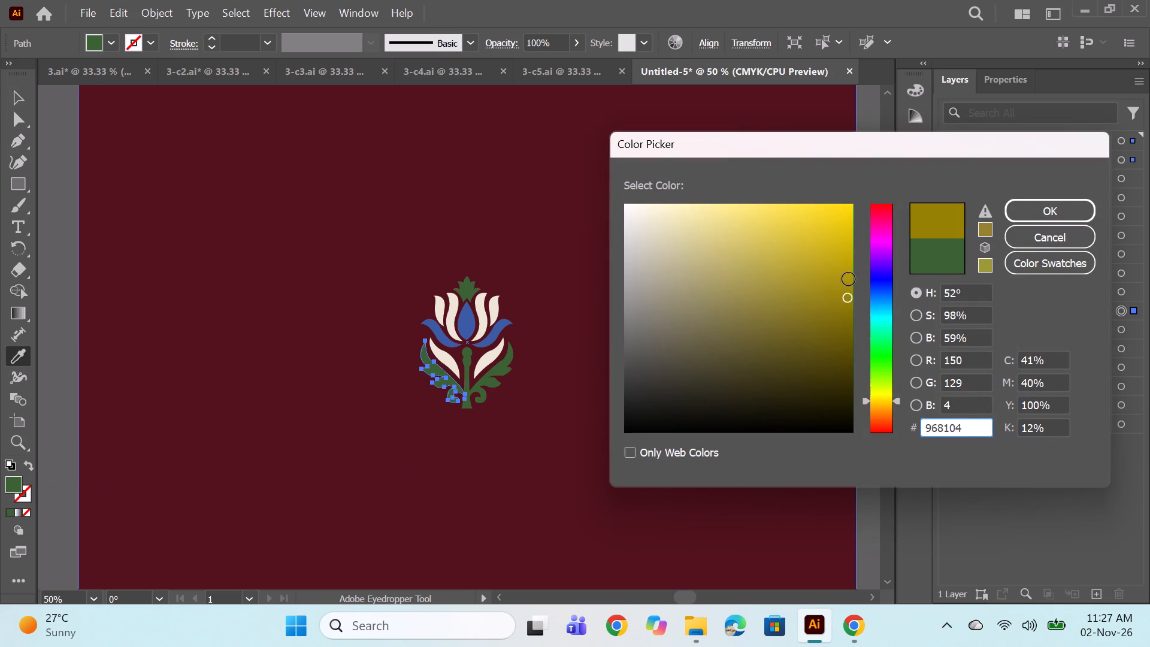
click(848, 278)
click(828, 279)
click(827, 270)
click(818, 263)
click(1060, 214)
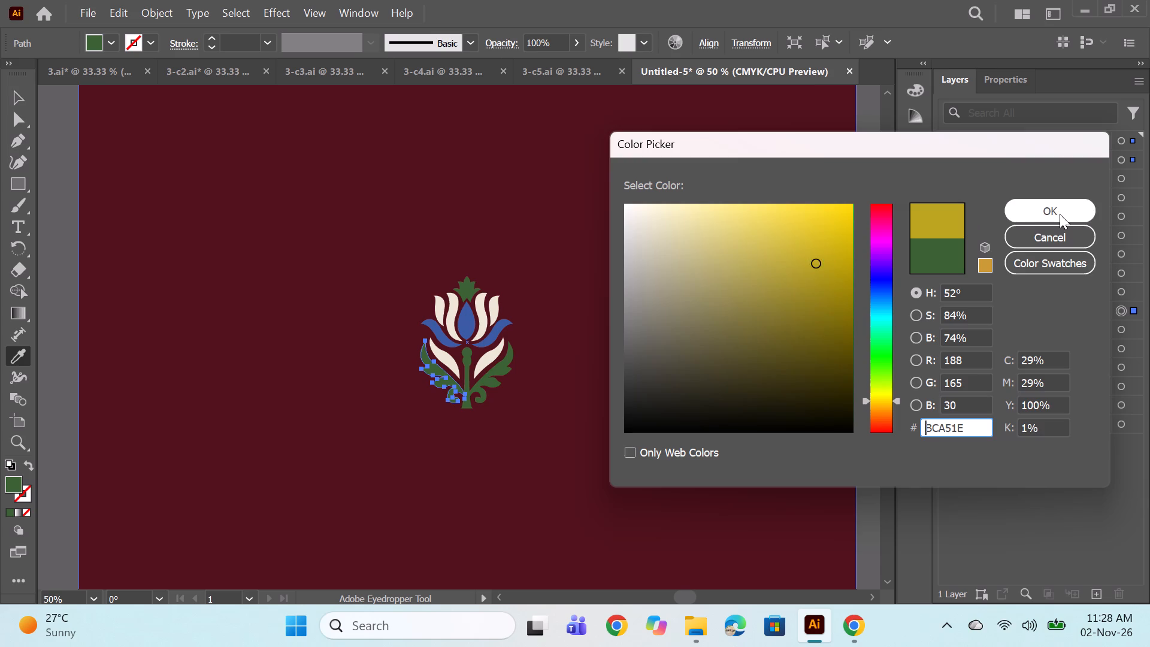
Adjust the lower-left jagged leaf's gold fill to #C1A417.
double_click(13, 485)
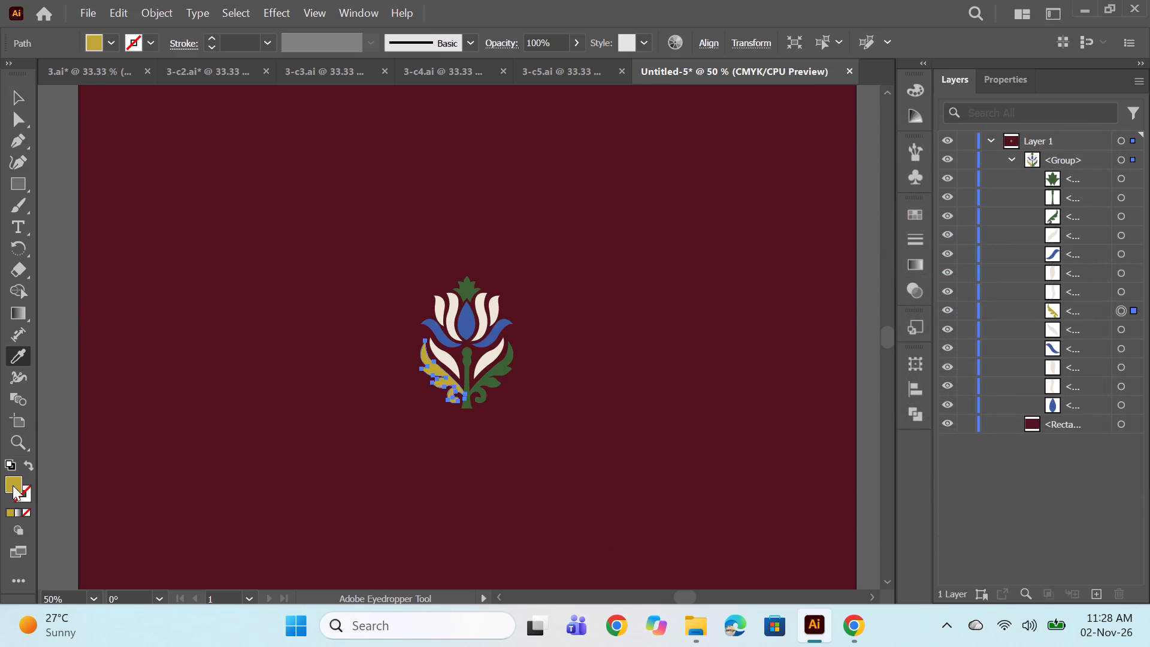
click(827, 256)
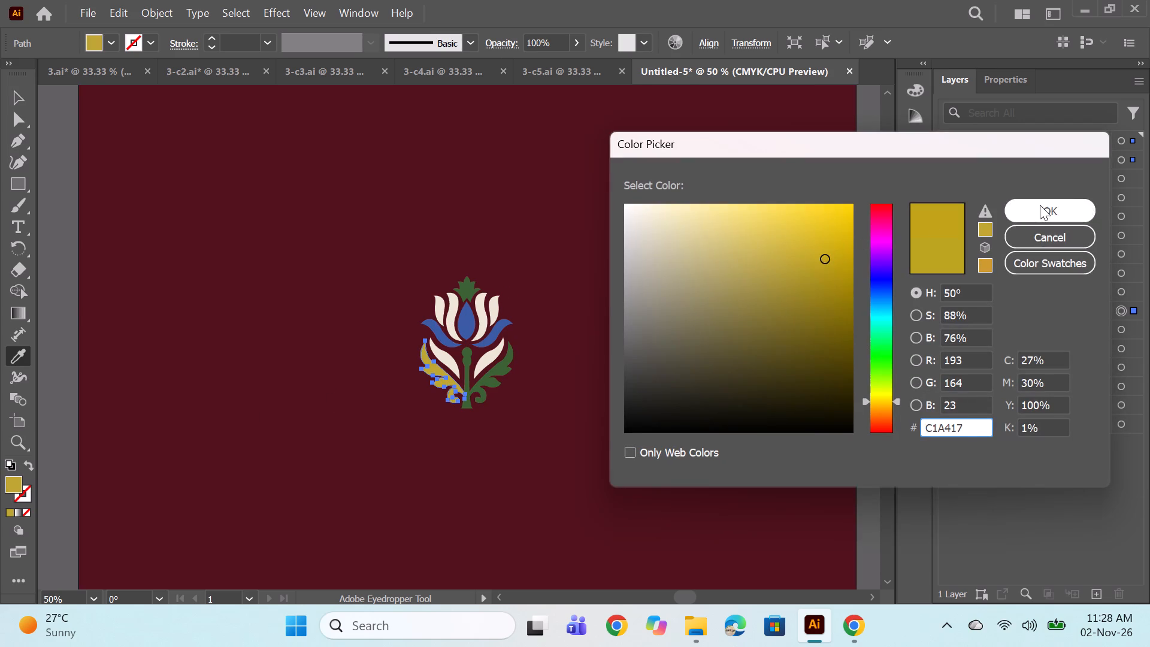
click(1040, 205)
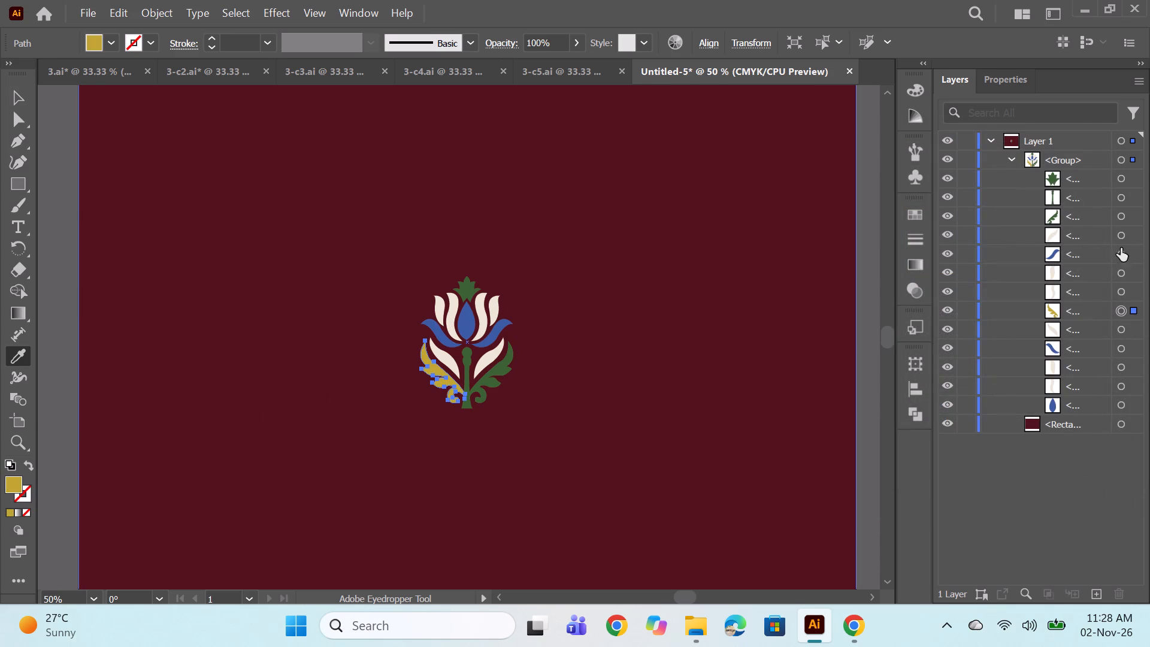
Recolor the lower-right jagged leaf, the stem and the top crown together with the lower-left jagged leaf's gold.
click(1122, 218)
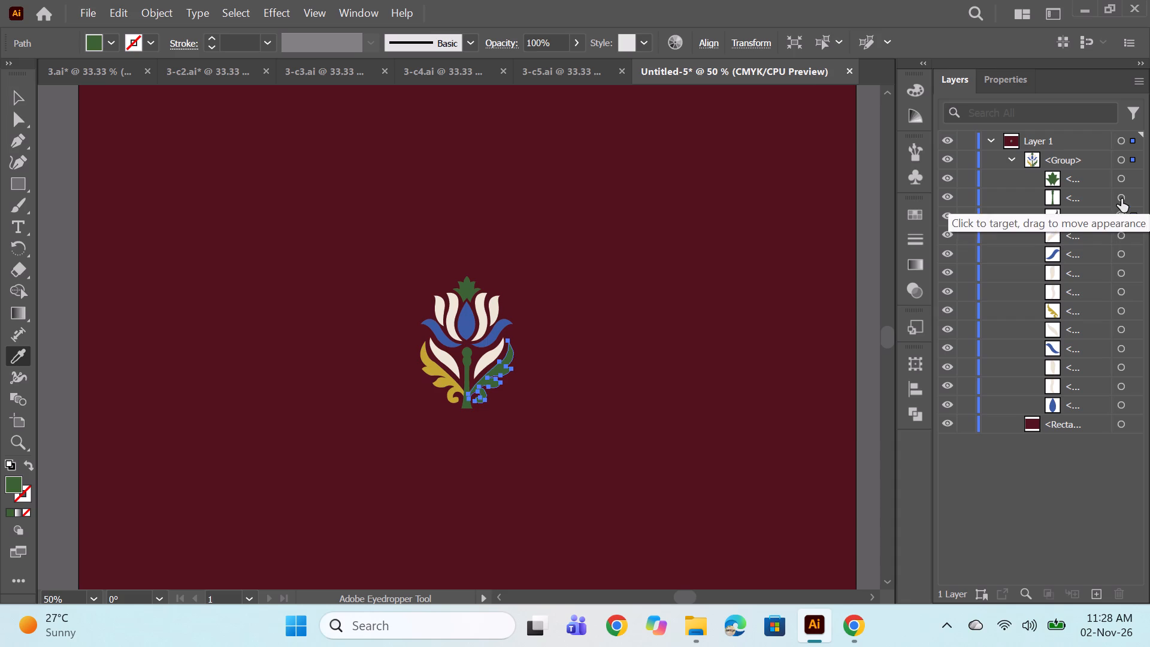
ctrl+click(1121, 199)
ctrl+click(1118, 183)
click(435, 373)
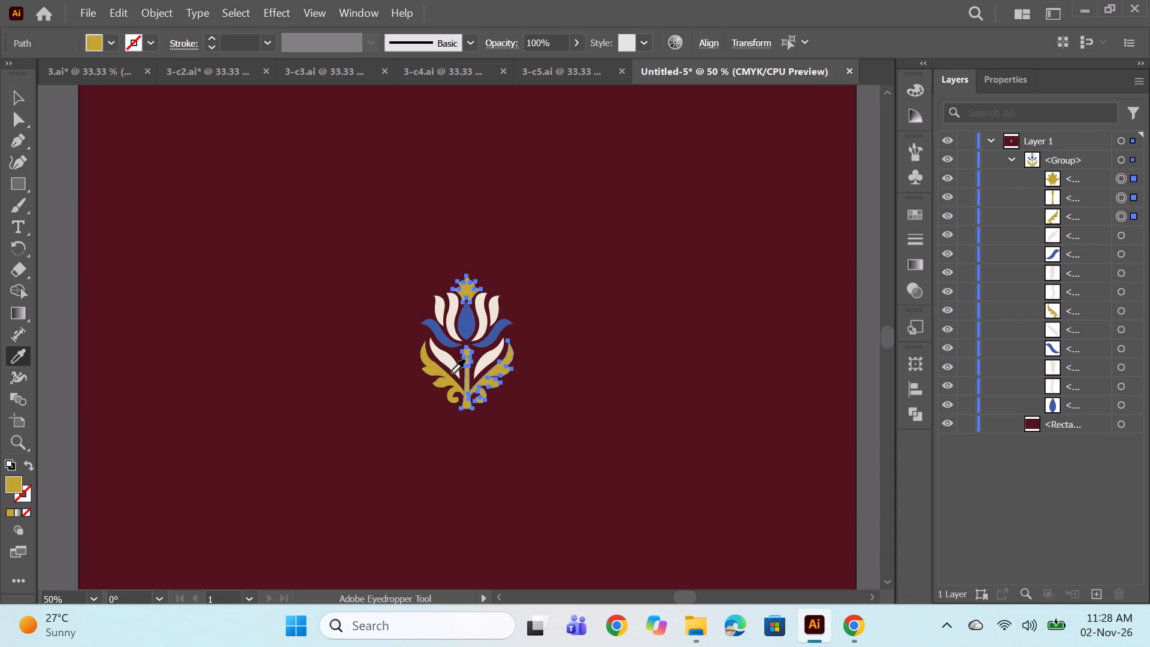
ctrl+click(764, 361)
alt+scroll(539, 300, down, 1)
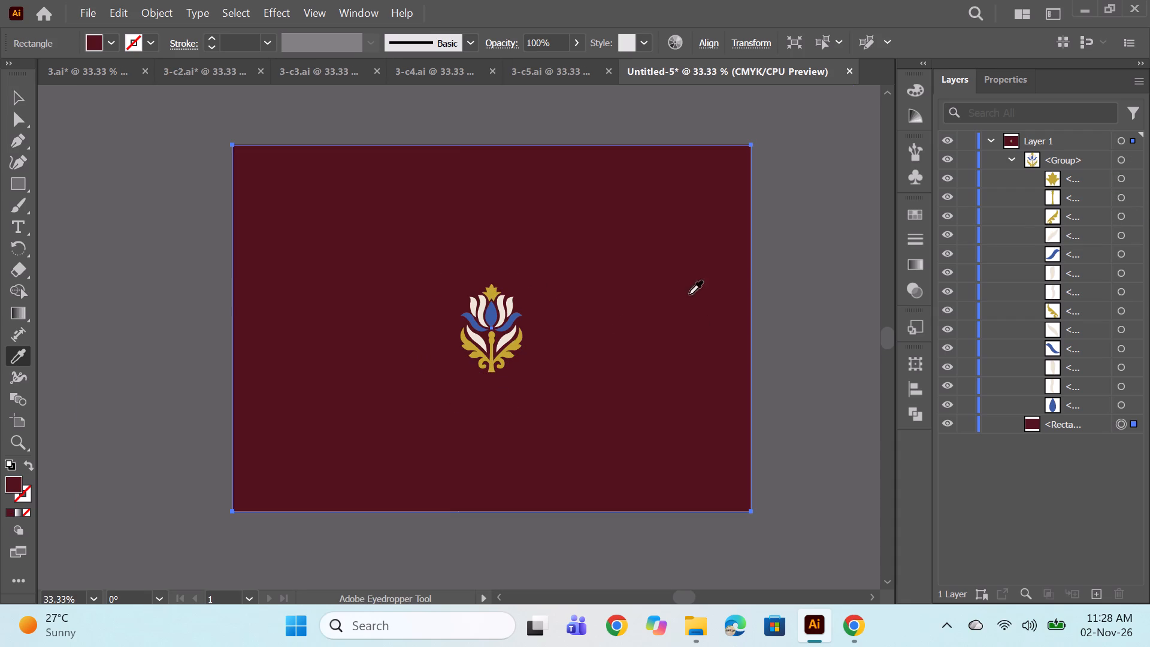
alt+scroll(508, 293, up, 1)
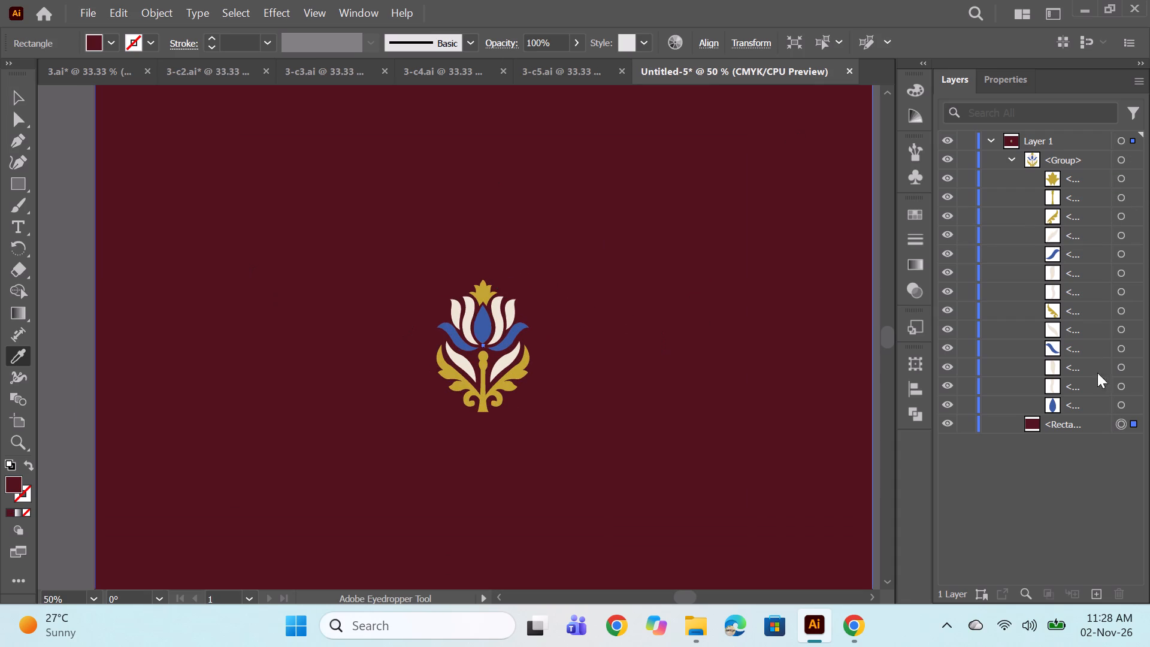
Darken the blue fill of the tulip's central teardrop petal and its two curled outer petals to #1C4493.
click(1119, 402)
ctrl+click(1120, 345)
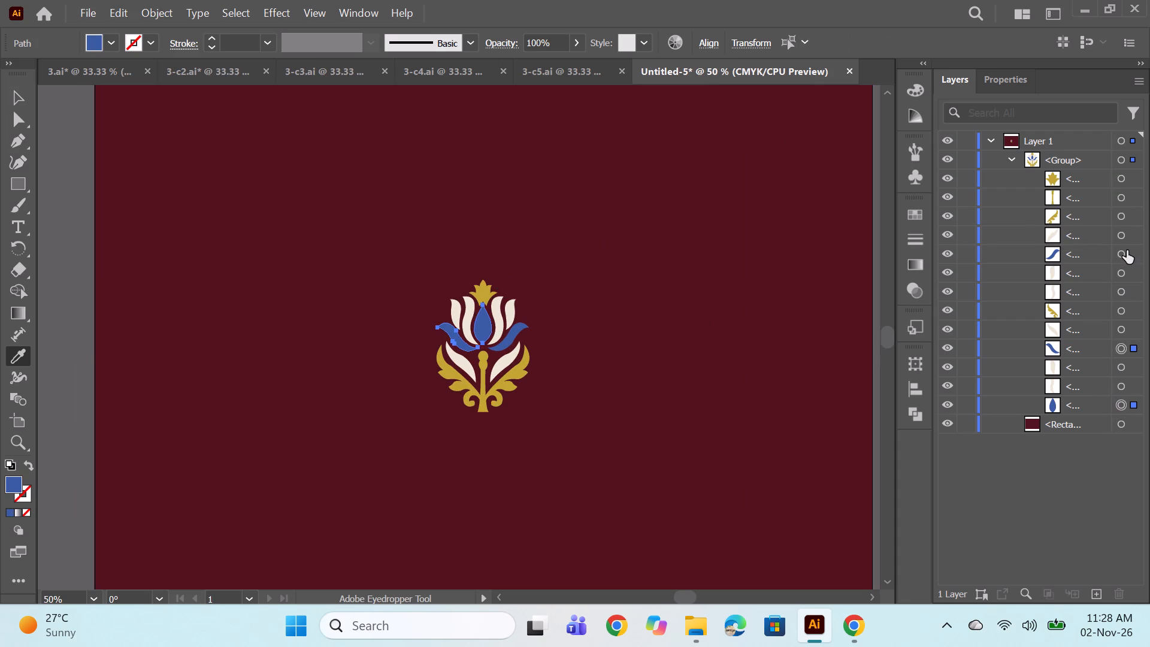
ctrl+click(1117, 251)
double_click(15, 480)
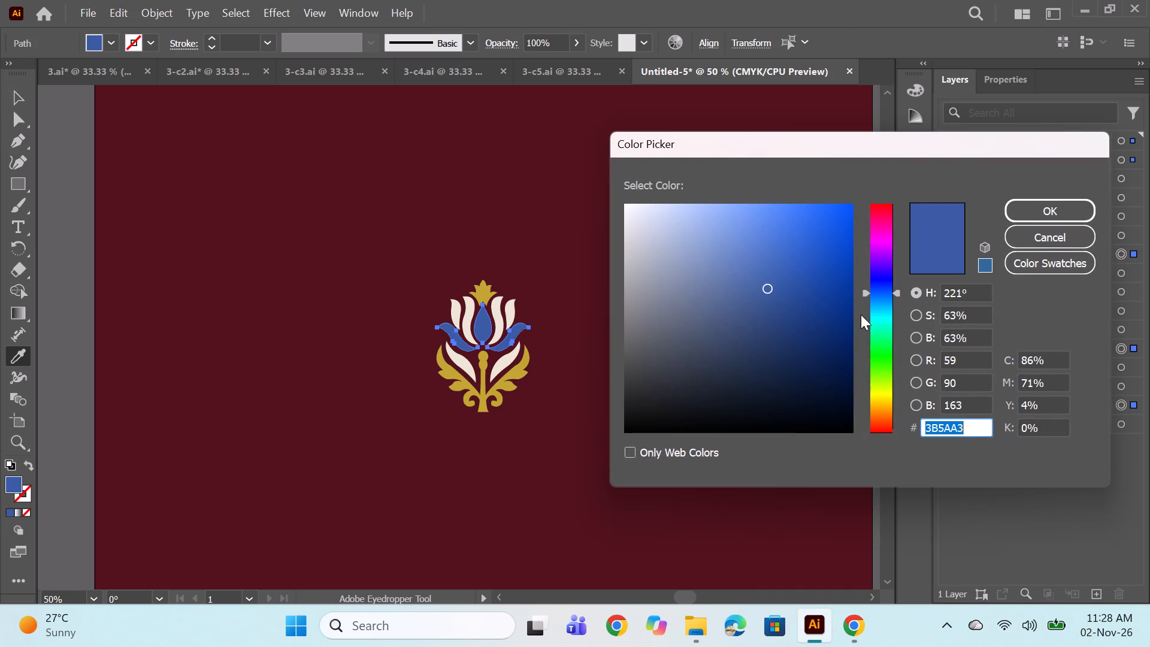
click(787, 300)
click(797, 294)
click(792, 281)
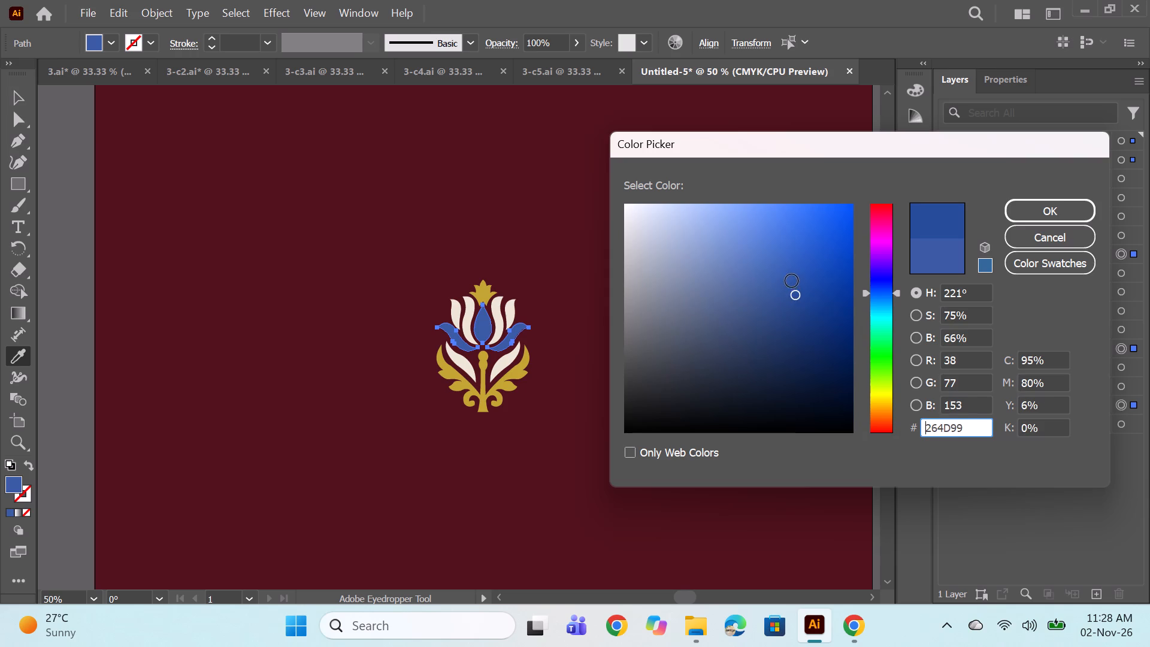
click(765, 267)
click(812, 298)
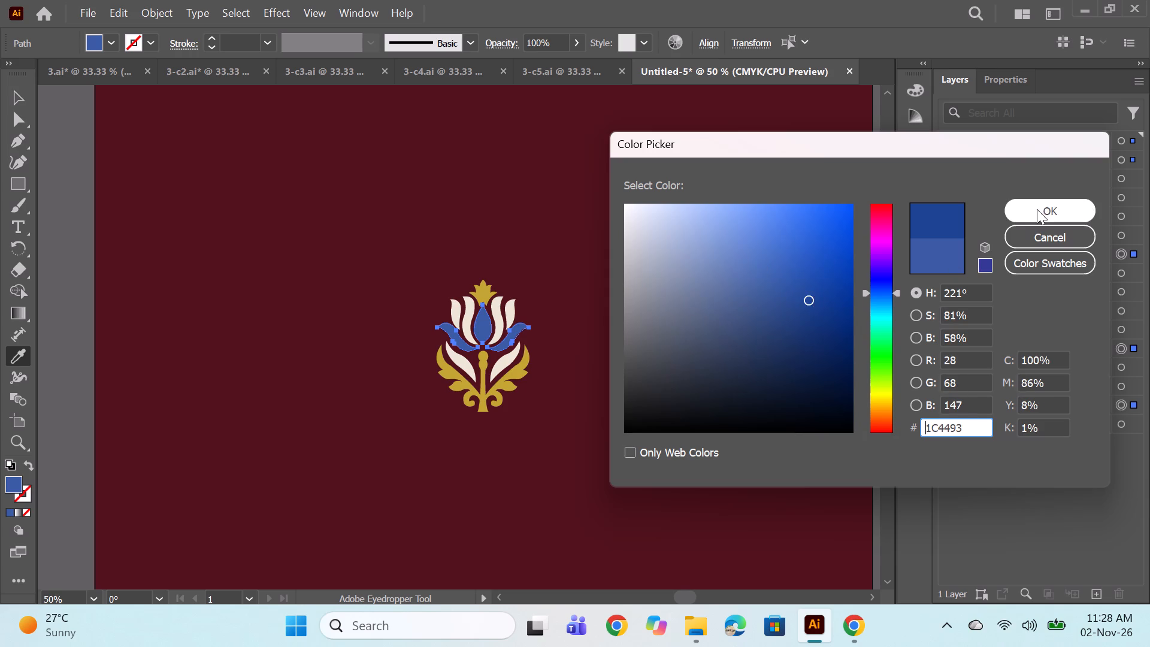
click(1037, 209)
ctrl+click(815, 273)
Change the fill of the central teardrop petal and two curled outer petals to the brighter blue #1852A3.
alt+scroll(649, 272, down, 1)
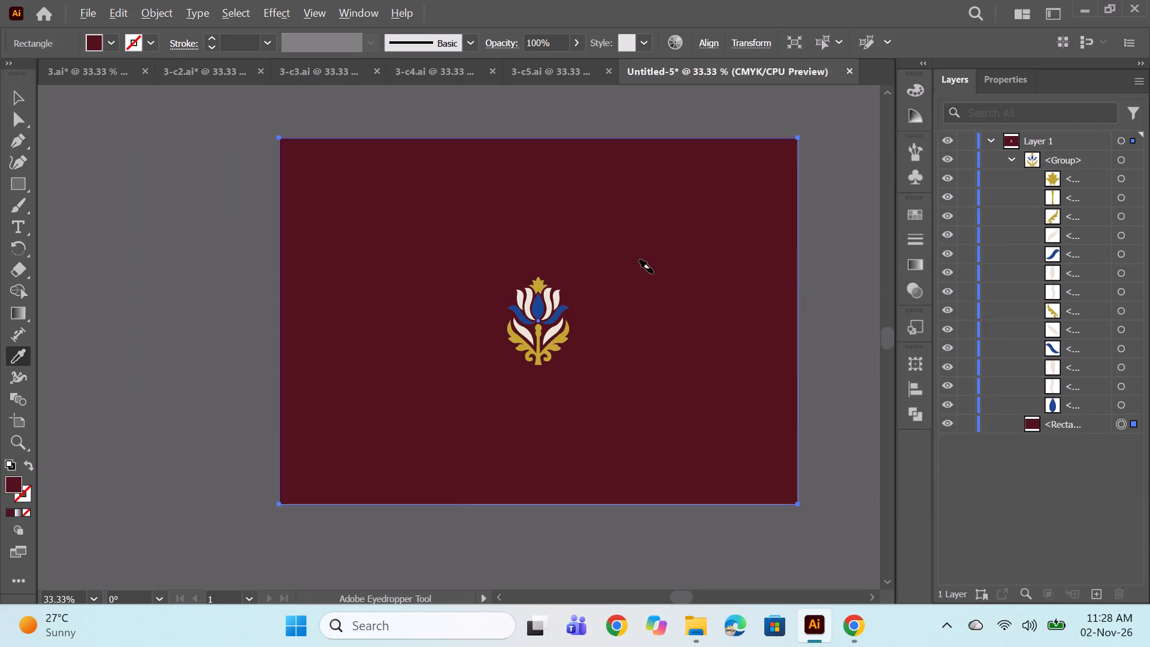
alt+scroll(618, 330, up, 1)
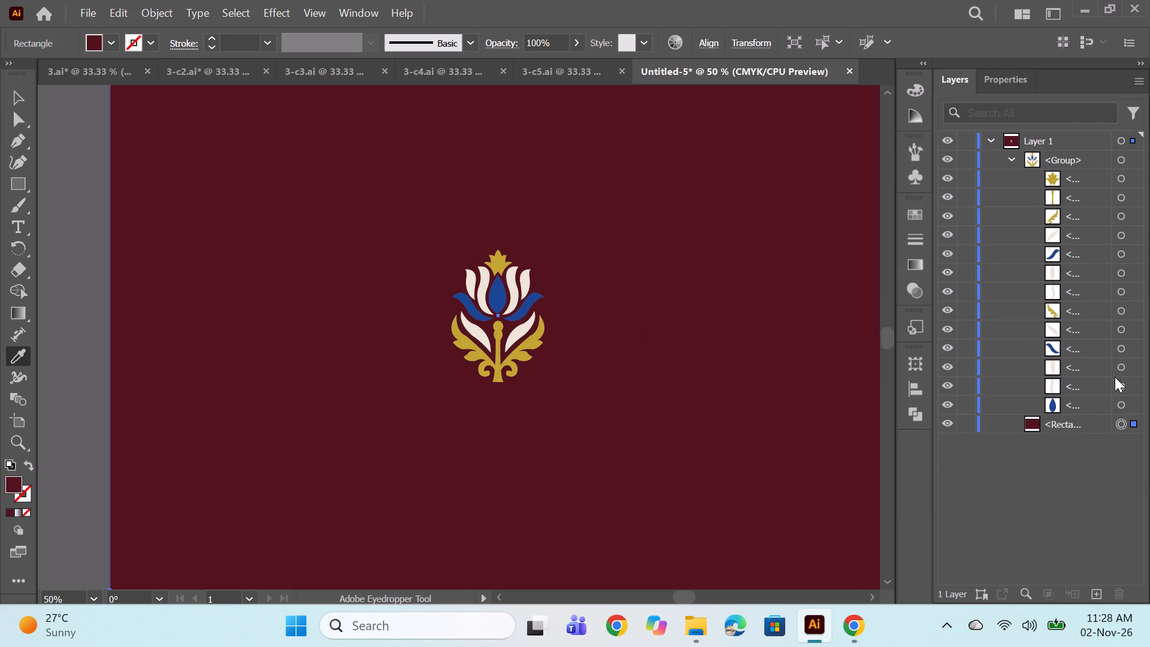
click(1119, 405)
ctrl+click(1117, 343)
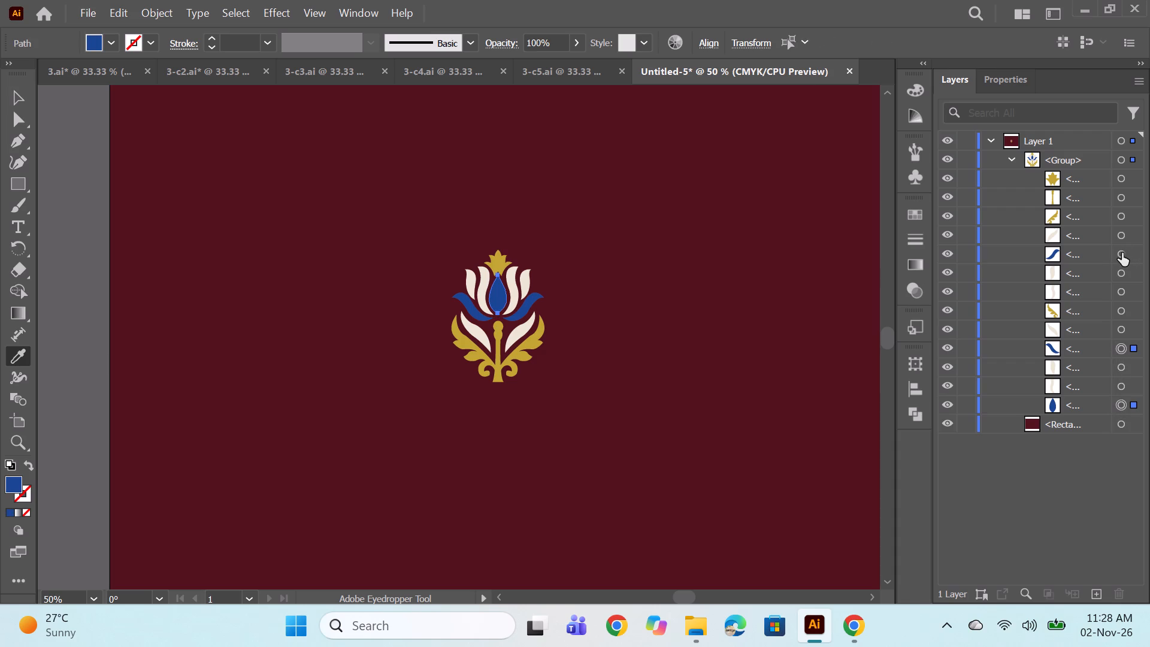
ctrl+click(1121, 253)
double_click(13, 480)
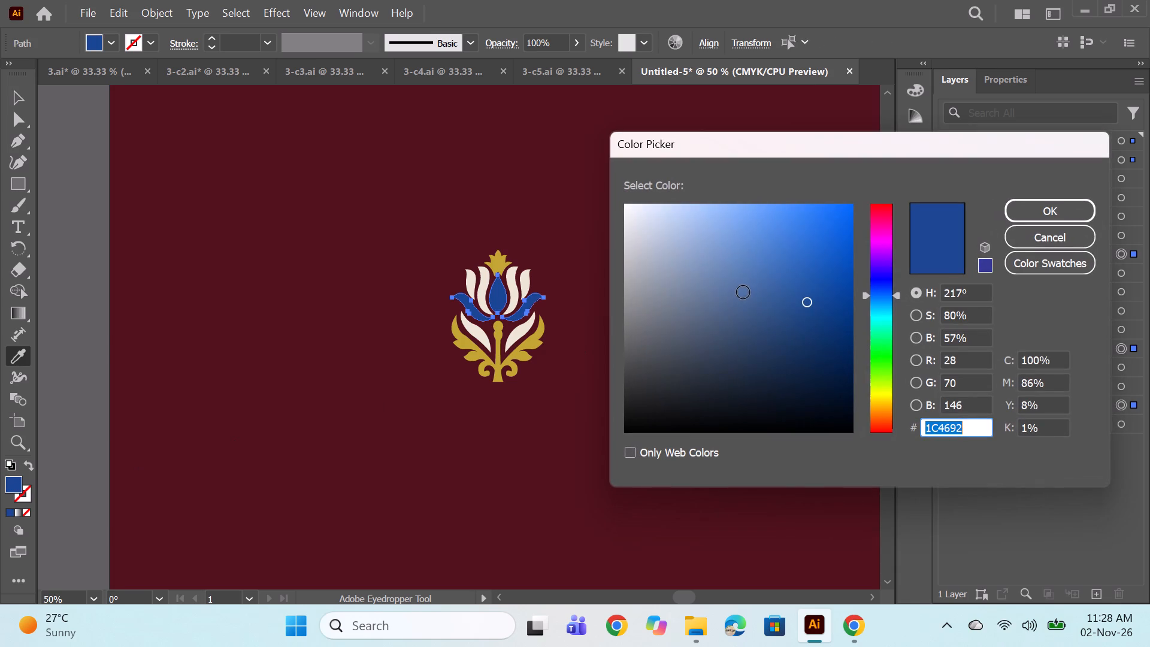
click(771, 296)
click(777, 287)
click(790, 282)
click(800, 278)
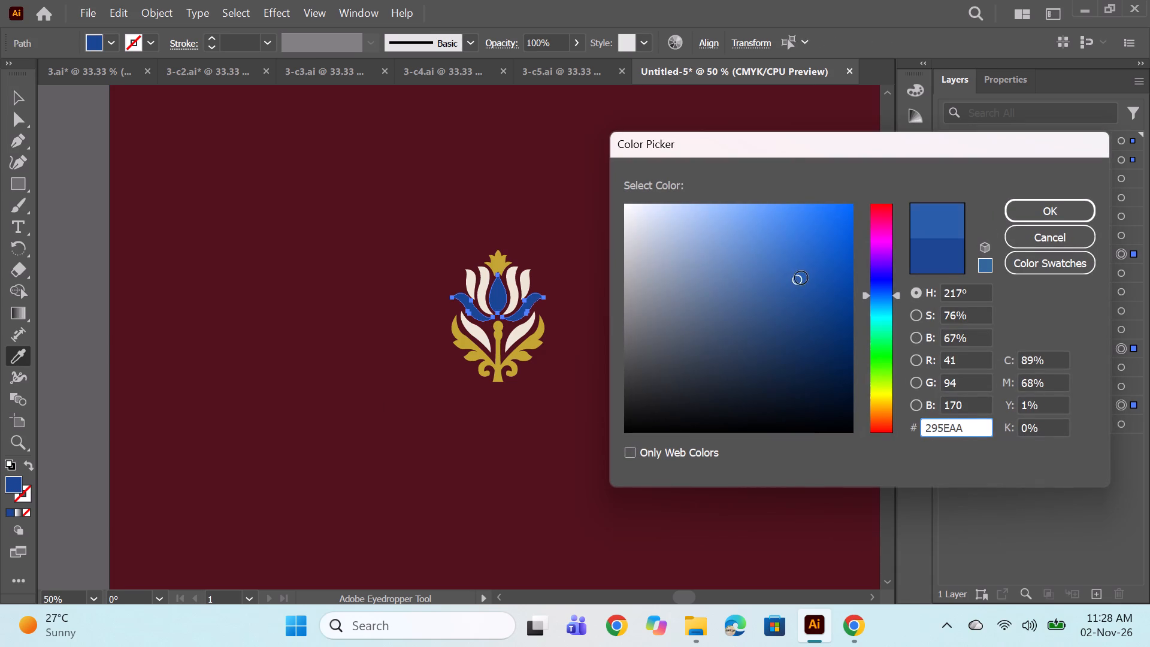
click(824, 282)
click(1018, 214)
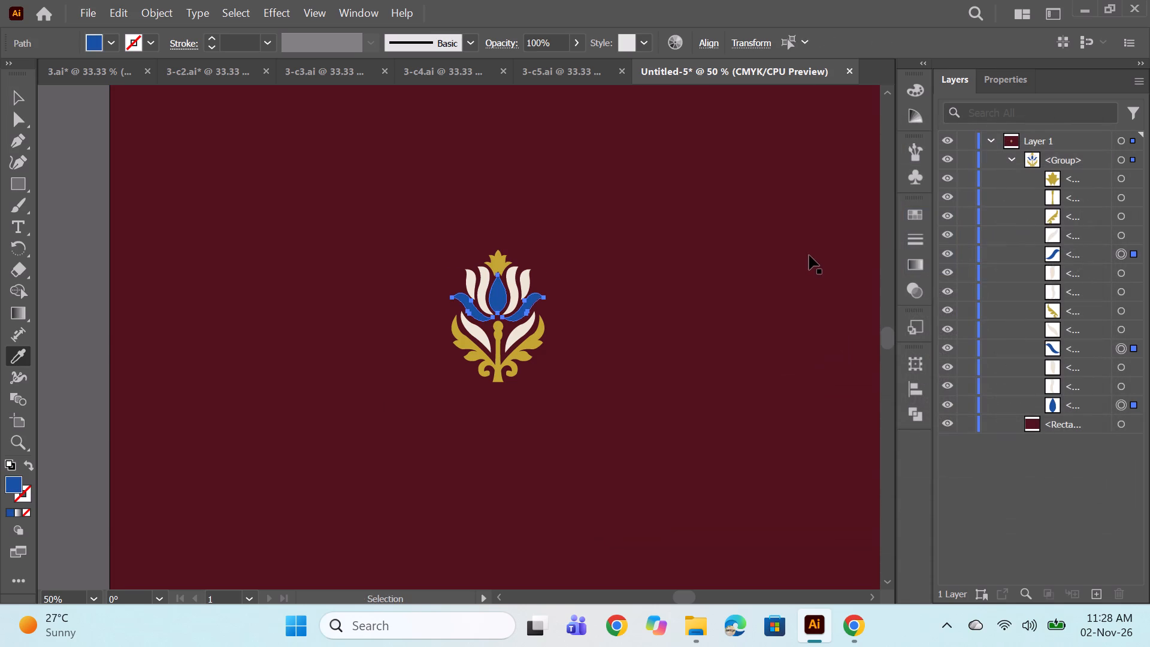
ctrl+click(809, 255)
Recolor the central teardrop petal and two curled outer petals together with a lighter, slightly softer blue.
alt+scroll(522, 286, down, 1)
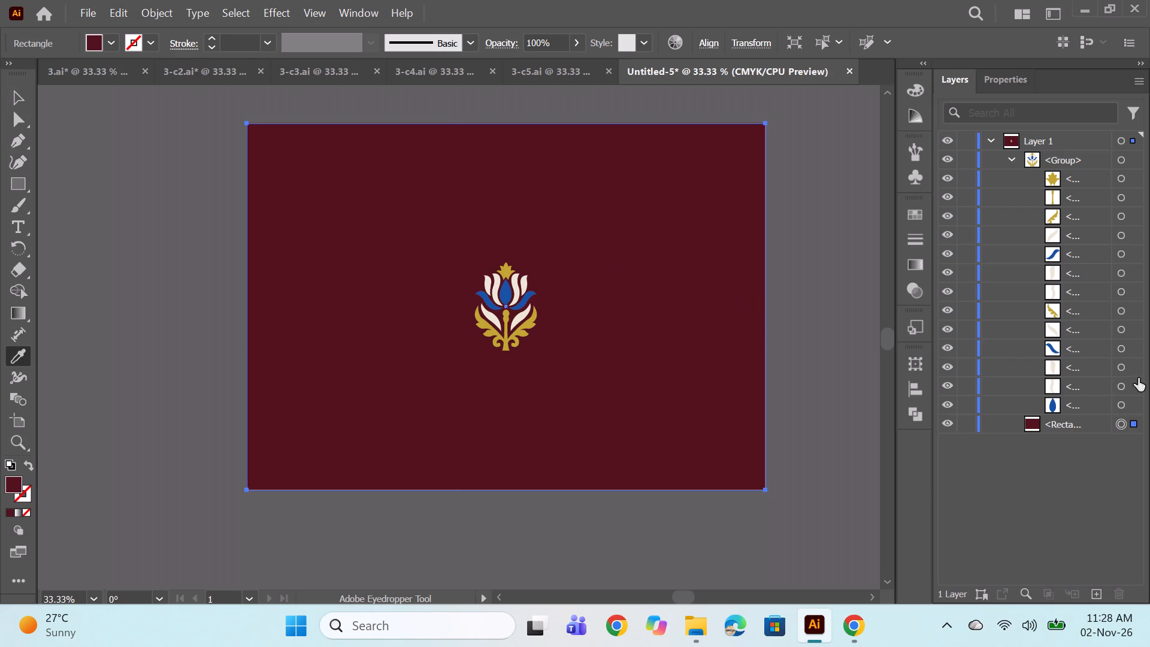
click(1123, 406)
ctrl+click(1118, 341)
ctrl+click(1119, 254)
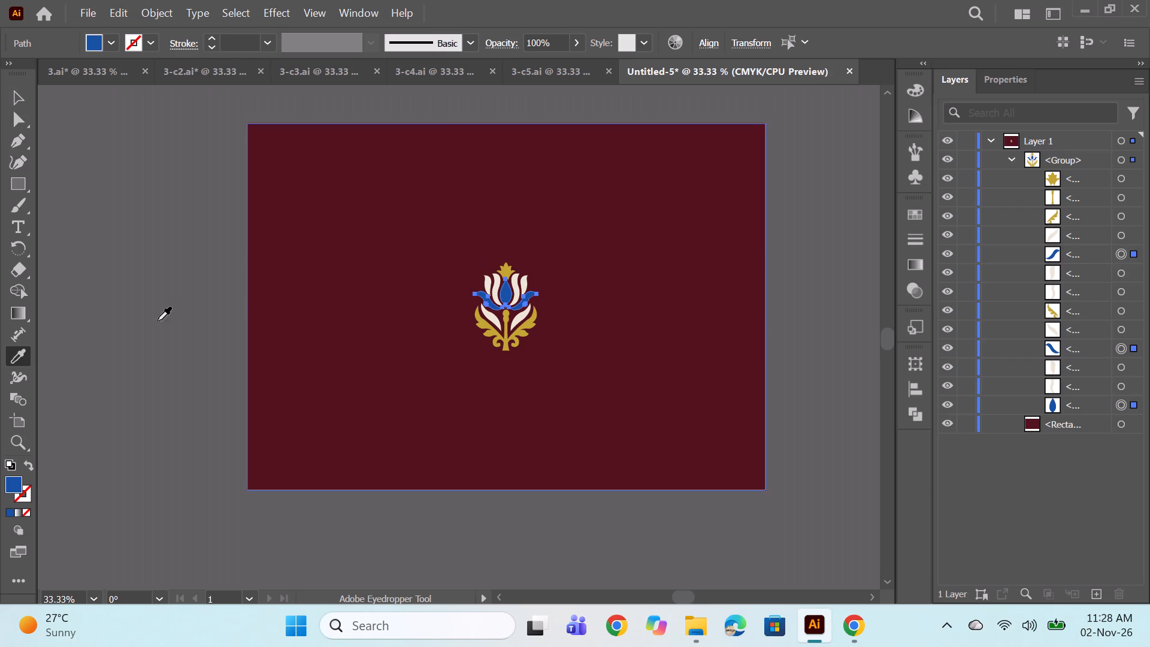
double_click(17, 479)
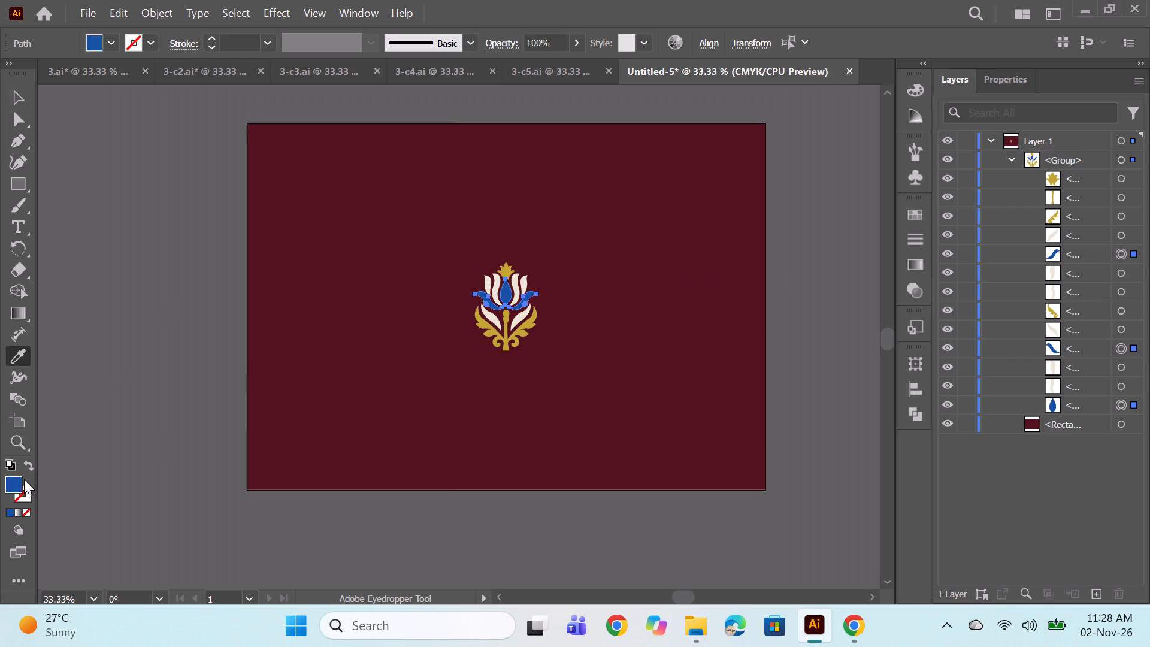
double_click(9, 483)
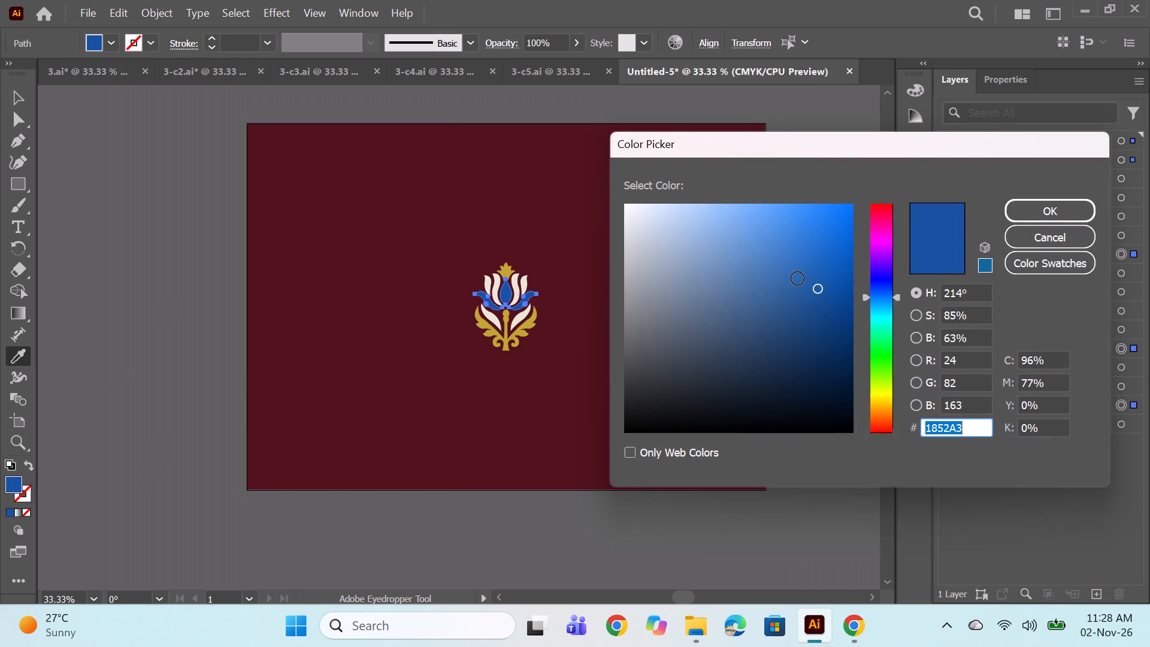
click(798, 279)
click(794, 274)
click(1044, 210)
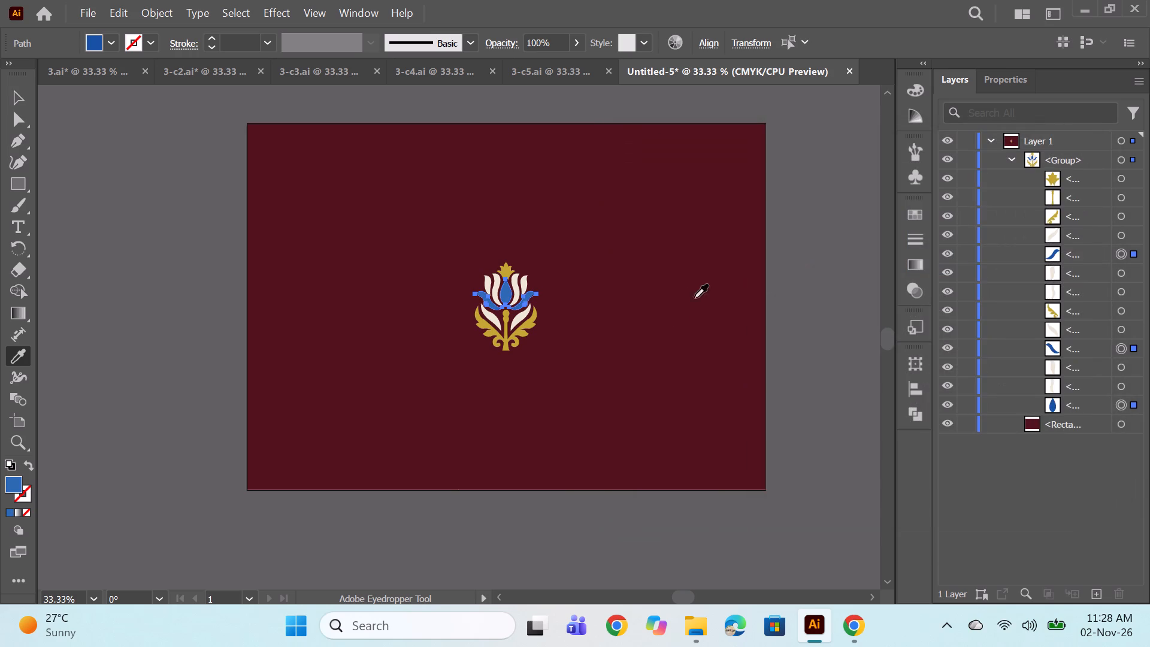
ctrl+click(671, 305)
Make a new pattern from the whole recolored tulip motif group.
scroll(680, 357, up, 1)
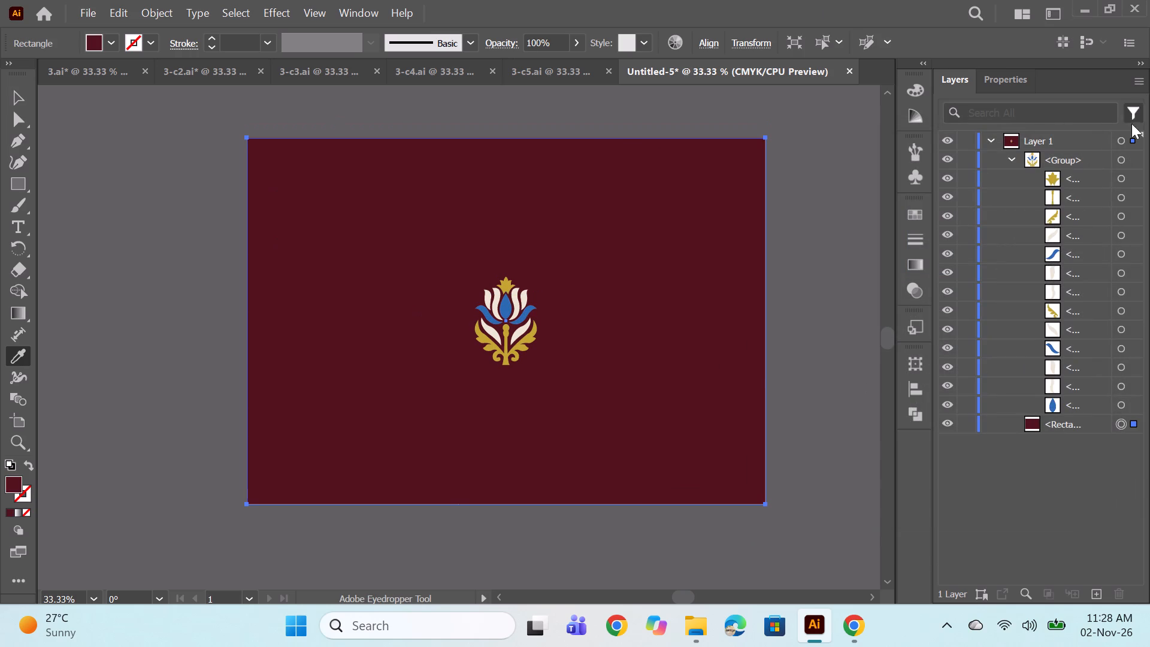
click(1007, 156)
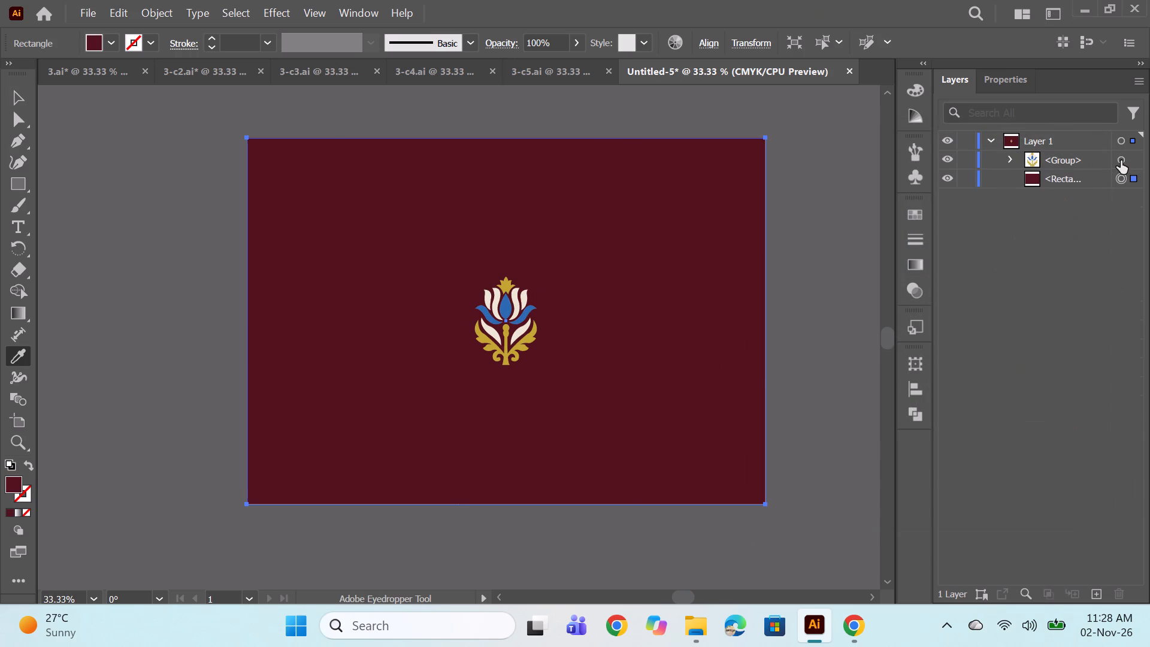
click(1119, 158)
click(144, 6)
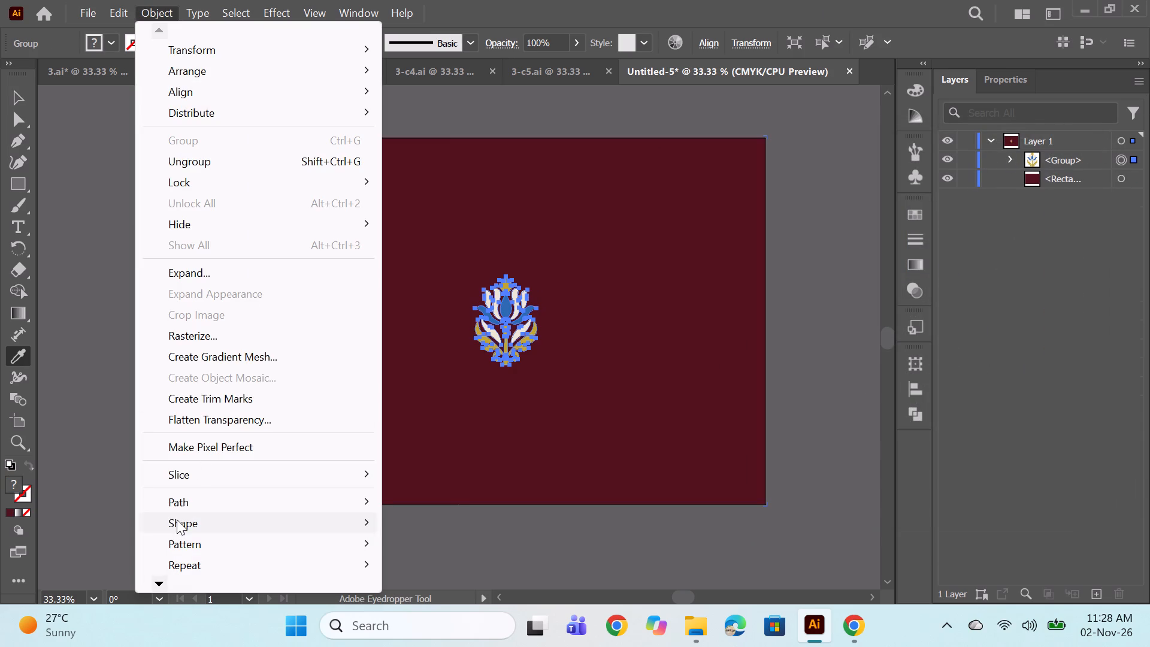
click(191, 543)
click(429, 539)
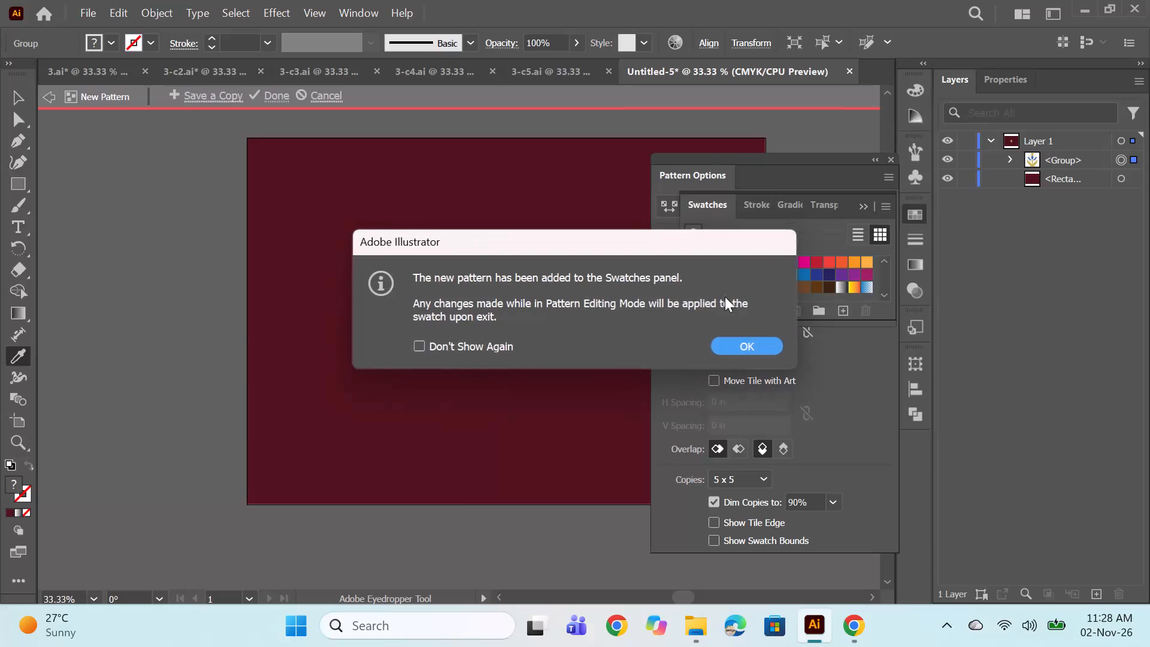
click(764, 346)
Set the pattern to Brick by Column, sized to the art, with 0.5 in horizontal and 0.75 in vertical spacing, and finish editing.
click(800, 263)
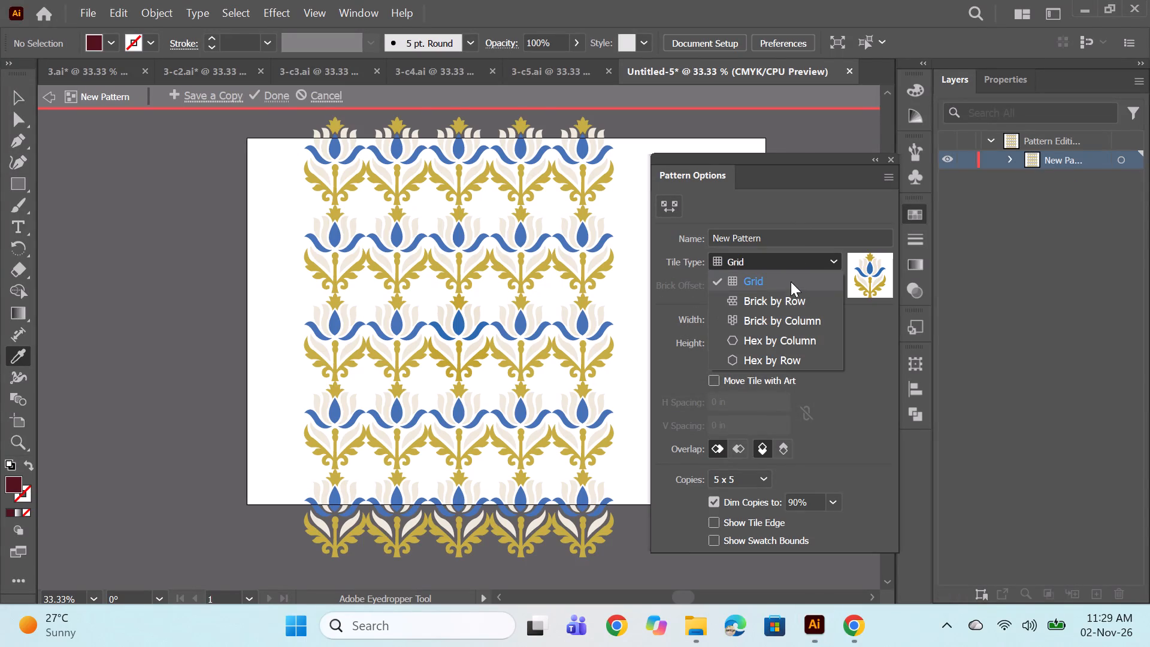
click(785, 316)
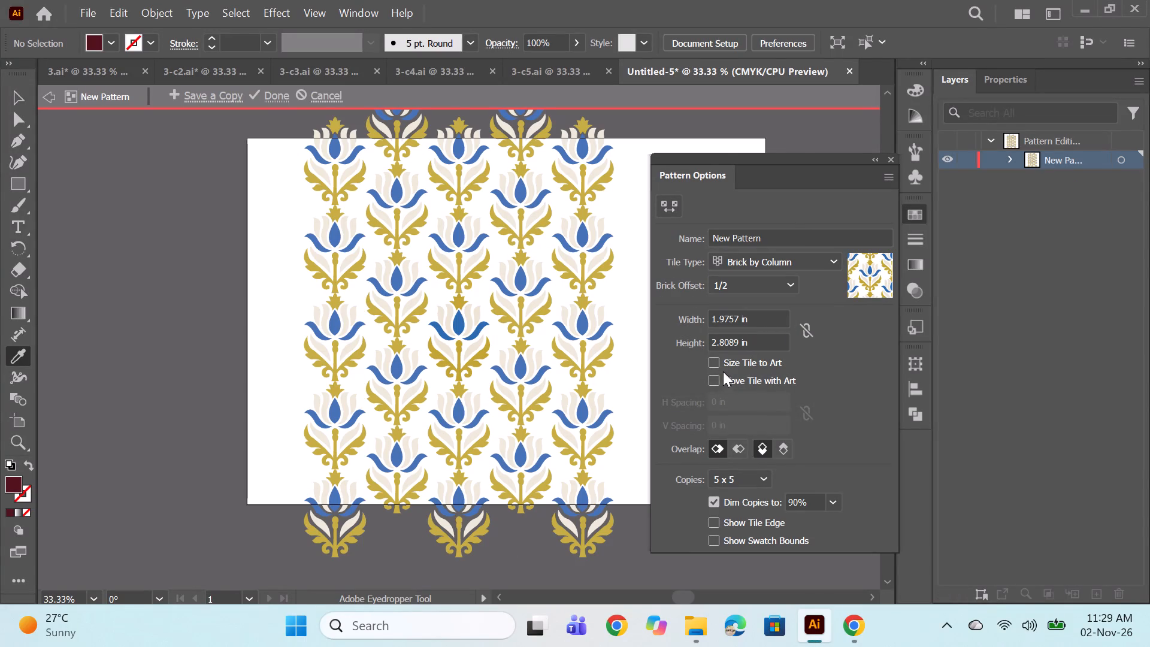
click(715, 359)
click(716, 401)
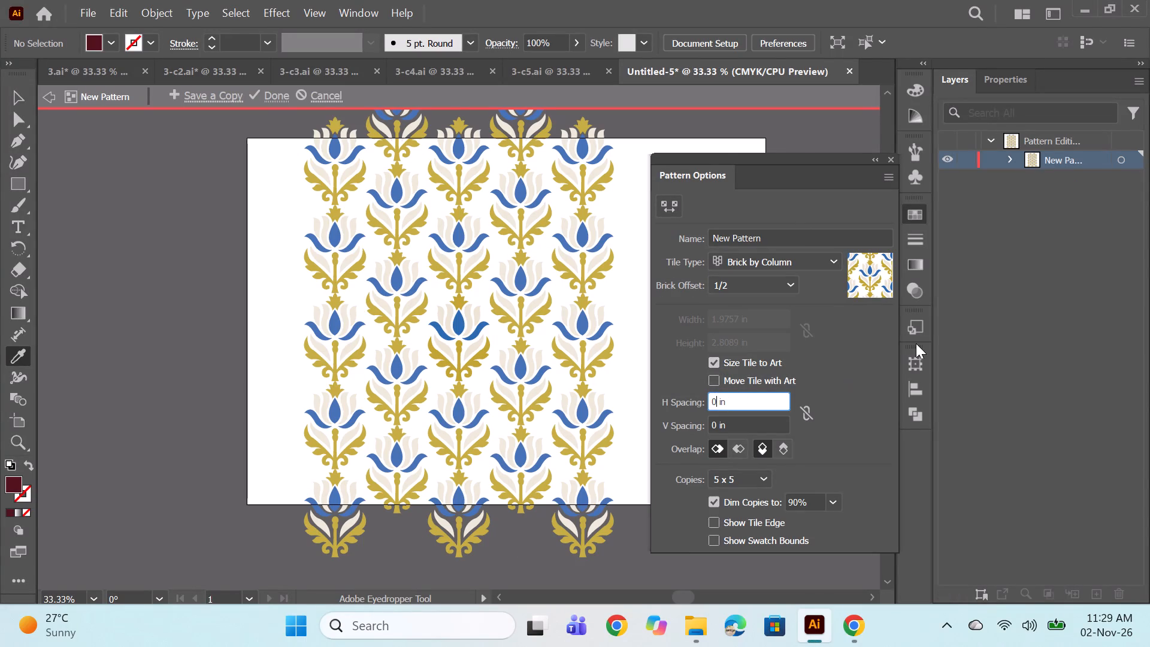
text(.5)
key(Return)
click(716, 425)
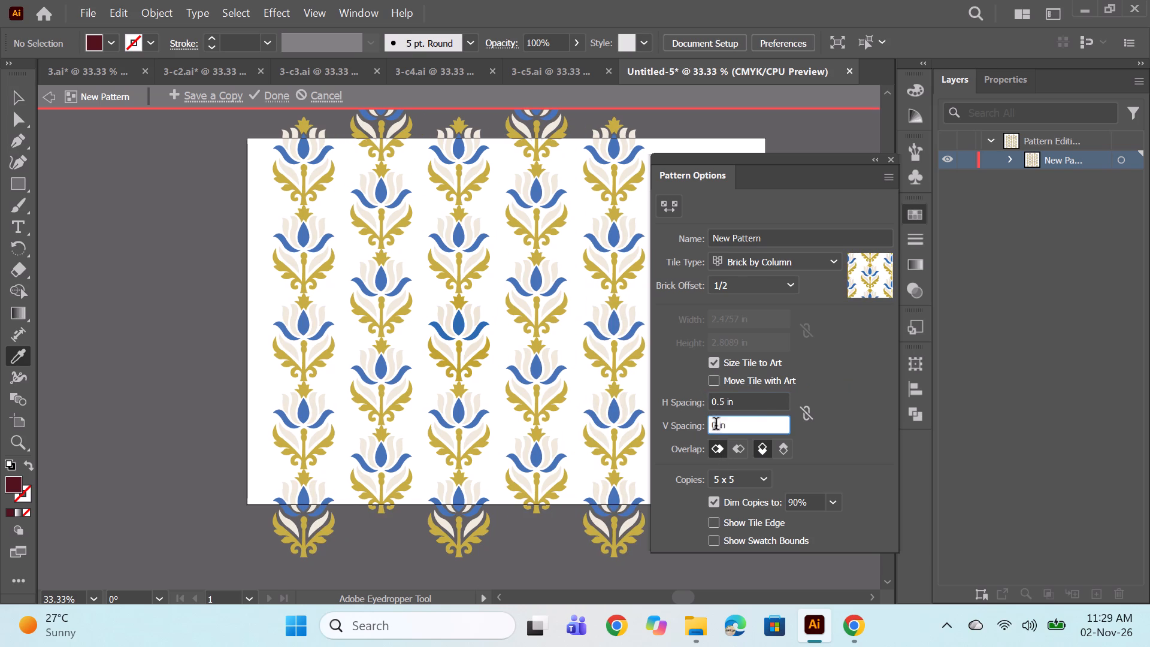
text(.75)
key(Return)
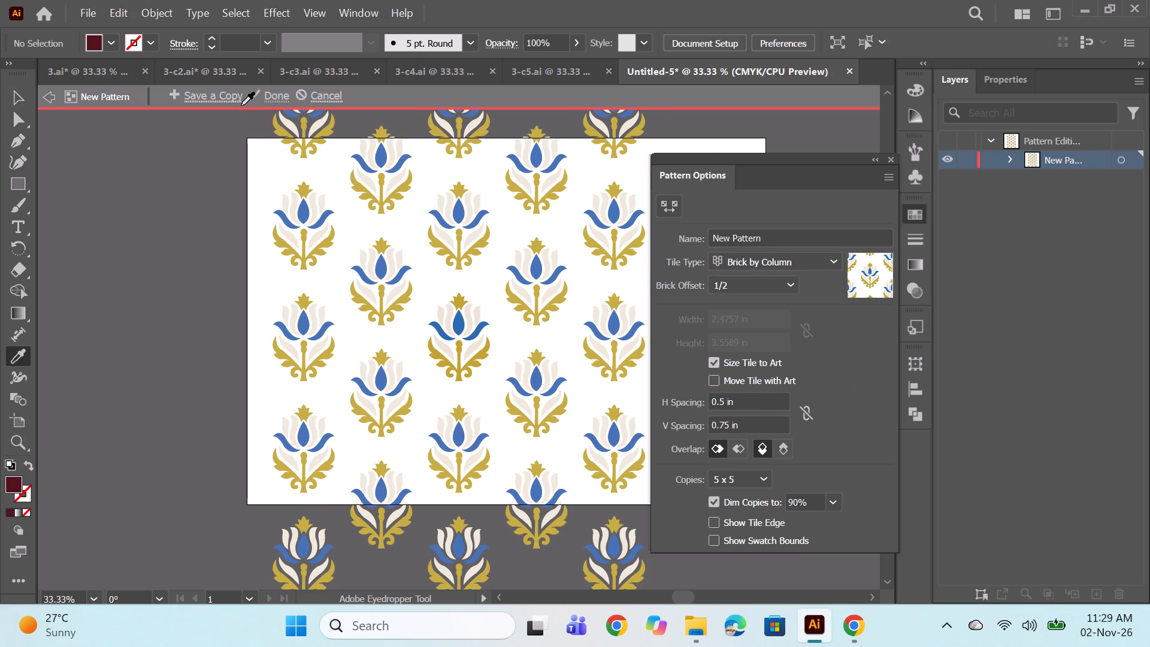
click(262, 91)
Draw a rectangle covering the whole maroon artboard and fill it with the new tulip pattern swatch.
click(15, 173)
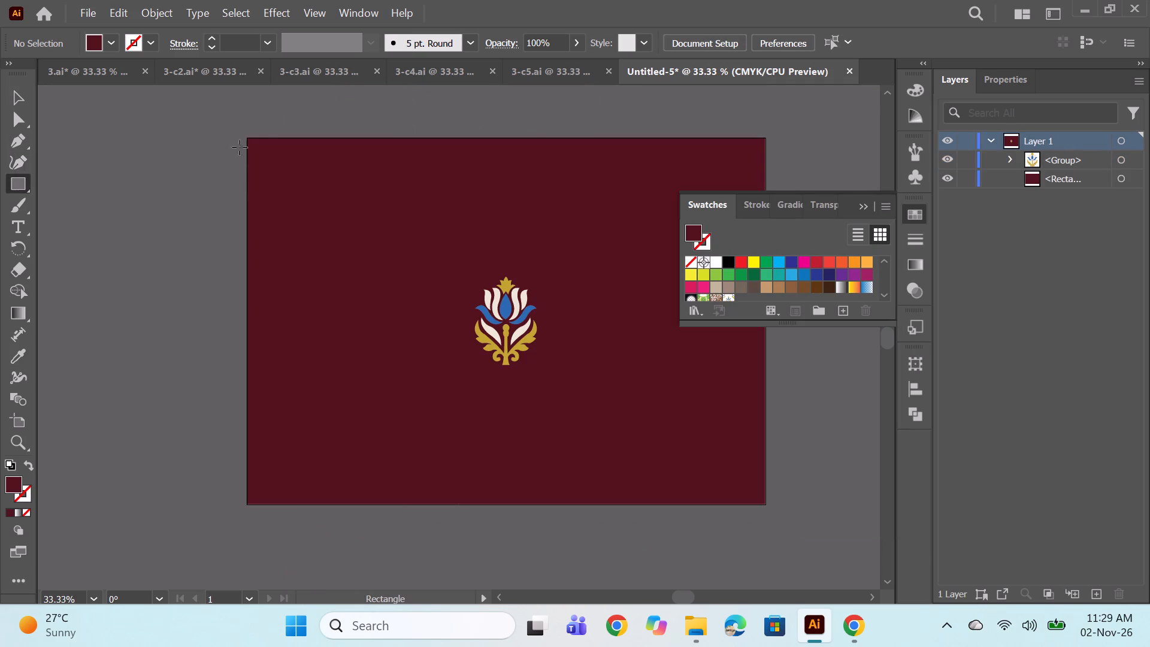
drag(247, 138, 766, 495)
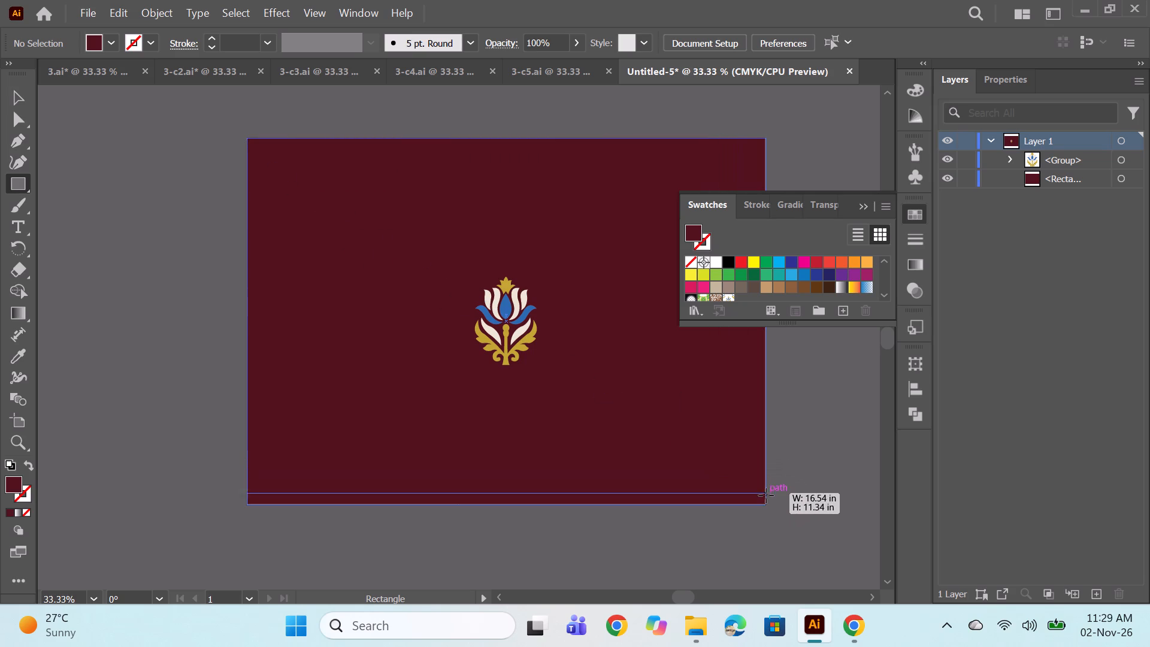
drag(766, 495, 765, 506)
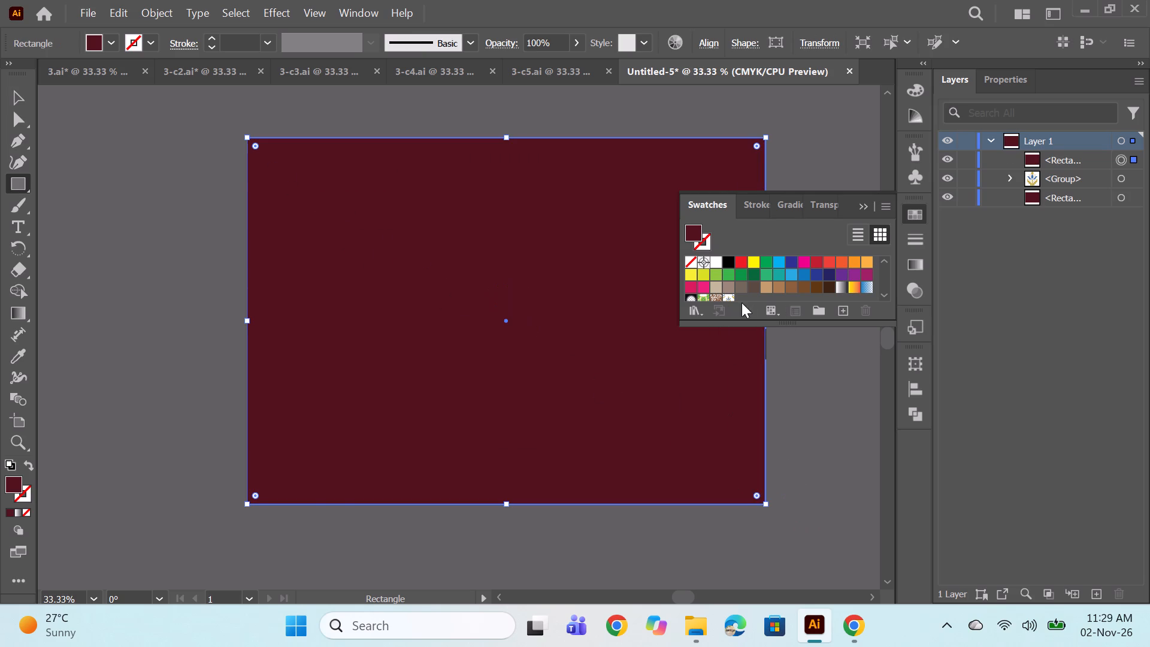
click(733, 300)
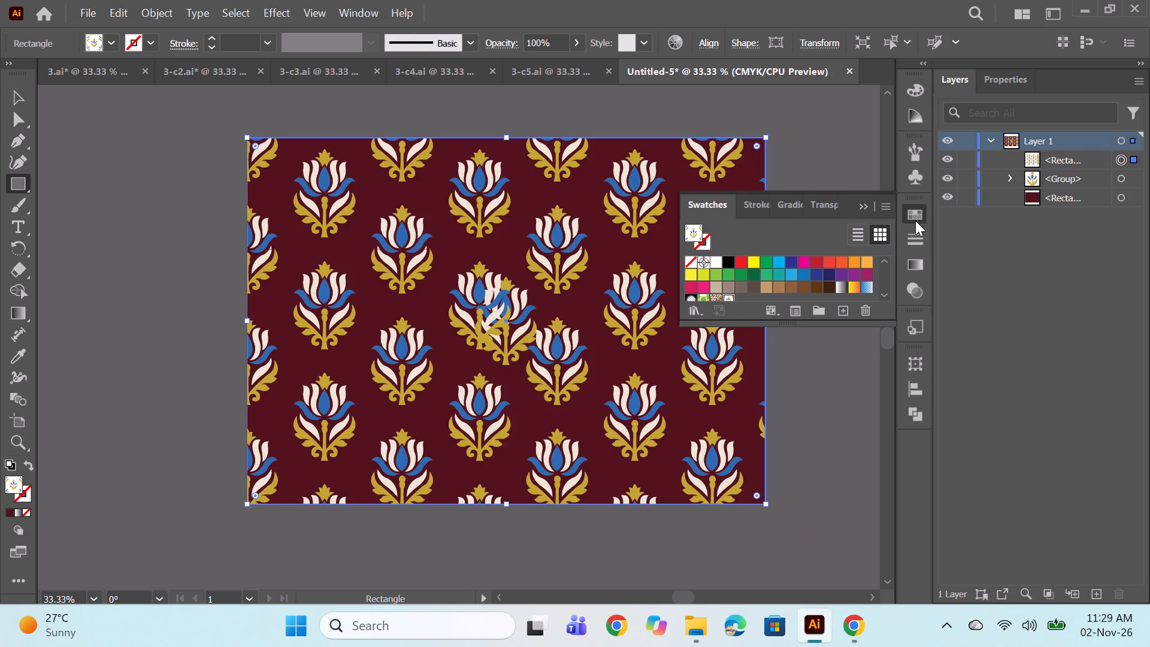
Hide the original tulip motif group so only the pattern rectangle and maroon background show.
click(951, 178)
click(855, 208)
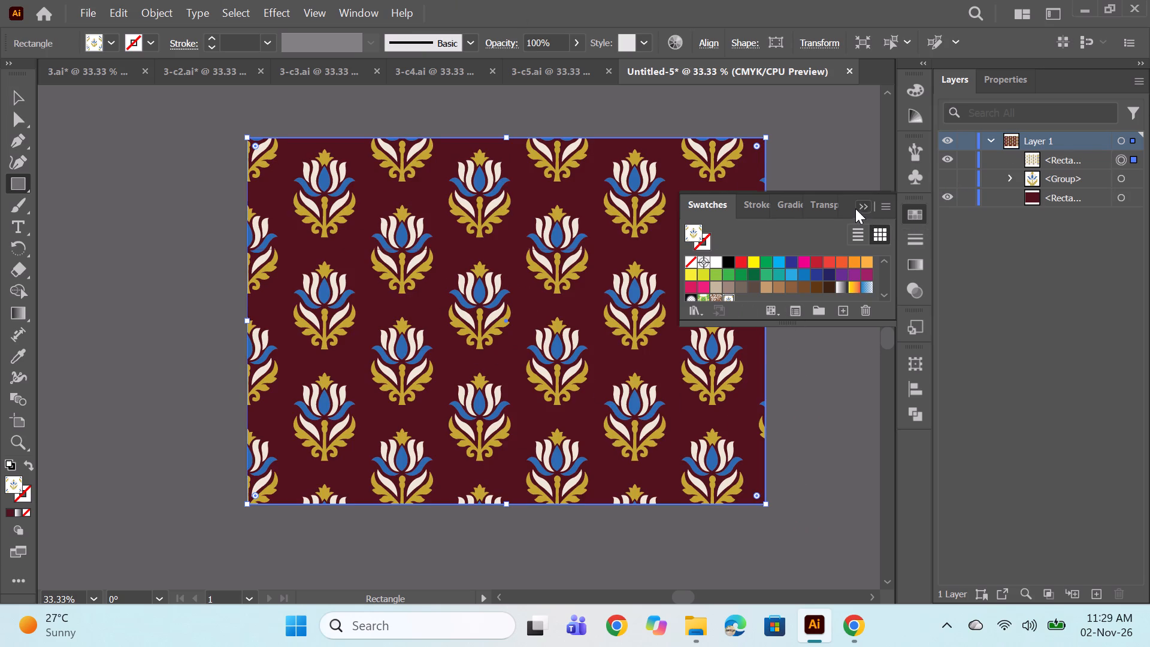
ctrl+click(789, 297)
Save the colorway as an Adobe Illustrator file named 3-c6 in the Plain prints folder, keeping the default Illustrator options.
key(space)
key(space)
key(space)
key(space)
drag(818, 335, 761, 352)
key(ctrl+s)
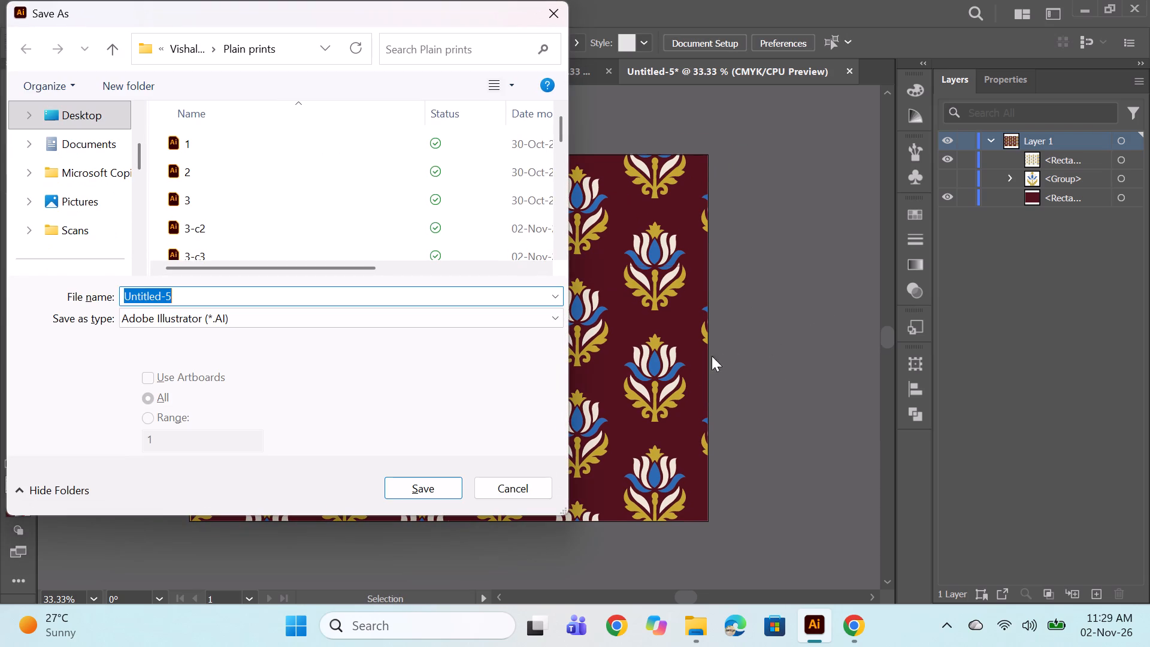
key(3)
text(-c)
key(6)
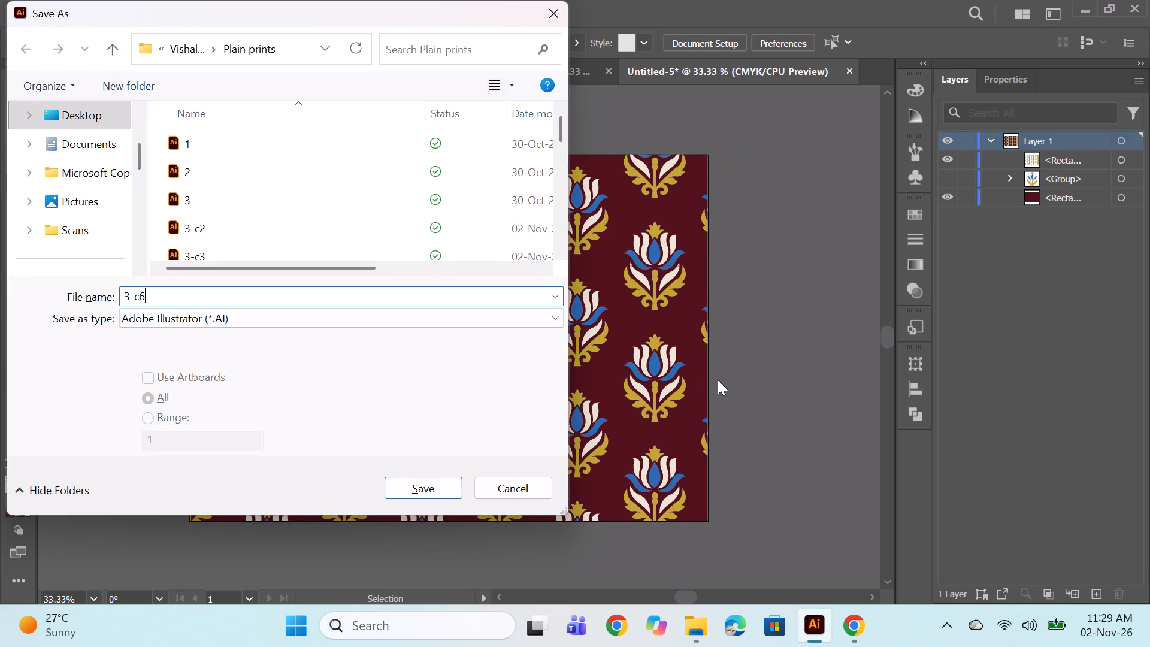
key(Return)
scroll(769, 433, down, 1)
click(637, 567)
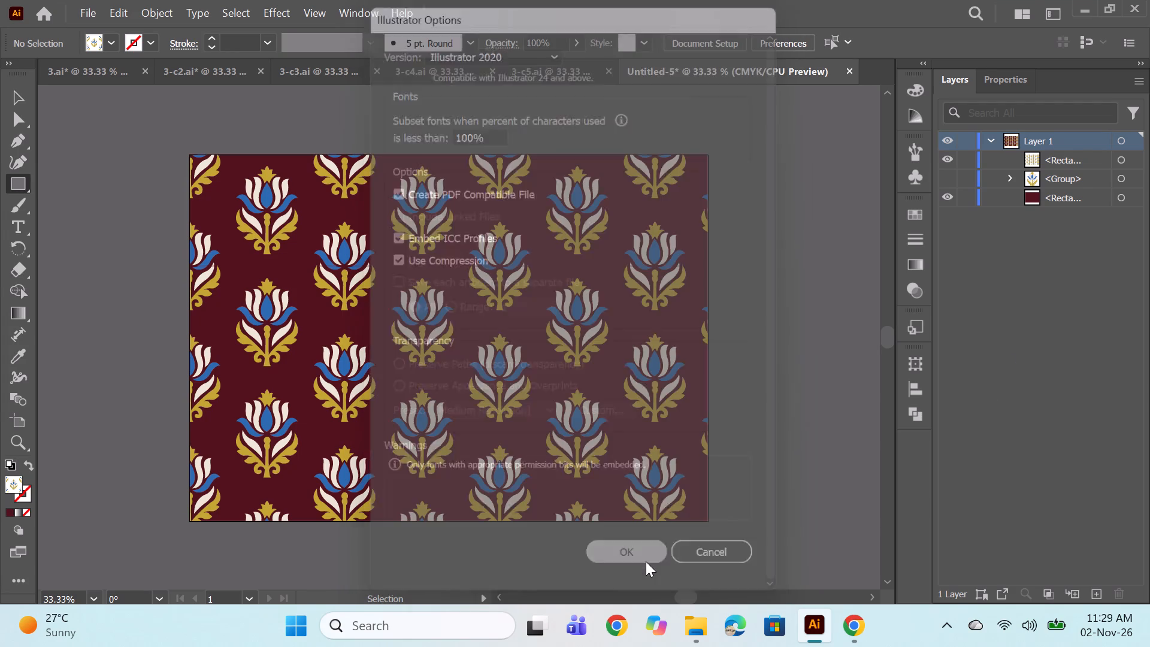
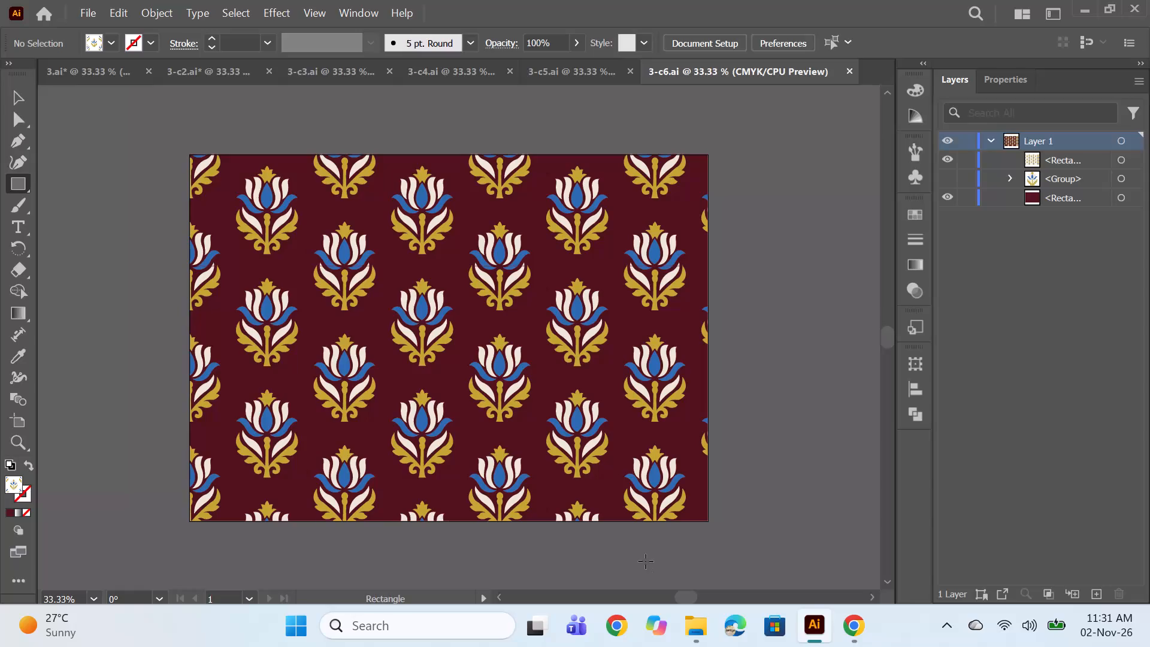
Review the tulip pattern colourways across the open documents from 3.ai through 3-c6.ai, comparing their backgrounds and motif colours.
click(585, 70)
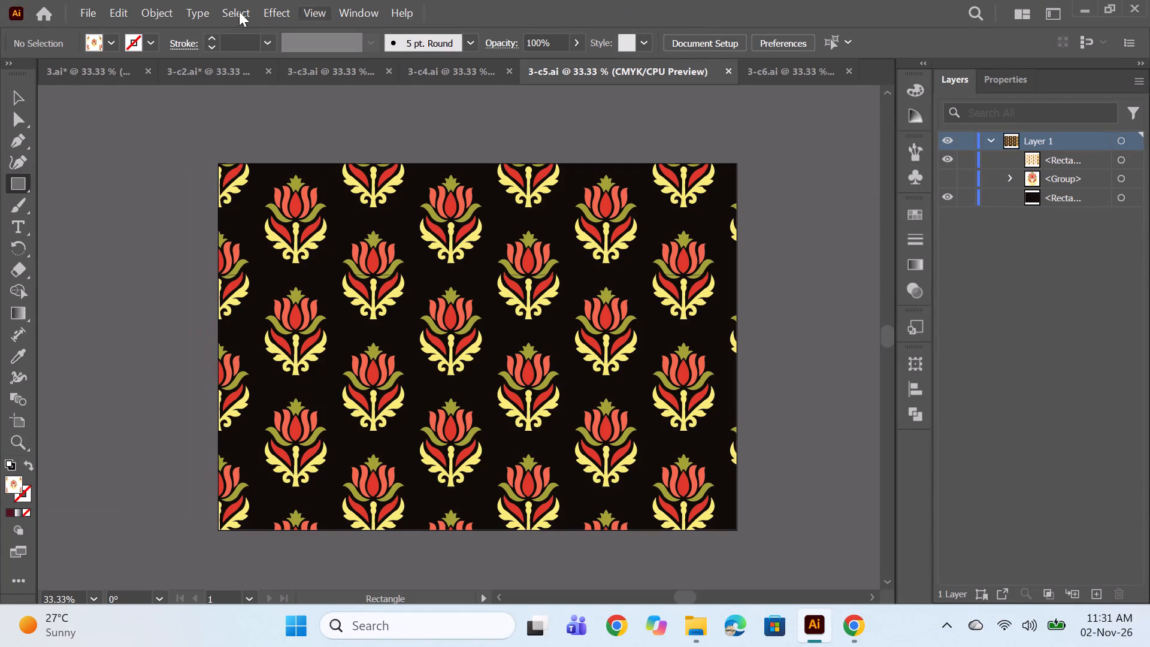
click(759, 73)
click(581, 72)
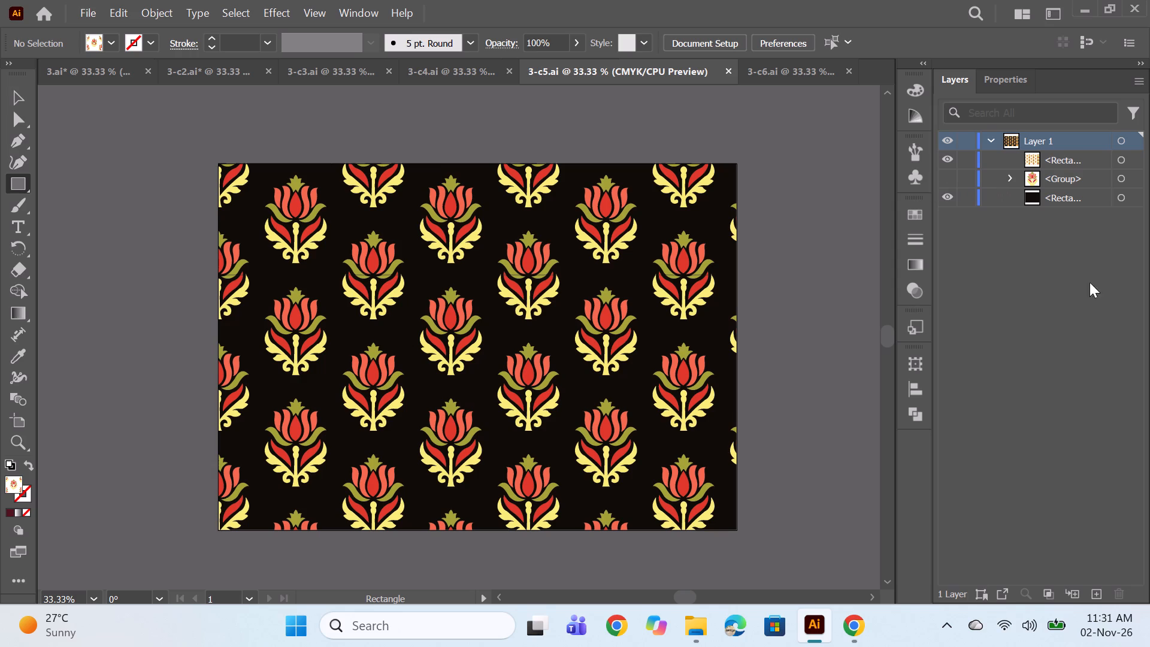
click(442, 71)
click(769, 69)
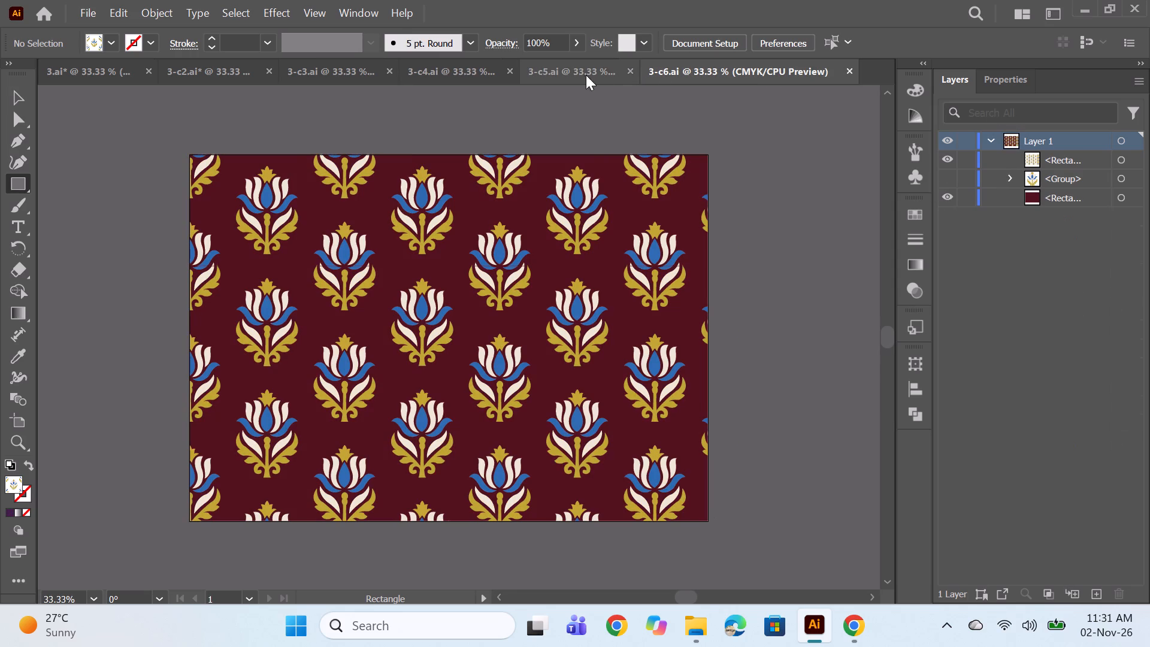
click(564, 71)
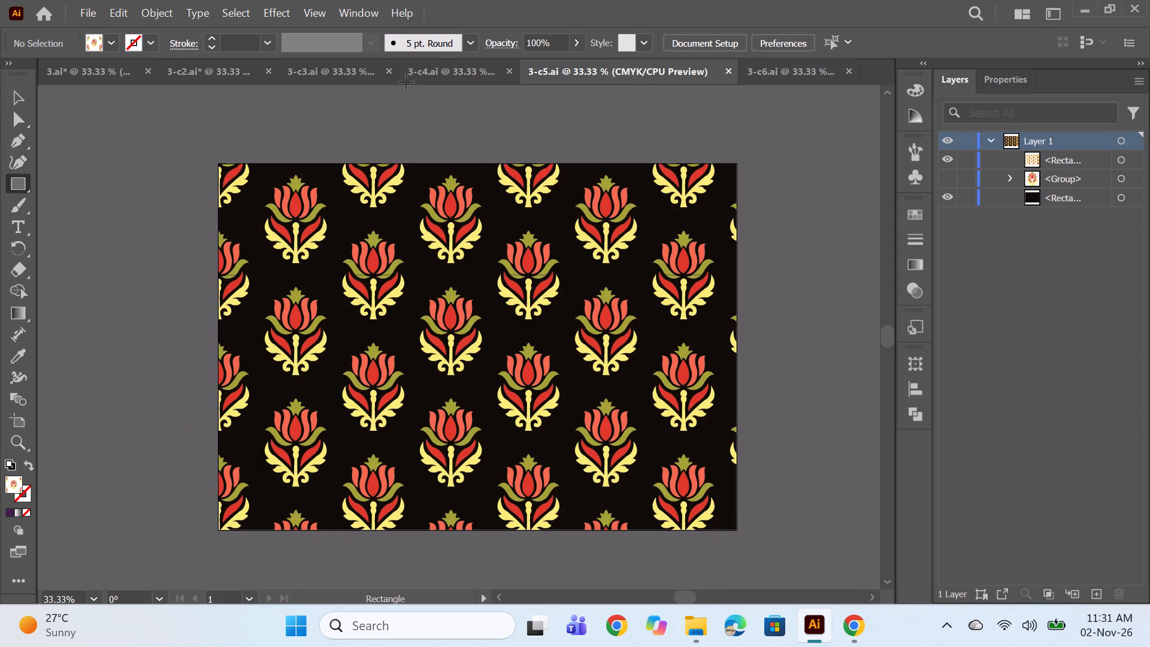
click(759, 65)
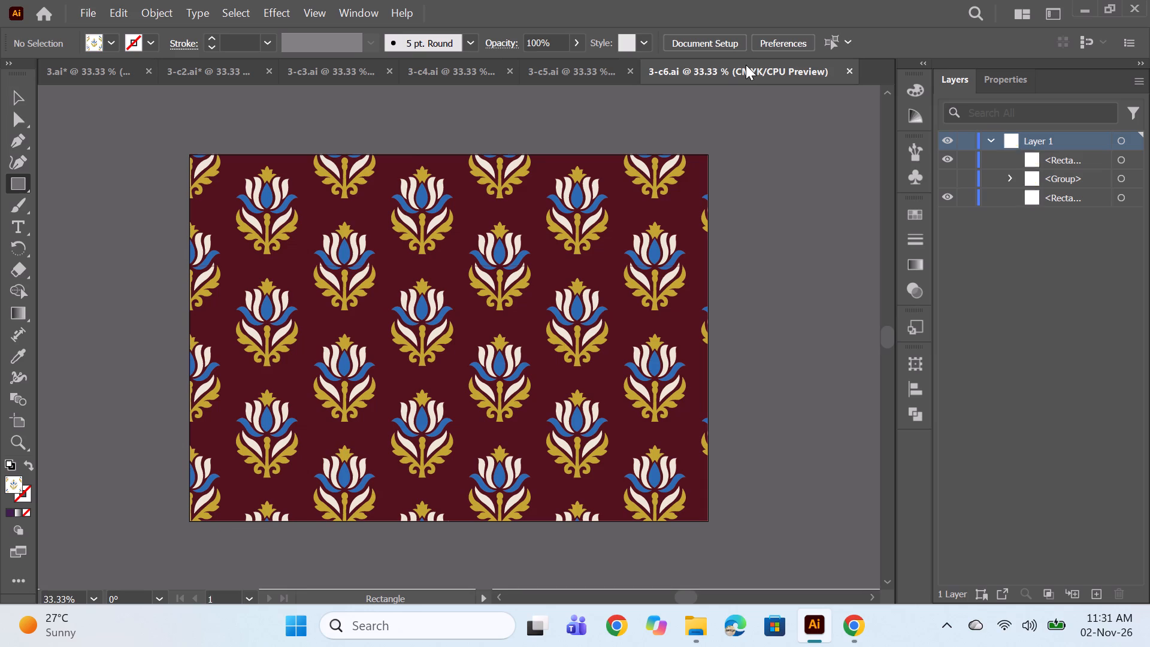
click(571, 72)
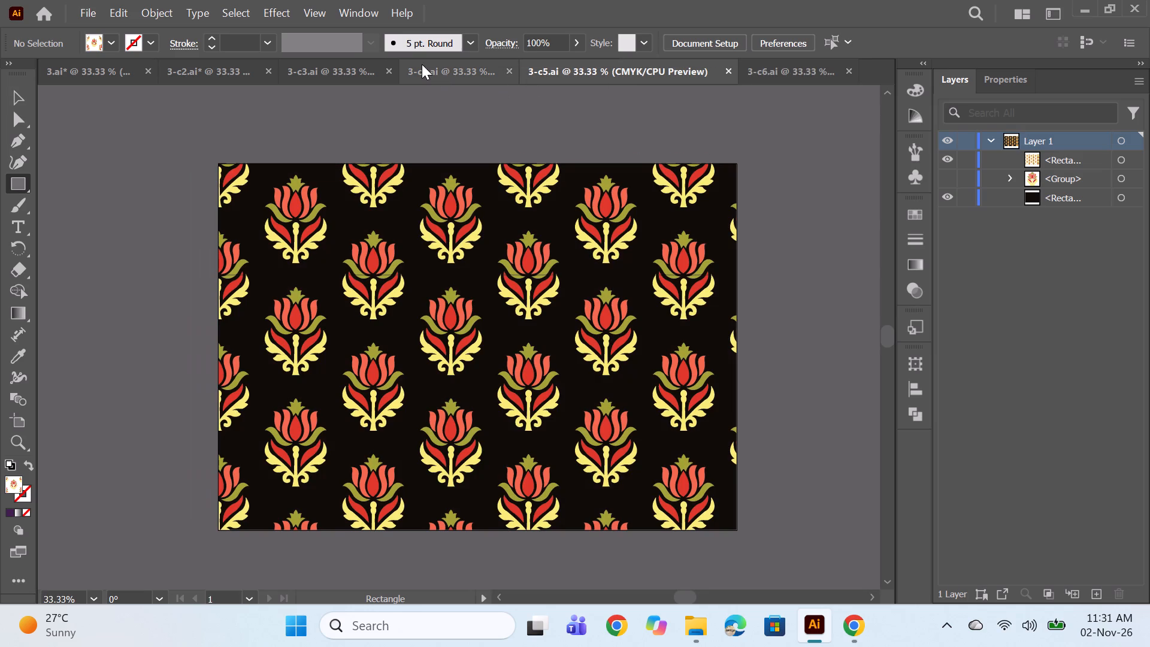
click(422, 64)
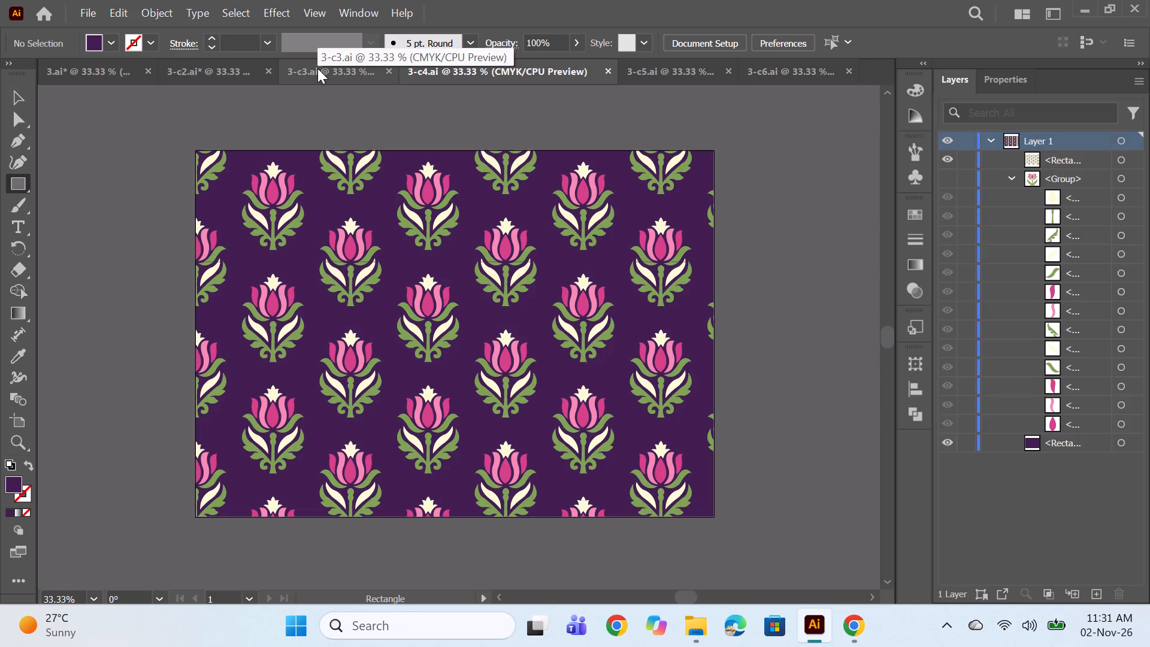
click(317, 68)
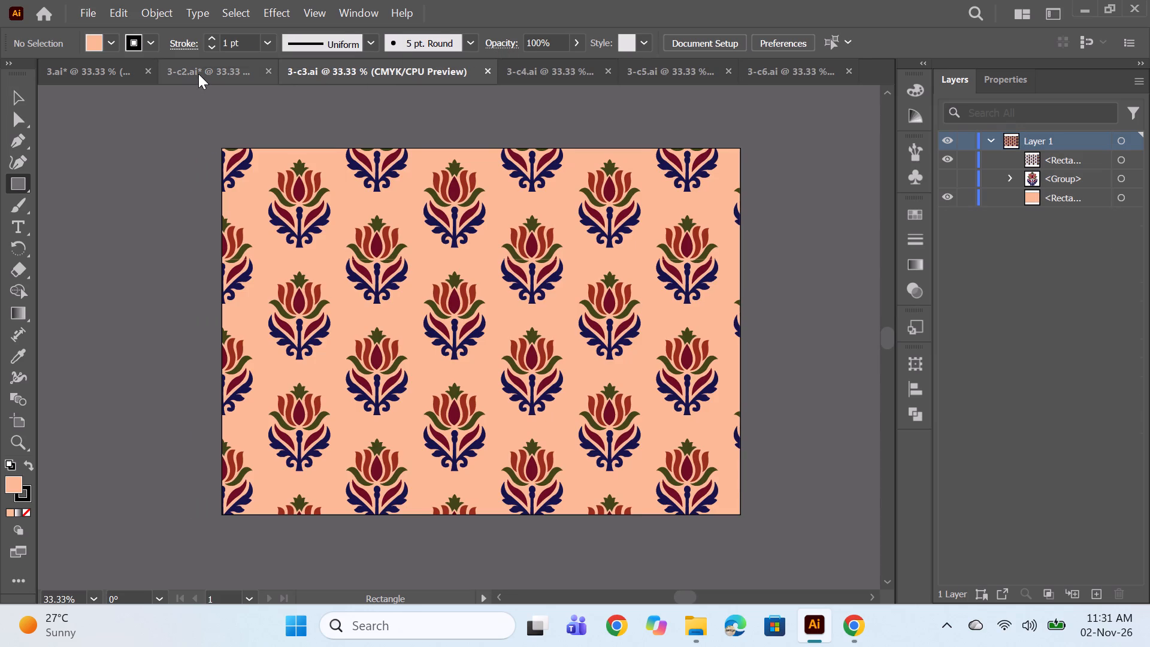
click(198, 74)
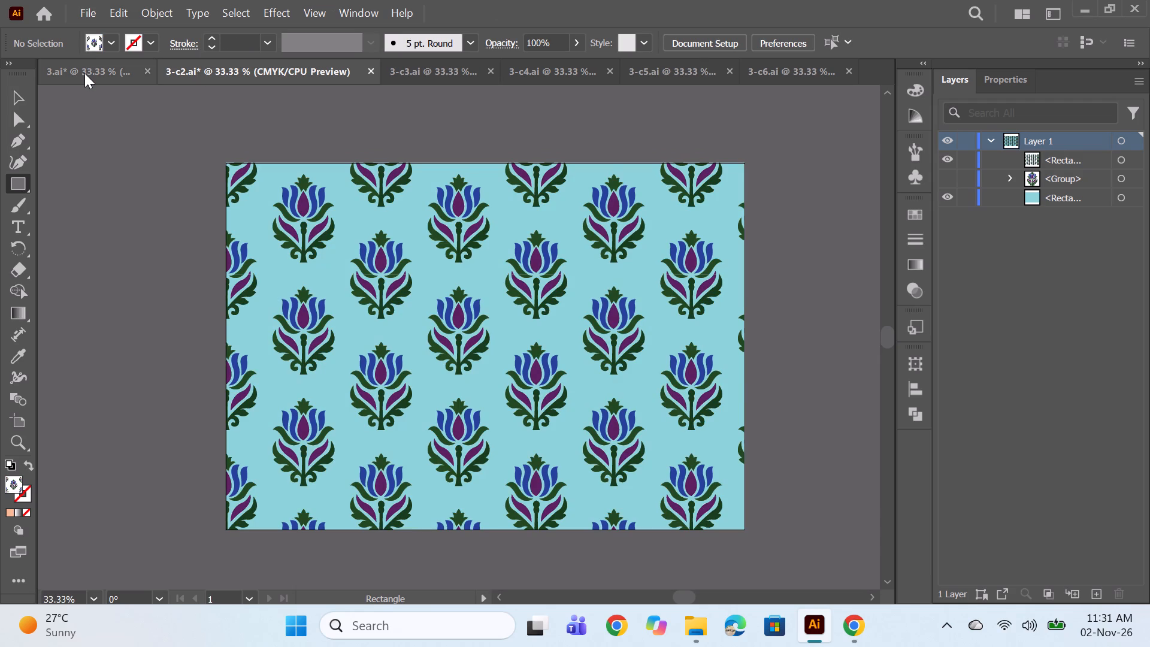
click(84, 73)
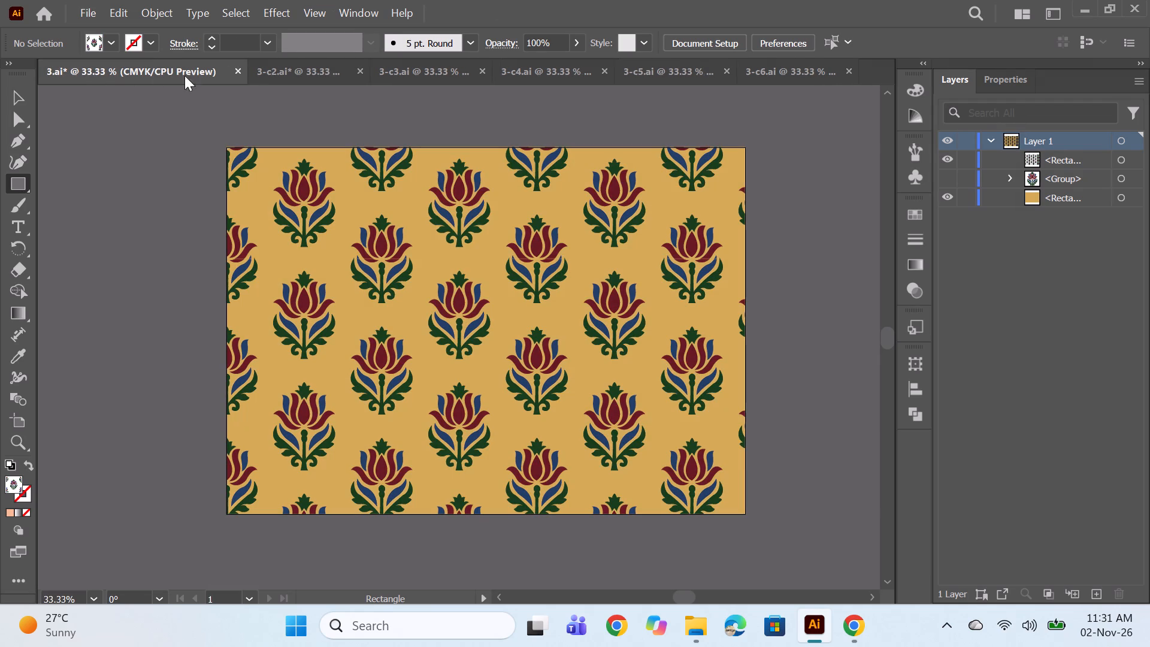
click(302, 67)
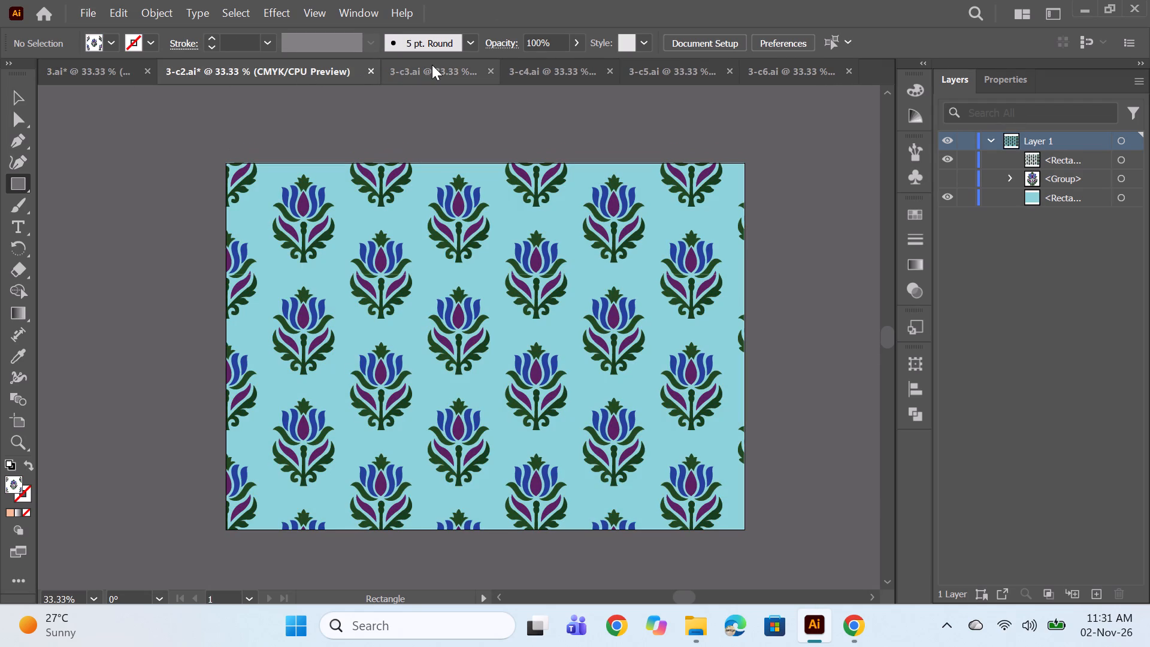
click(432, 65)
click(535, 65)
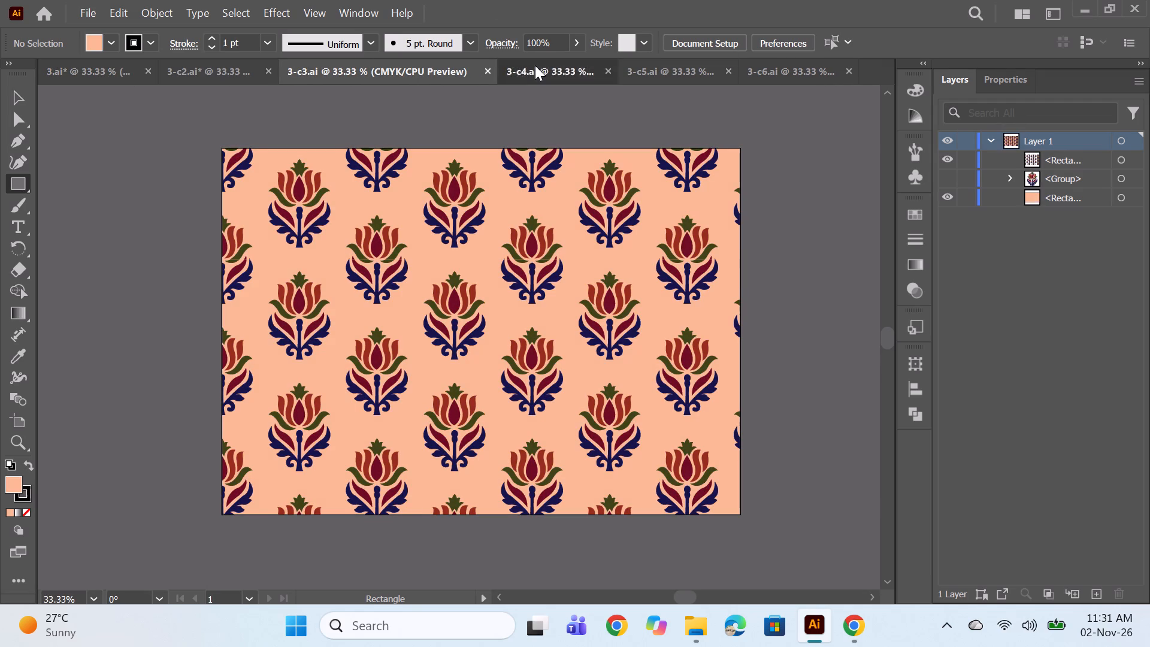
click(656, 69)
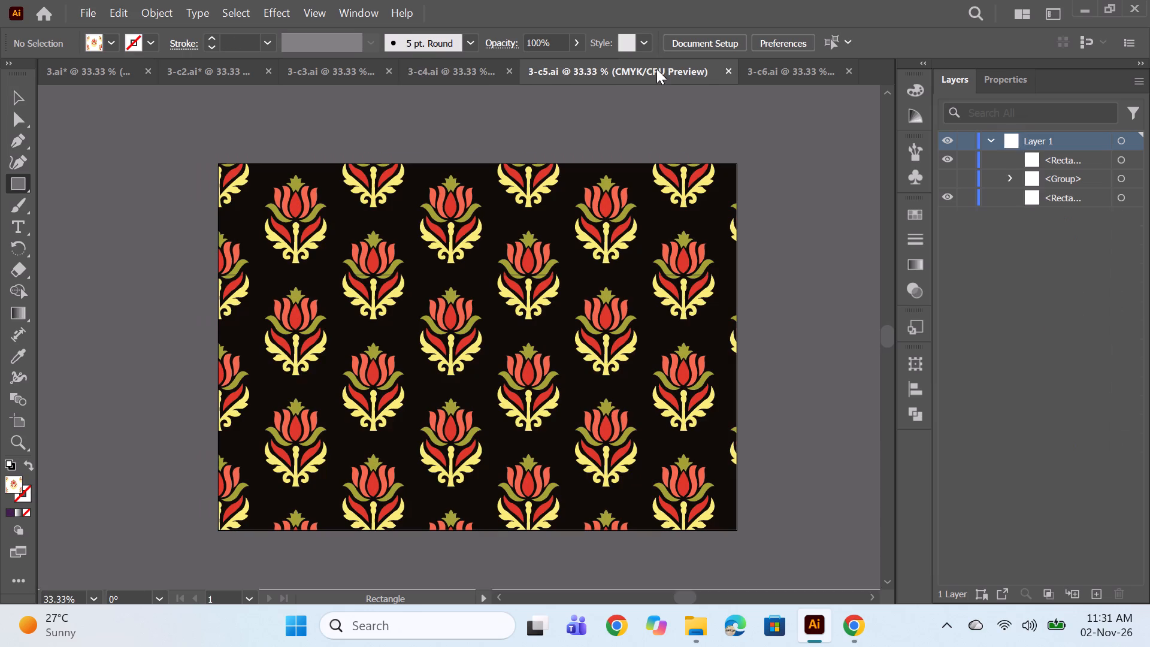
click(789, 67)
In 3-c2.ai, recolour the background rectangle from its turquoise fill to a paler, less saturated blue-green.
click(235, 84)
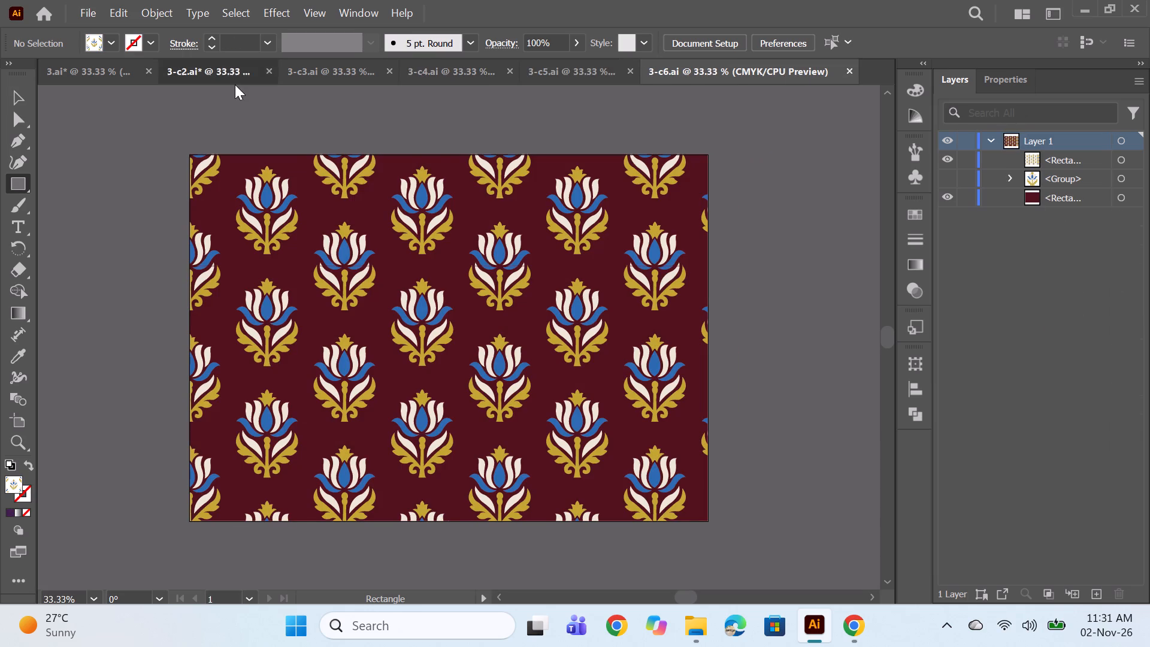
click(1118, 194)
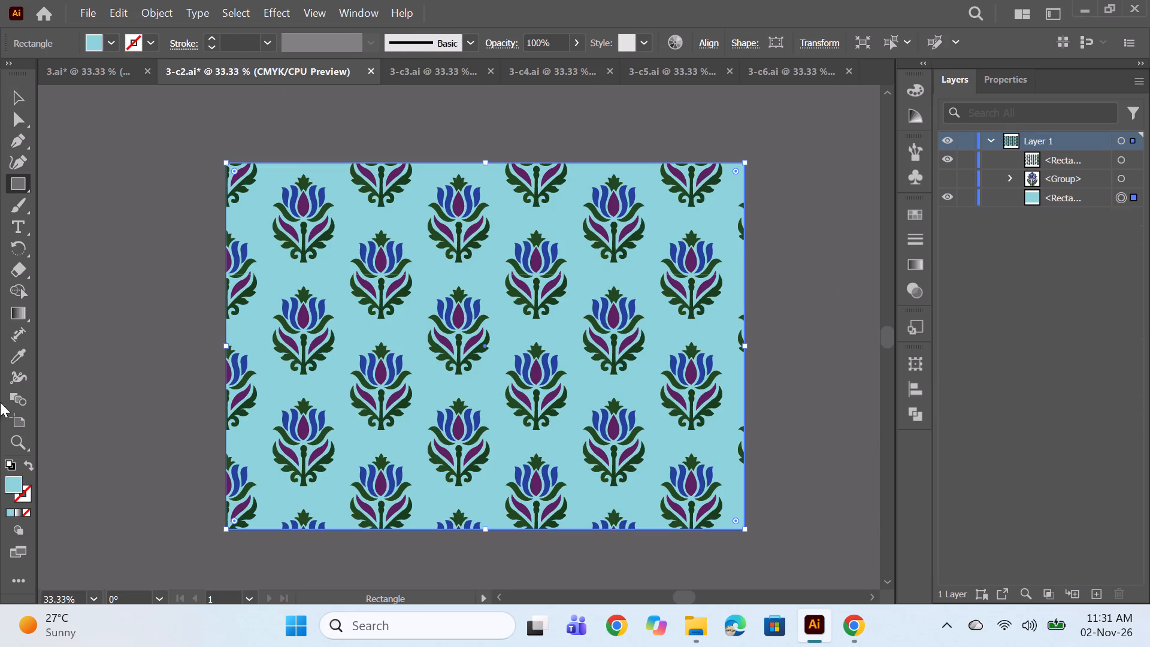
double_click(8, 483)
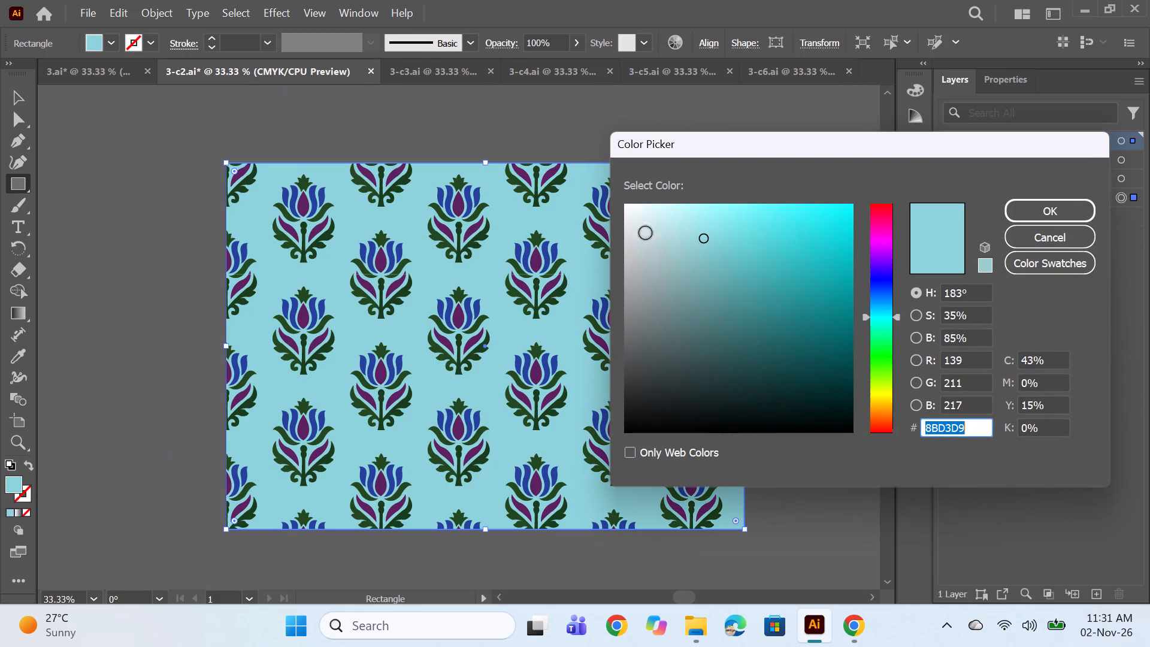
click(700, 232)
click(698, 224)
click(690, 217)
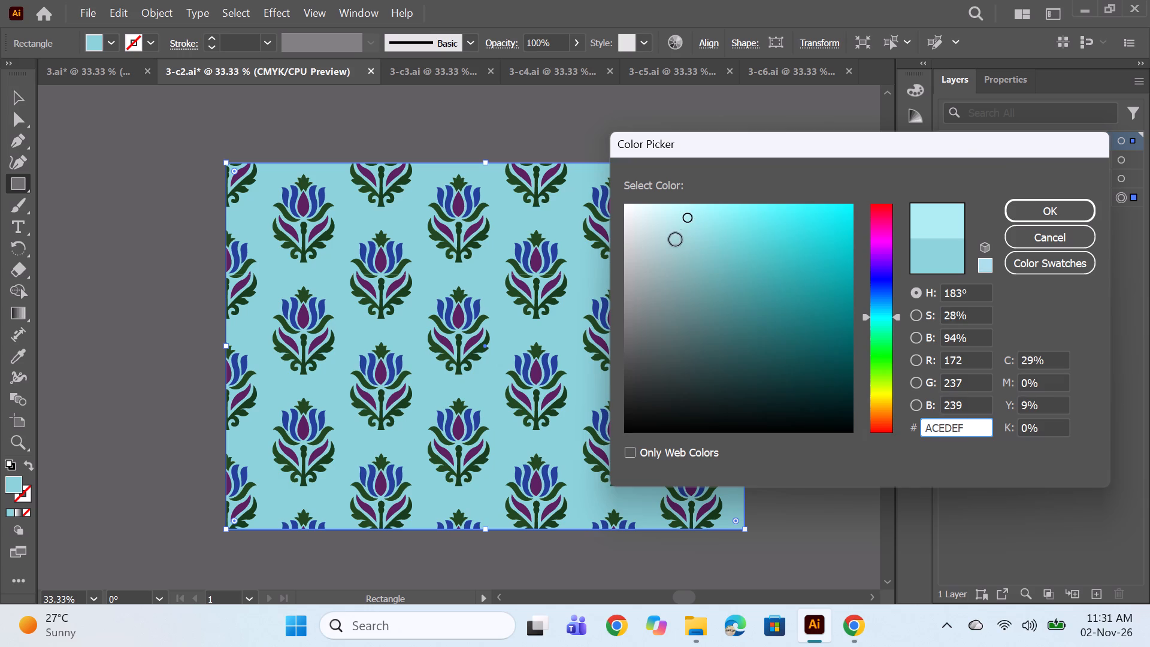
click(676, 242)
click(674, 236)
click(1019, 210)
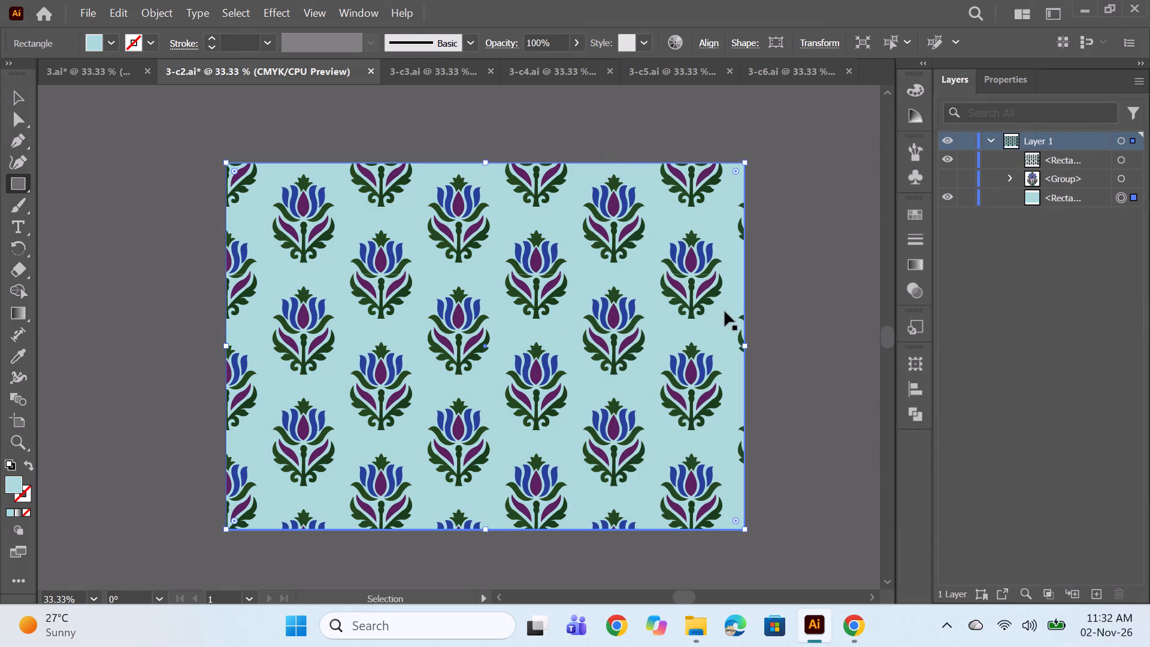
Save the 3-c2.ai document and deselect the background rectangle.
key(ctrl+s)
key(ctrl+s)
ctrl+click(805, 329)
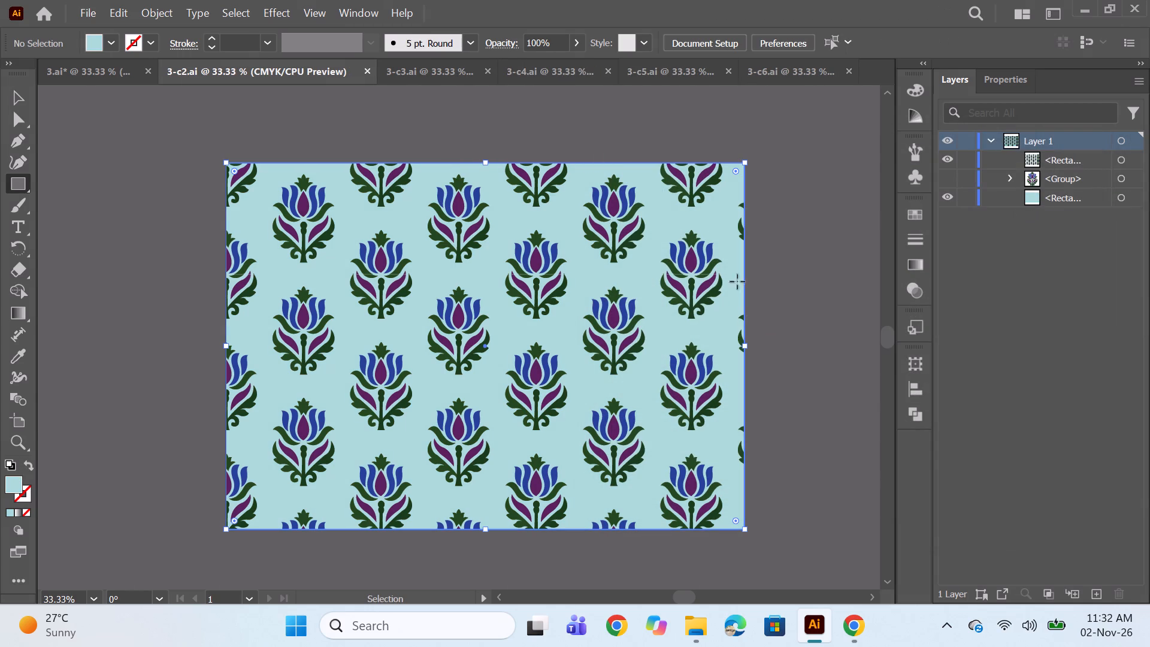
Compare the colourways again across 3.ai to 3-c6.ai, finishing on the black-background design in 3-c5.ai.
click(92, 74)
click(287, 71)
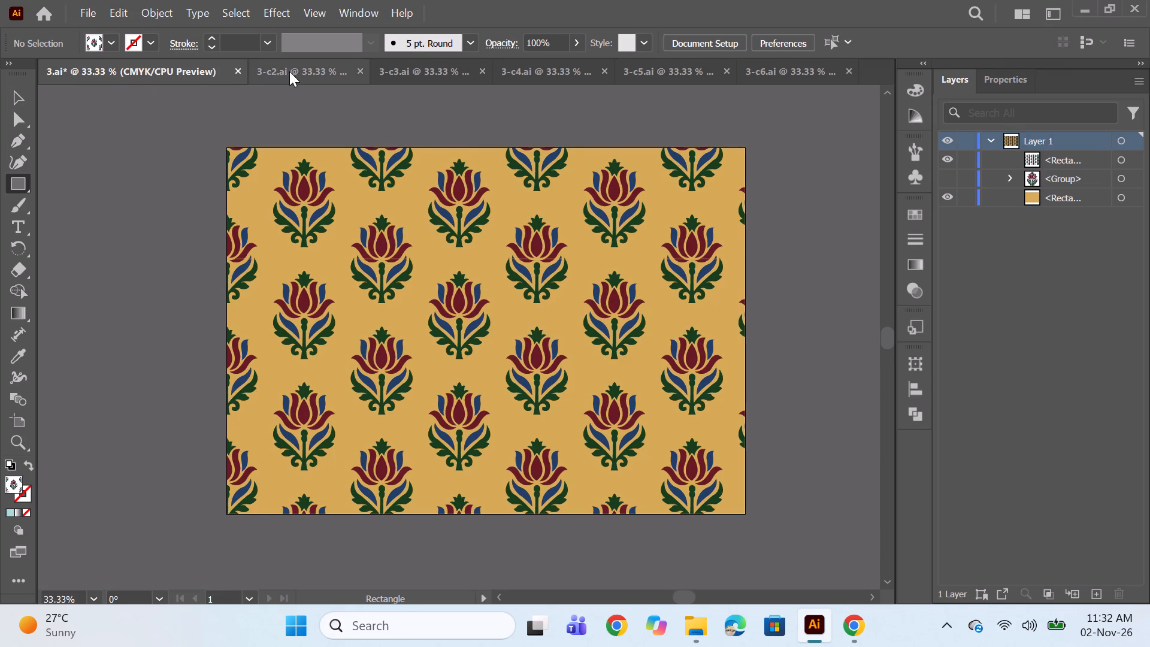
click(398, 67)
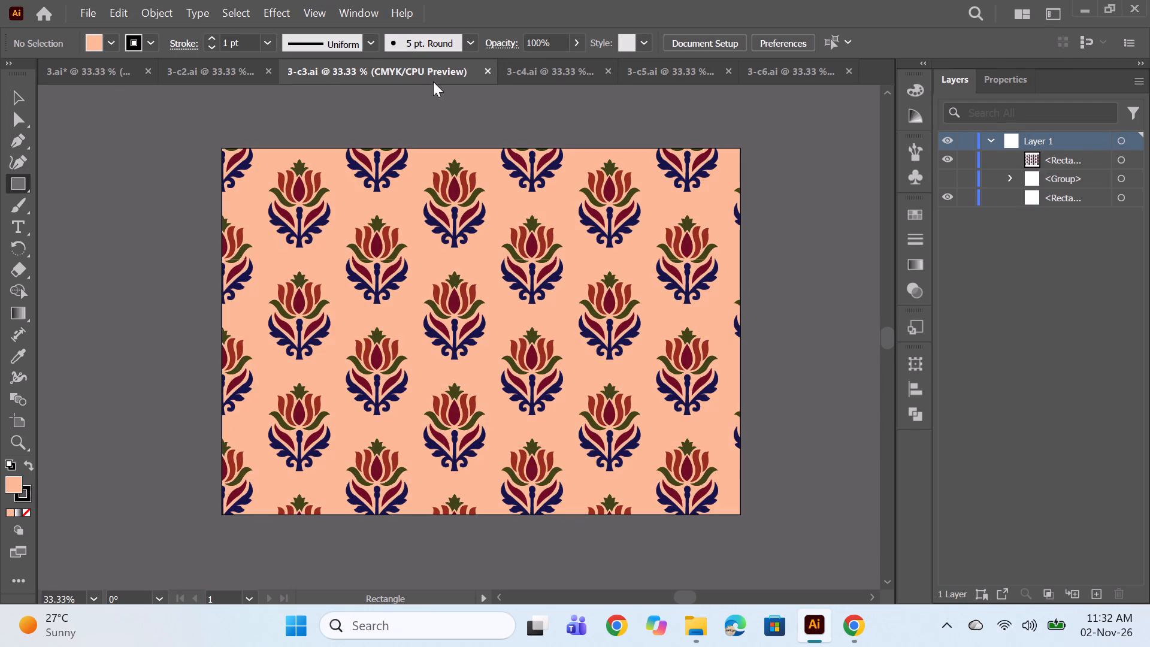
click(534, 74)
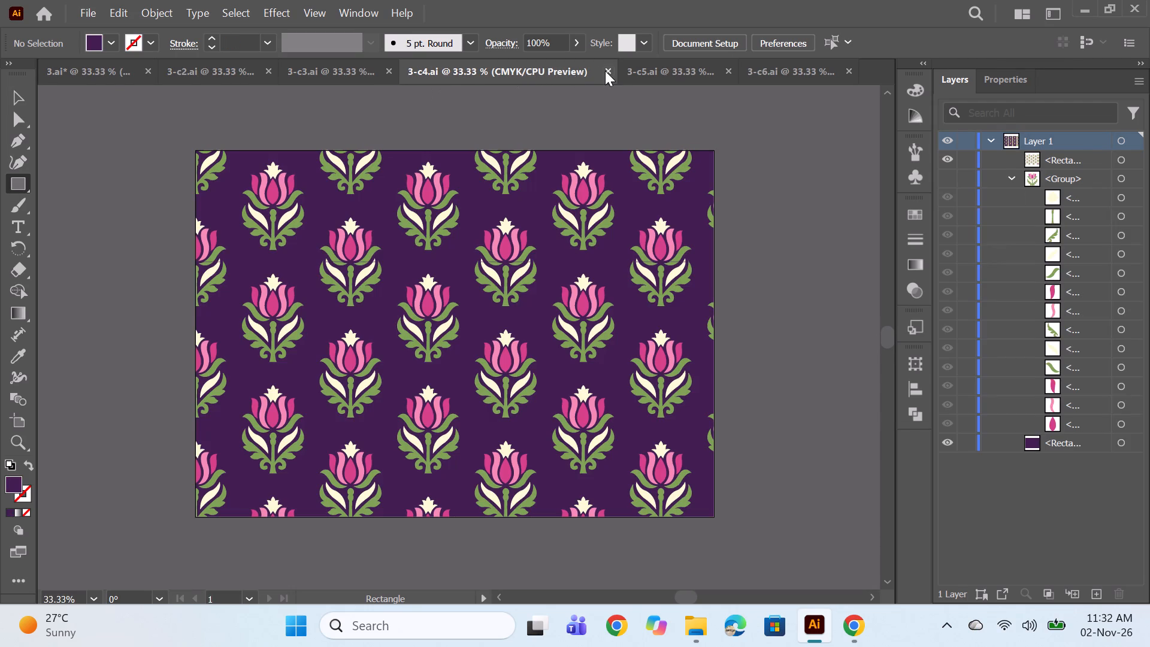
click(637, 66)
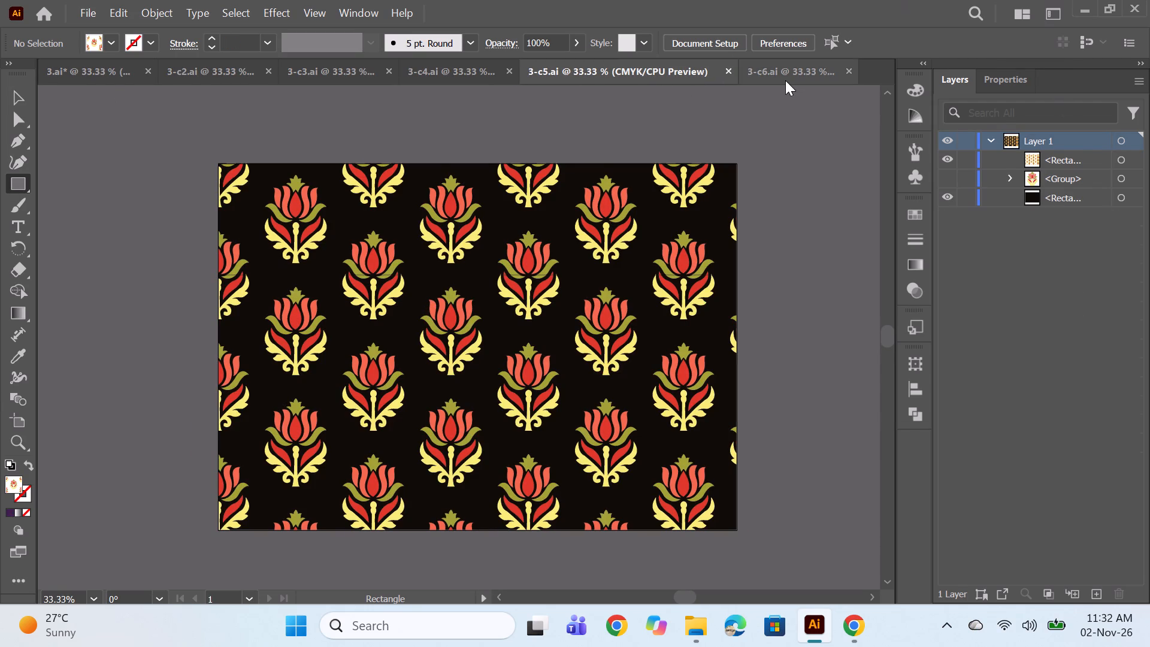
click(779, 74)
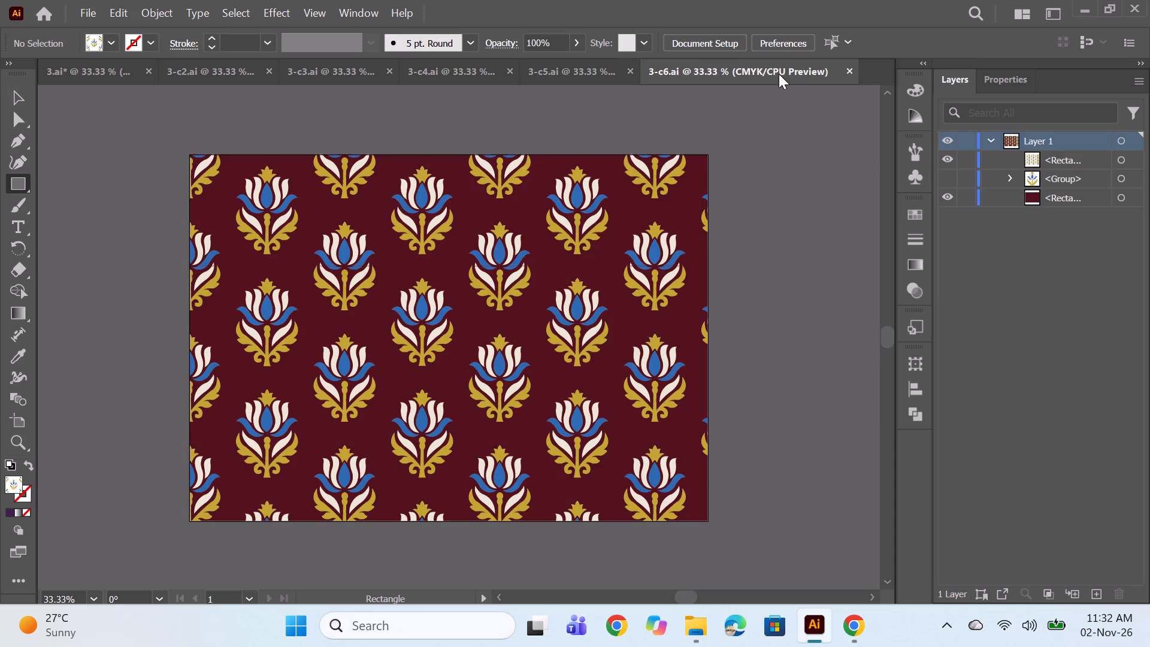
click(559, 77)
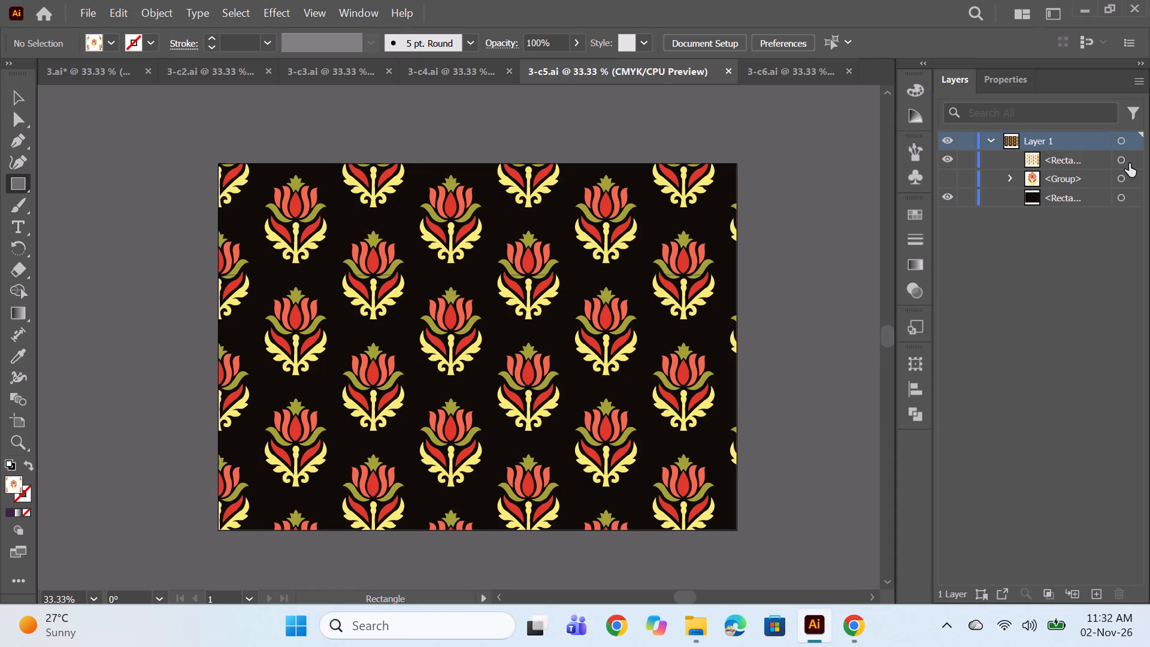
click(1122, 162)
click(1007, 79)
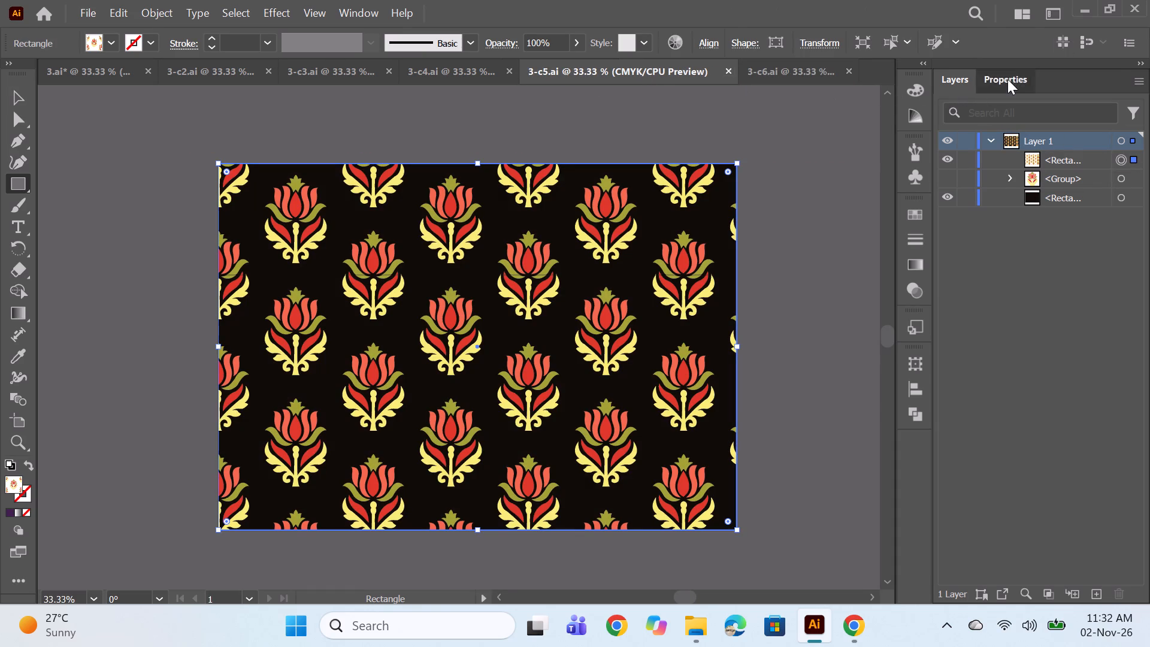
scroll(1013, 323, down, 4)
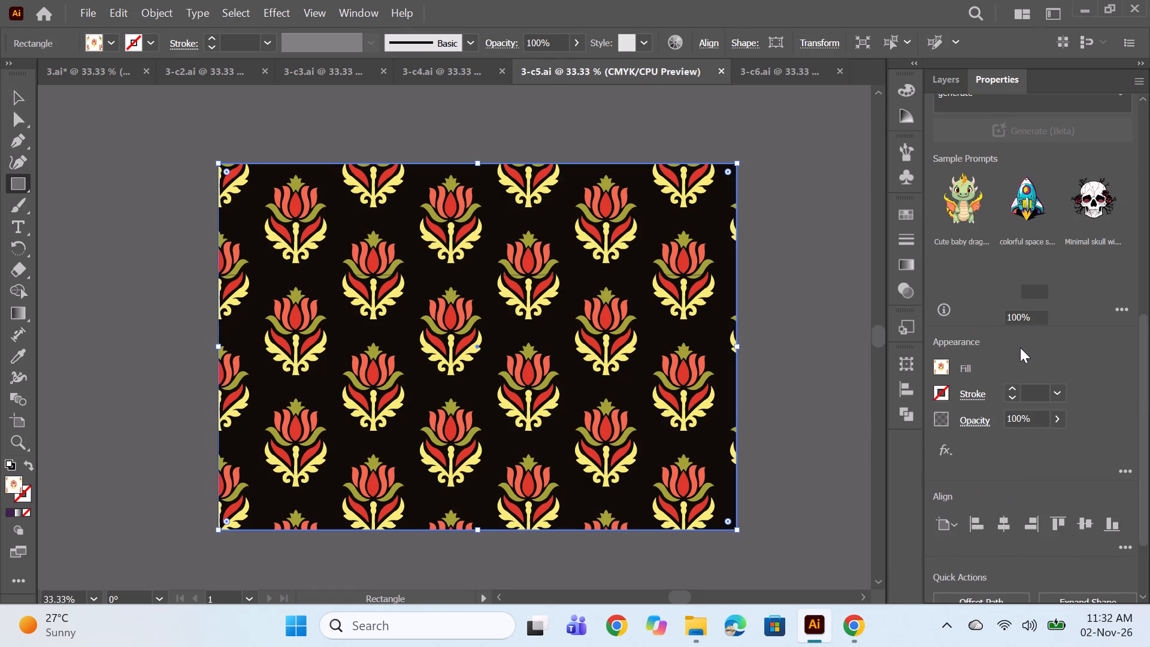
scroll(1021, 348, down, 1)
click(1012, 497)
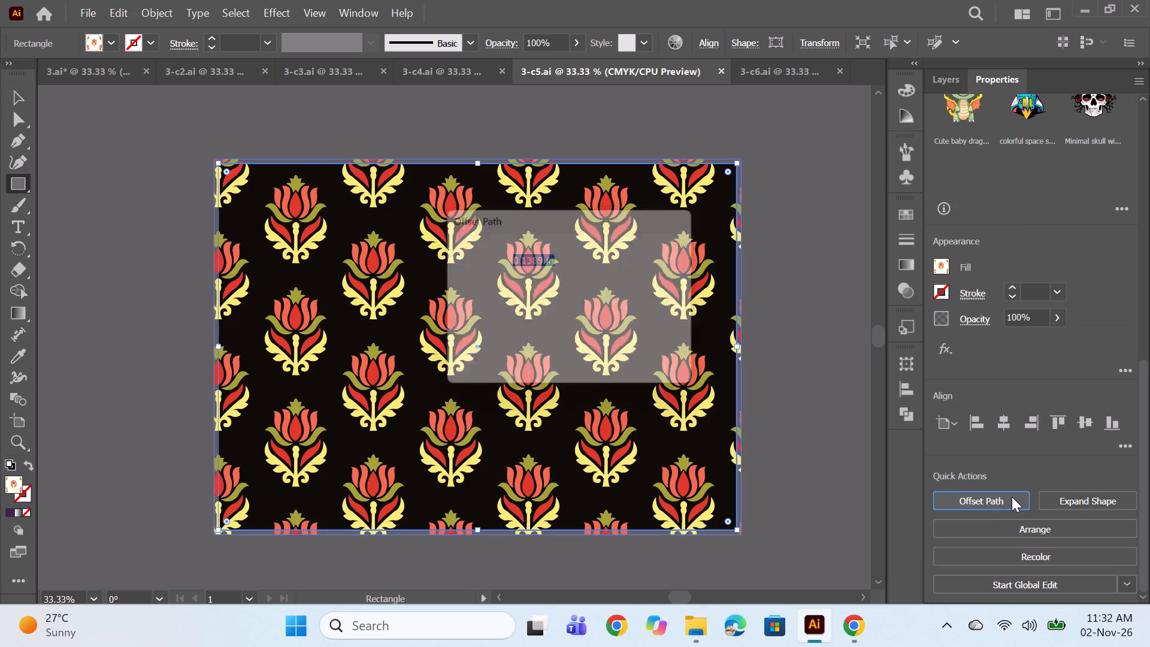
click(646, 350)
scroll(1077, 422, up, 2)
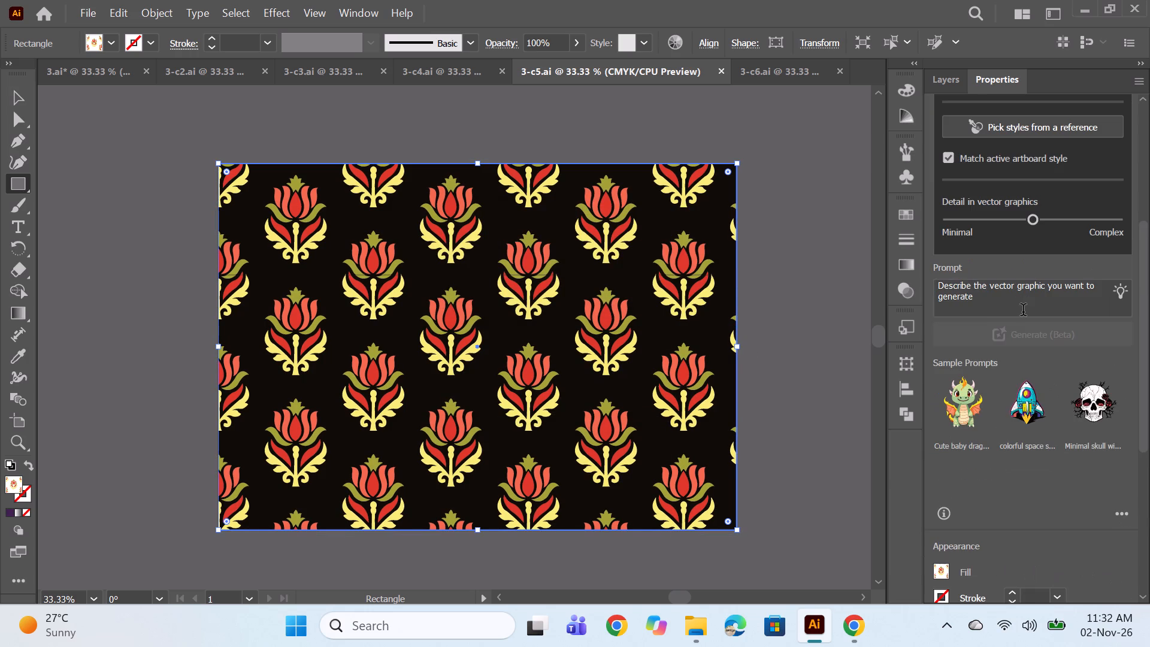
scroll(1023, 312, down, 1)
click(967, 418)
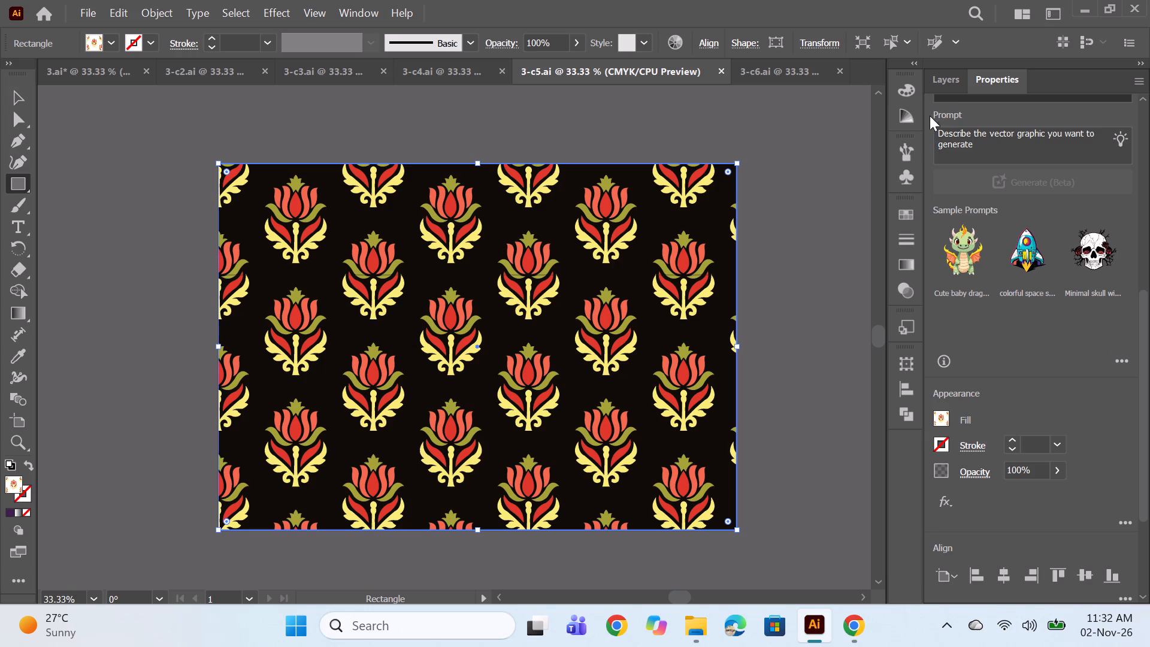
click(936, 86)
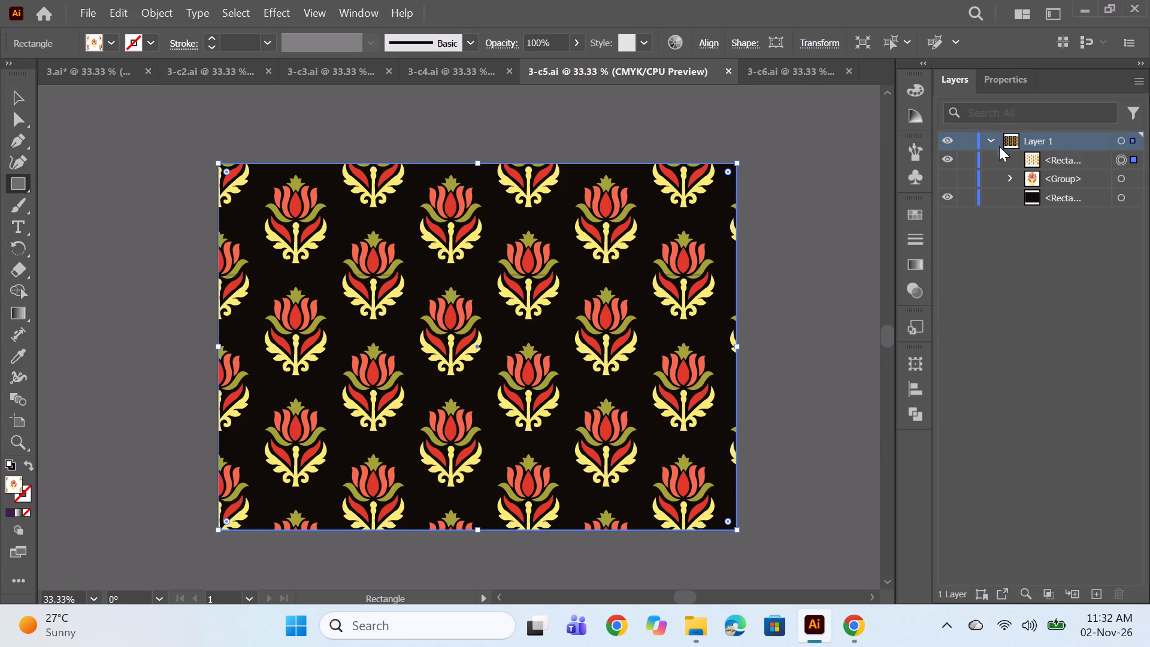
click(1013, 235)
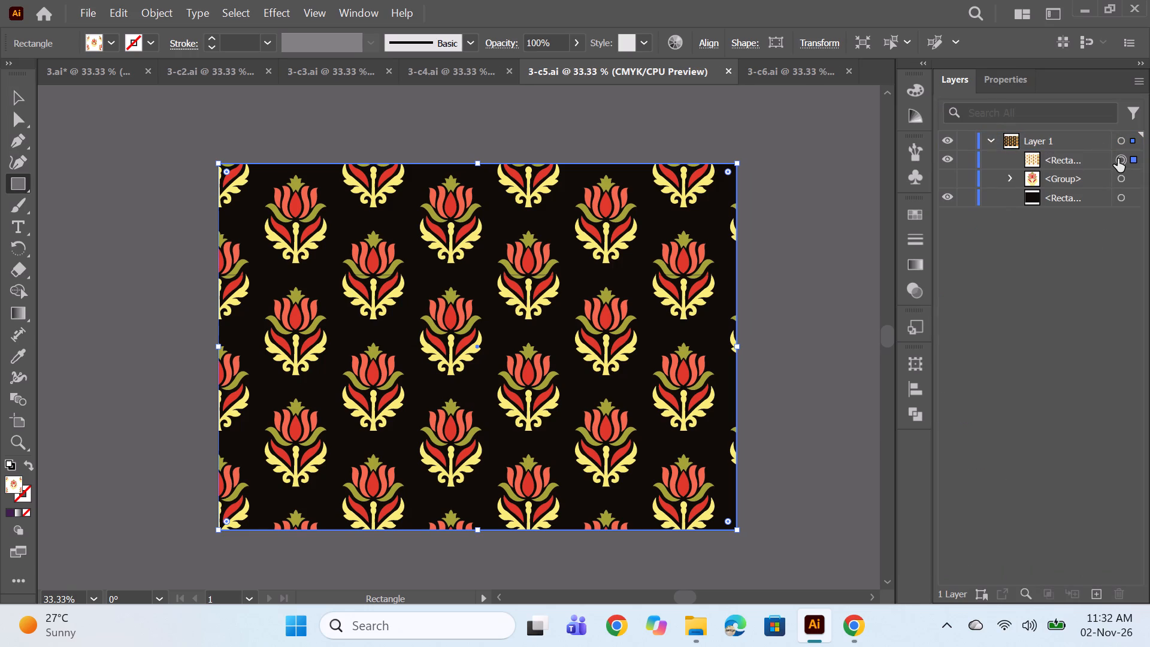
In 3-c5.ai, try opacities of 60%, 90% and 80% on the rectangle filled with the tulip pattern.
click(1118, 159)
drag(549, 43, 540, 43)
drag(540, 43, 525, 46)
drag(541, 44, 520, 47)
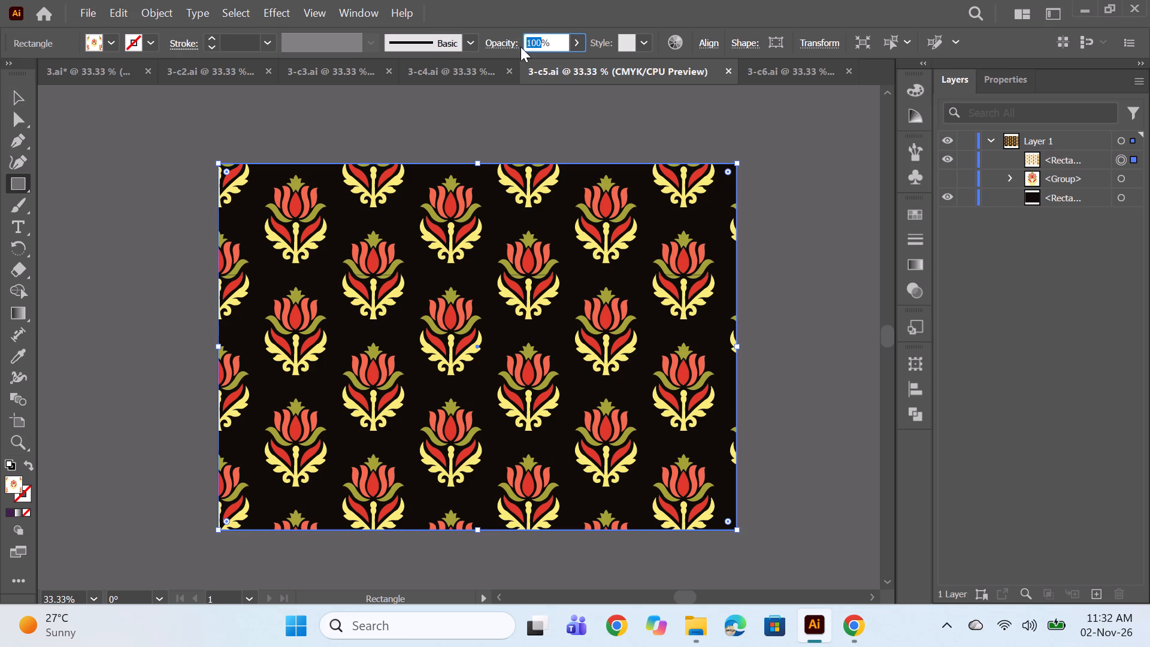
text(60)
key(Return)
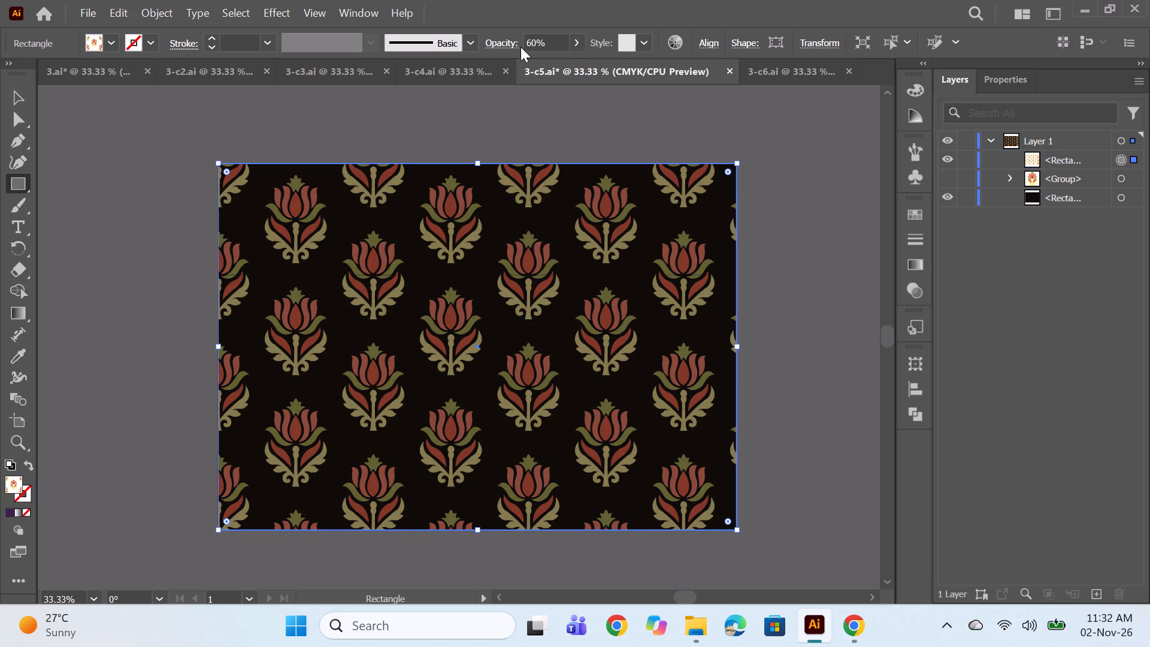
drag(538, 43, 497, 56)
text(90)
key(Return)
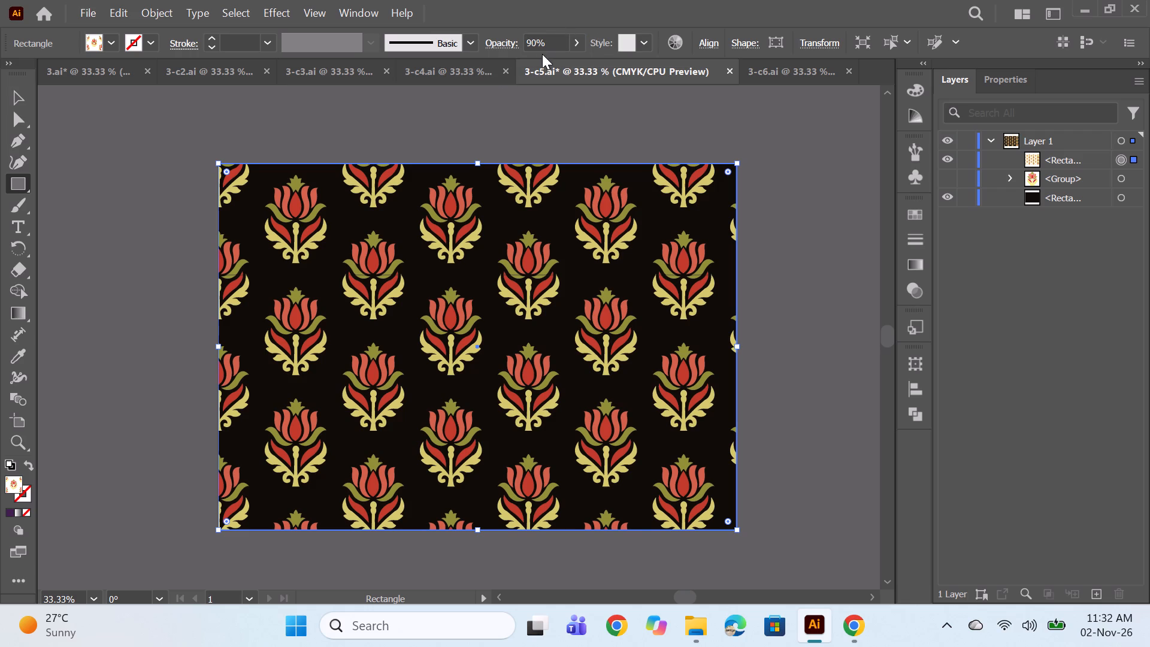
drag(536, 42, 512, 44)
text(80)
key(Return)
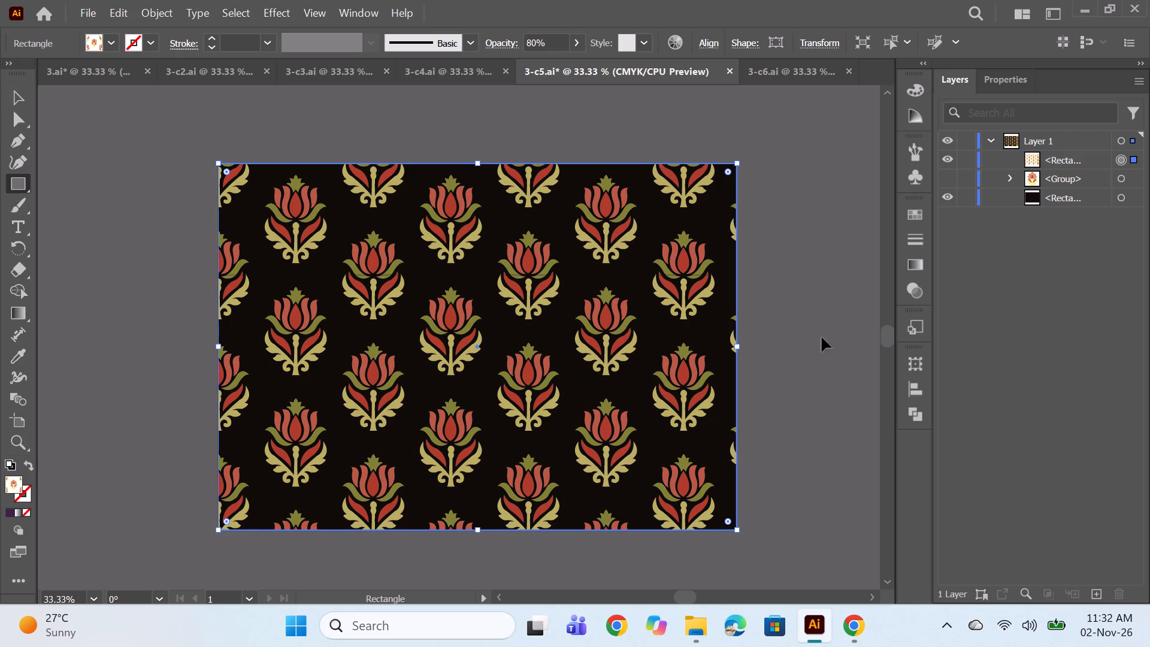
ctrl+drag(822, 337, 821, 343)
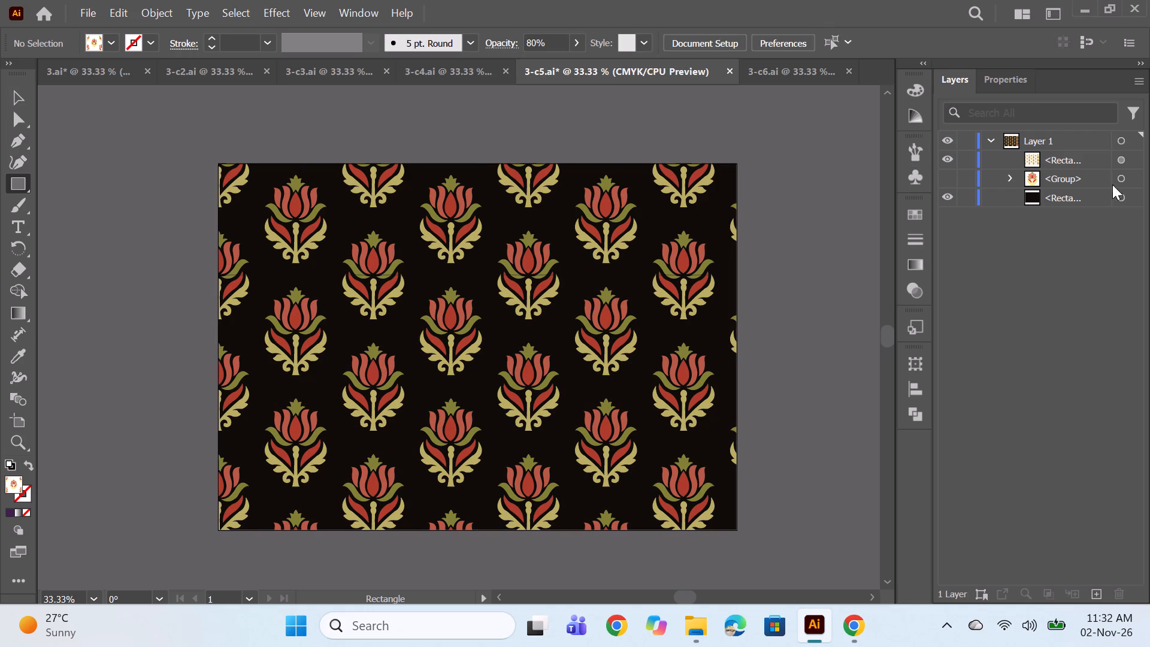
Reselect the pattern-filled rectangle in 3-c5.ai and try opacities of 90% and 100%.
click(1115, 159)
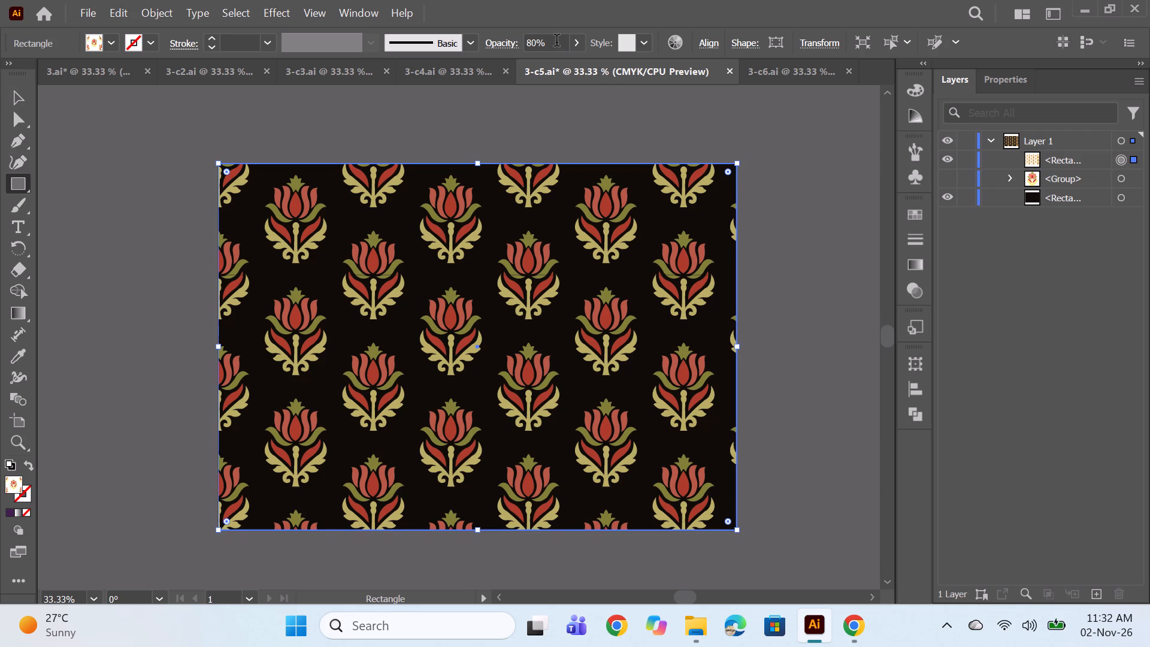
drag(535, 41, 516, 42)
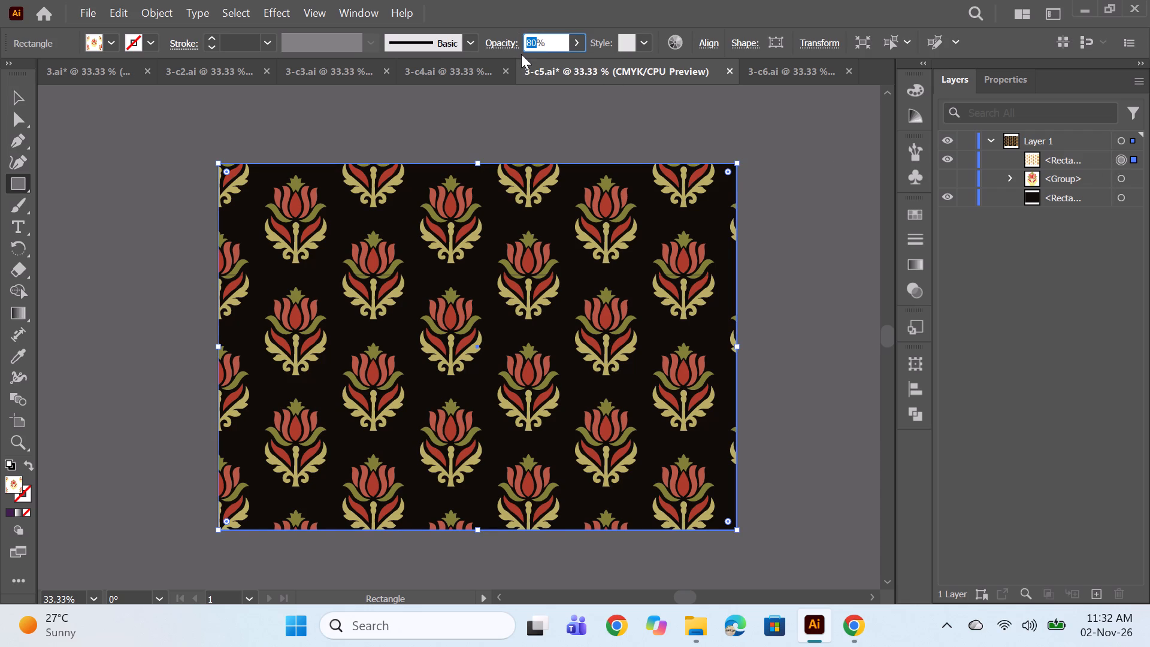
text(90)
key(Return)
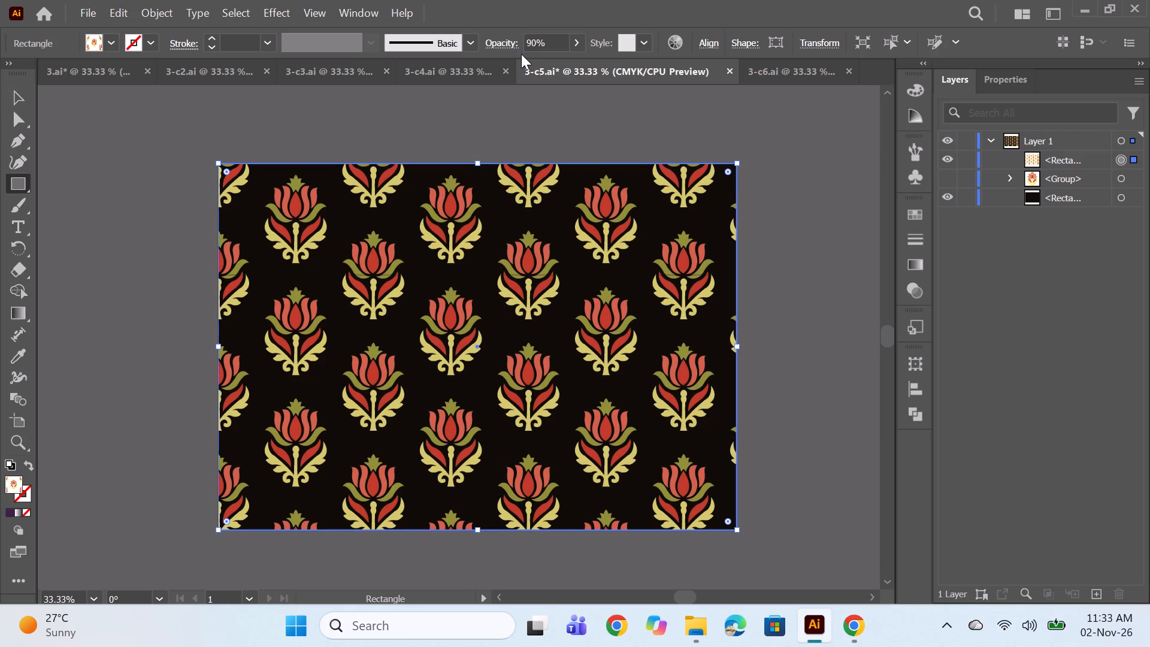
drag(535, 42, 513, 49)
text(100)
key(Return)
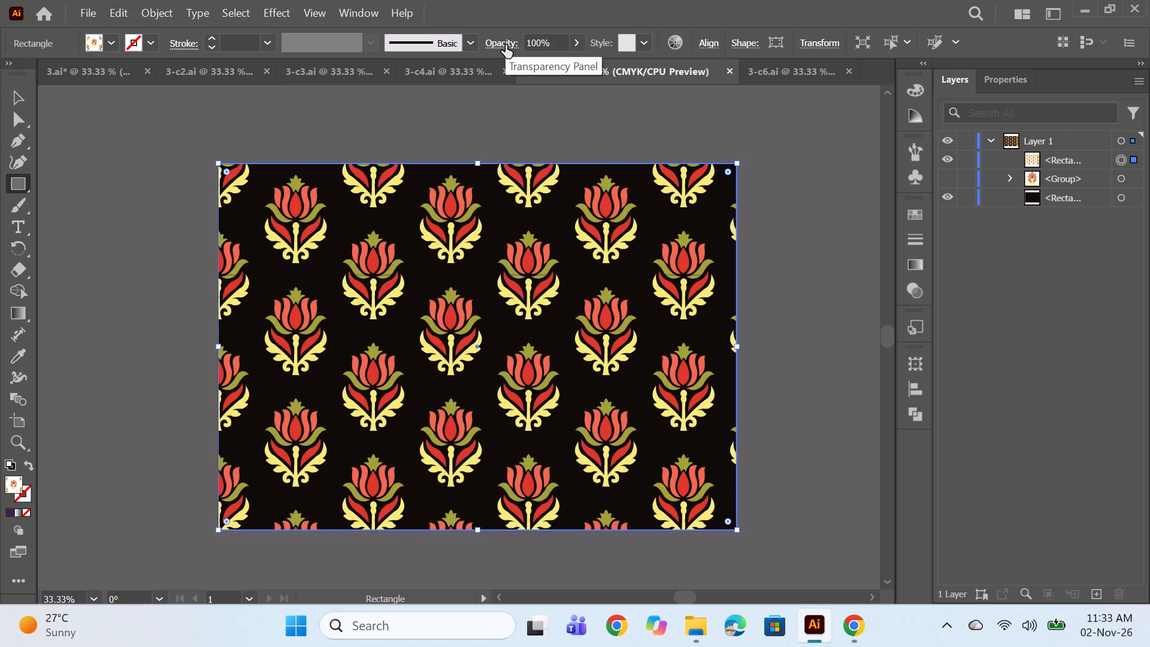
Set the pattern-filled rectangle's opacity to 85%, deselect it, and save 3-c5.ai.
drag(540, 47, 511, 50)
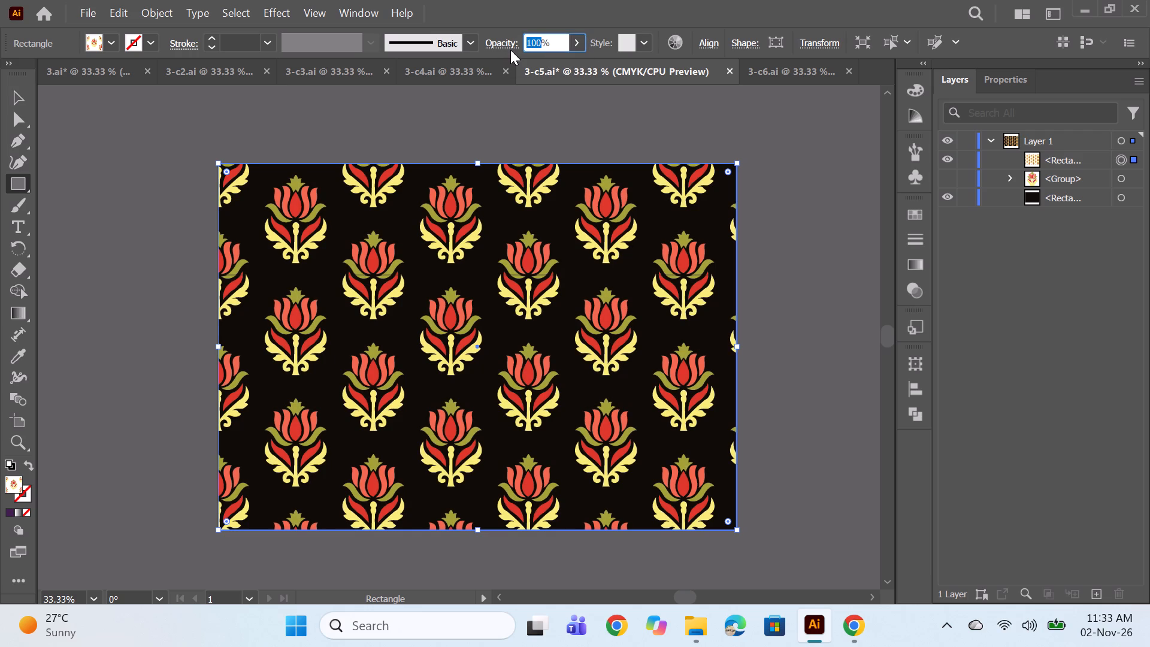
text(85)
key(Return)
ctrl+click(780, 363)
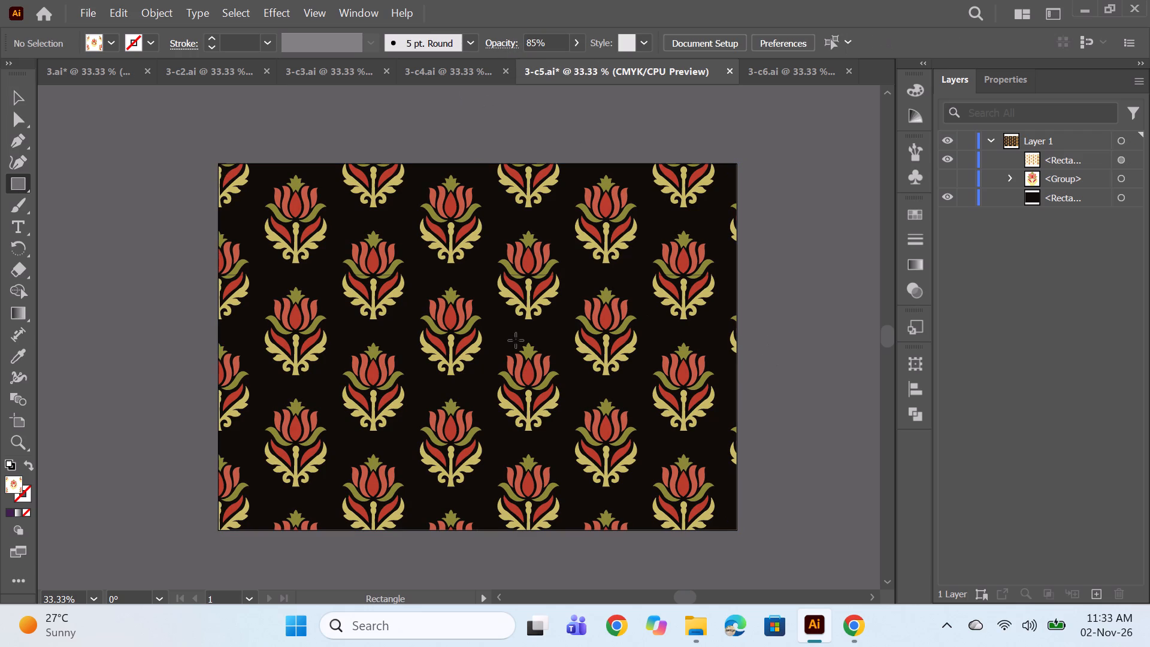
key(ctrl+s)
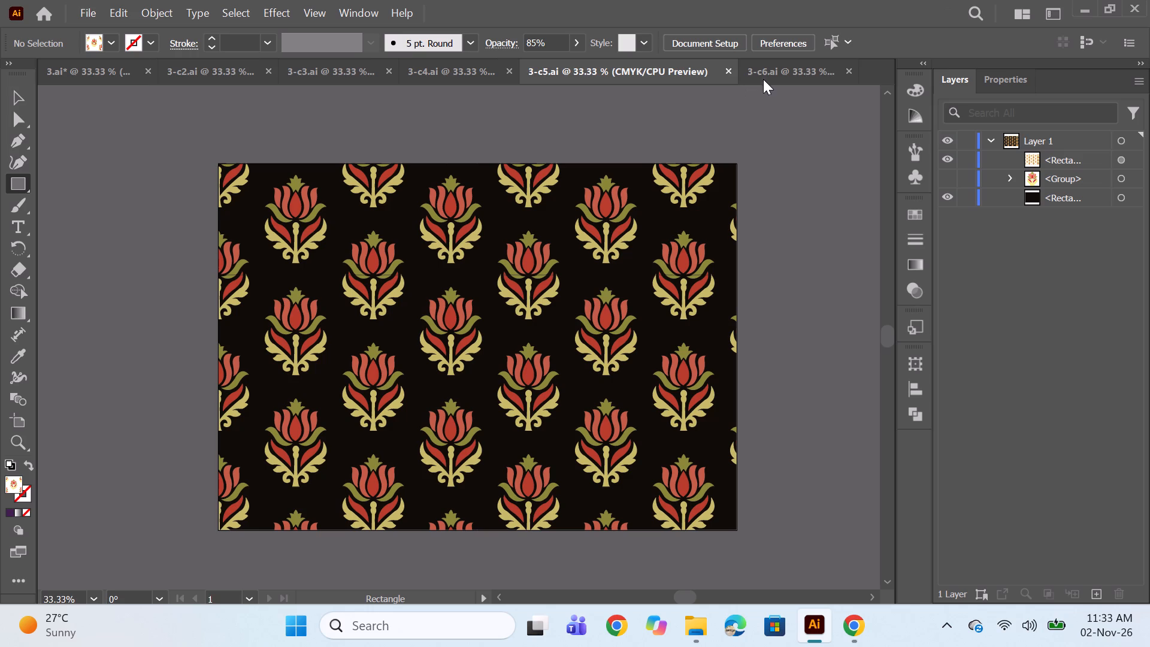
Compare the softened 3-c5.ai colourway with the 3-c3.ai, 3-c4.ai and 3-c6.ai versions.
click(768, 74)
click(556, 68)
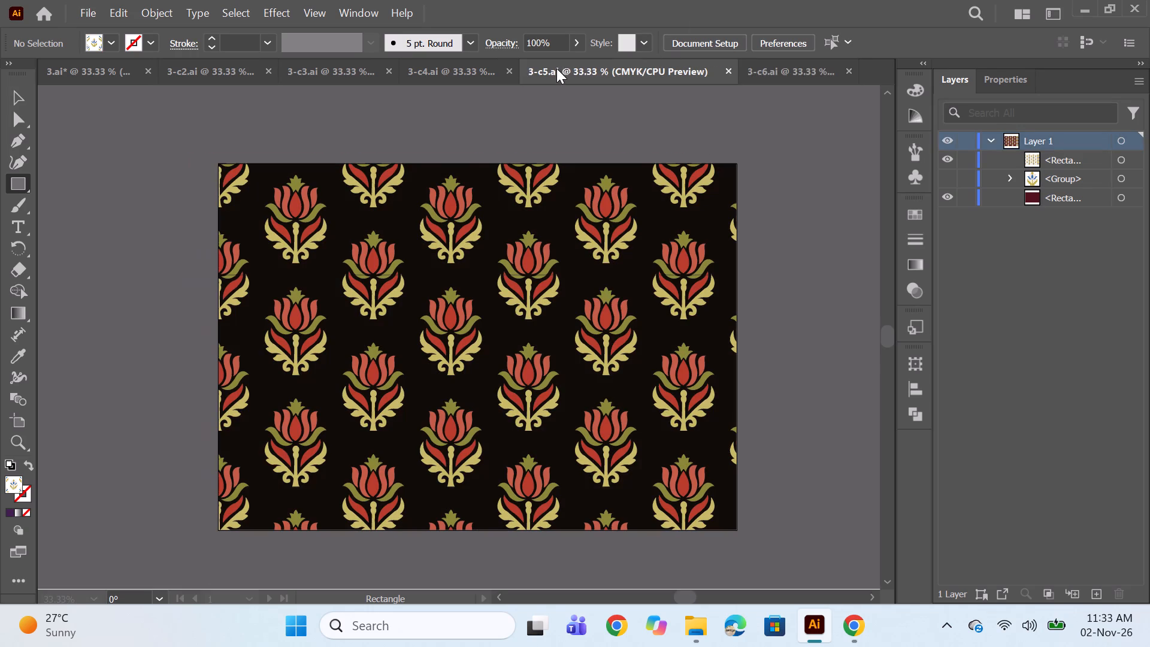
click(443, 71)
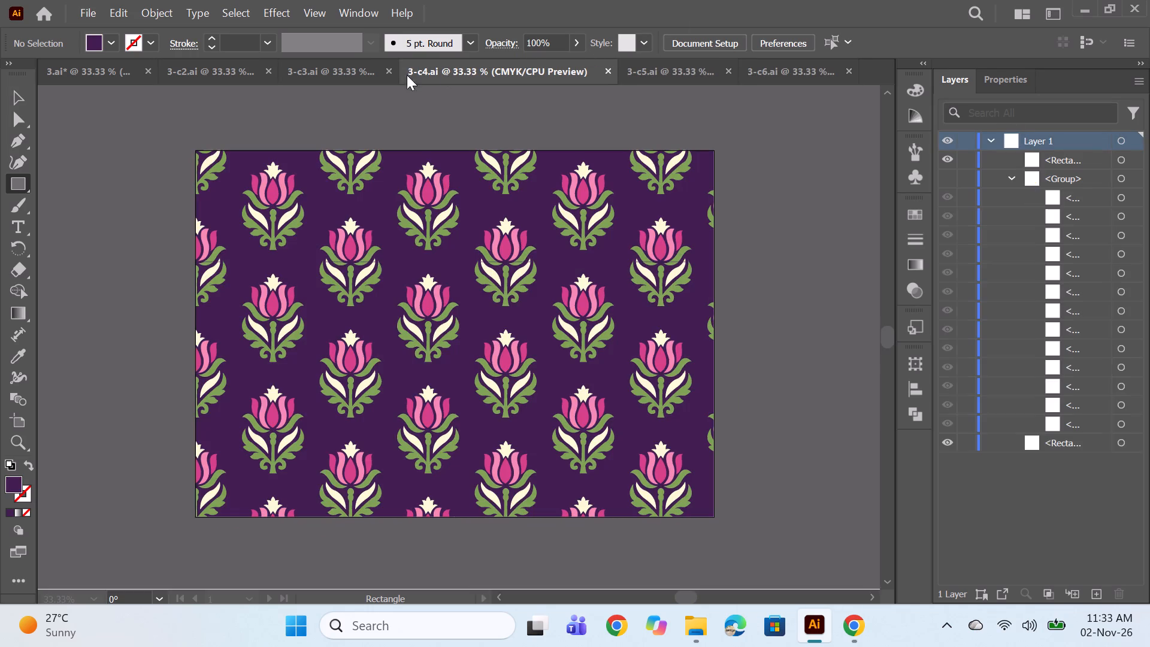
click(331, 75)
click(764, 71)
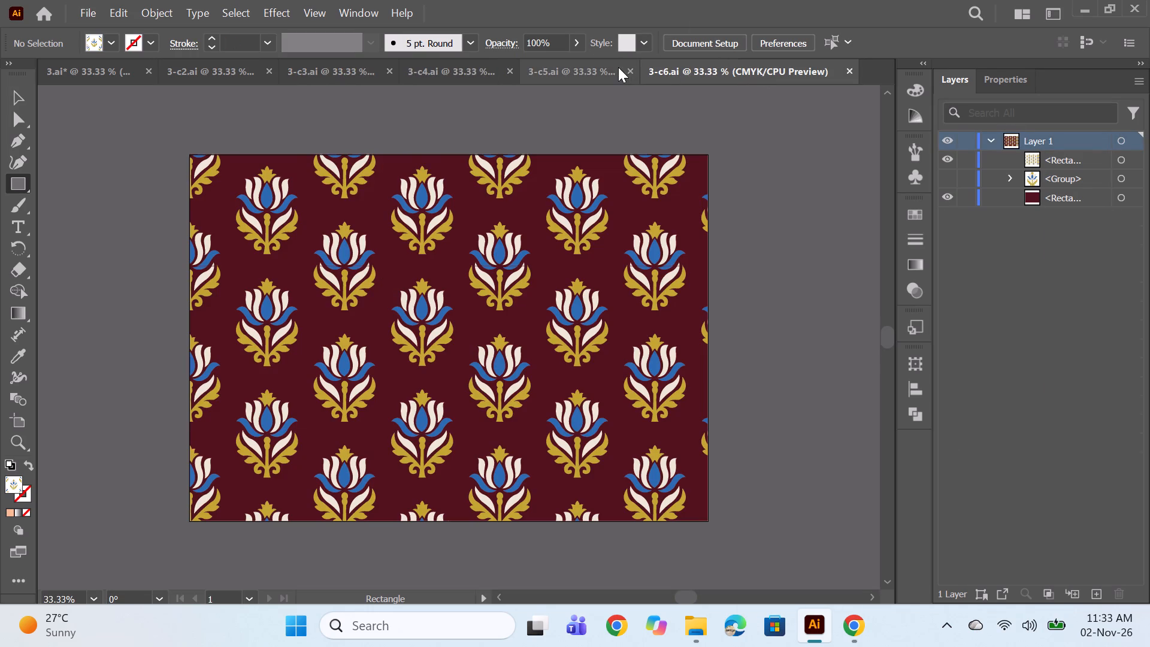
click(568, 67)
click(435, 77)
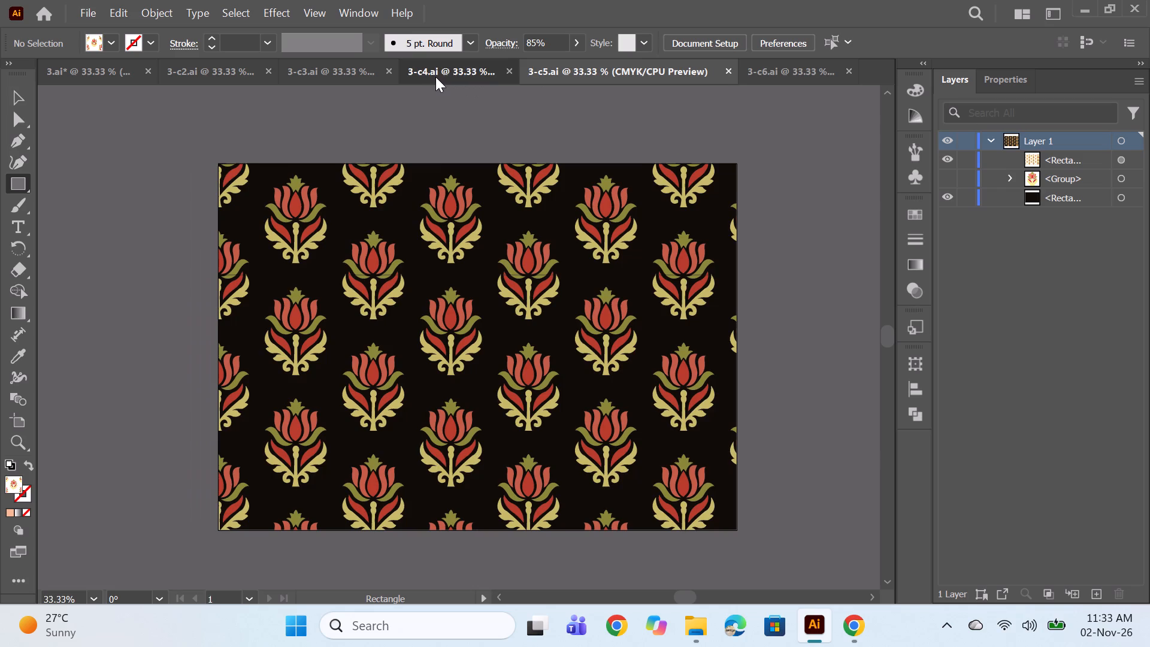
In 3-c6.ai, set the opacity of the tulip pattern rectangle over the maroon background to 90% and deselect it.
click(762, 70)
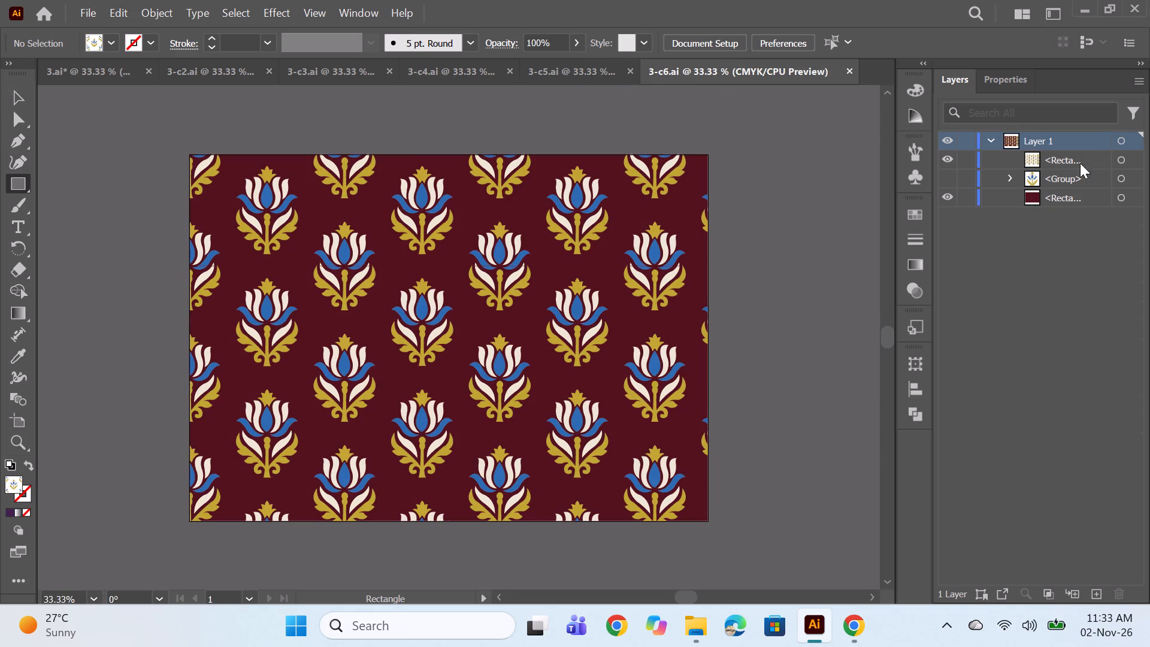
click(1113, 160)
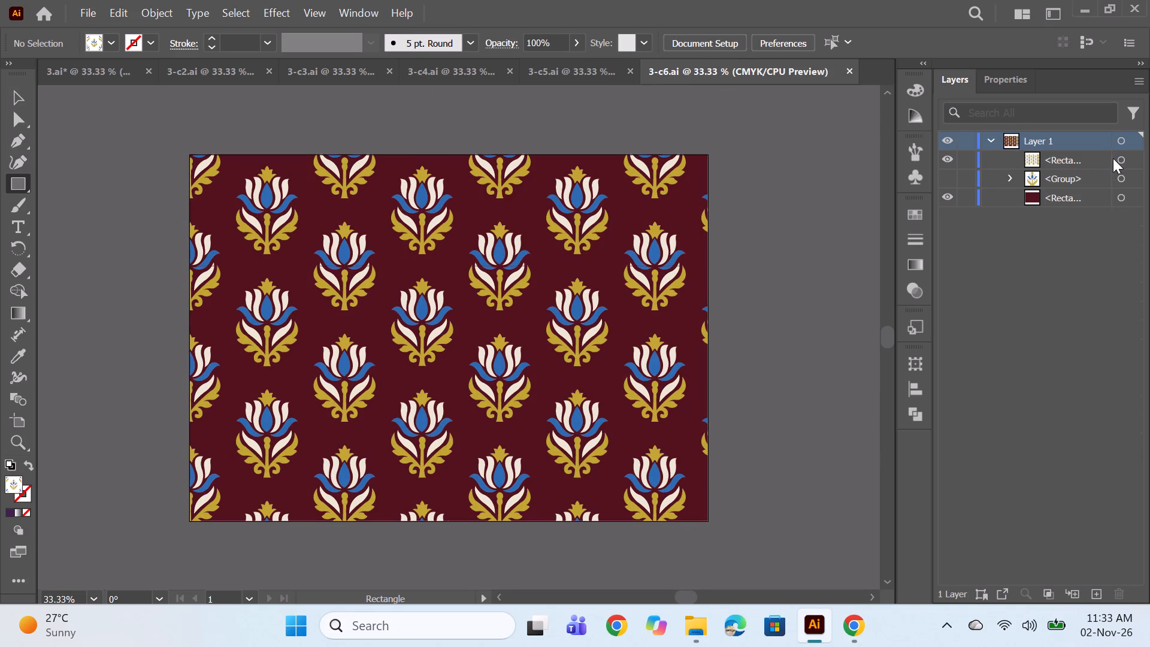
click(1119, 160)
drag(544, 41, 497, 53)
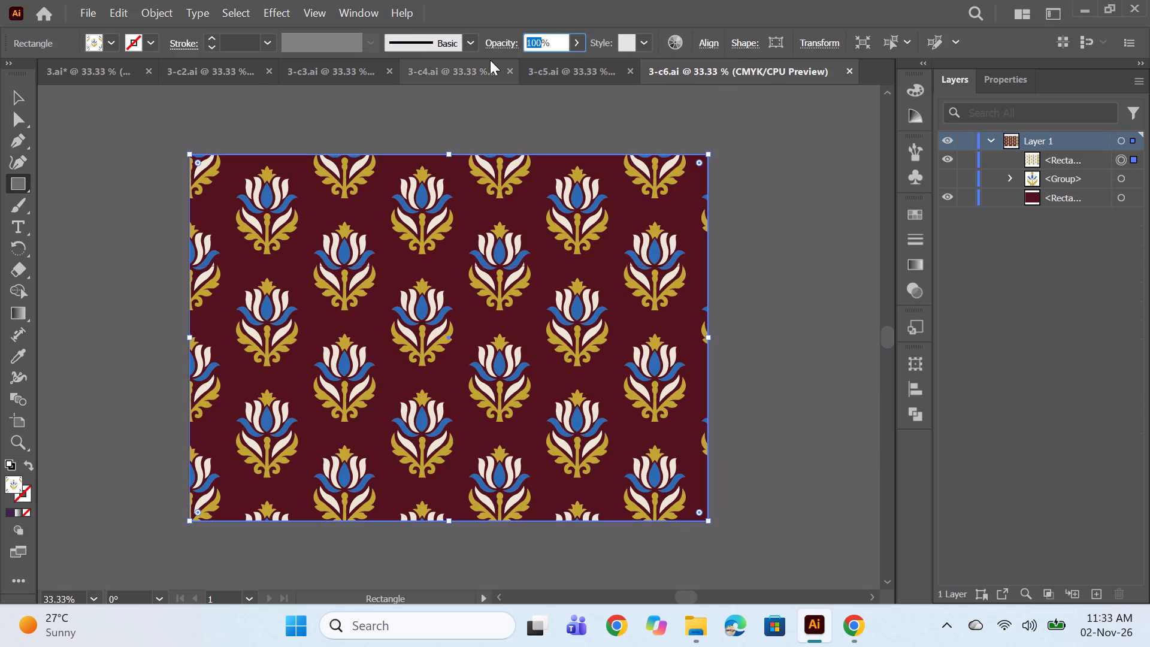
text(90)
key(Return)
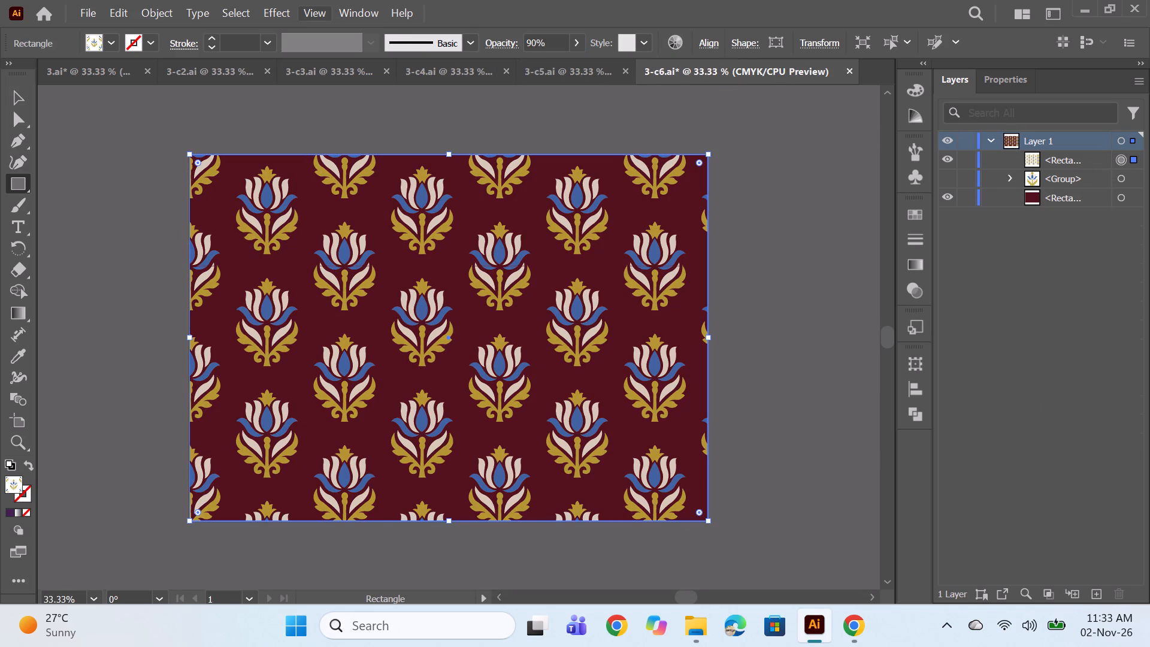
ctrl+click(770, 353)
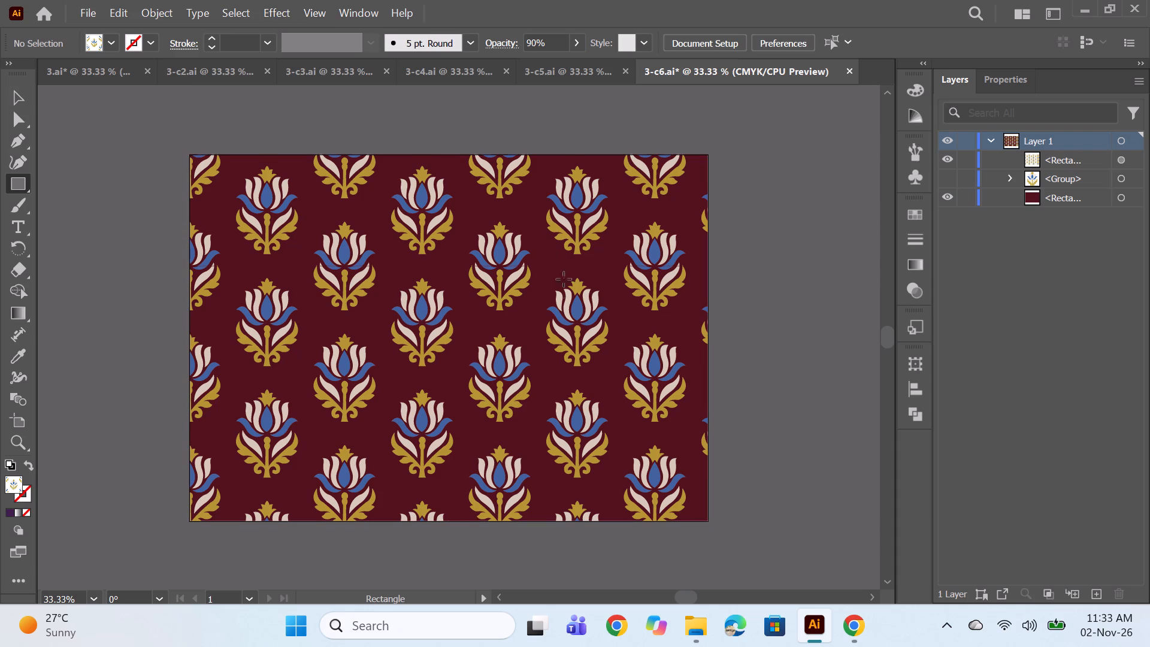
Examine the 3-c6.ai pattern and compare it with the other colourways from 3.ai through 3-c5.ai.
scroll(553, 277, up, 2)
scroll(579, 413, down, 3)
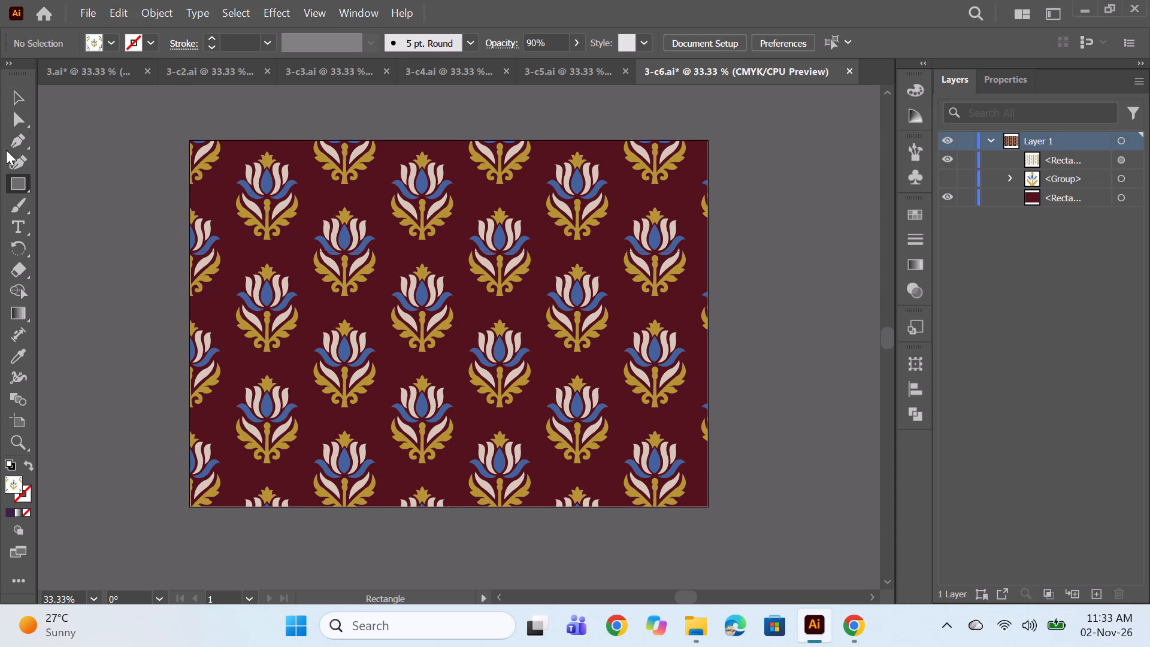
click(69, 76)
click(272, 66)
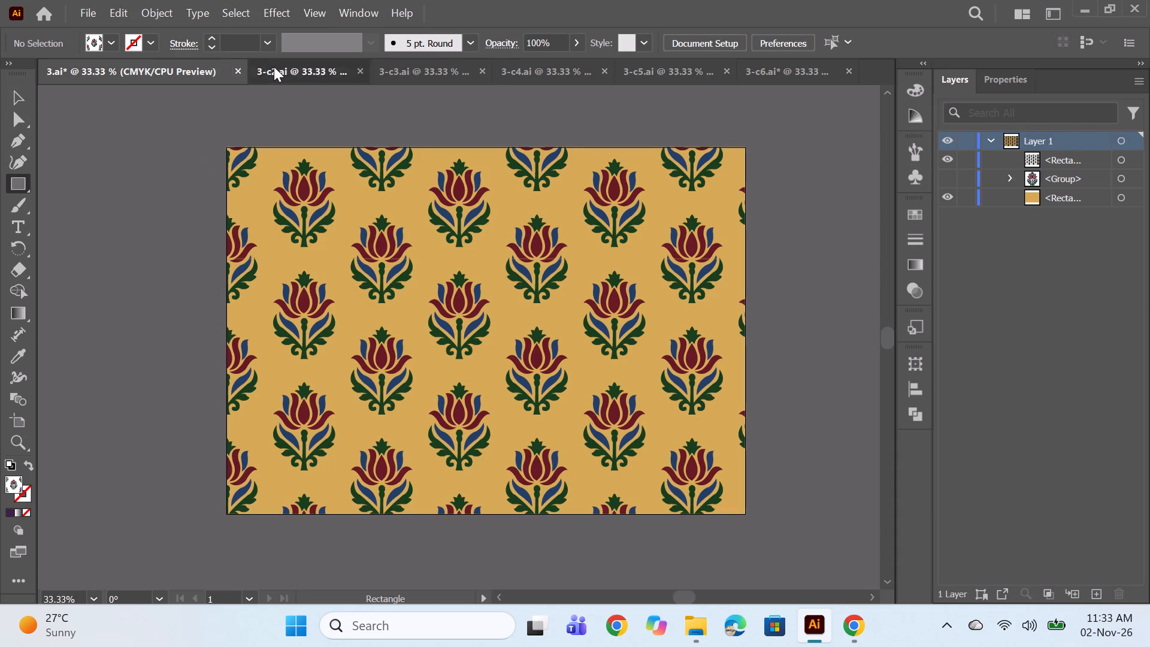
click(417, 65)
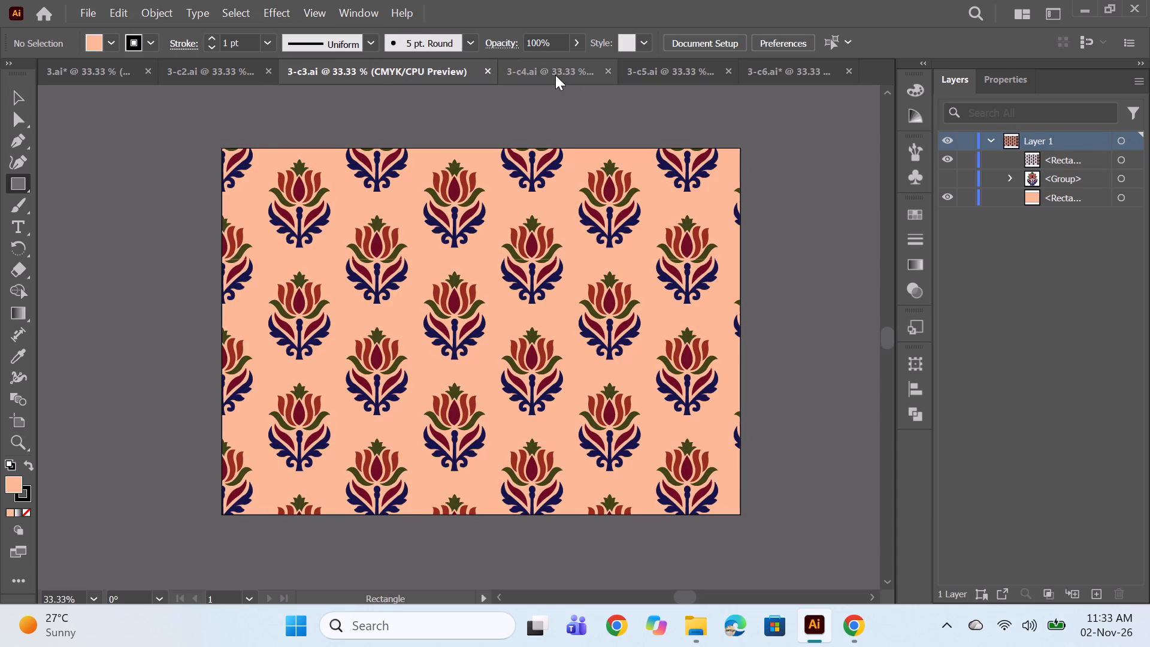
click(555, 75)
click(673, 72)
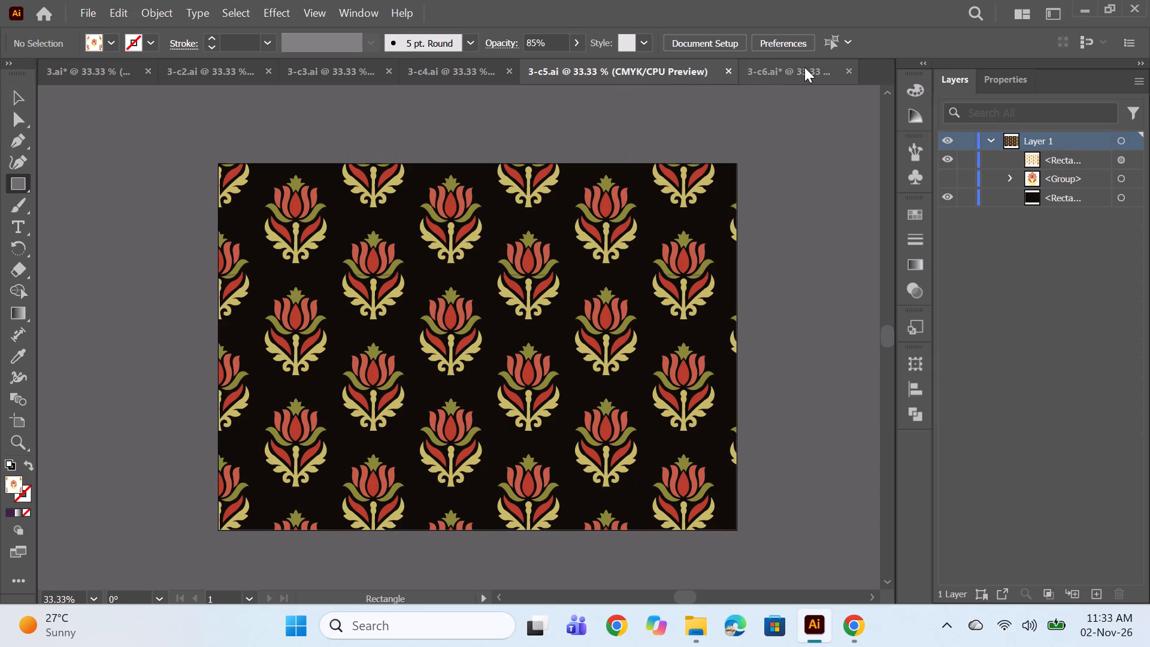
Return to 3-c6.ai and save the document.
click(803, 67)
key(ctrl+s)
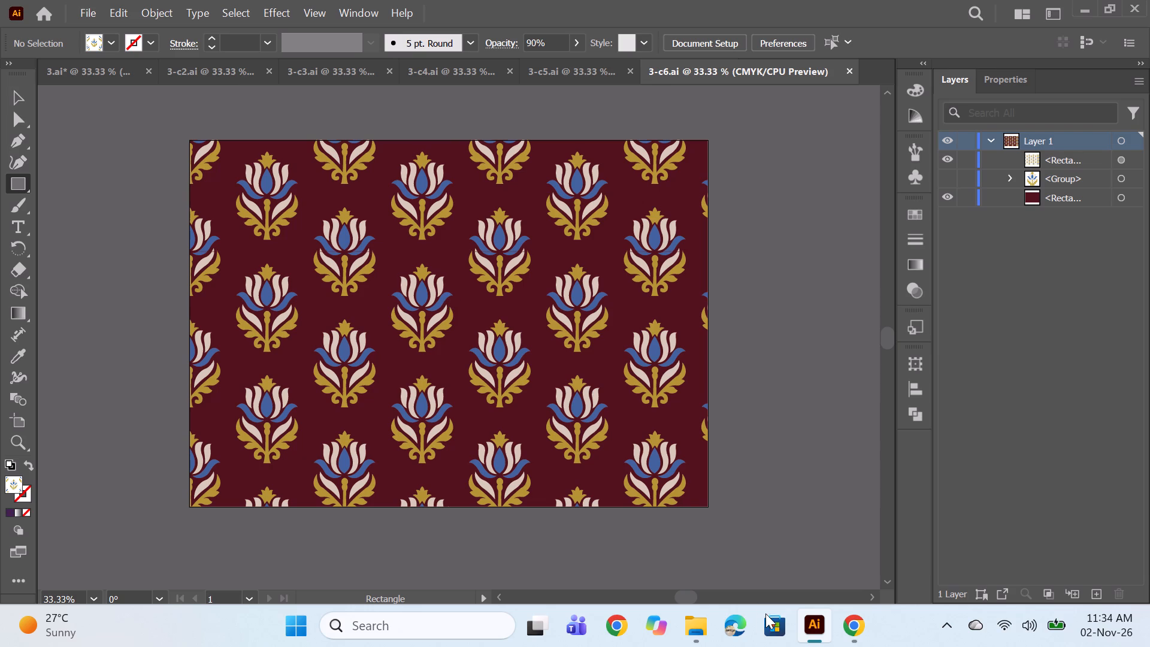
Switch to Chrome and browse the floral printed fabrics images, previewing the green floral print from Pattern Observer and its related designs.
click(853, 619)
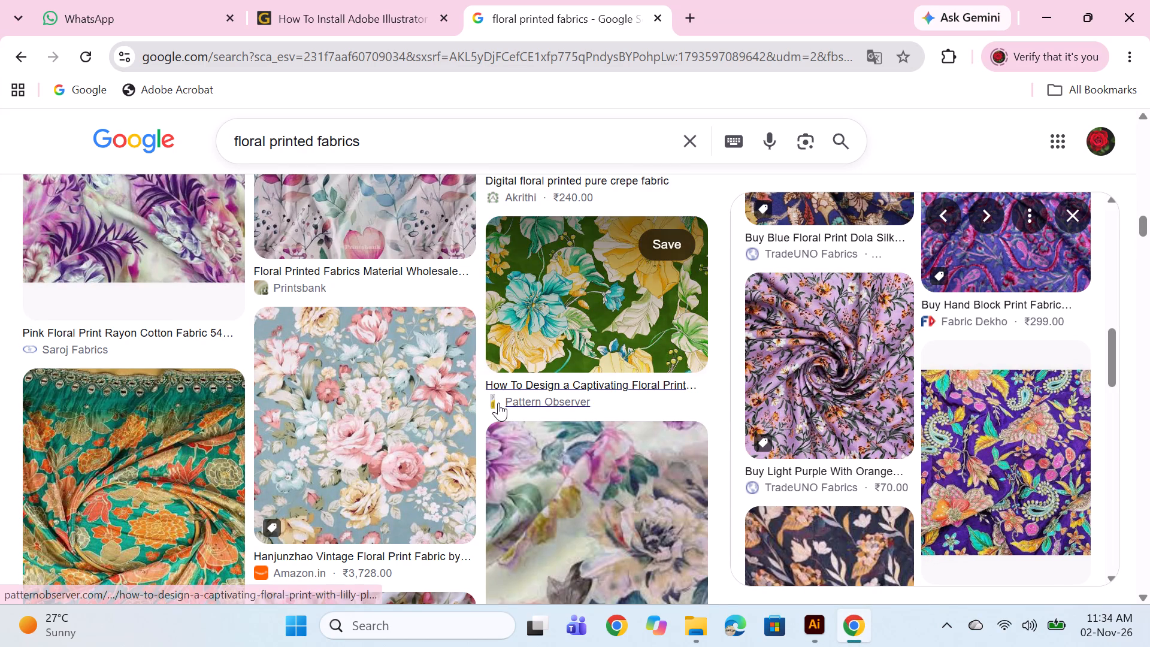
scroll(498, 403, down, 1)
scroll(501, 414, up, 1)
click(615, 318)
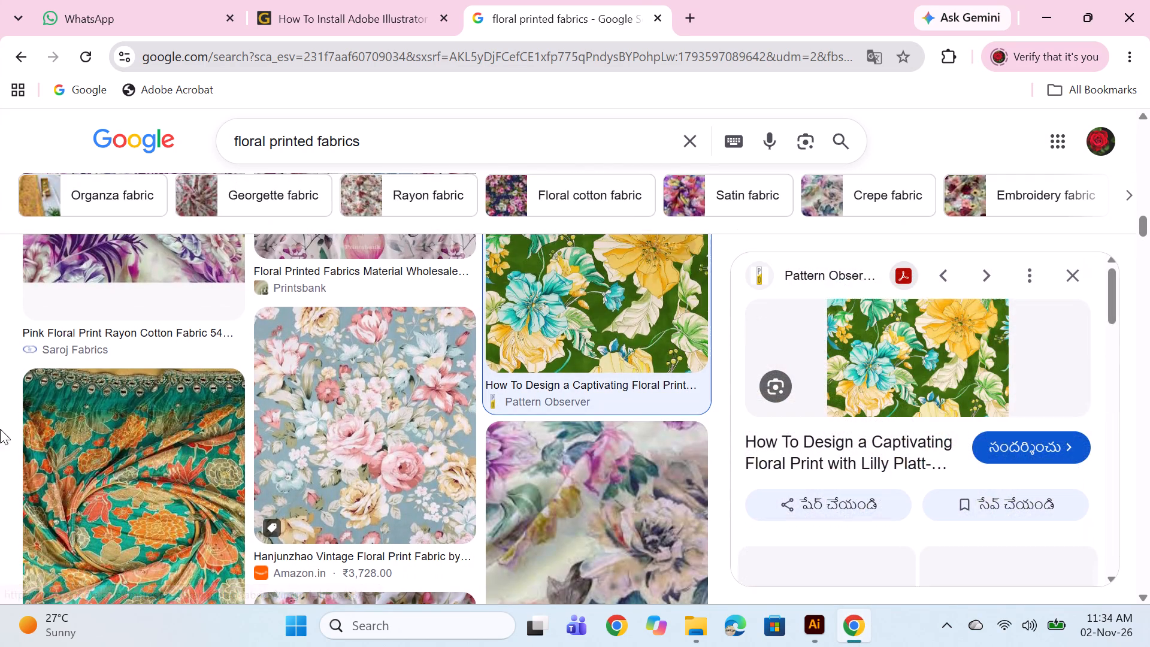
scroll(897, 398, down, 3)
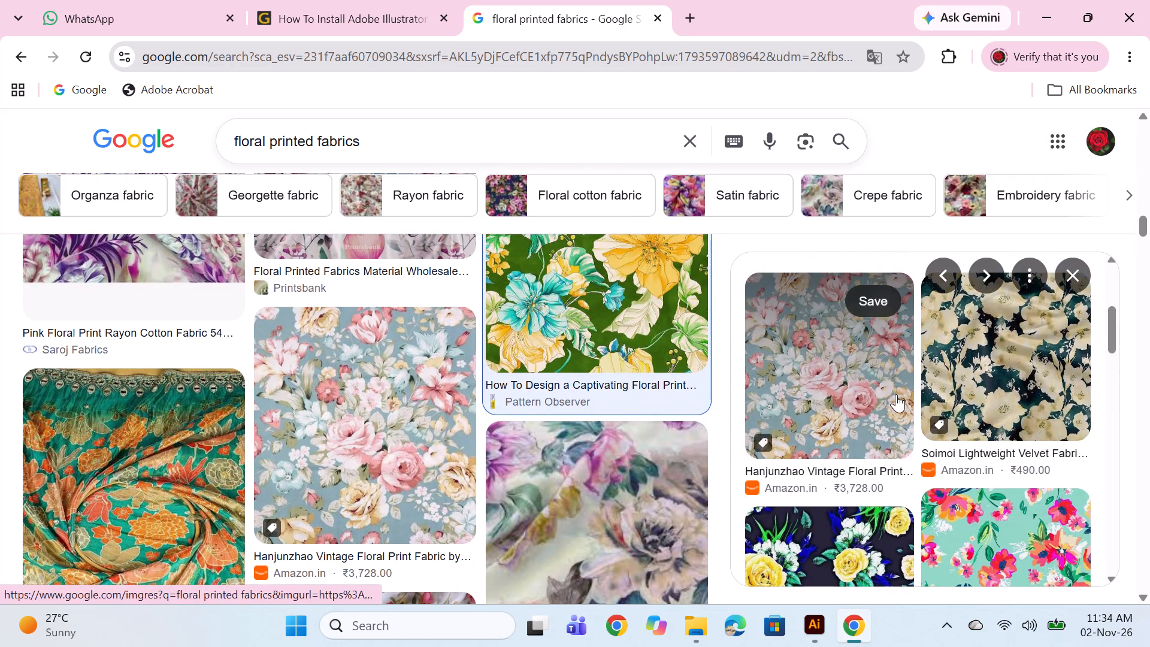
scroll(896, 394, up, 6)
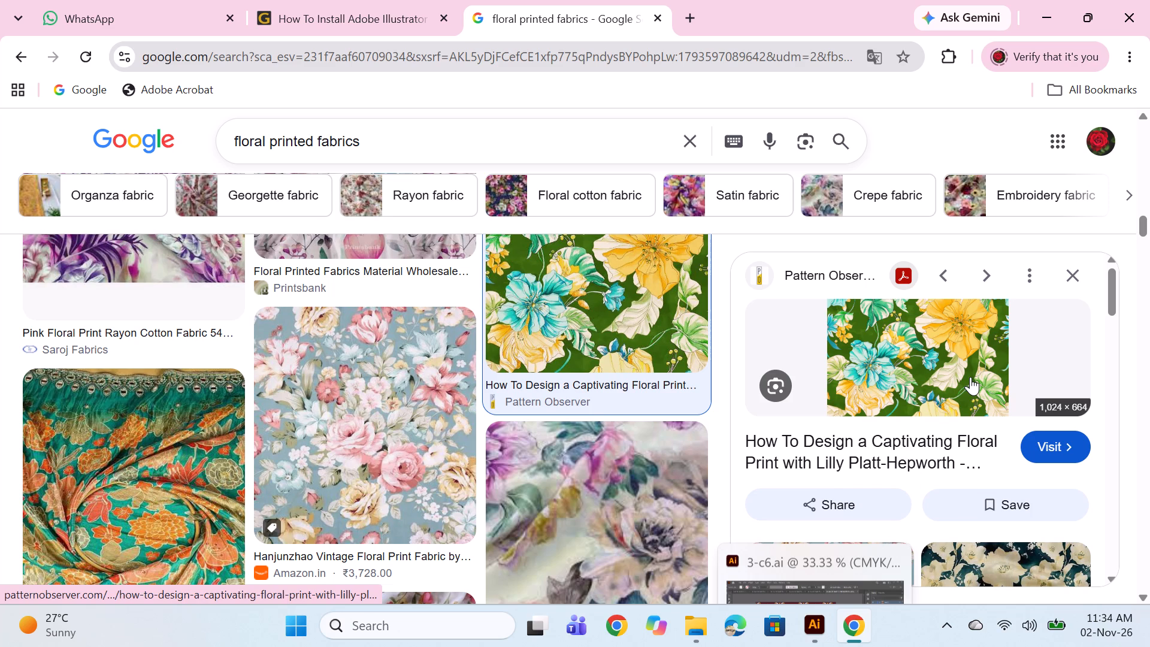
Switch back to Illustrator and create a new blank document with the default settings.
click(813, 633)
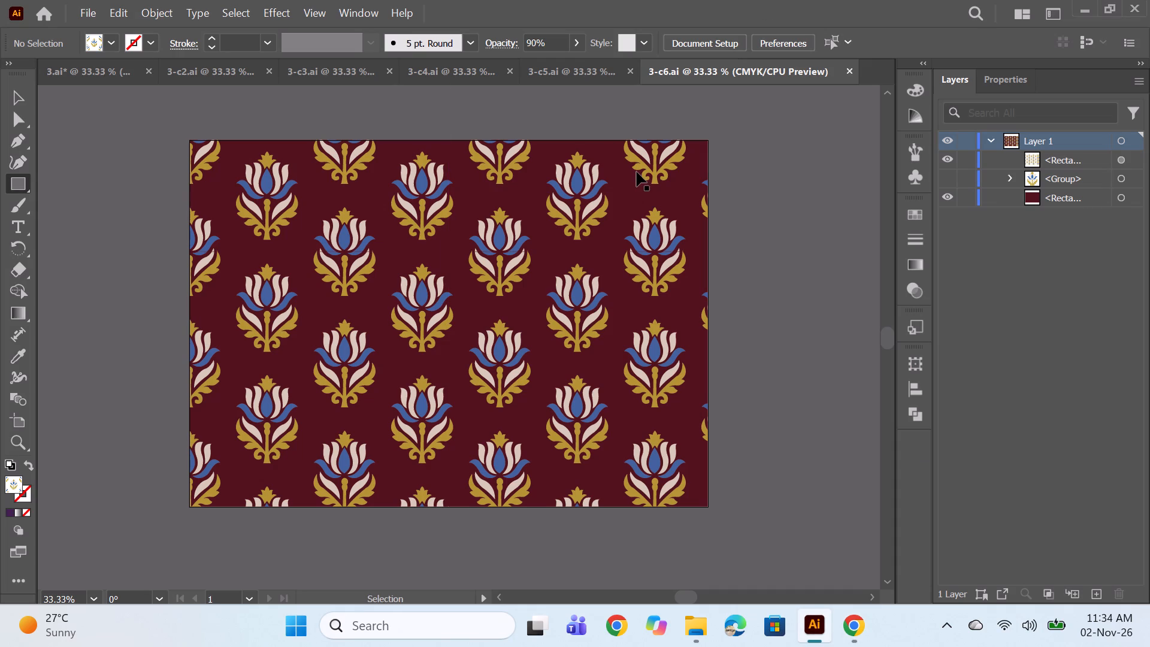
key(ctrl+n)
key(Return)
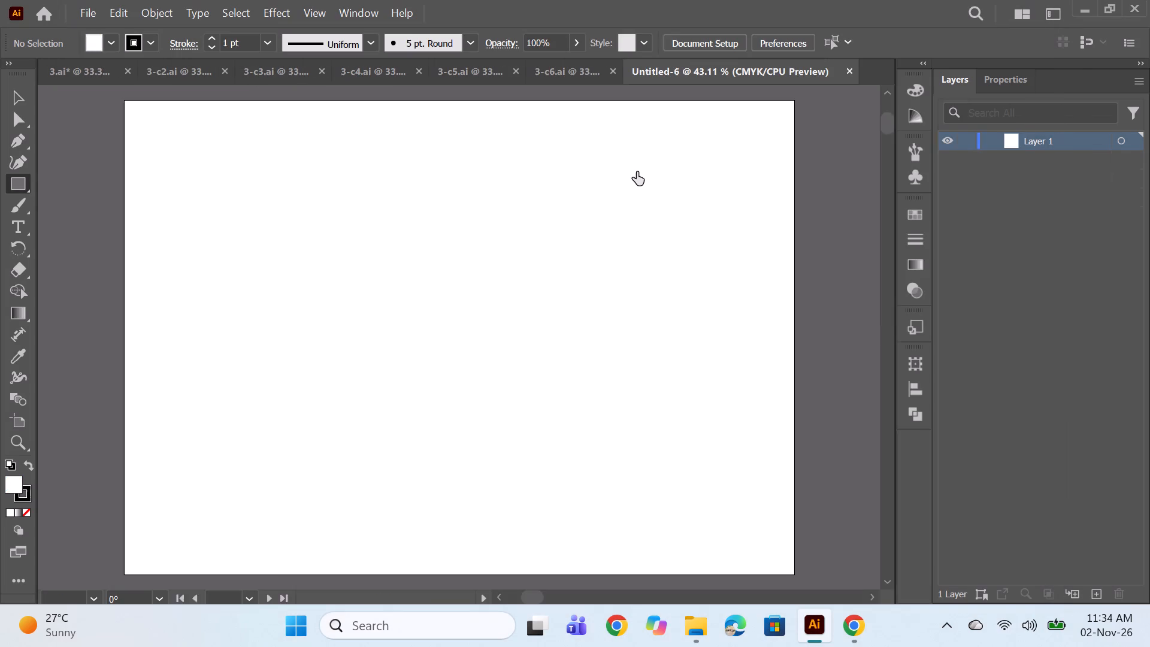
Paste the copied tulip motif into the new blank document.
key(ctrl+v)
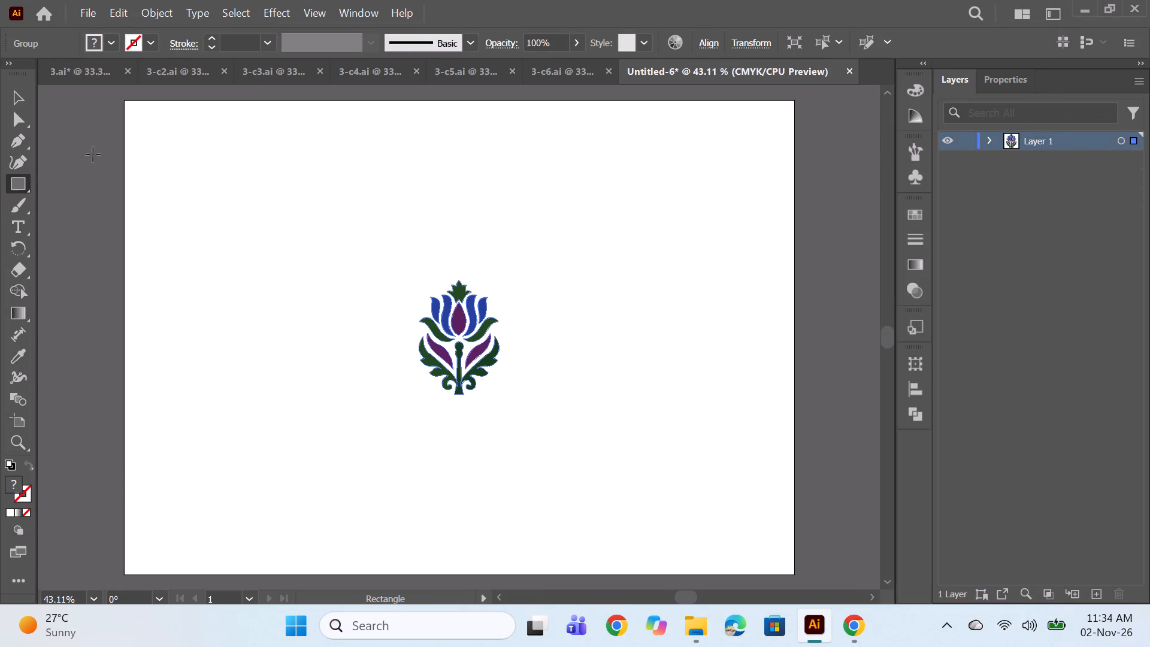
Draw a background rectangle covering the whole artboard and place it behind the tulip motif group.
drag(122, 100, 764, 560)
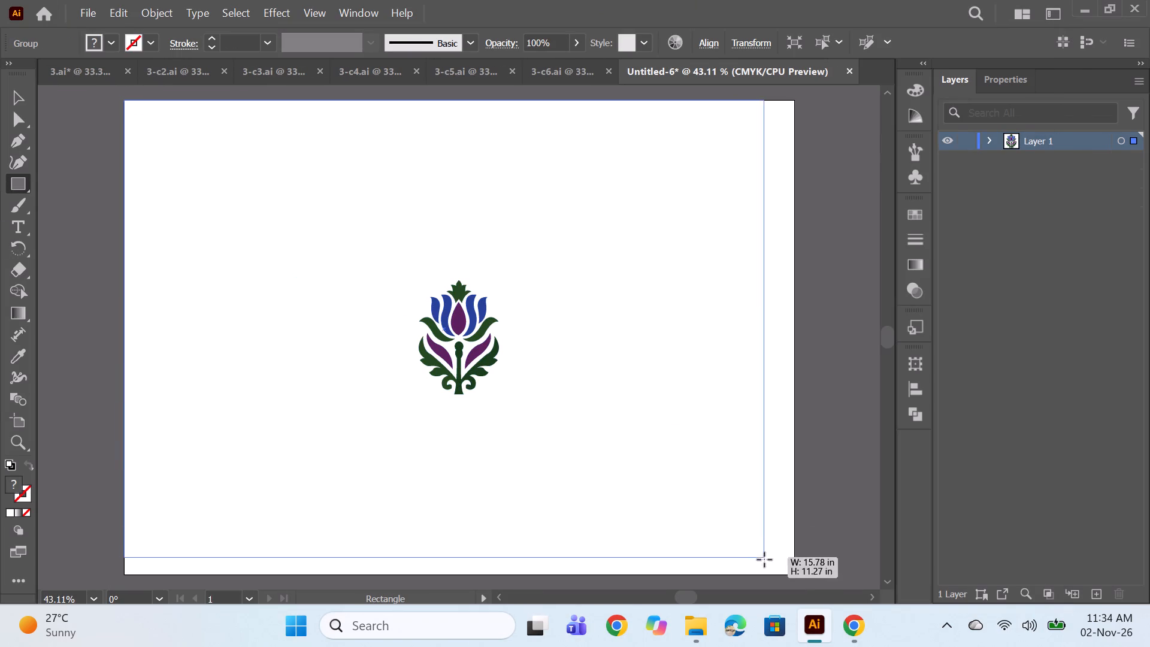
drag(764, 560, 796, 576)
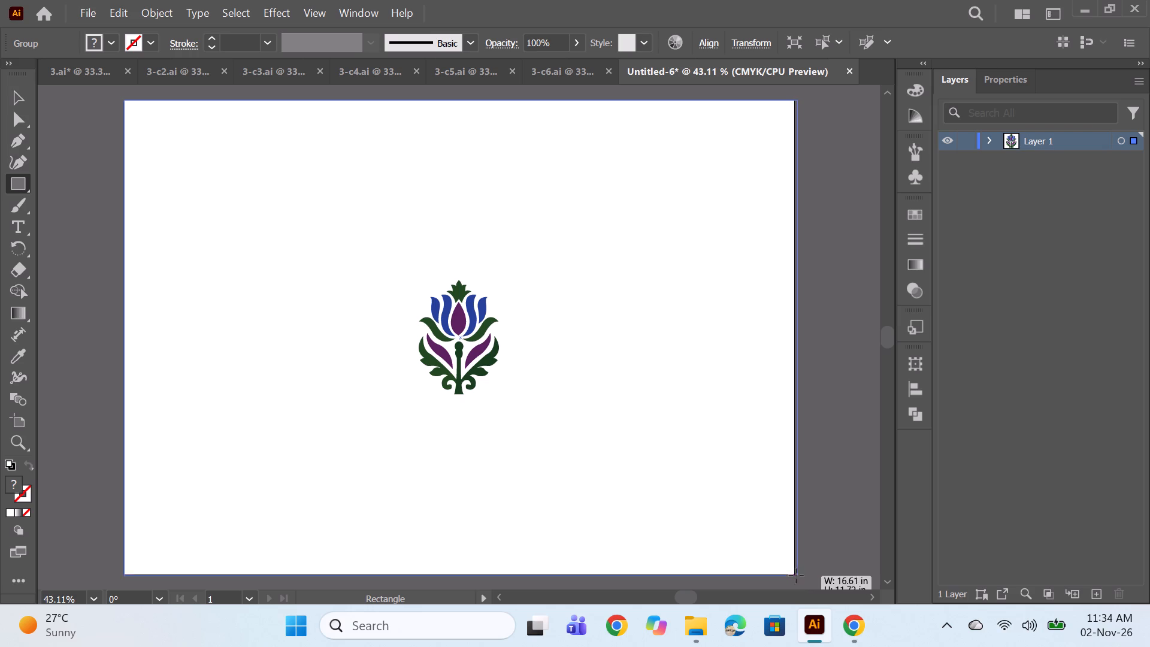
drag(796, 576, 794, 576)
click(990, 136)
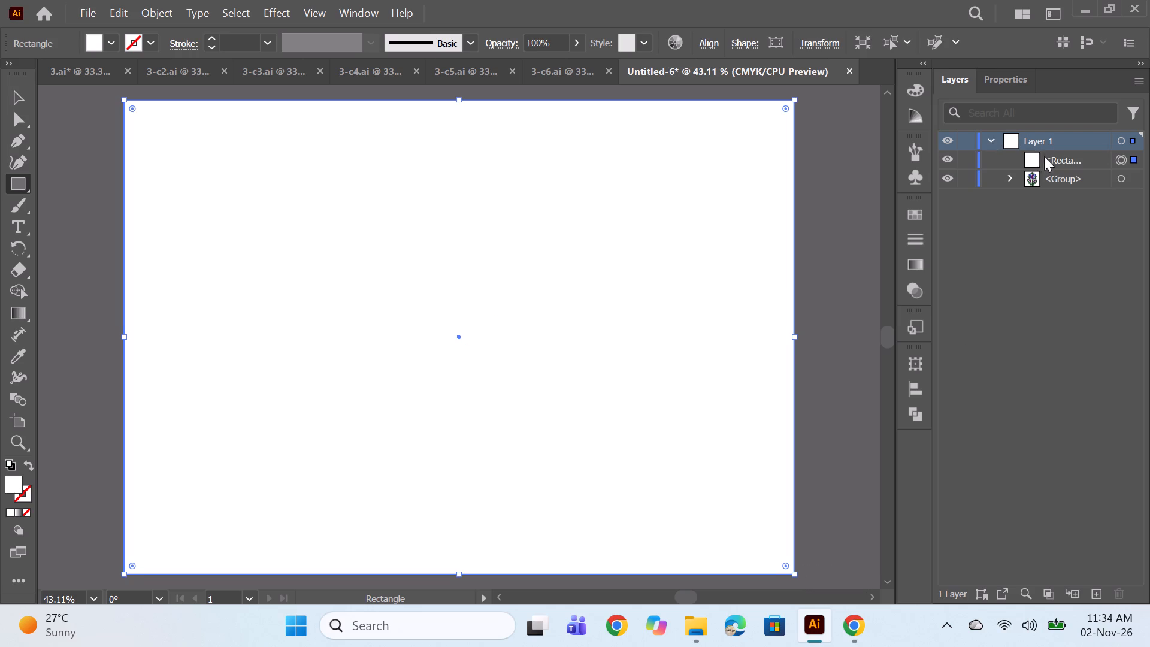
drag(1045, 156, 1050, 185)
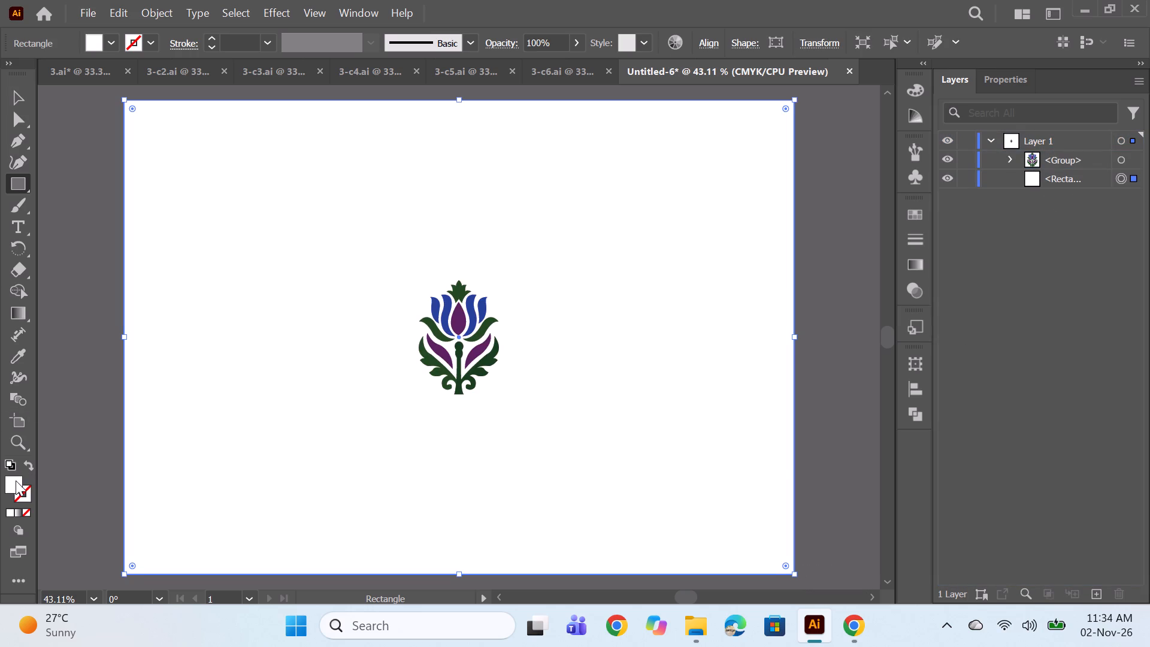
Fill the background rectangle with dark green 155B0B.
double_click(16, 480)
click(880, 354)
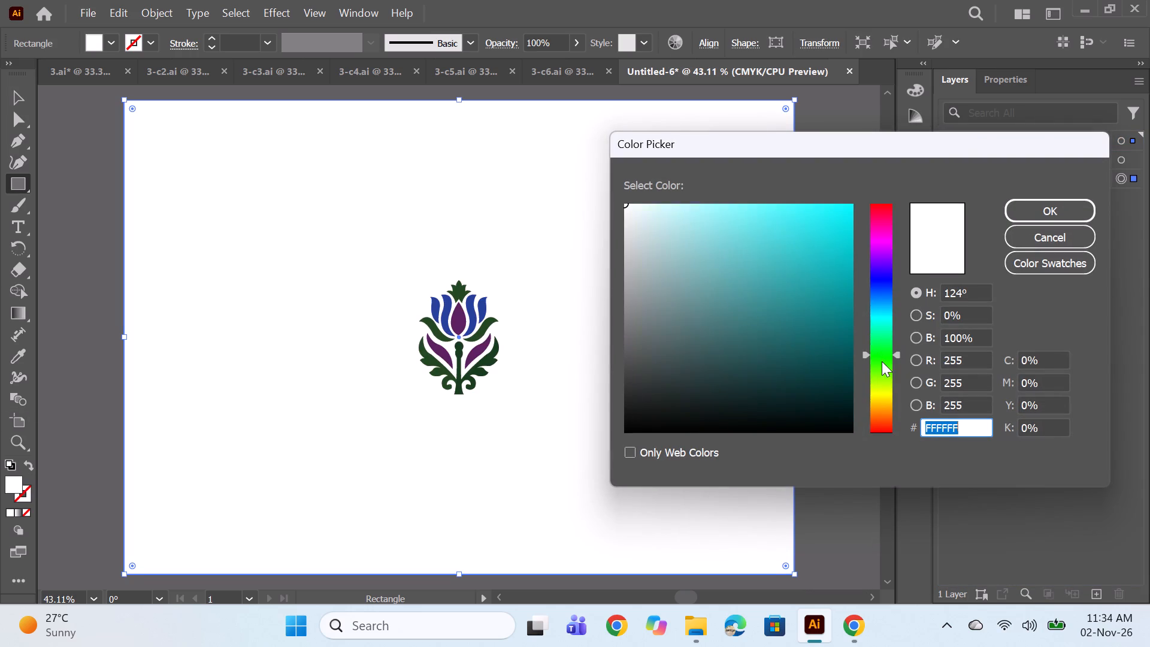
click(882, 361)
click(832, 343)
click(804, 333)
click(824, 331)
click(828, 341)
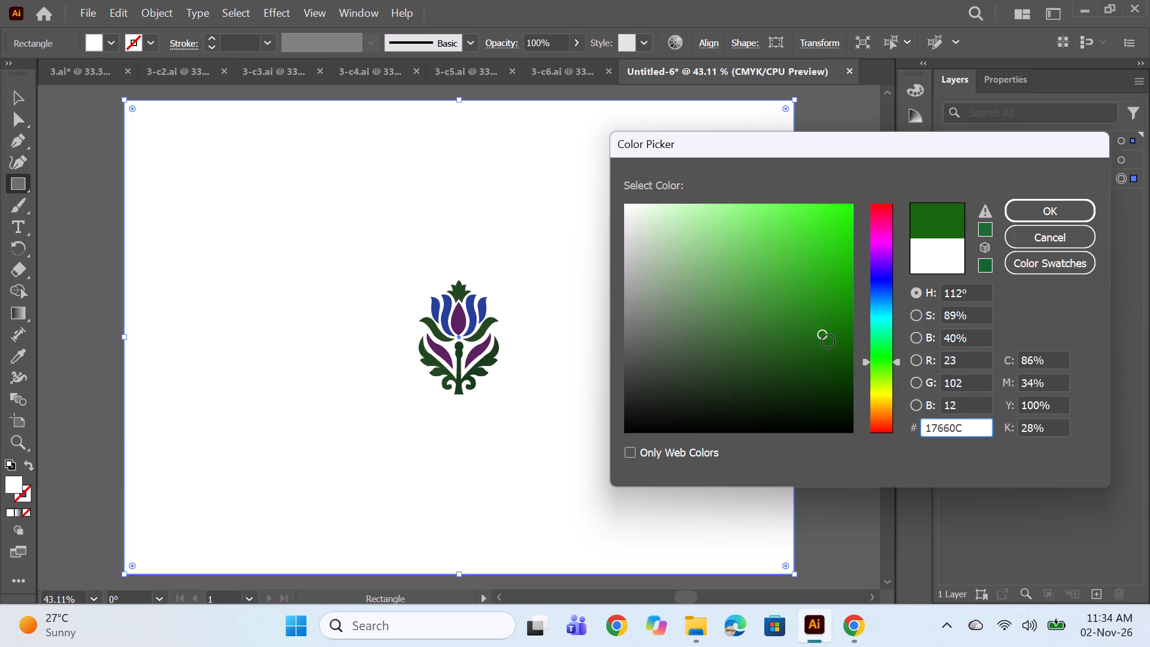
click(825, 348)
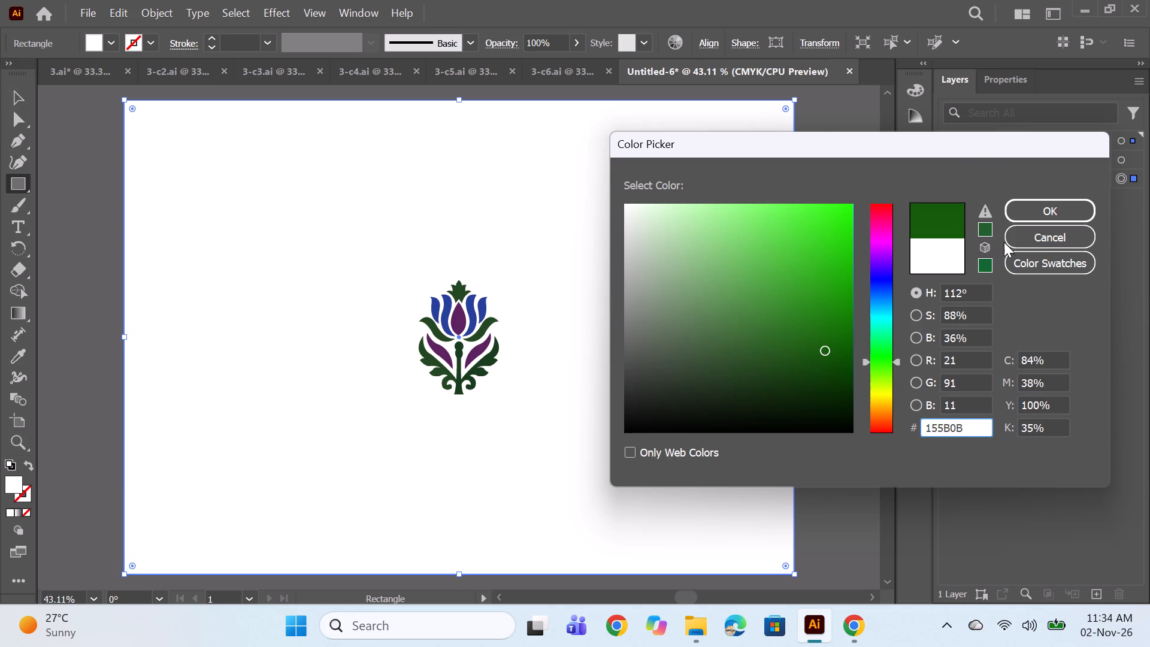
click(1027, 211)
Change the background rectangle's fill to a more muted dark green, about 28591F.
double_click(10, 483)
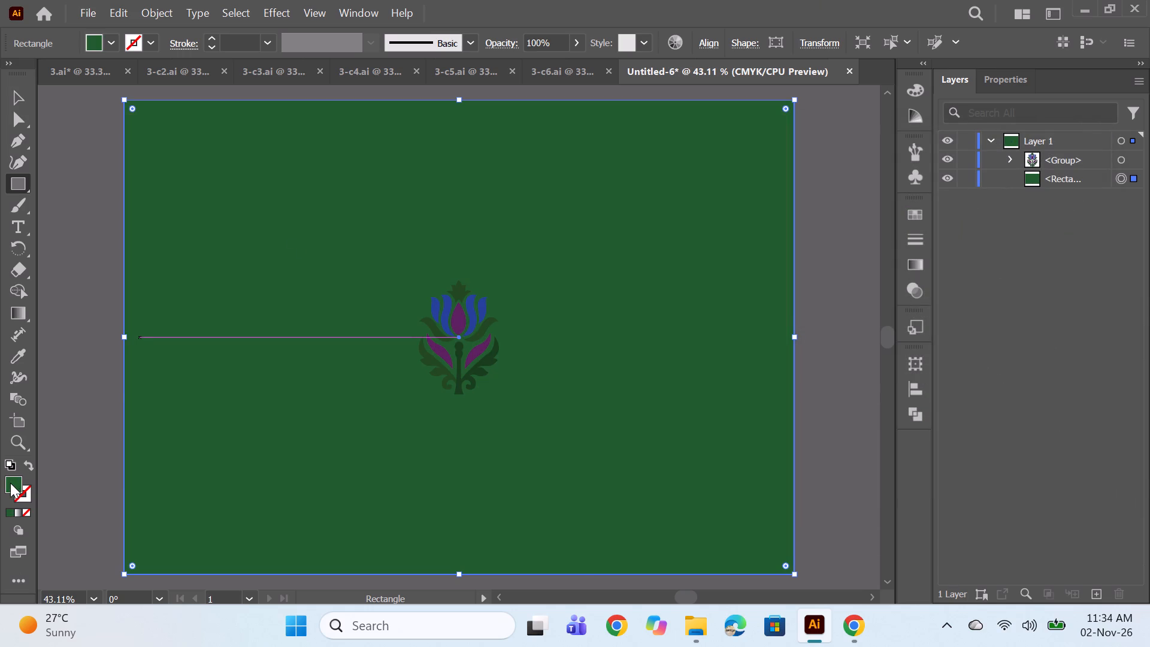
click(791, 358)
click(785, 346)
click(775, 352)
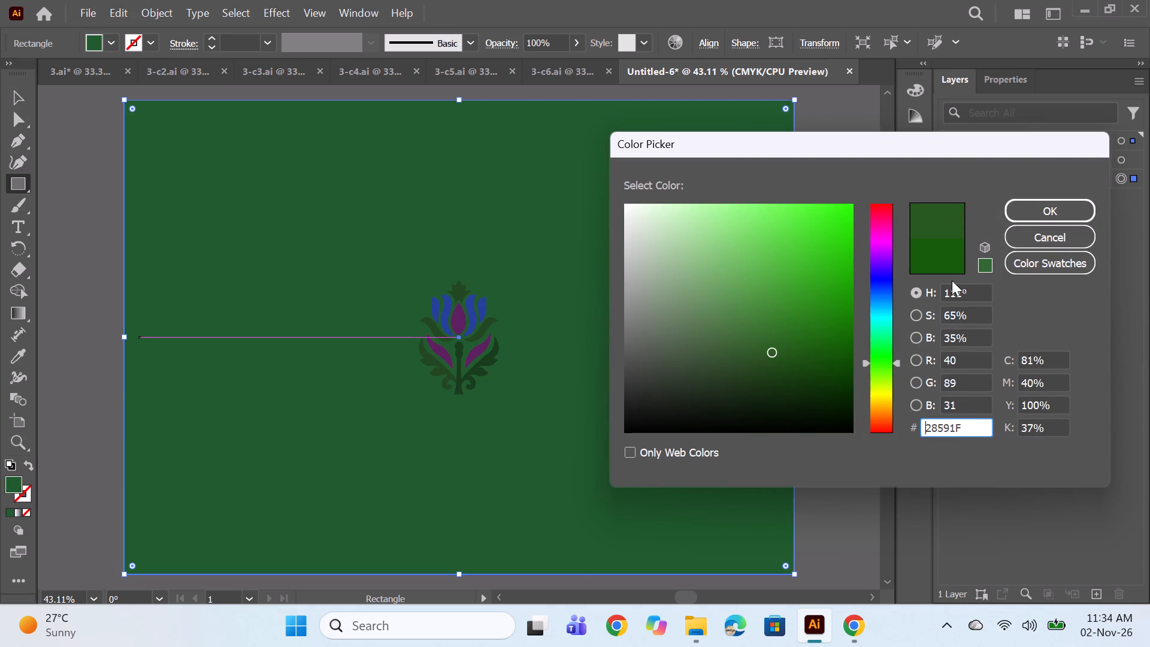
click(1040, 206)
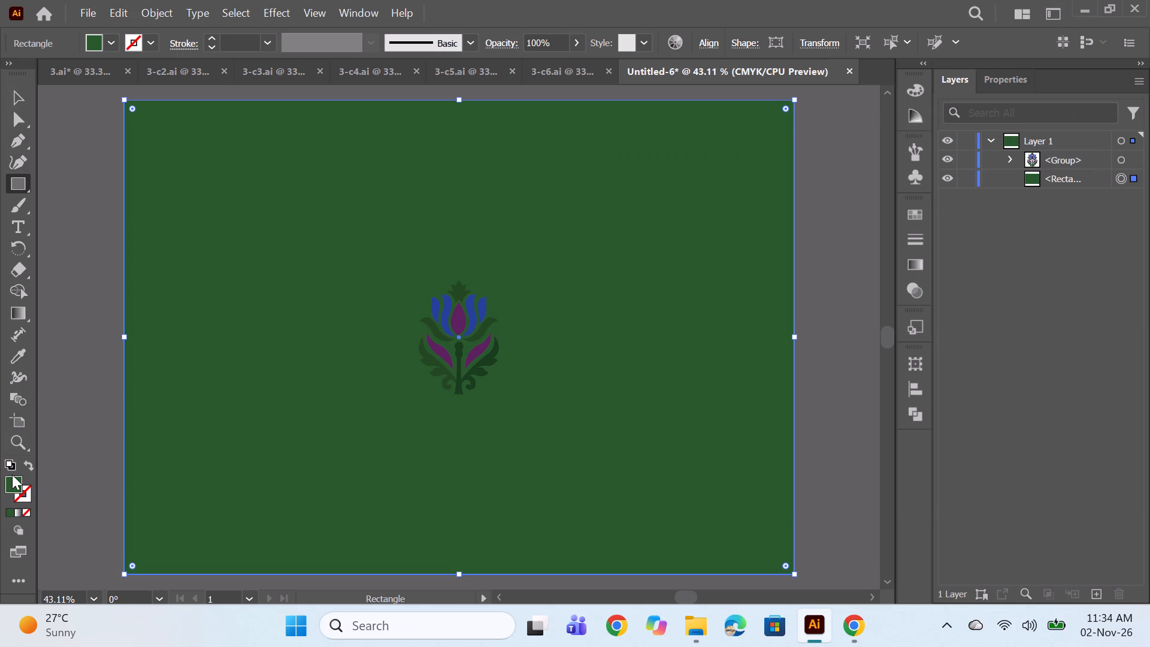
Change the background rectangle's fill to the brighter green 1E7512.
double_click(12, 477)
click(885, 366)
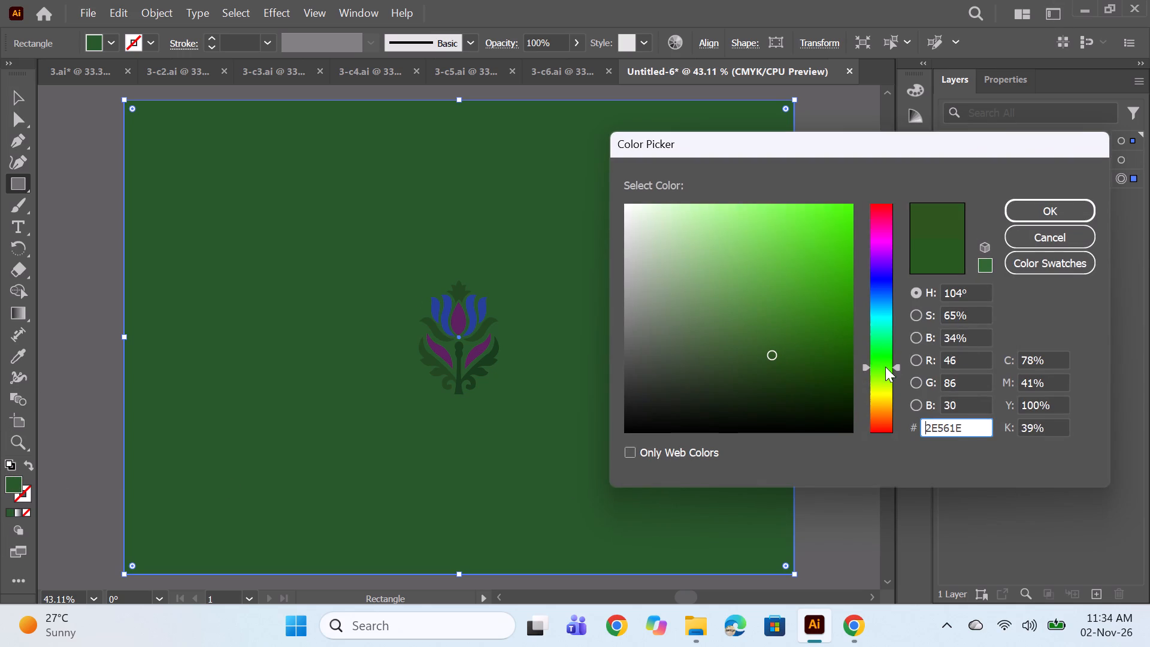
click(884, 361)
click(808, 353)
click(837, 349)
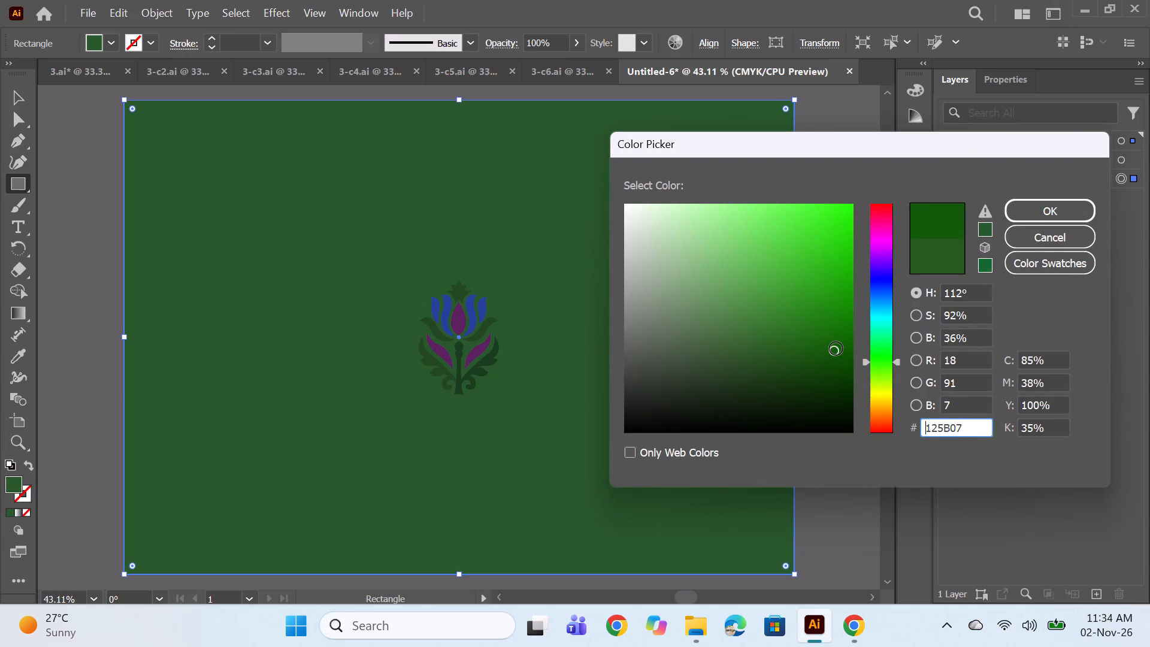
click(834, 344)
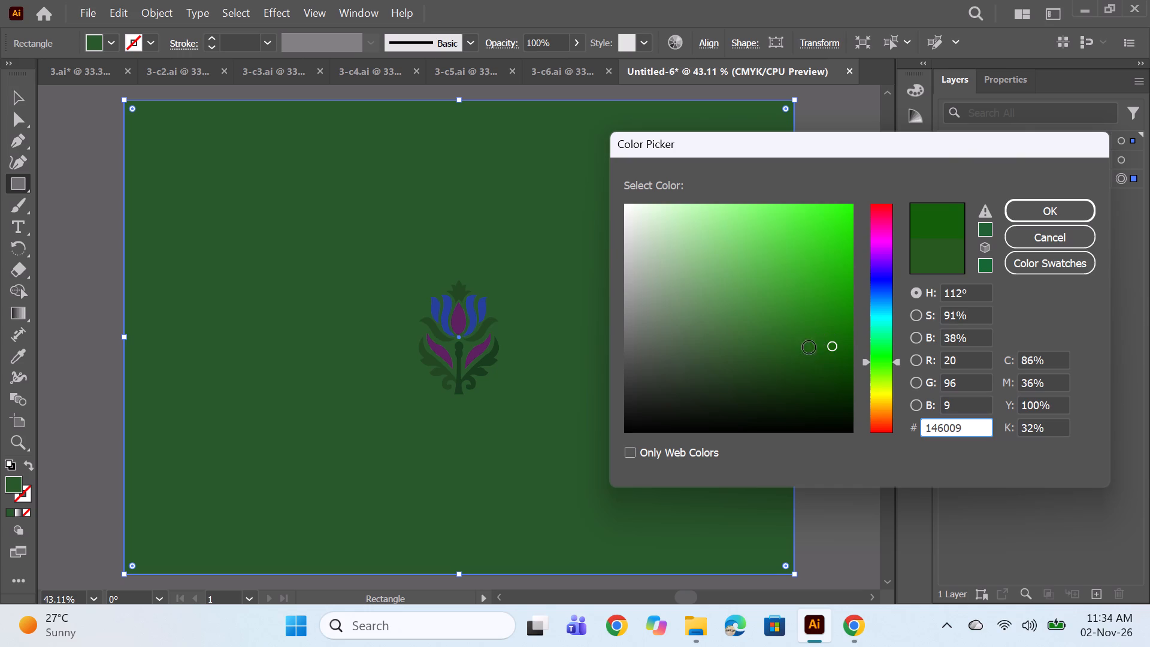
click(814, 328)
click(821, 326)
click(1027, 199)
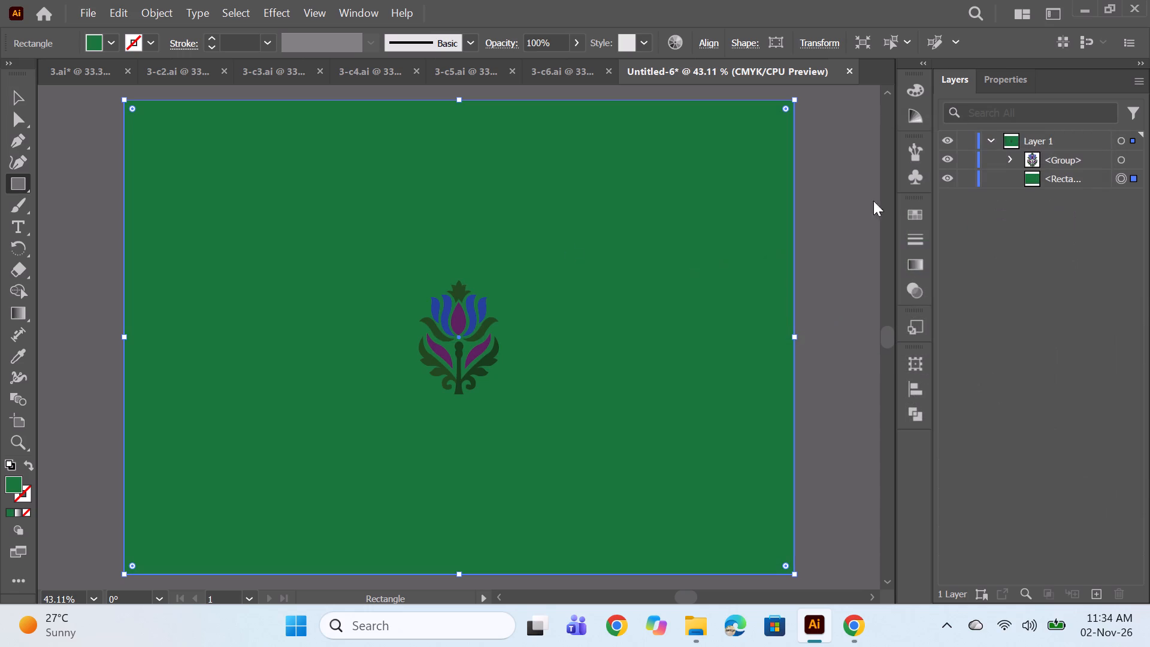
Shift the background rectangle's fill to a yellower mid green with a hue of about 97°.
double_click(13, 488)
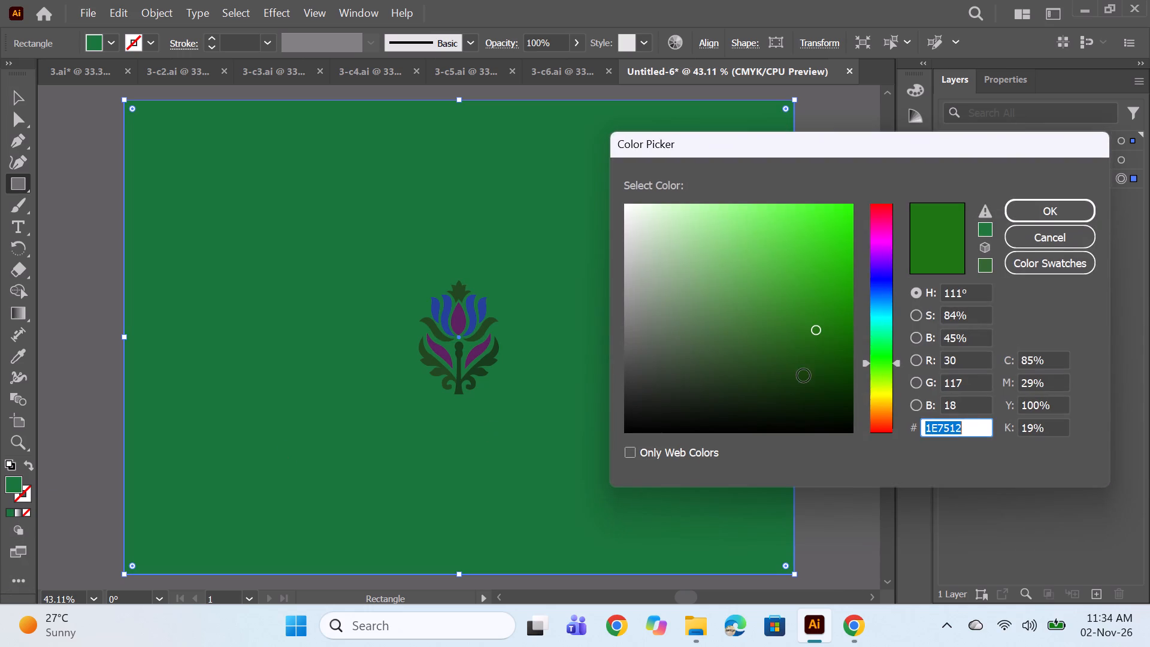
click(879, 369)
click(818, 322)
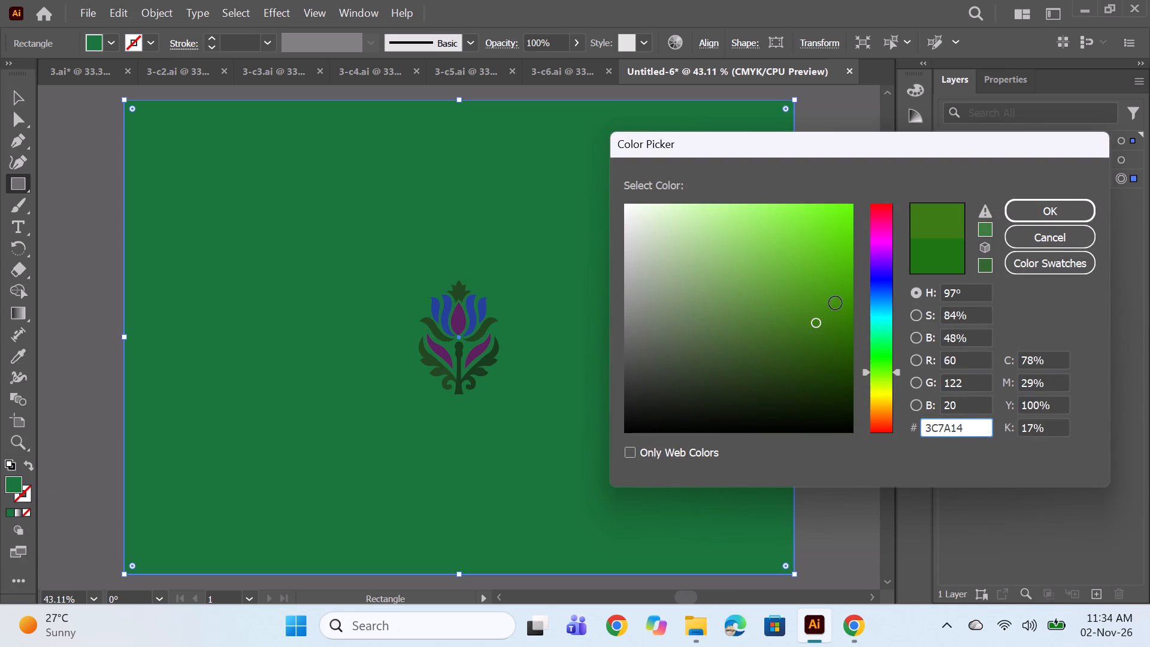
click(815, 330)
click(1042, 204)
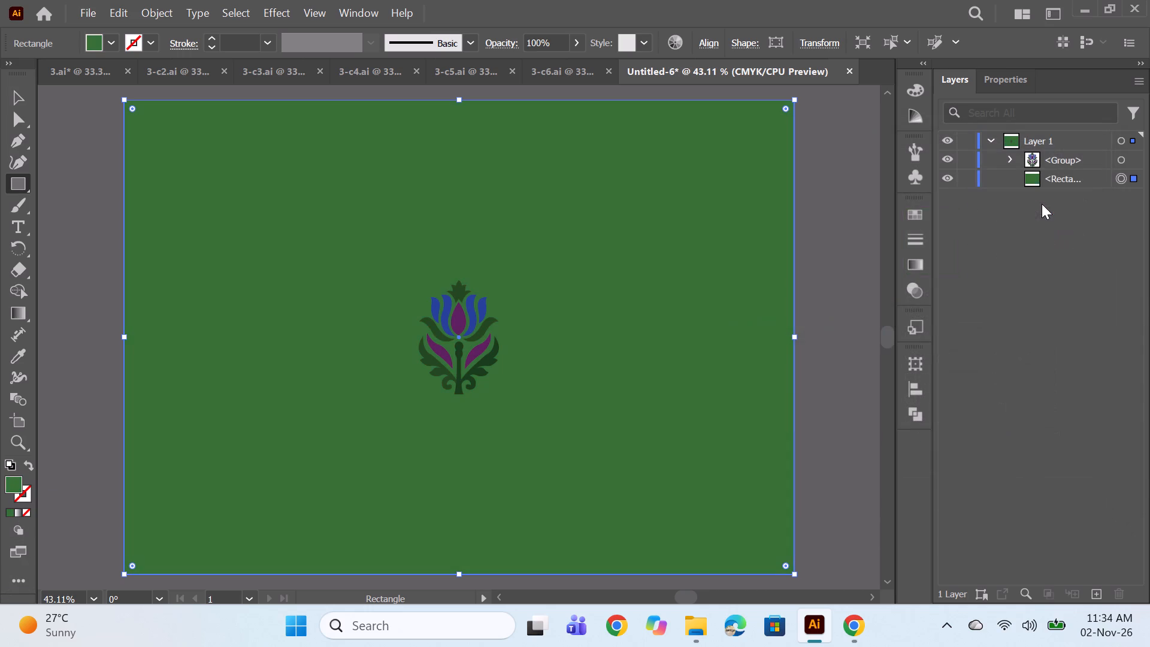
Expand the tulip group and fill its purple central petal with golden yellow, about RGB 229, 199, 51.
click(1124, 159)
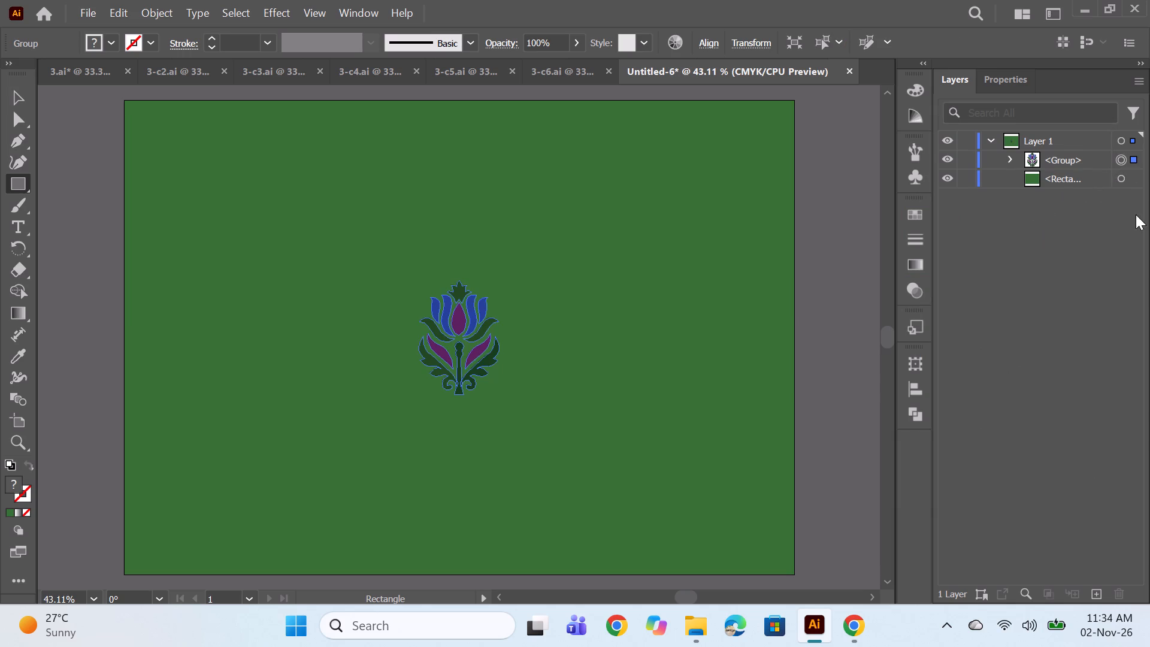
click(1012, 159)
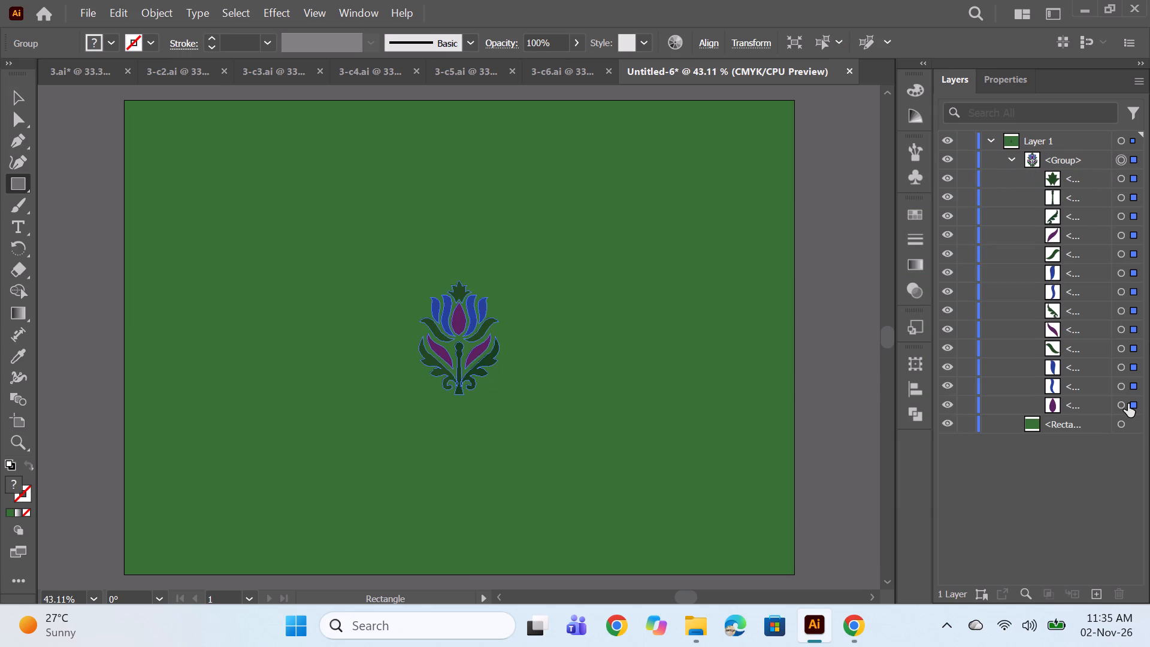
click(1122, 404)
double_click(13, 480)
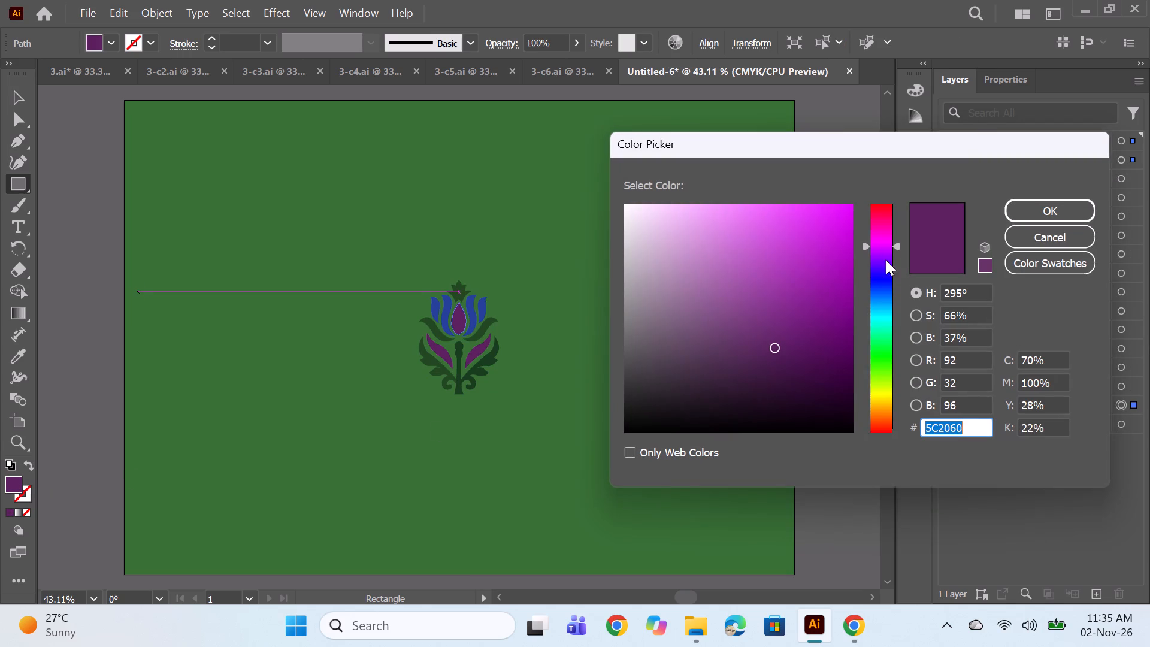
click(888, 391)
click(886, 400)
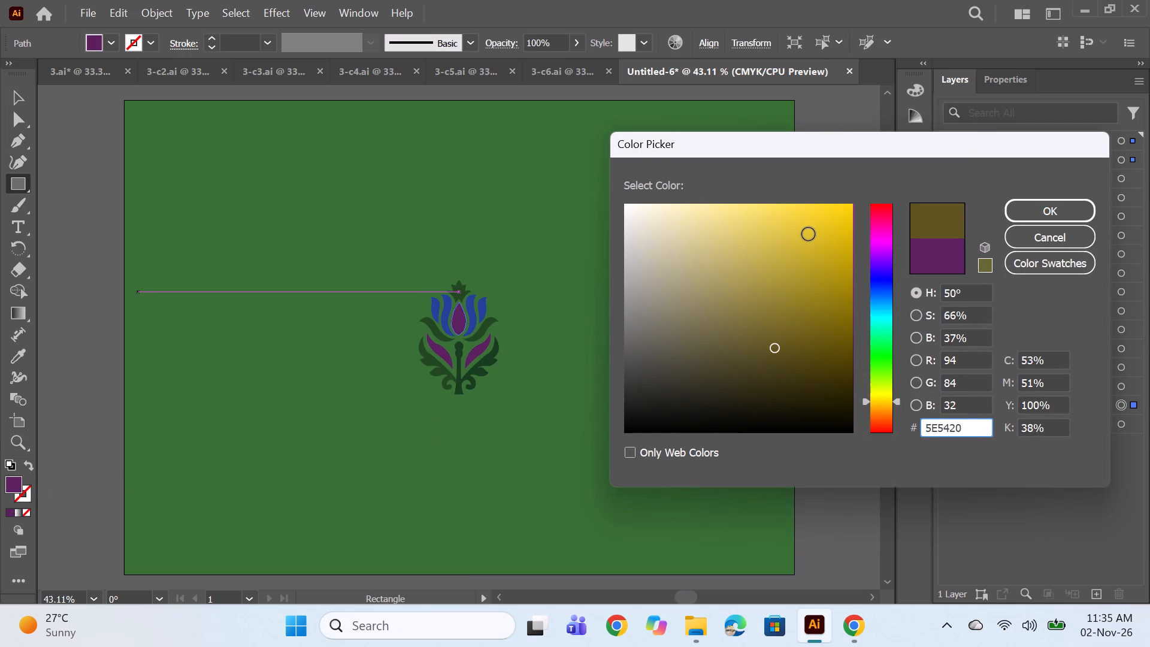
drag(809, 234, 817, 240)
click(845, 256)
click(820, 252)
click(828, 237)
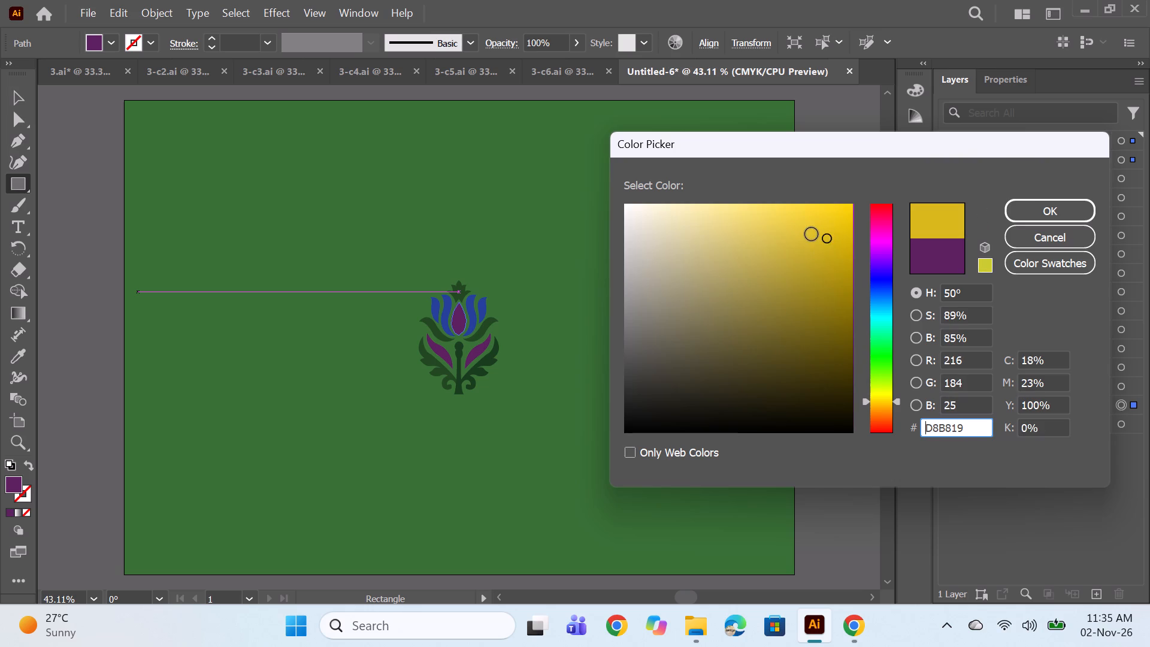
click(812, 234)
click(812, 223)
click(805, 222)
click(805, 224)
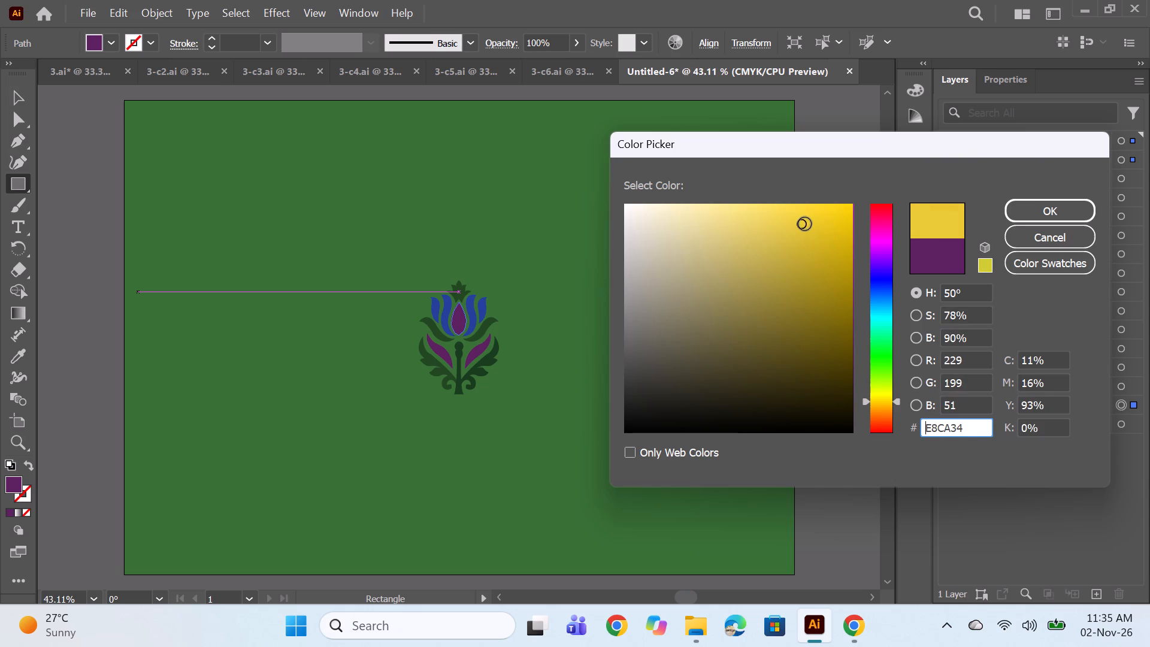
click(1057, 207)
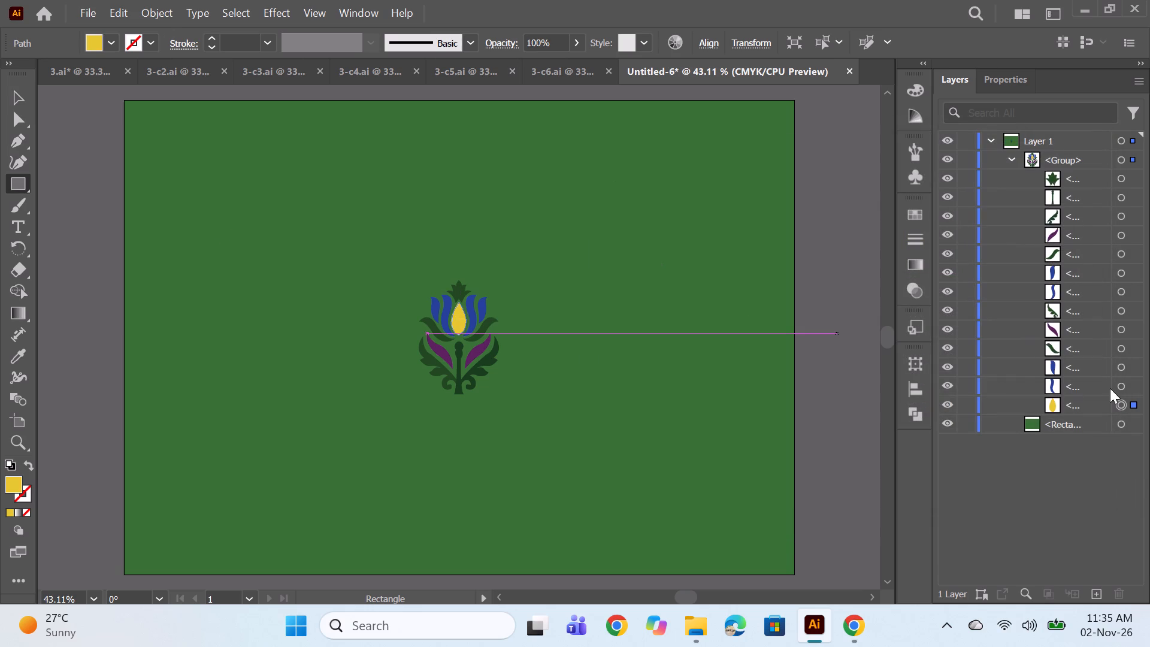
Fill the tulip's inner left petal with a light teal with a hue of about 177°.
click(1122, 385)
double_click(16, 479)
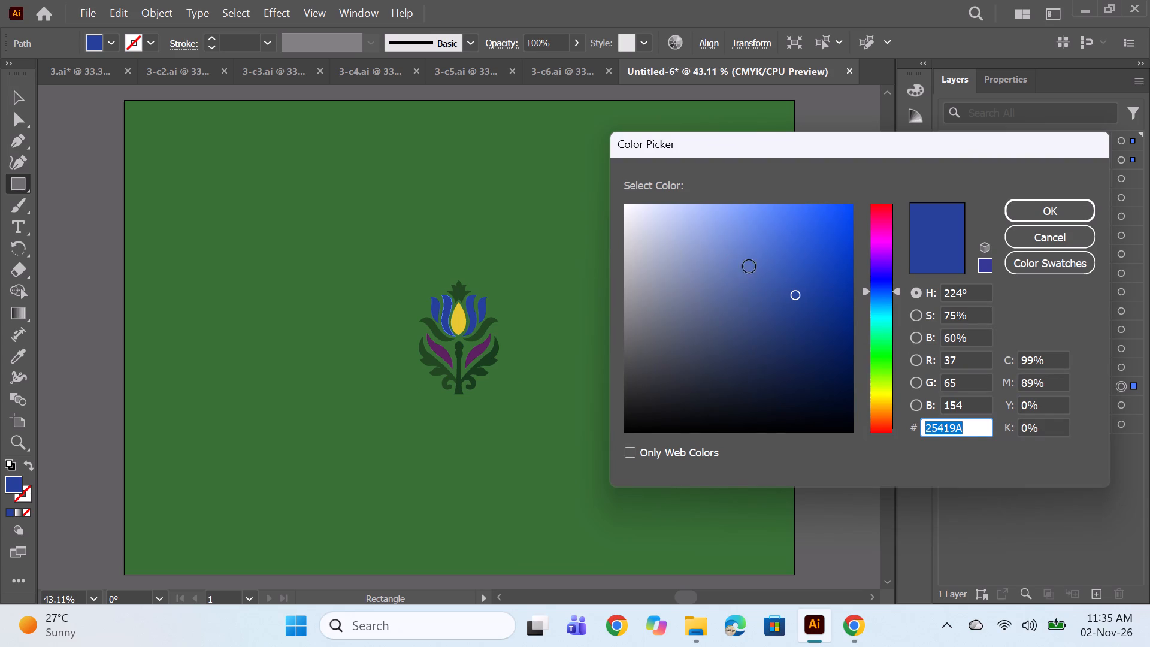
click(885, 319)
click(789, 307)
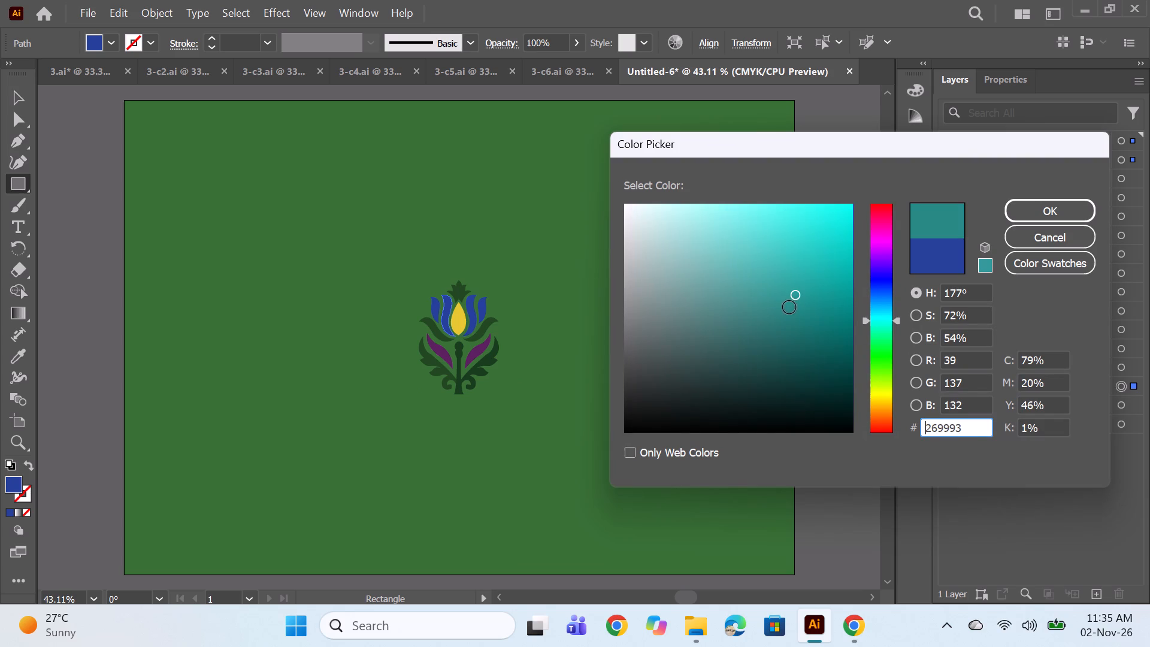
click(770, 284)
click(747, 285)
click(746, 277)
click(738, 265)
click(727, 256)
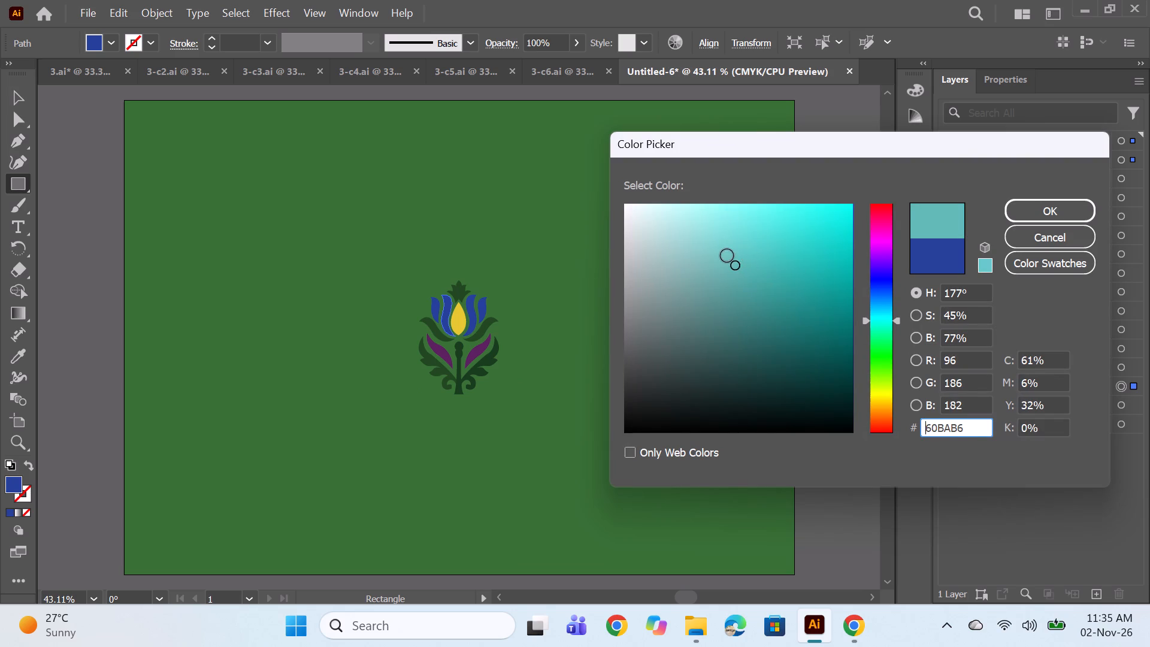
click(1064, 222)
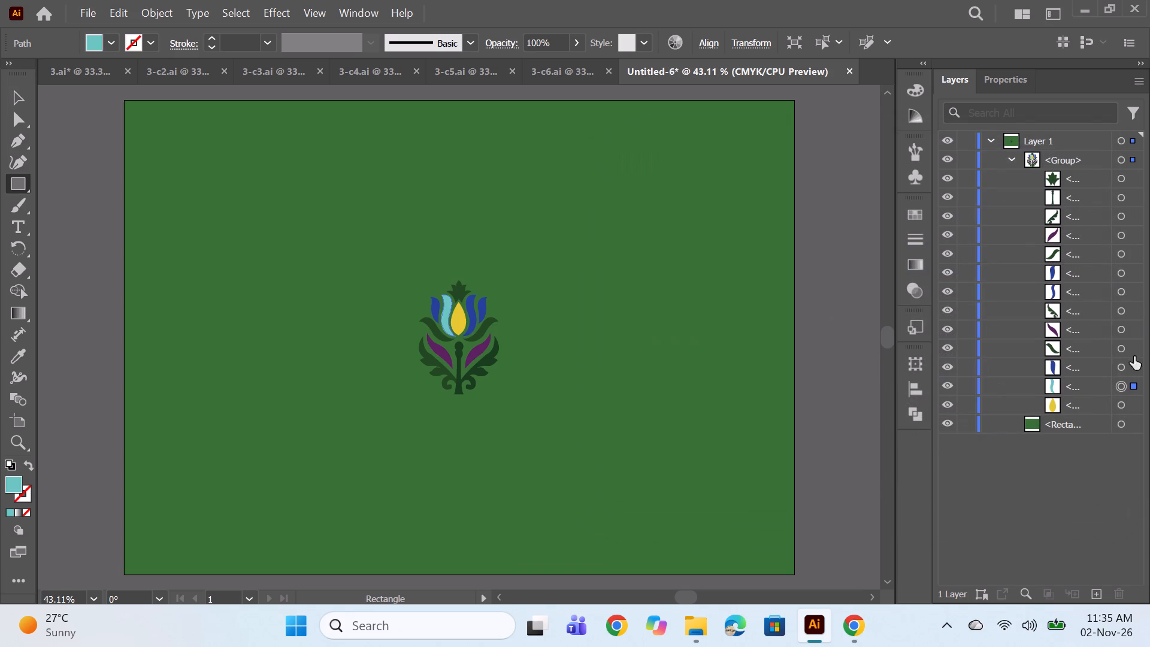
Use the Eyedropper to recolour the outer left petal golden yellow and the dark green left leaf beneath the petals light teal.
click(1122, 367)
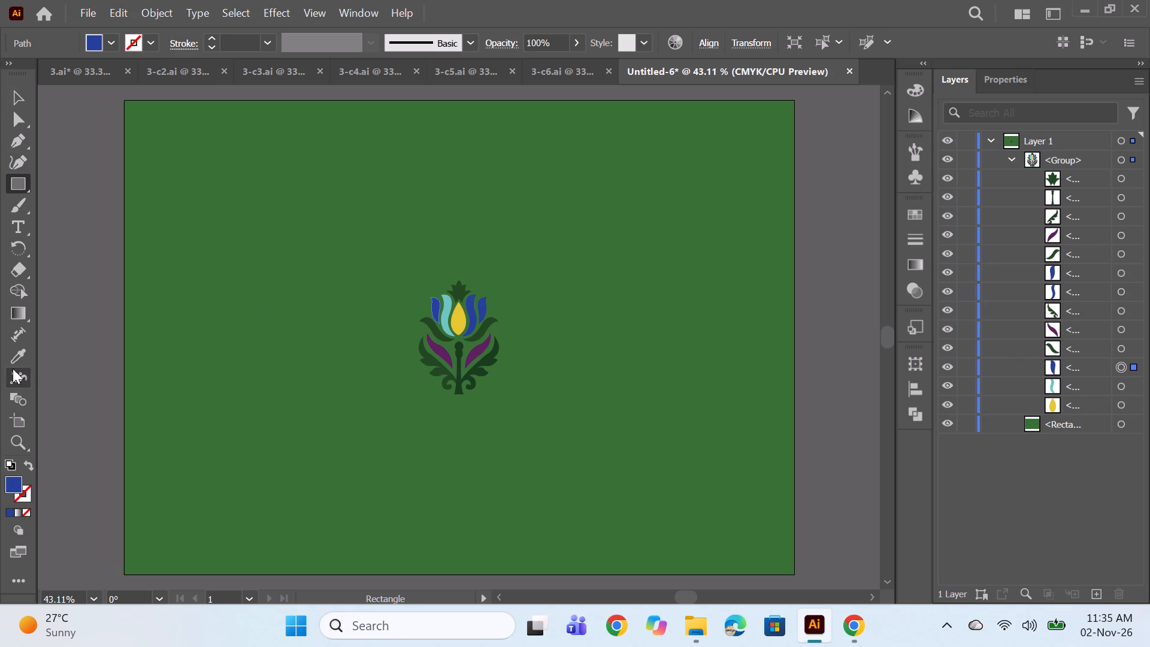
click(19, 362)
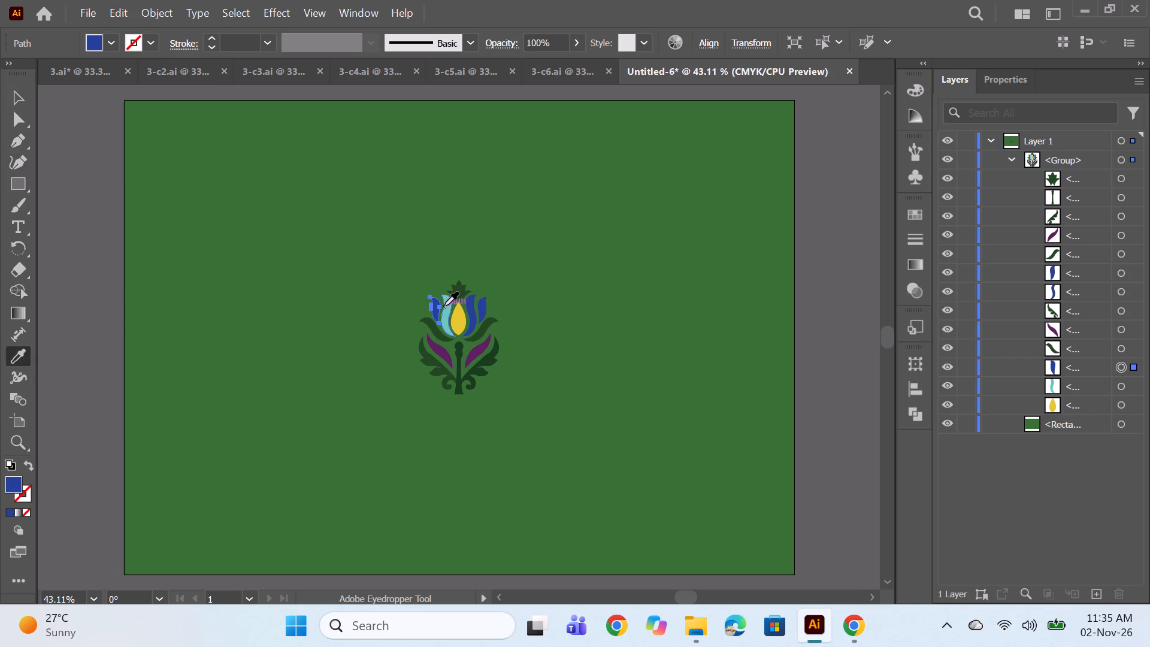
click(447, 304)
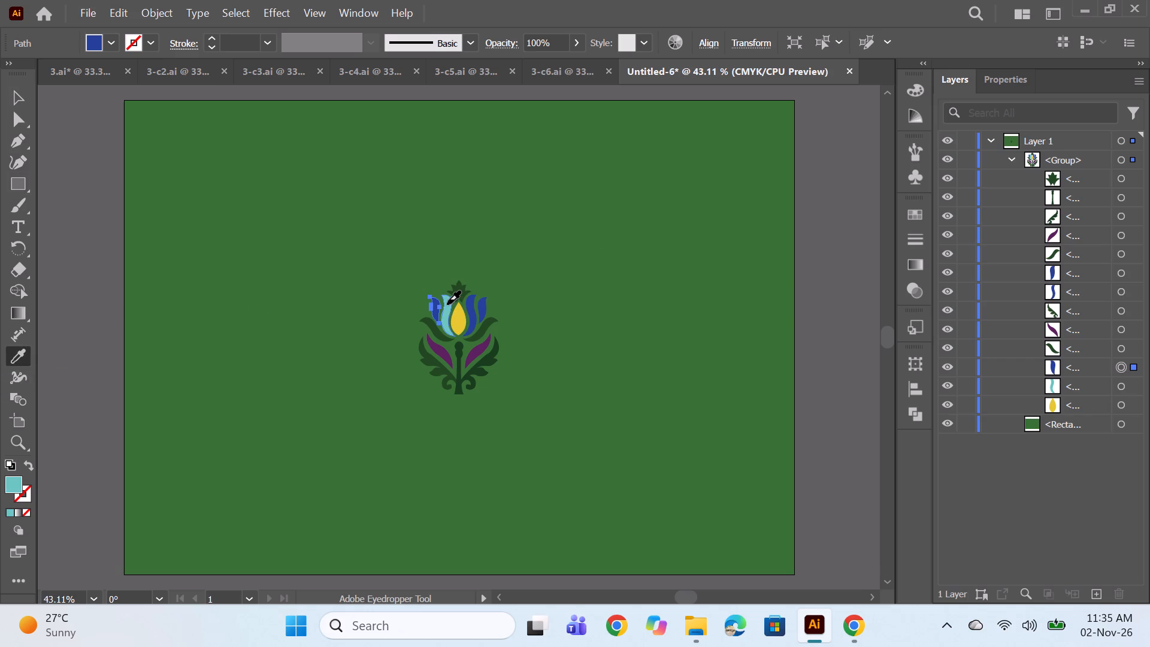
click(457, 322)
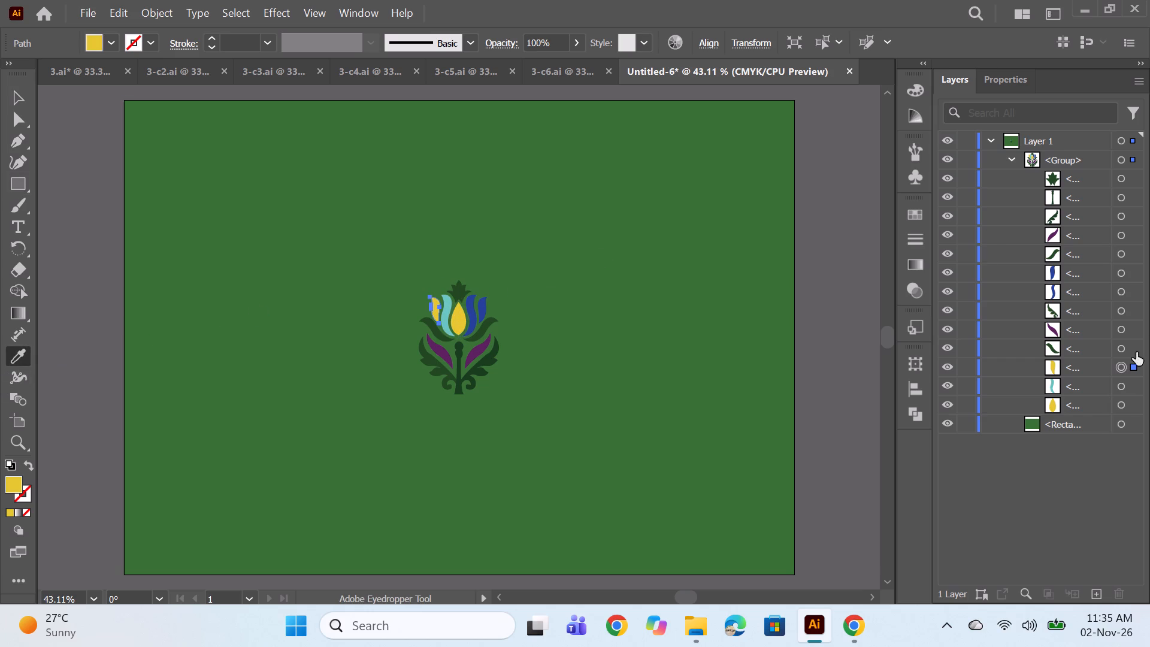
click(1122, 347)
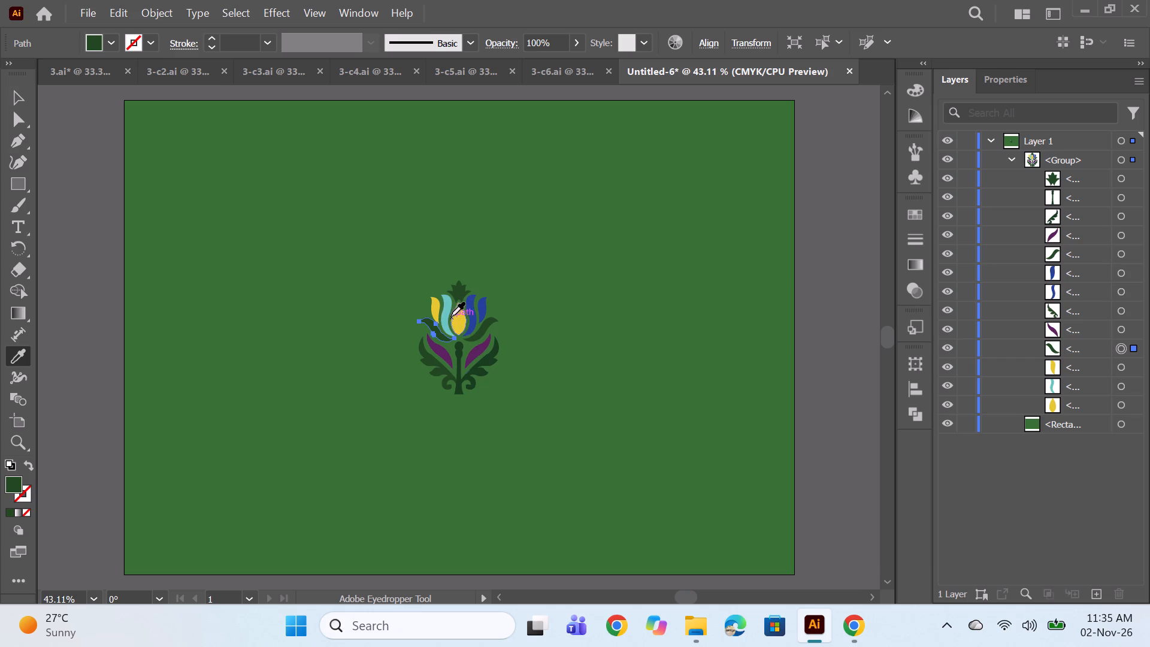
click(447, 312)
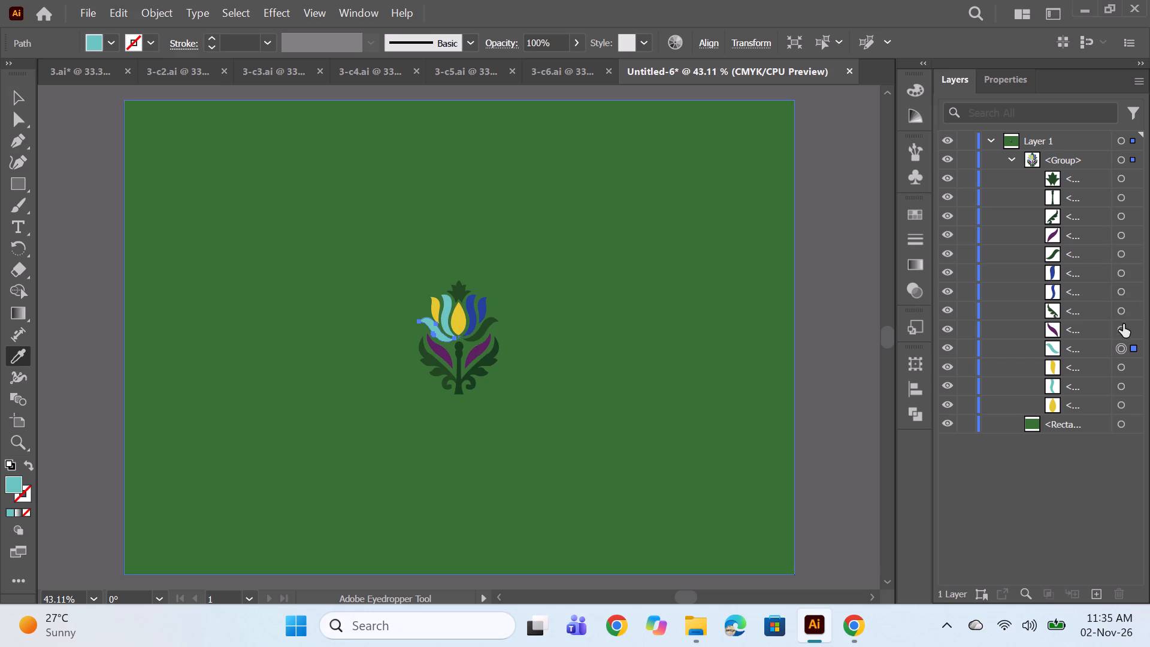
Use the Eyedropper to recolour the purple lower left leaf golden yellow from the central petal.
click(1122, 330)
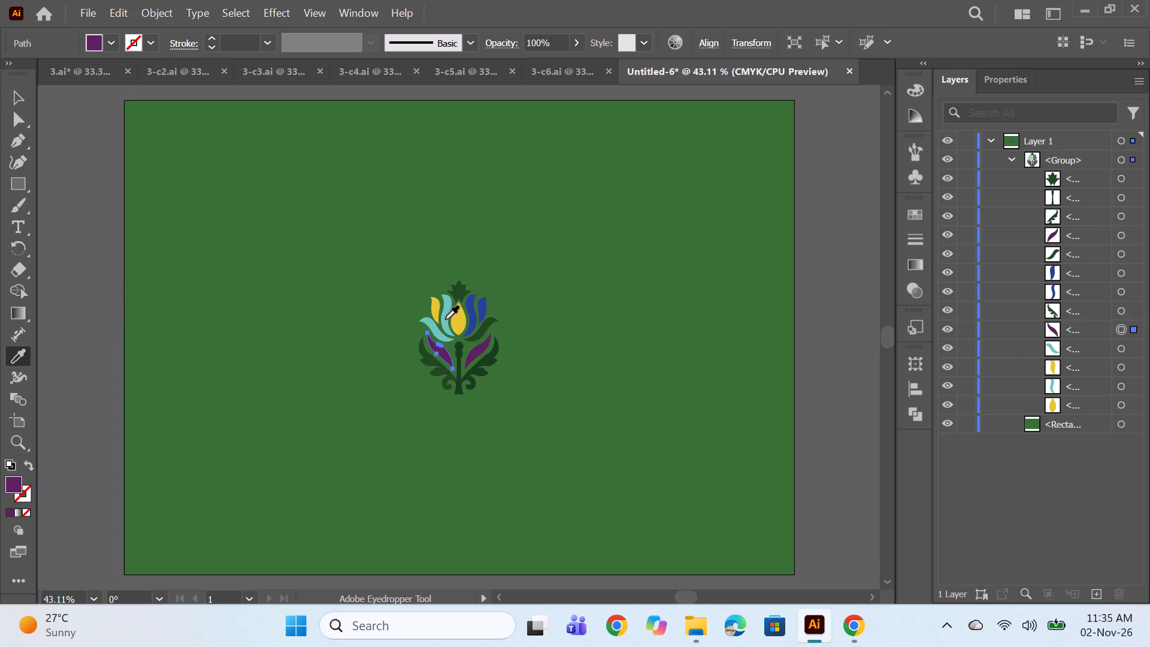
click(457, 322)
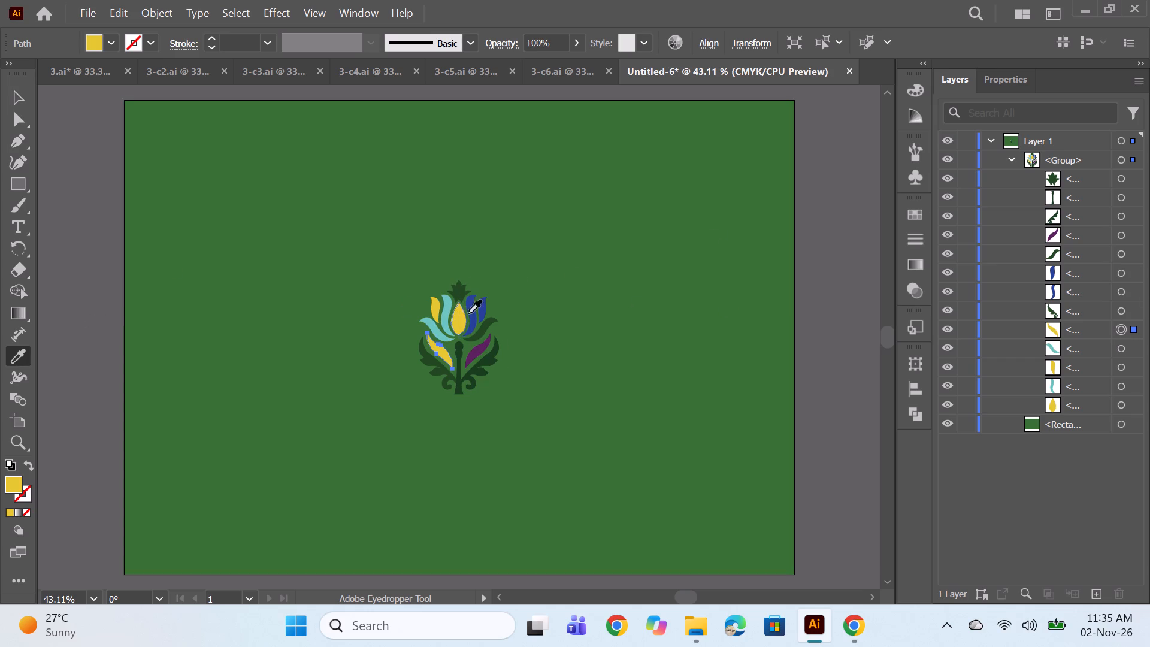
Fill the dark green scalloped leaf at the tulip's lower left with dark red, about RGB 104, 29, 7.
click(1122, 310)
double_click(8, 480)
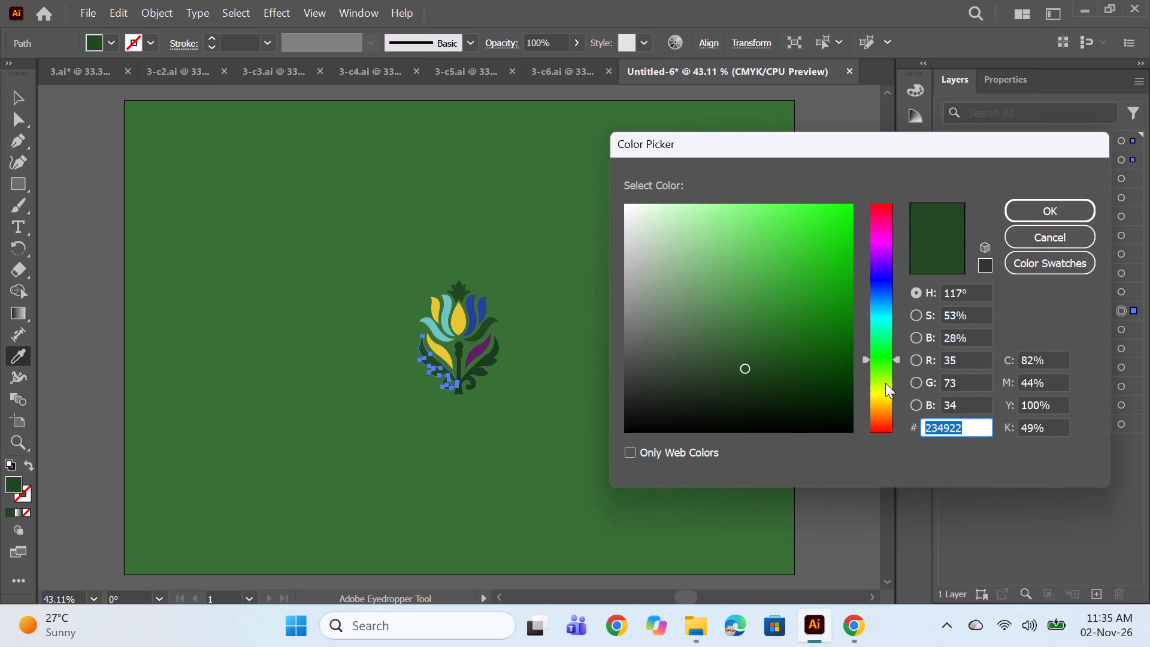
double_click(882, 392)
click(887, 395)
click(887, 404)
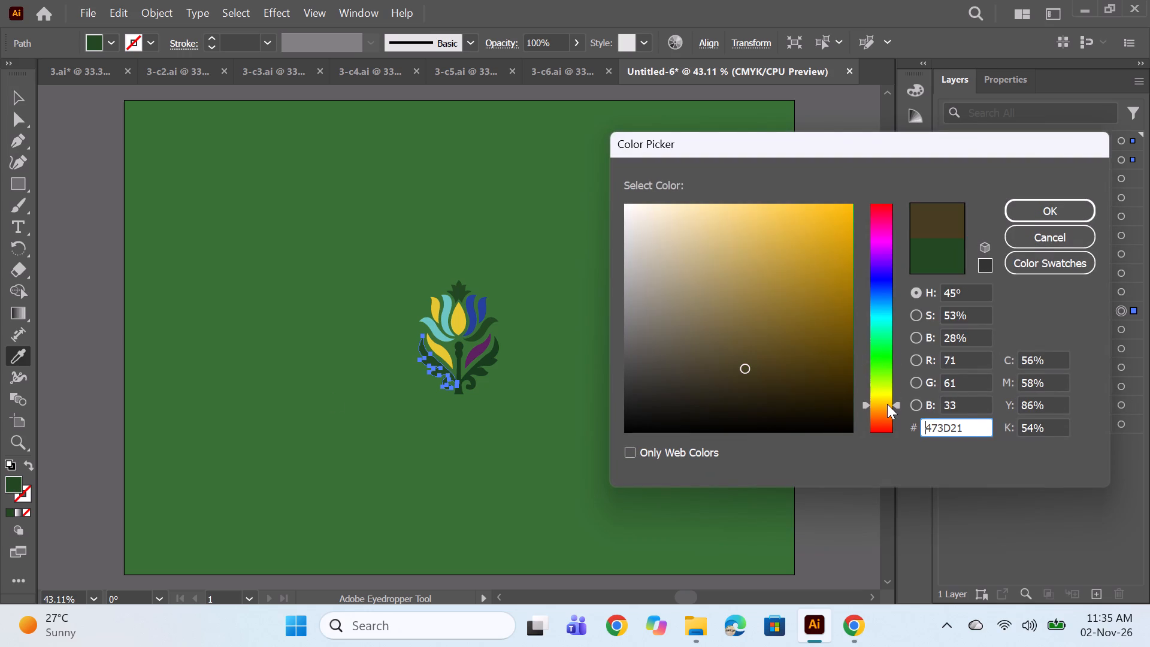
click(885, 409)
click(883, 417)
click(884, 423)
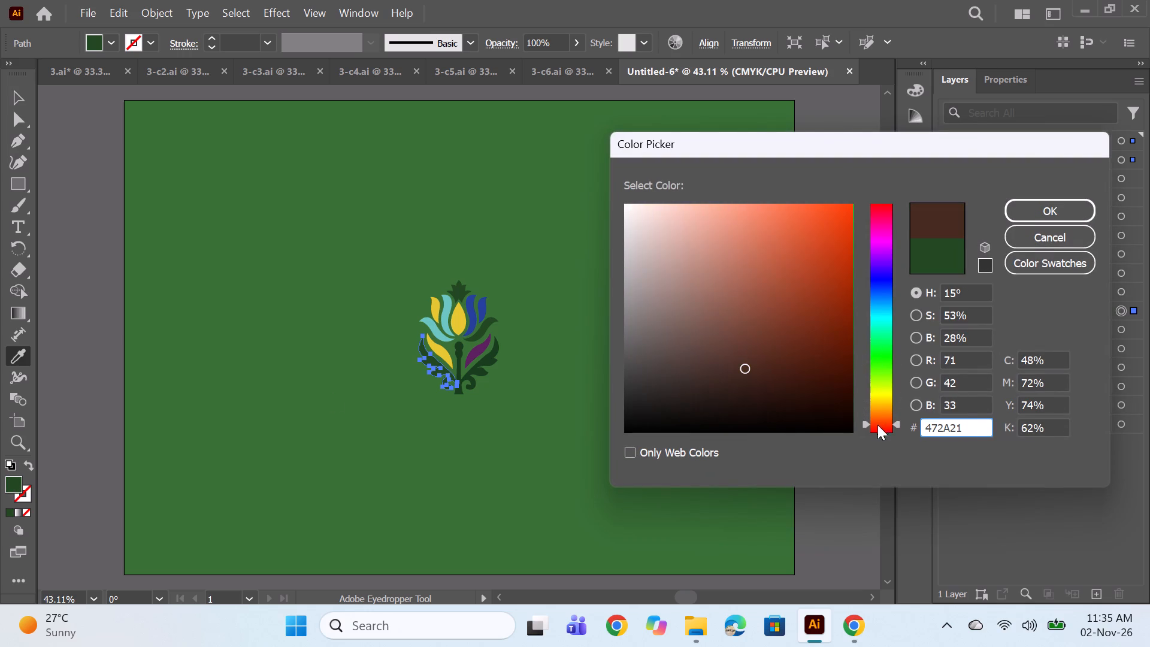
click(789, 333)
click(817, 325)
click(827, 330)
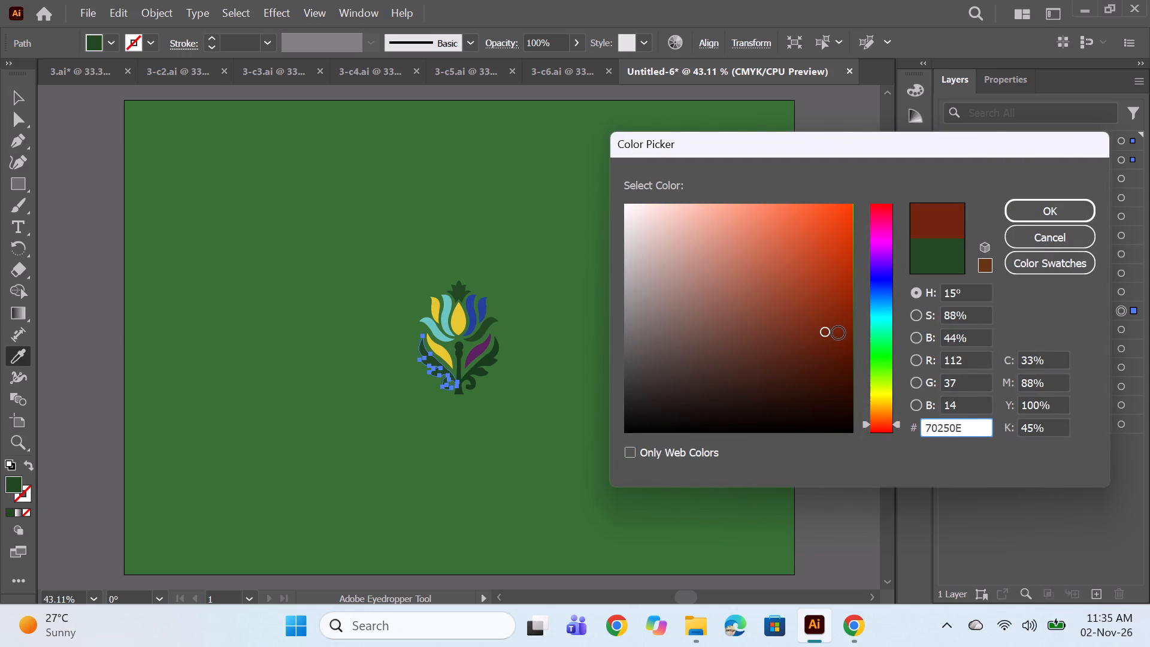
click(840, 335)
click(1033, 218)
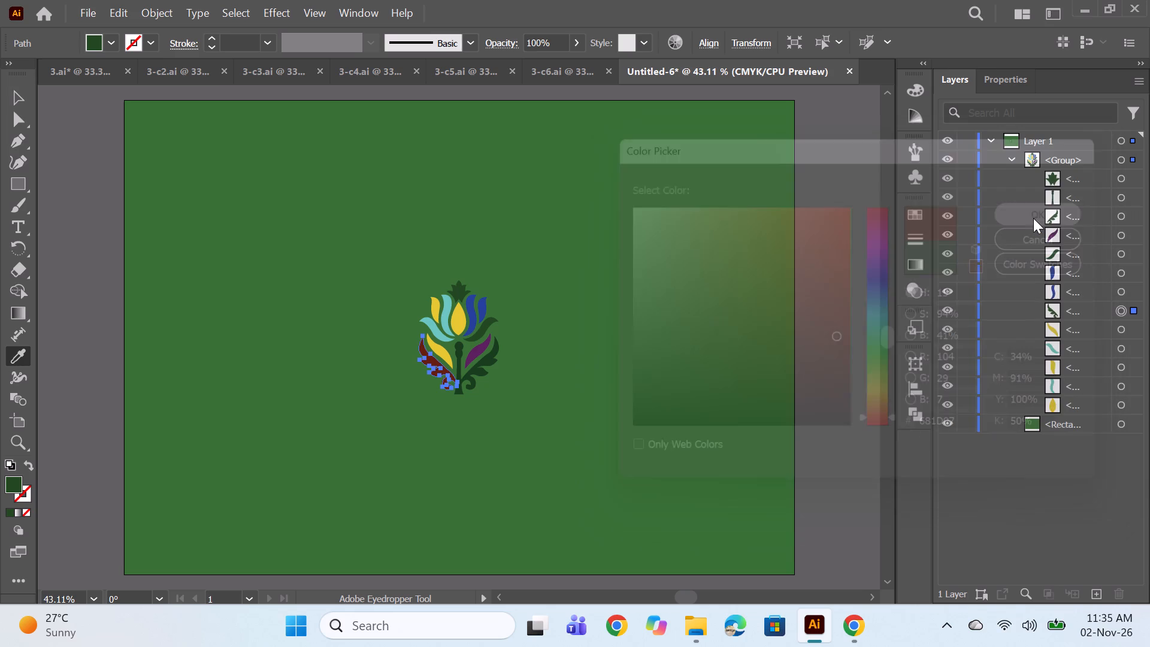
Use the Eyedropper to recolour the inner right blue petal light teal and the outer right blue petal golden yellow.
drag(1109, 280, 1112, 286)
click(1125, 289)
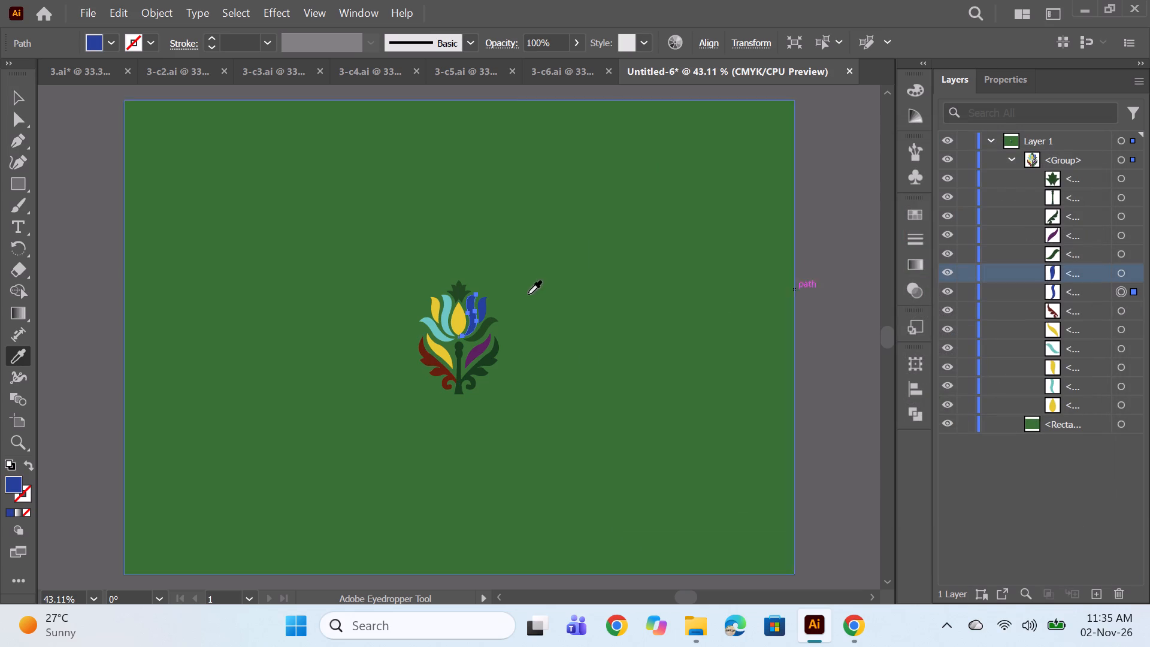
click(444, 313)
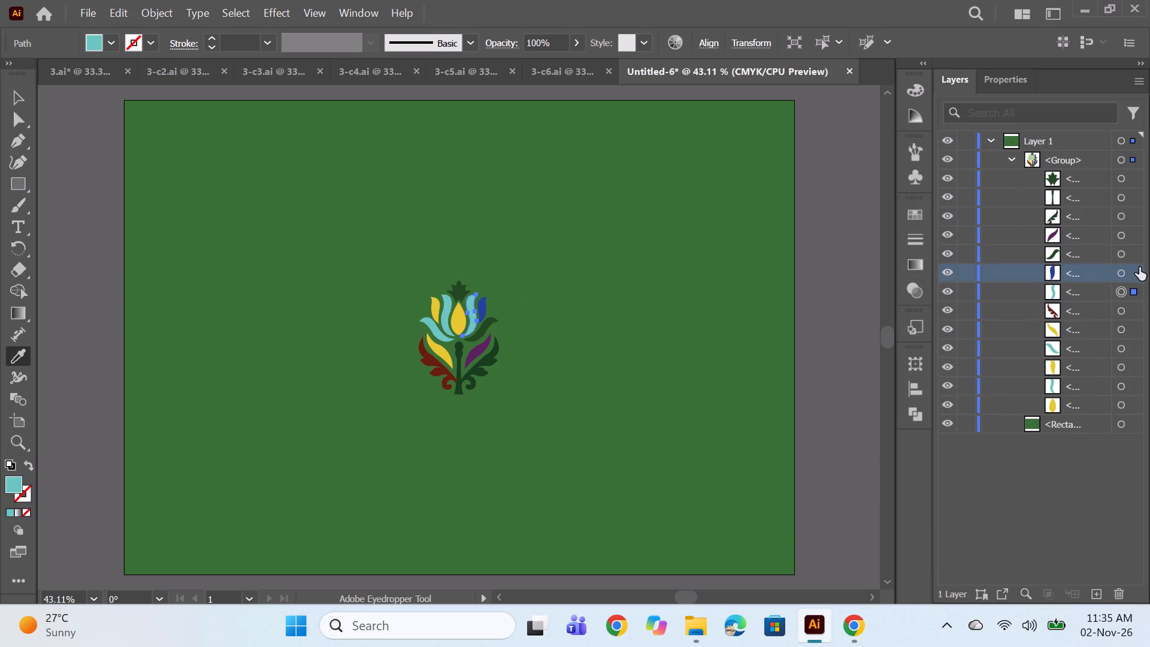
click(1119, 254)
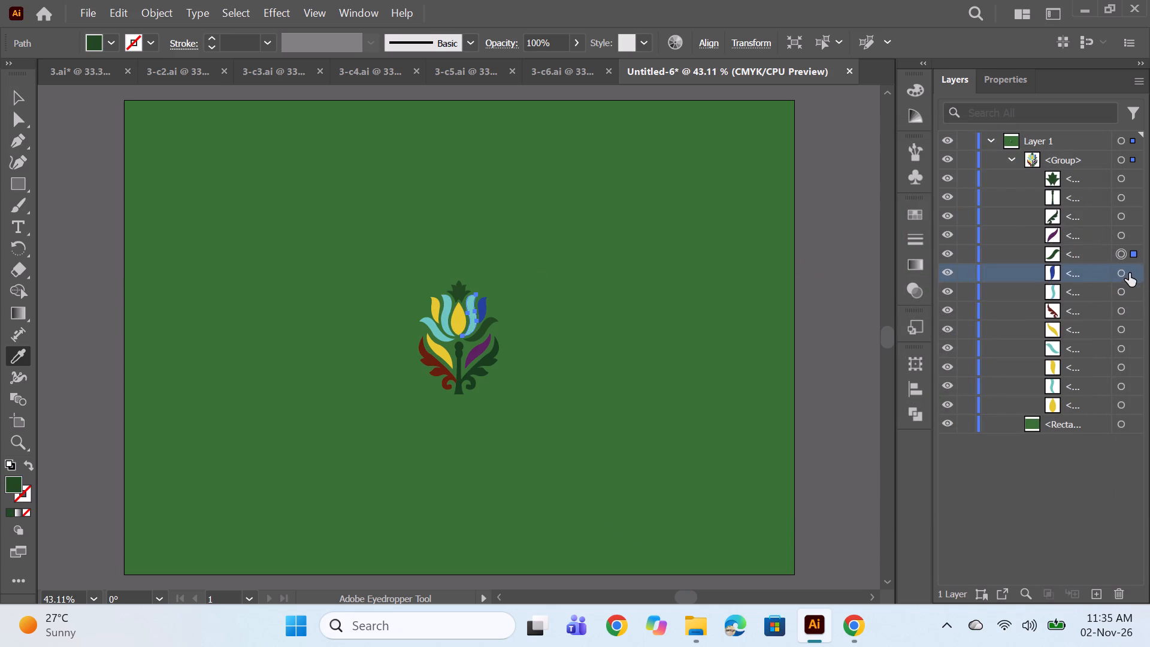
click(1118, 275)
click(456, 320)
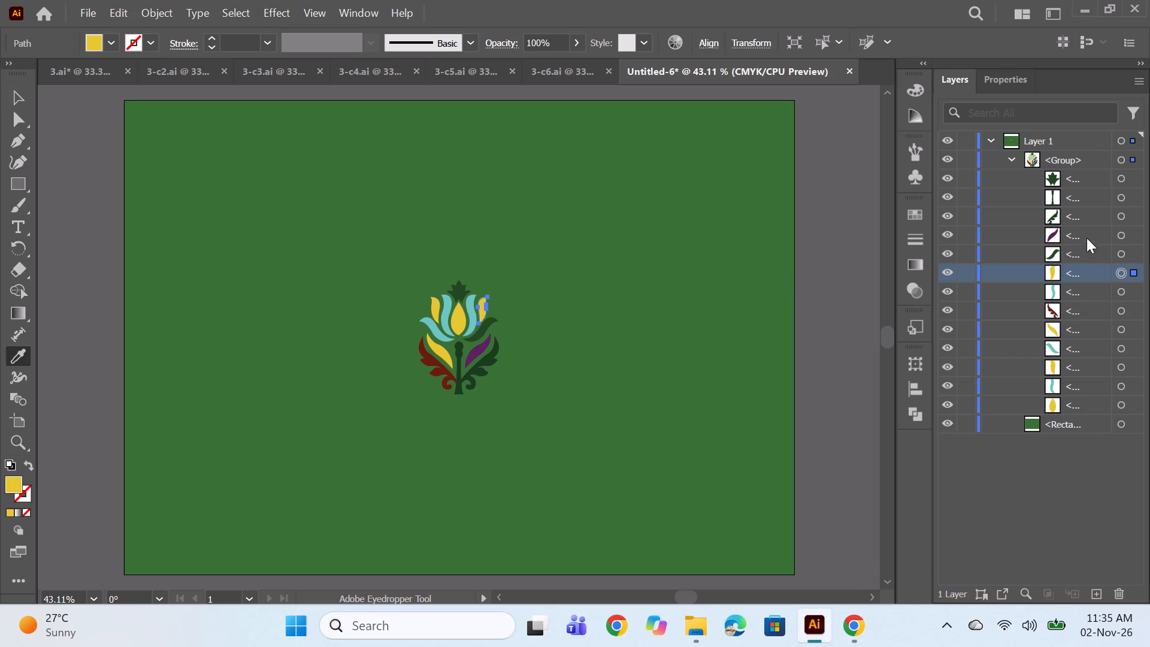
Use the Eyedropper to recolour the dark green right leaf beneath the petals light teal and the purple lower right leaf golden yellow.
click(1122, 253)
click(456, 321)
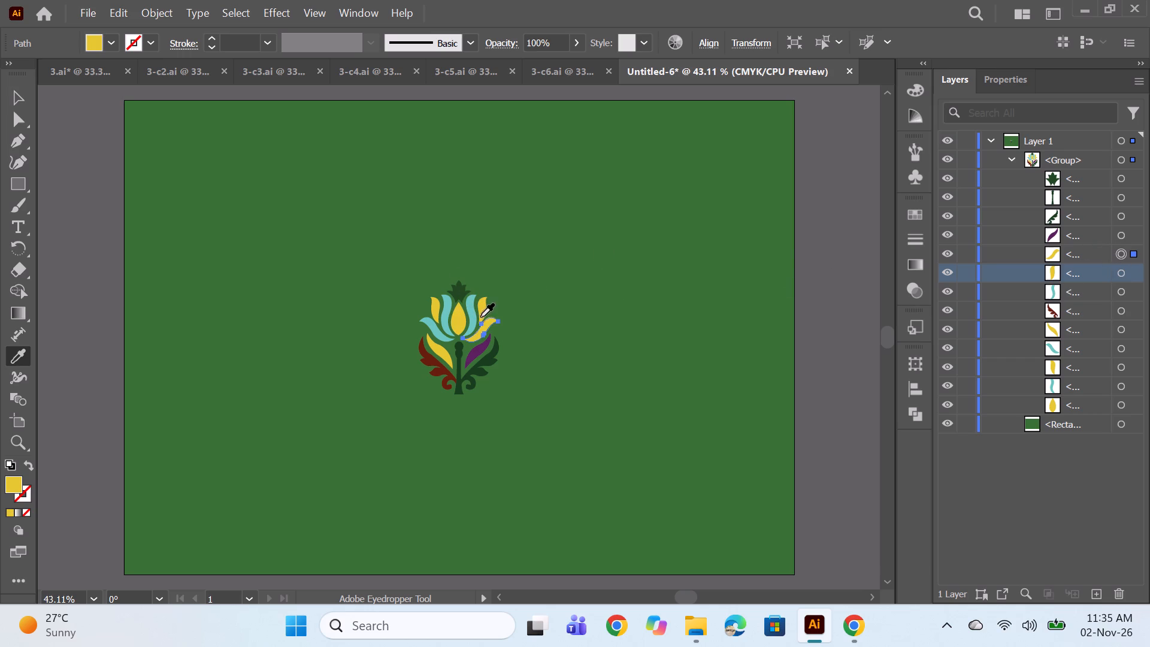
click(470, 324)
click(1124, 234)
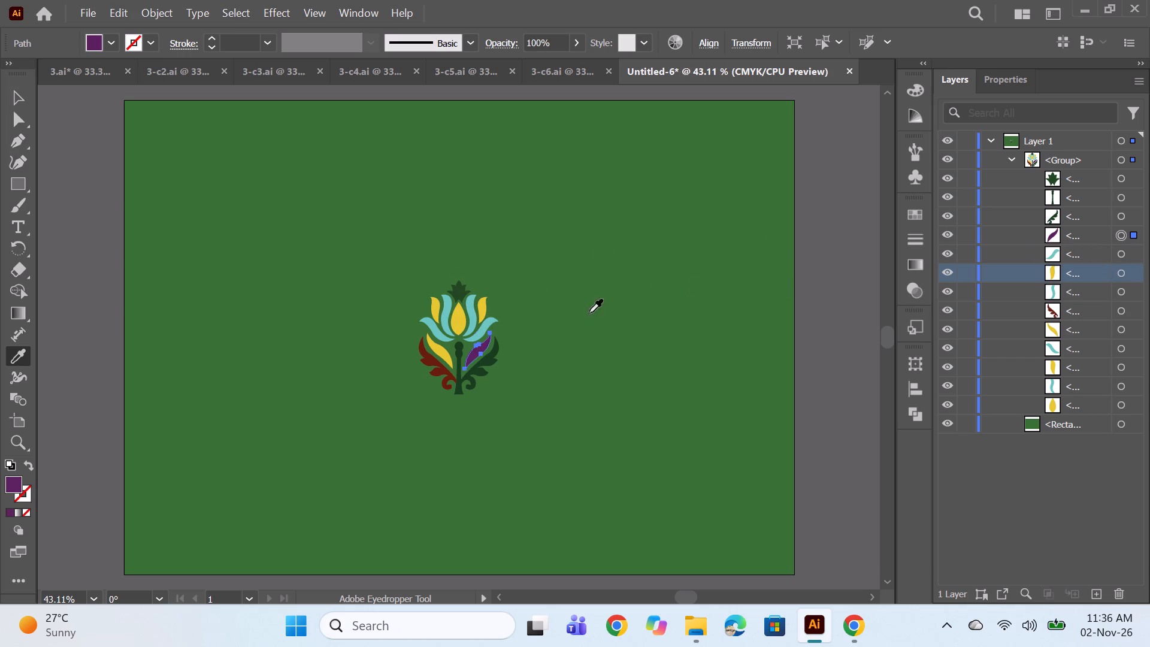
click(437, 349)
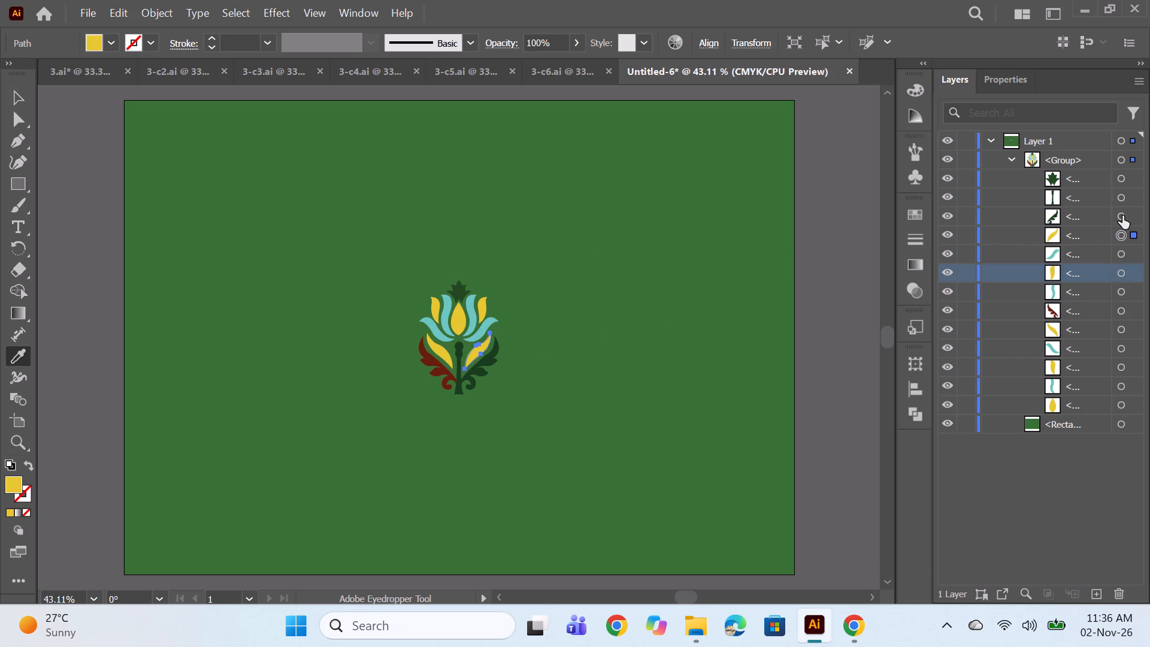
Fill the dark green scalloped leaf at the tulip's lower right with brick red with a hue of about 14°.
click(1122, 216)
double_click(13, 480)
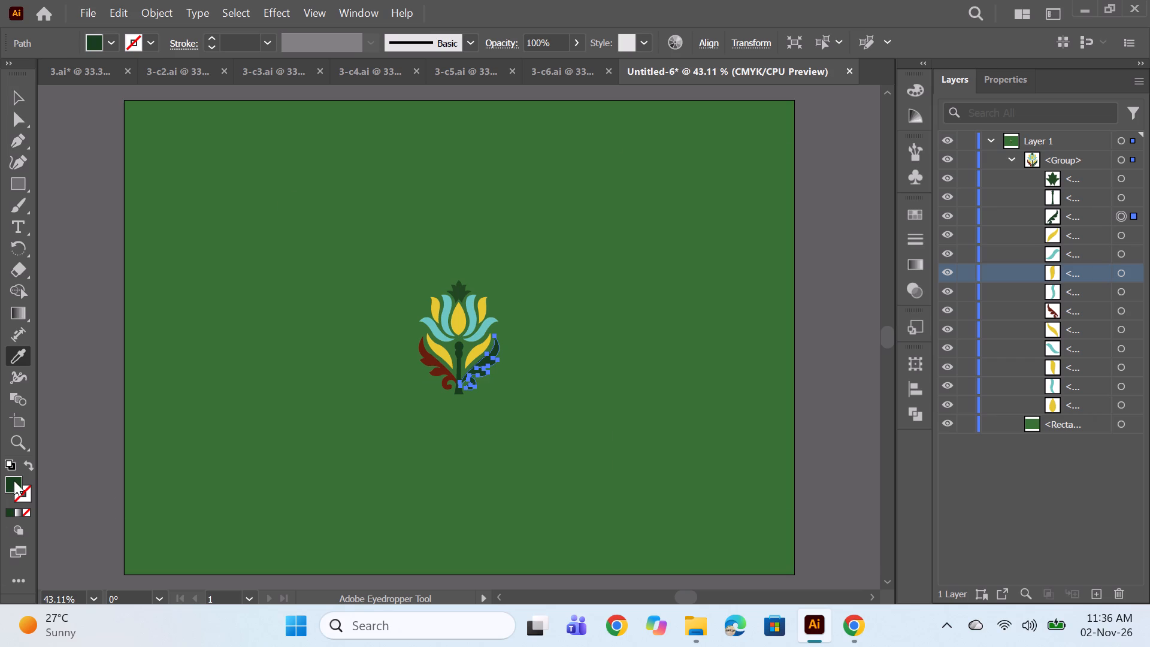
click(881, 414)
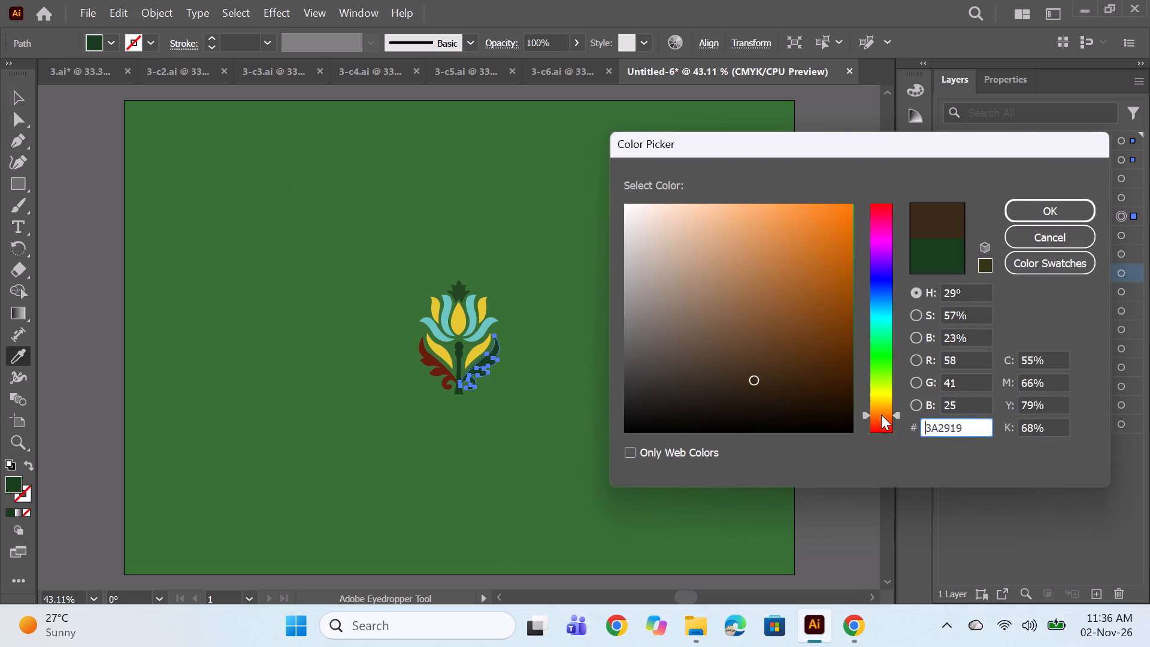
click(882, 417)
click(886, 420)
click(886, 421)
click(883, 416)
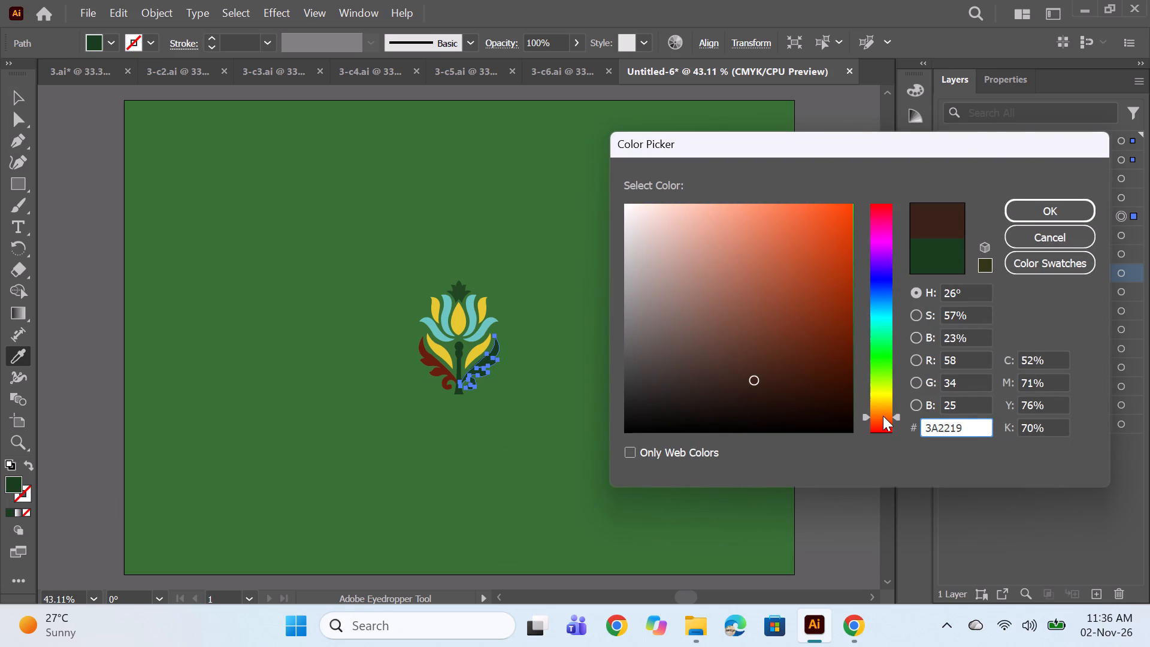
click(821, 336)
click(881, 424)
click(817, 337)
click(819, 318)
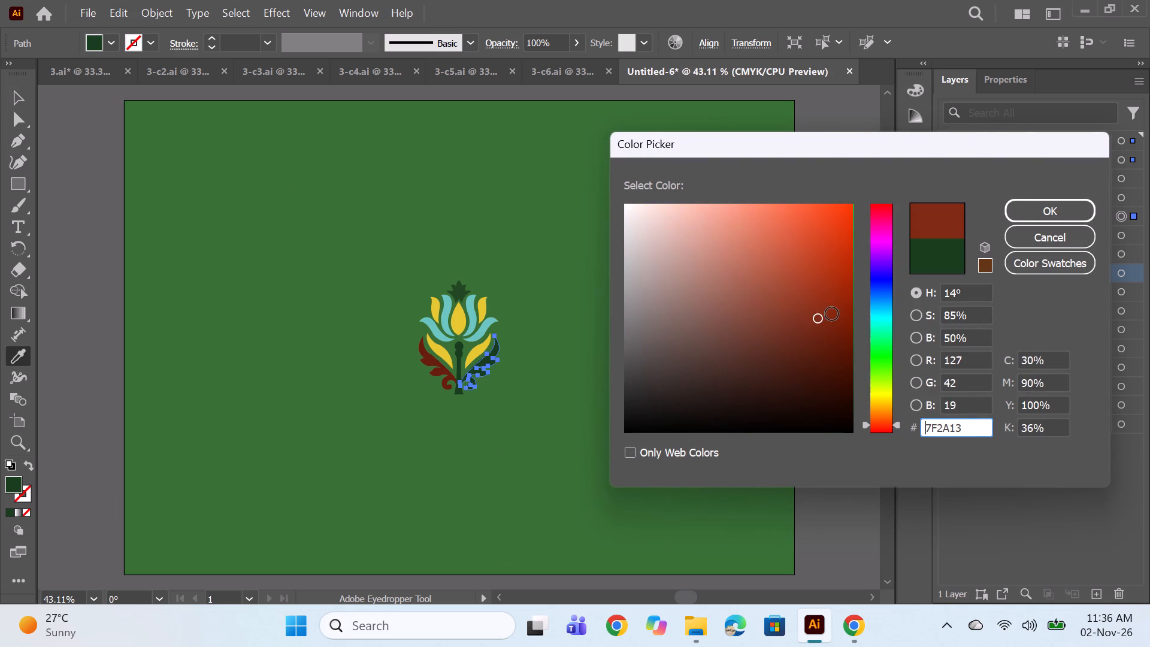
click(833, 313)
click(833, 299)
click(840, 291)
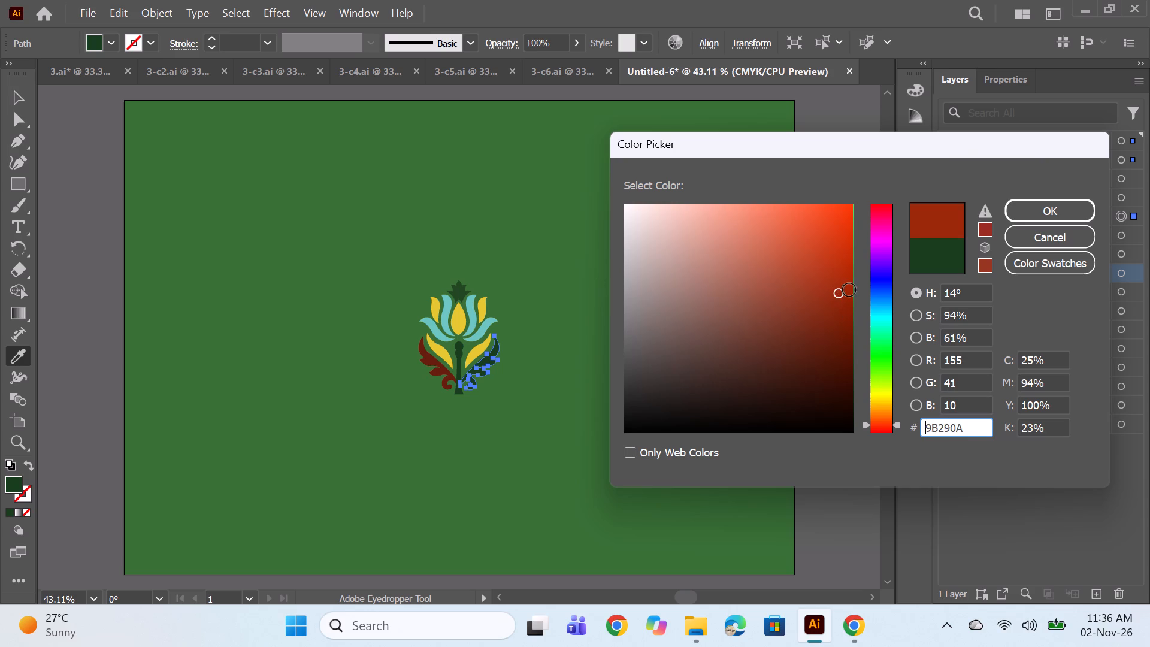
click(849, 294)
click(1040, 206)
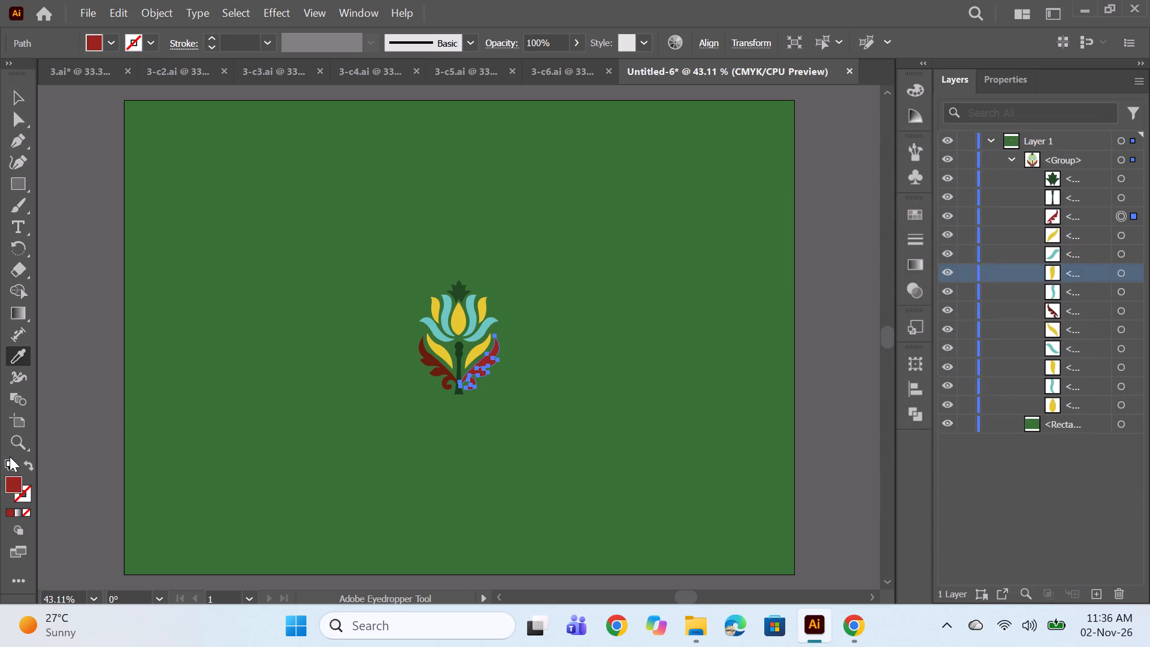
Darken the right scalloped leaf's fill to a deep maroon with a hue of about 11°.
double_click(15, 482)
click(837, 347)
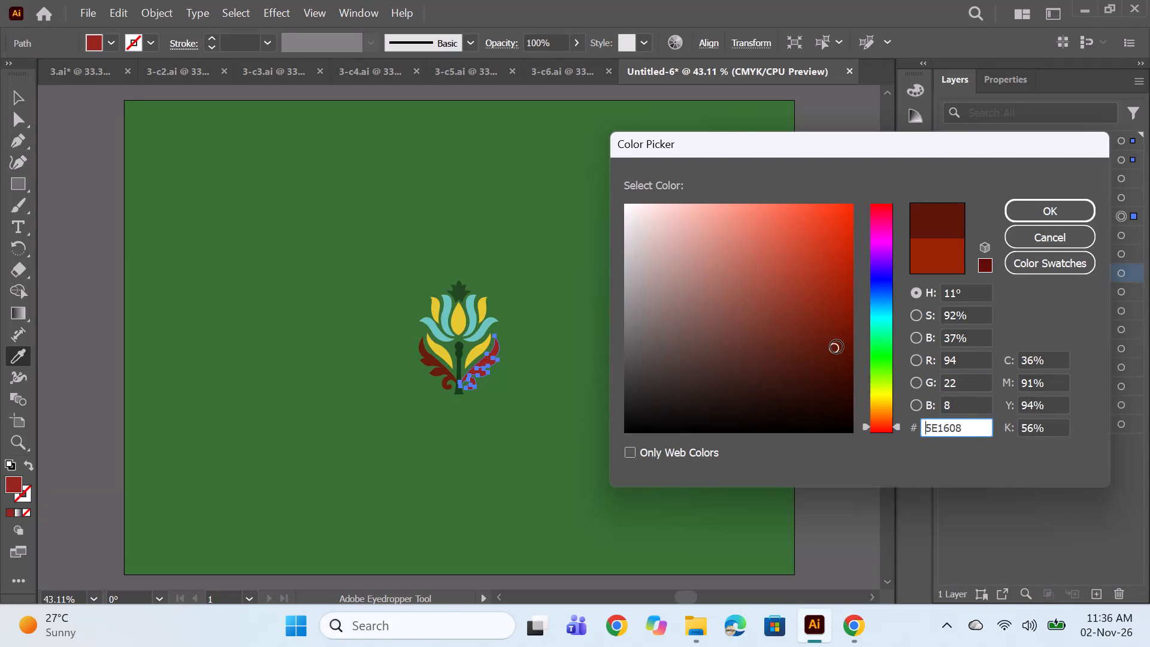
click(842, 340)
click(1046, 202)
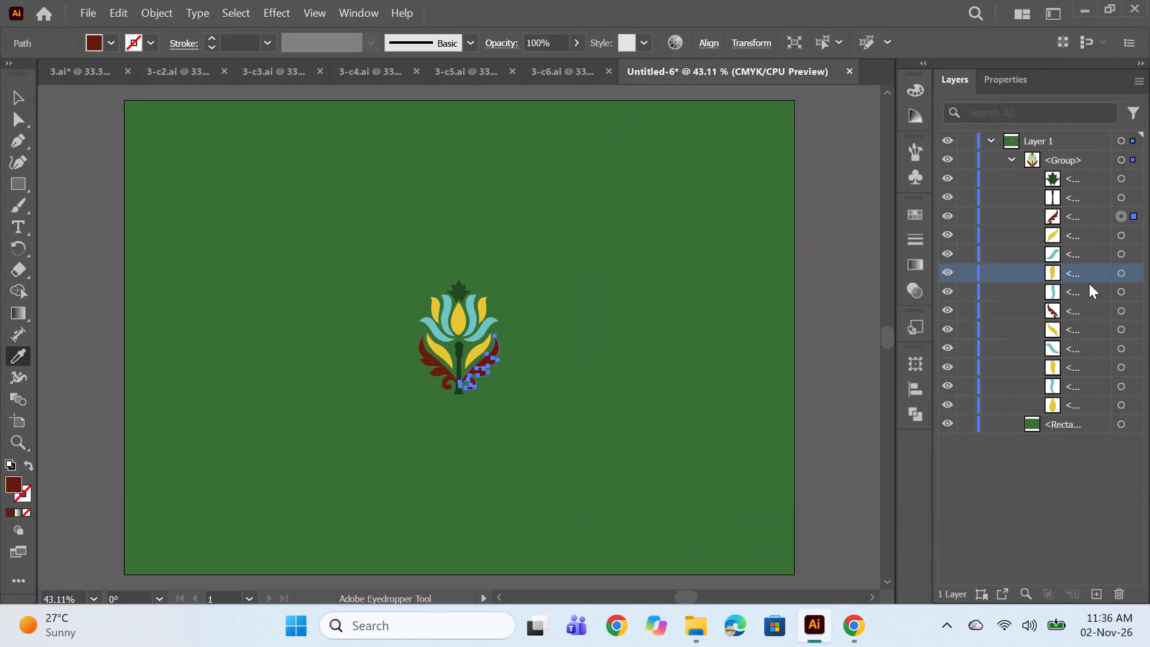
Use the Eyedropper to apply the right scalloped leaf's maroon to the left scalloped leaf, the stem and the tulip's top ornament.
click(1121, 308)
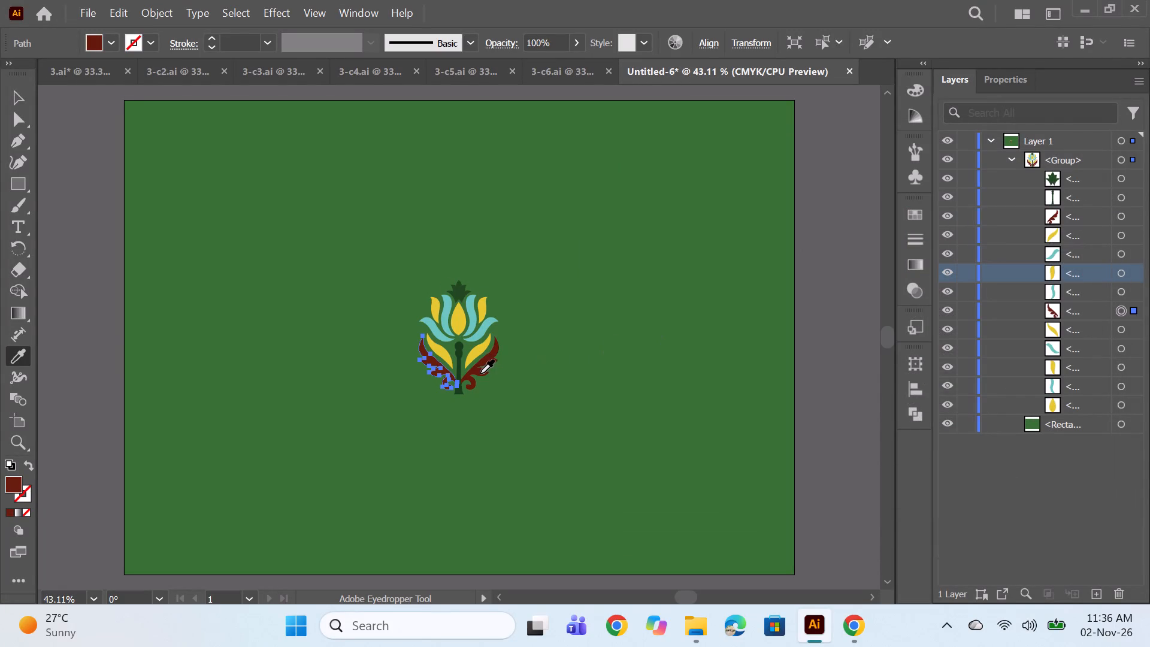
click(479, 373)
click(1122, 197)
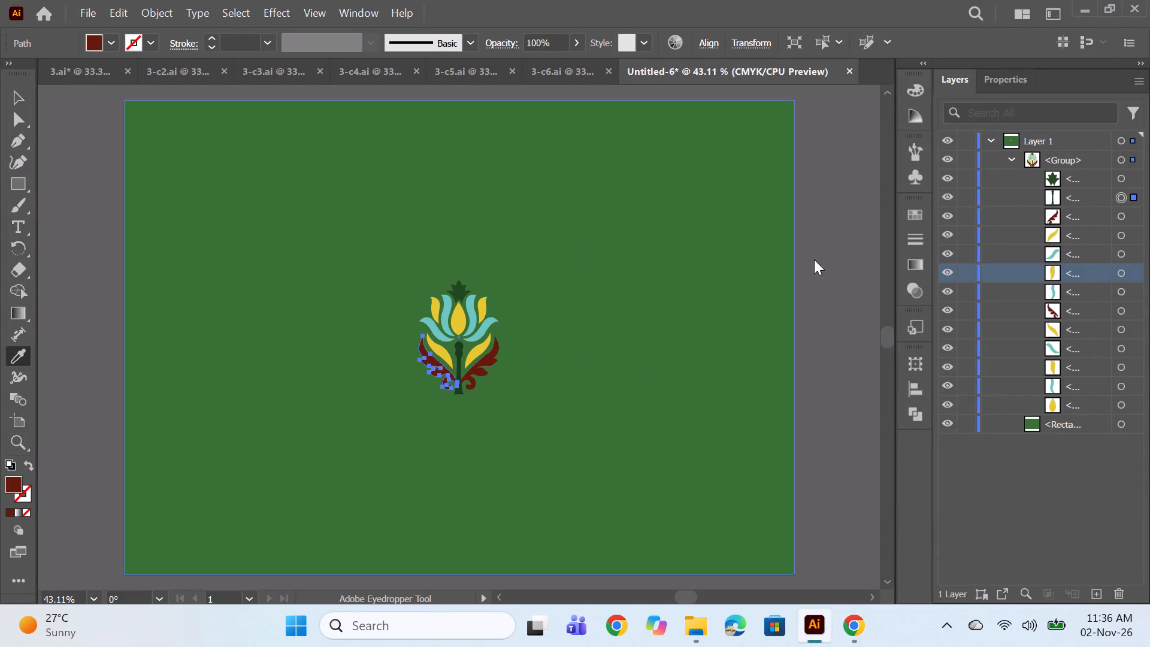
click(474, 373)
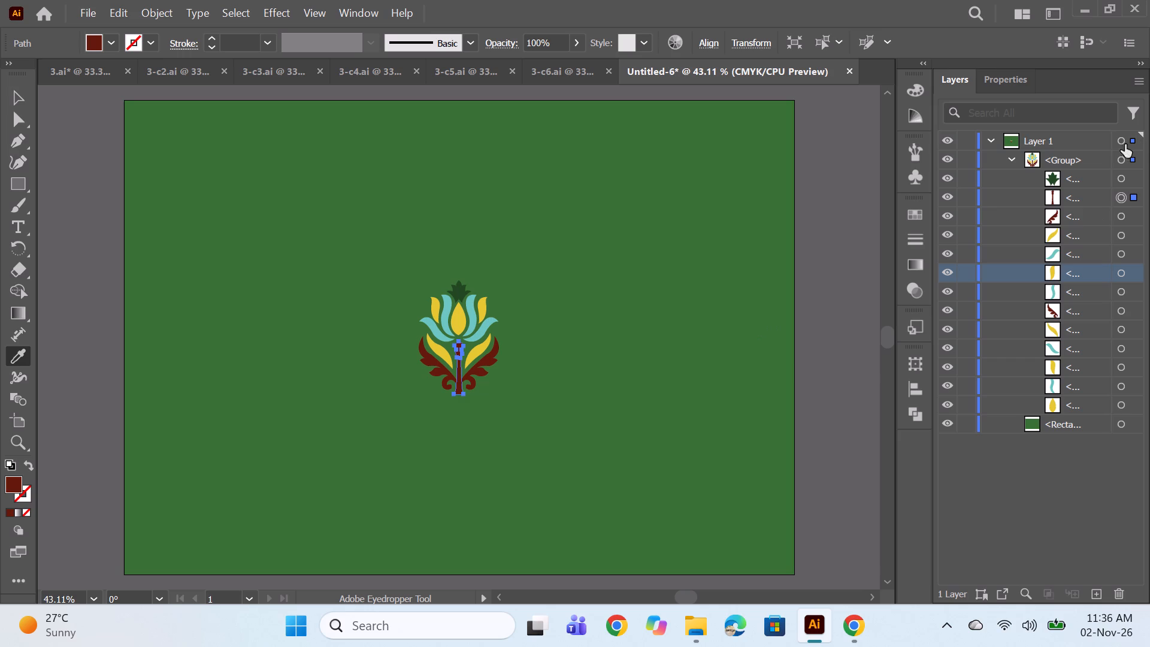
click(1120, 178)
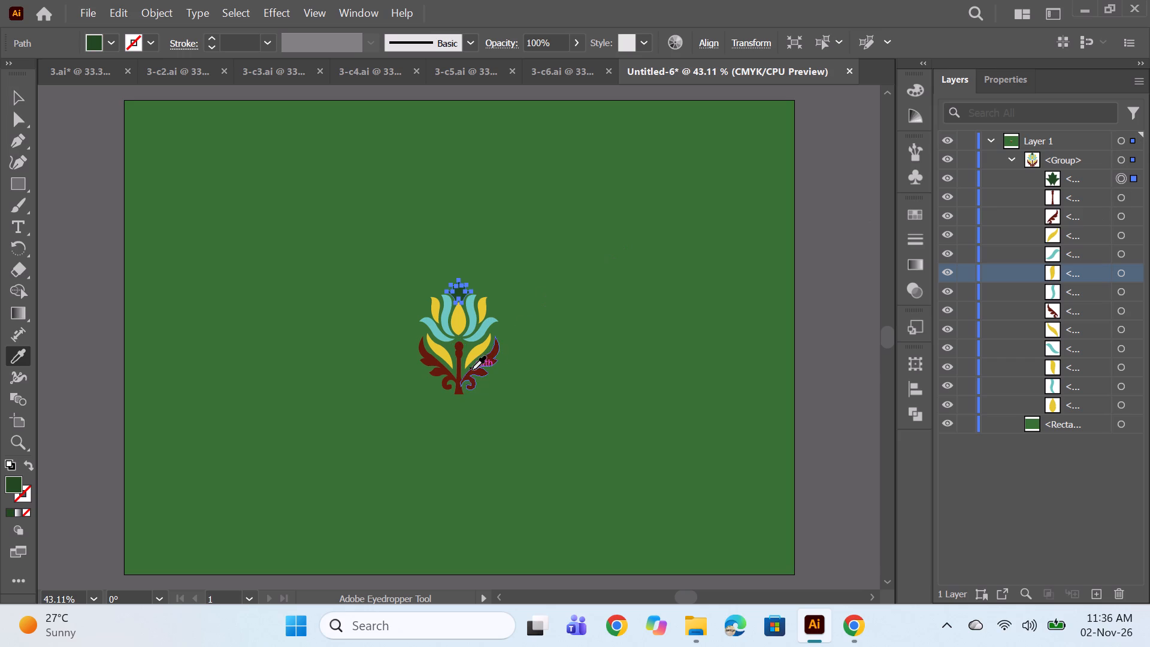
click(472, 370)
ctrl+click(687, 292)
Use the Eyedropper to recolour the tulip's inner right petal with the maroon of the scalloped leaf.
alt+scroll(546, 306, down, 1)
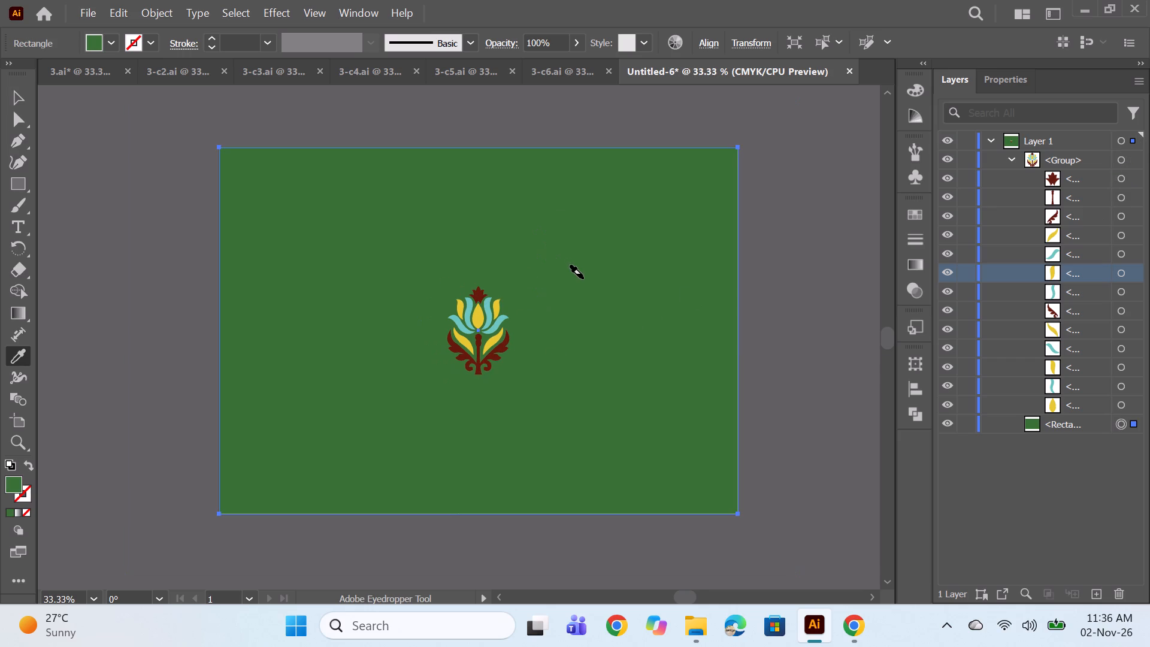
alt+scroll(583, 279, down, 1)
alt+scroll(615, 313, up, 1)
scroll(594, 311, down, 2)
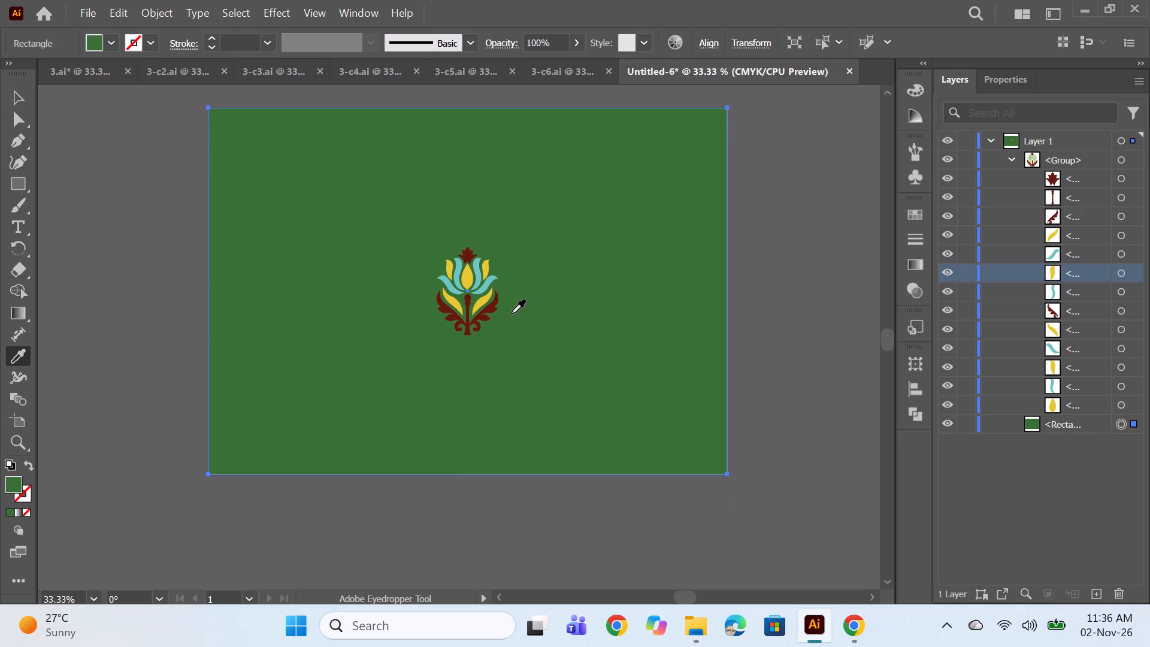
scroll(512, 313, up, 2)
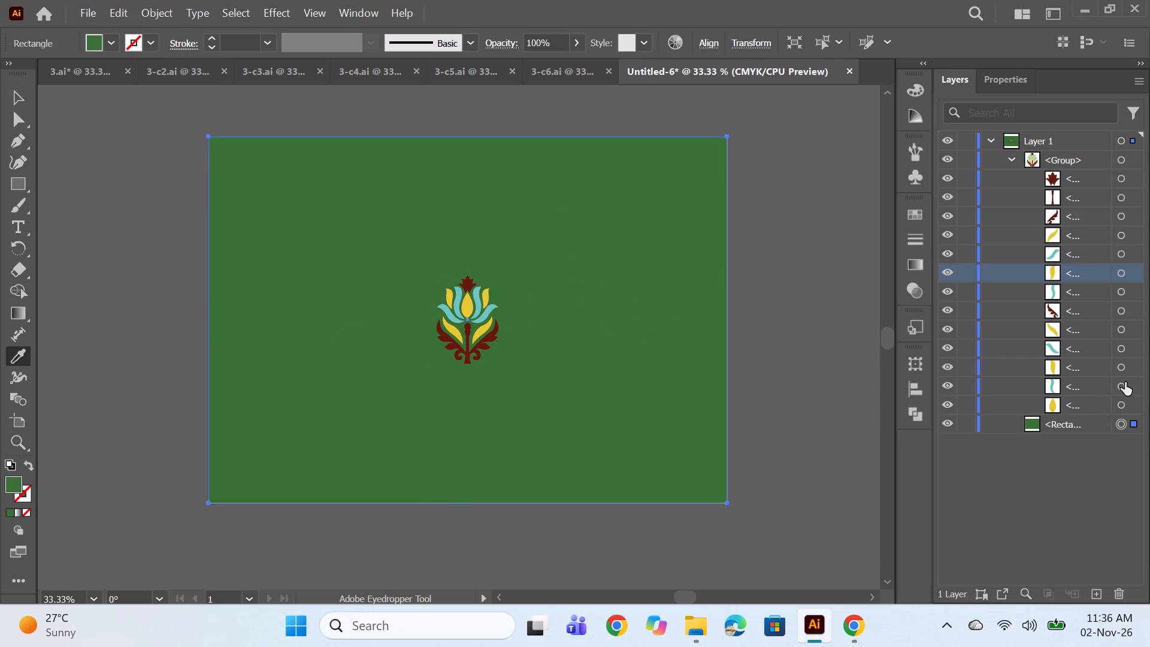
click(1124, 390)
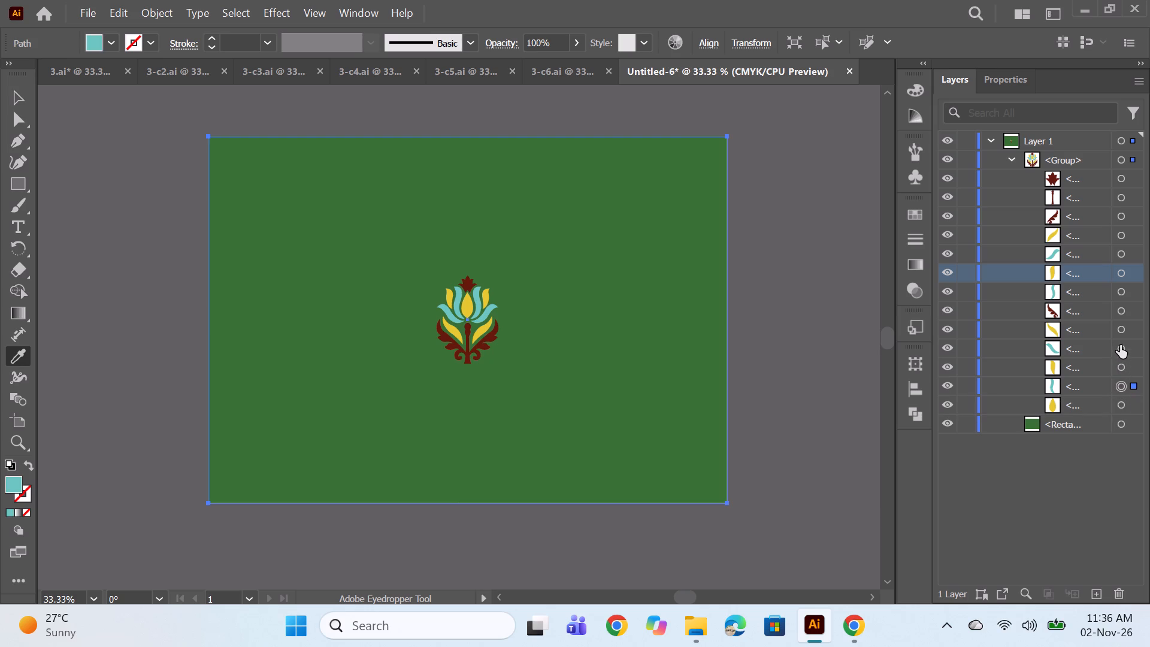
ctrl+click(1120, 345)
click(1121, 294)
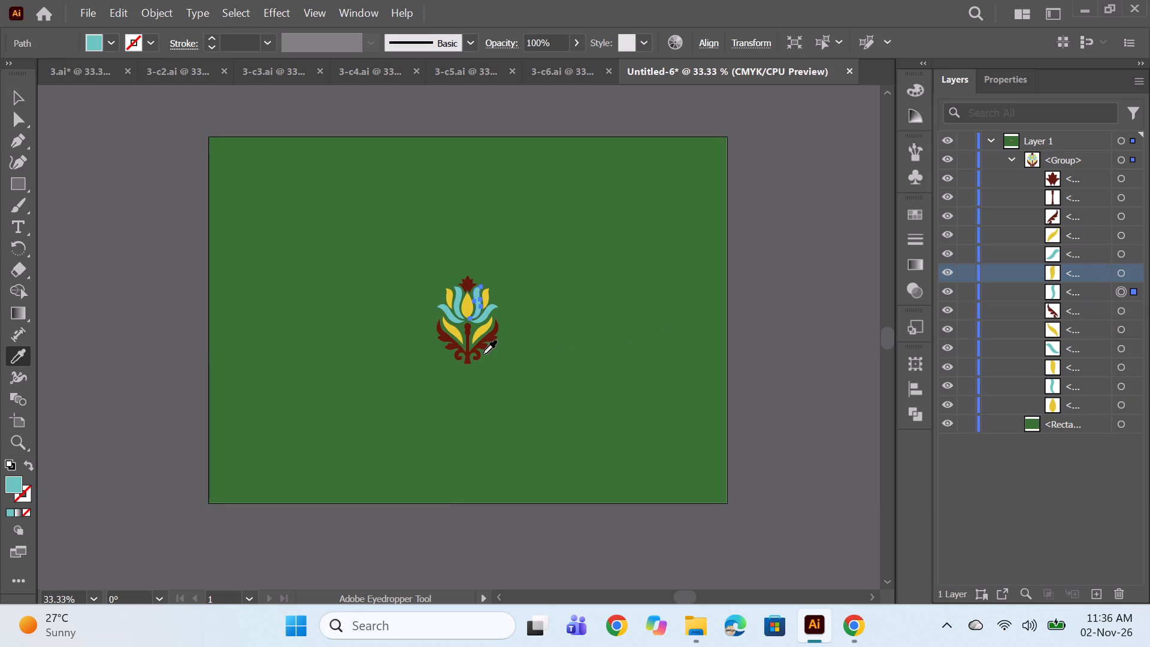
click(481, 348)
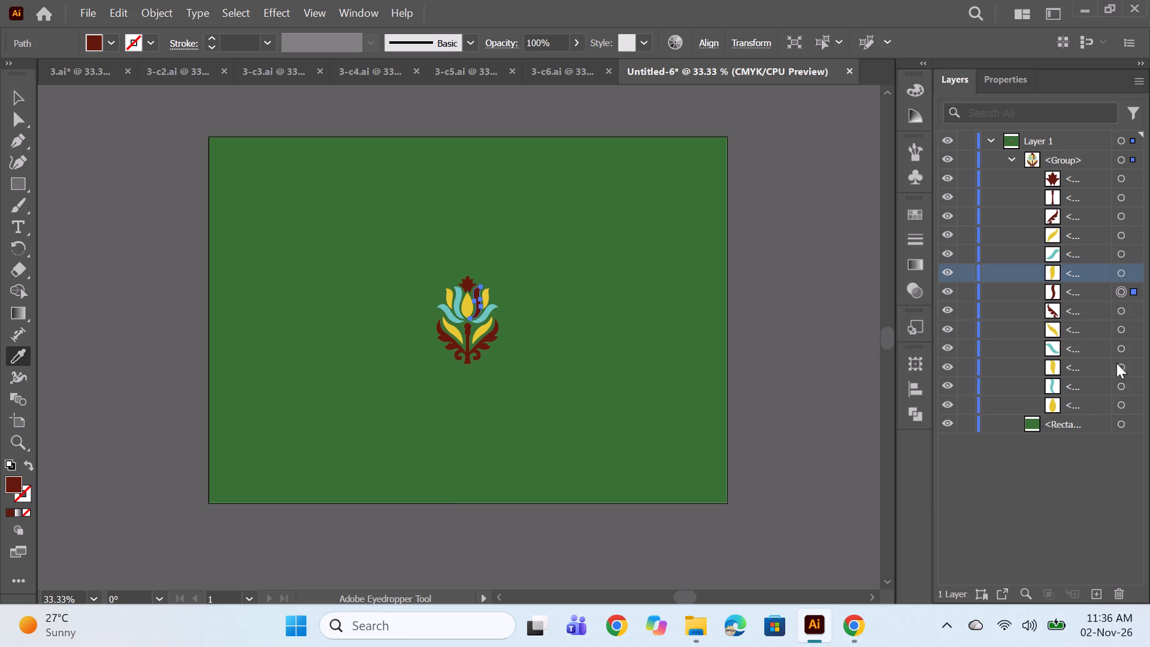
Use the Eyedropper to recolour both scalloped leaves, the stem and the tulip's top ornament with the petals' light teal.
click(1119, 220)
ctrl+click(1116, 202)
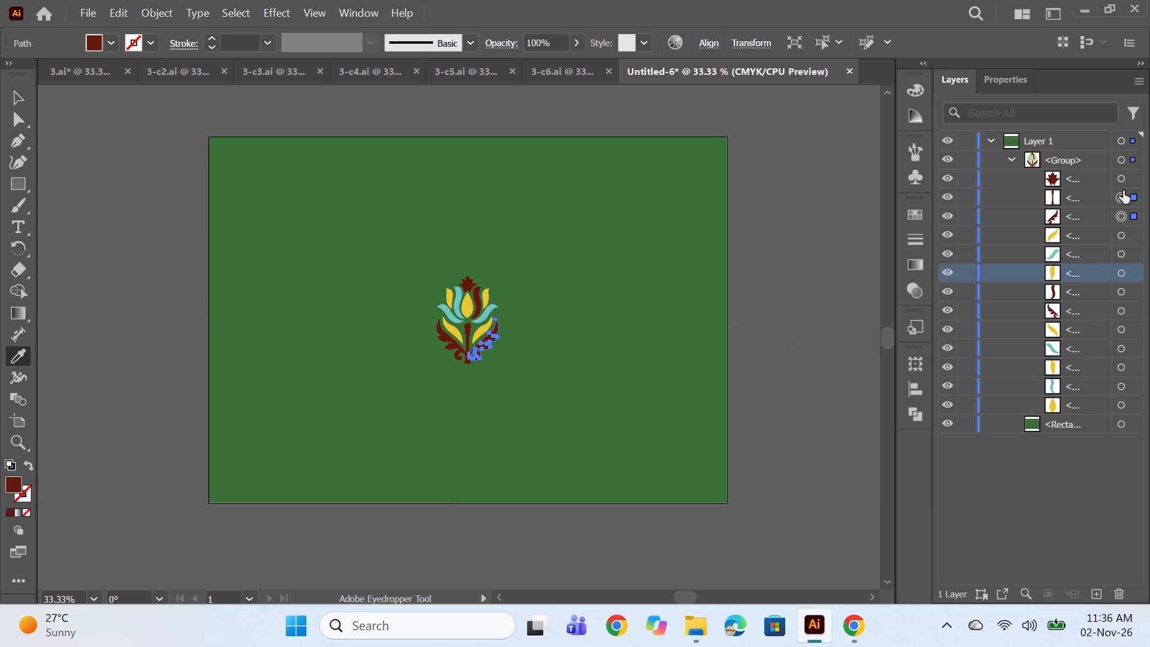
ctrl+click(1123, 181)
click(480, 318)
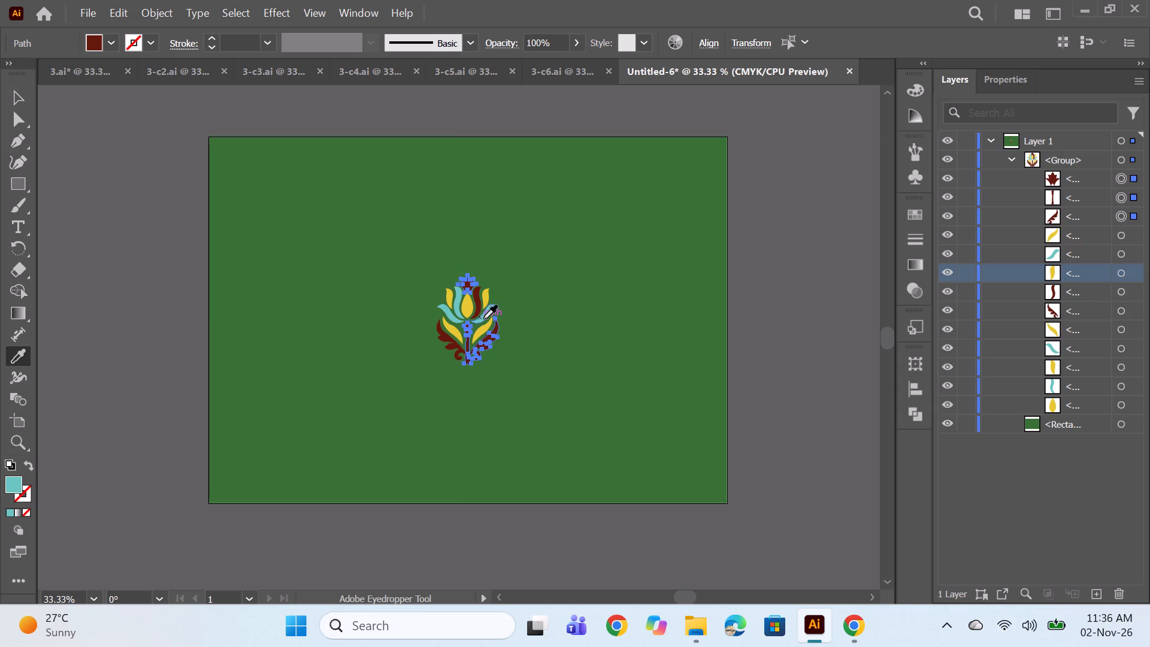
click(1124, 309)
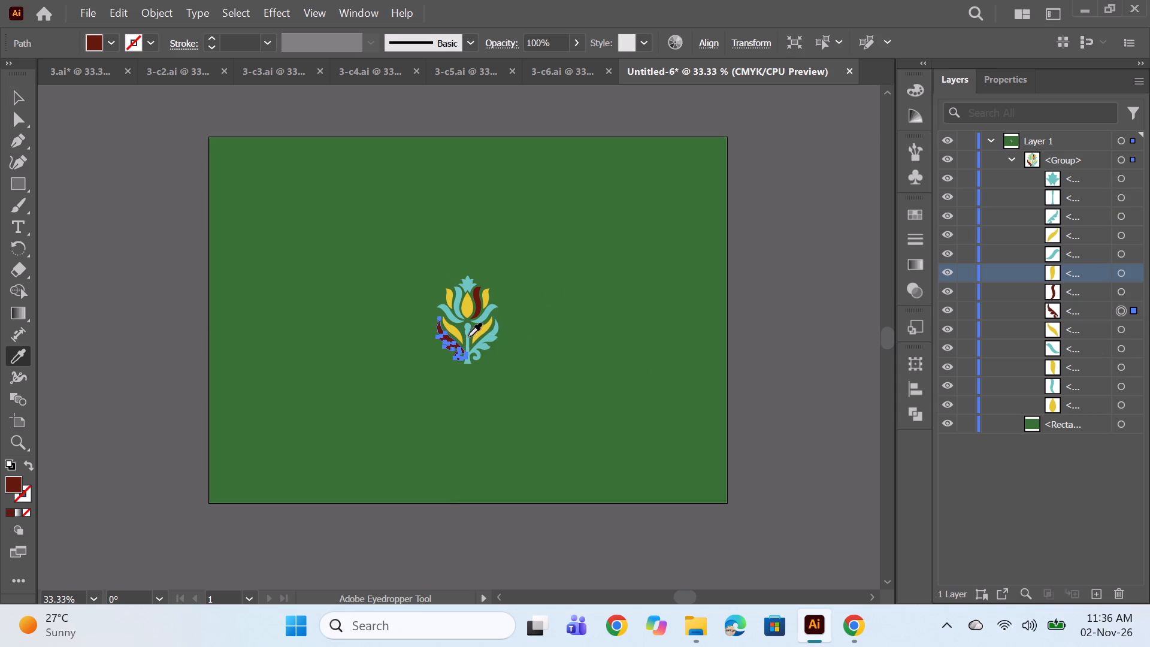
click(474, 351)
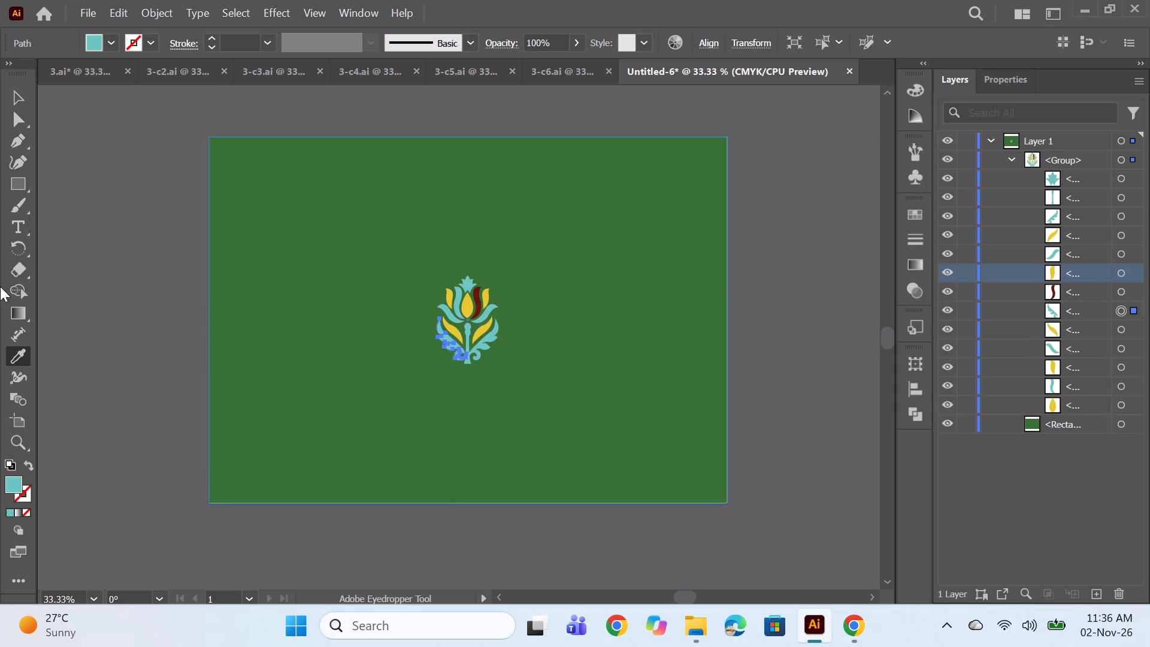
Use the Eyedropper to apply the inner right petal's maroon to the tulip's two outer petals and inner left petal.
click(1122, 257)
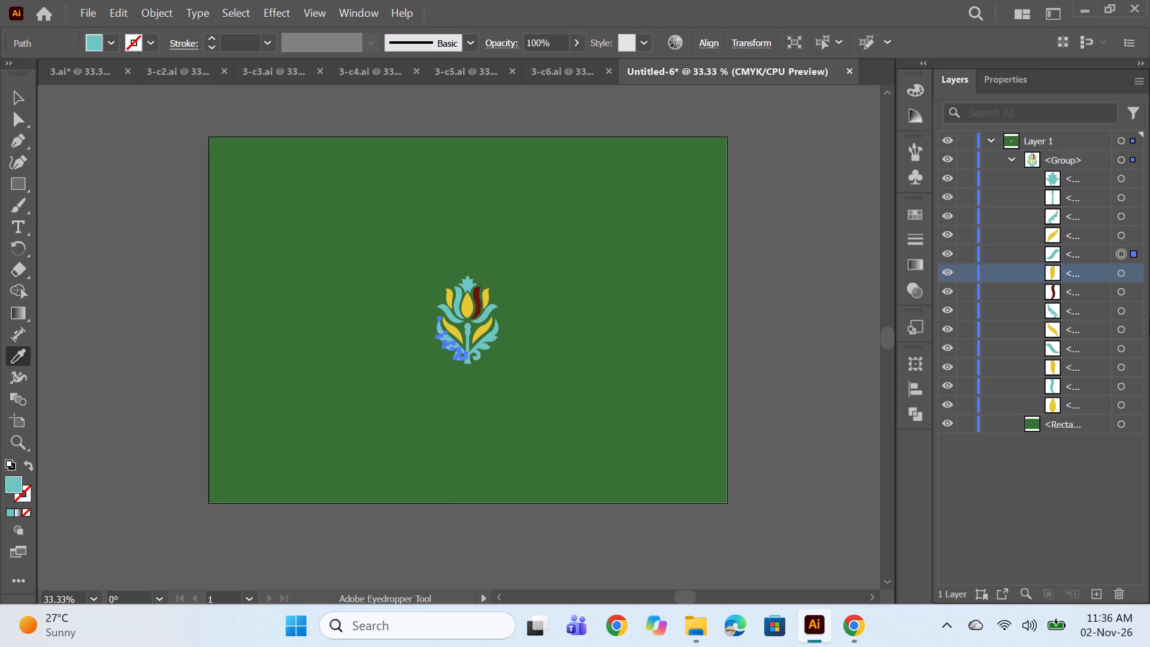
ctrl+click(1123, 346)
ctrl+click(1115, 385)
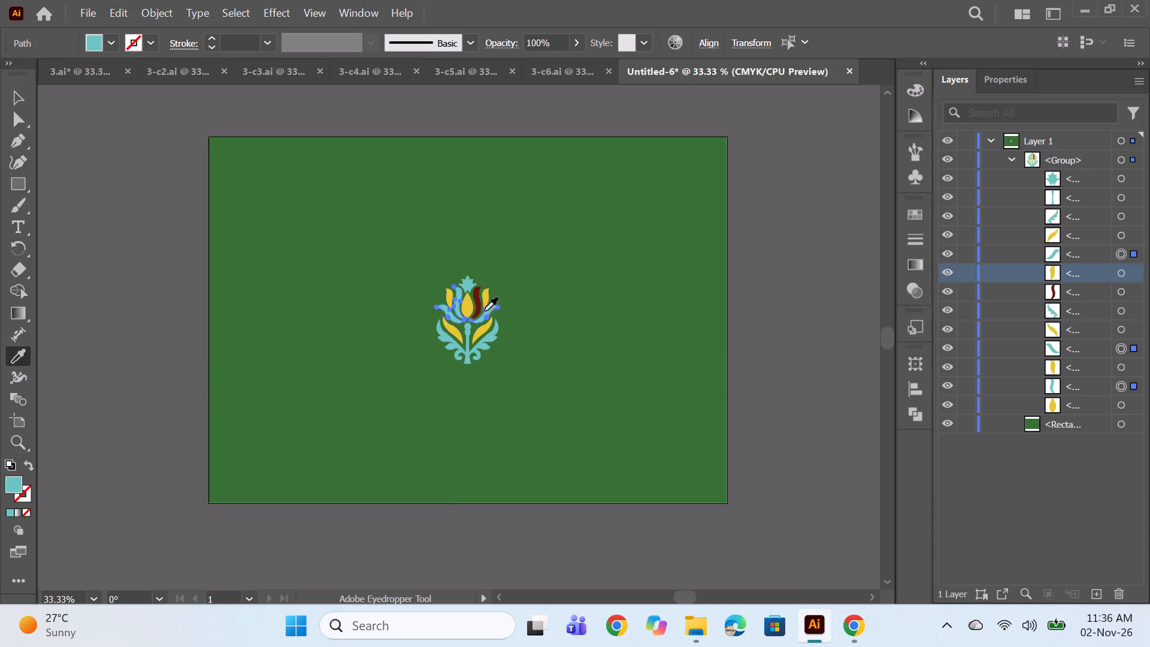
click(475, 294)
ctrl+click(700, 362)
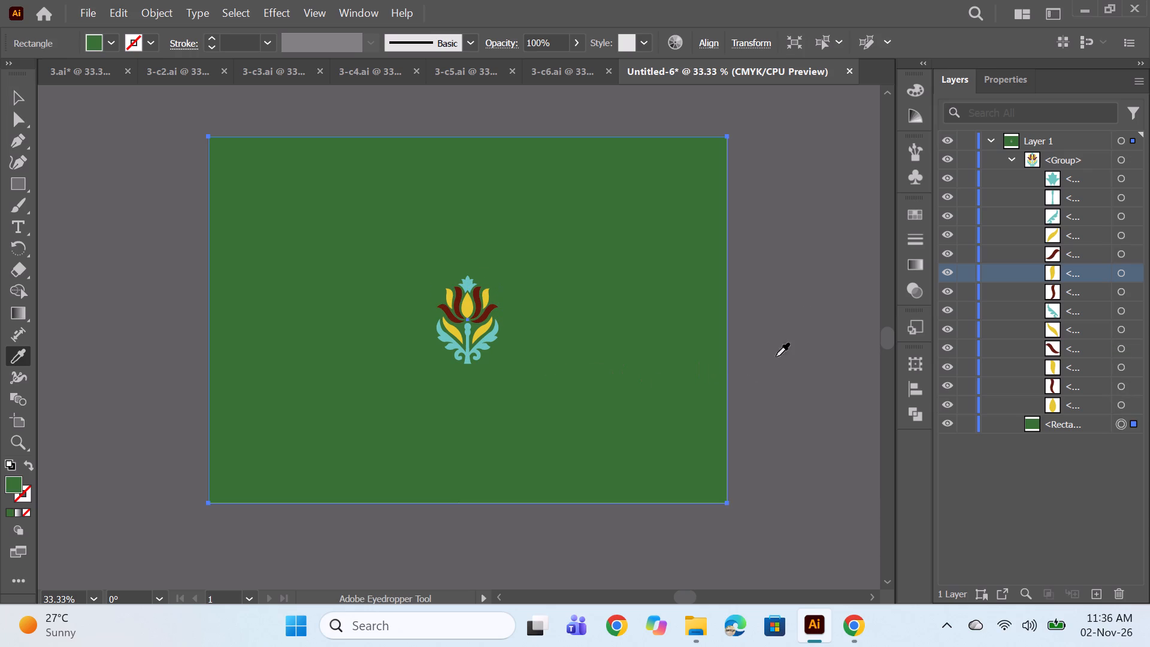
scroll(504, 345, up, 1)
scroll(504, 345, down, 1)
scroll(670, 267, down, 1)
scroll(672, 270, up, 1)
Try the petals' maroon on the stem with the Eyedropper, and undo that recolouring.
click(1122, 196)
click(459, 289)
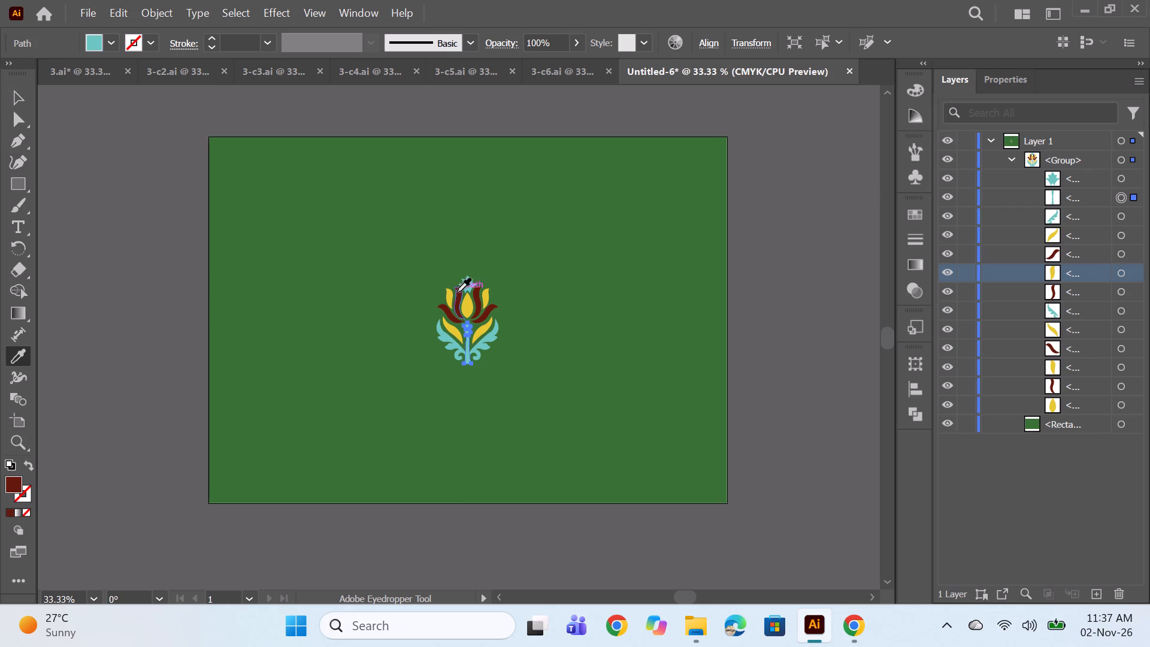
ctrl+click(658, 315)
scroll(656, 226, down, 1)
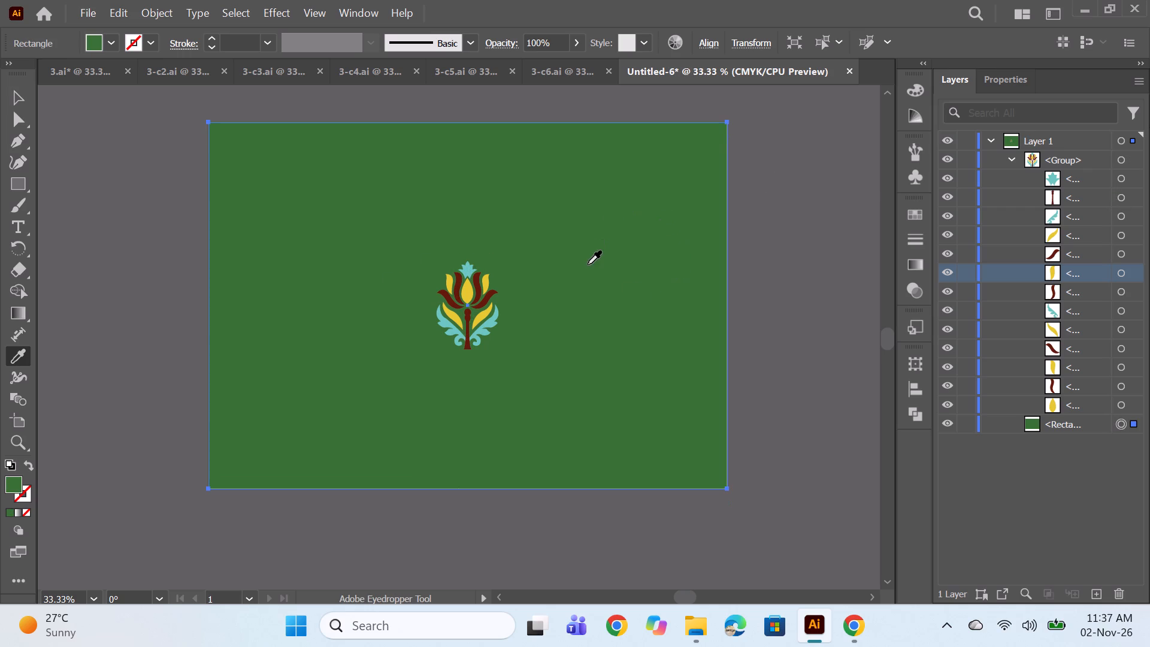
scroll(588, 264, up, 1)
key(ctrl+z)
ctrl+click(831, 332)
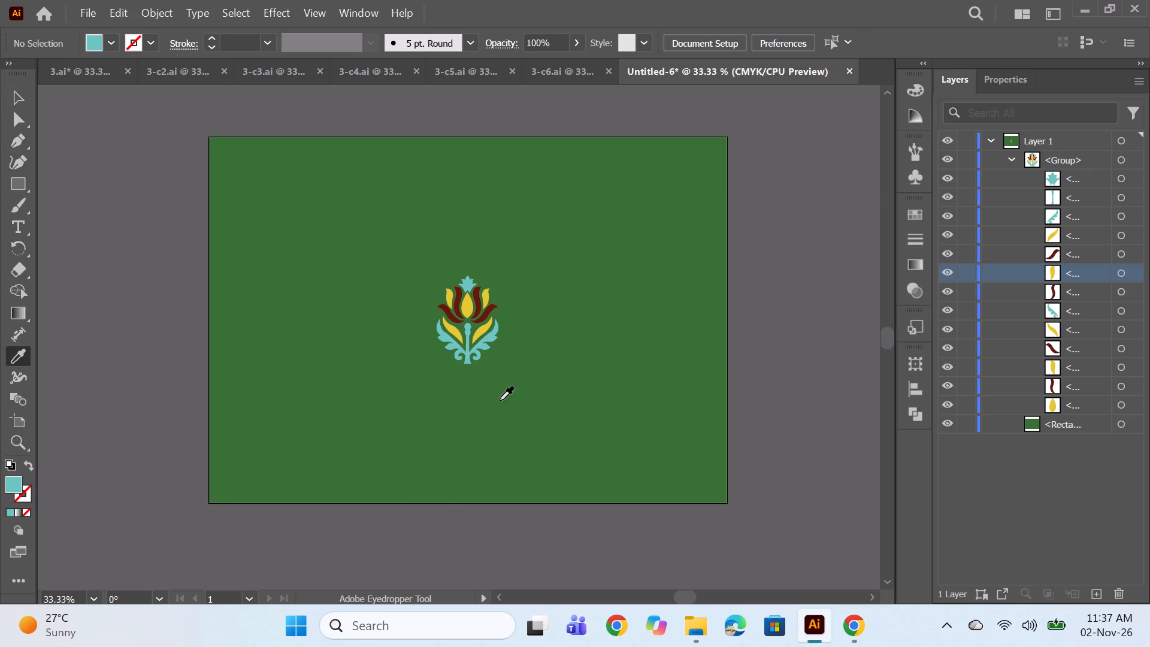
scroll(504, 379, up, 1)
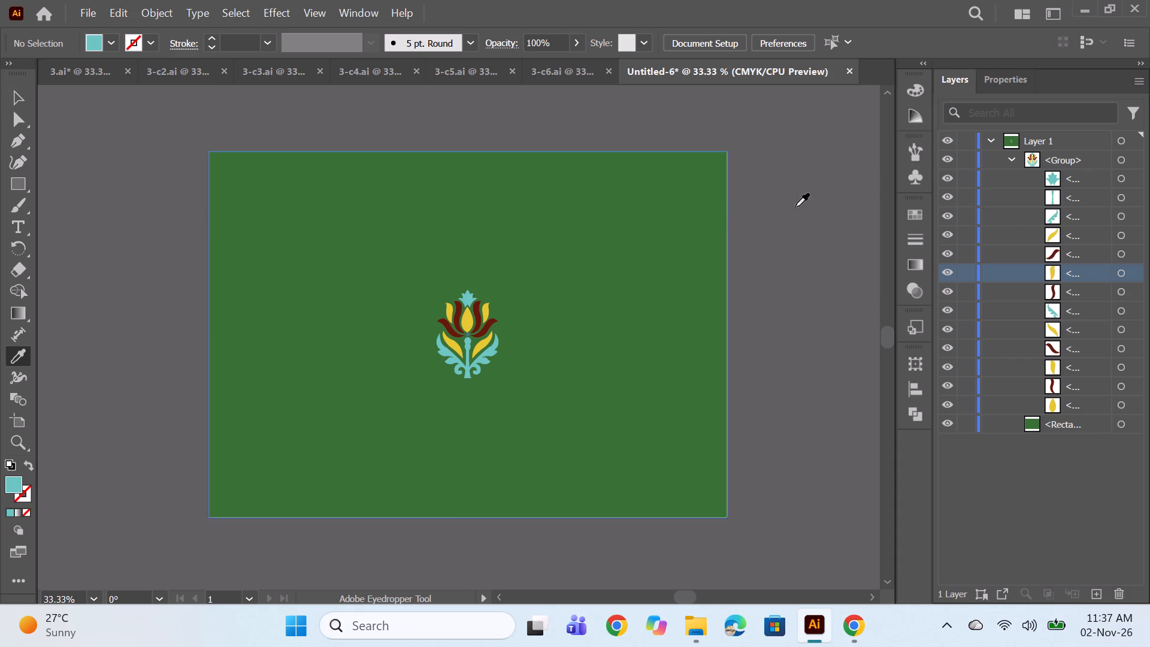
Darken the background rectangle's fill to a deep forest green with a hue of about 115°.
click(1123, 428)
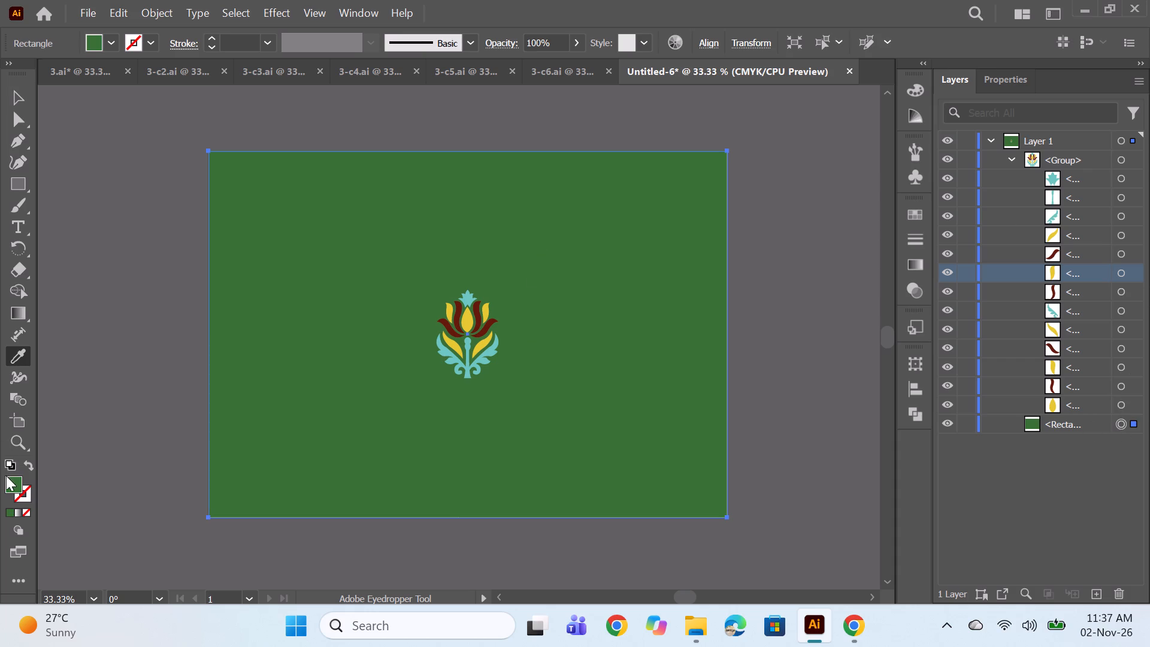
double_click(6, 477)
click(791, 351)
click(813, 373)
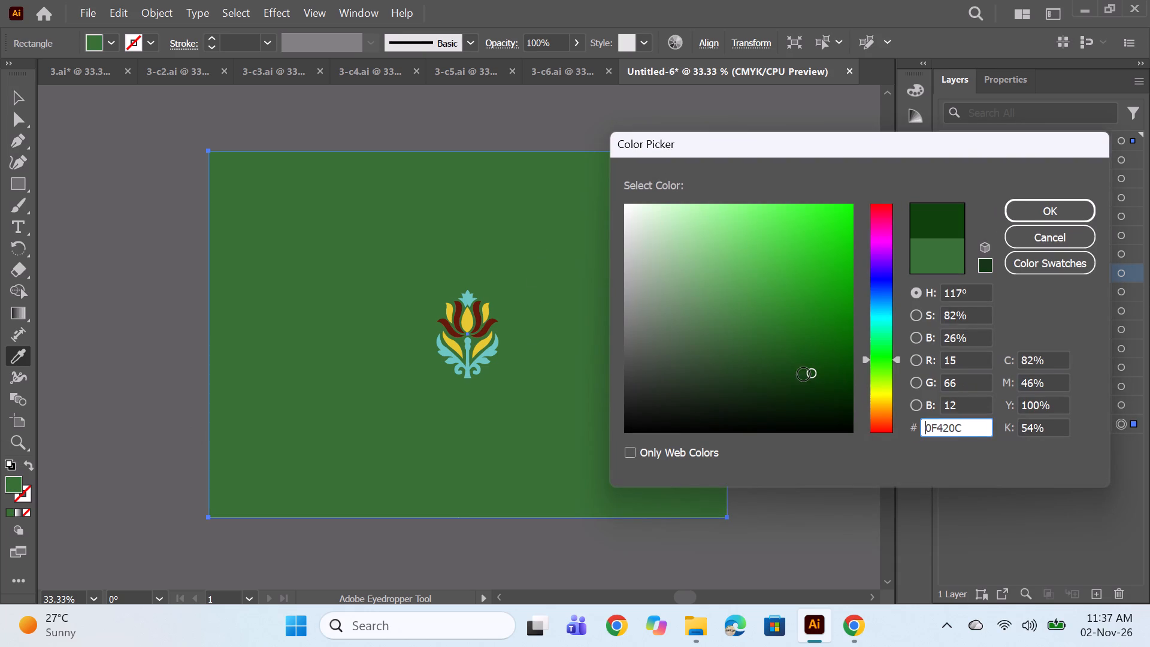
click(1052, 201)
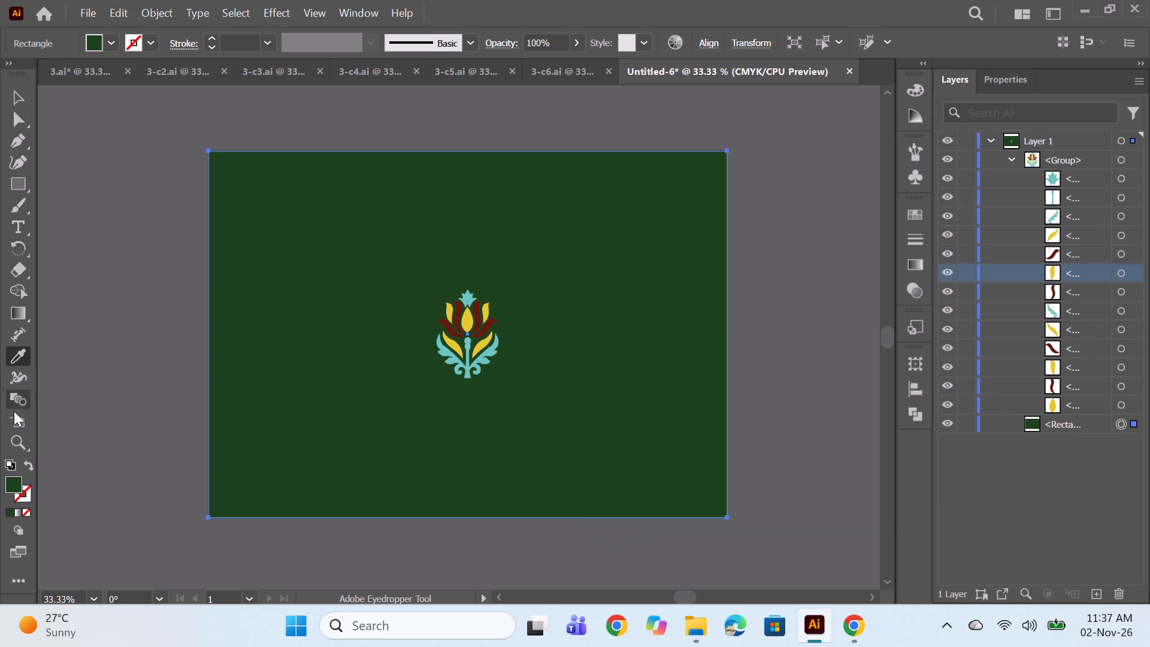
double_click(15, 482)
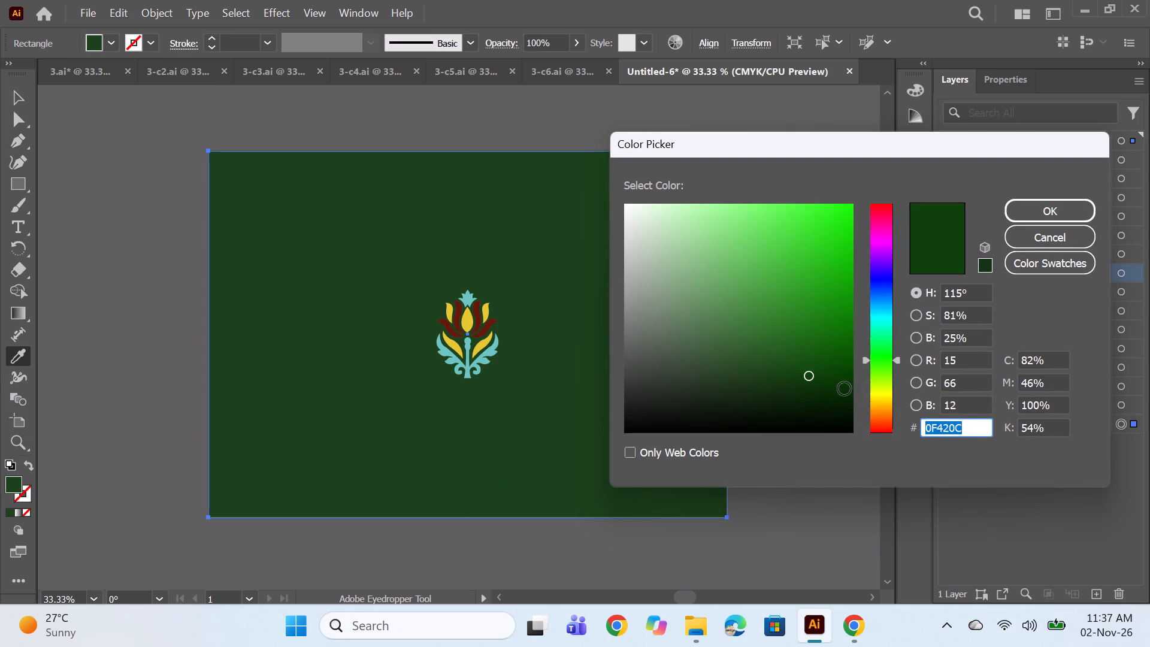
click(832, 369)
click(1066, 210)
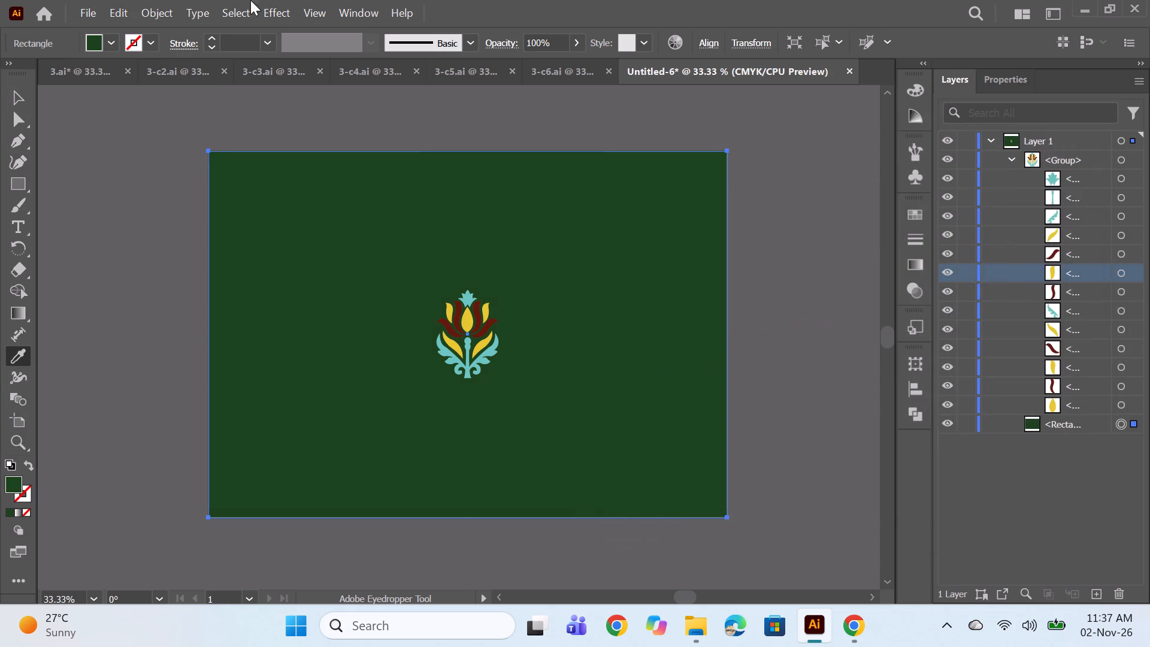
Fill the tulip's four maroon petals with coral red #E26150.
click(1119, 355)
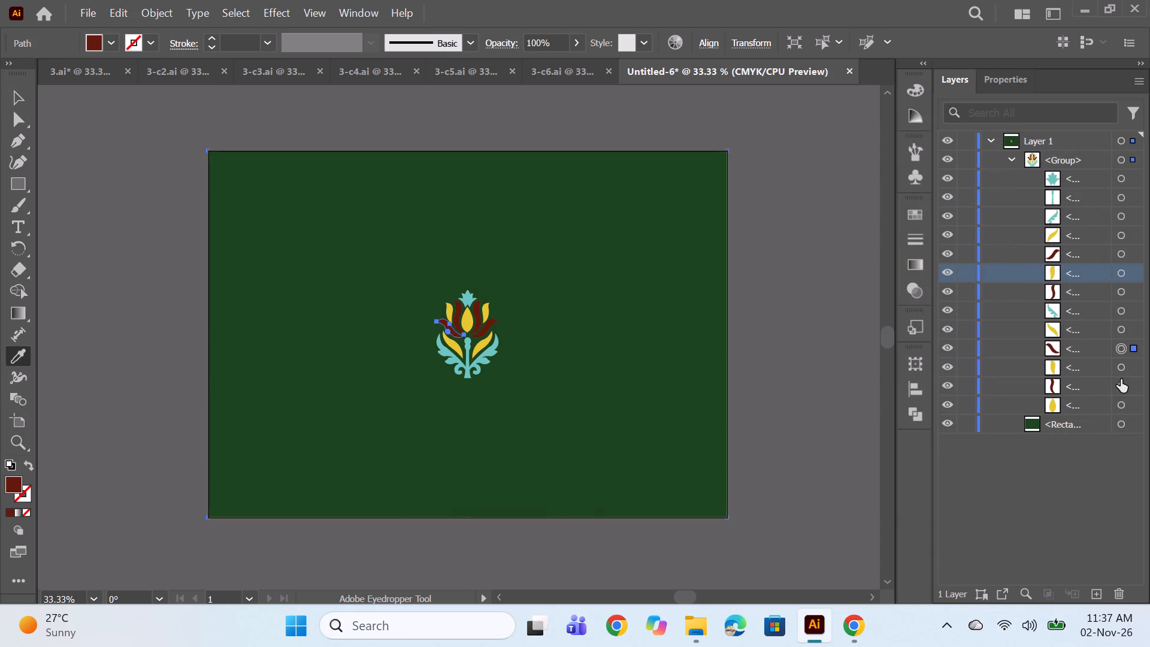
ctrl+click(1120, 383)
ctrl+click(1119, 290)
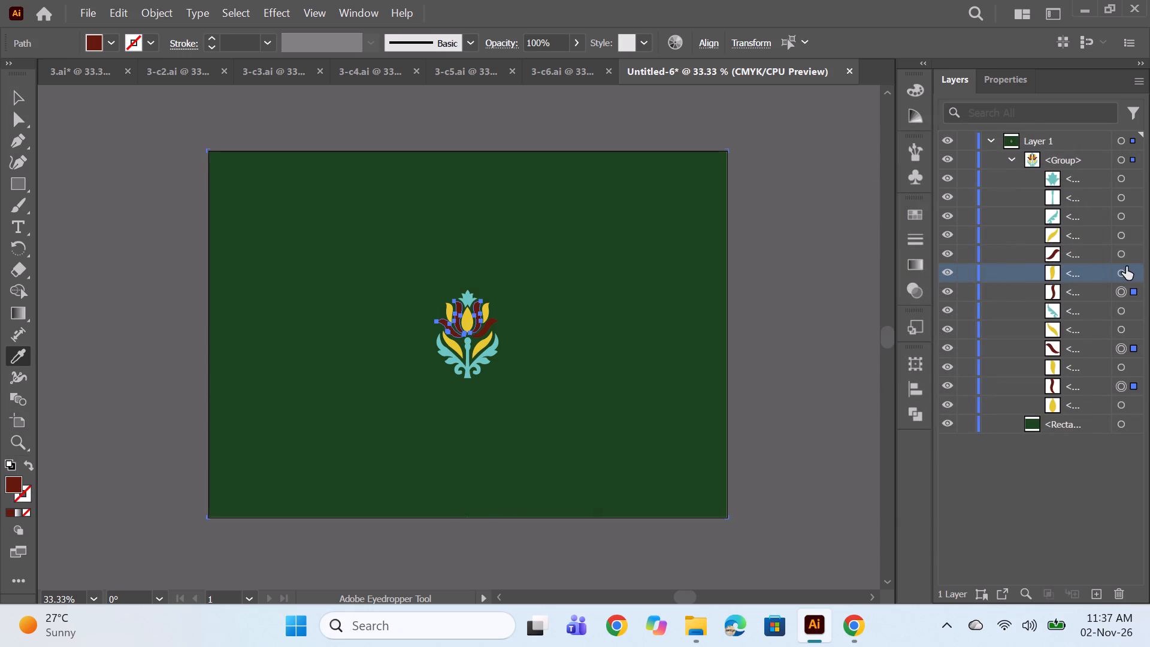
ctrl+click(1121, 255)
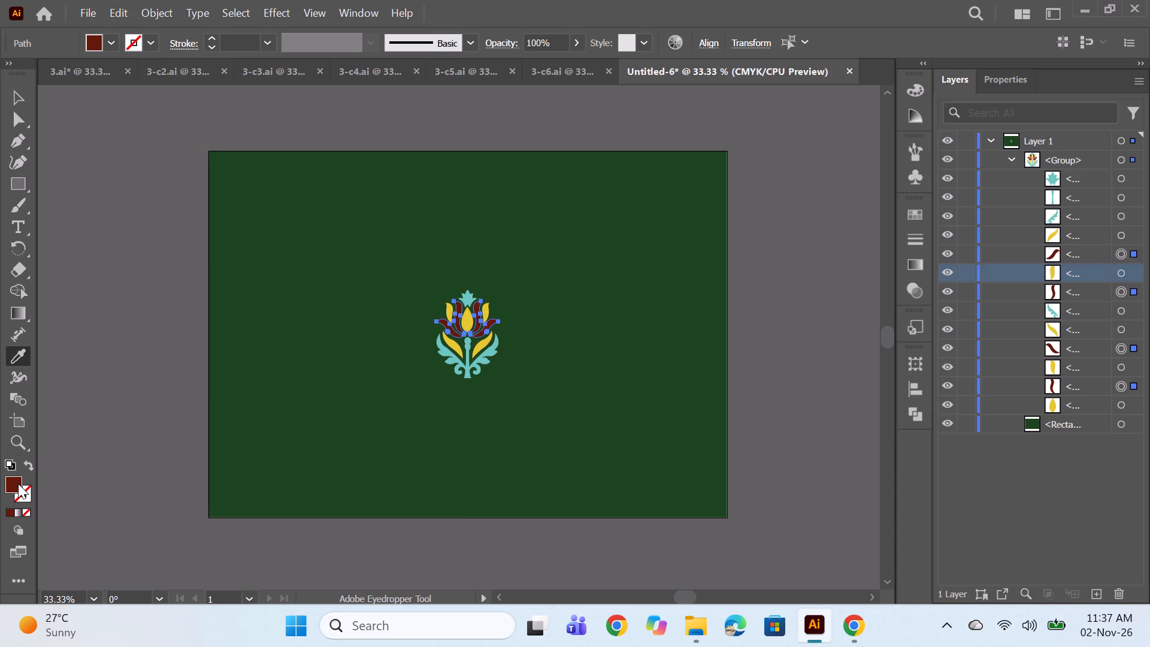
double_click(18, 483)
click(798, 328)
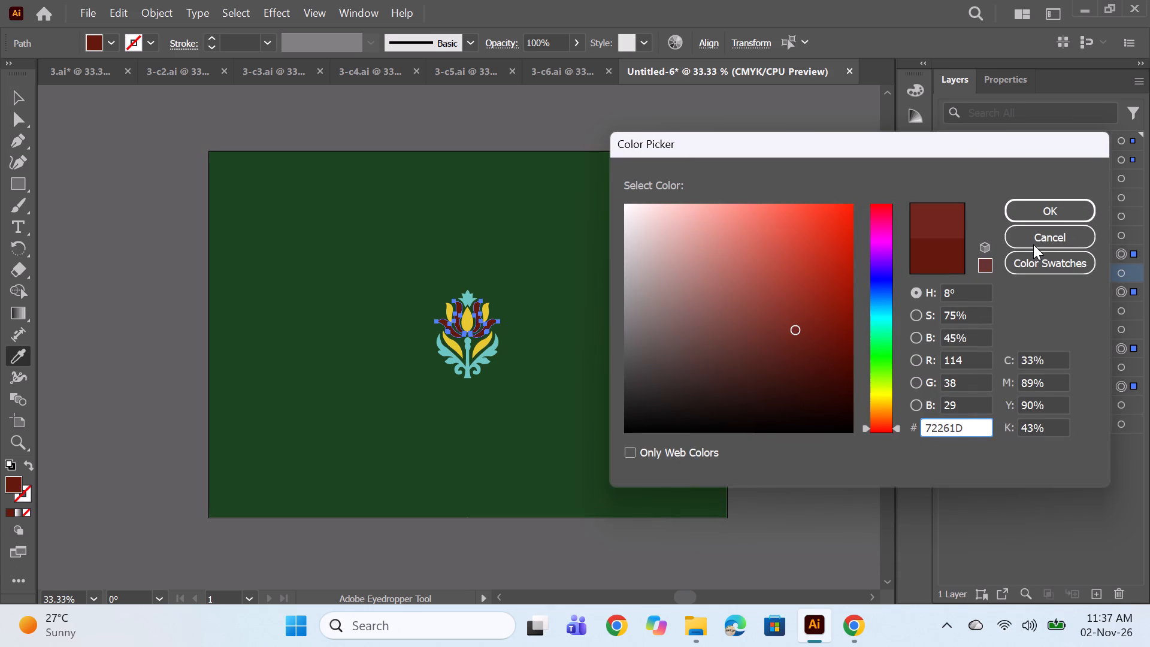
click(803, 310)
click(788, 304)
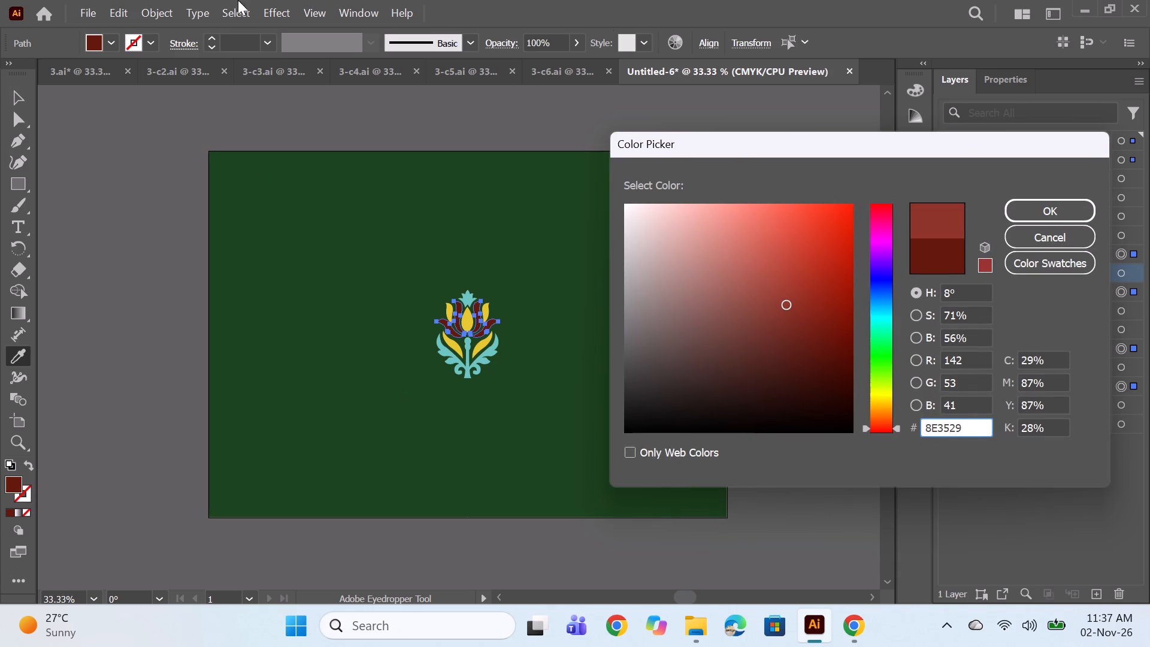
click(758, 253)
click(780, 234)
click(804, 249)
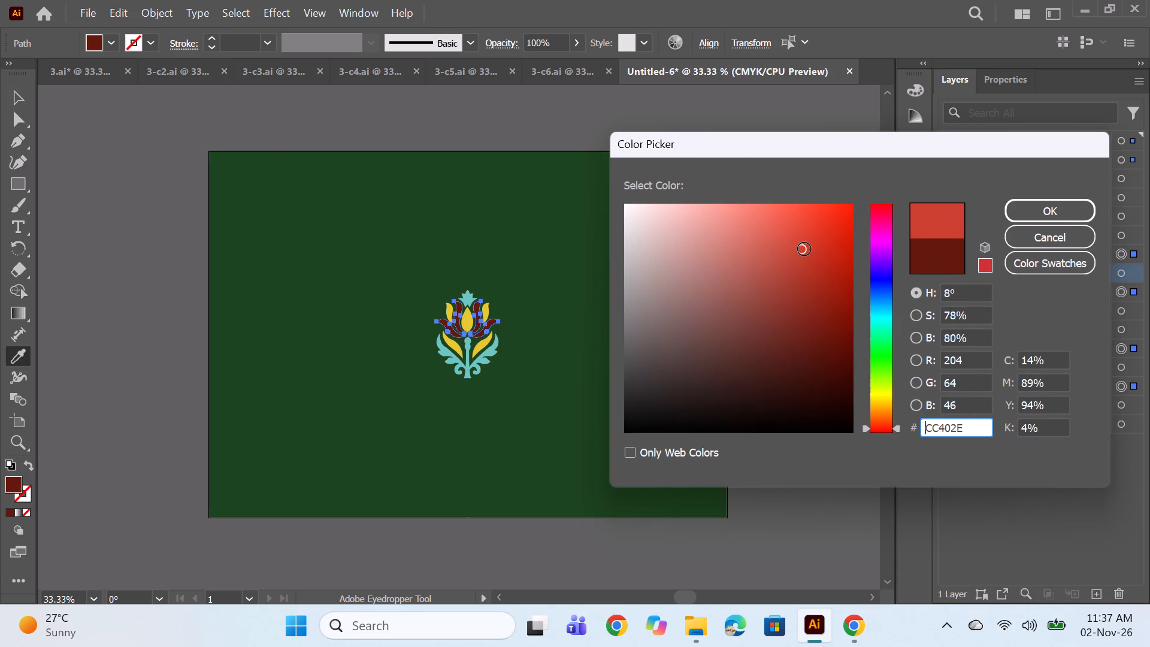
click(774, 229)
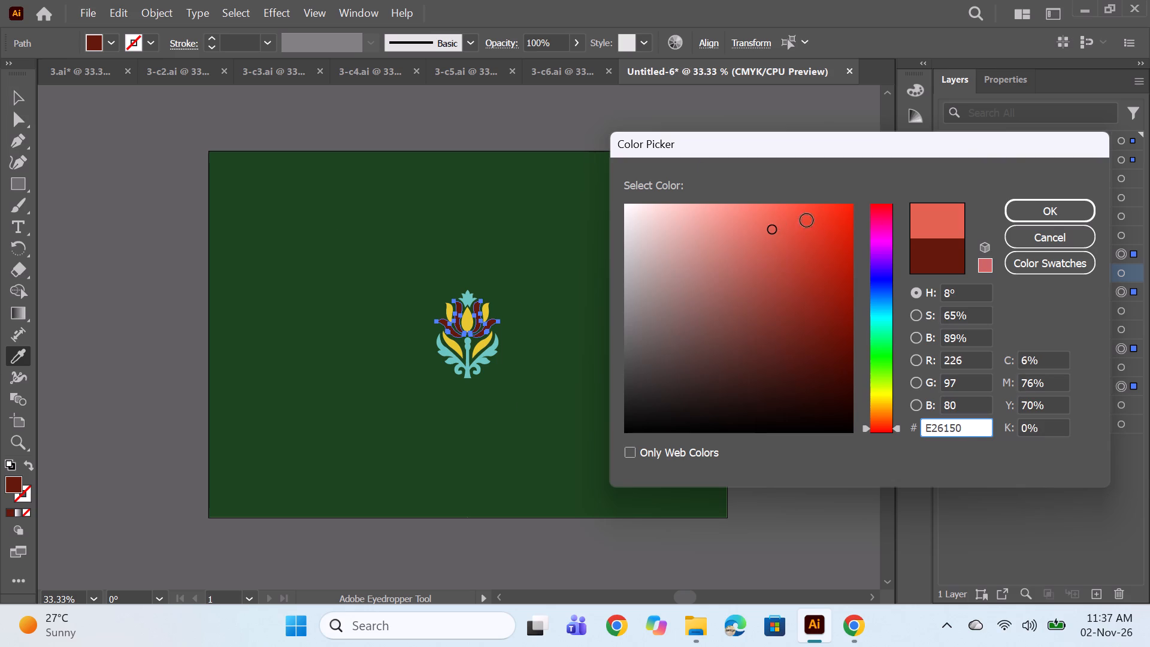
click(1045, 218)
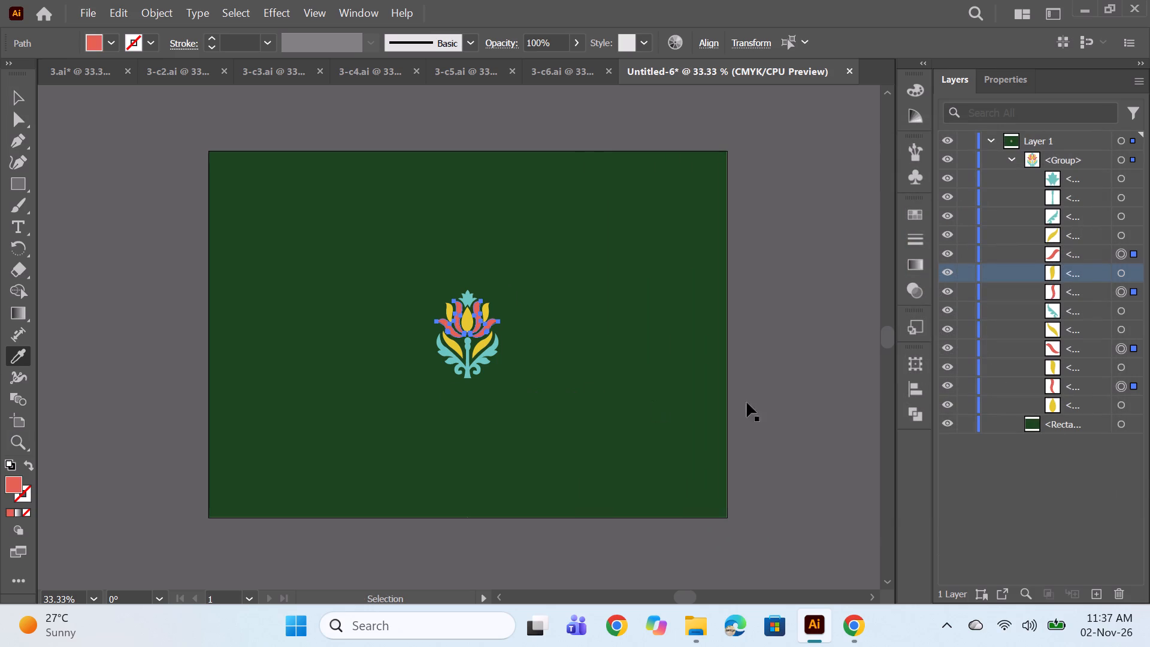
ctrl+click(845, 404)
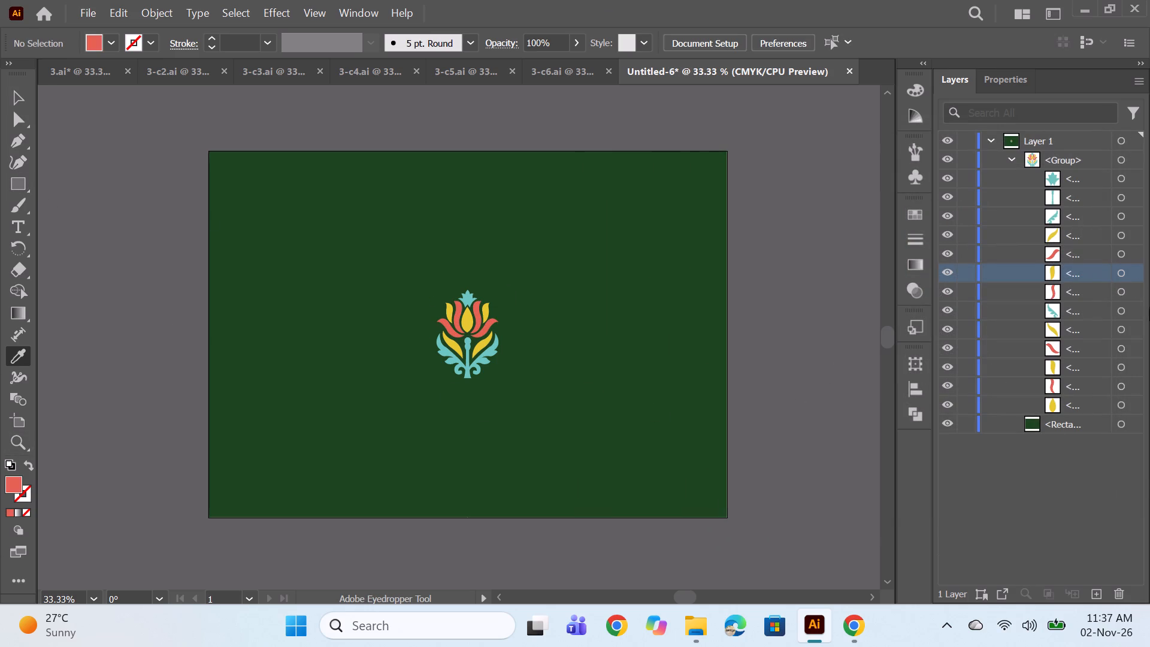
Fill the tulip's four coral petals with a bright pink with a hue of about 344°.
click(1120, 385)
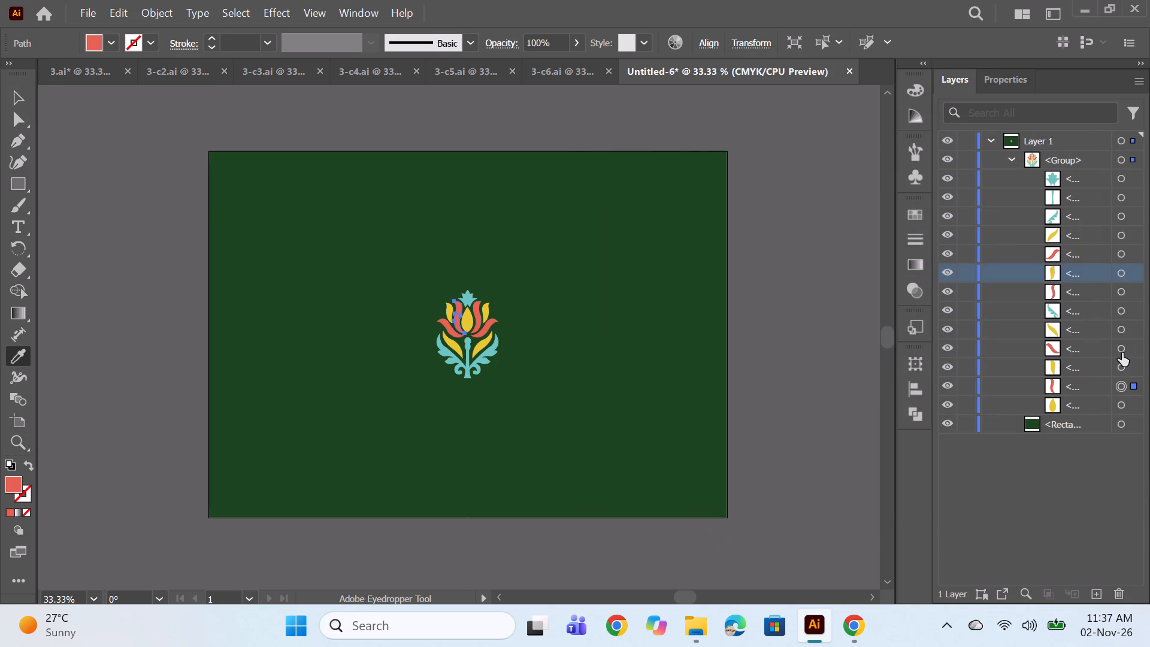
ctrl+click(1122, 352)
ctrl+click(1124, 290)
ctrl+click(1124, 258)
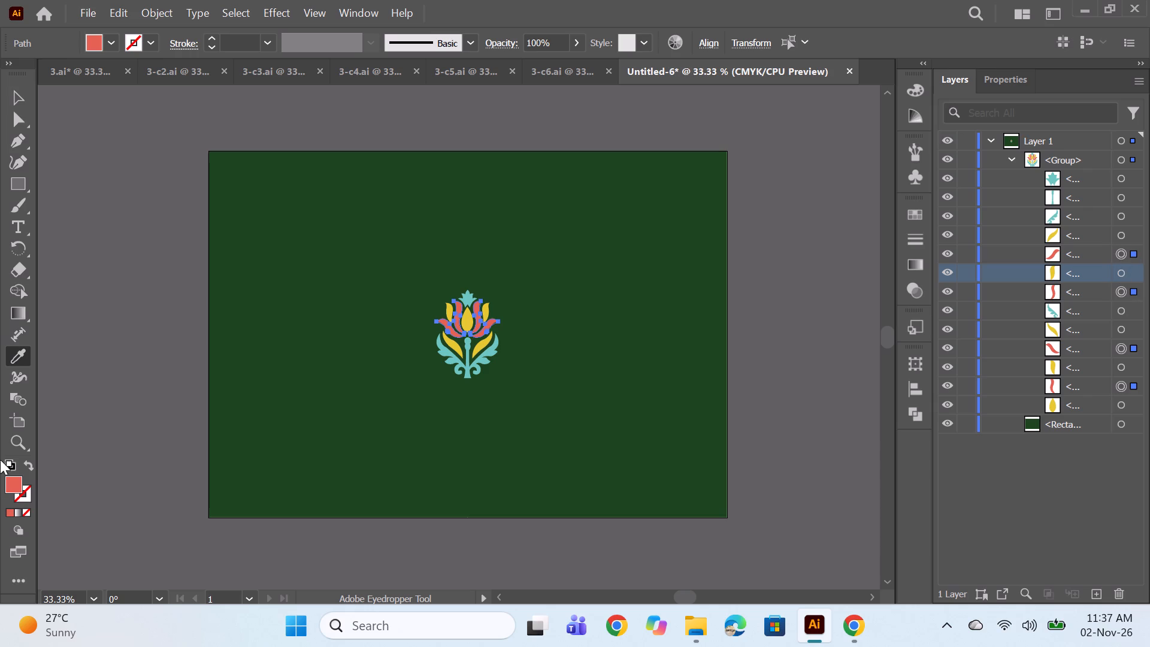
double_click(10, 488)
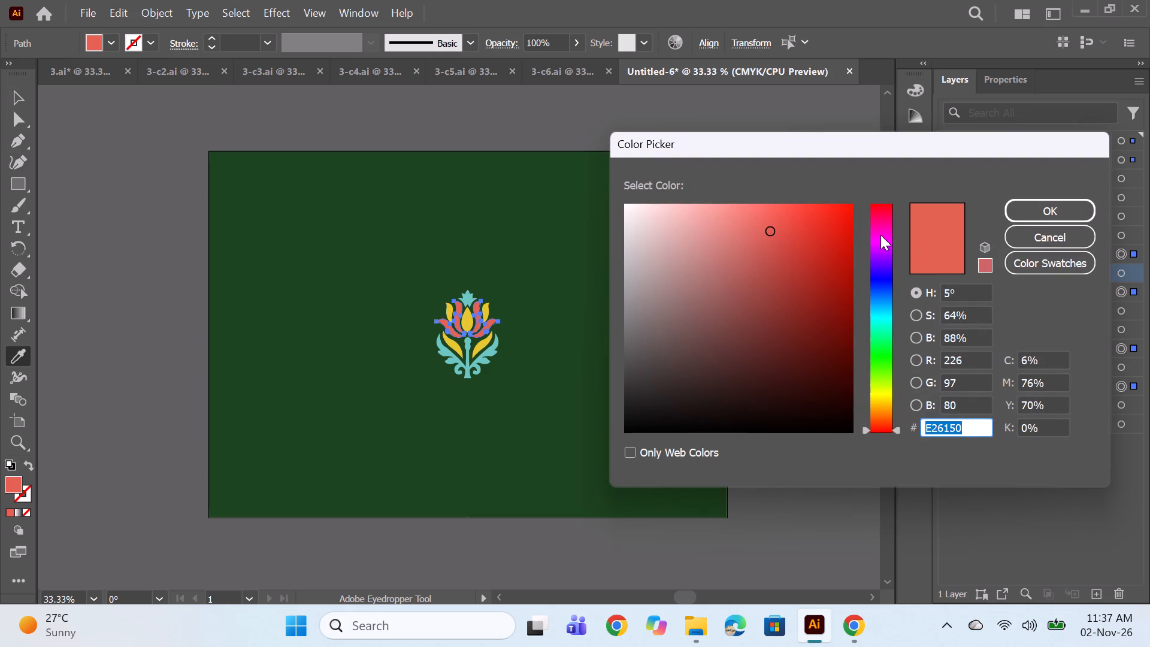
click(880, 235)
click(880, 213)
click(882, 219)
click(749, 222)
click(756, 210)
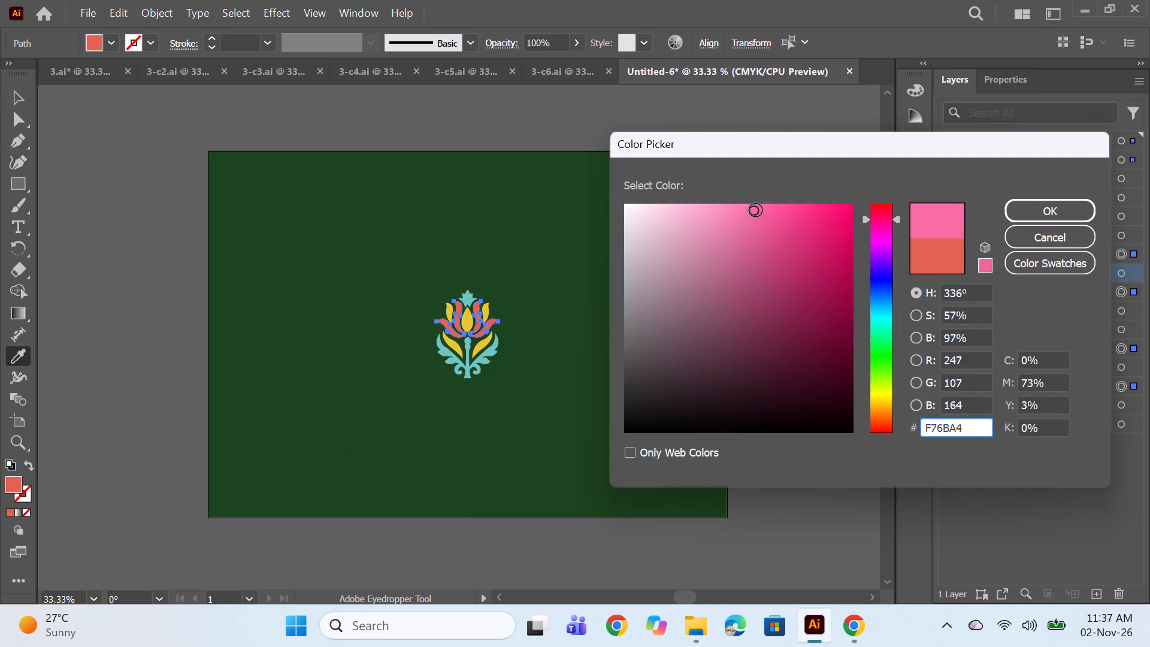
click(776, 204)
click(887, 214)
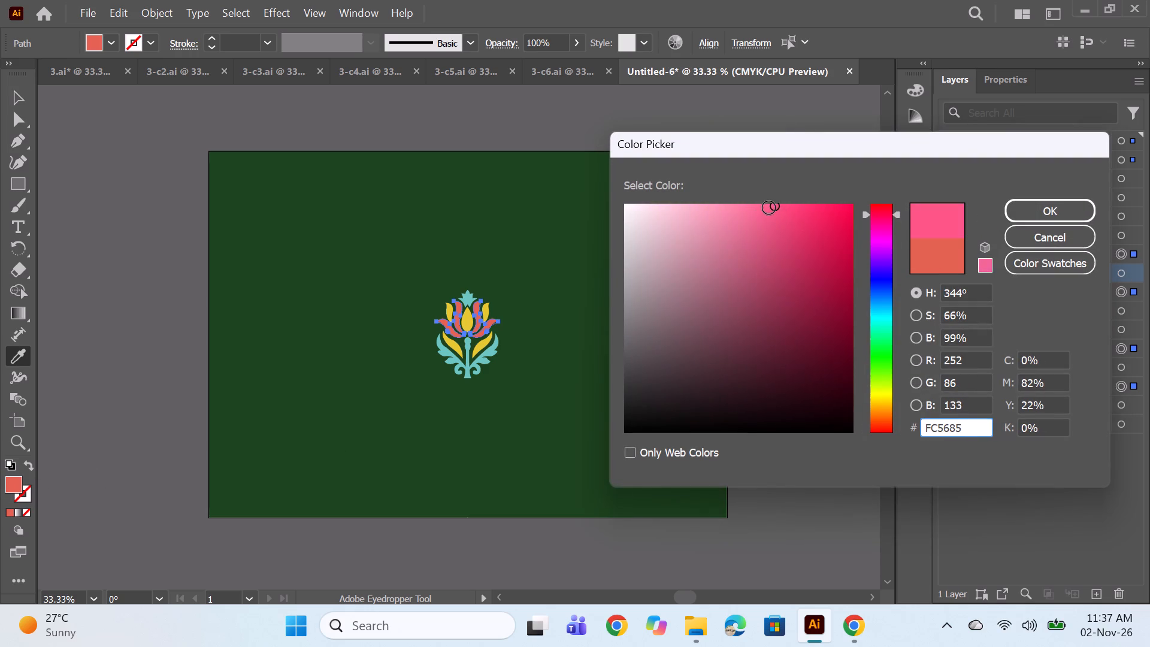
click(769, 208)
click(759, 208)
click(1064, 211)
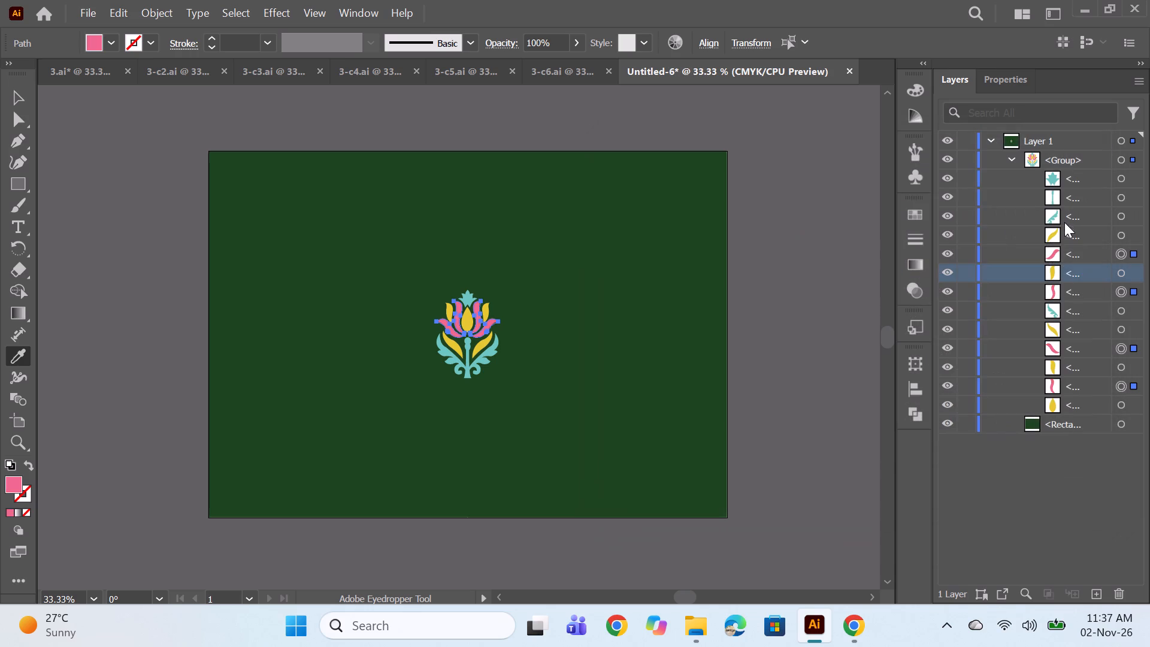
Fill the tulip's five golden-yellow shapes, including the centre petal and inner leaves, with a softer pale gold #DDCA7A.
click(1118, 400)
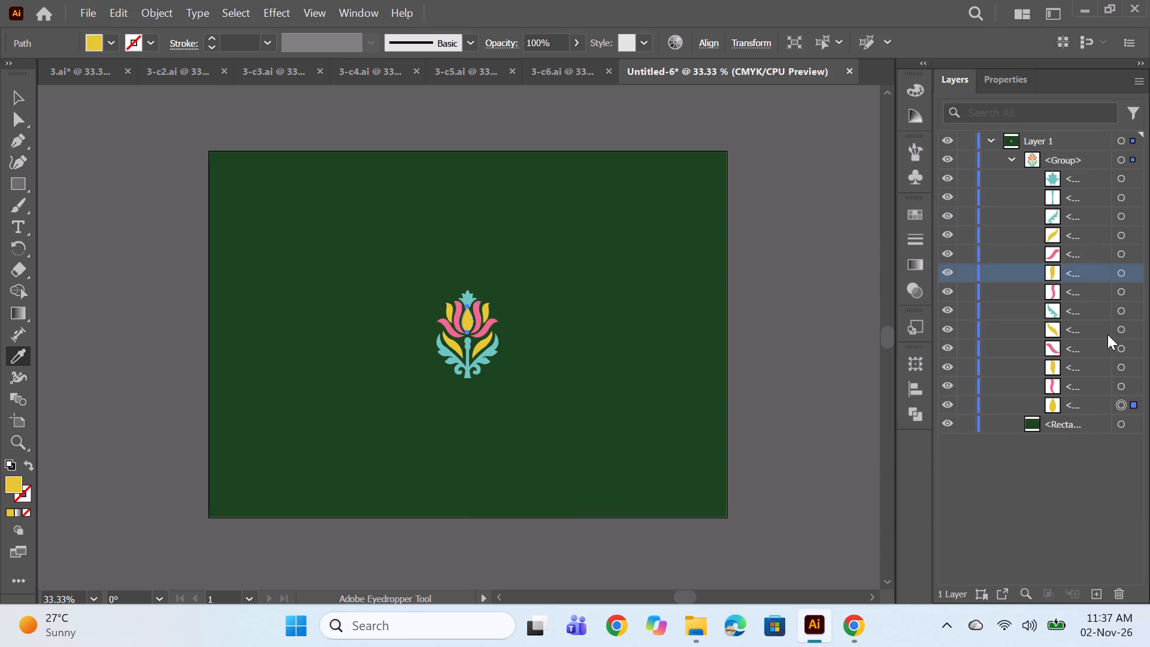
ctrl+click(1123, 367)
ctrl+click(1119, 325)
ctrl+click(1120, 270)
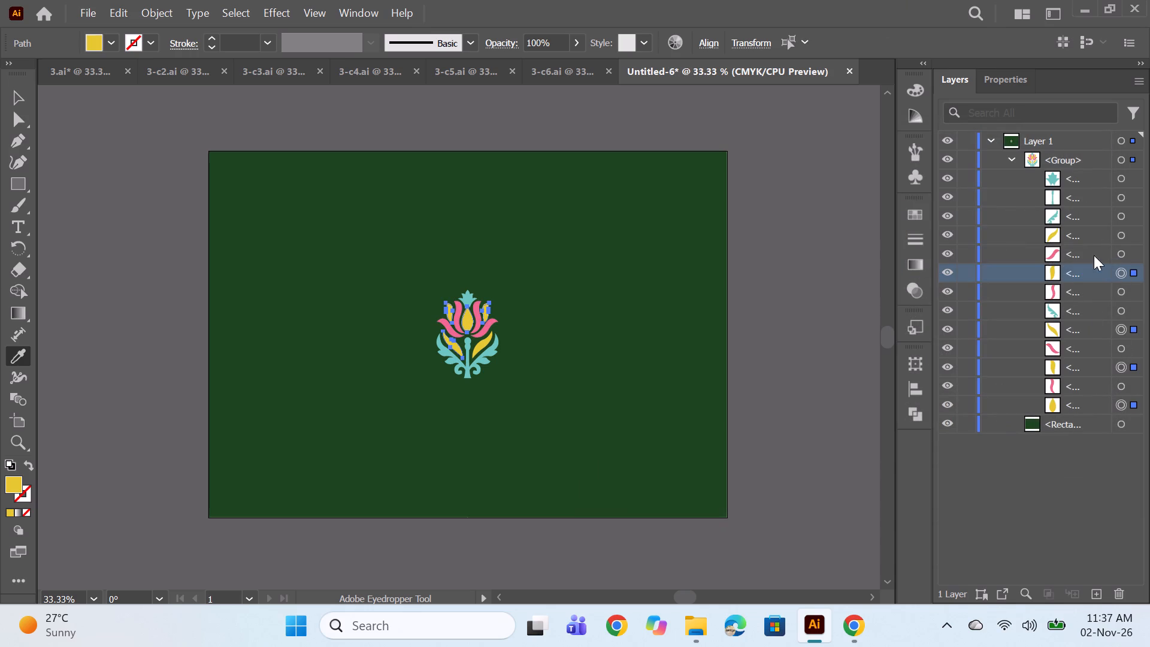
ctrl+click(1119, 235)
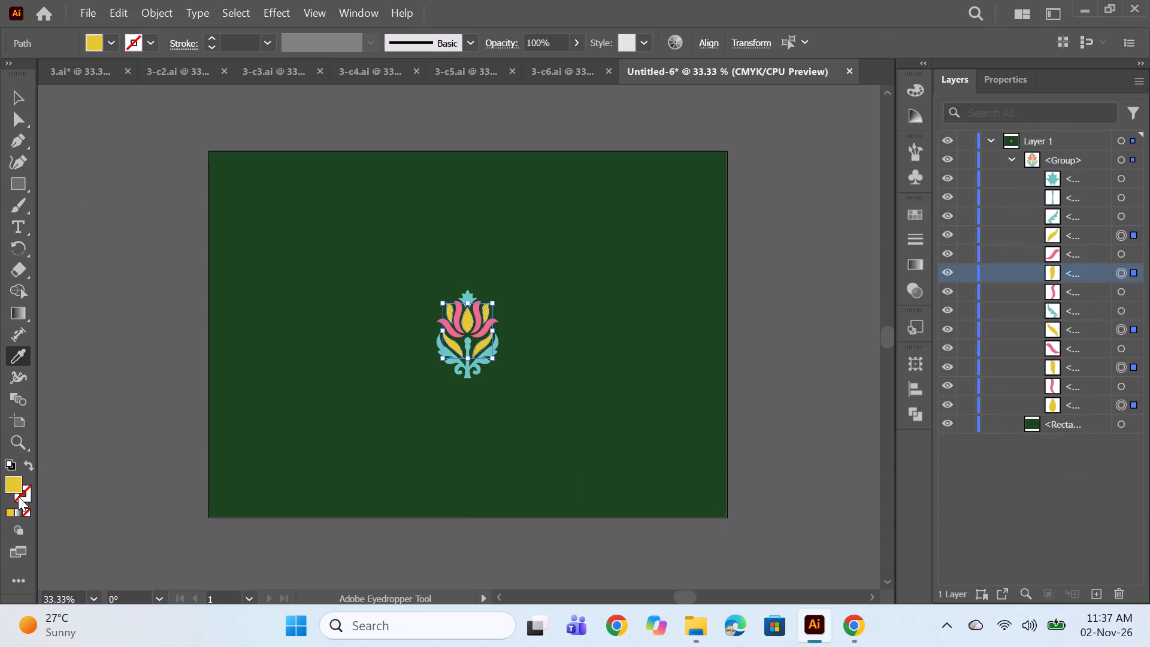
double_click(14, 485)
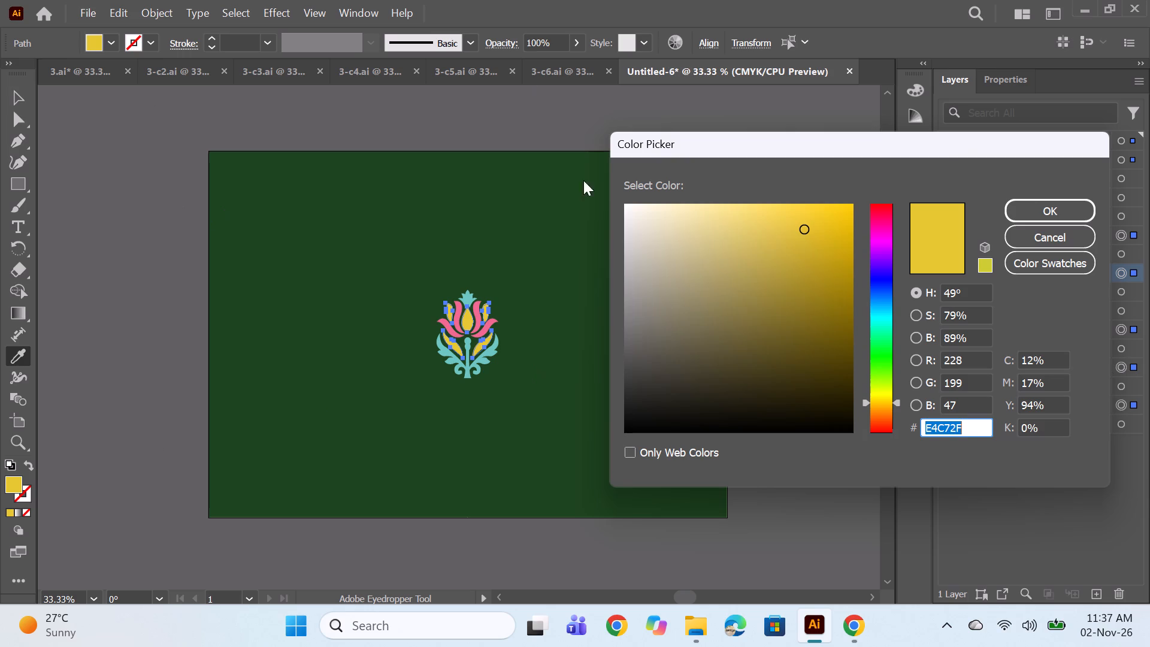
click(731, 206)
click(717, 208)
click(715, 219)
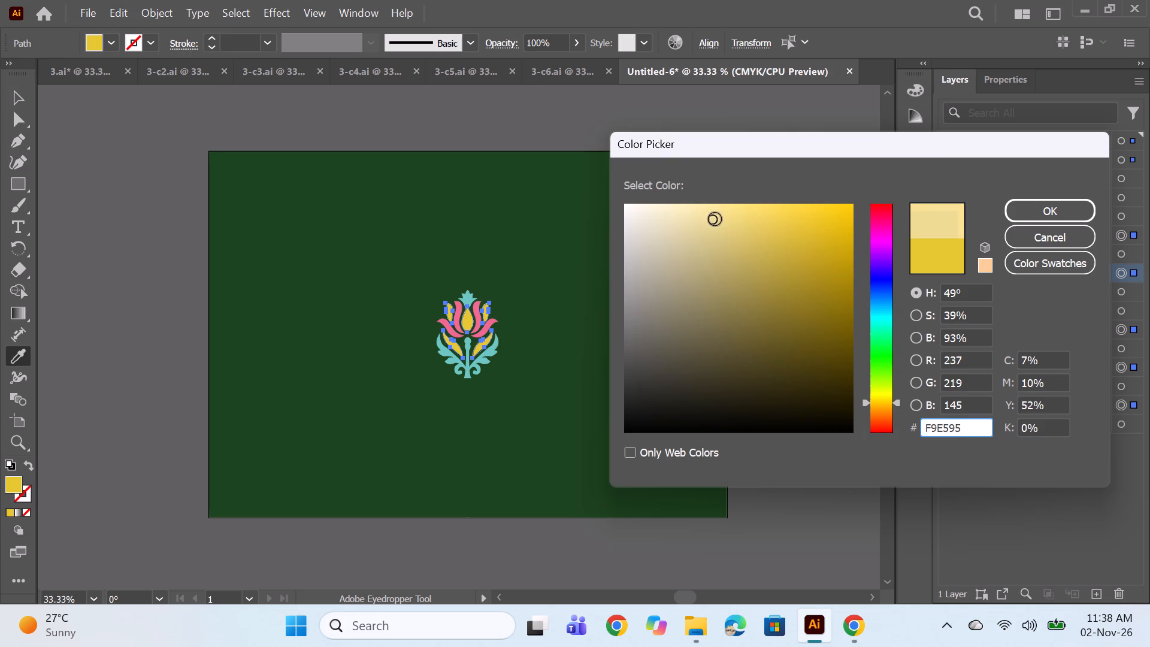
click(715, 241)
click(722, 237)
click(728, 232)
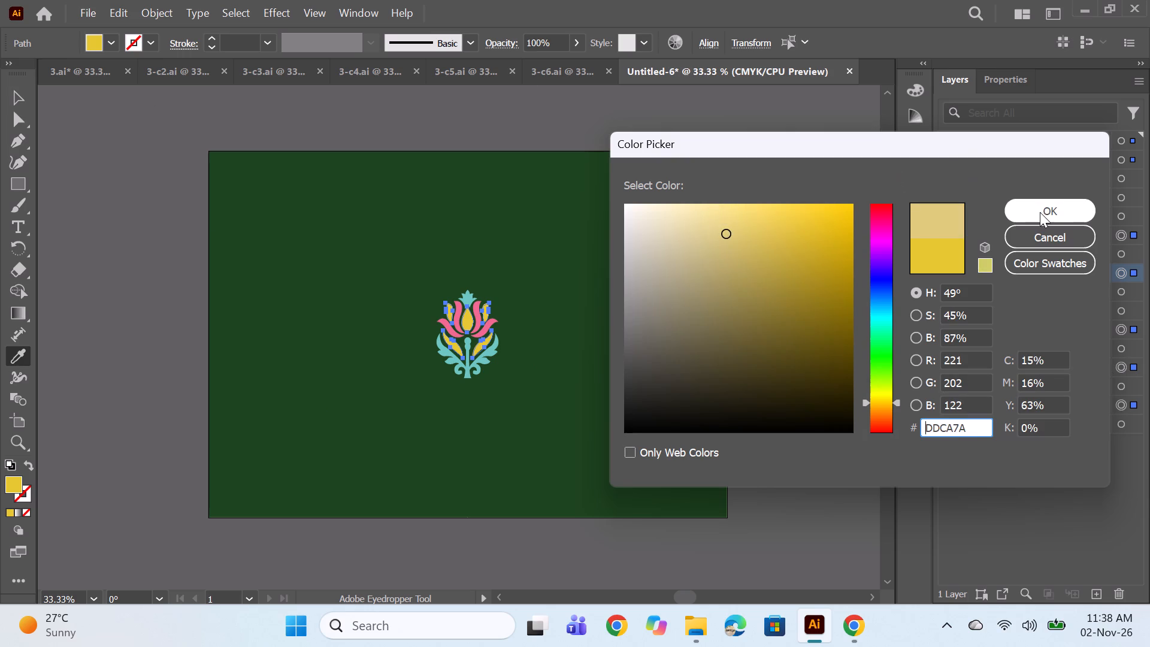
click(1040, 212)
ctrl+click(762, 362)
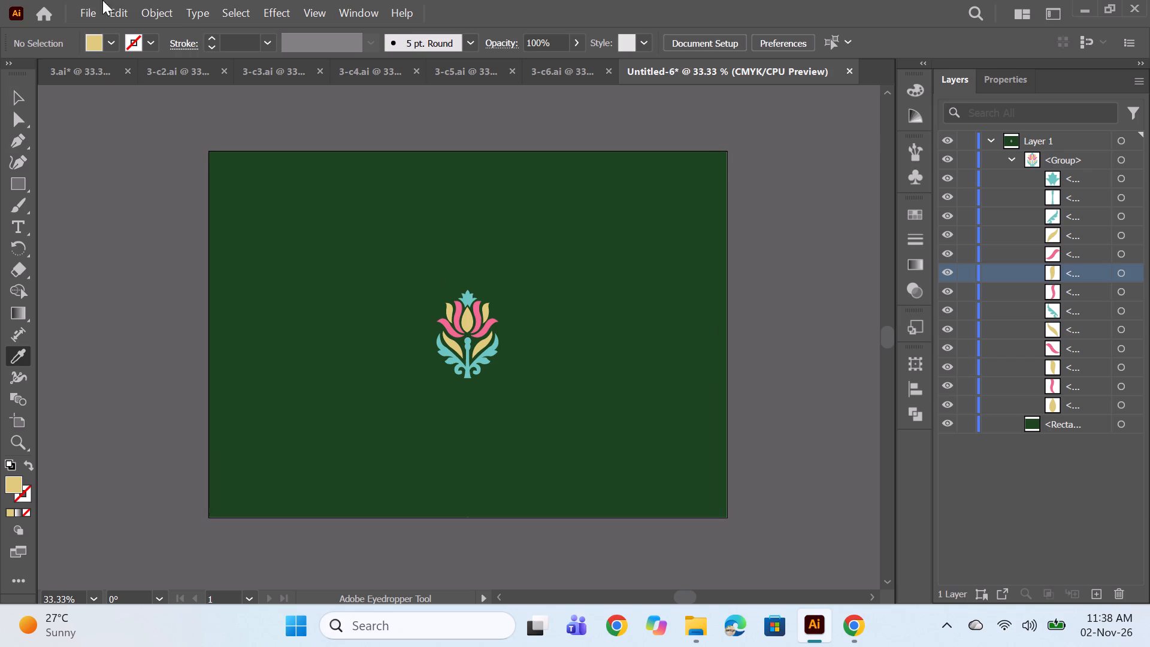
Fill the tulip's light-teal crown, stem and outer leaves with a darker muted teal #58A59F.
click(1007, 156)
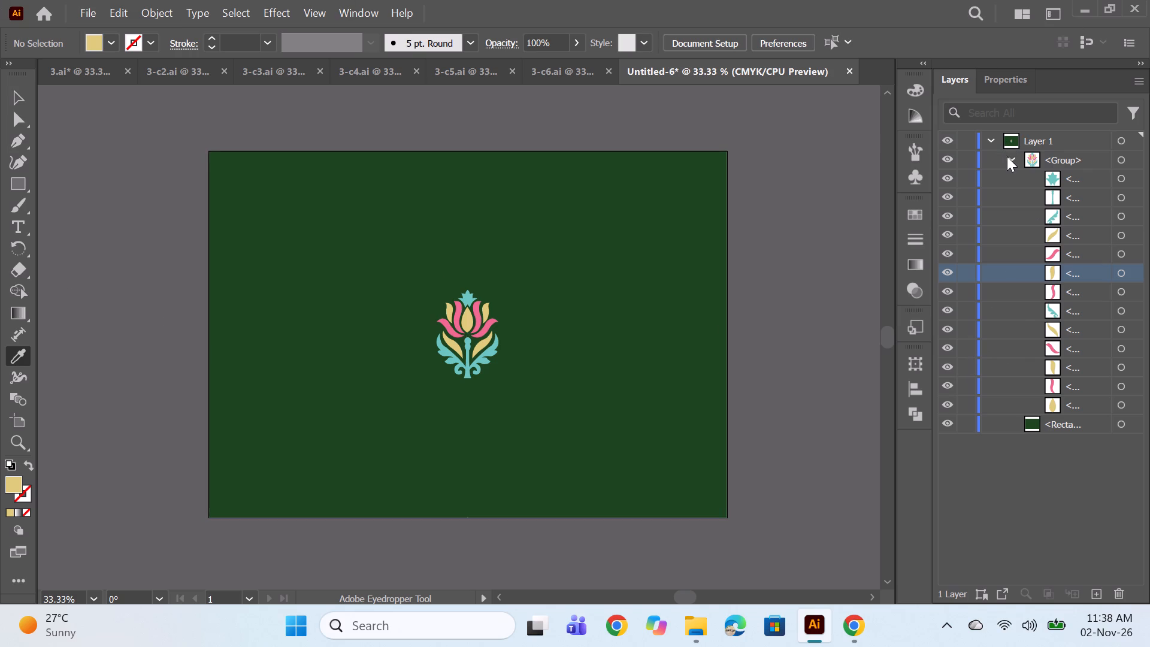
click(1011, 157)
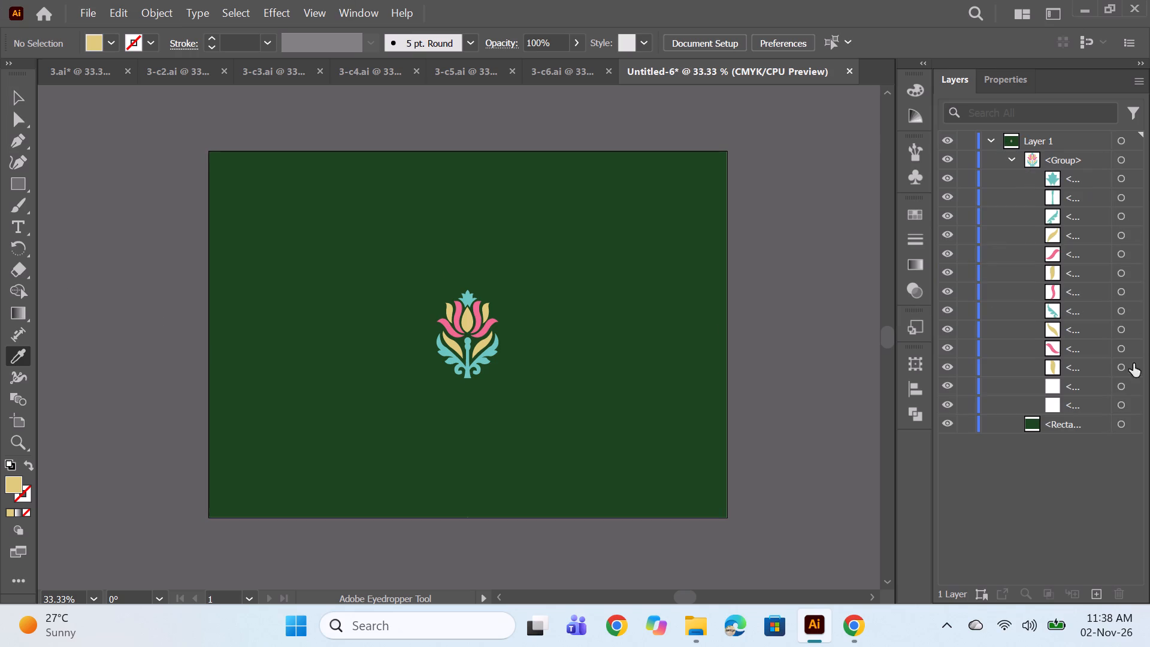
click(1121, 312)
ctrl+click(1120, 216)
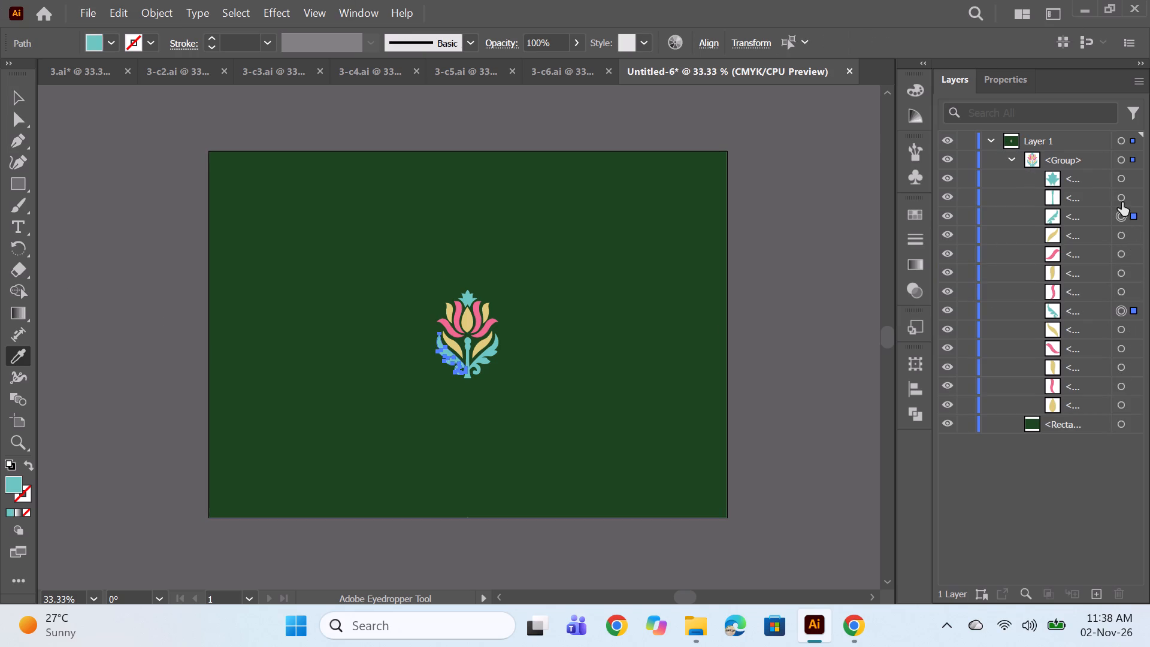
ctrl+click(1121, 198)
ctrl+click(1121, 176)
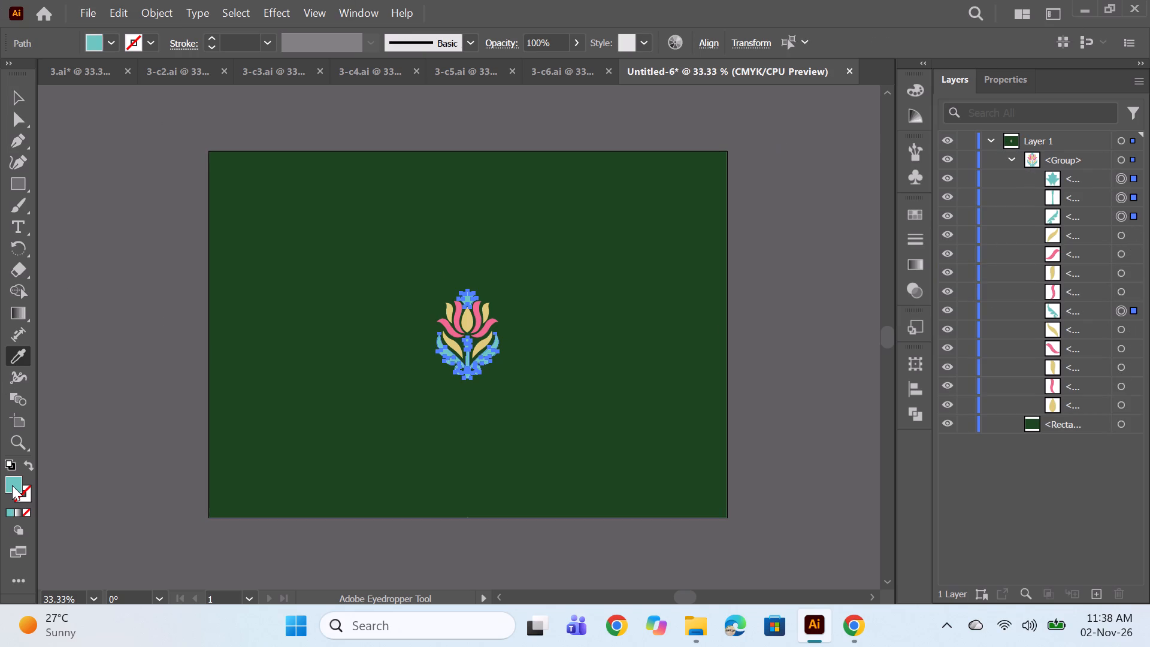
double_click(12, 485)
click(719, 279)
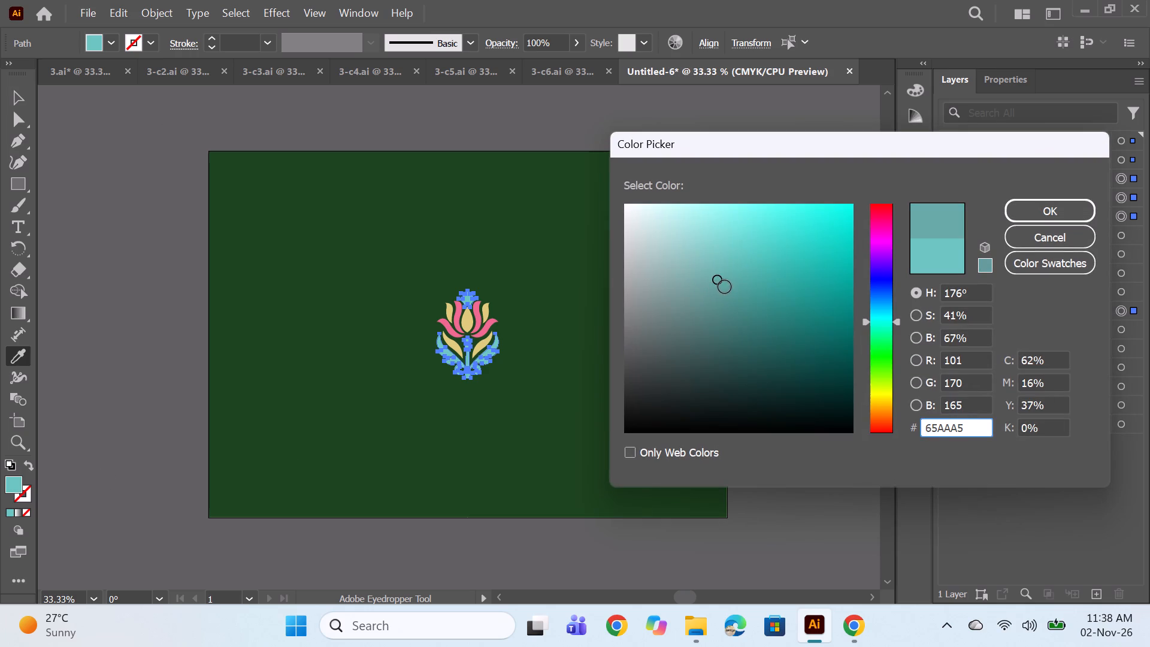
click(725, 287)
click(721, 291)
click(731, 279)
click(733, 283)
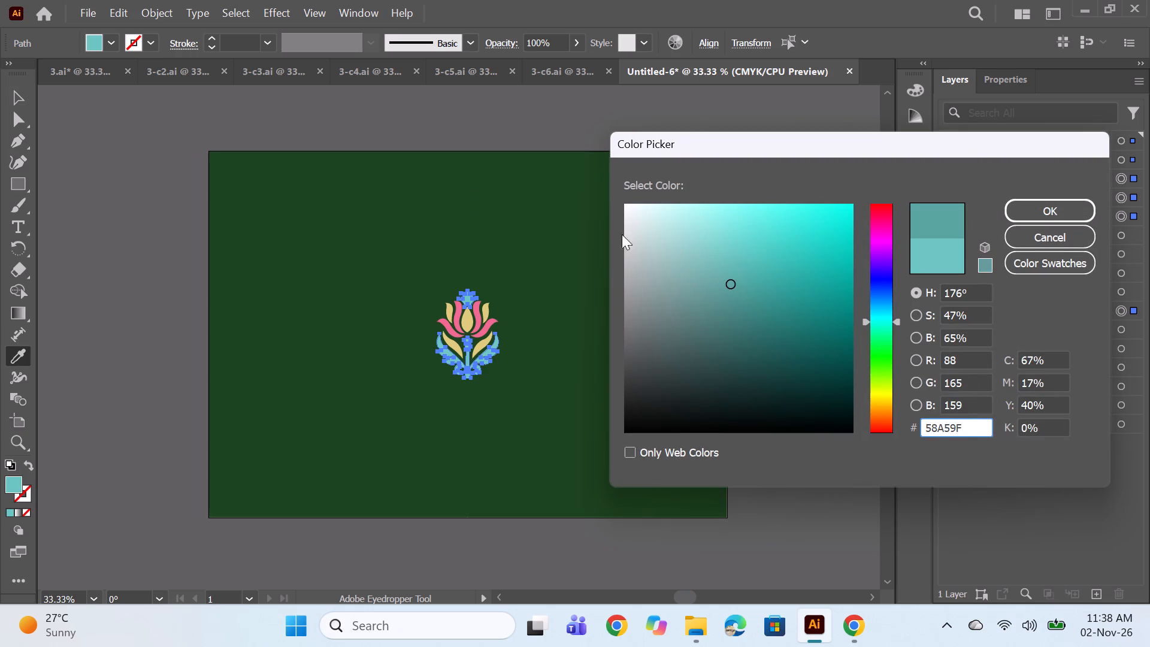
click(1019, 204)
ctrl+click(768, 319)
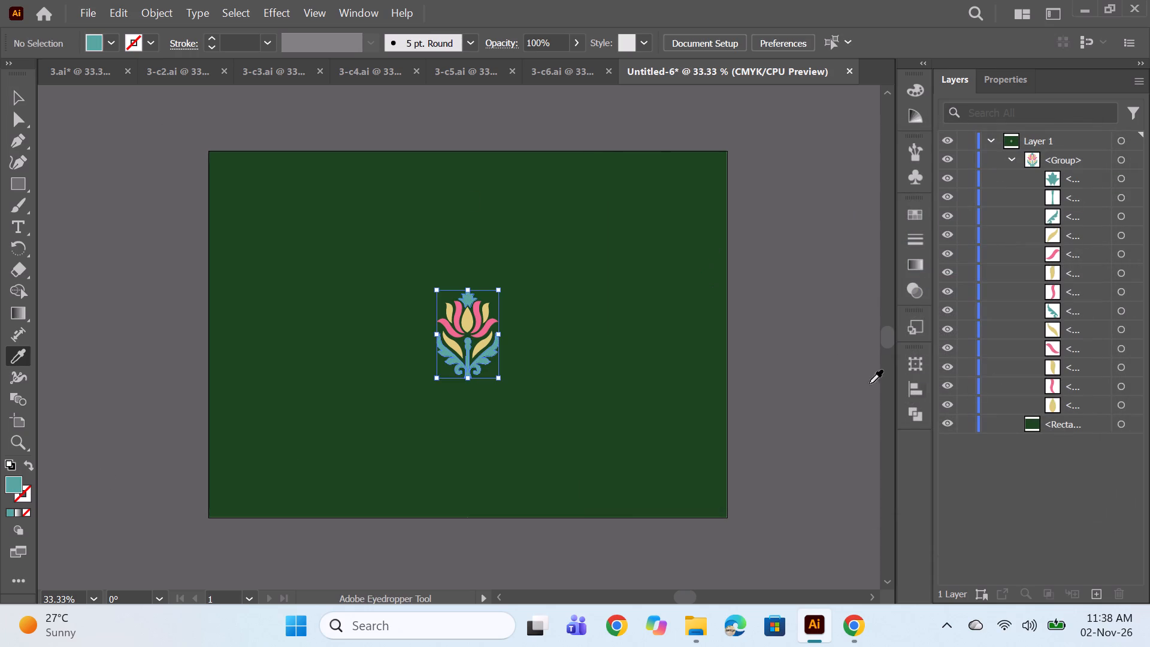
Make a pattern from the whole tulip group with the Brick by Column tile type and the tile sized to the art.
click(1119, 155)
click(149, 11)
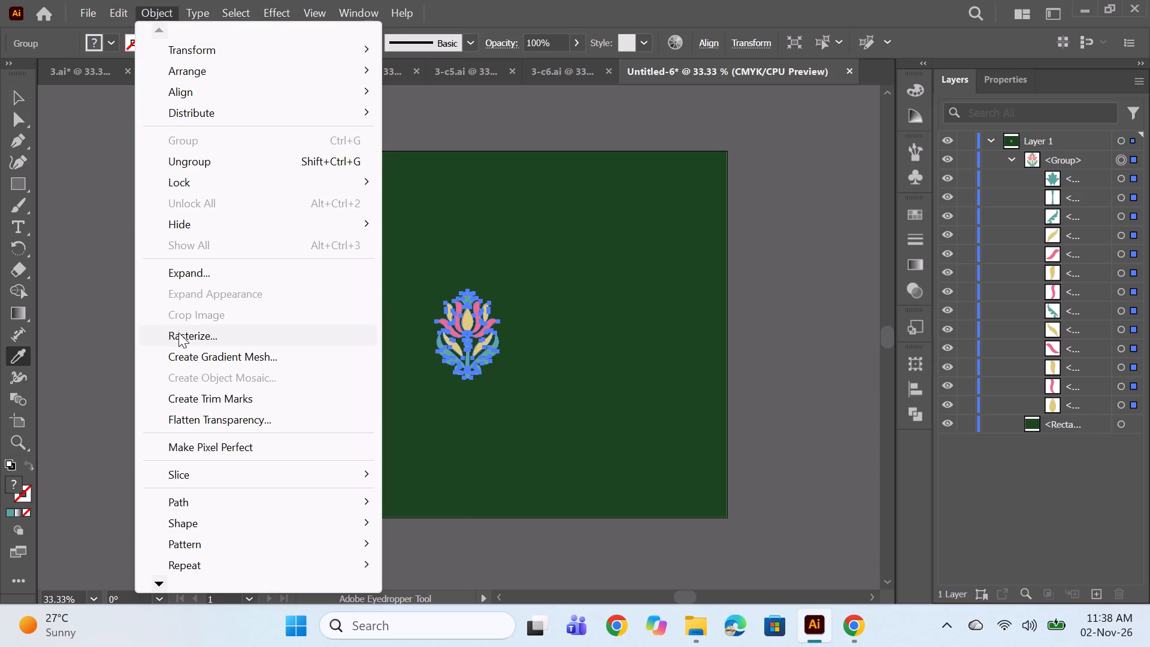
click(195, 545)
click(431, 549)
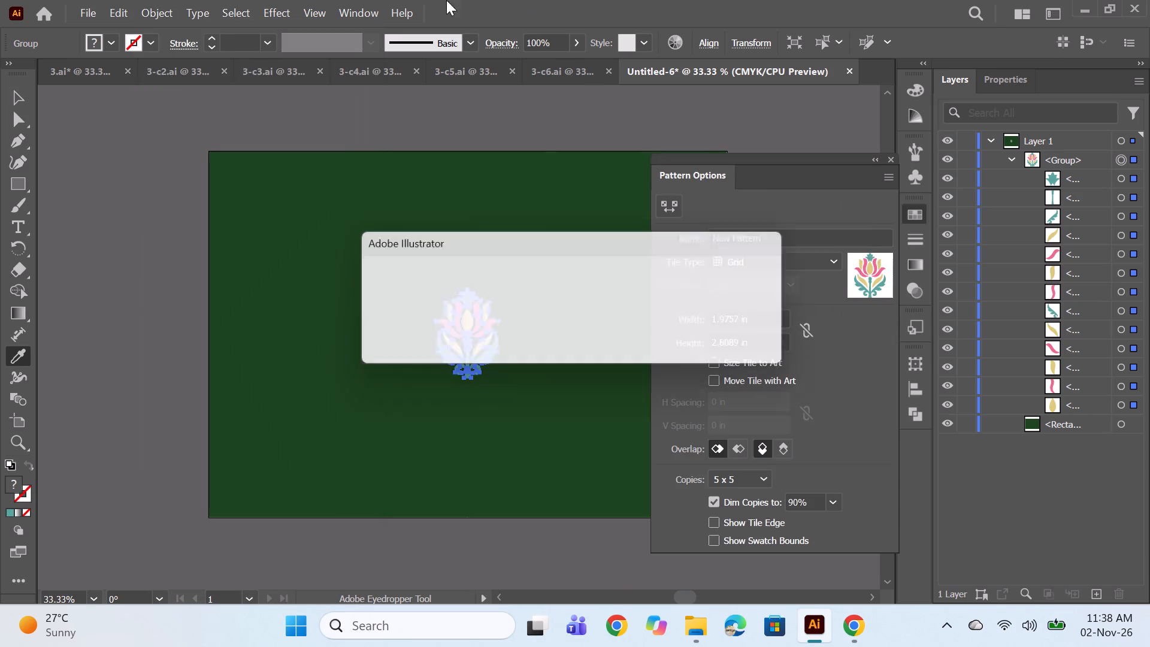
click(735, 343)
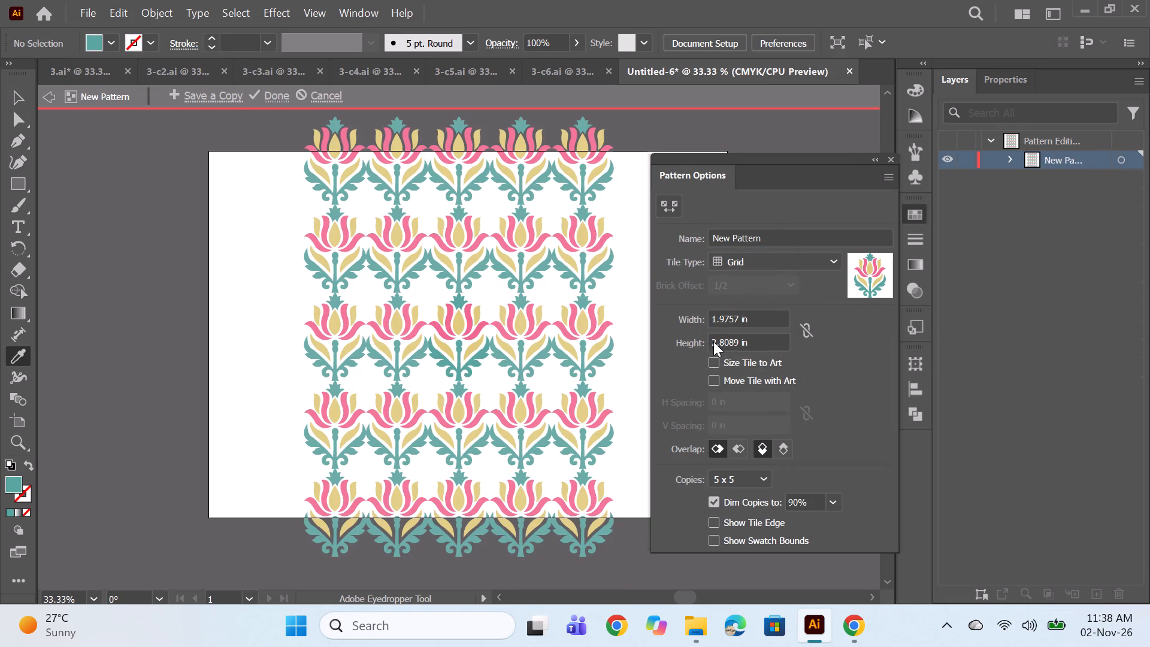
click(777, 263)
click(776, 317)
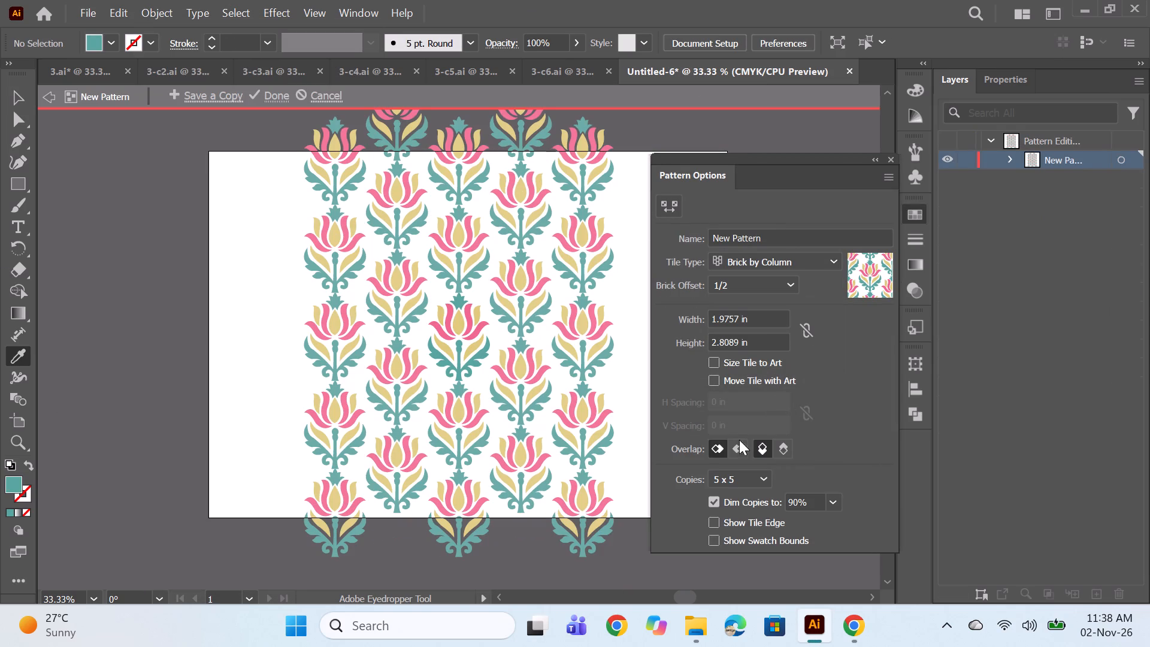
click(715, 364)
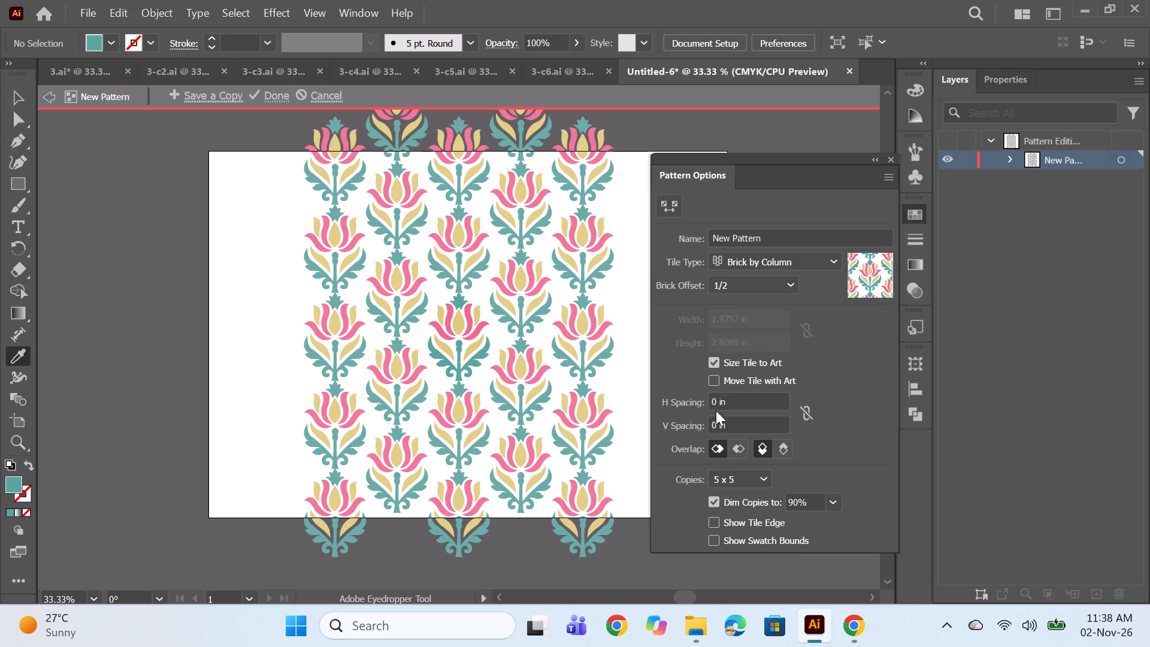
Set the pattern's horizontal spacing to 0.5 in and vertical spacing to 1 in, and finish pattern editing.
click(716, 403)
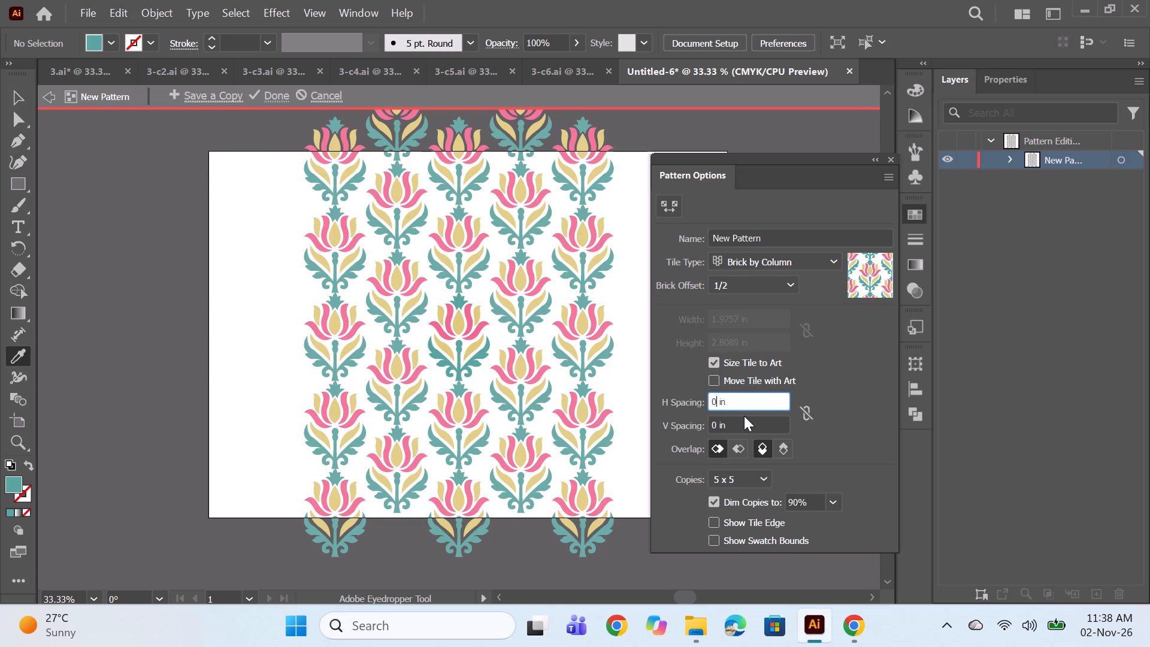
text(.5)
key(Return)
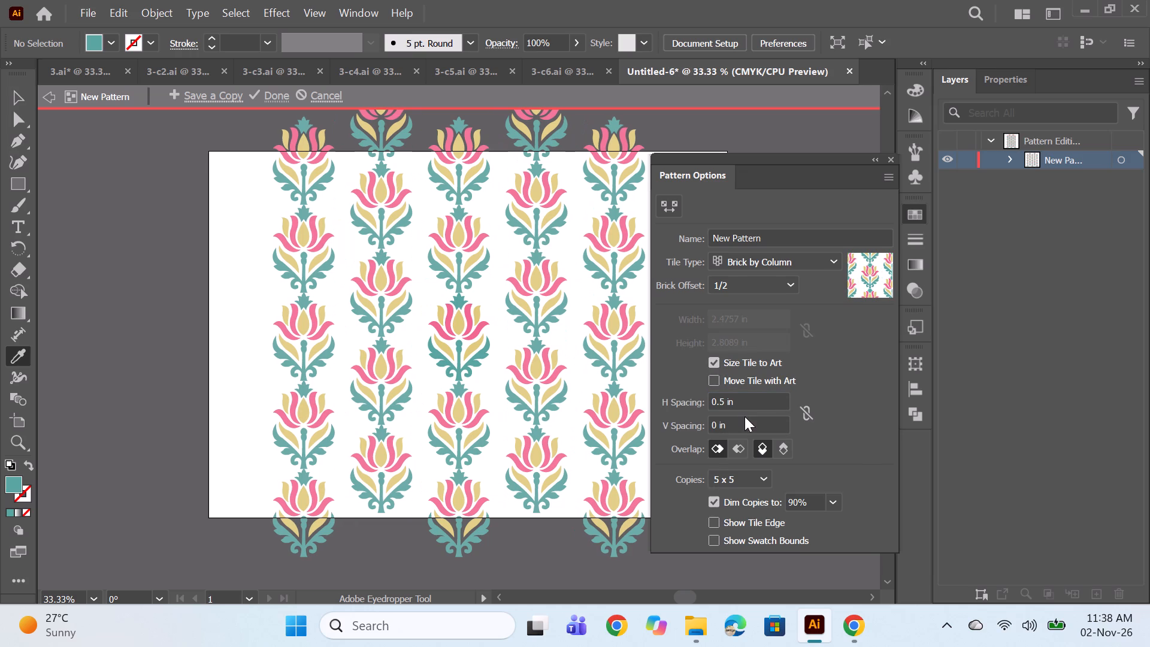
click(716, 429)
text(.75)
key(Return)
scroll(722, 429, up, 2)
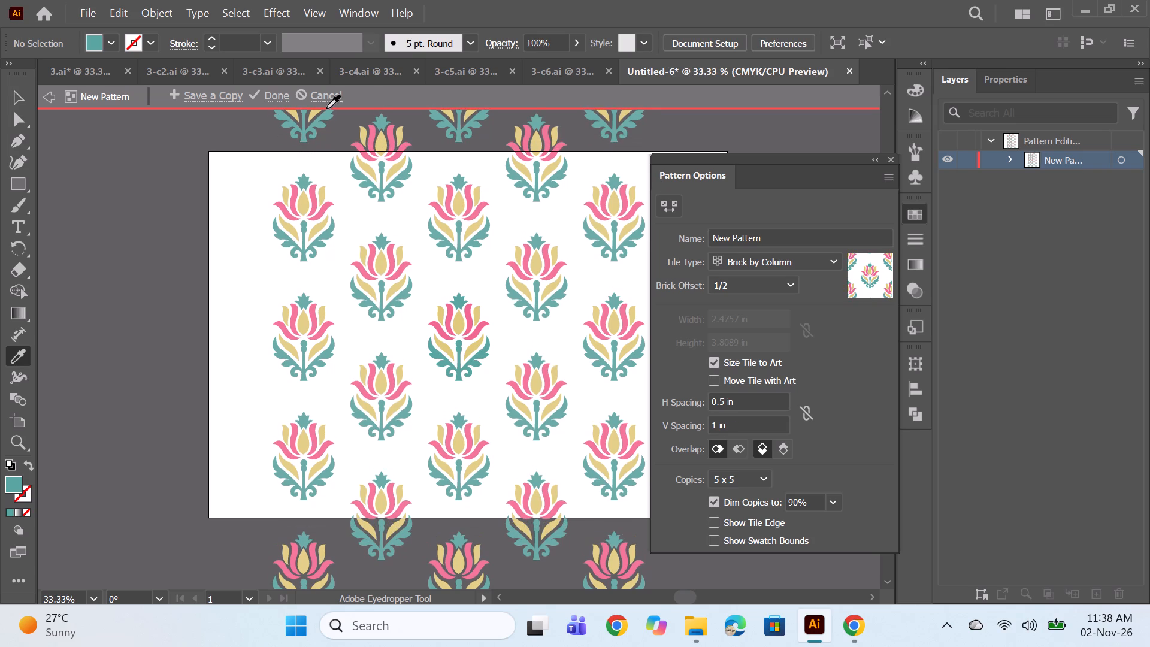
click(258, 95)
Draw a rectangle covering the whole artboard above the tulip motif.
drag(10, 177, 17, 177)
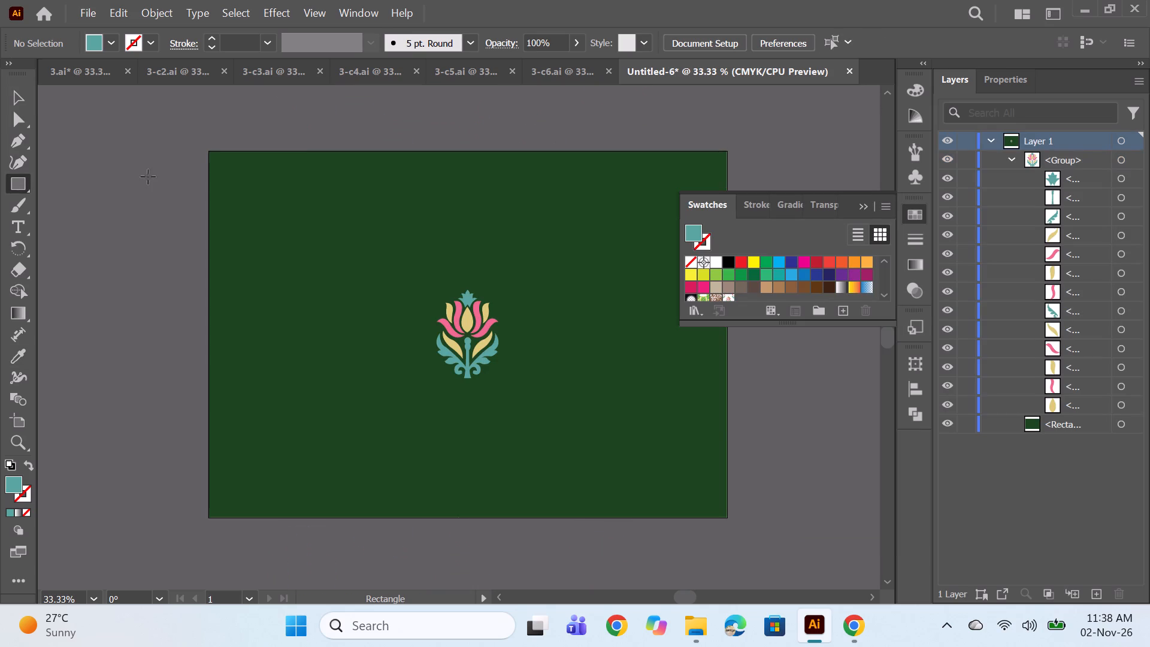
drag(207, 148, 667, 507)
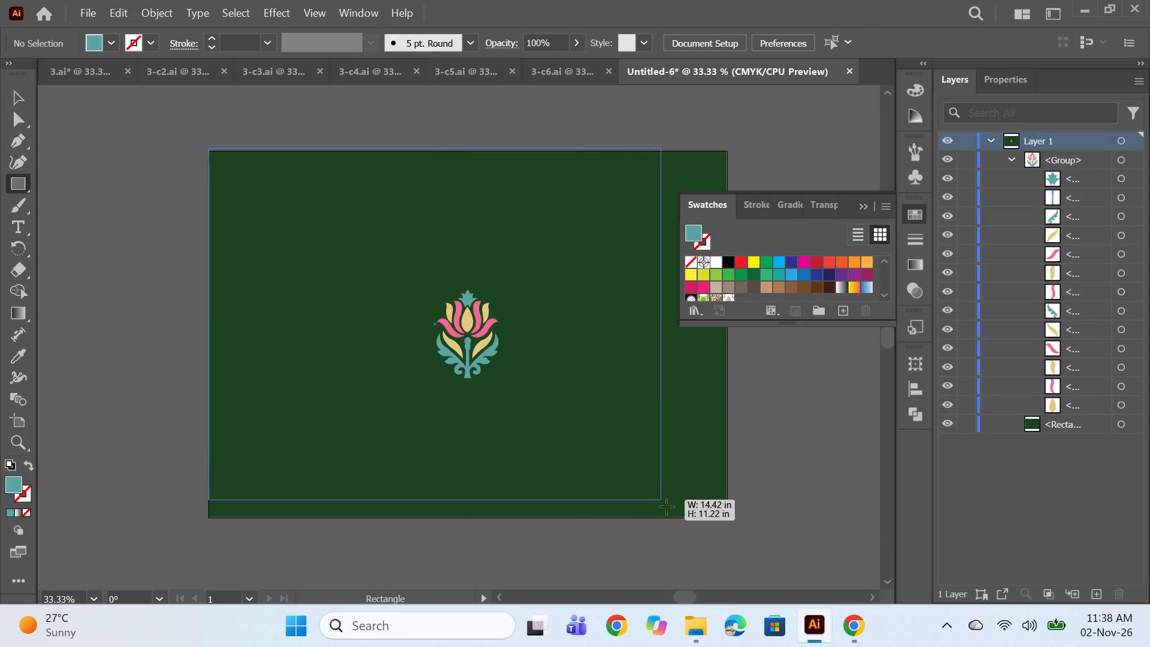
drag(667, 507, 726, 518)
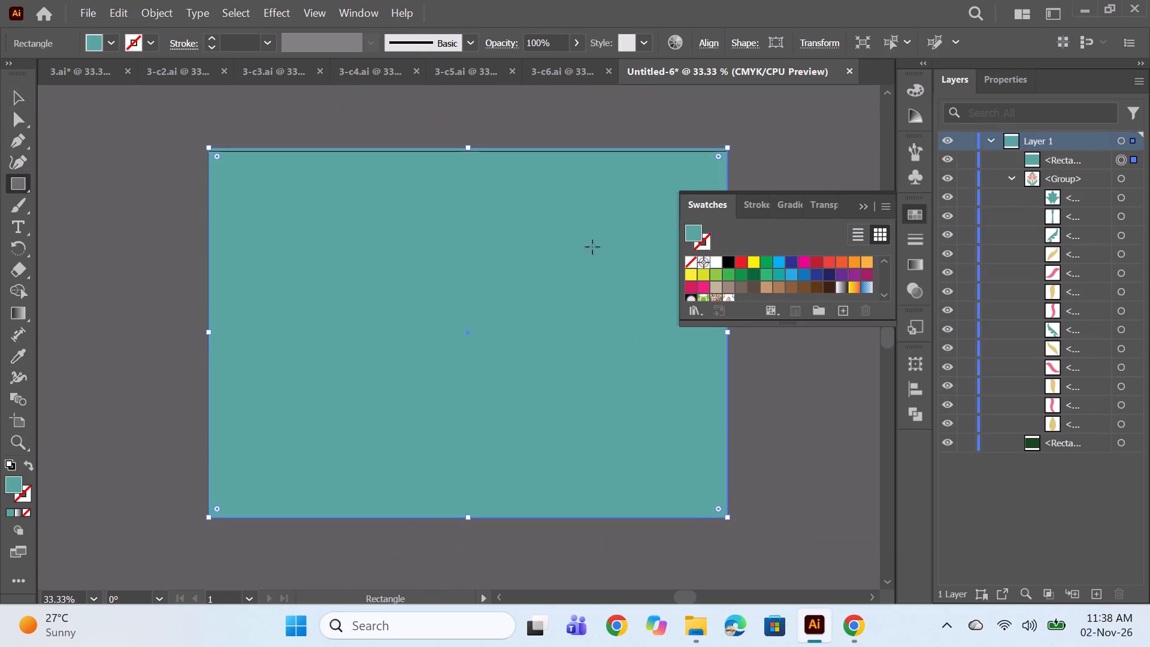
click(468, 146)
Fill the new rectangle with the tulip pattern swatch and fit its top edge to the artboard.
click(734, 294)
click(732, 294)
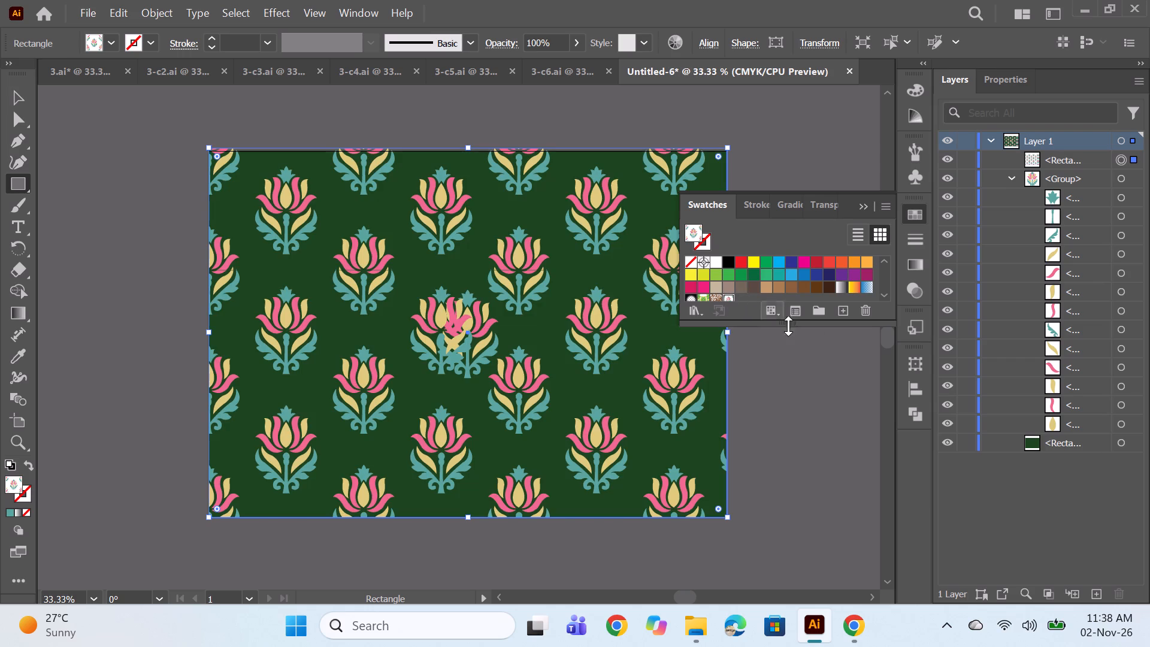
click(468, 146)
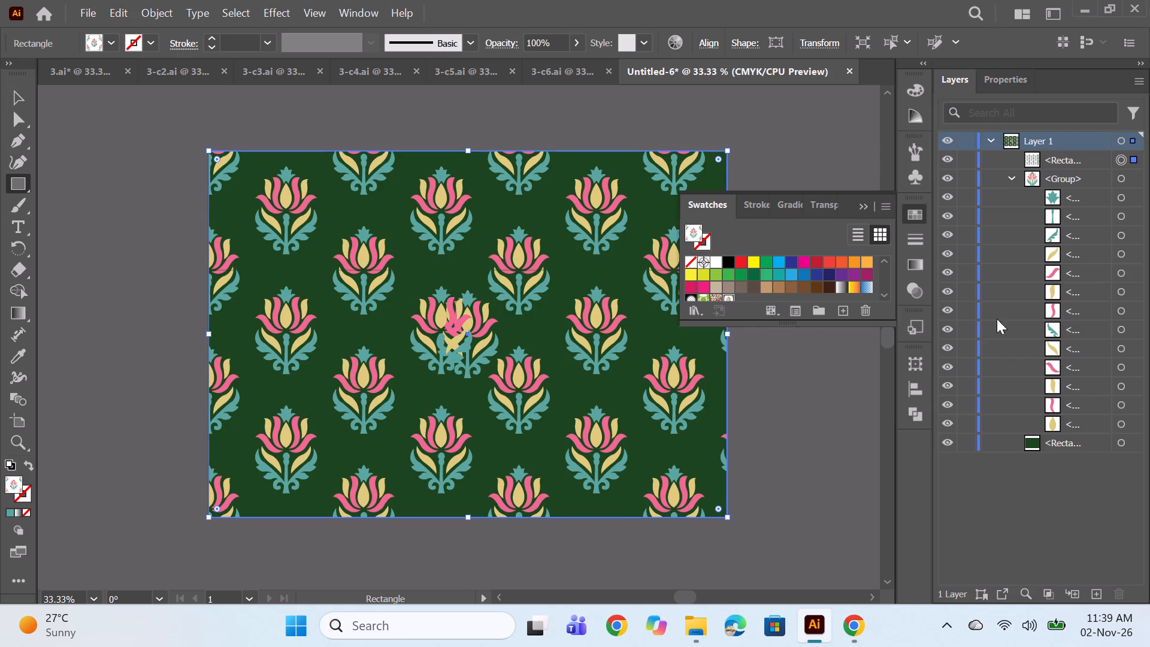
Hide the original tulip group so only the pattern and the green background show.
click(945, 175)
click(862, 208)
ctrl+click(804, 322)
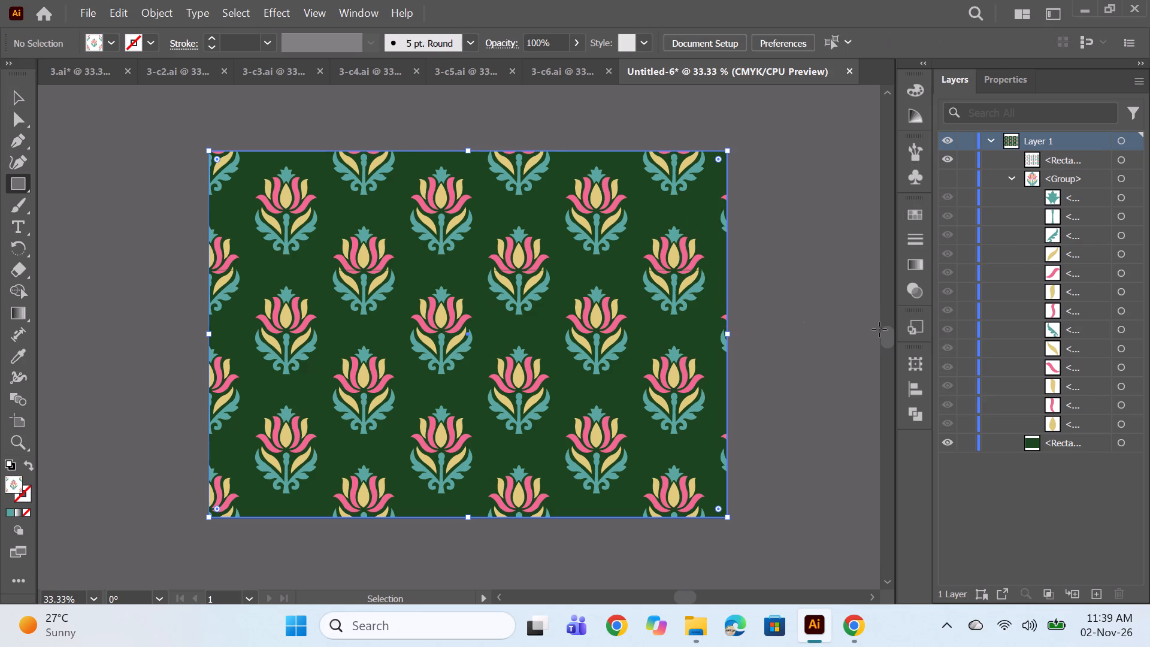
Compare the new dark green tulip pattern with the earlier colourways in the other open documents.
click(557, 75)
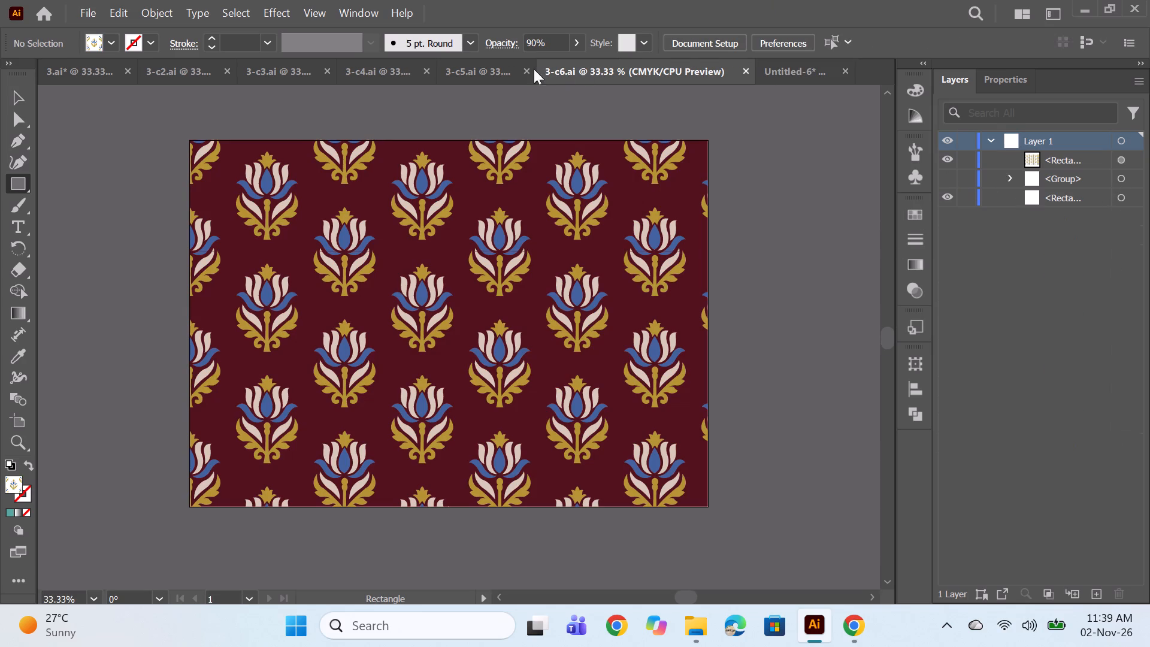
click(461, 69)
click(358, 71)
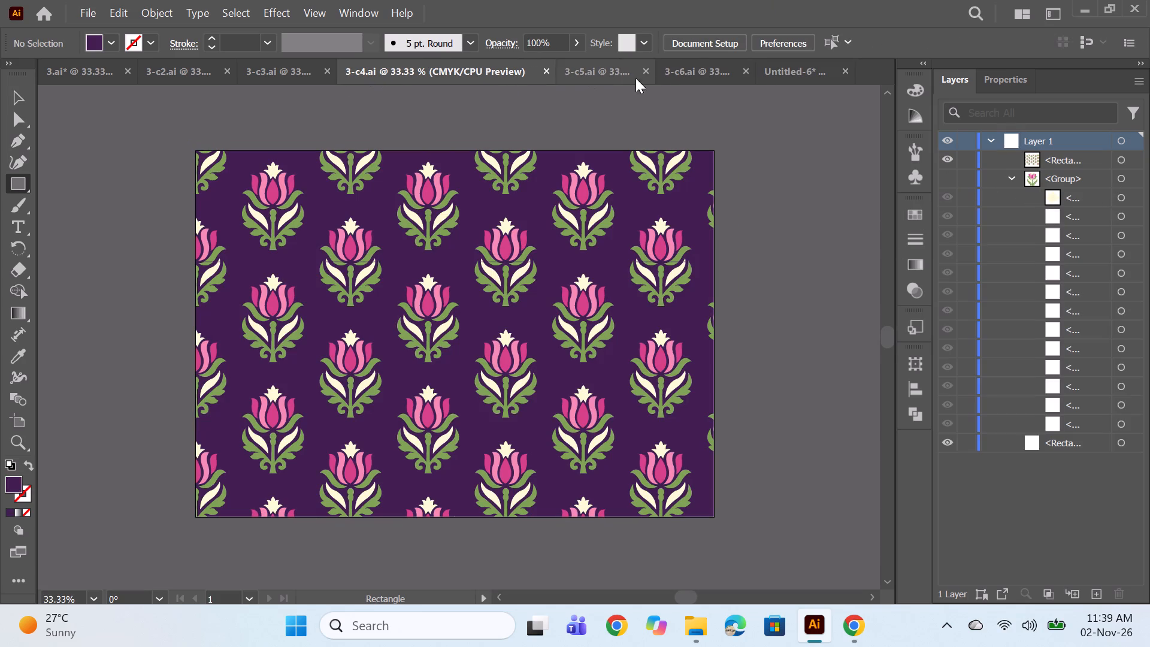
click(777, 75)
ctrl+click(803, 341)
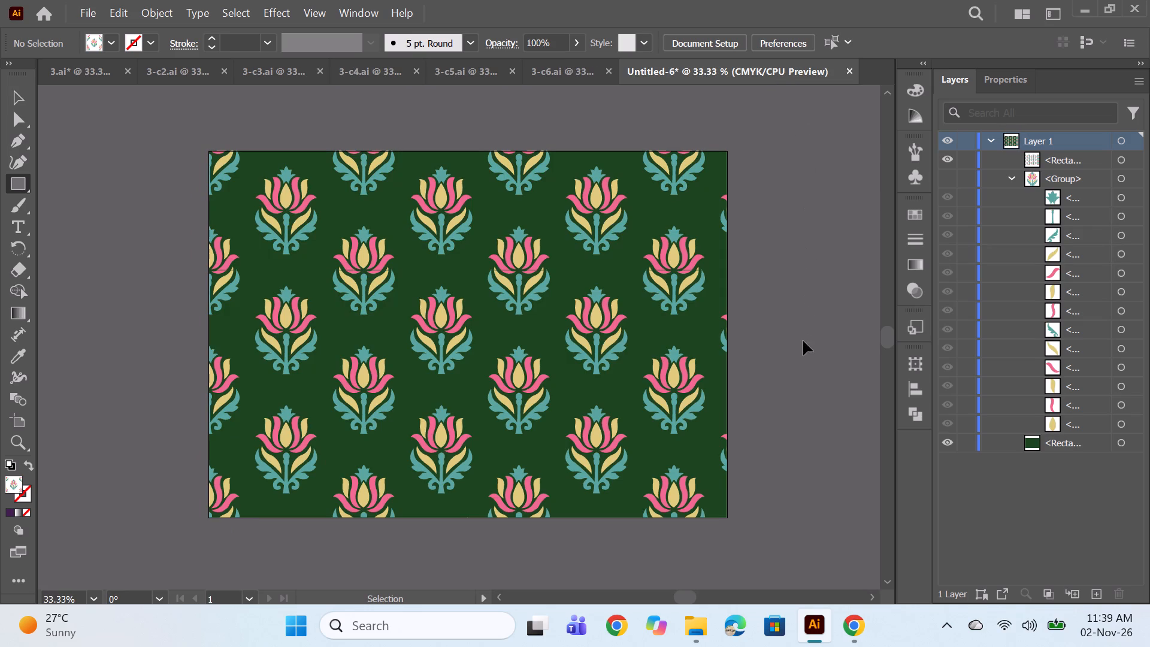
scroll(628, 292, up, 1)
scroll(628, 292, down, 1)
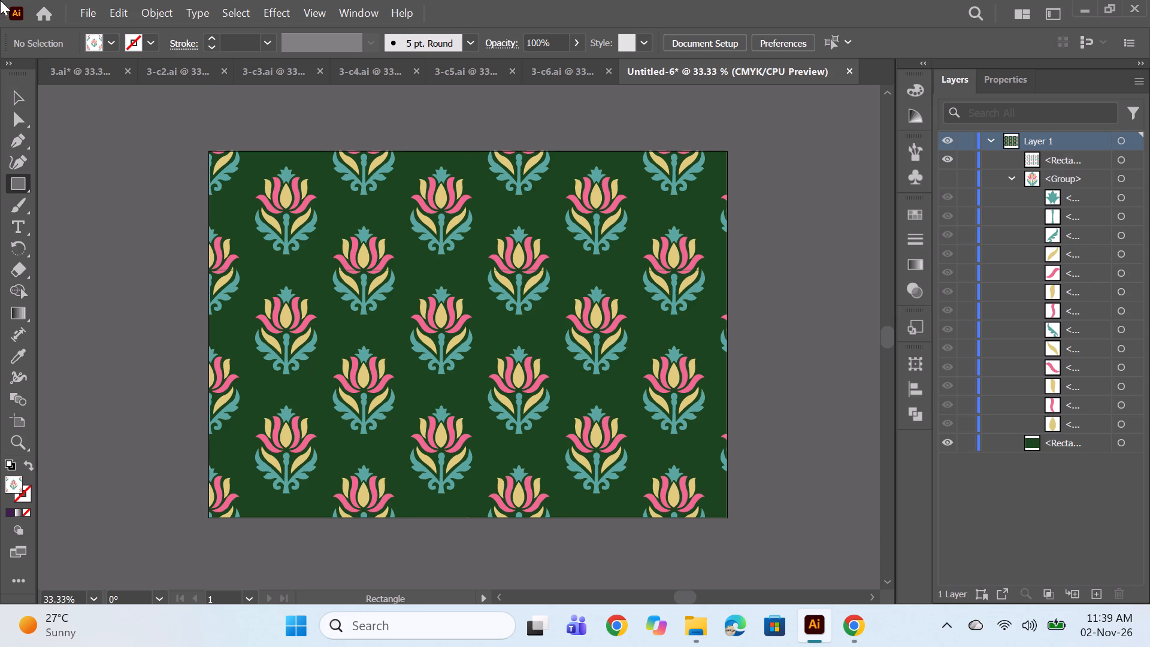
click(53, 71)
click(278, 80)
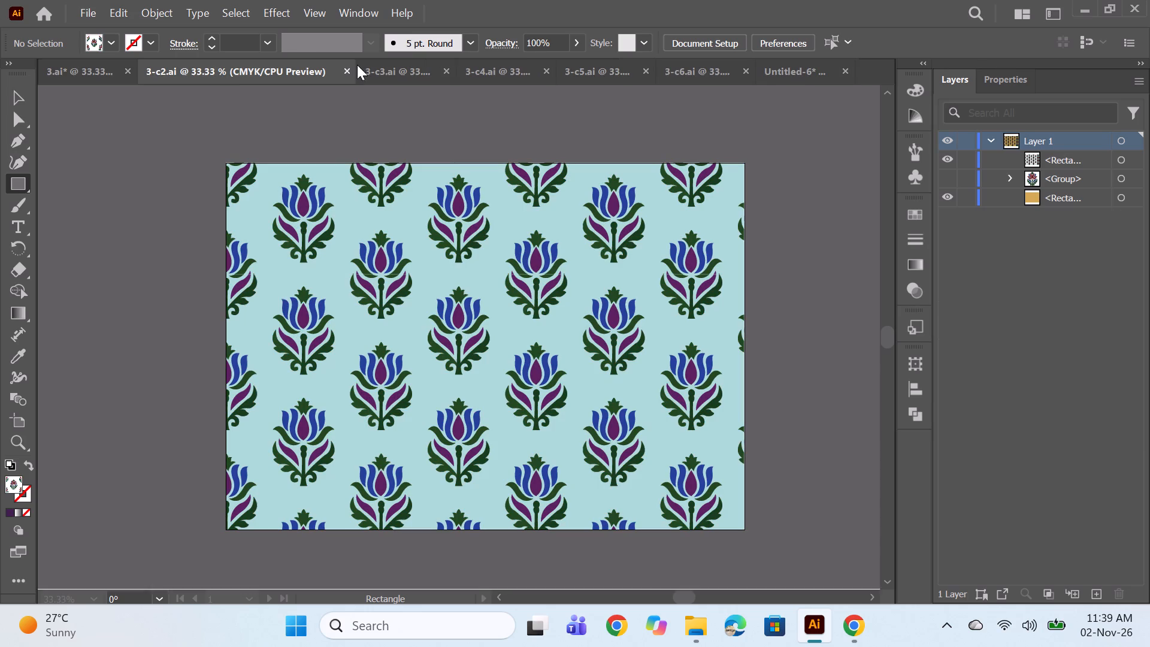
click(386, 68)
click(504, 69)
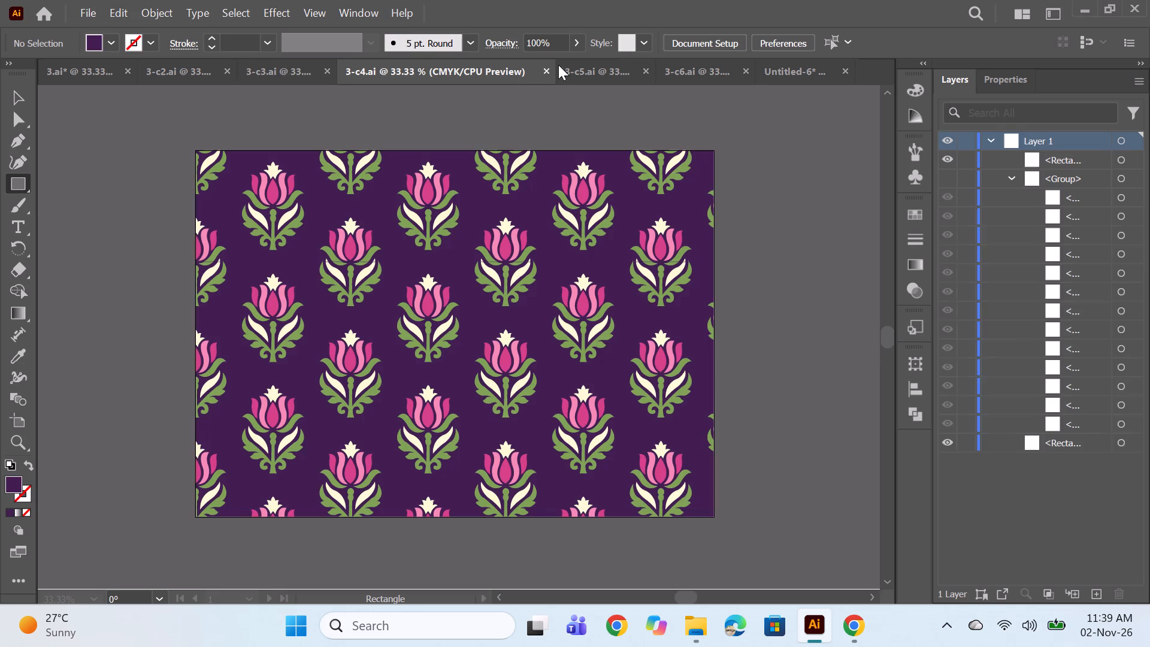
click(571, 65)
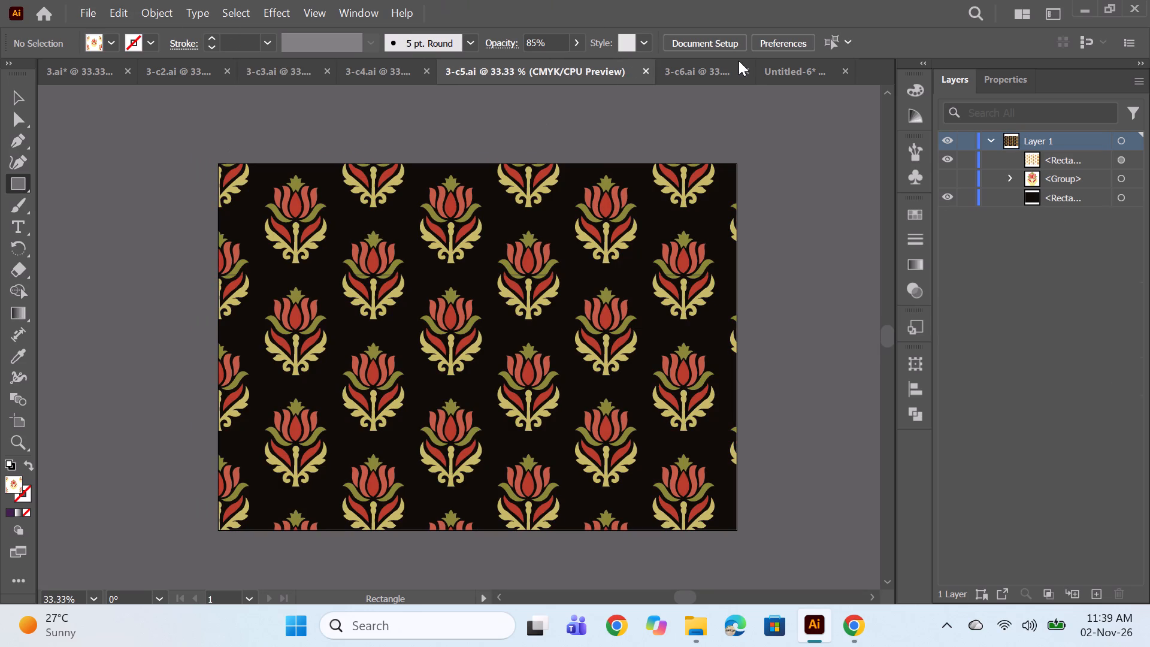
click(693, 75)
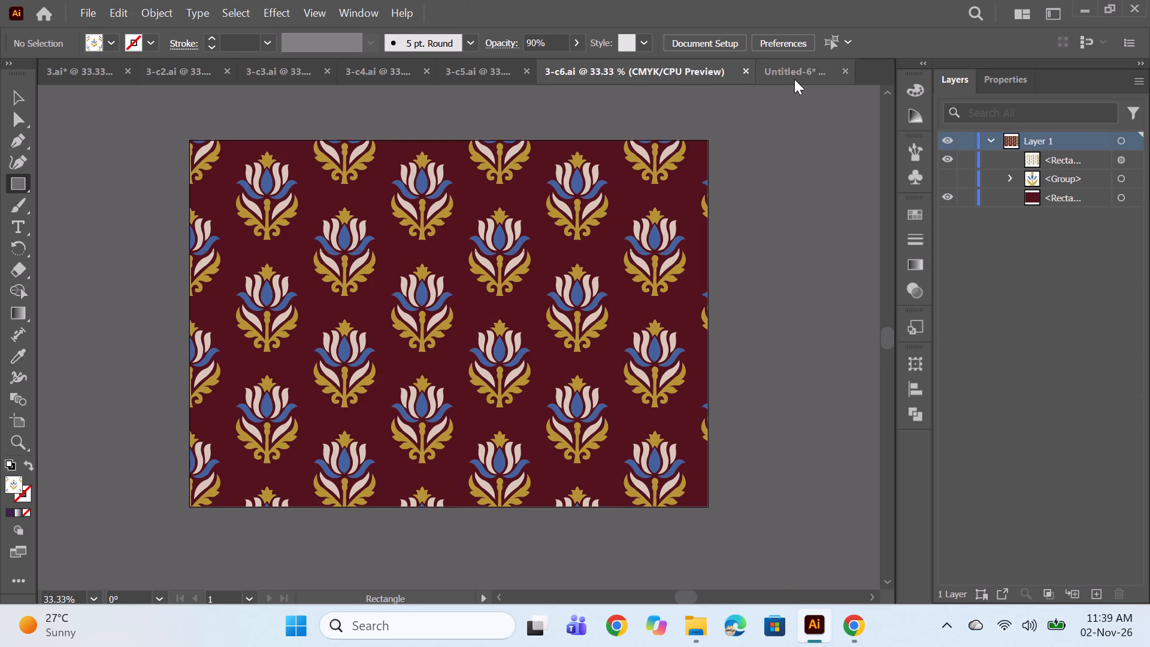
click(794, 79)
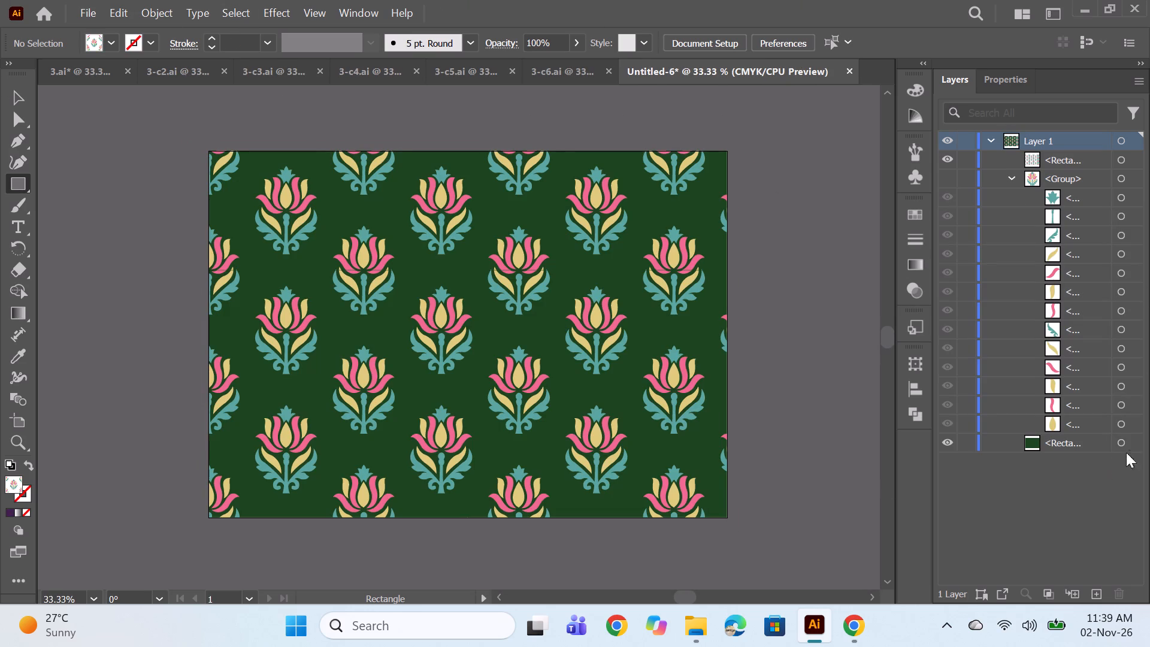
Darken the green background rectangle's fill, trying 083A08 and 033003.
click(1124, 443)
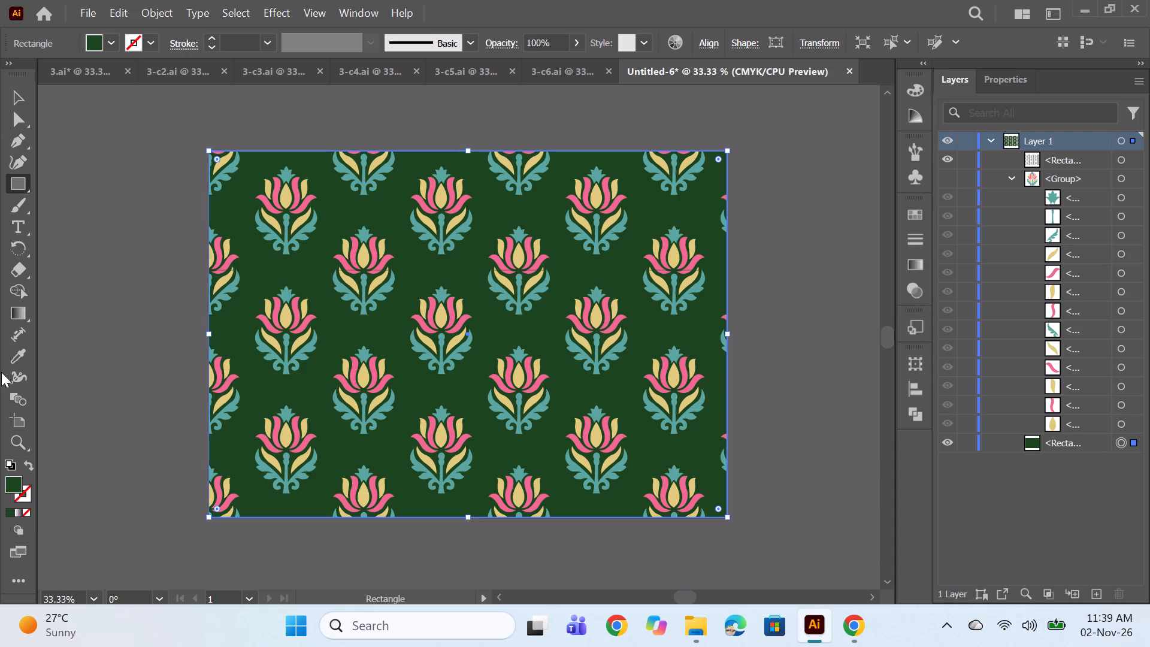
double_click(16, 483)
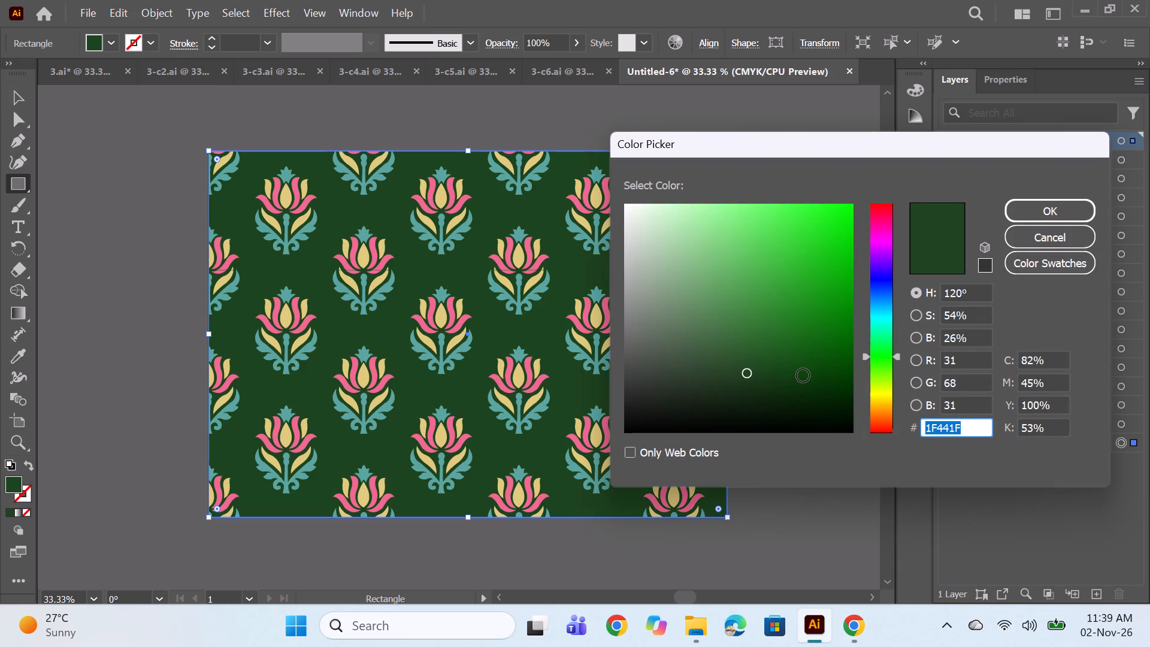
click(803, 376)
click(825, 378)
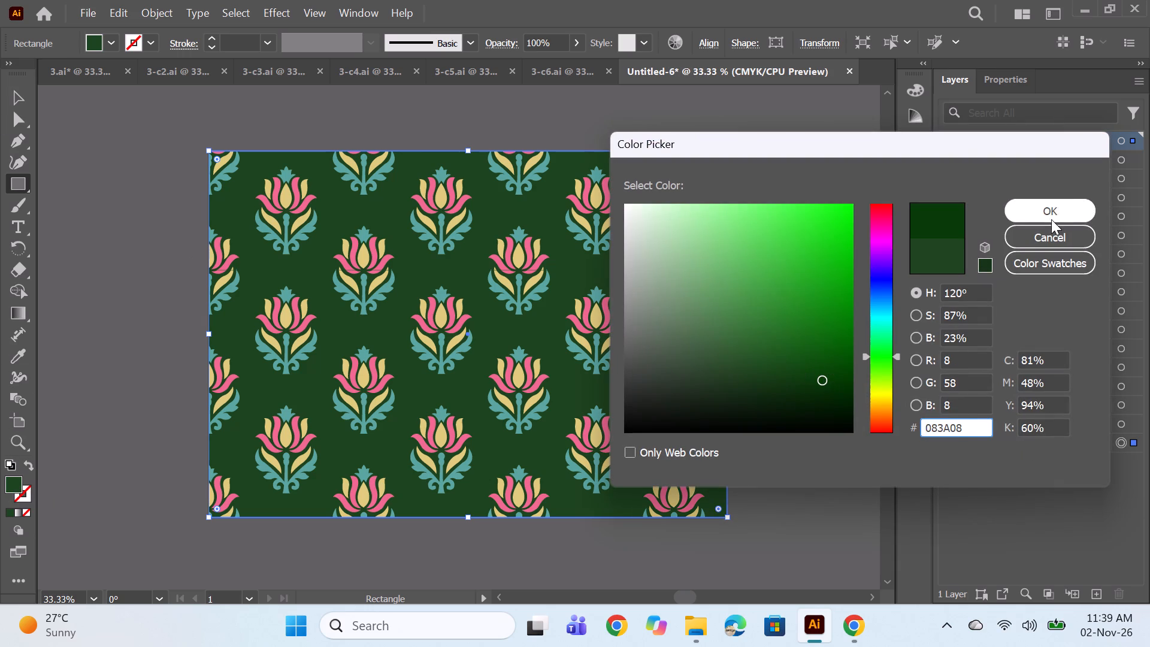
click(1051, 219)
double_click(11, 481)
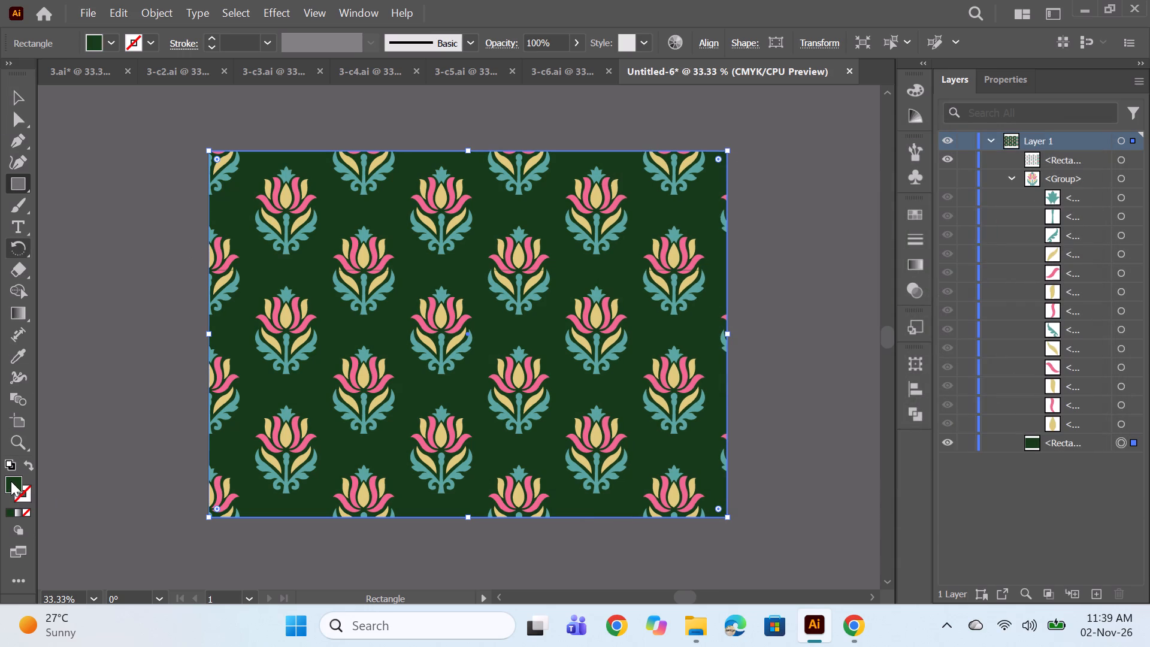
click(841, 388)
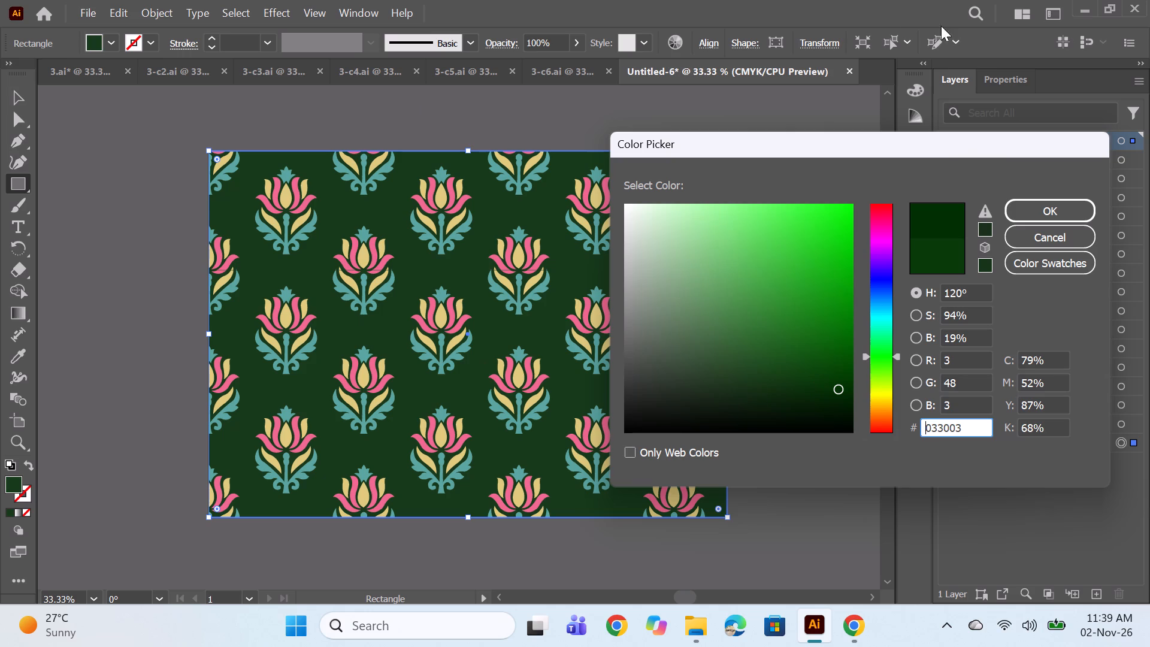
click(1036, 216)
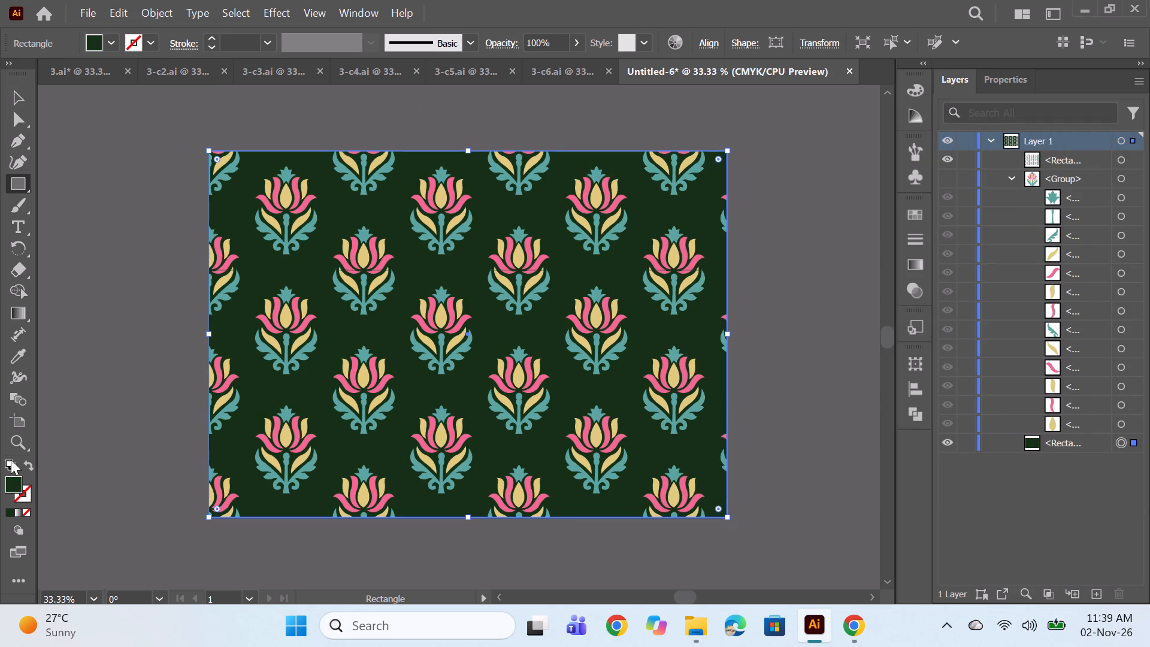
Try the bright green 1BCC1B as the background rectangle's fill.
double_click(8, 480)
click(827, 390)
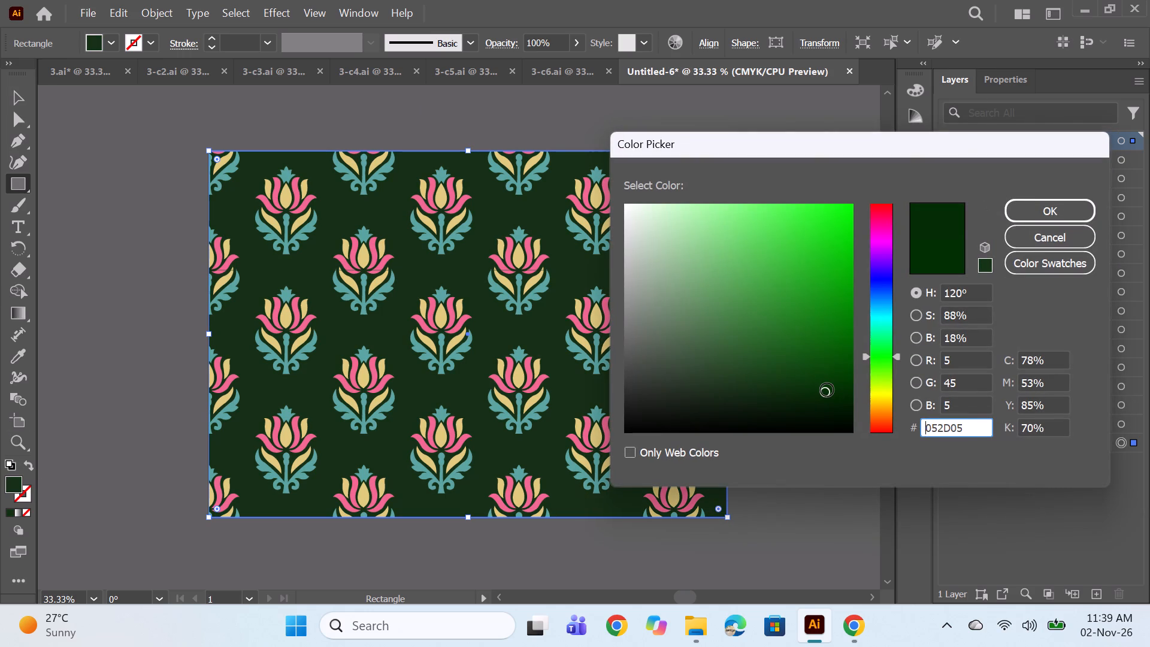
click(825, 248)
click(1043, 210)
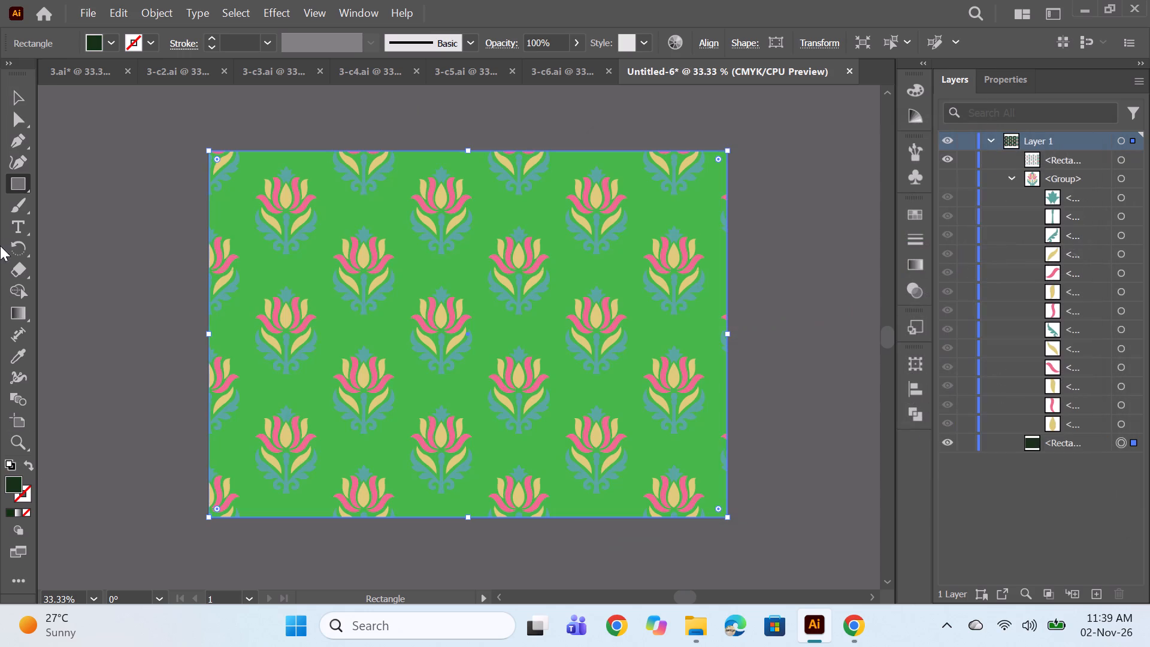
Set the background rectangle's fill to the dark green 093809.
double_click(14, 478)
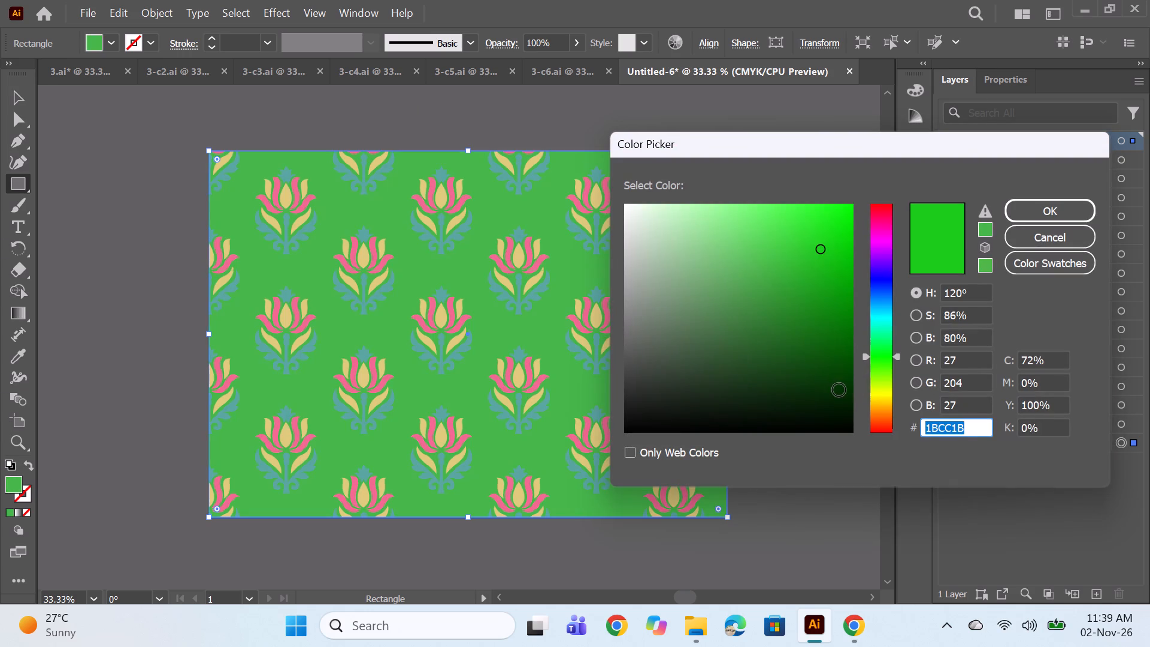
click(809, 394)
click(822, 384)
click(837, 386)
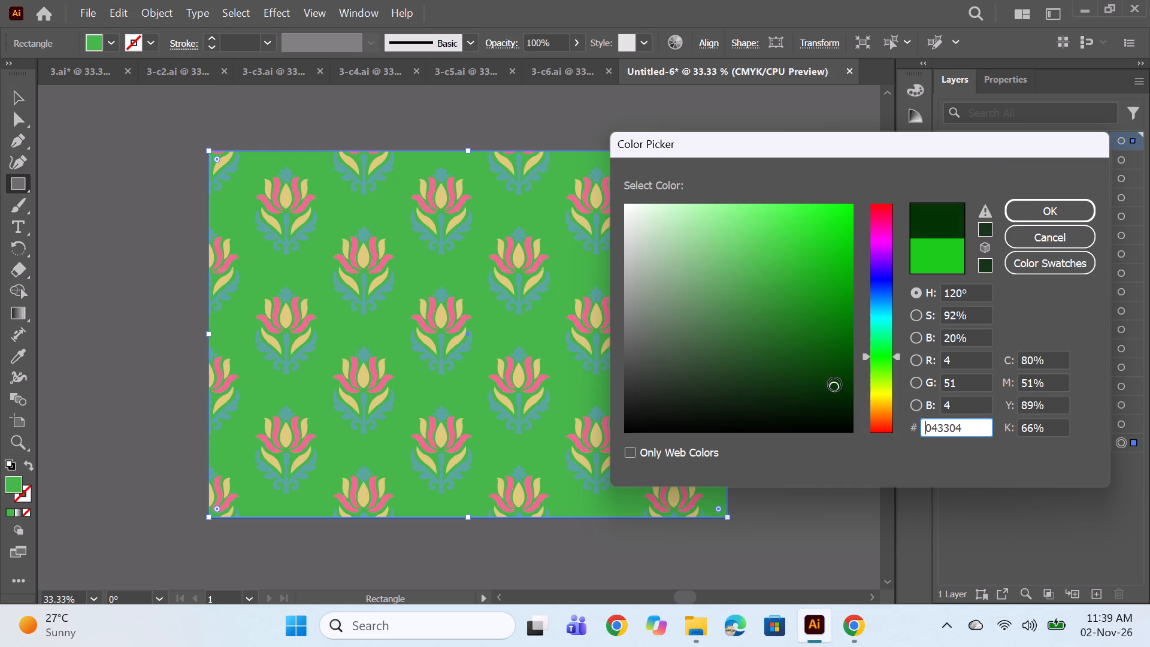
click(818, 380)
click(1030, 207)
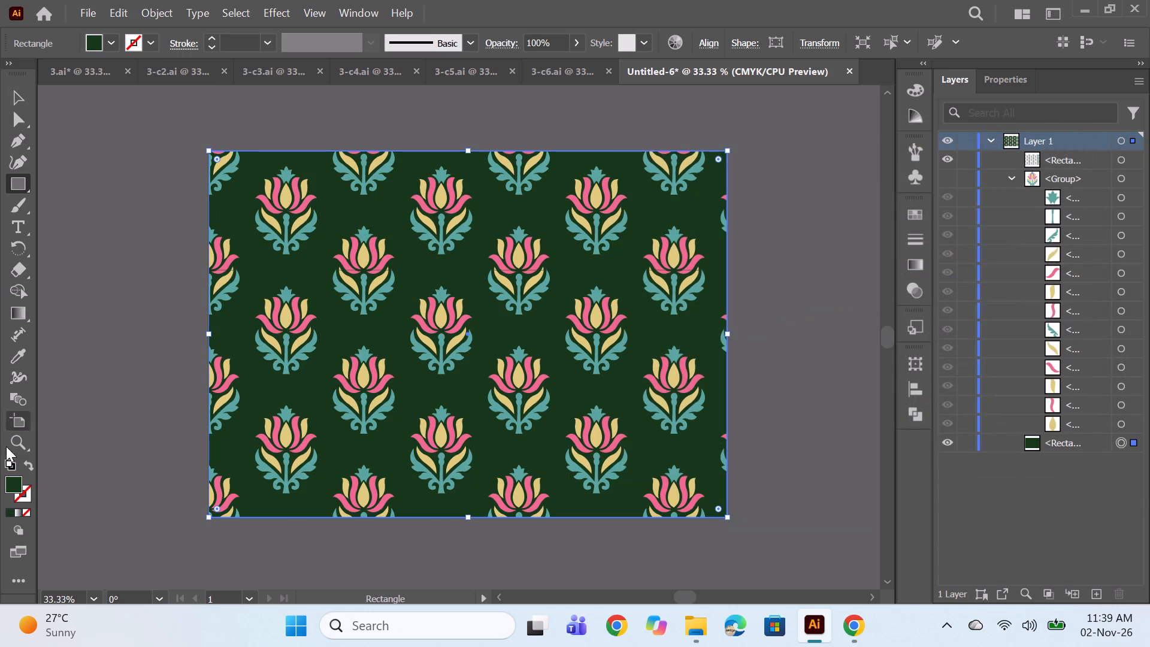
double_click(14, 487)
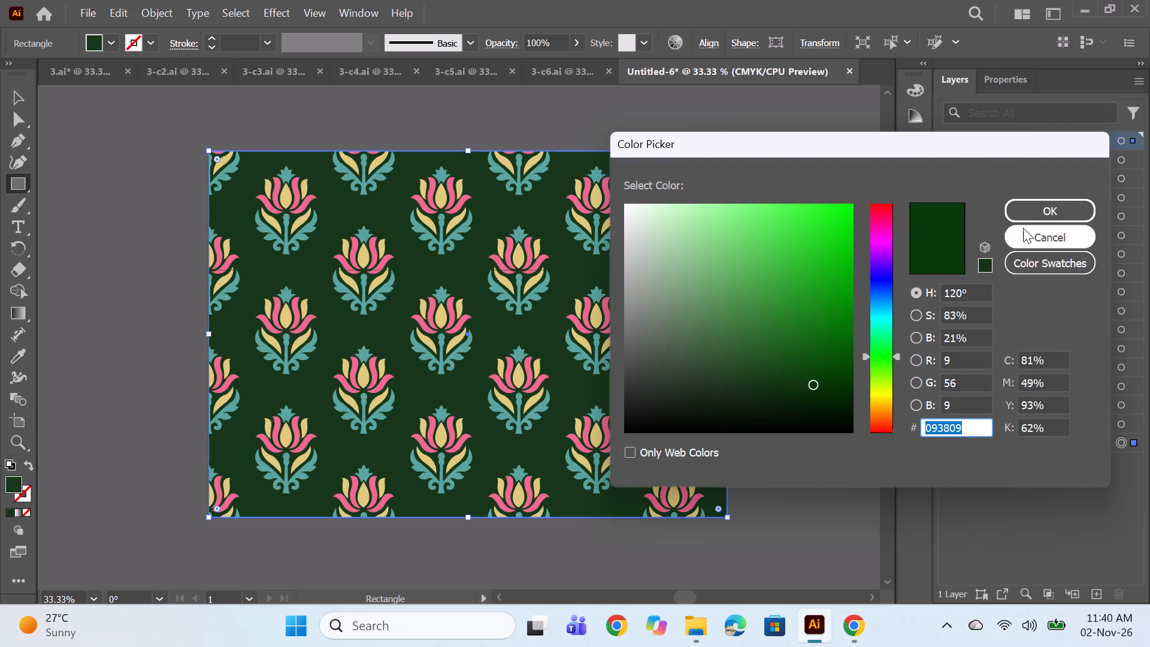
click(1049, 209)
Save the document as 3-c7 in Adobe Illustrator format in the Plain prints folder, accepting the default save options.
key(ctrl+s)
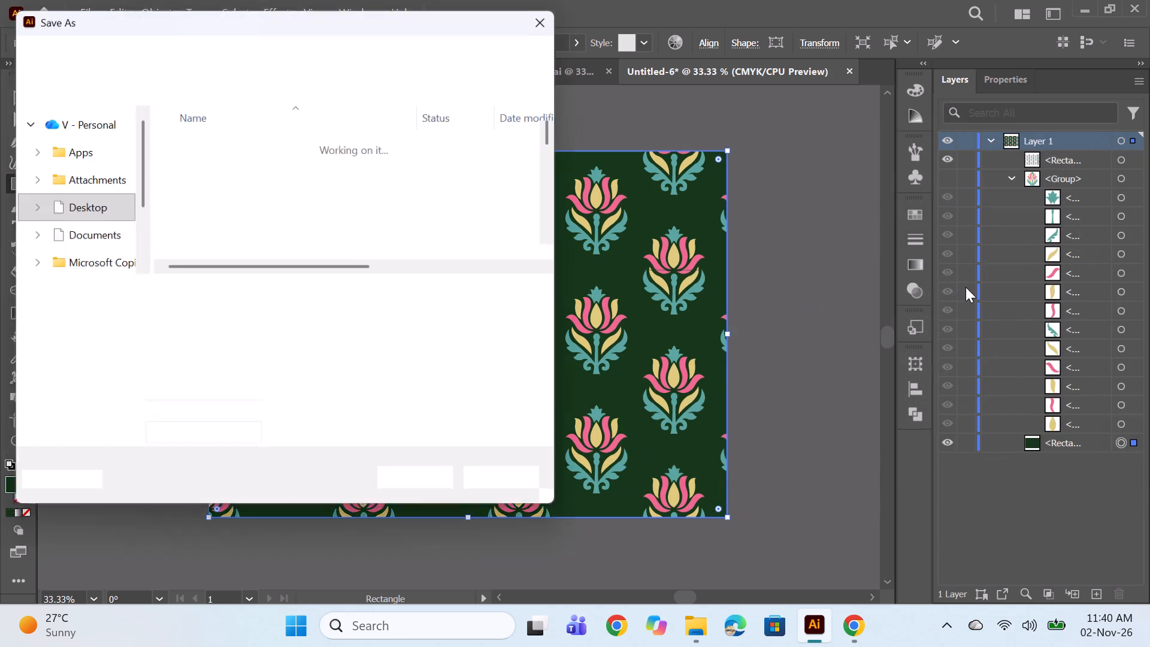
key(3)
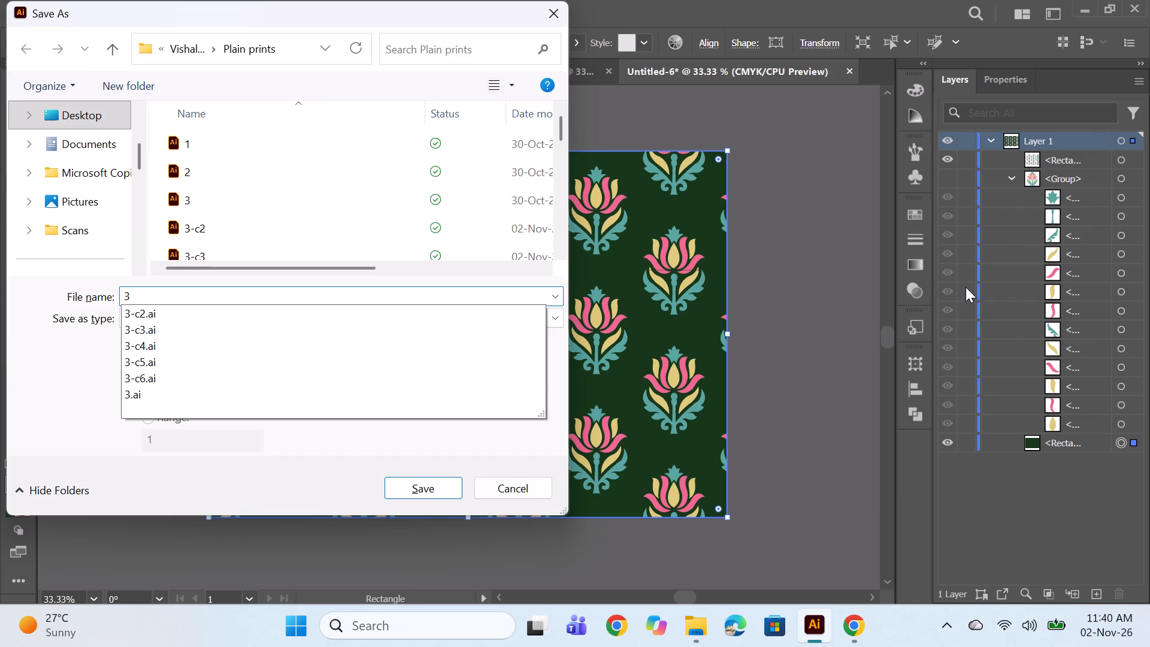
key(minus)
key(c)
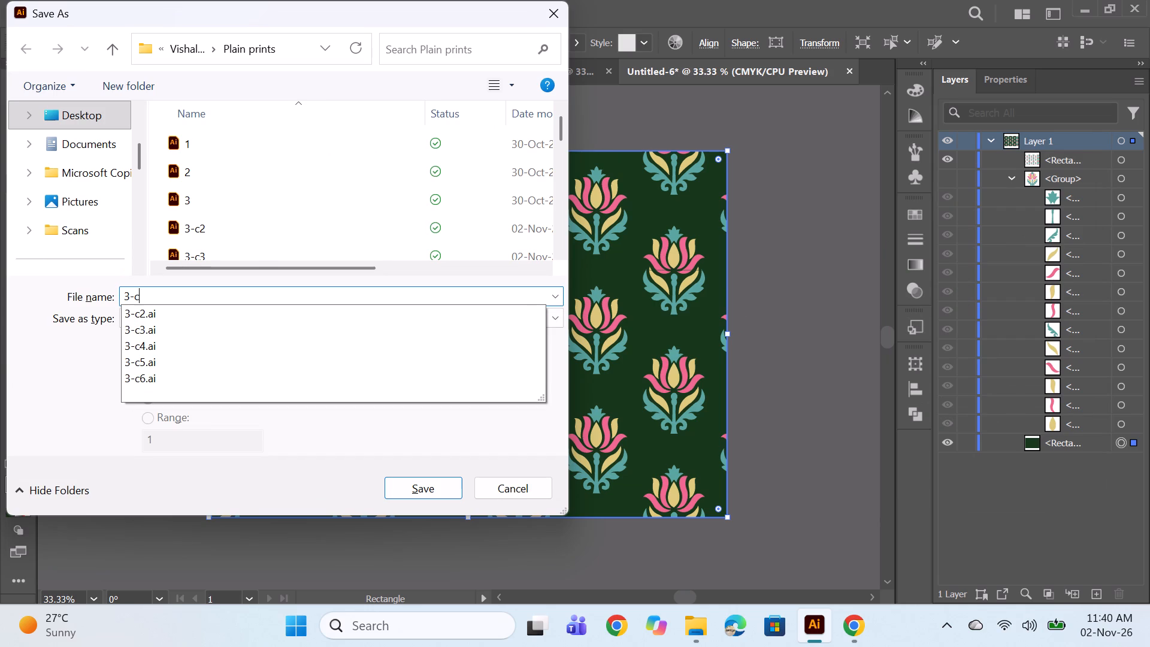
key(7)
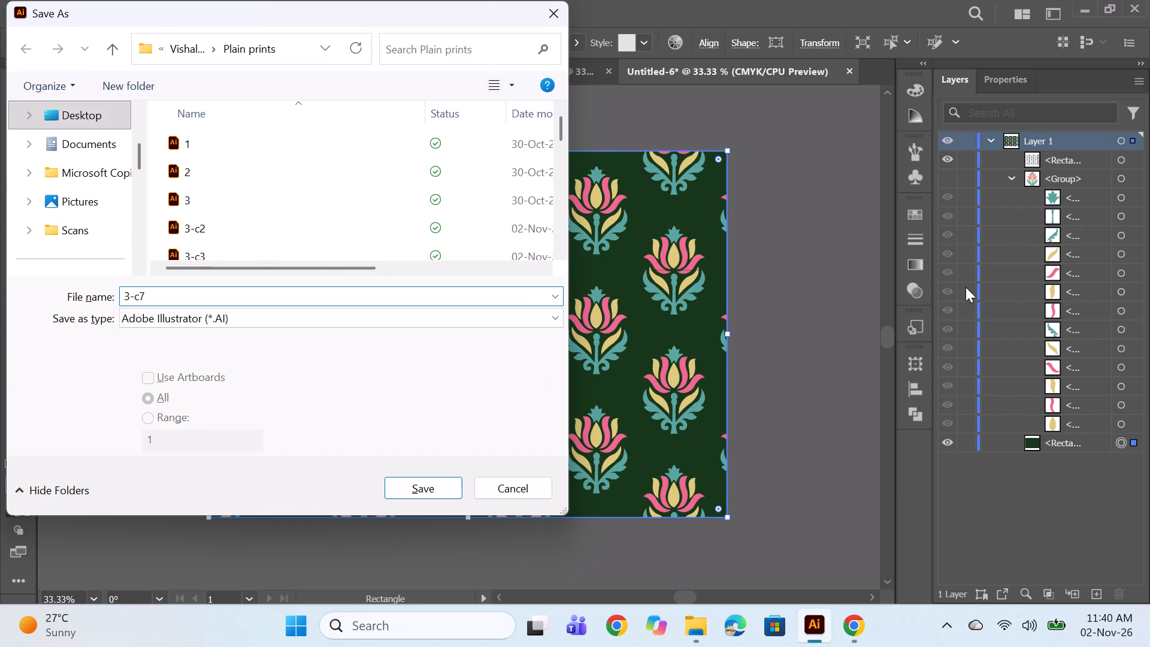
key(Return)
click(665, 563)
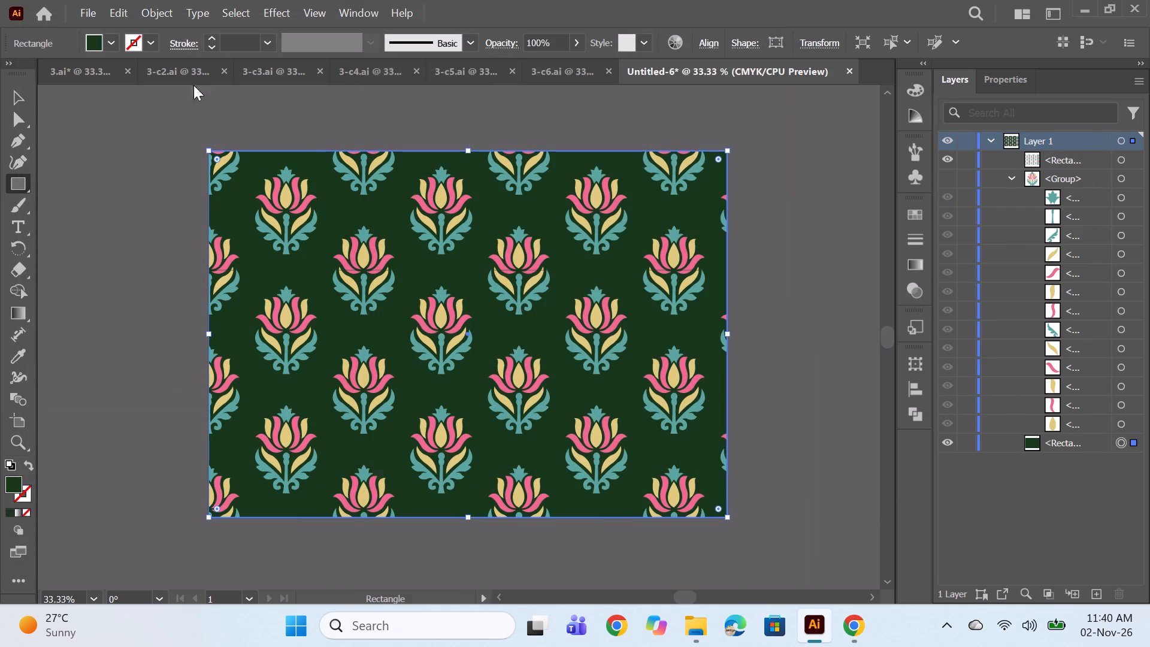
Review the earlier colourway documents from 3-c6 back to 3, and return to 3-c7.
click(582, 64)
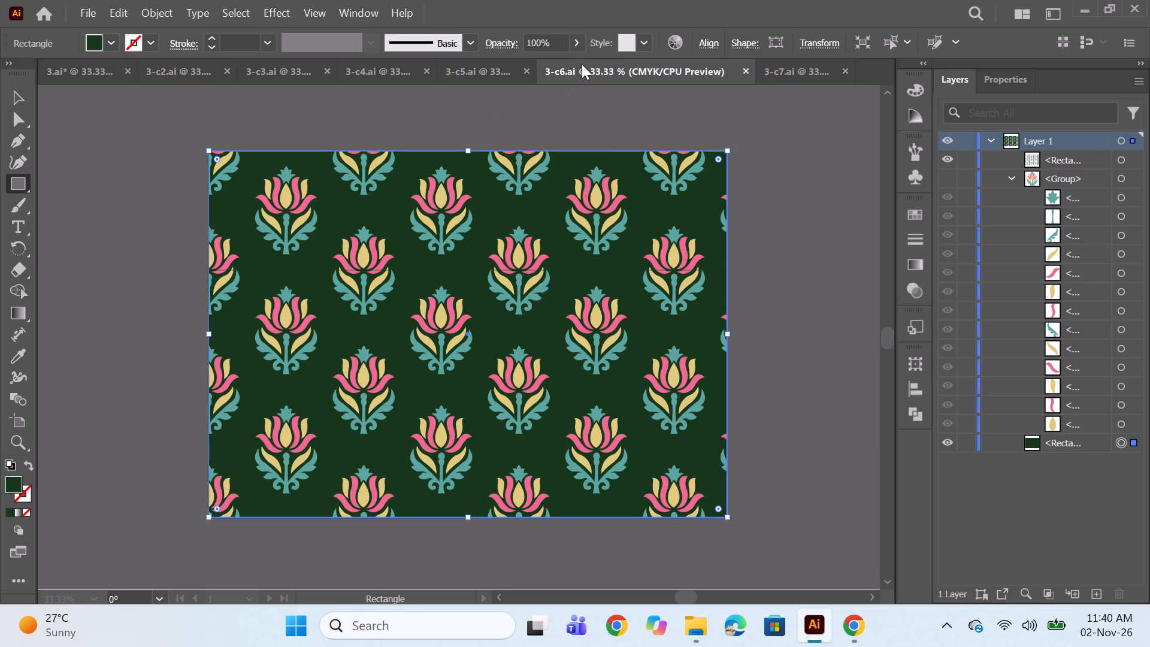
click(471, 73)
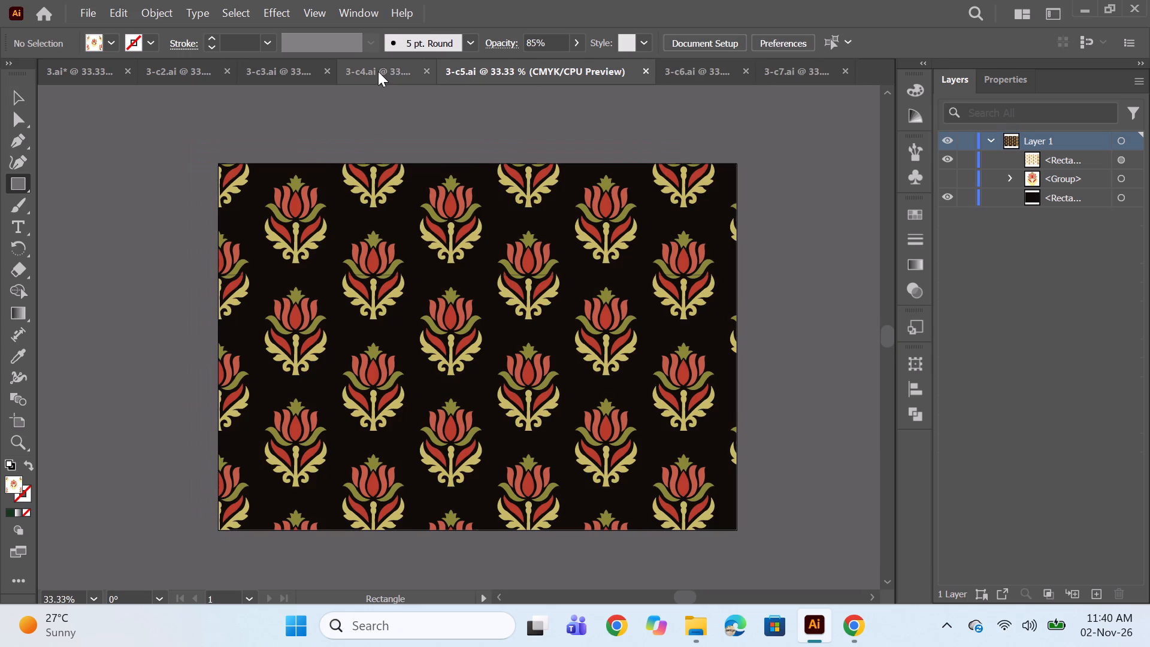
click(378, 71)
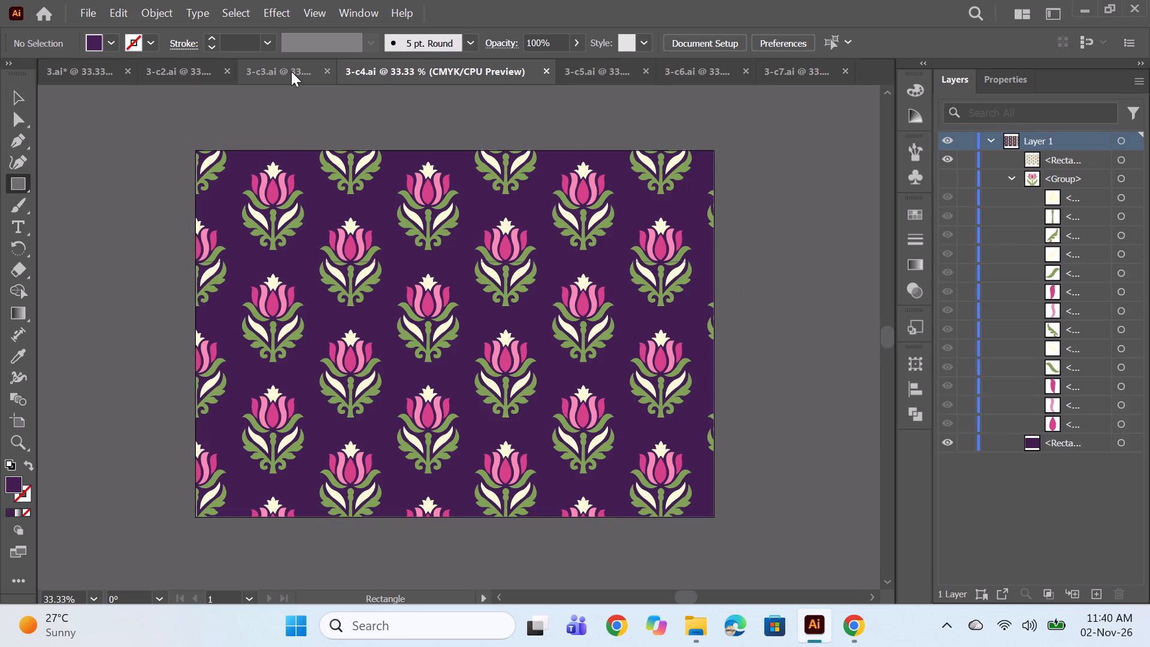
click(291, 71)
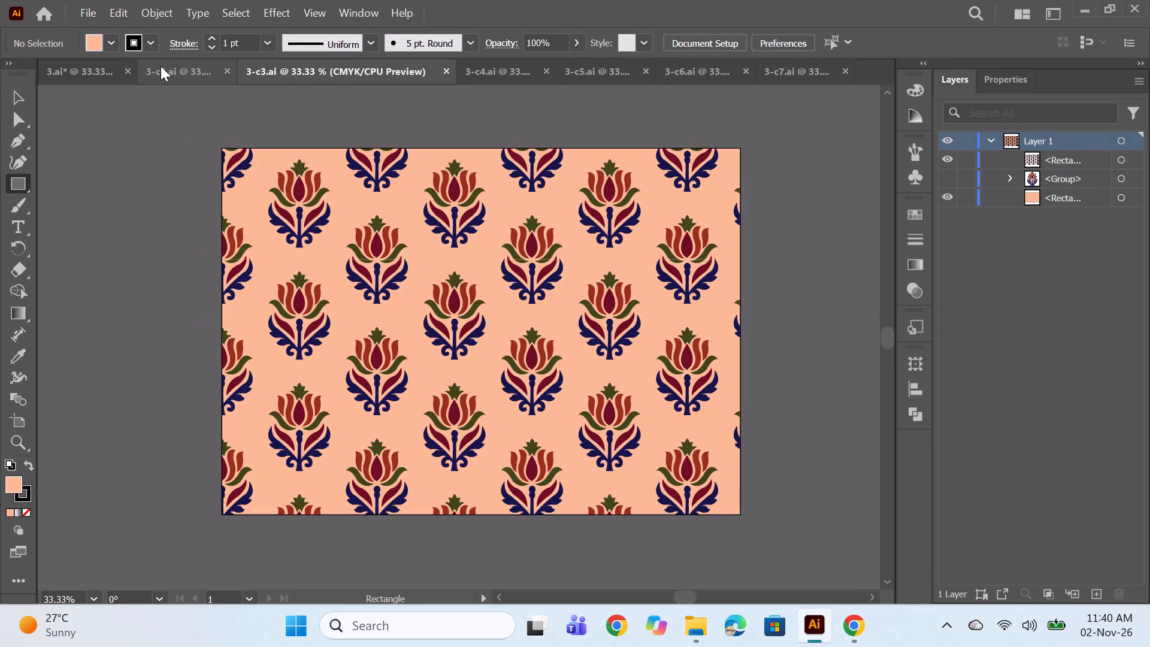
click(161, 66)
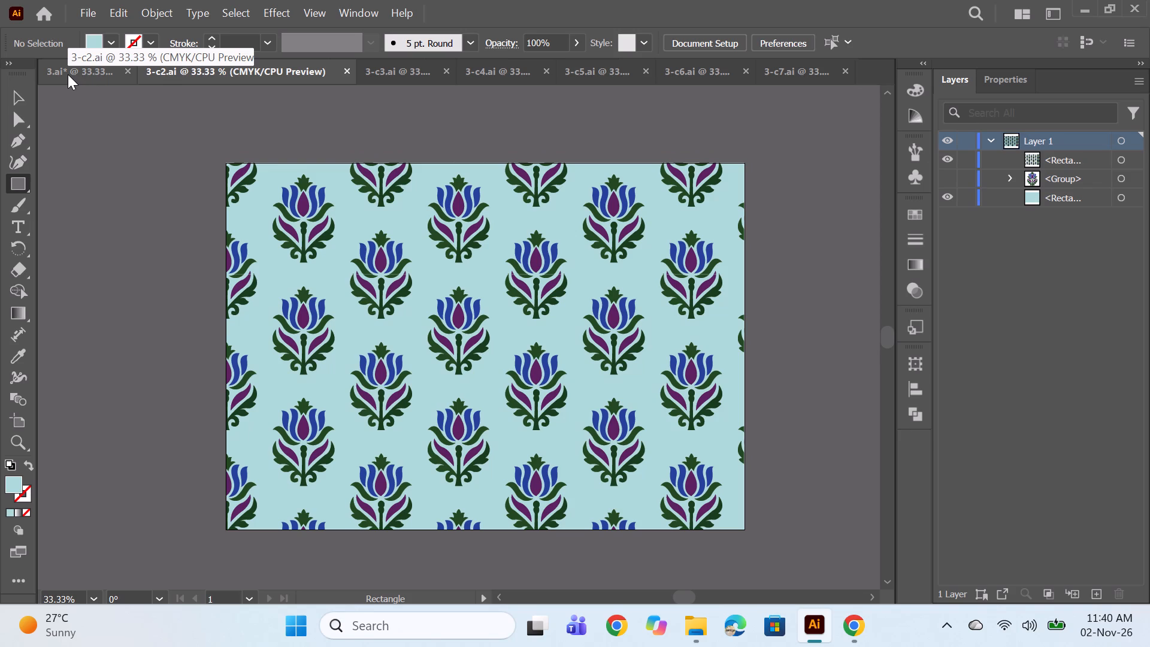
click(68, 74)
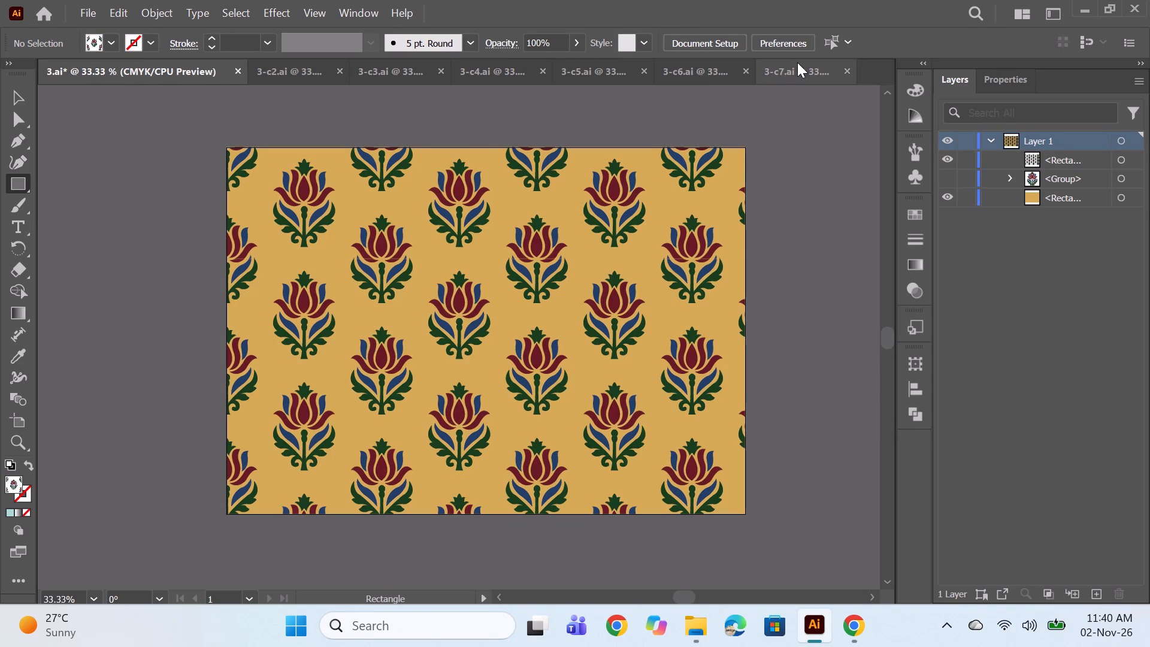
click(797, 62)
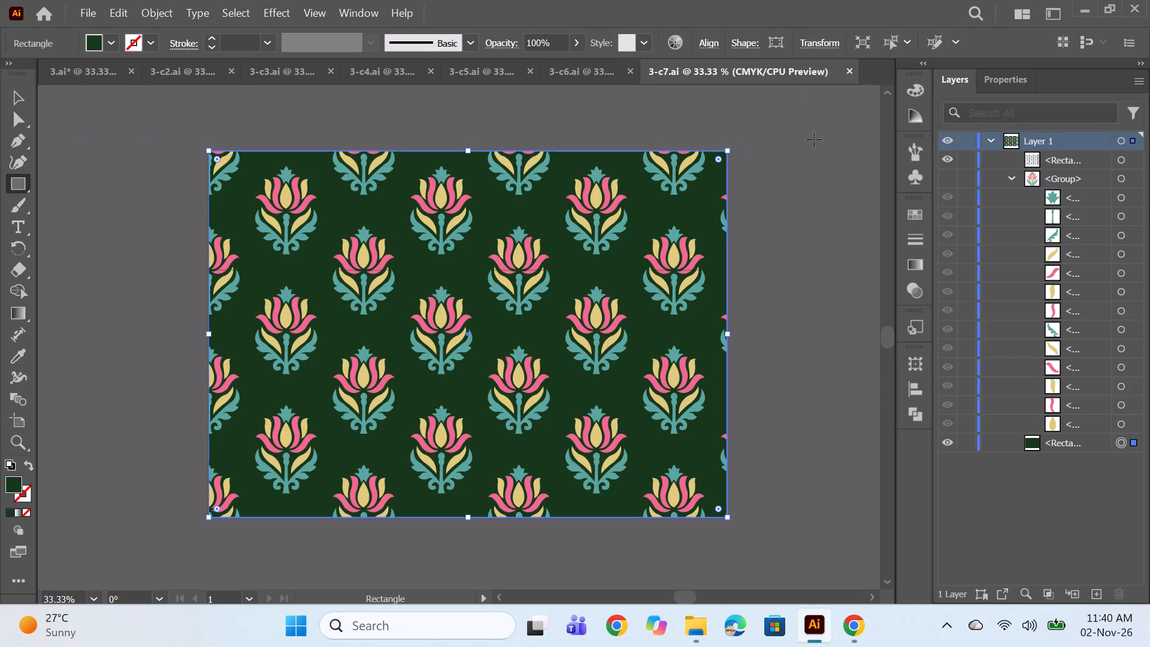
Save the 3-c7 document again.
key(ctrl+s)
click(825, 477)
click(591, 343)
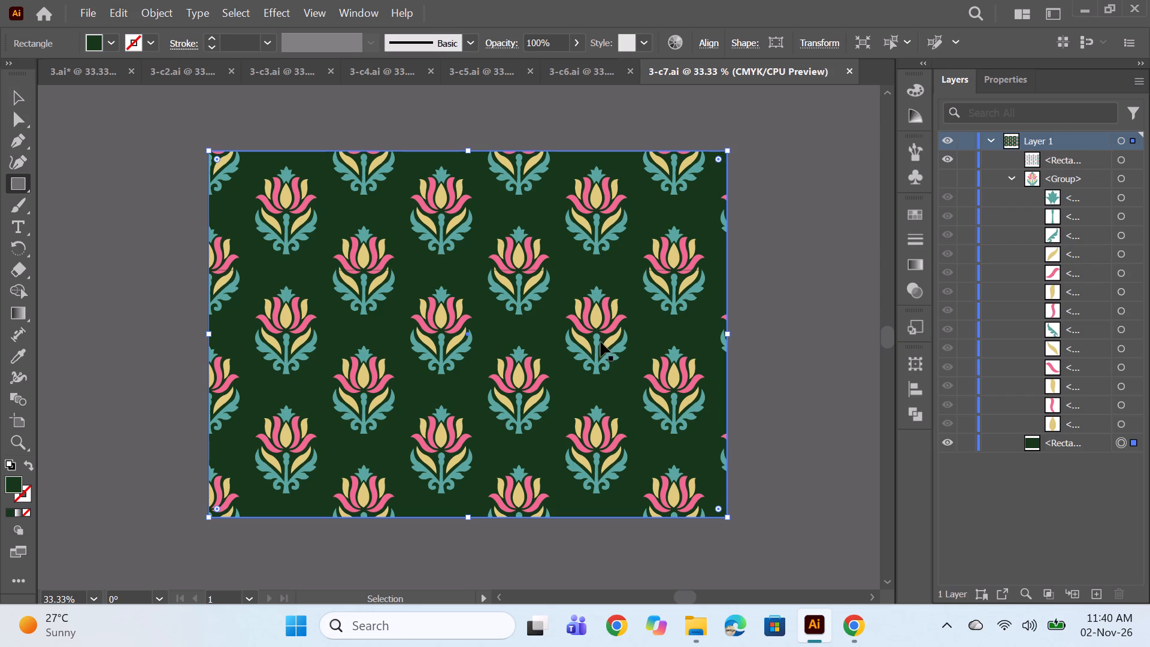
Save the 3-c7 document with the background rectangle deselected.
key(ctrl+s)
click(22, 92)
click(99, 188)
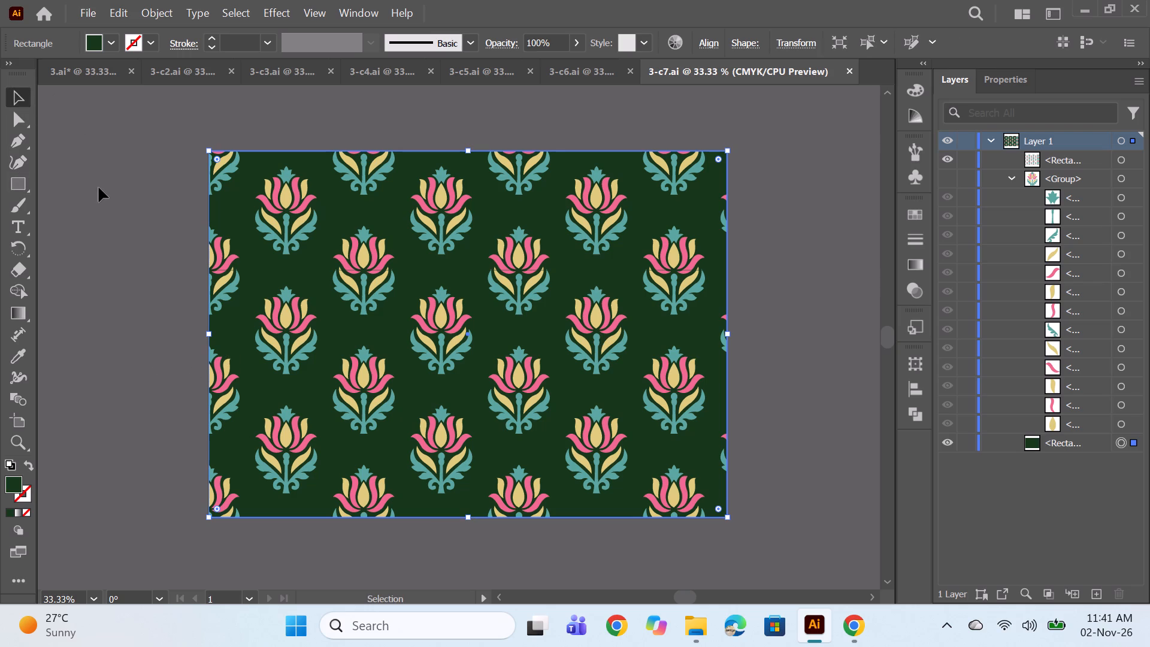
key(ctrl+s)
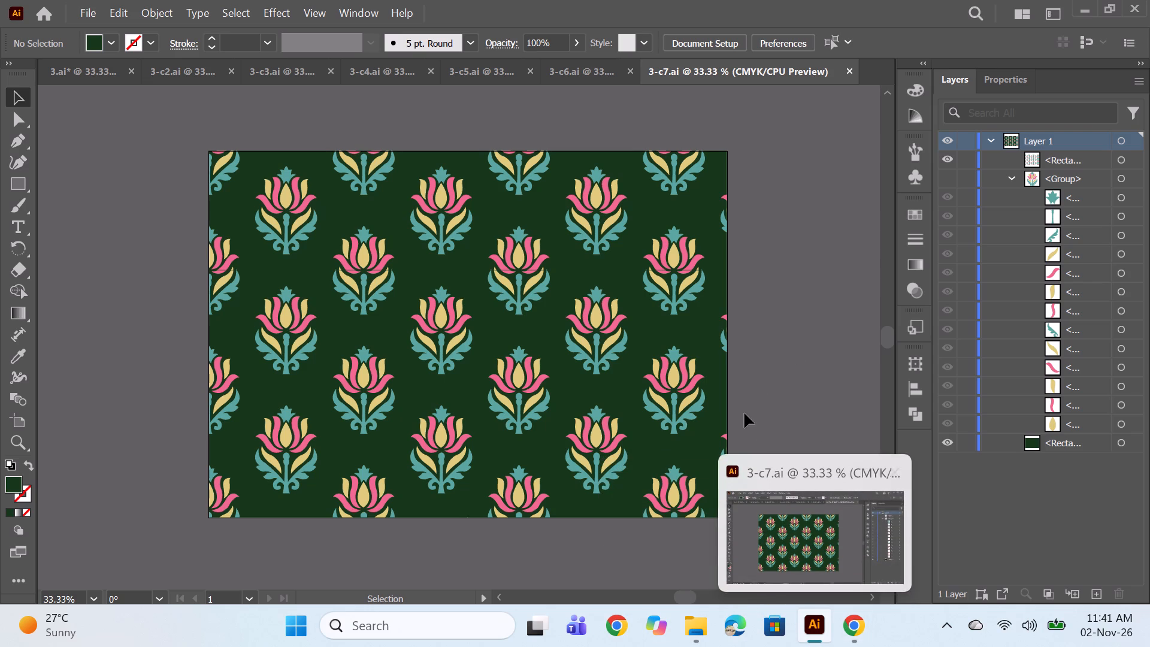
Paste the copied blue and purple tulip motif behind the artwork in 3-c7 and deselect it.
key(ctrl+b)
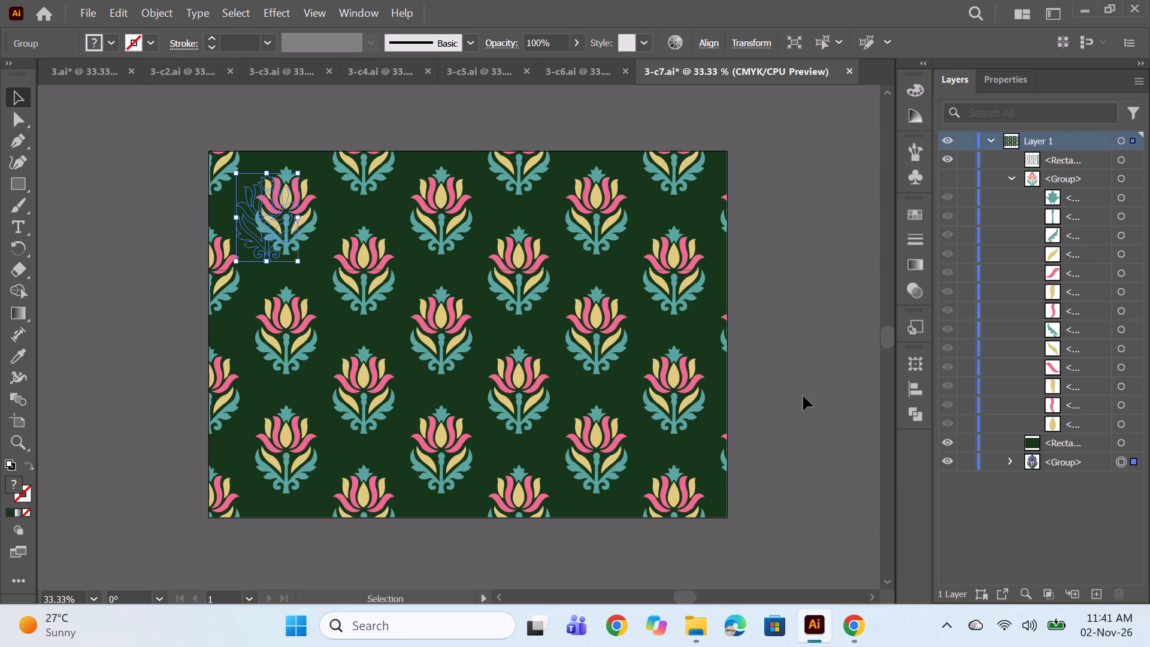
ctrl+click(794, 389)
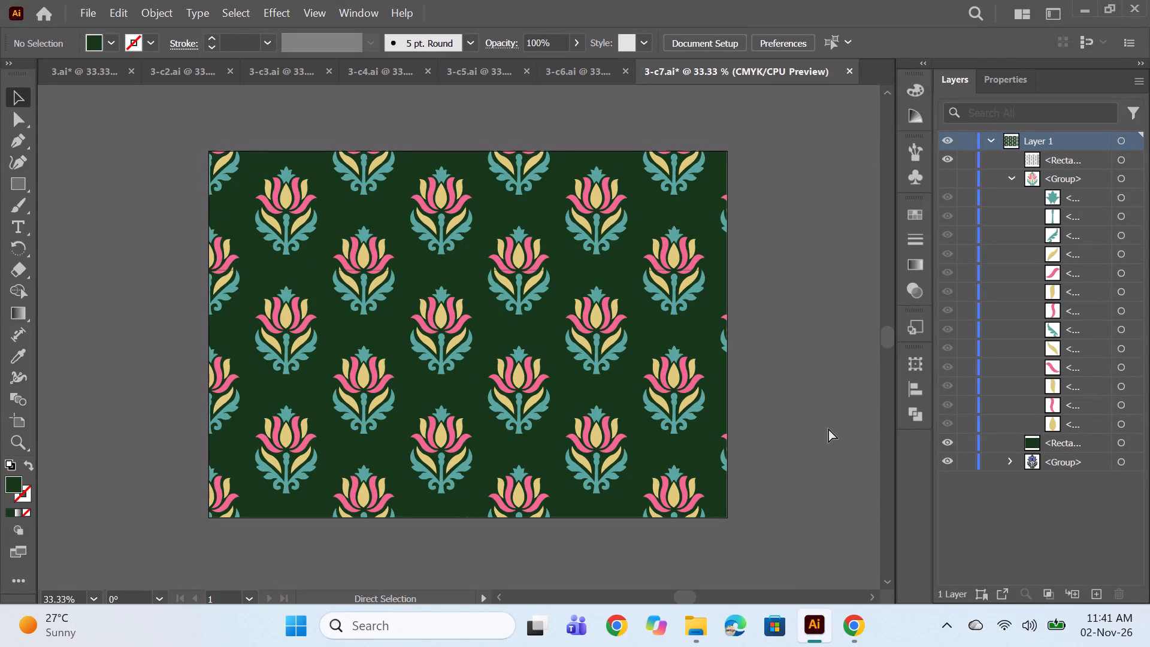
Create a landscape A3 CMYK document, 16.5354 by 11.6929 in, and paste the tulip motif onto it.
key(ctrl+n)
key(Return)
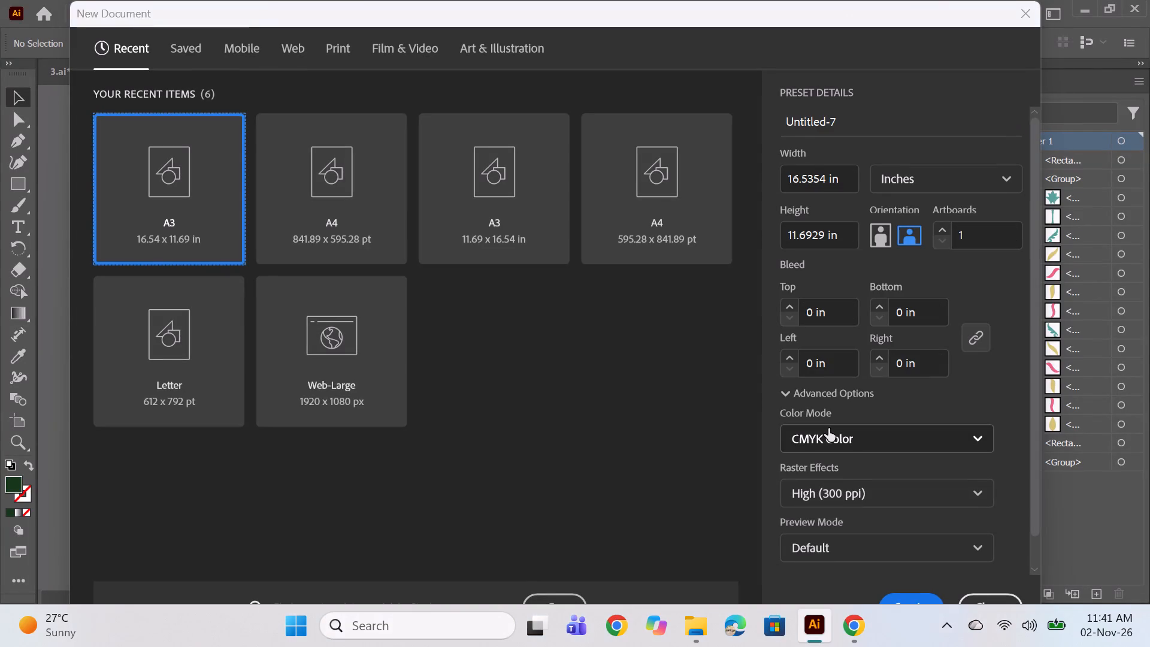
key(ctrl+v)
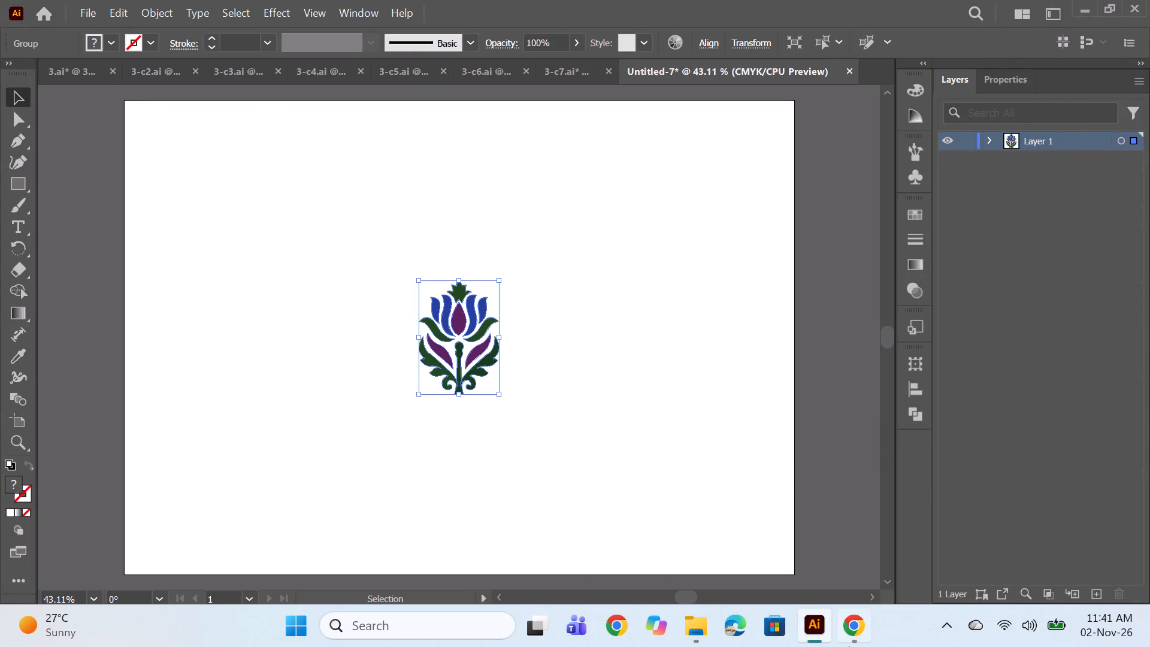
Browse the floral printed fabric images in Chrome, including the Jaipuri Kalamkari print, and check document 3 for colour reference.
click(839, 623)
scroll(440, 371, down, 2)
scroll(423, 427, down, 2)
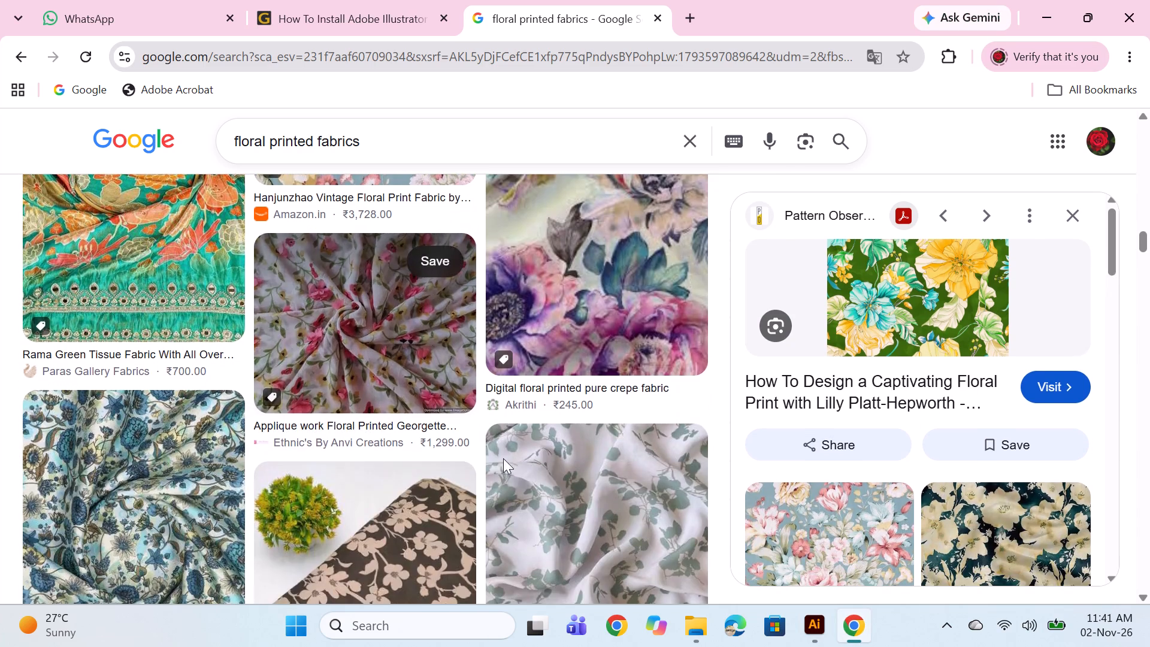
scroll(809, 515, down, 2)
scroll(891, 455, down, 4)
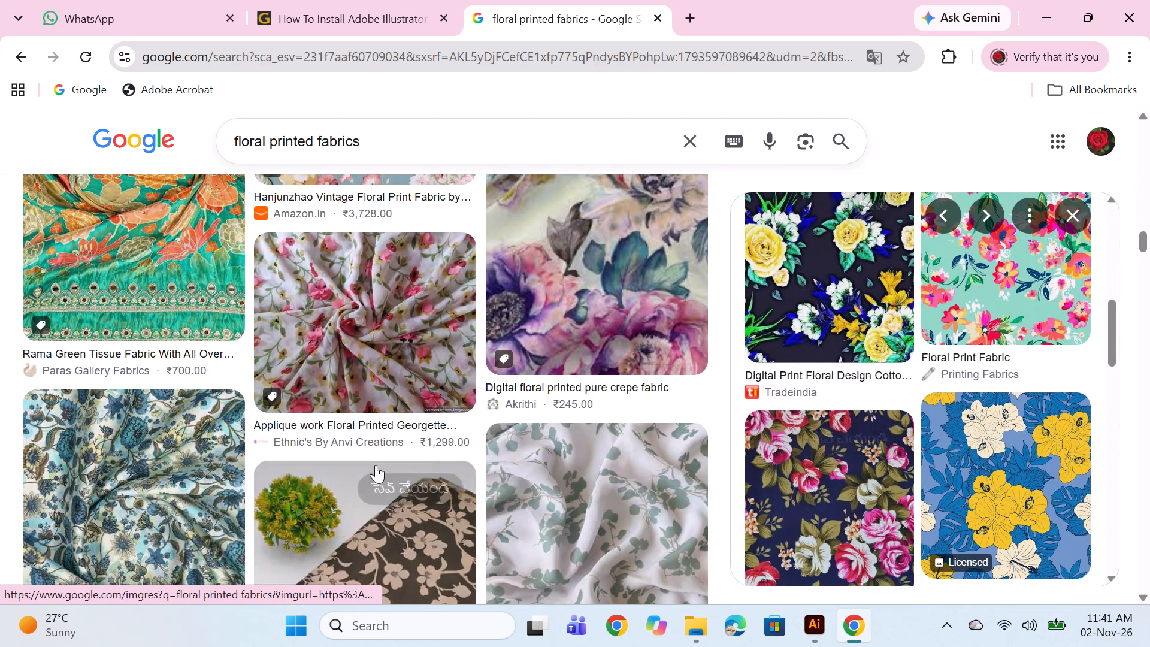
scroll(376, 465, down, 6)
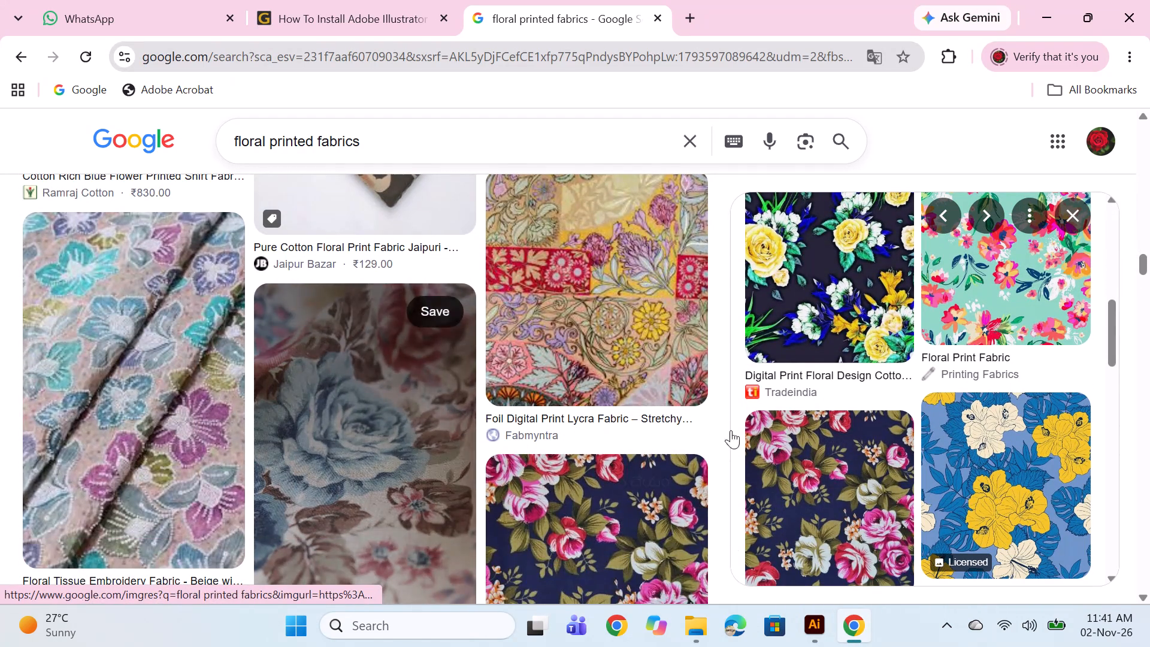
scroll(812, 402, down, 2)
scroll(435, 434, down, 4)
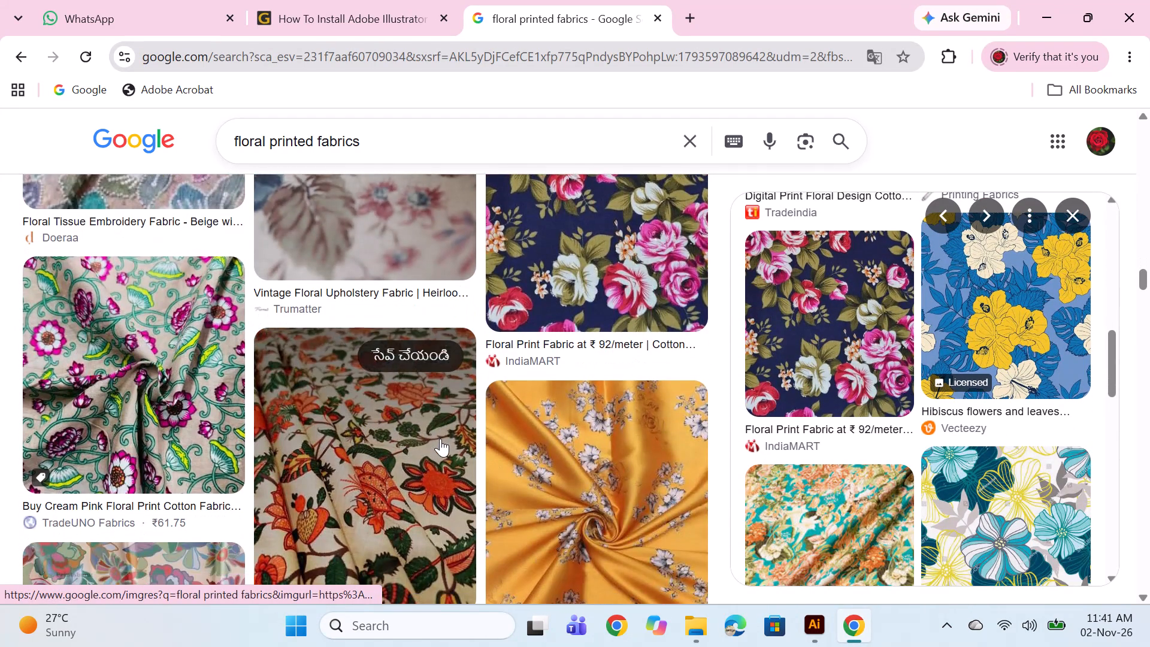
scroll(440, 439, down, 2)
click(358, 334)
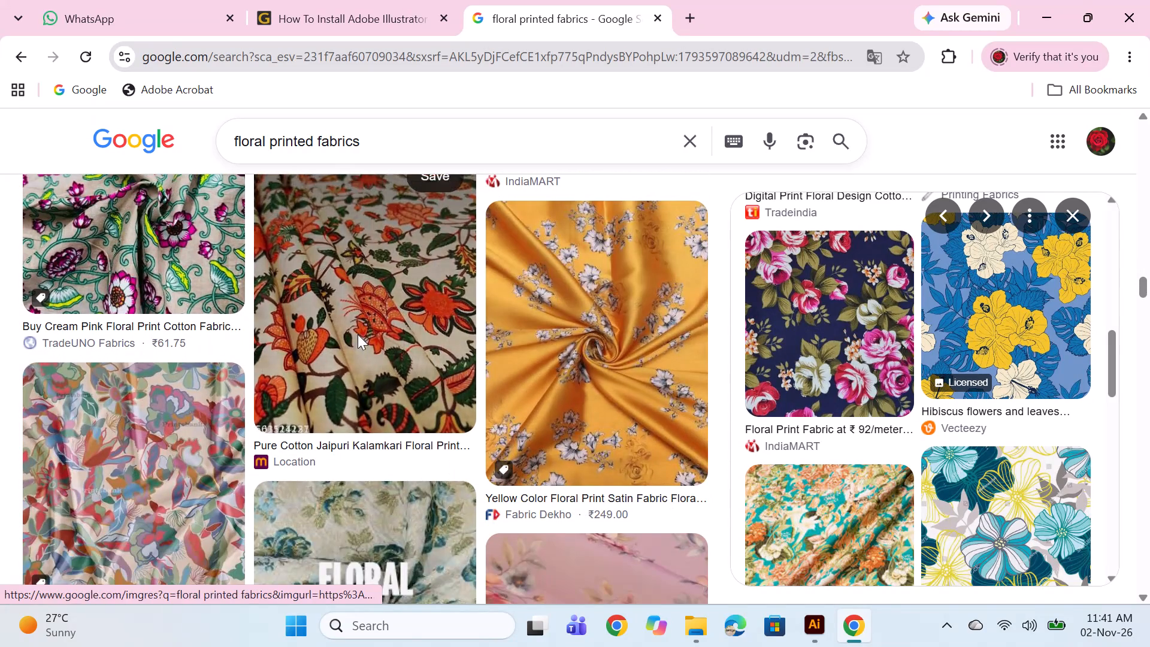
scroll(907, 329, down, 2)
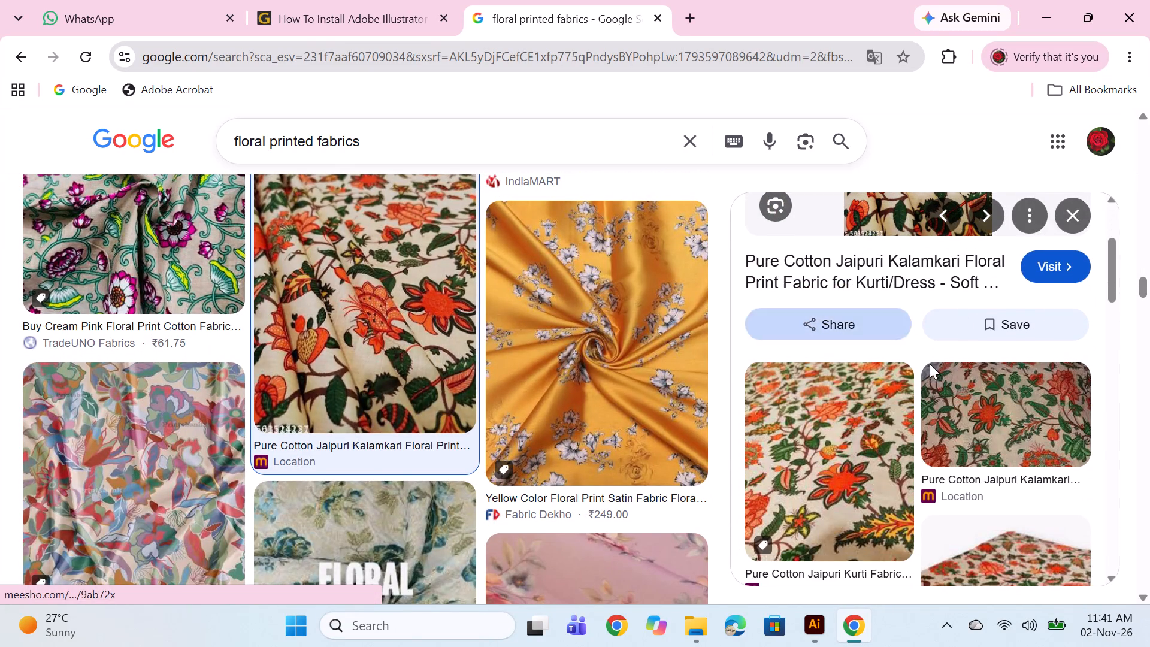
scroll(936, 370, up, 3)
scroll(936, 370, down, 2)
scroll(936, 370, up, 5)
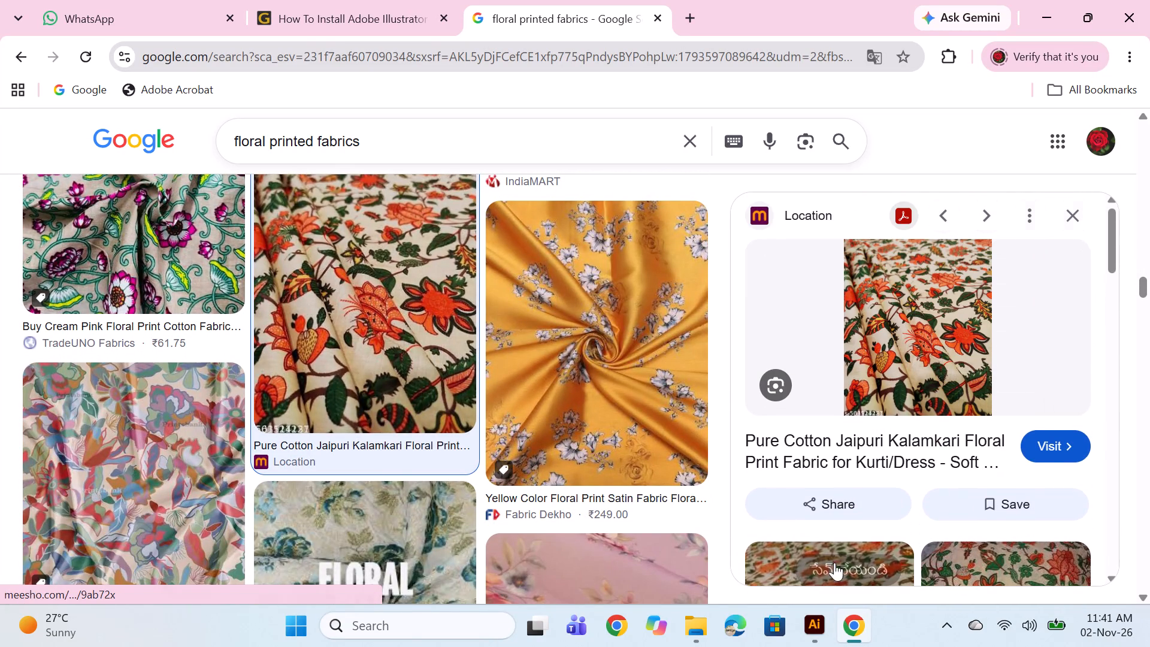
click(817, 613)
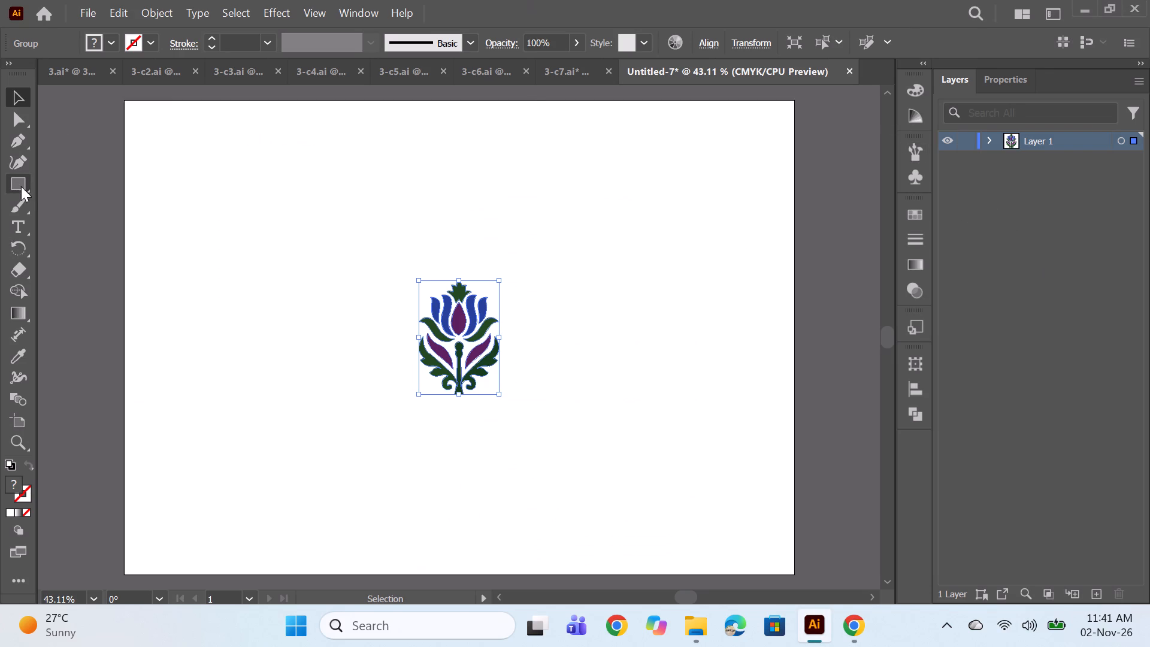
click(79, 75)
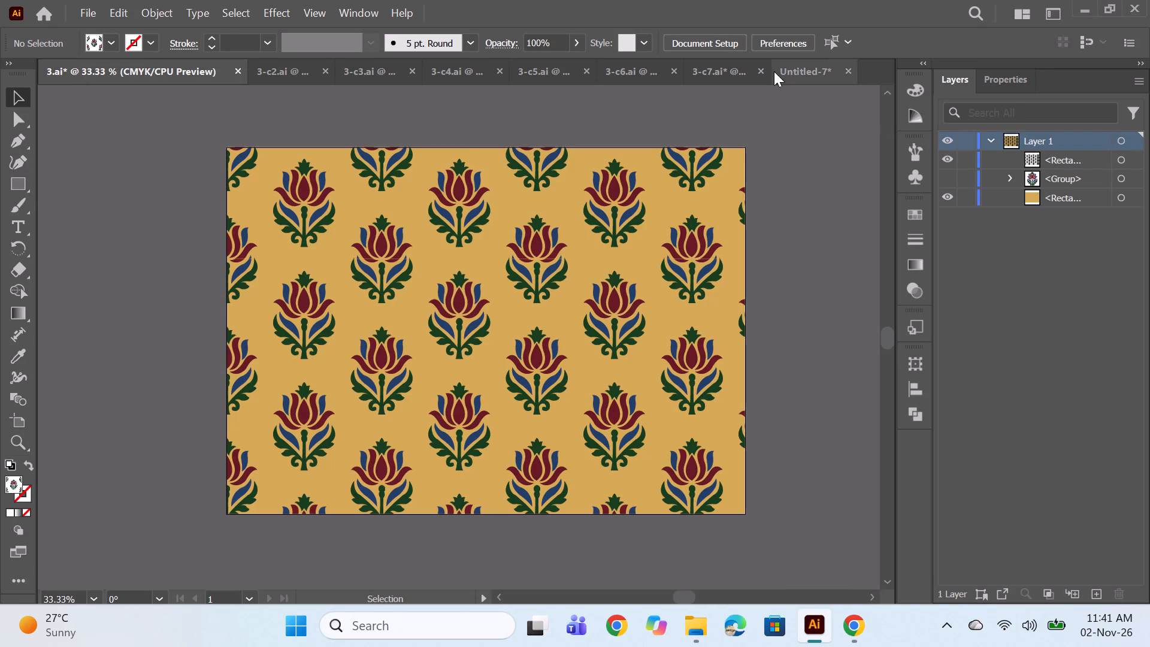
click(789, 66)
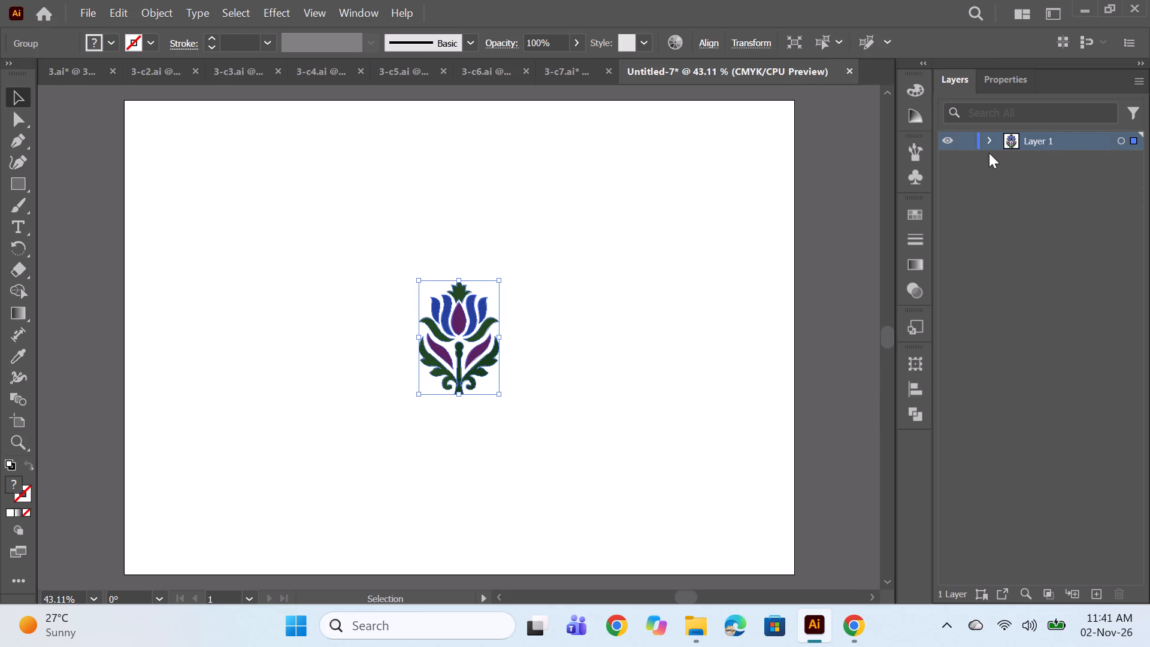
Draw a rectangle covering the whole artboard and move it below the tulip group in the layer order.
click(988, 139)
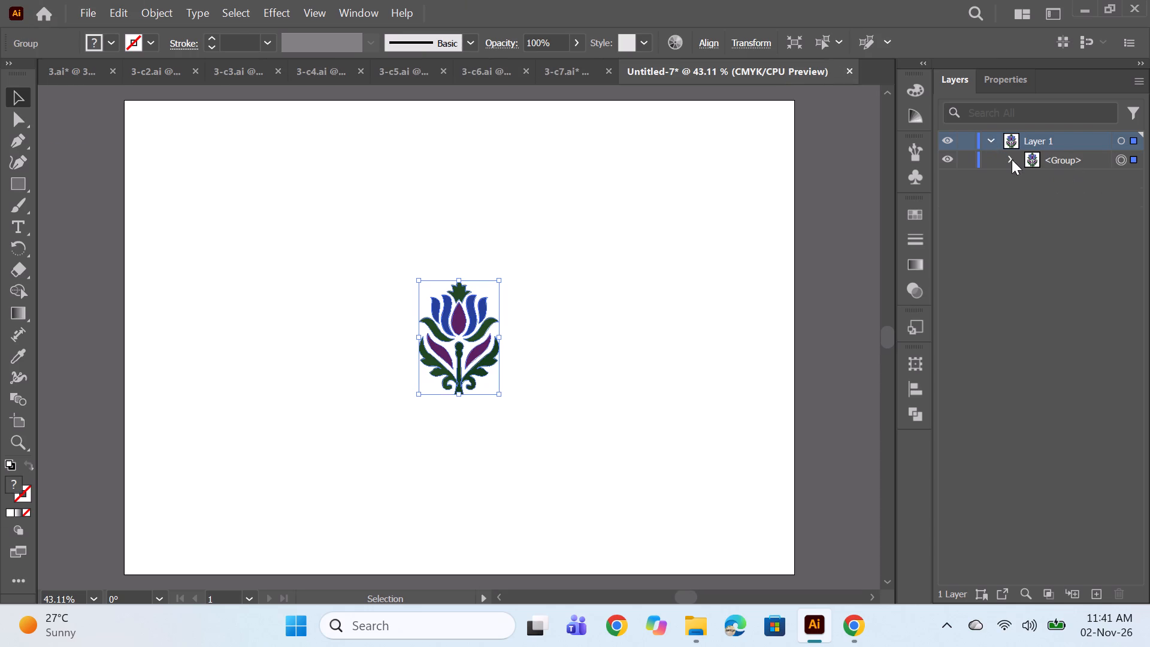
click(20, 183)
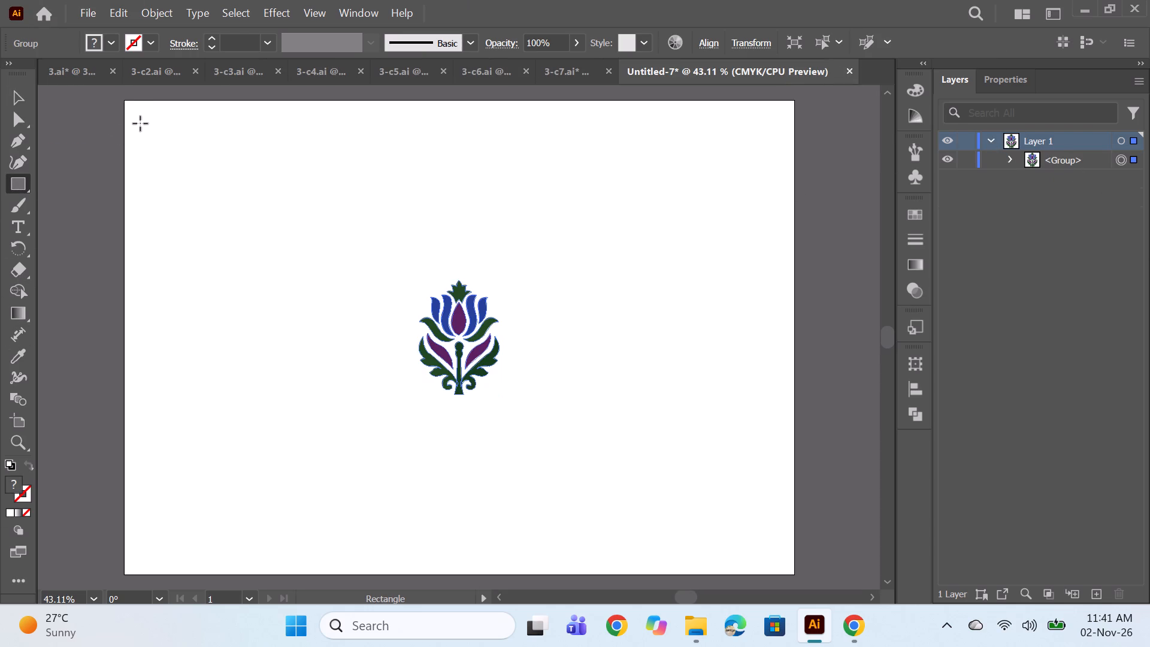
drag(123, 101, 751, 525)
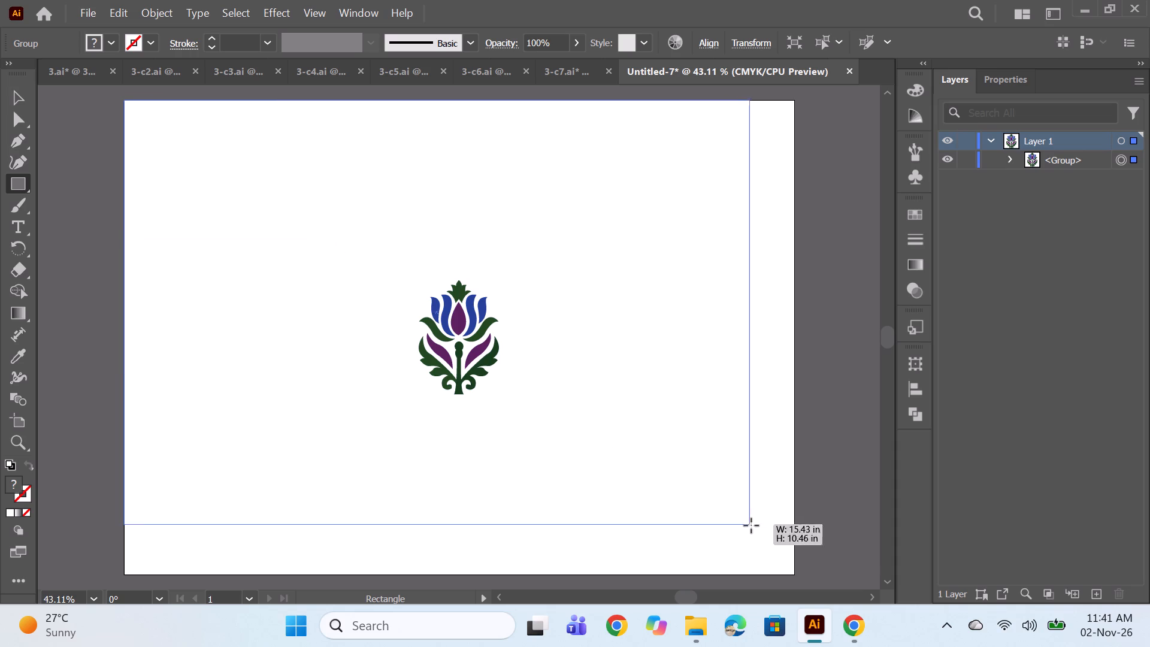
drag(751, 525, 794, 575)
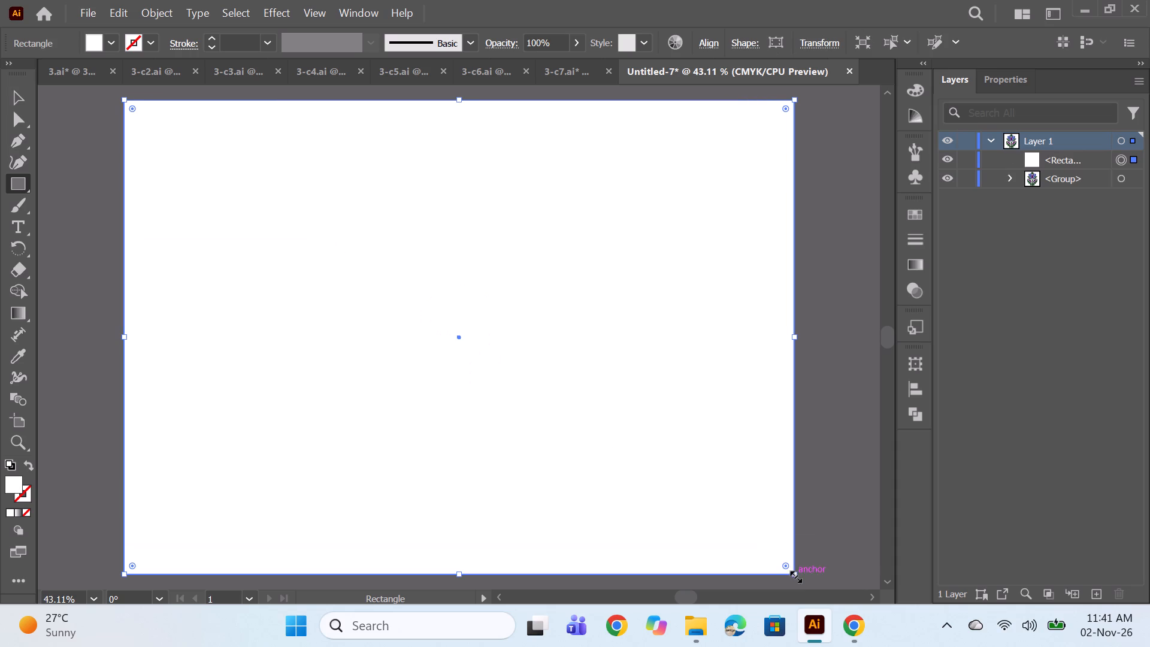
drag(1050, 156, 1051, 183)
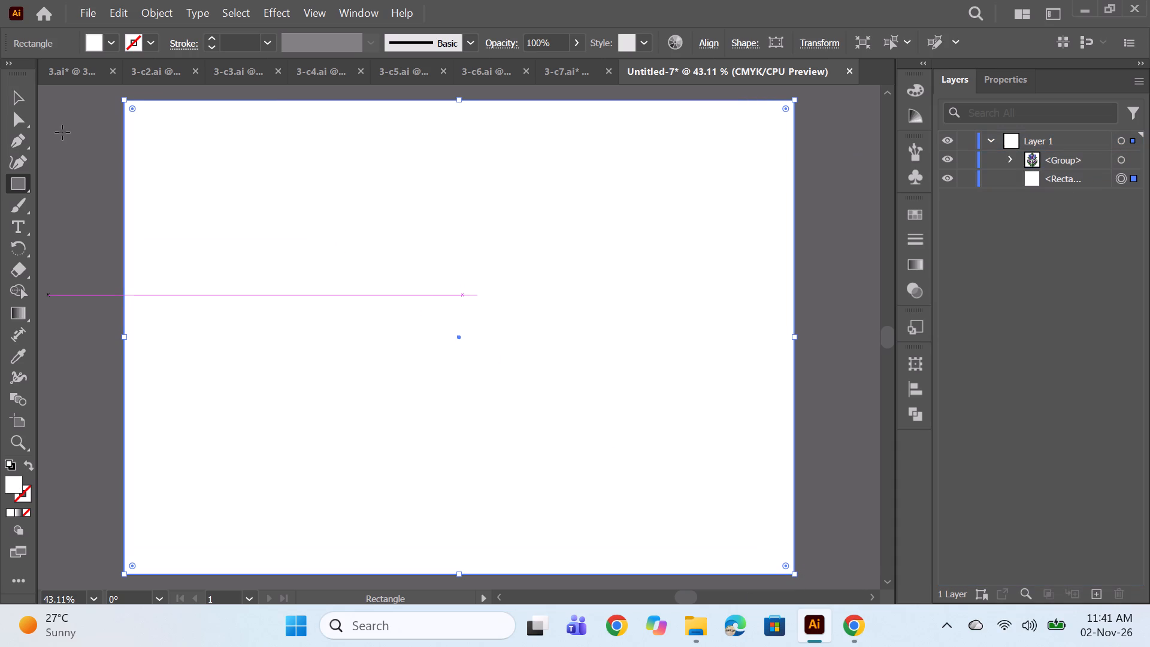
Set the background rectangle's fill to the pale cream F9F2C7.
double_click(16, 481)
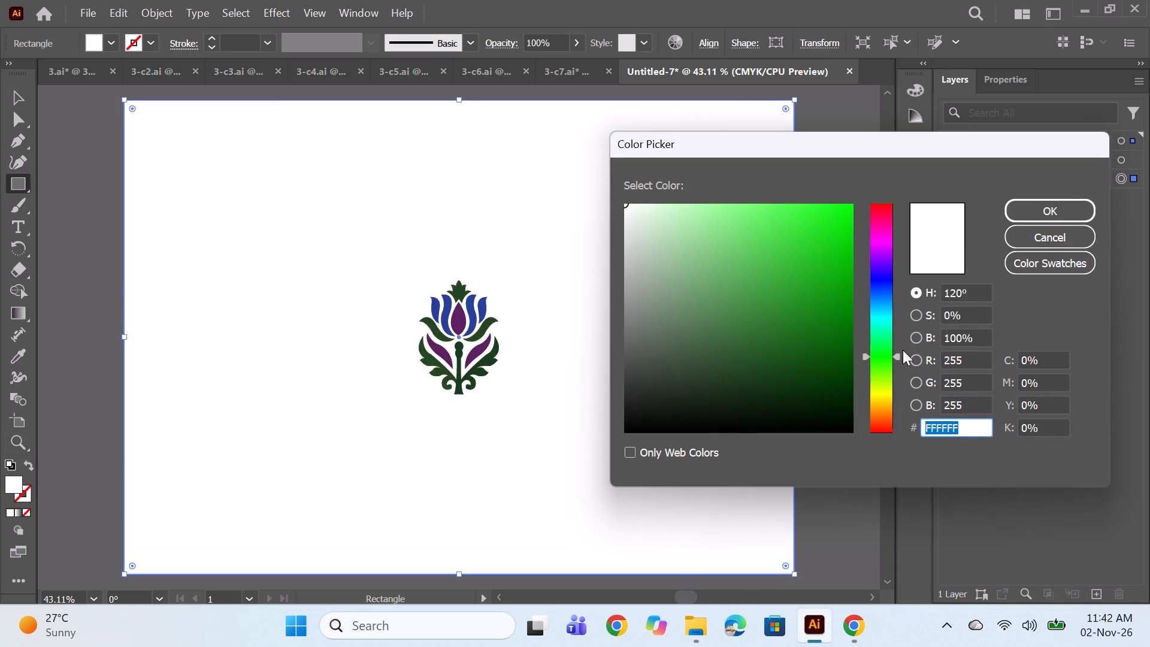
click(886, 395)
click(885, 400)
click(662, 211)
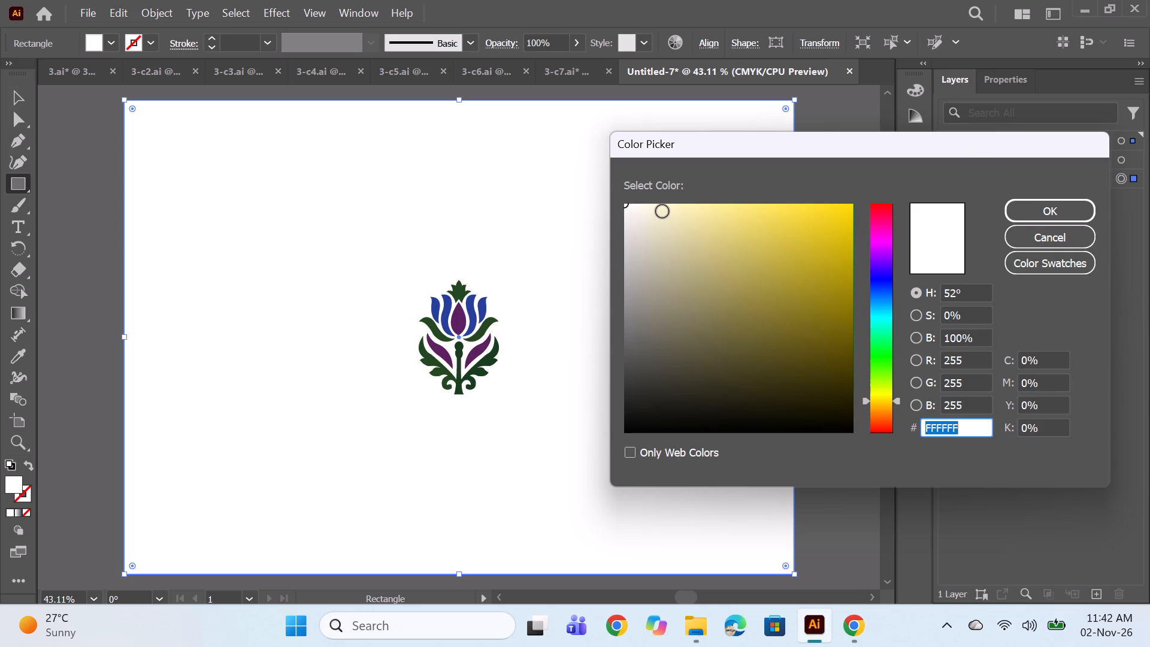
click(680, 210)
click(668, 211)
click(670, 208)
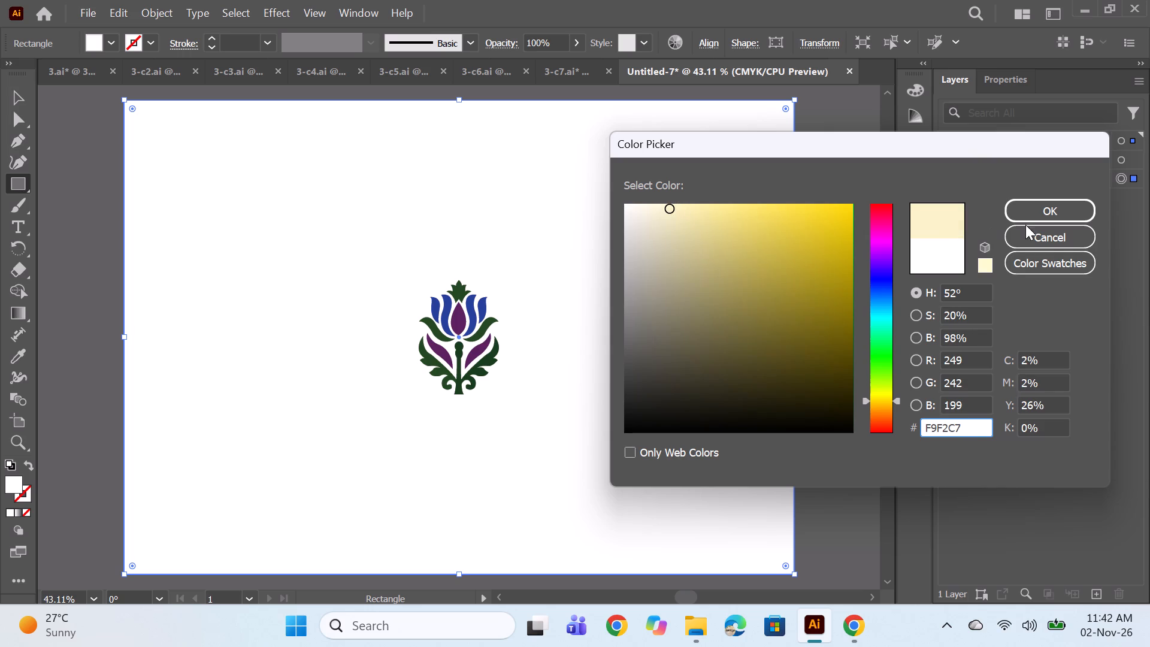
click(1038, 208)
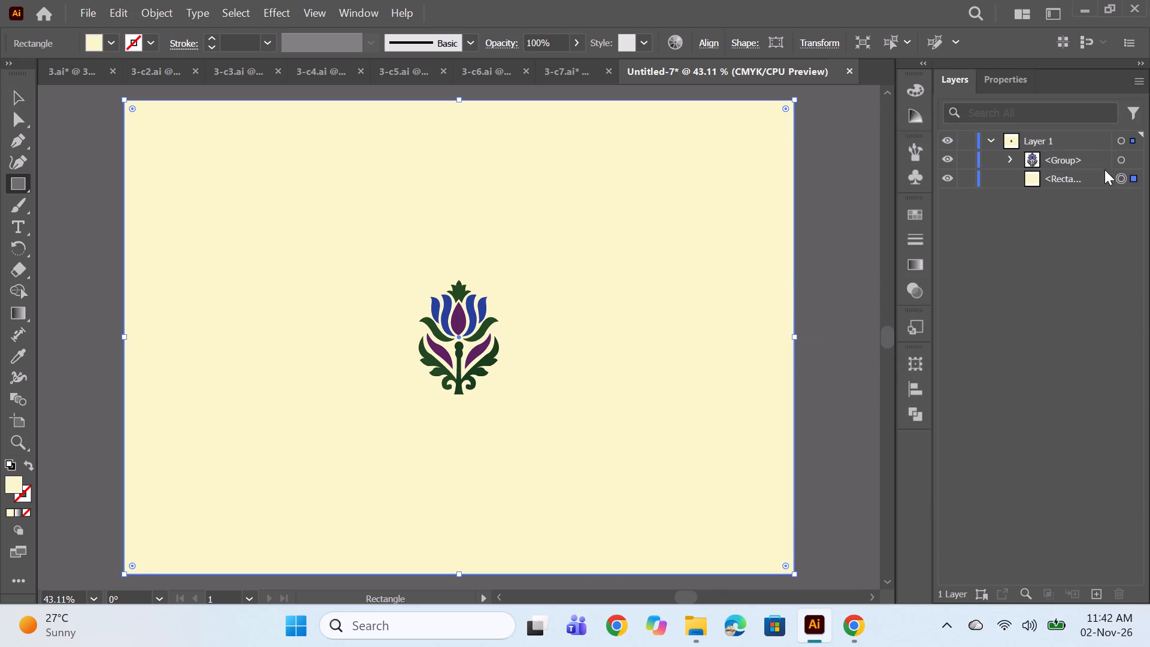
Recolour the tulip's purple centre petal to a dark brick red.
click(1120, 159)
click(1009, 160)
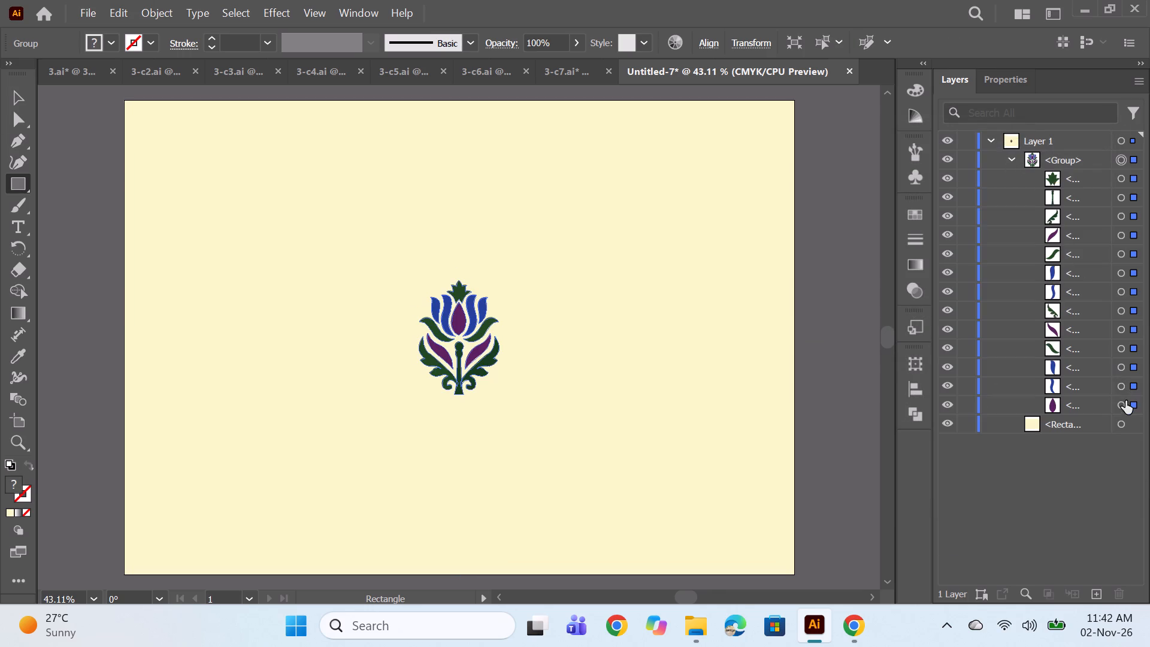
click(1125, 401)
double_click(9, 483)
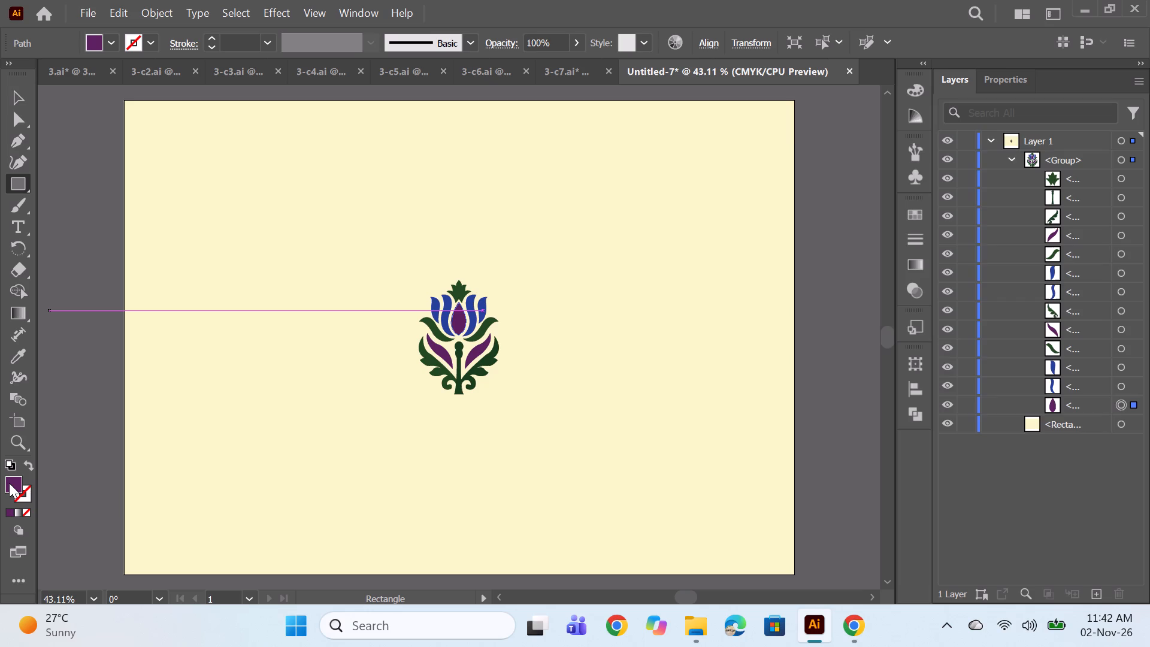
click(882, 427)
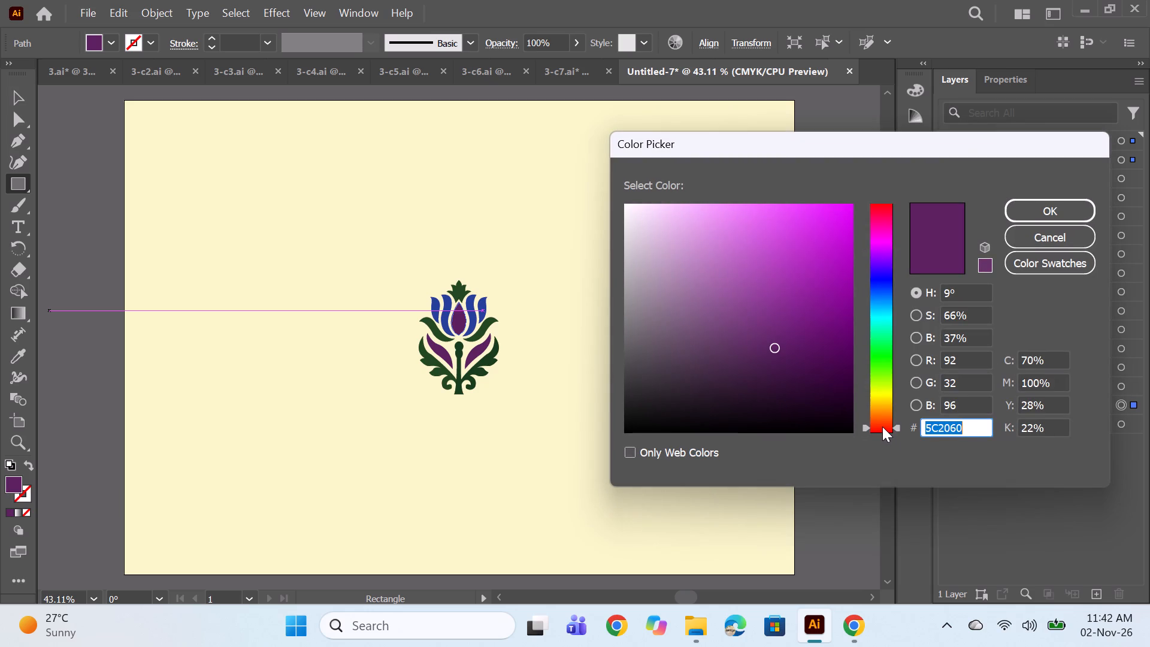
click(818, 325)
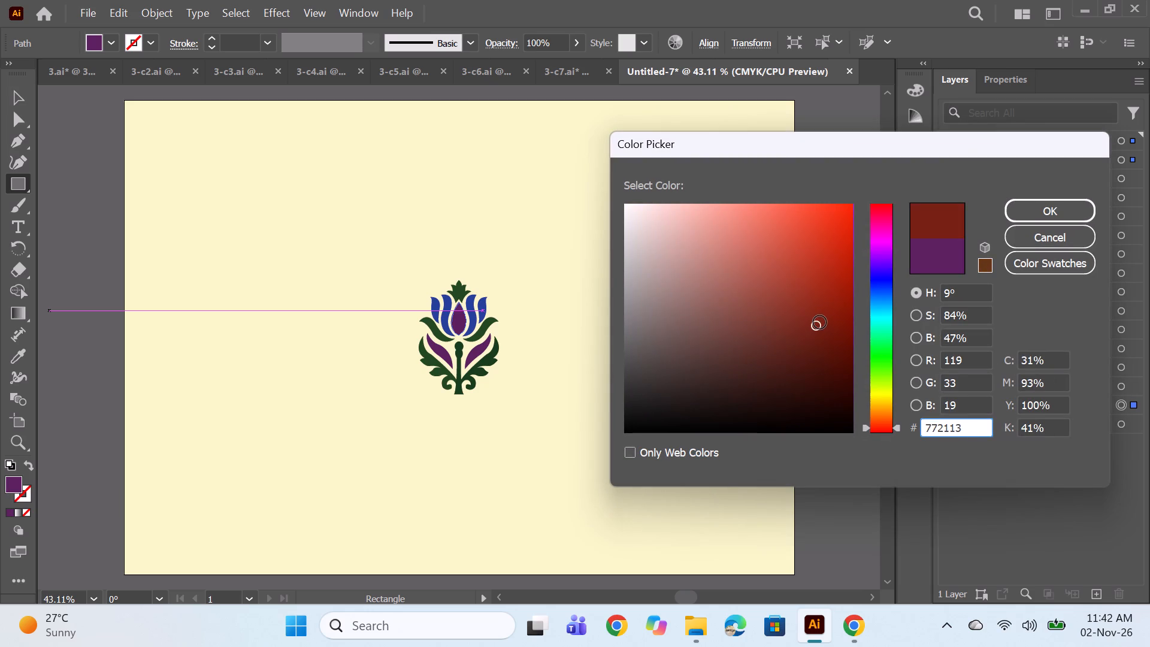
click(819, 310)
click(824, 306)
click(829, 301)
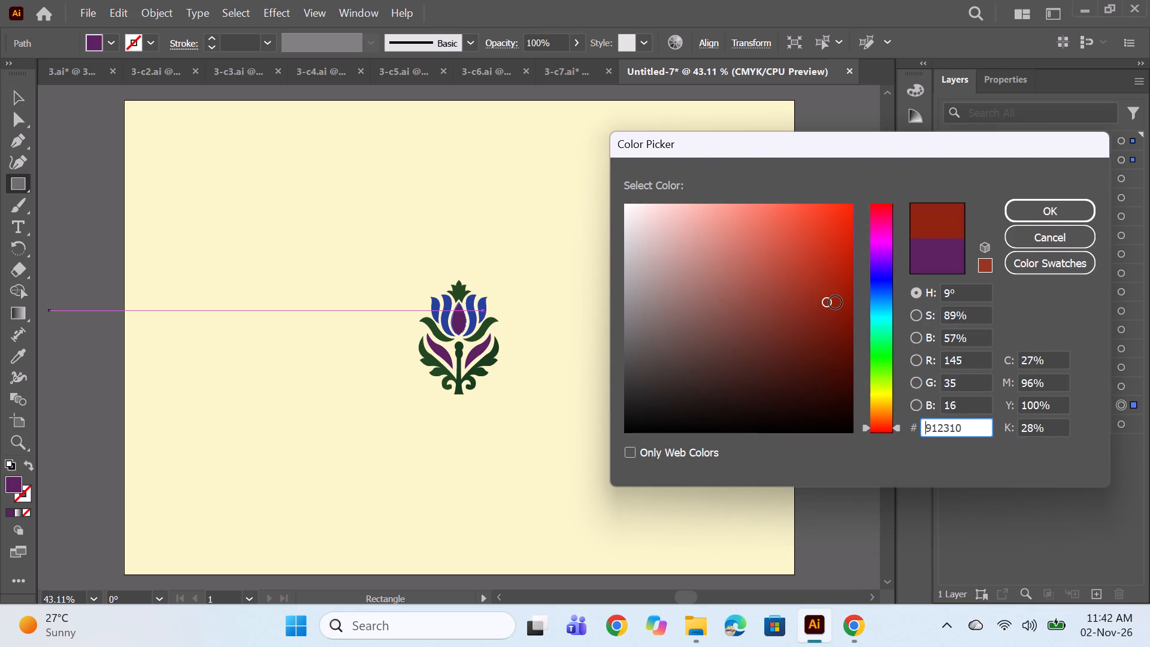
click(836, 303)
click(1064, 208)
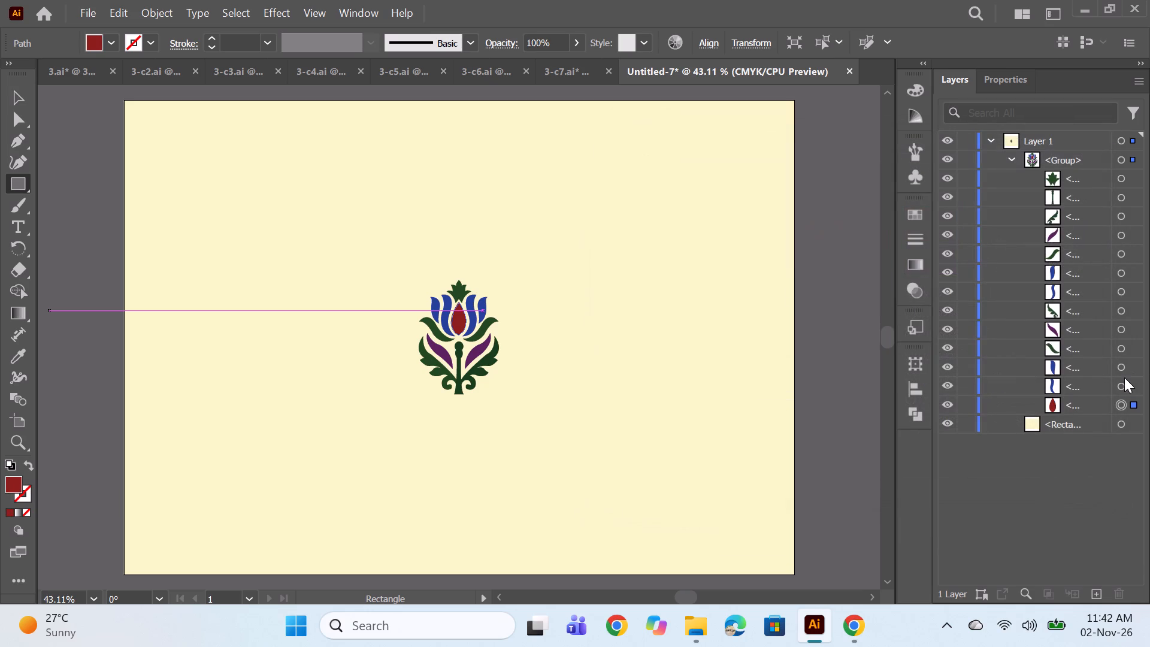
Recolour the blue inner petal just left of the tulip's centre petal to near black.
click(1122, 381)
double_click(19, 479)
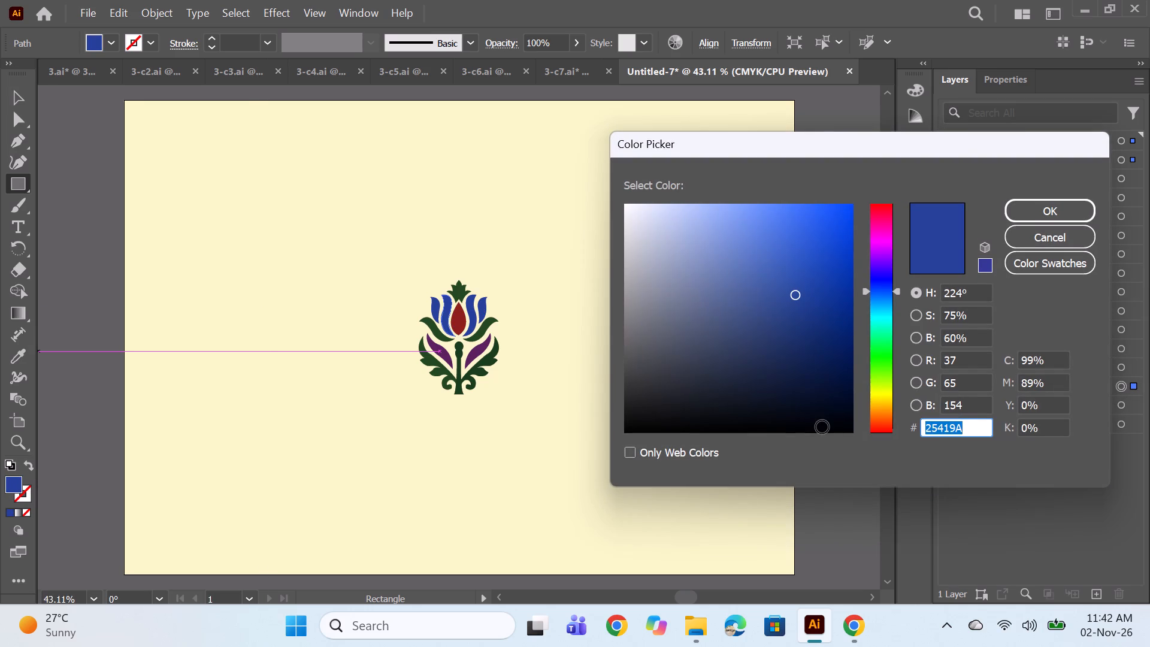
click(822, 427)
click(1024, 212)
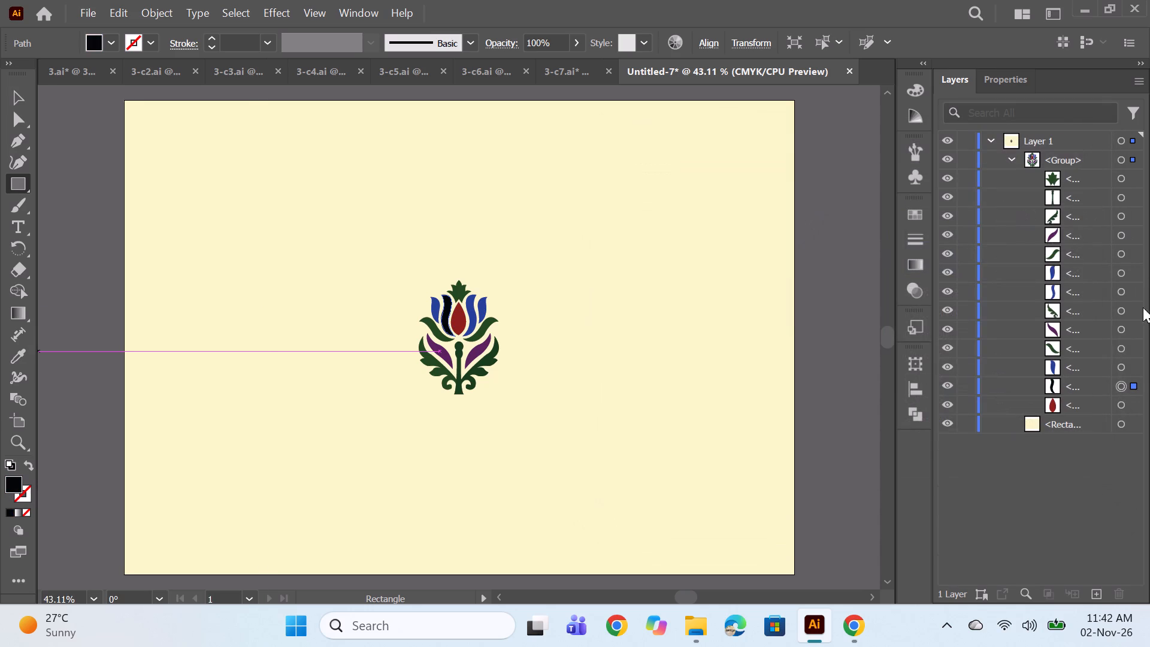
Recolour the blue outer petal on the tulip's left side with the brick red sampled from the centre petal.
click(1119, 400)
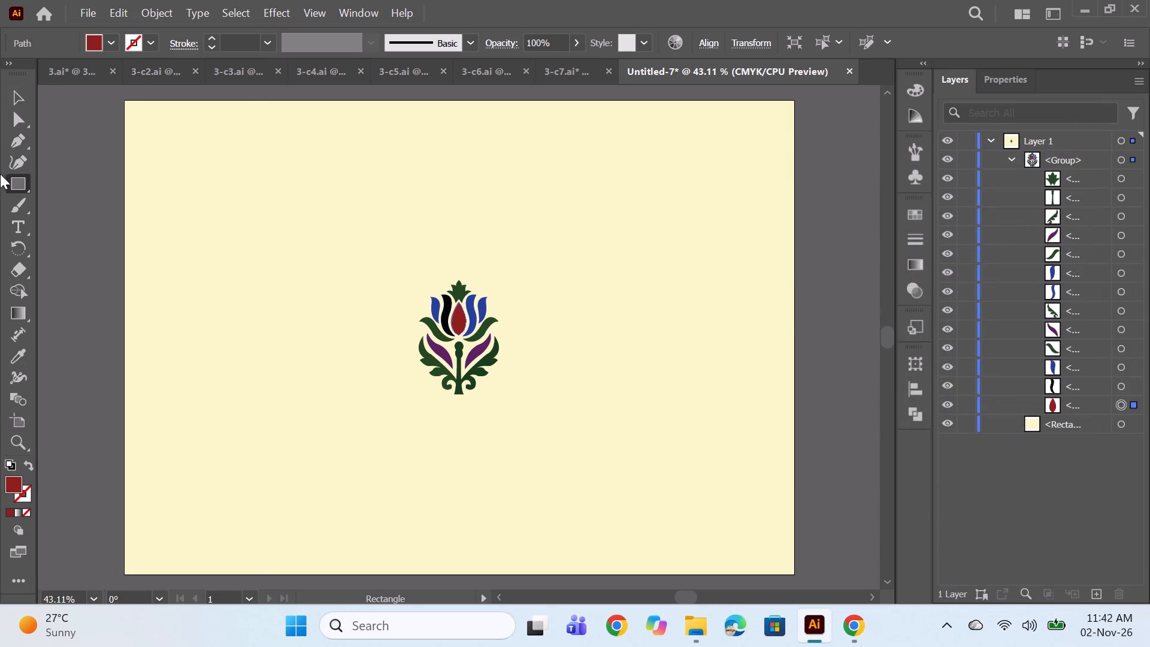
click(1120, 368)
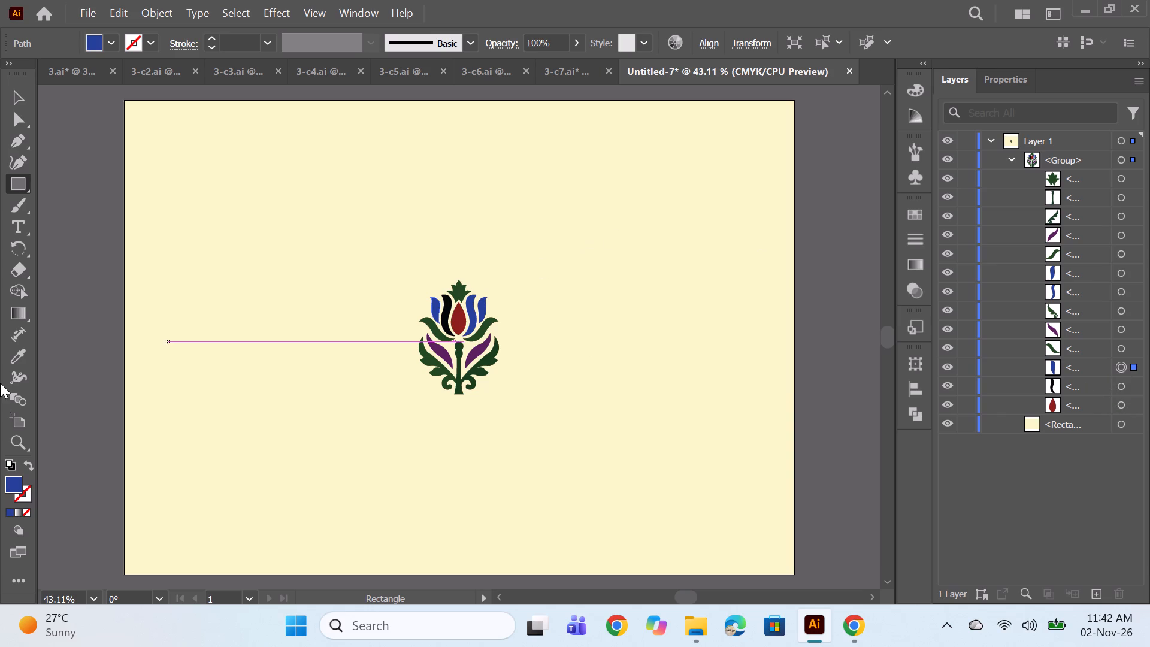
click(14, 361)
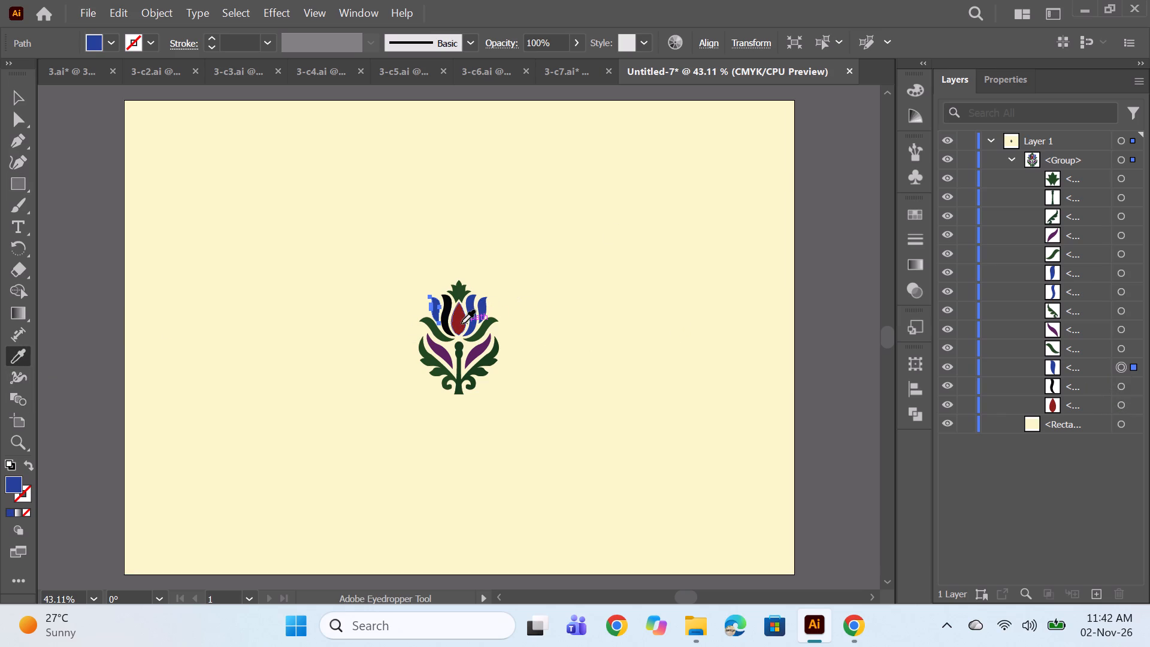
click(461, 323)
Swap the sampled fills of the centre petal and inner left petal, making the centre near black and the inner petal brick red.
click(1118, 385)
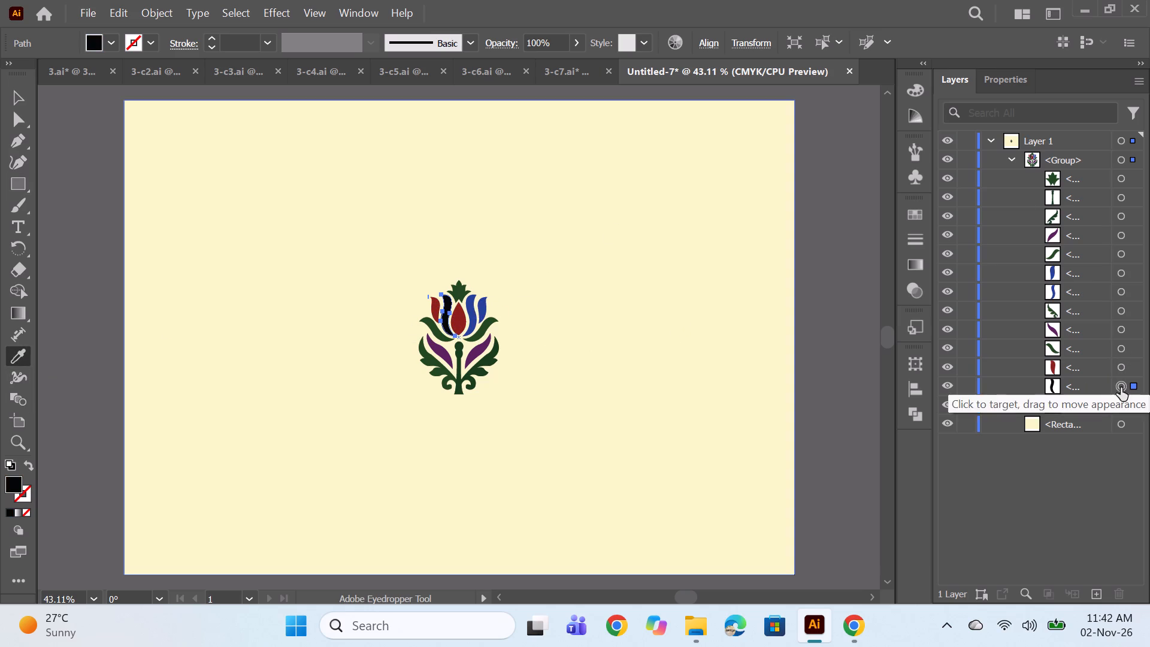
click(1127, 406)
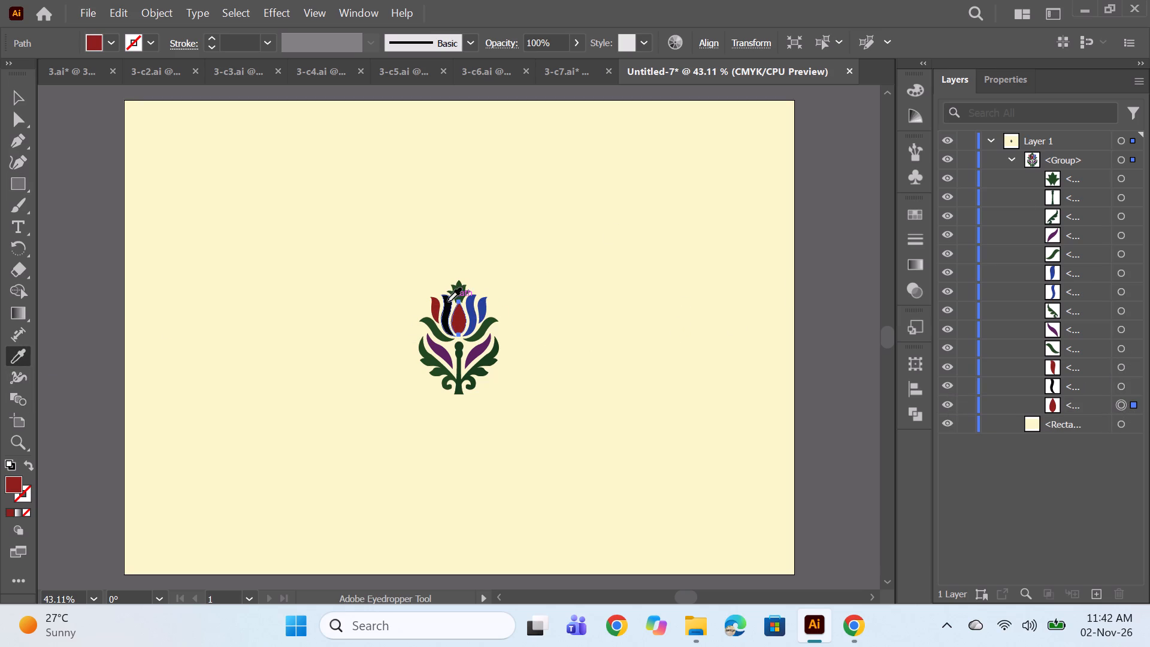
click(447, 302)
click(1118, 382)
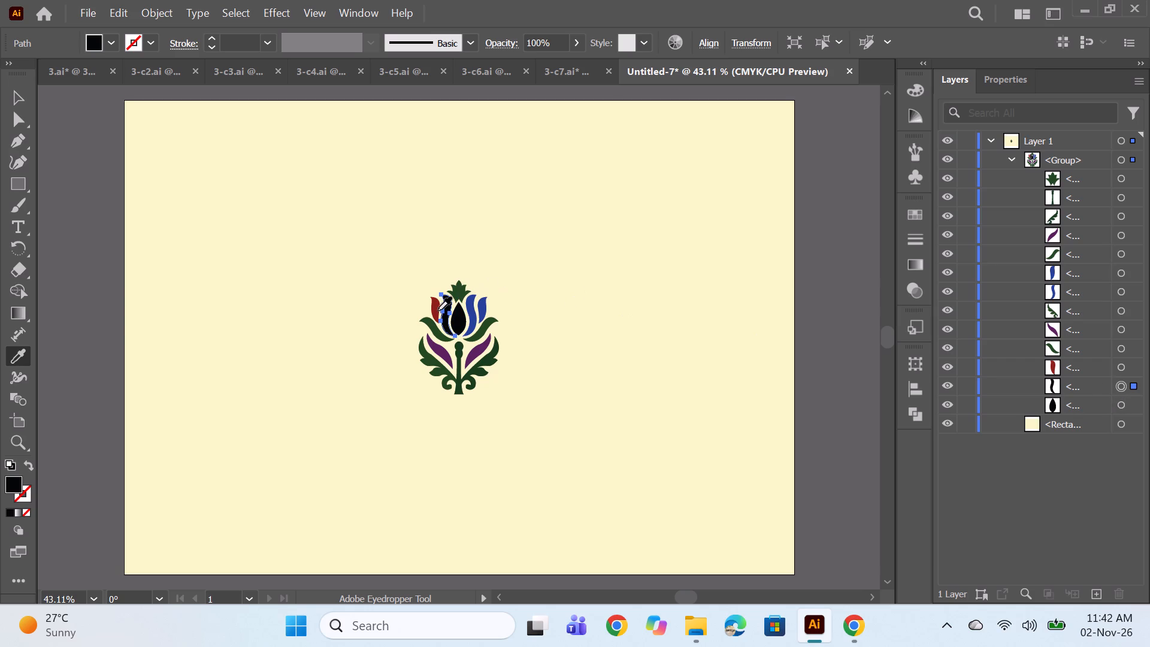
click(432, 305)
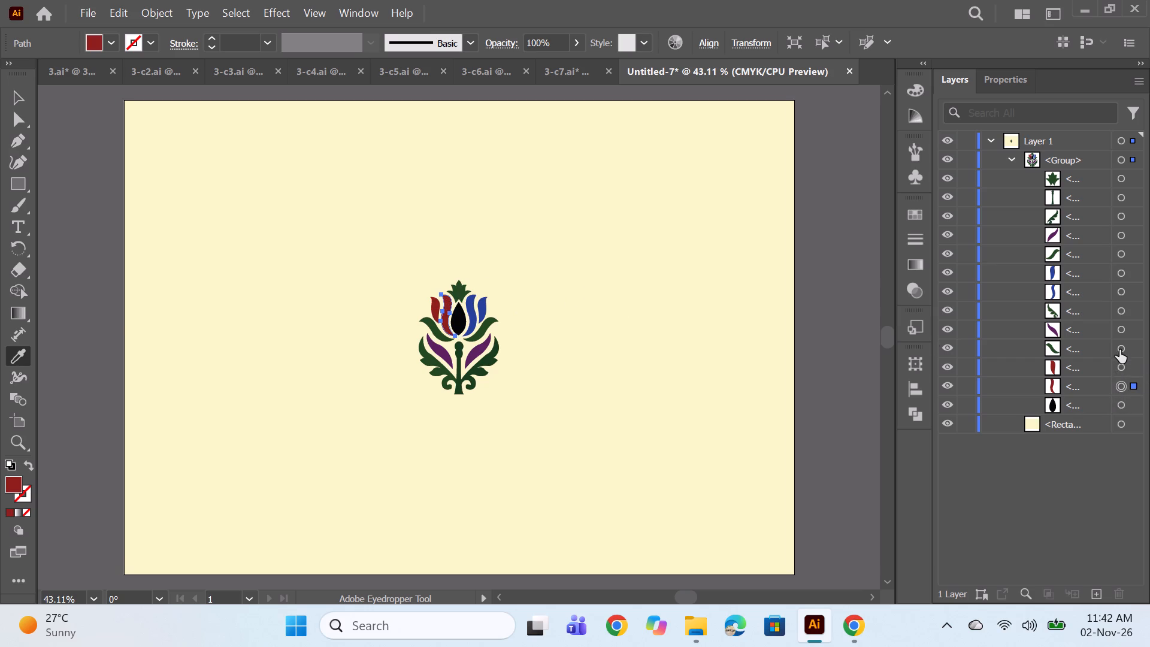
Darken the inner left petal's fill to 720E0E and match the outer left petal to it.
click(1122, 347)
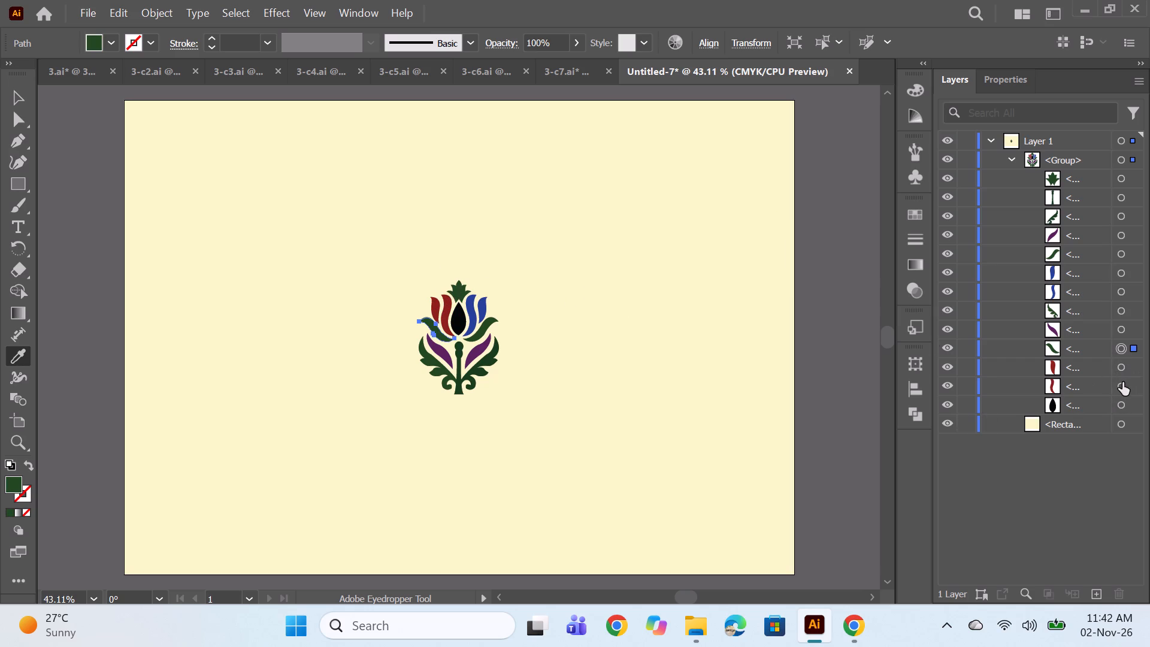
click(1122, 382)
double_click(13, 481)
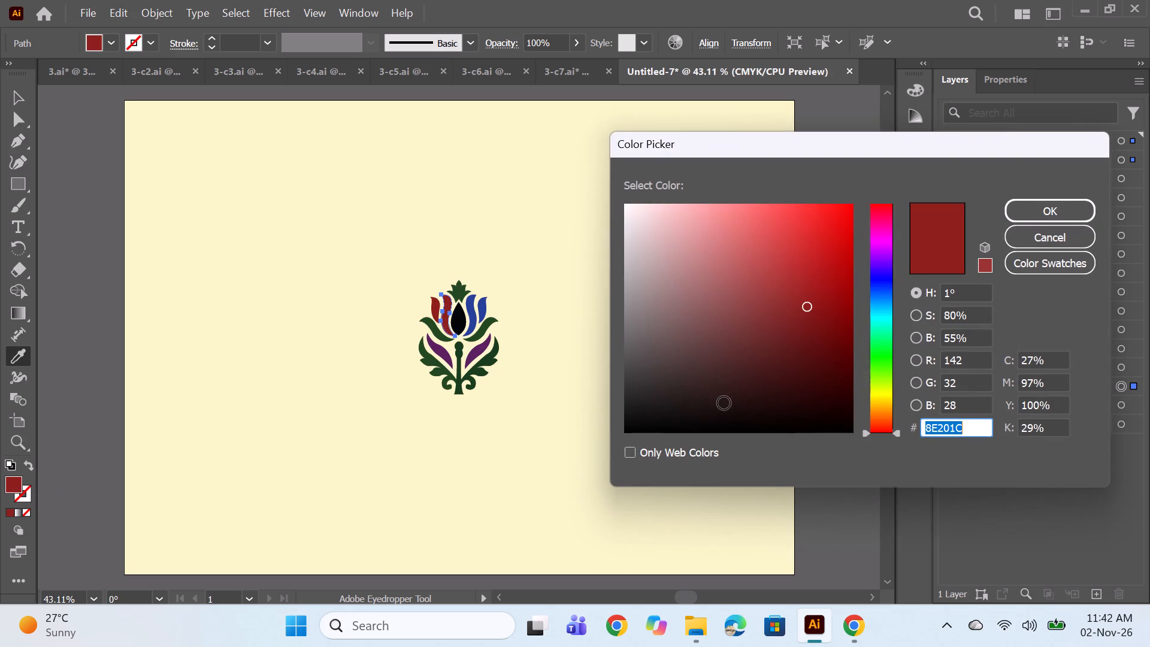
click(810, 325)
click(826, 328)
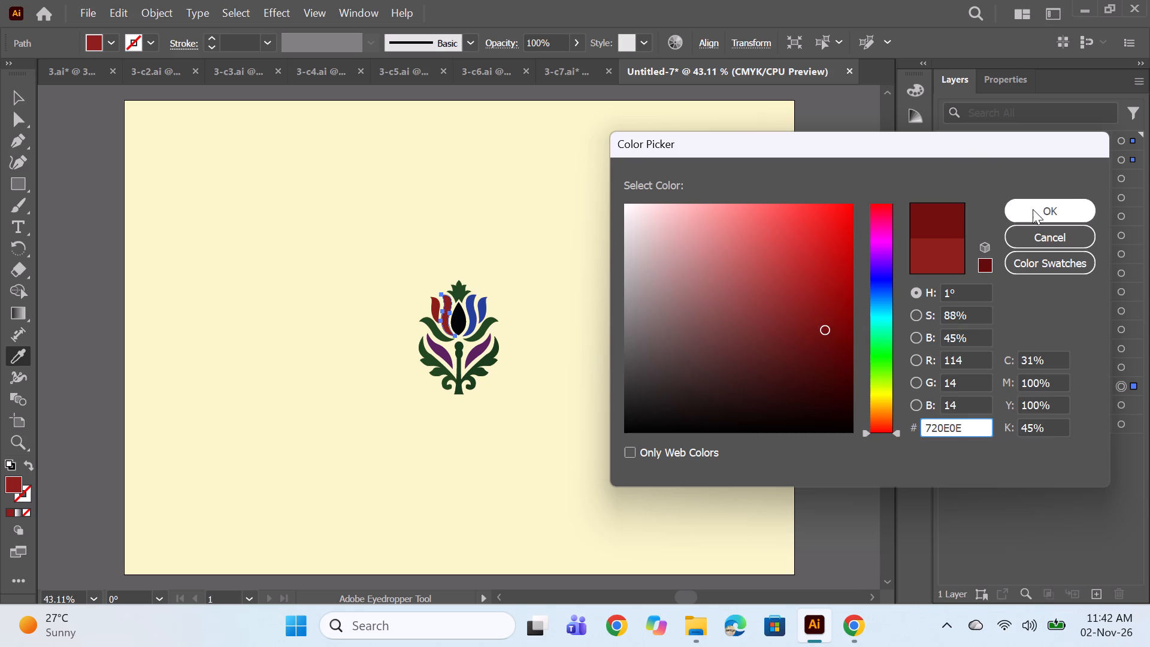
click(1033, 209)
click(1124, 365)
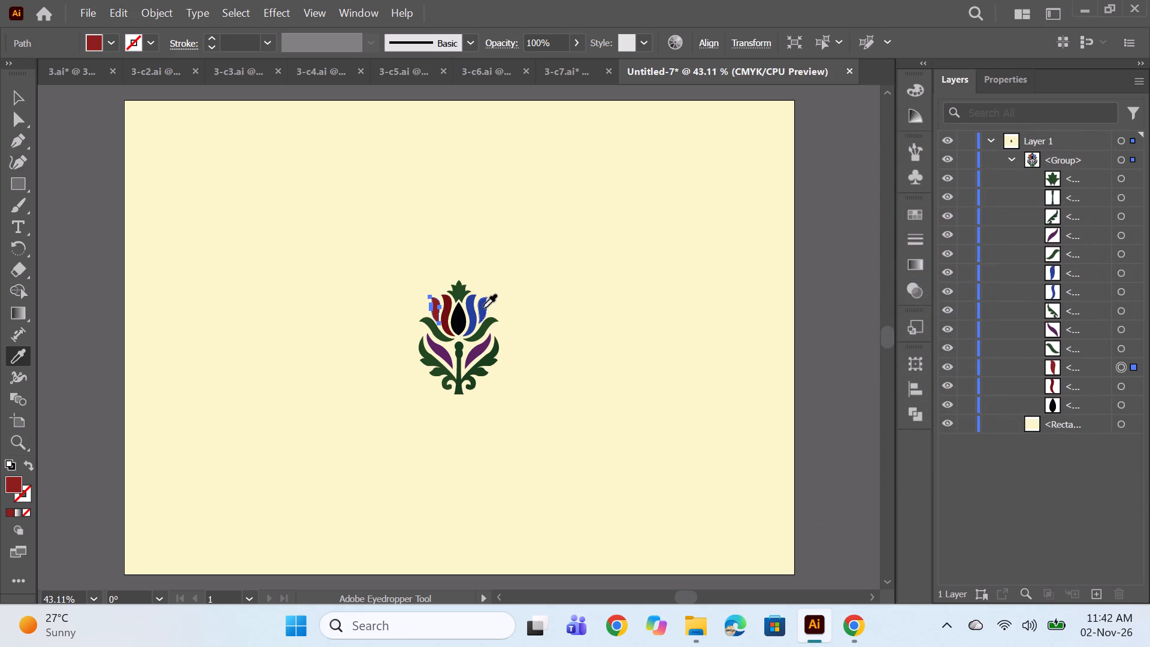
click(450, 306)
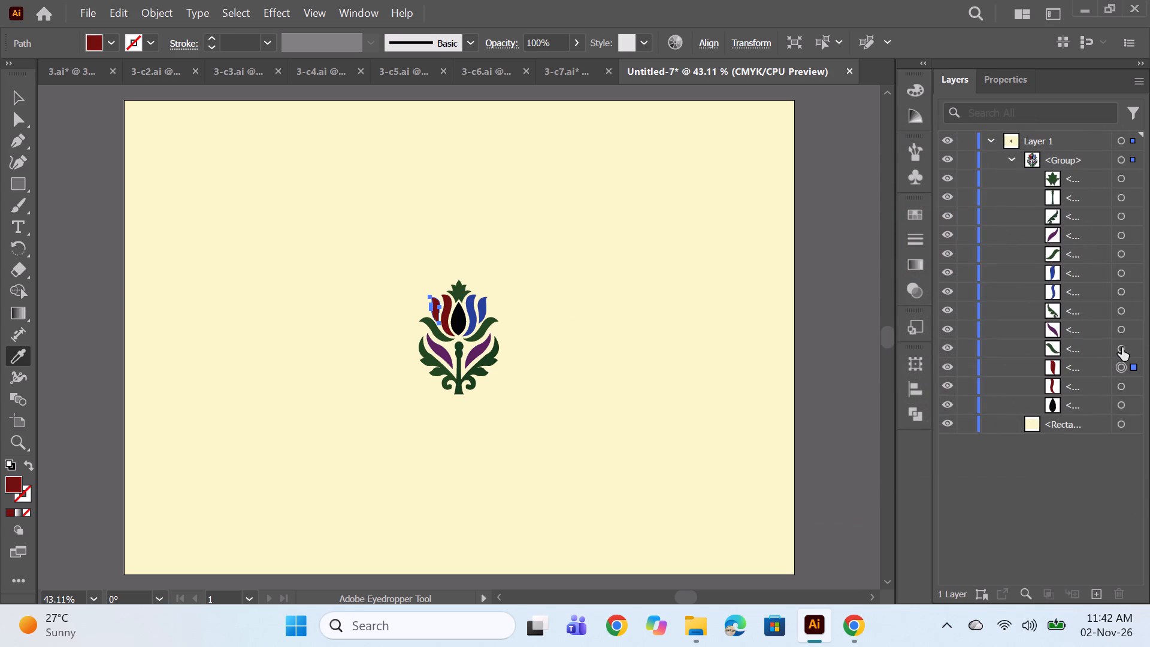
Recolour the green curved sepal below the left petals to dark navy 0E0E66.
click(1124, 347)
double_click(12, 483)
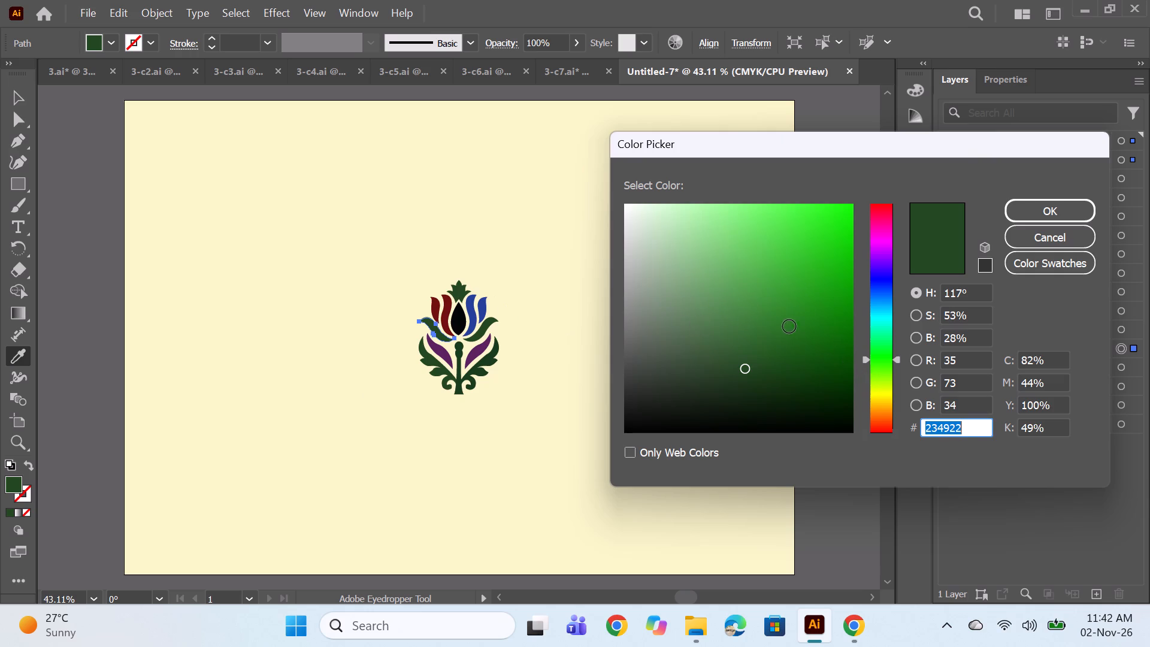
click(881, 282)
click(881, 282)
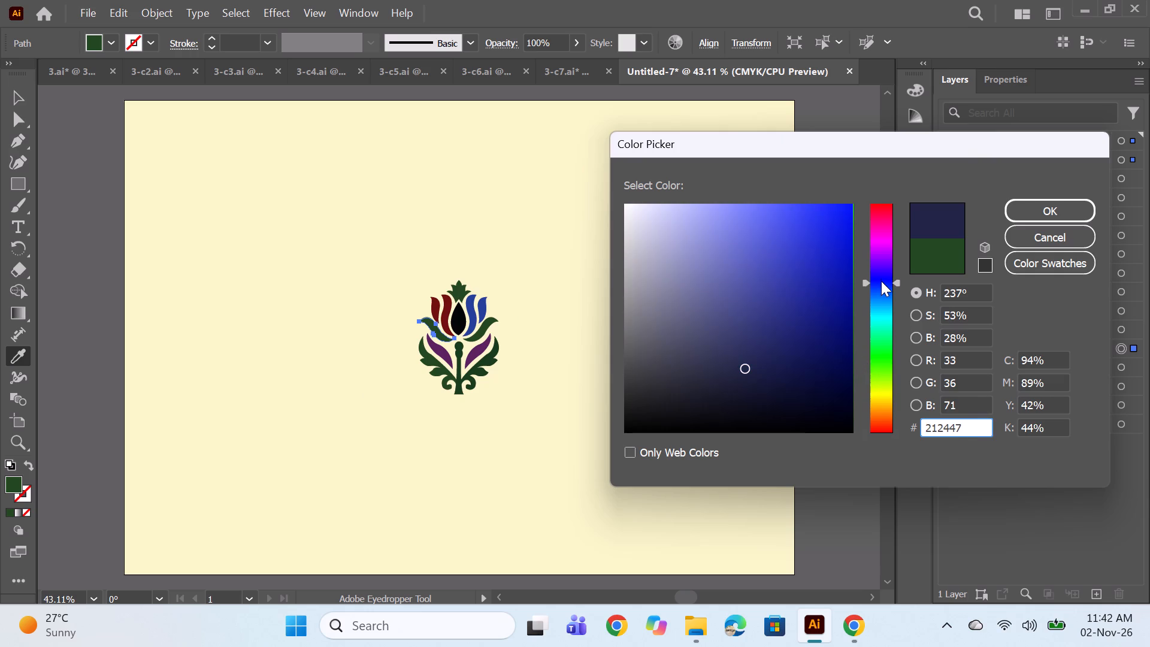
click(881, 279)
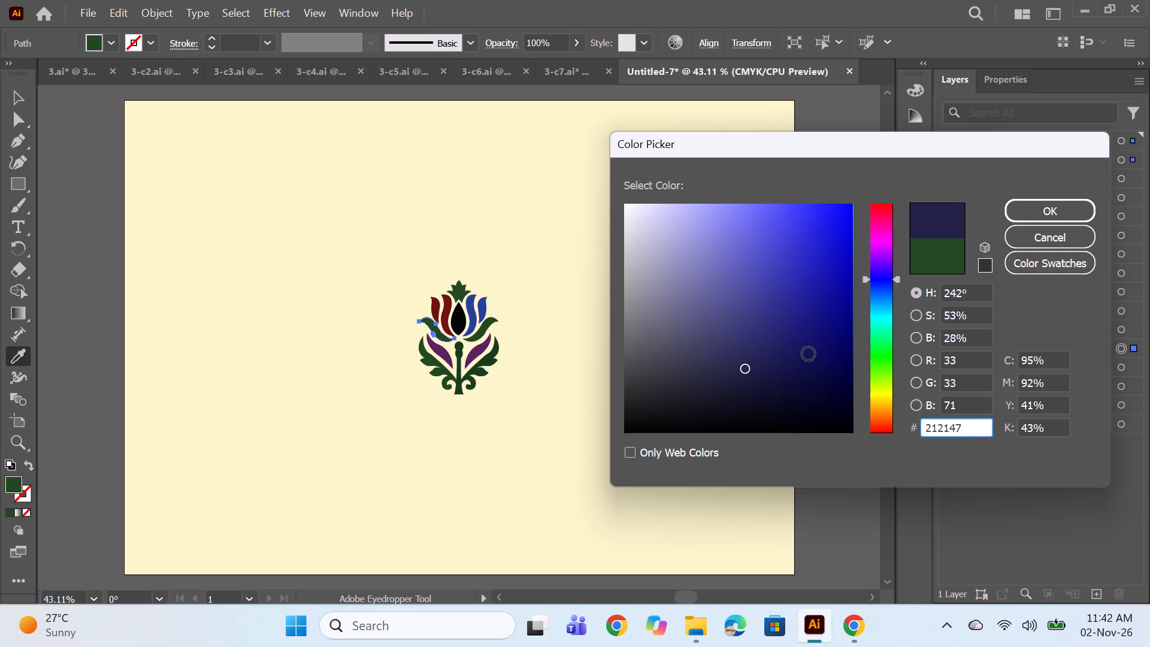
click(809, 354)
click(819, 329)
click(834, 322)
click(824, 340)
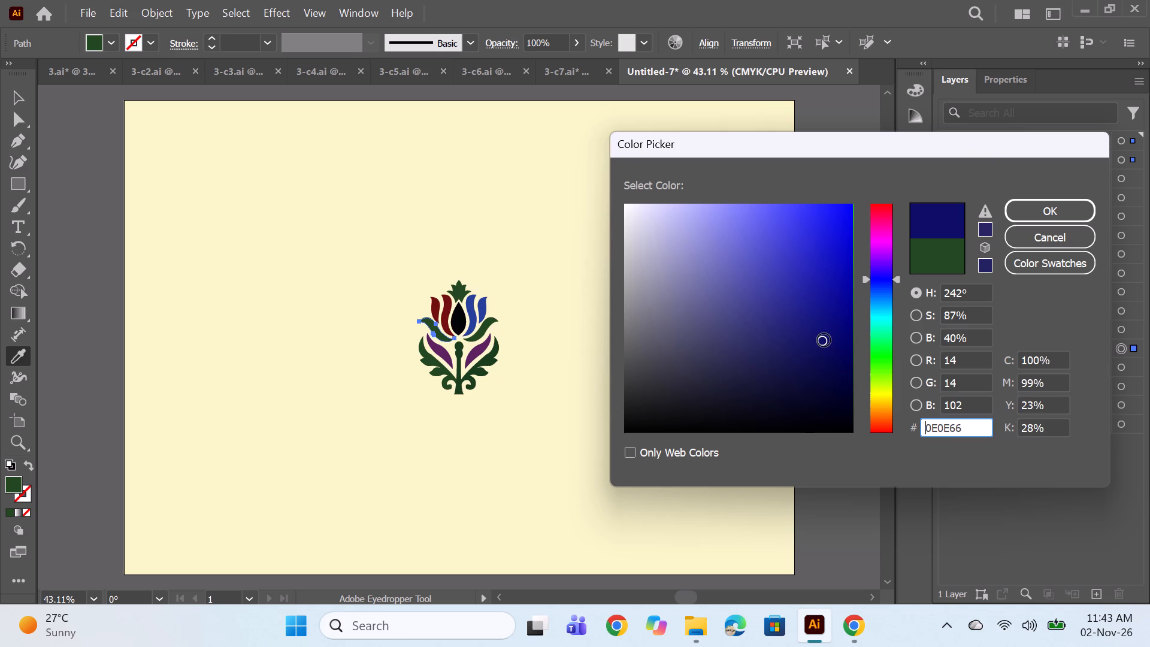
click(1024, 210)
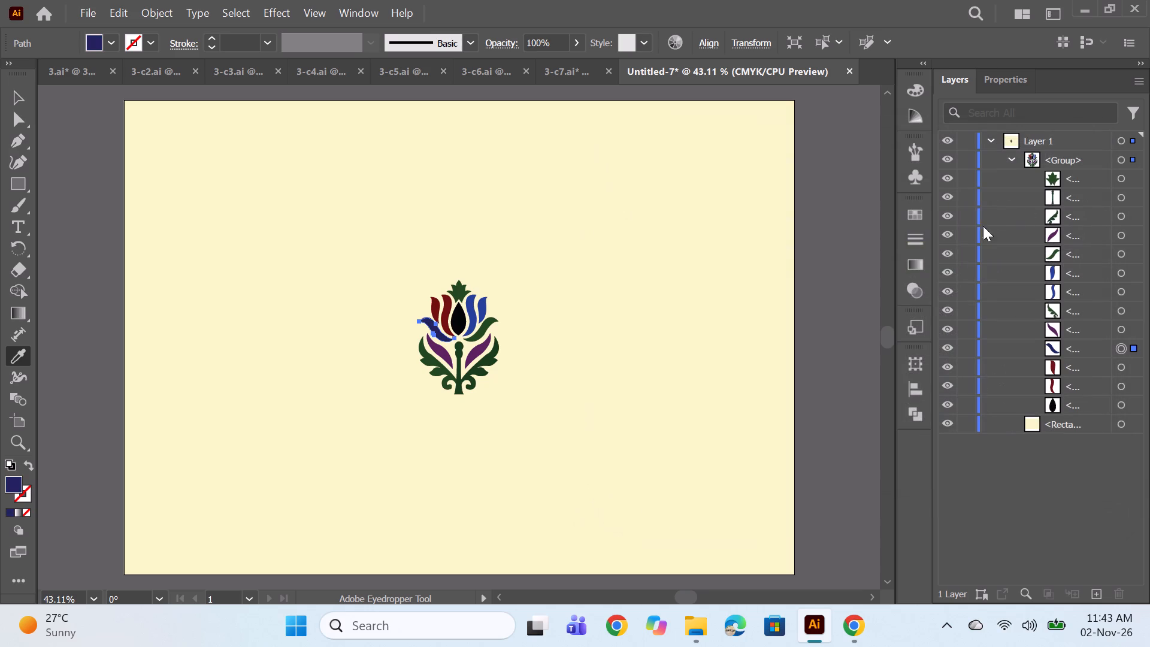
Set the fill of the curved sepal below the left petals to the brighter blue 132F89.
click(1122, 329)
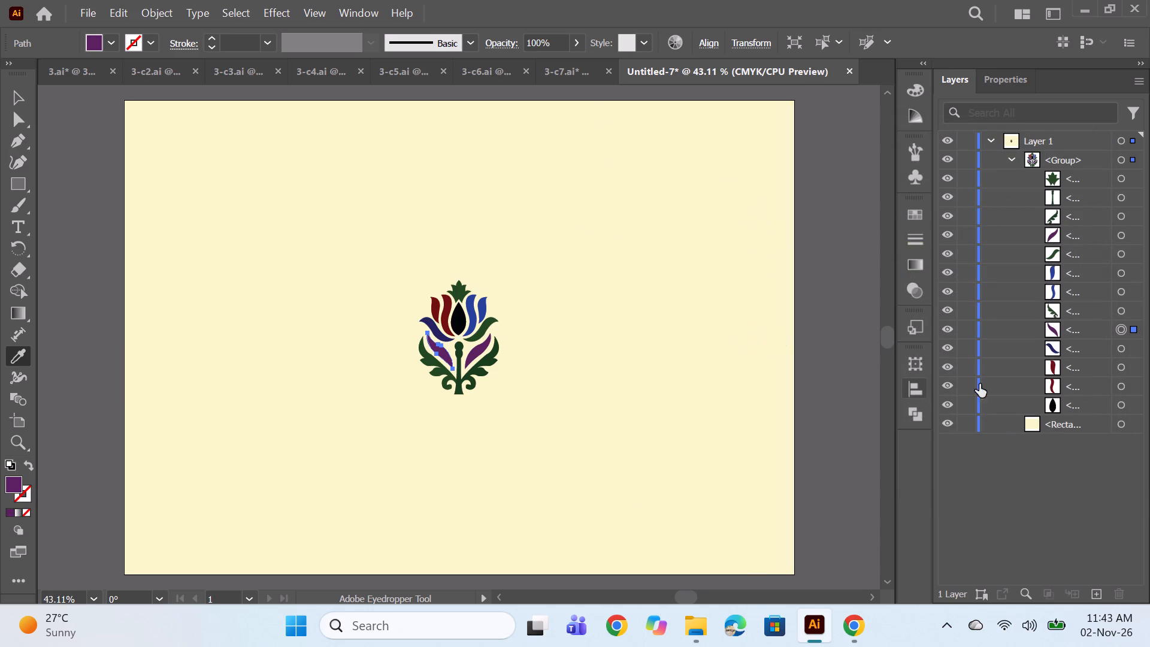
click(1119, 352)
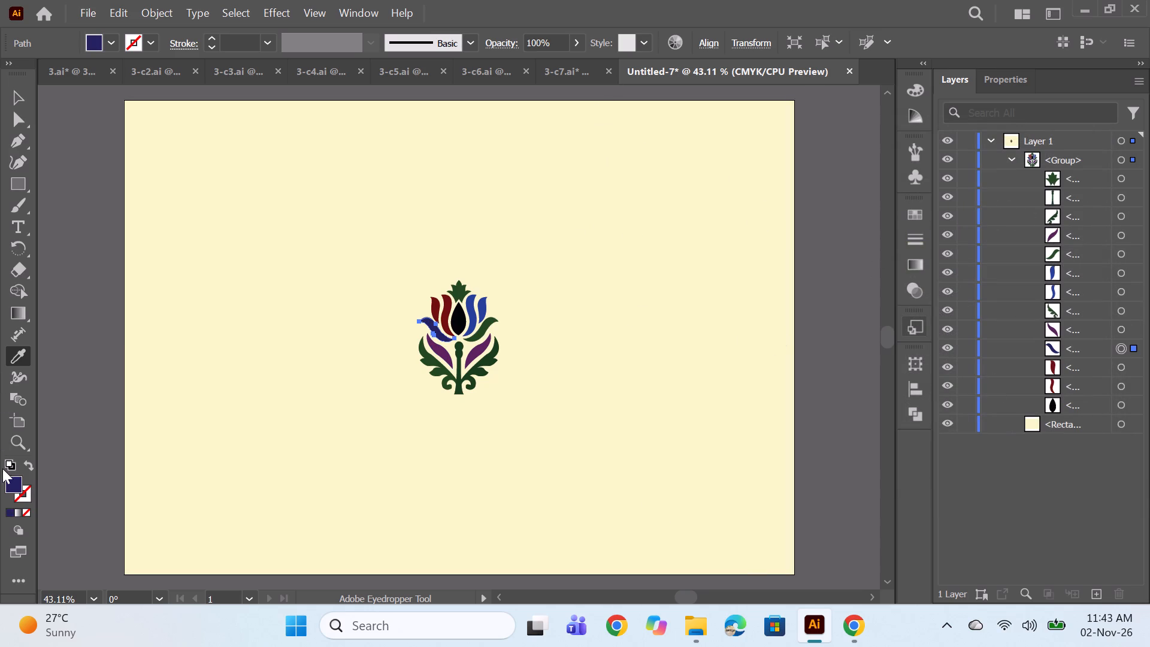
double_click(11, 485)
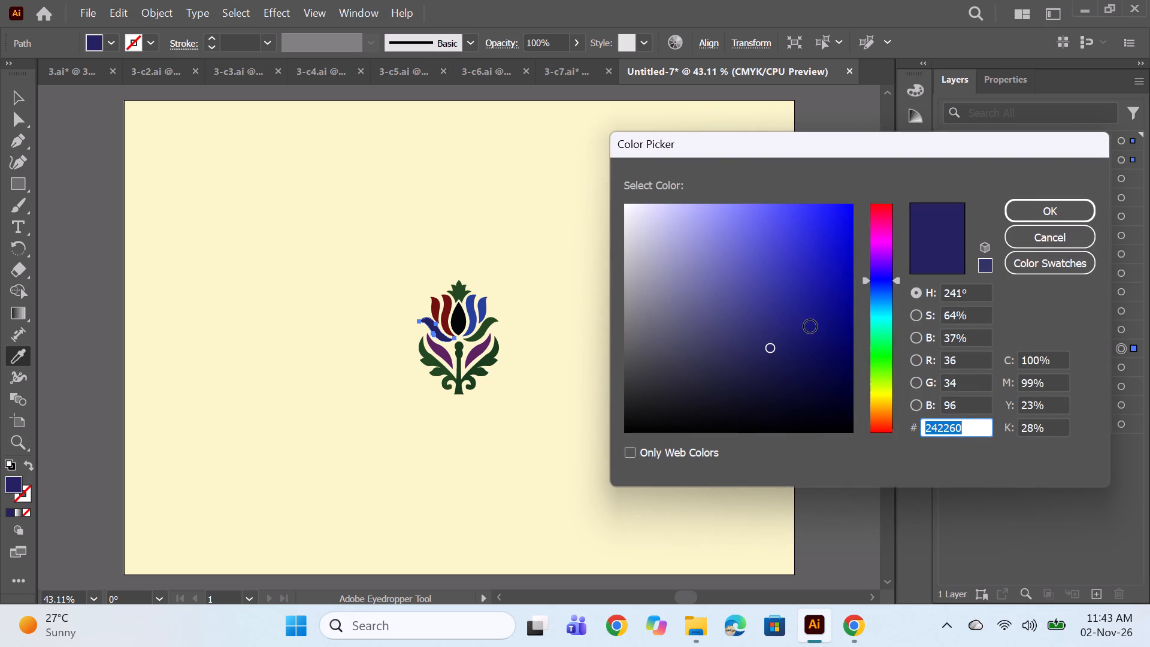
click(810, 326)
click(836, 326)
click(834, 320)
click(884, 288)
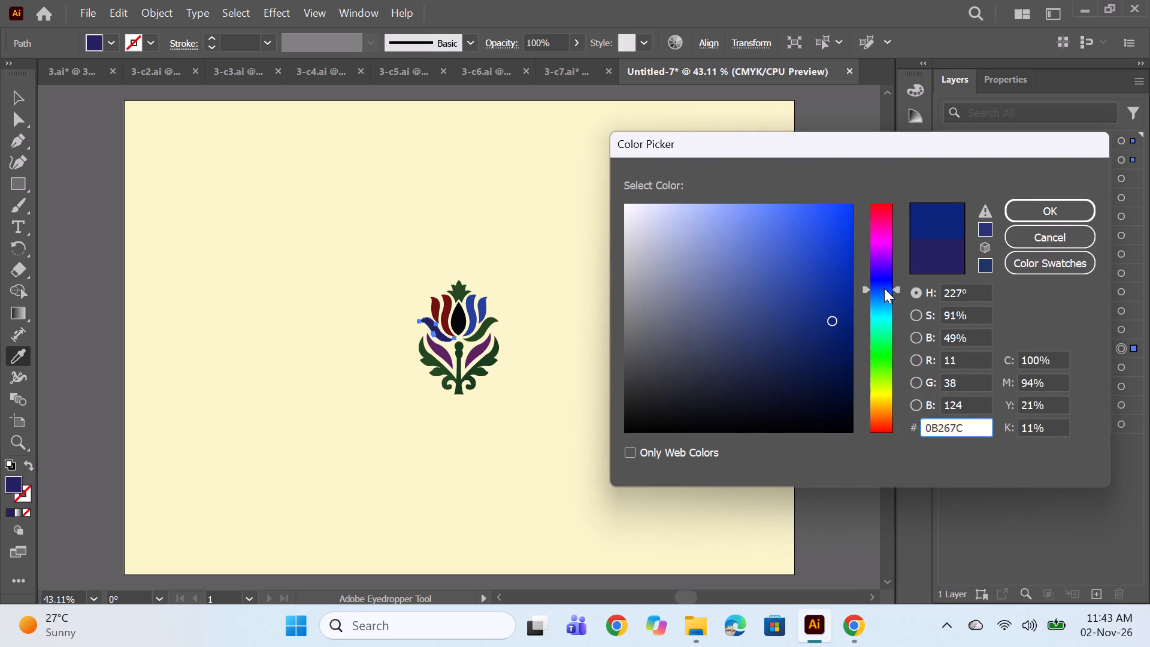
click(837, 309)
click(823, 308)
click(1027, 204)
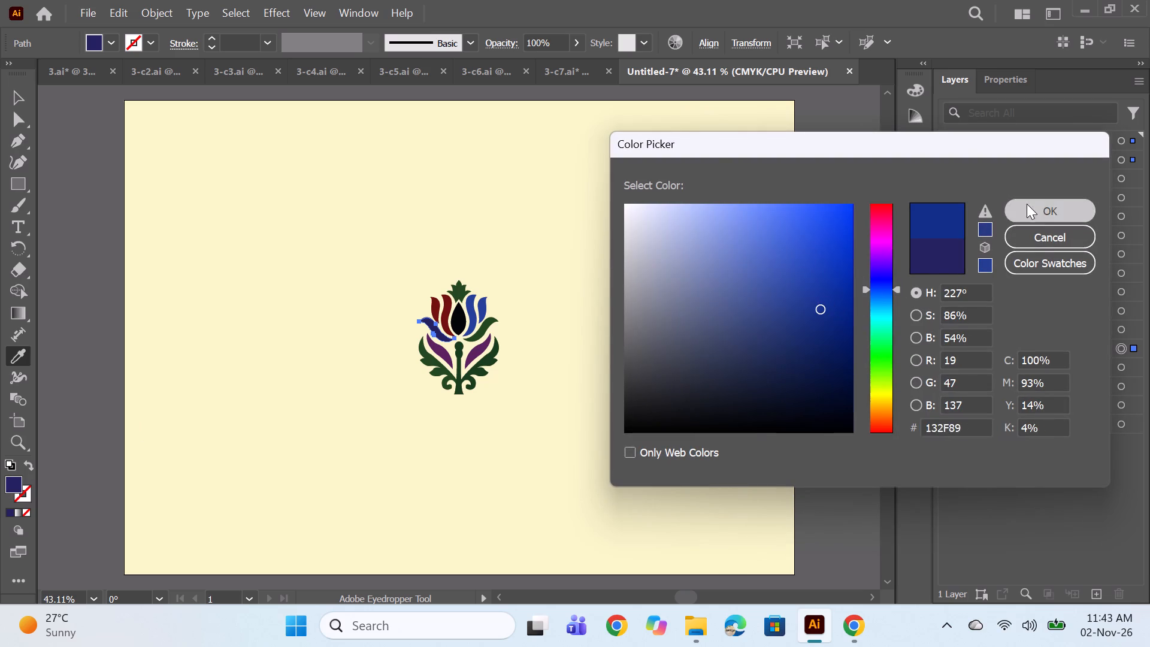
Recolour the purple left leaf with the petals' dark red and the green left foliage with the centre petal's black.
click(1126, 324)
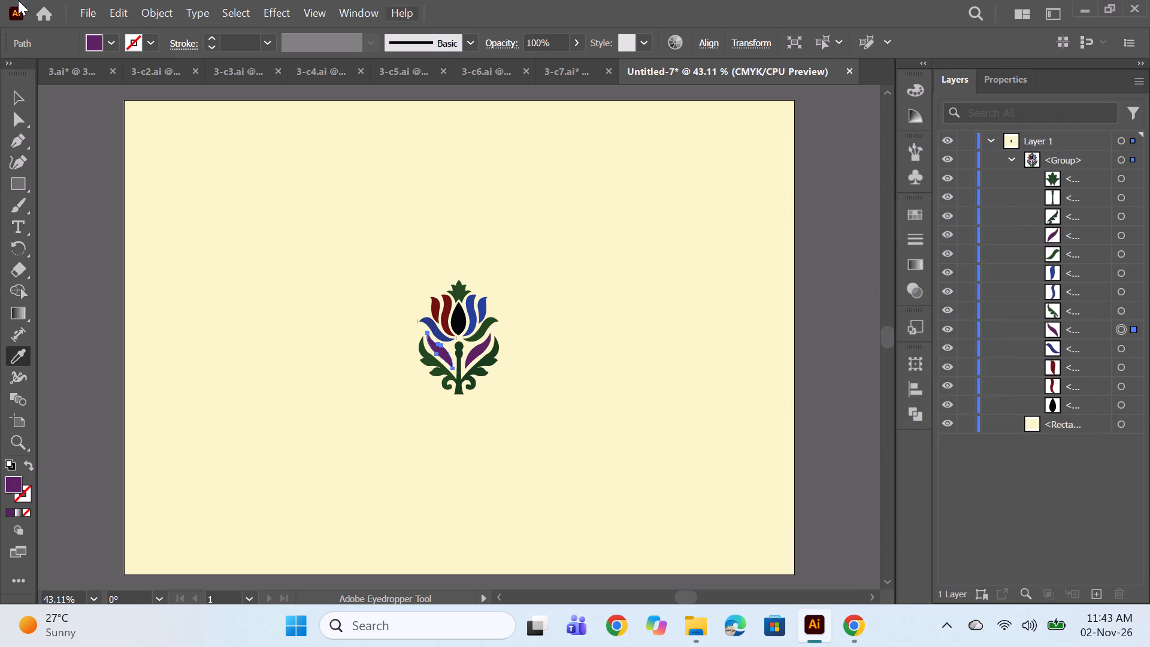
click(446, 316)
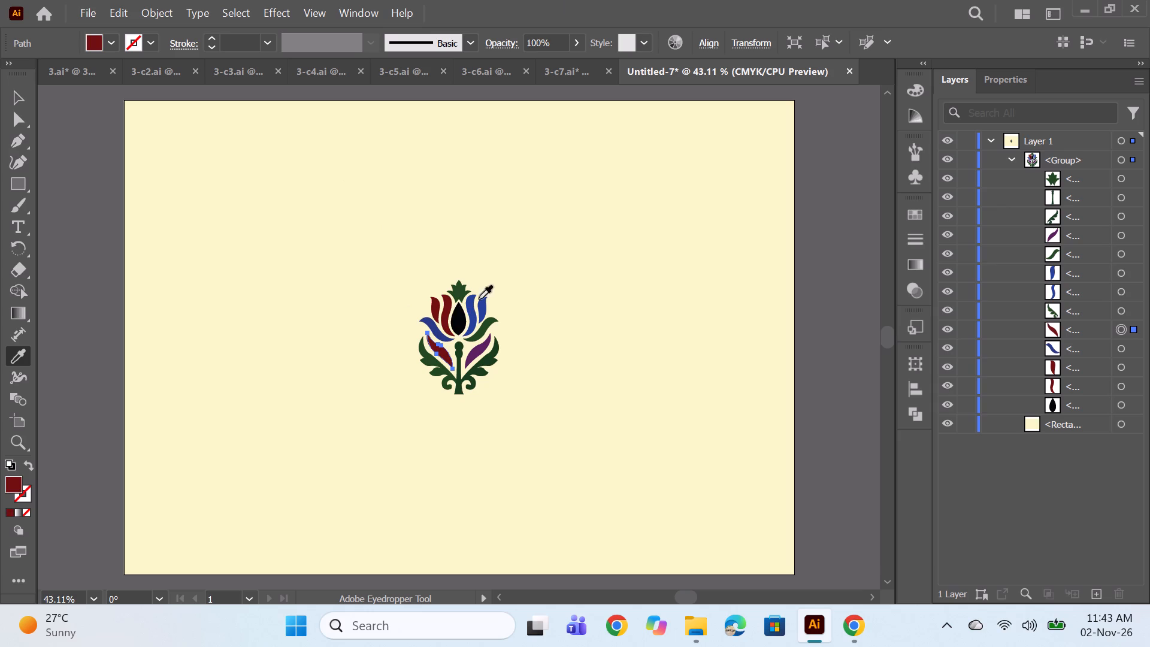
click(1121, 312)
click(452, 320)
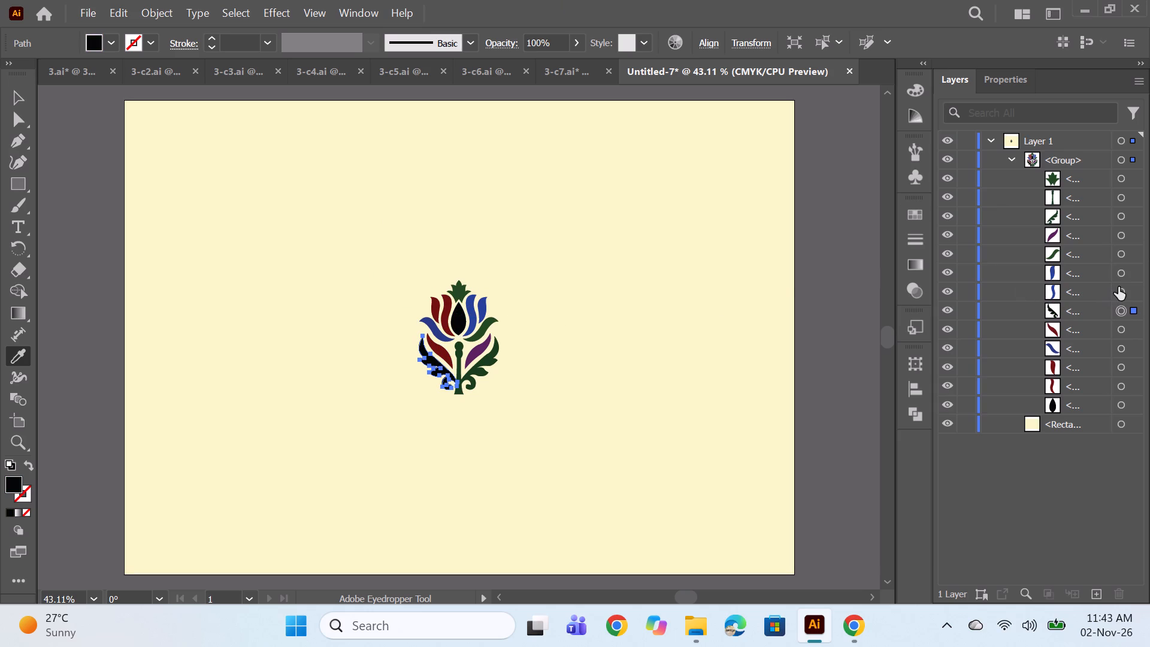
Recolour the two blue petals on the tulip's right side with the dark red sampled from the left petals.
click(1118, 287)
click(444, 319)
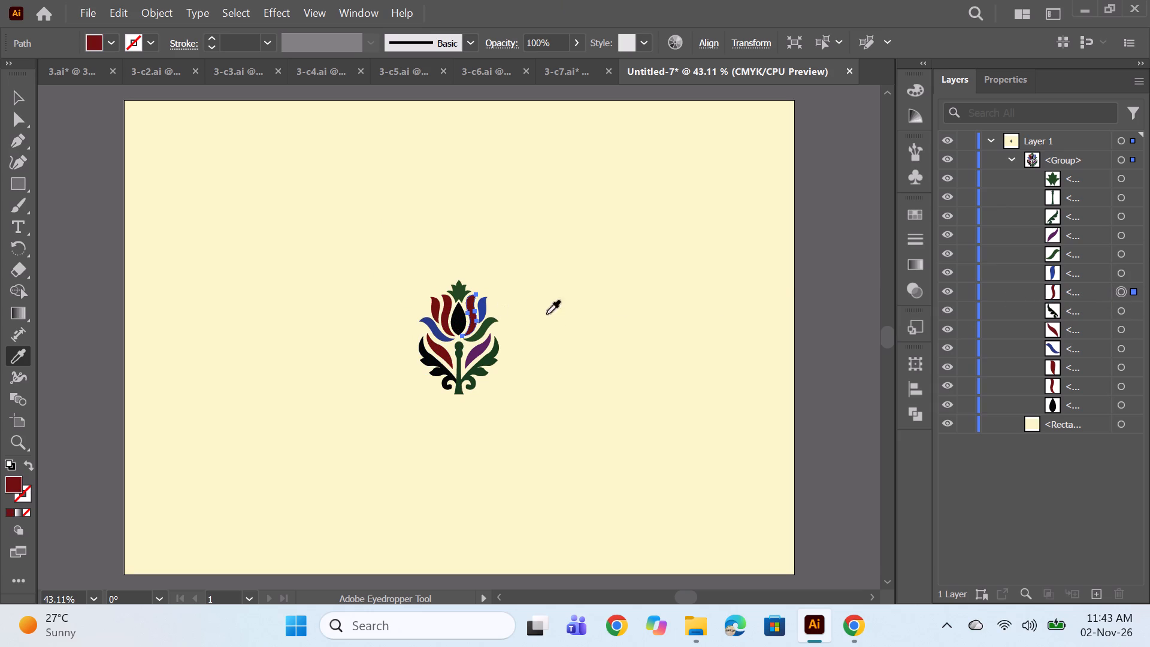
click(1121, 275)
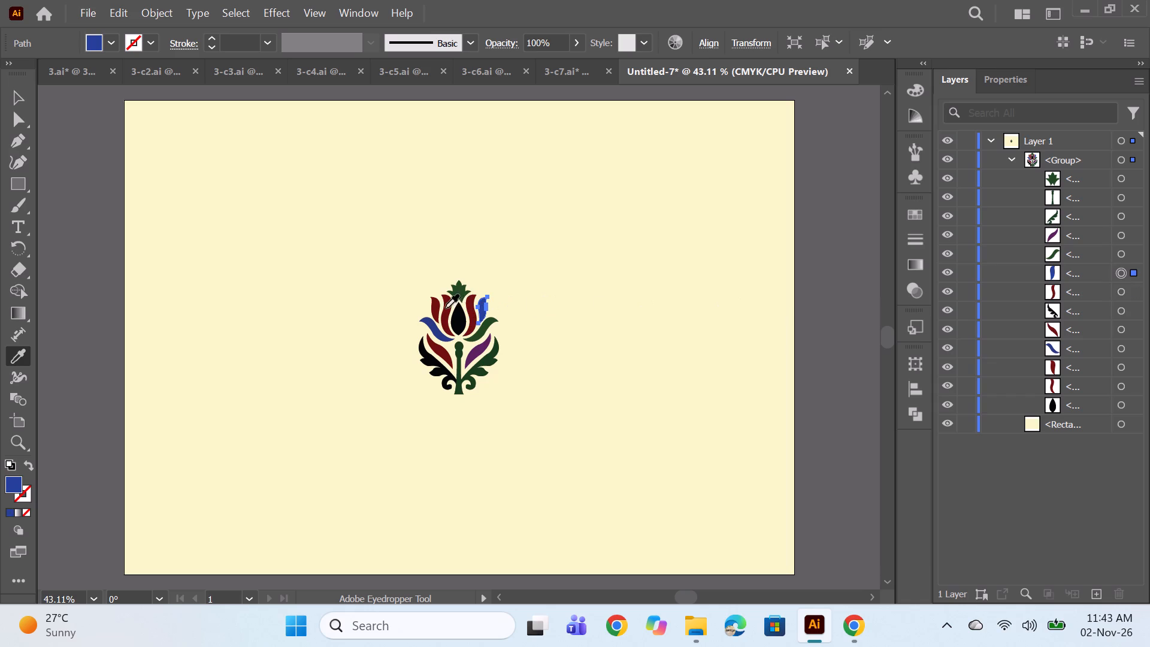
click(445, 308)
Match the right green sepal to the left sepal's blue and the right purple leaf to the left leaf's dark red.
click(1122, 253)
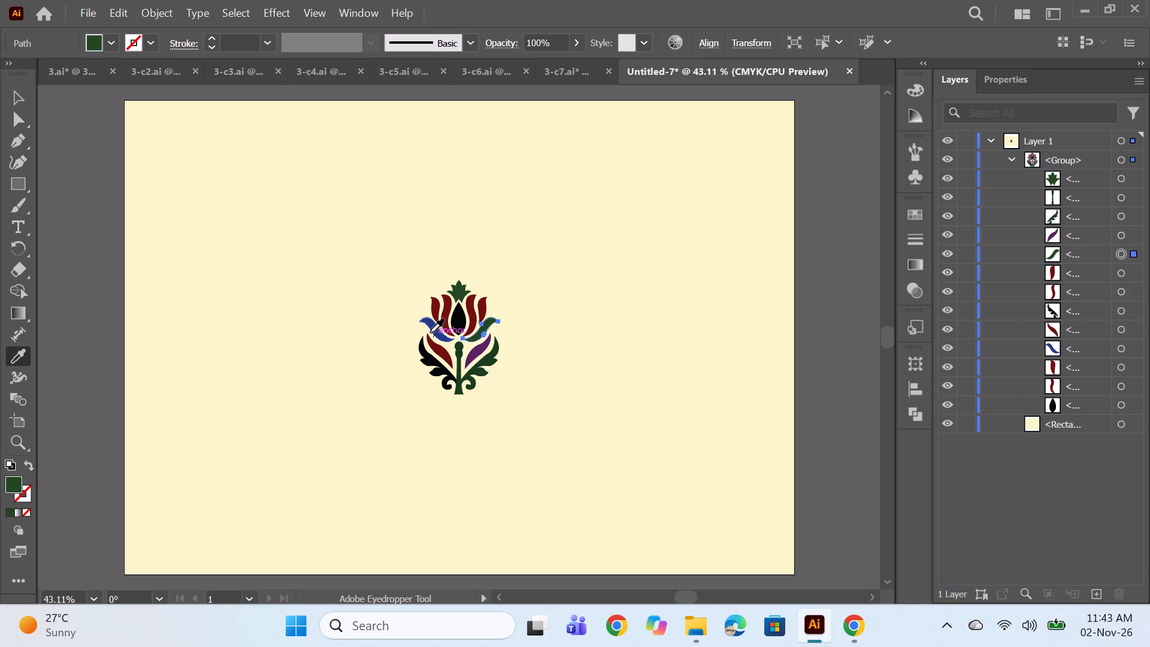
click(430, 328)
click(1122, 238)
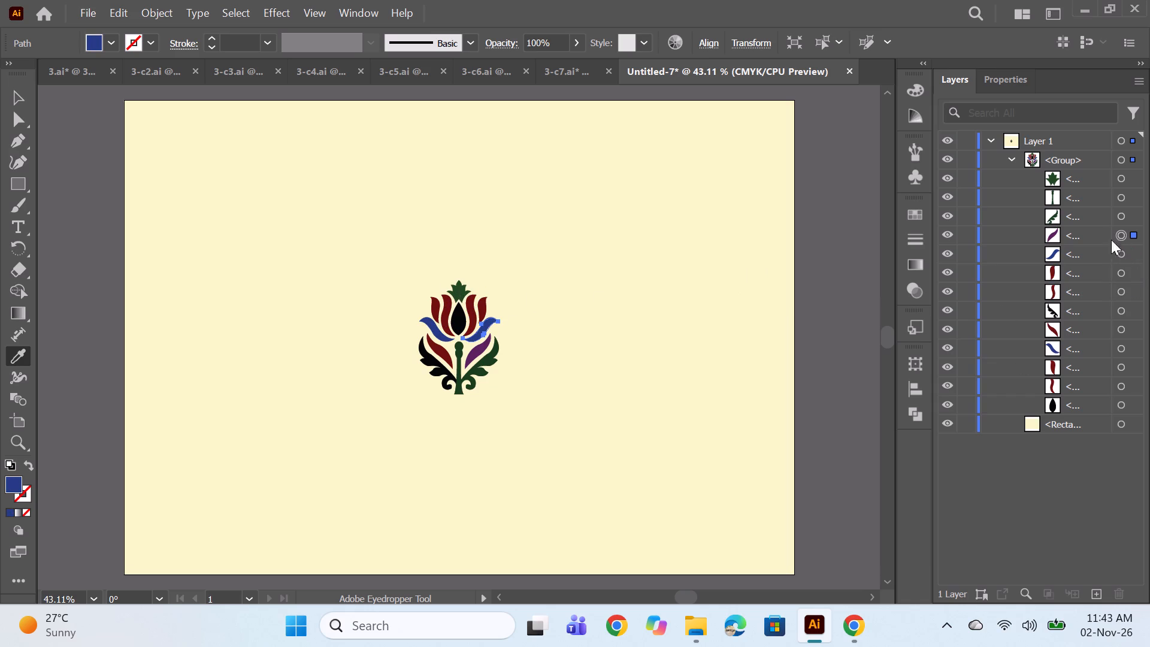
click(440, 354)
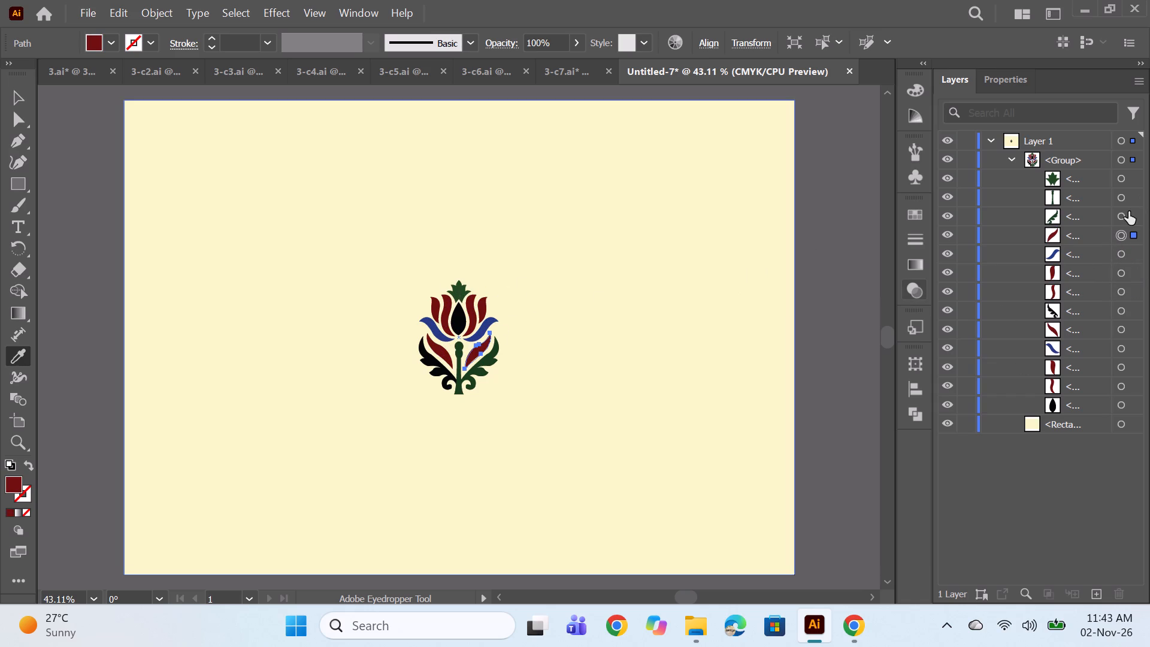
Recolour the green right foliage and the central stem with the black sampled from the left foliage.
click(1122, 216)
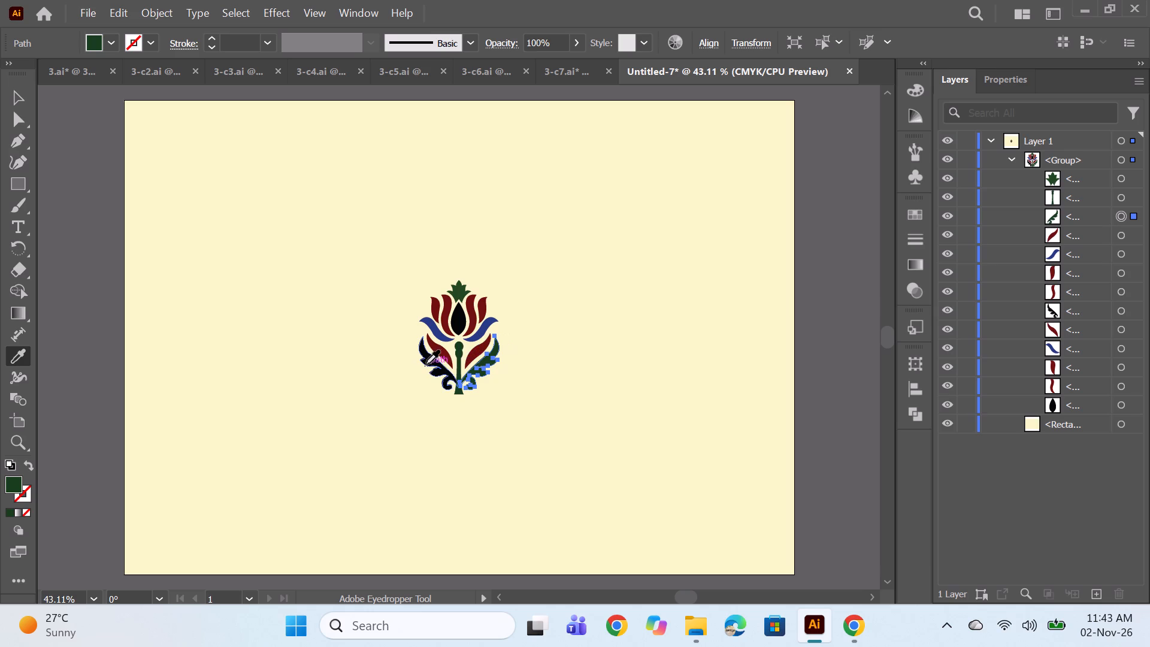
click(426, 362)
click(1123, 195)
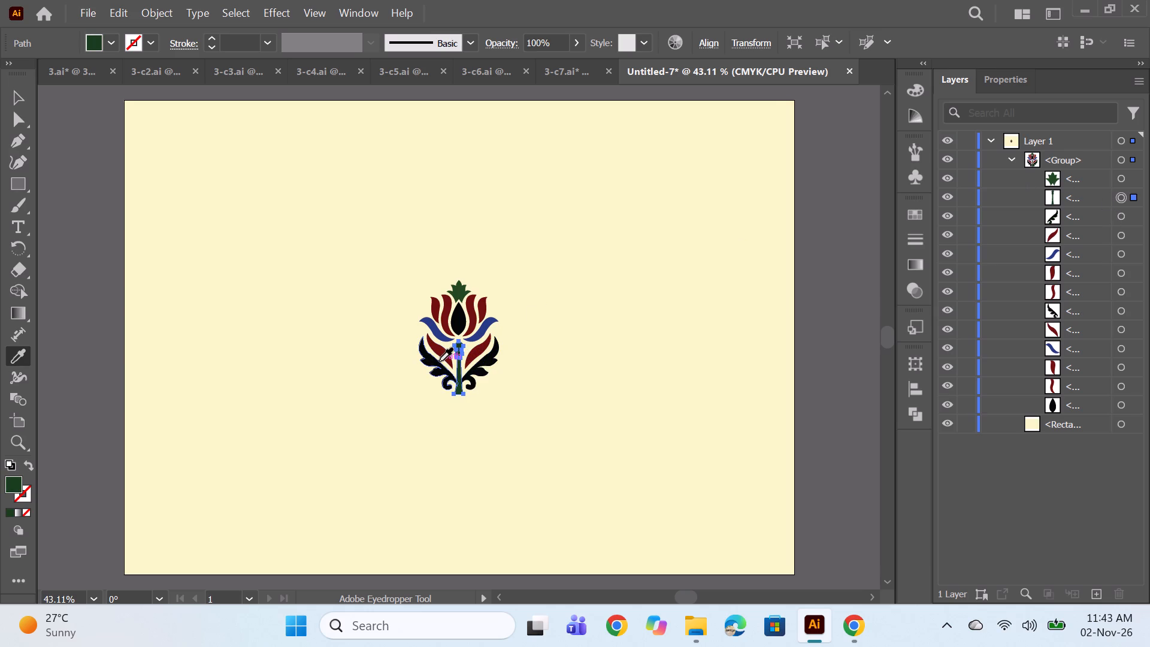
click(439, 361)
Recolour the green leaf crown at the tulip's top with the blue sampled from the left sepal.
click(1120, 176)
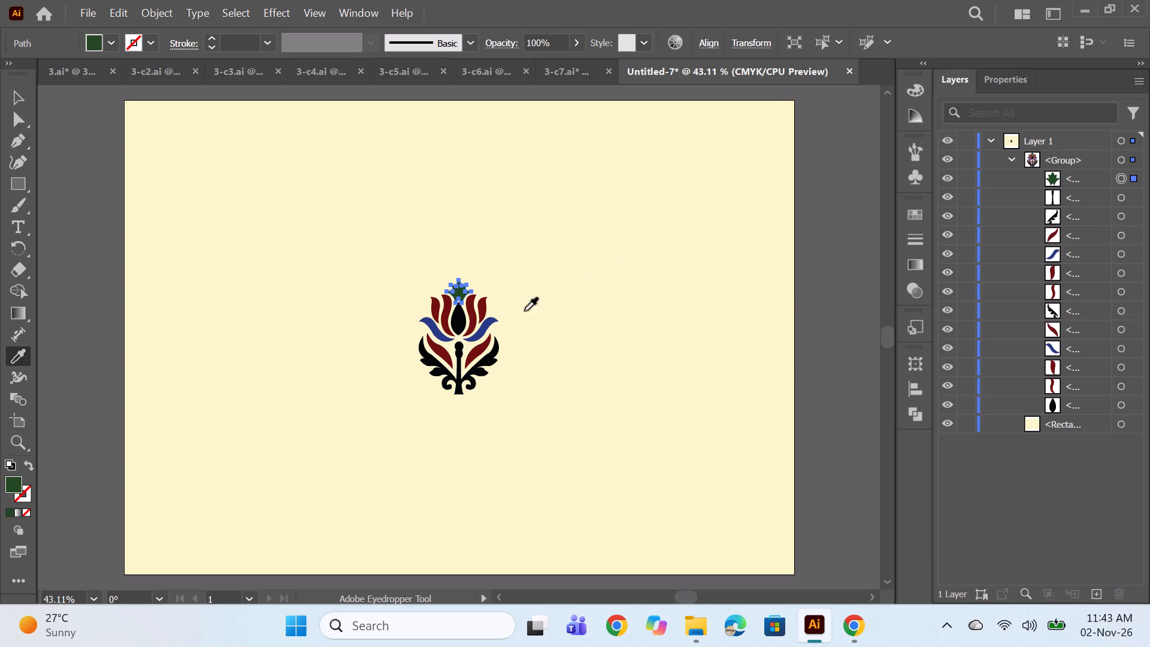
click(438, 330)
ctrl+click(688, 301)
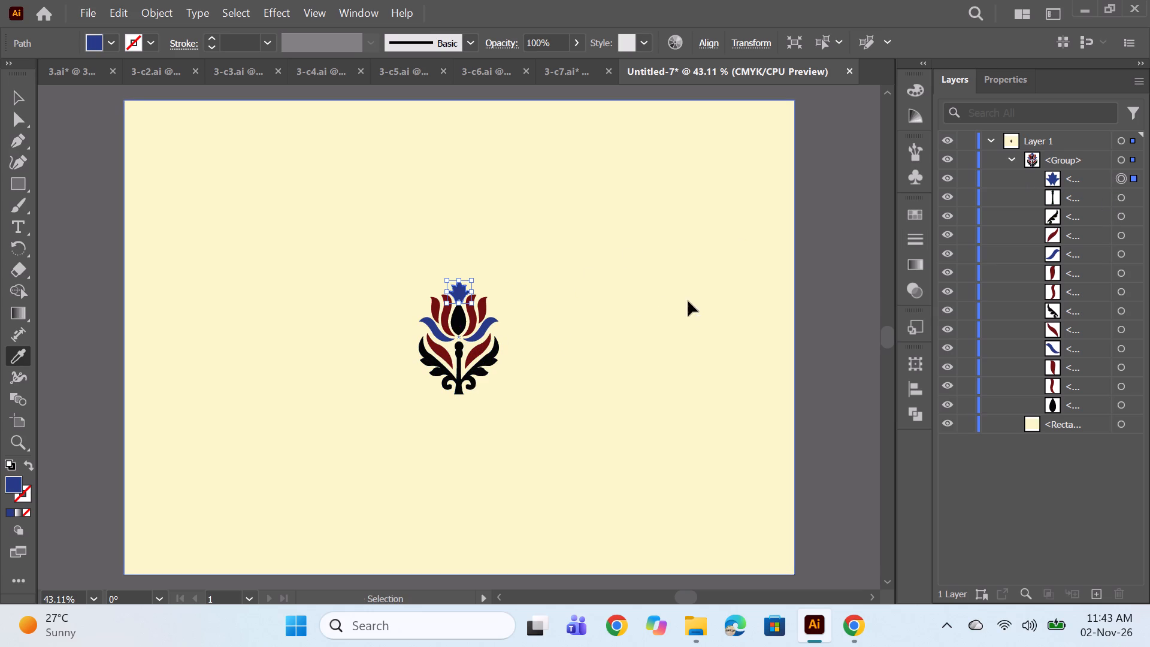
Make a new repeat pattern from the recoloured dark red, blue and black tulip group.
scroll(646, 370, up, 2)
scroll(637, 329, down, 2)
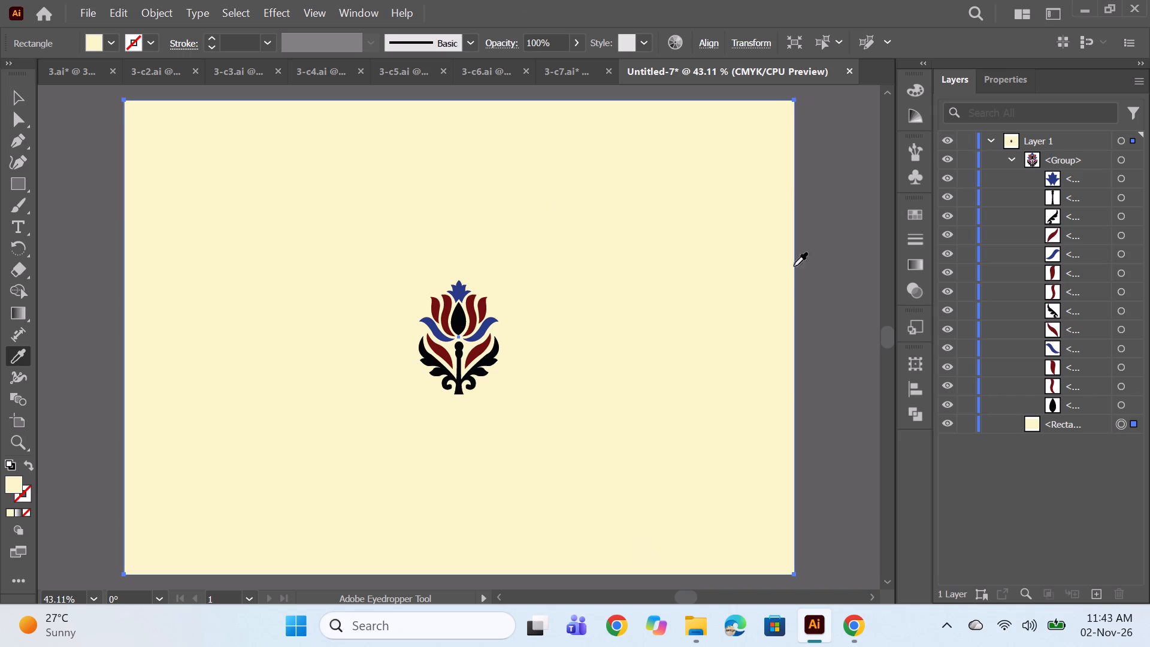
click(8, 97)
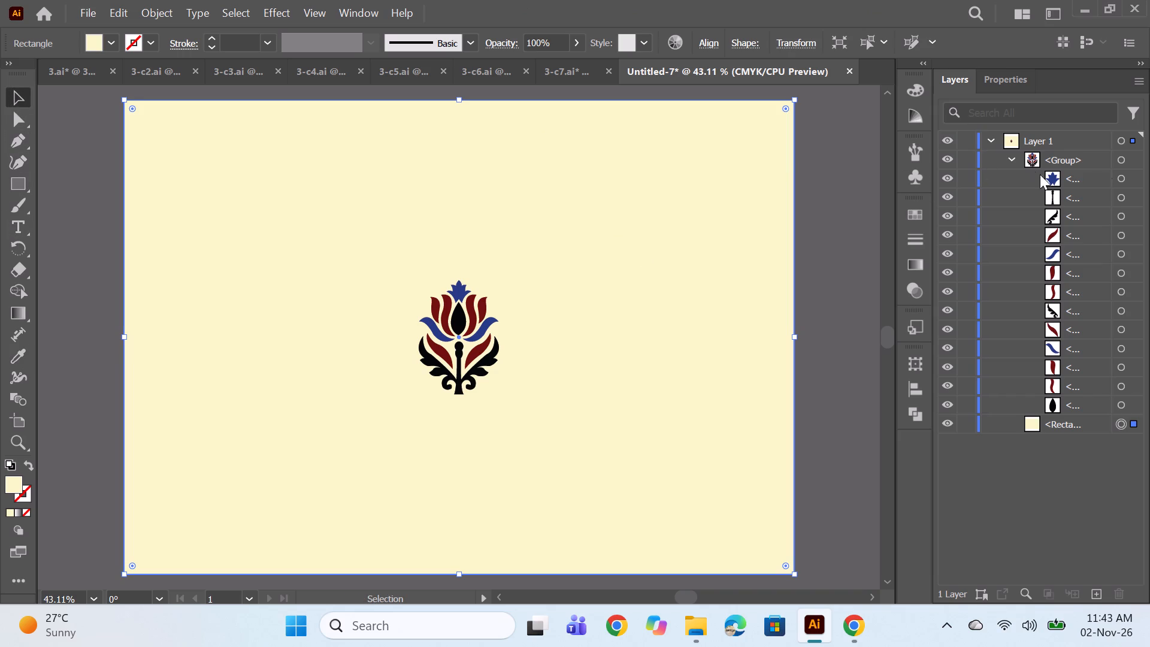
click(1116, 159)
click(158, 4)
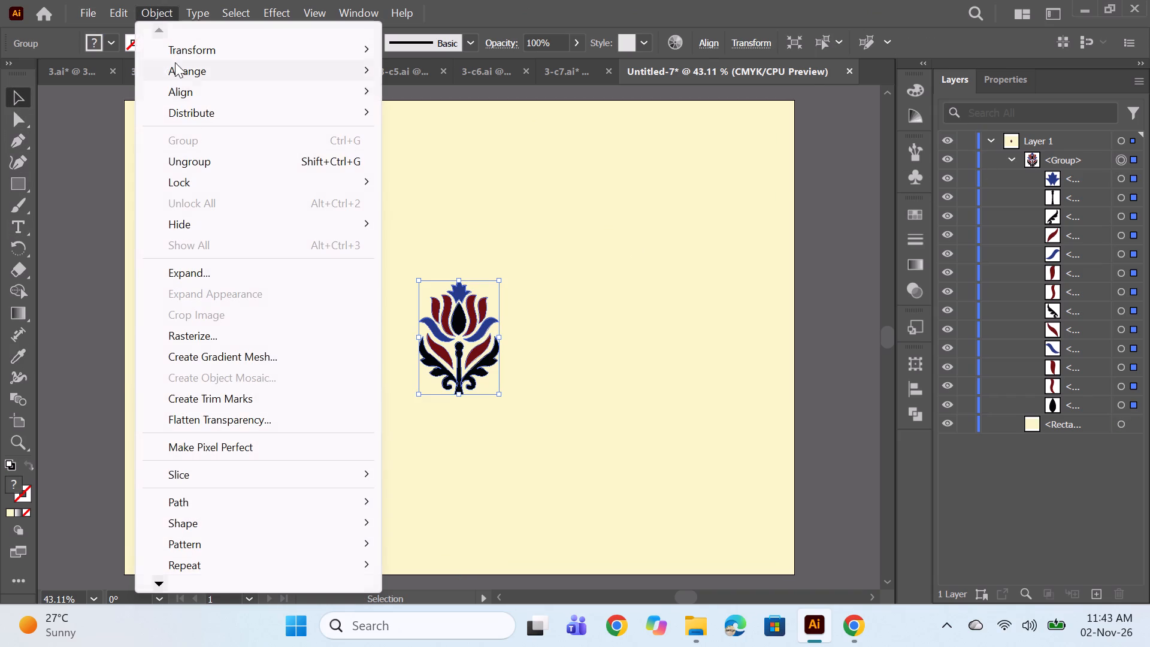
click(193, 544)
click(467, 548)
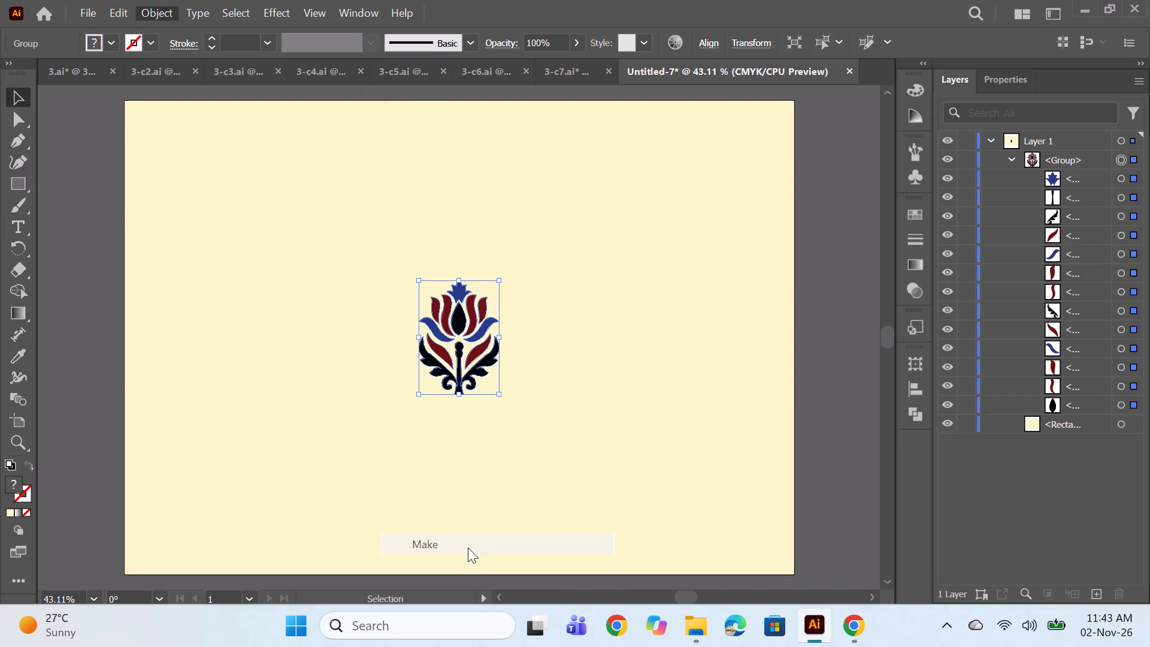
click(747, 347)
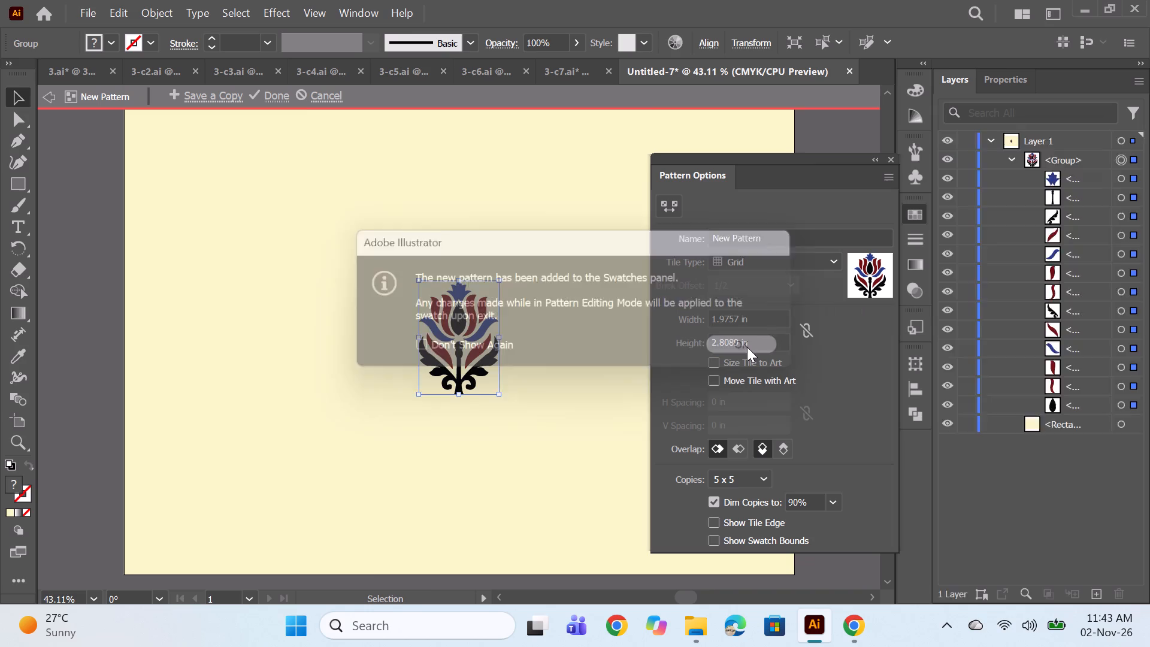
Set the pattern to Brick by Column, size the tile to the art with 0.5 in horizontal and 0.75 in vertical spacing, and finish it.
click(783, 258)
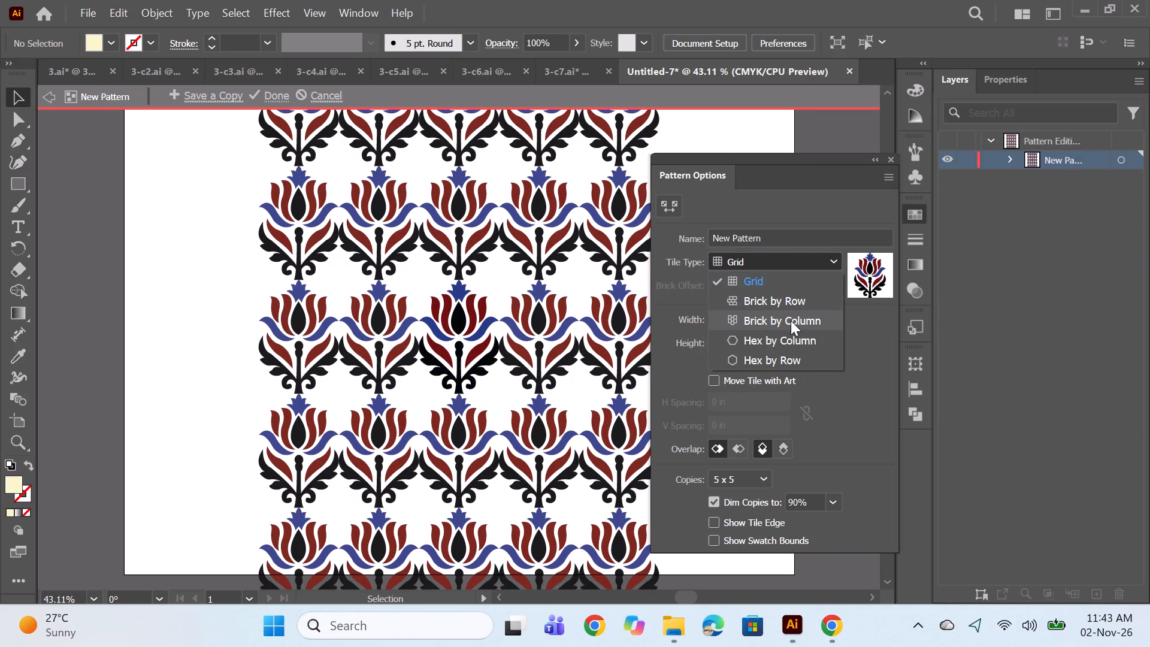
click(791, 321)
click(715, 358)
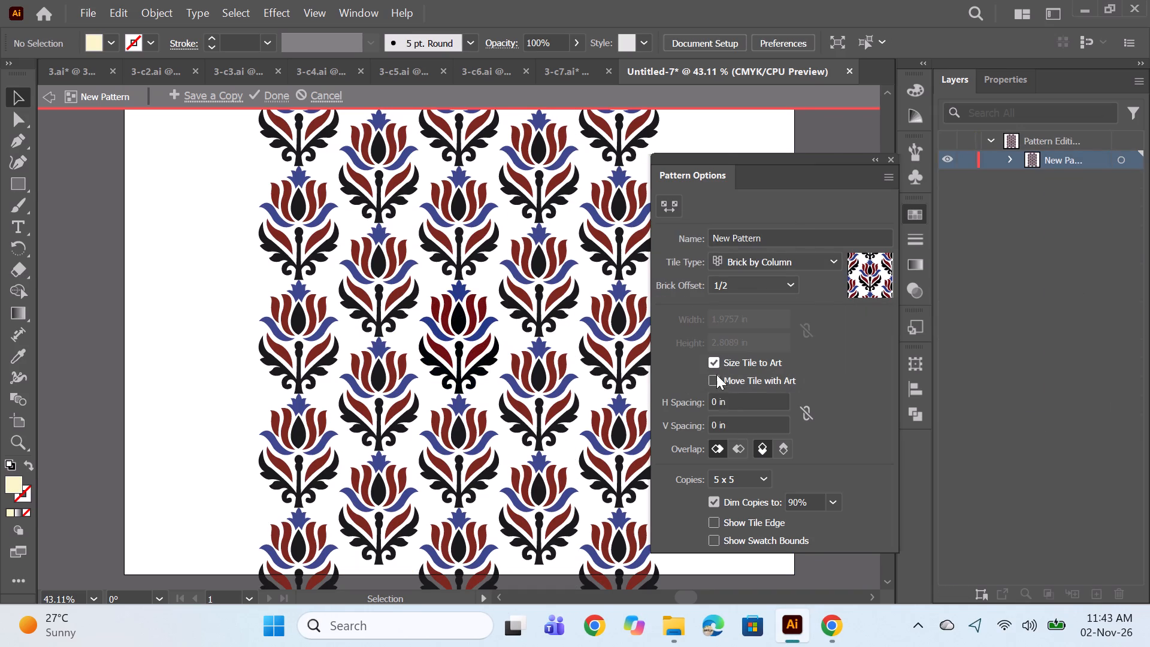
click(718, 400)
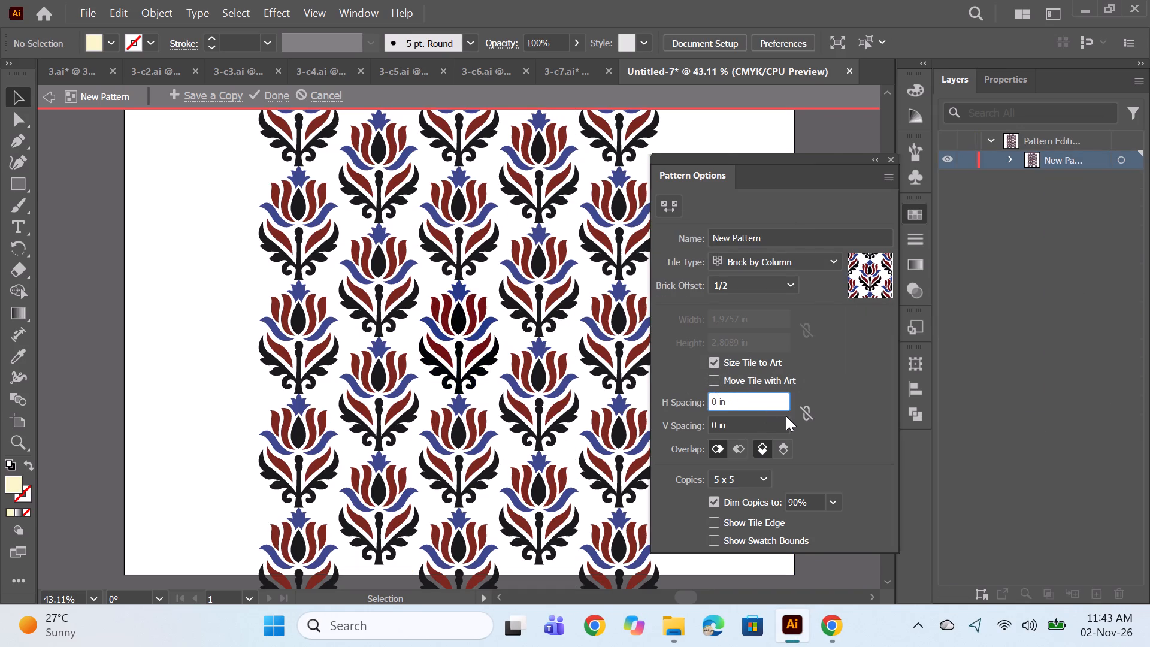
text(.5)
key(Return)
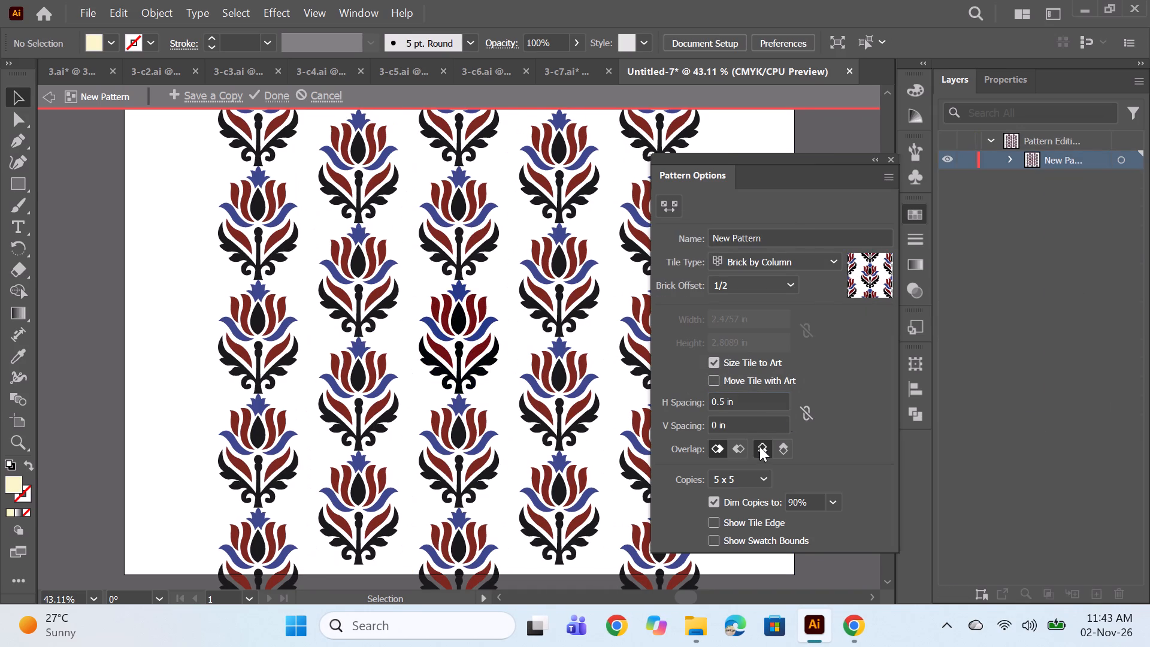
click(716, 424)
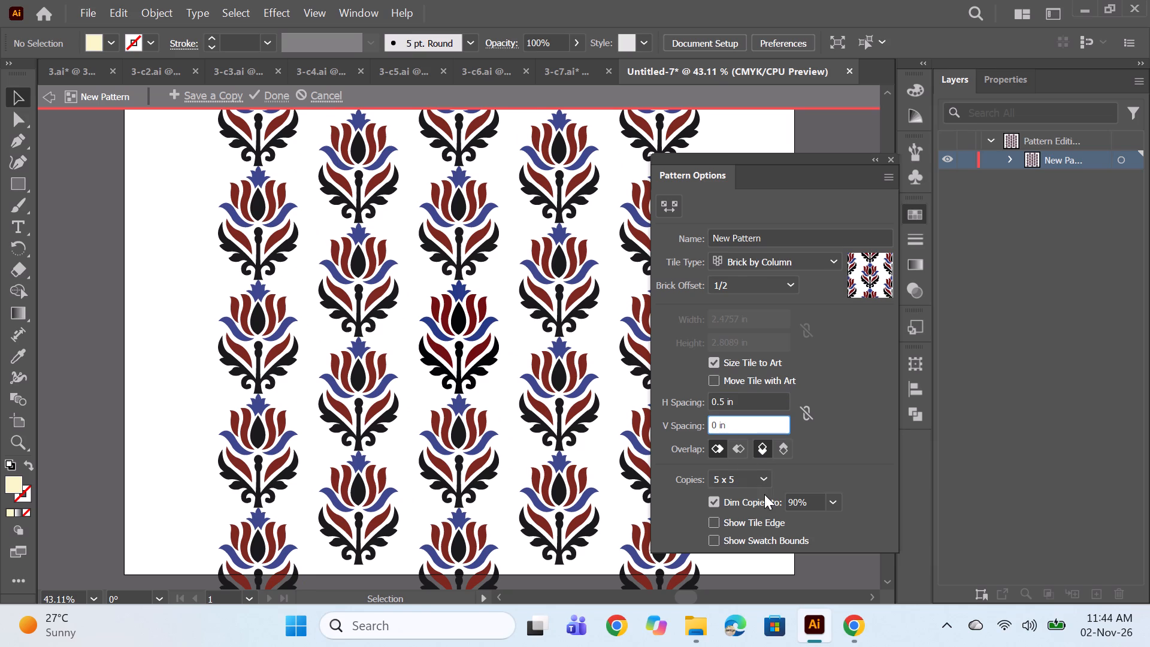
text(.75)
key(Return)
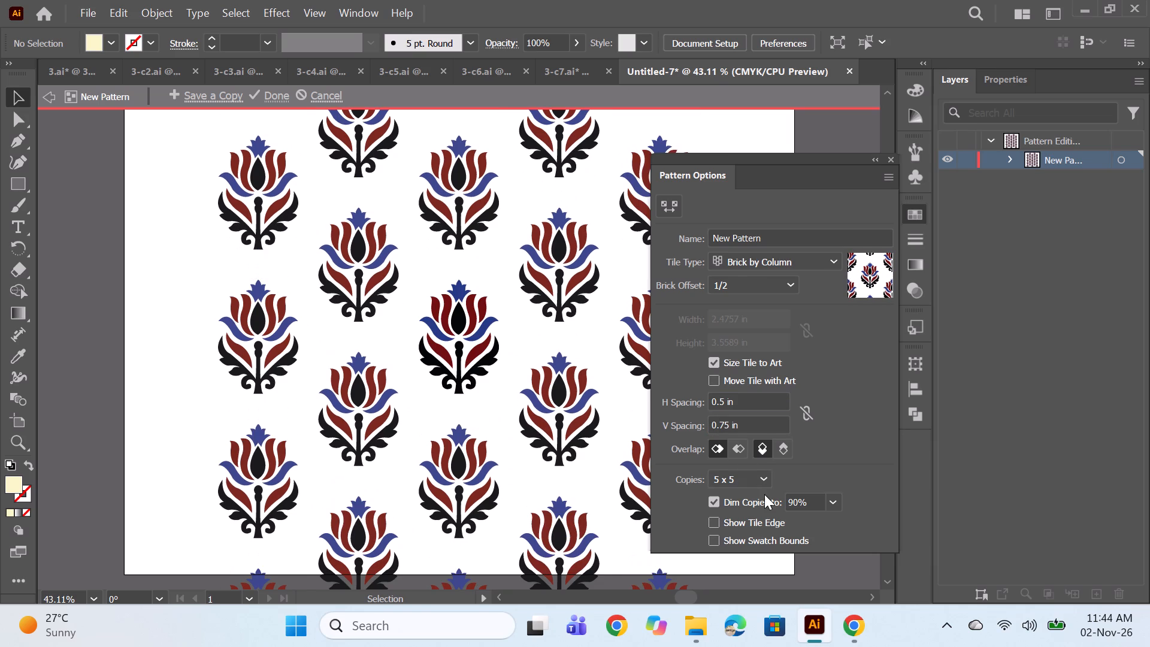
click(269, 92)
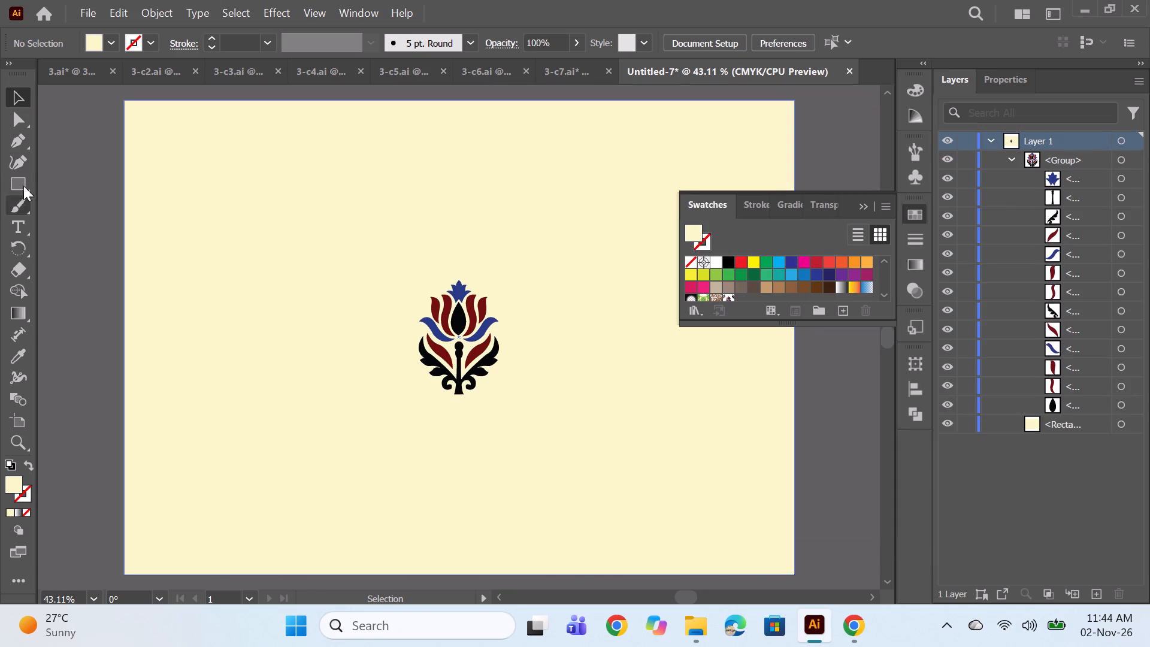
Draw a rectangle covering the whole artboard and fill it with the new tulip pattern swatch.
click(19, 174)
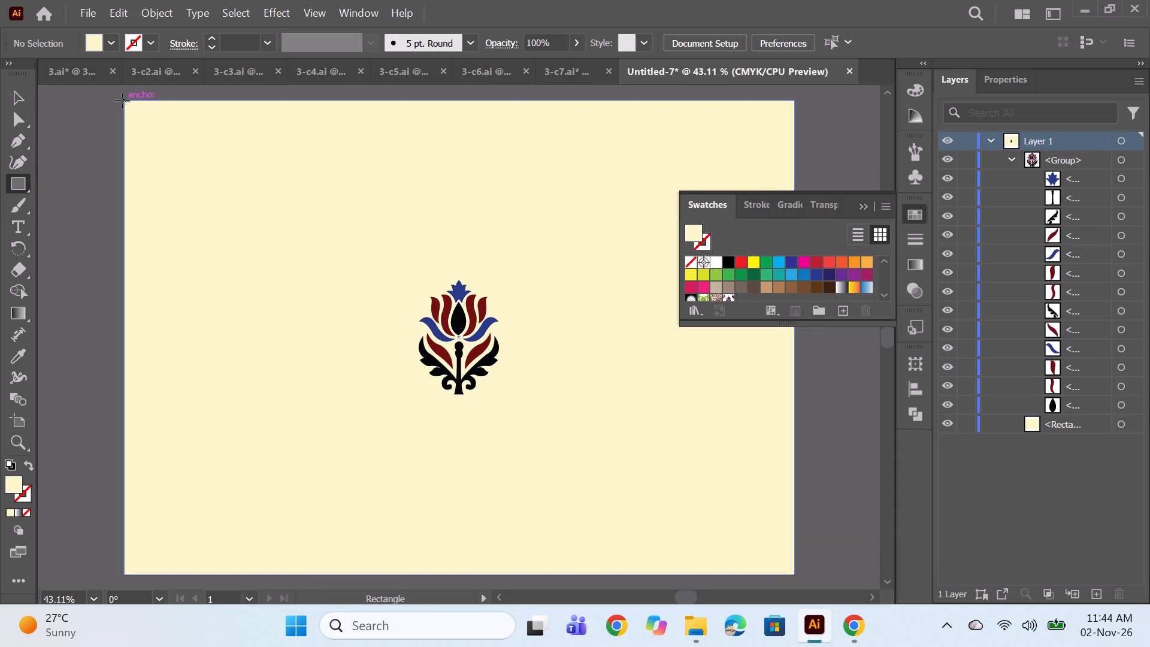
drag(123, 99, 779, 570)
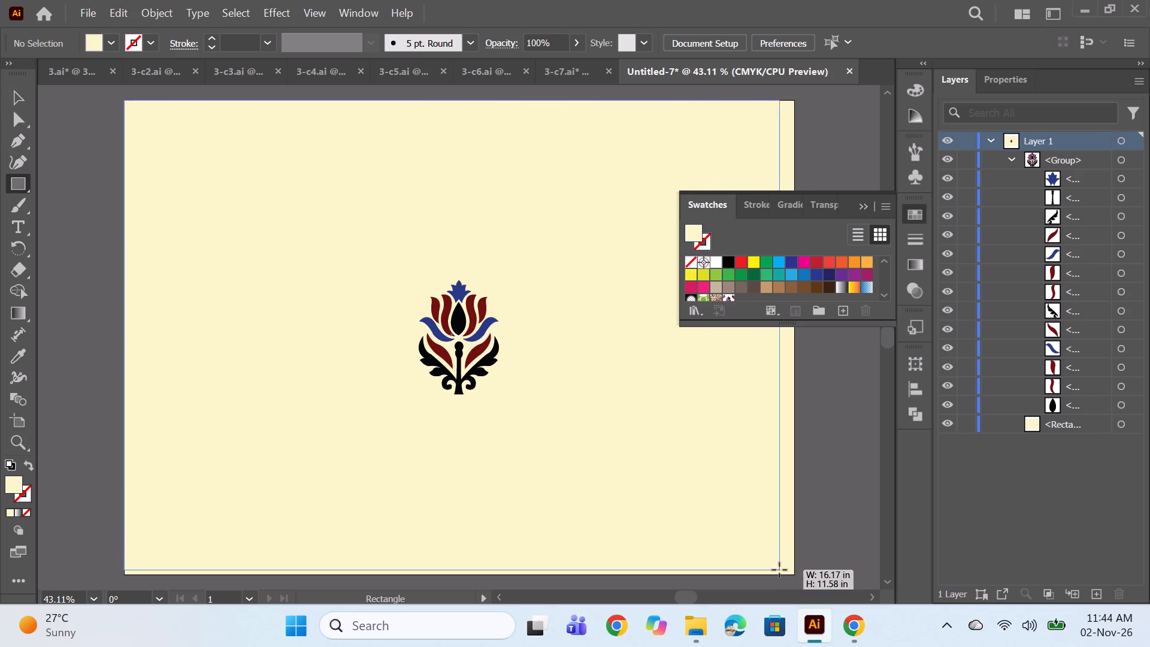
drag(779, 570, 795, 575)
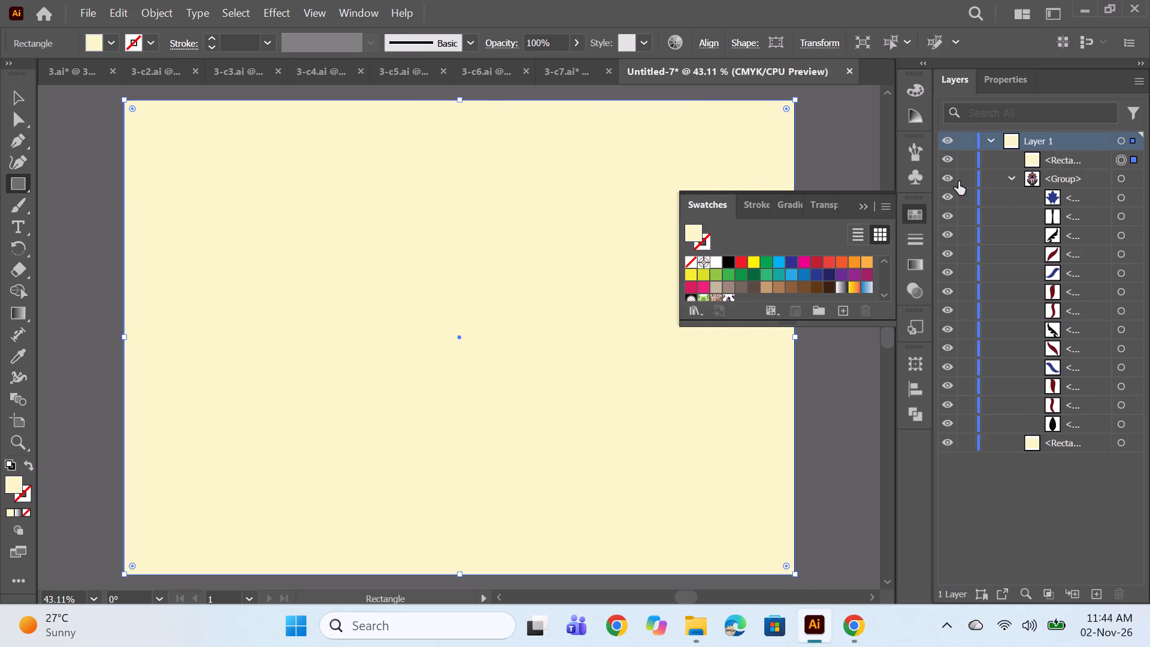
click(724, 298)
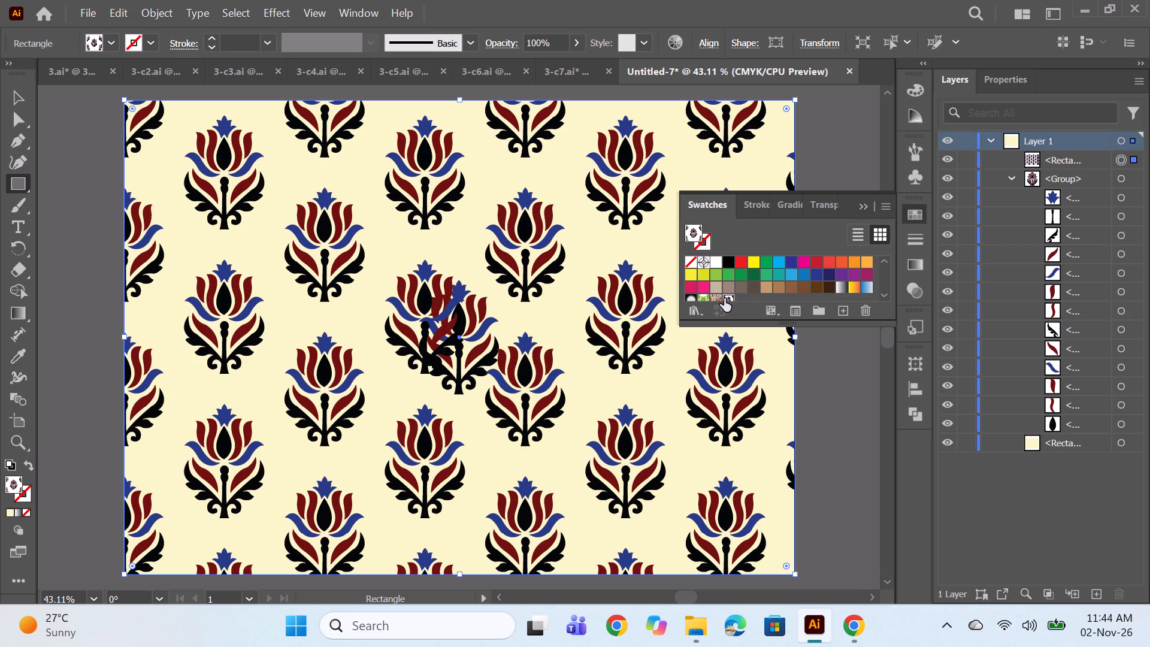
Hide the original single tulip group so only the pattern rectangle and cream background show, and deselect everything.
click(948, 185)
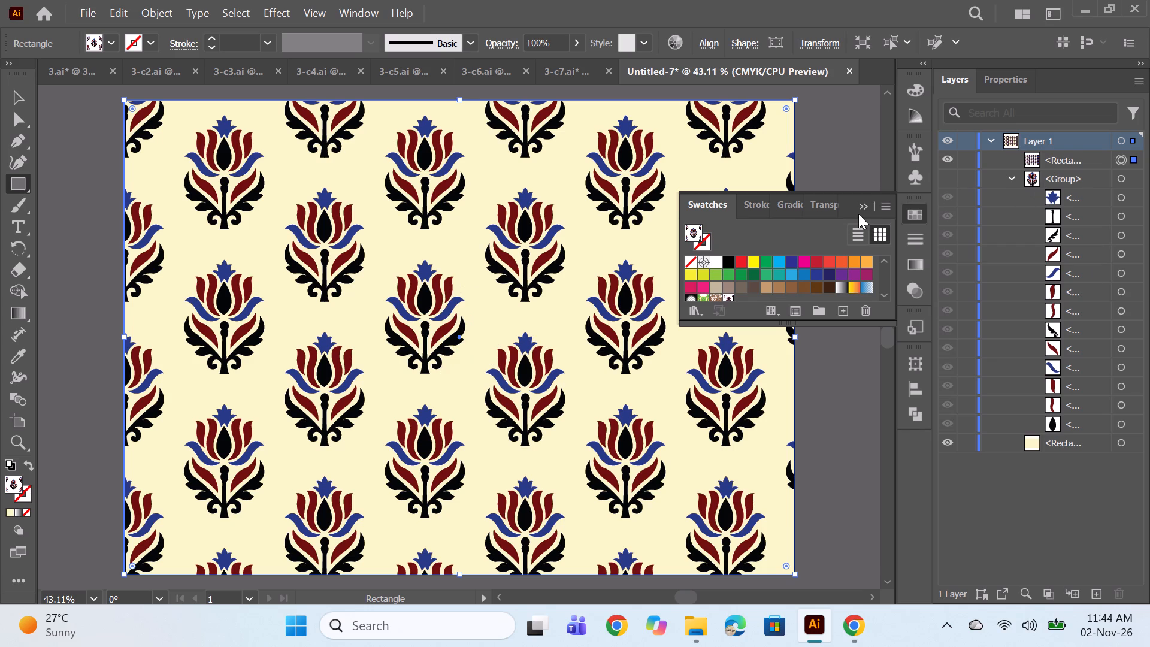
click(858, 214)
click(863, 195)
click(864, 202)
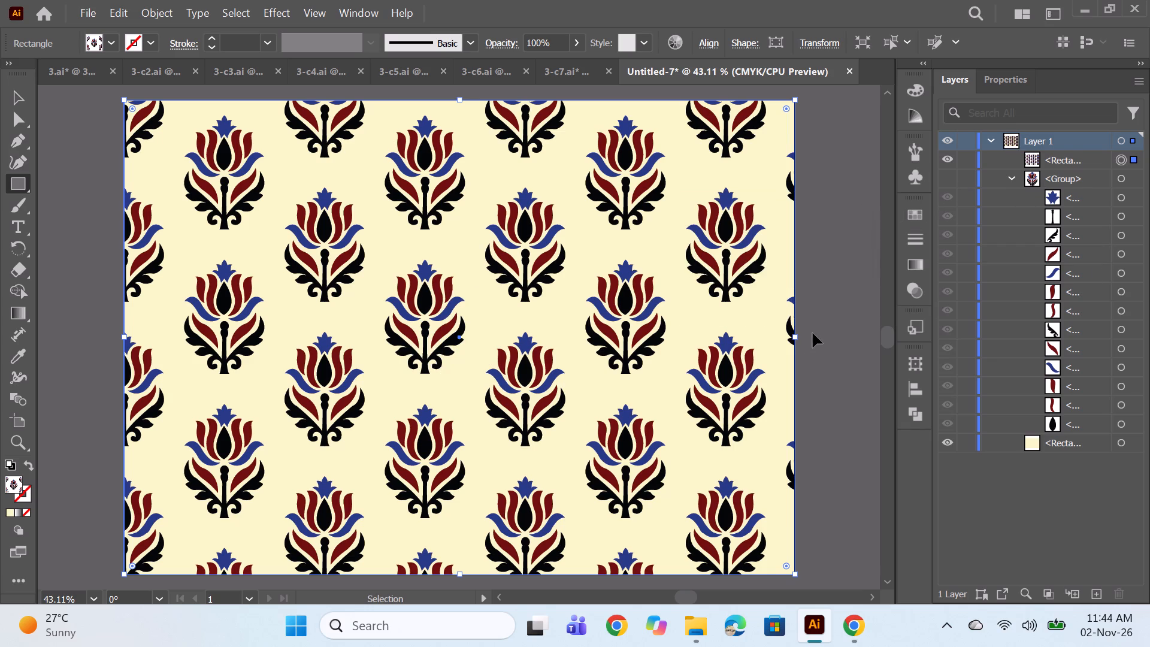
ctrl+click(812, 334)
Save the colourway as the Illustrator file 3-c8 in the Plain prints folder, with the Illustrator 2020 version options.
scroll(631, 350, up, 1)
alt+scroll(573, 325, down, 1)
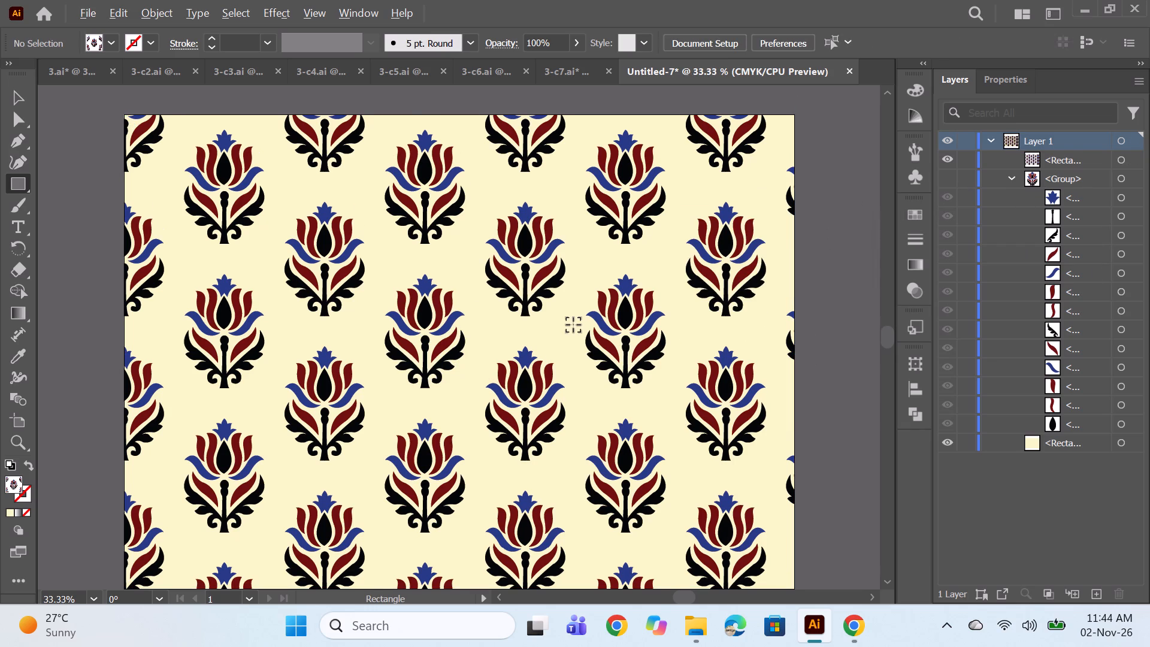
scroll(792, 329, down, 1)
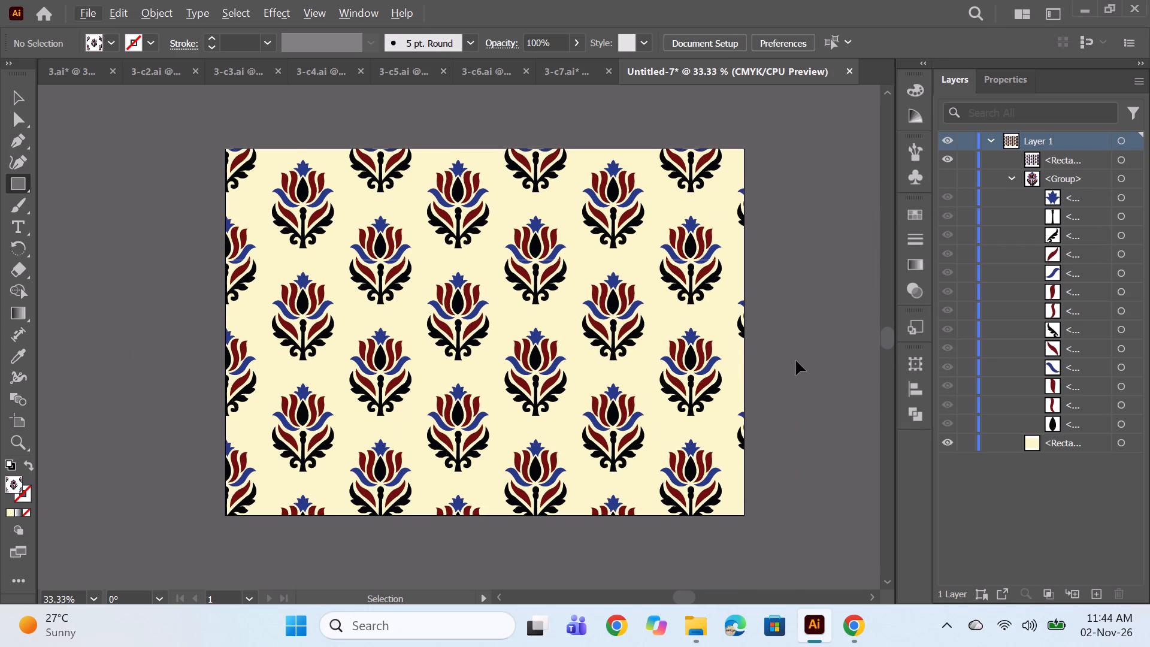
key(ctrl+s)
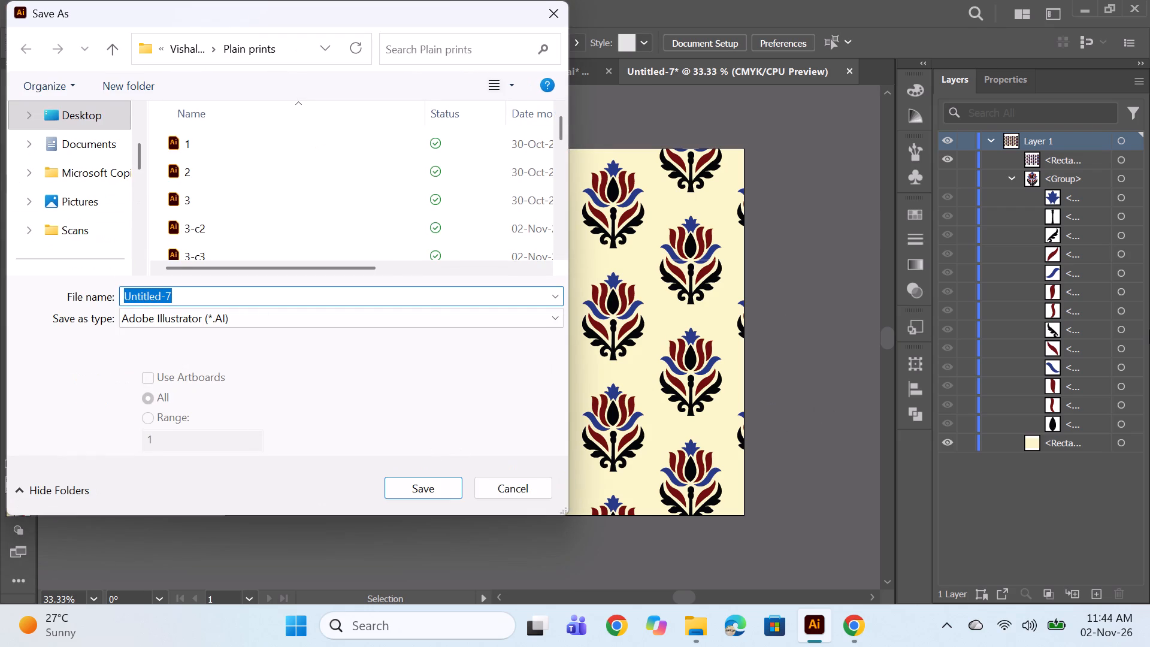
text(3-c)
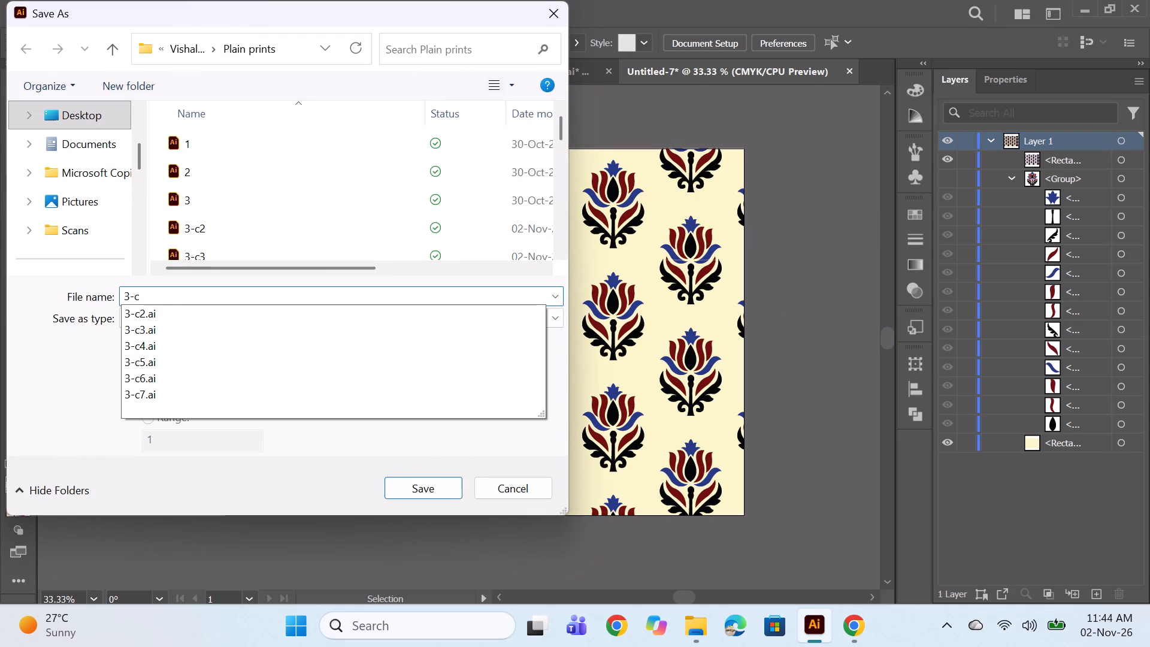
key(8)
key(Return)
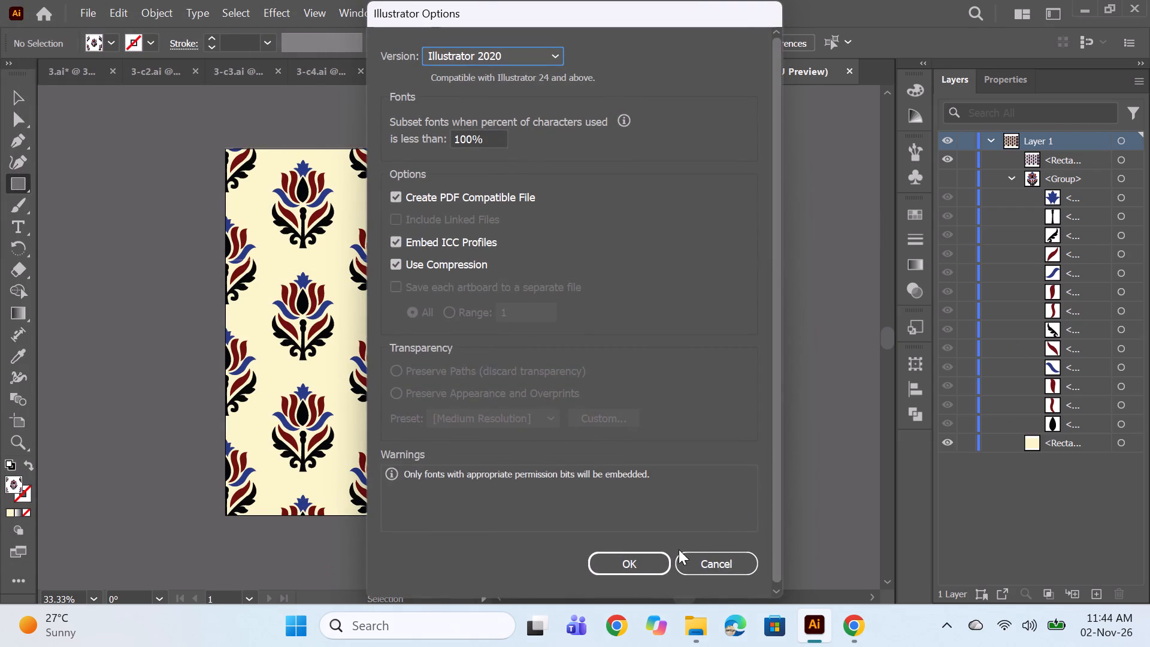
click(662, 561)
Look through the open colourway documents from 3 to 3-c8, and compare 3-c7 with 3-c8.
click(58, 74)
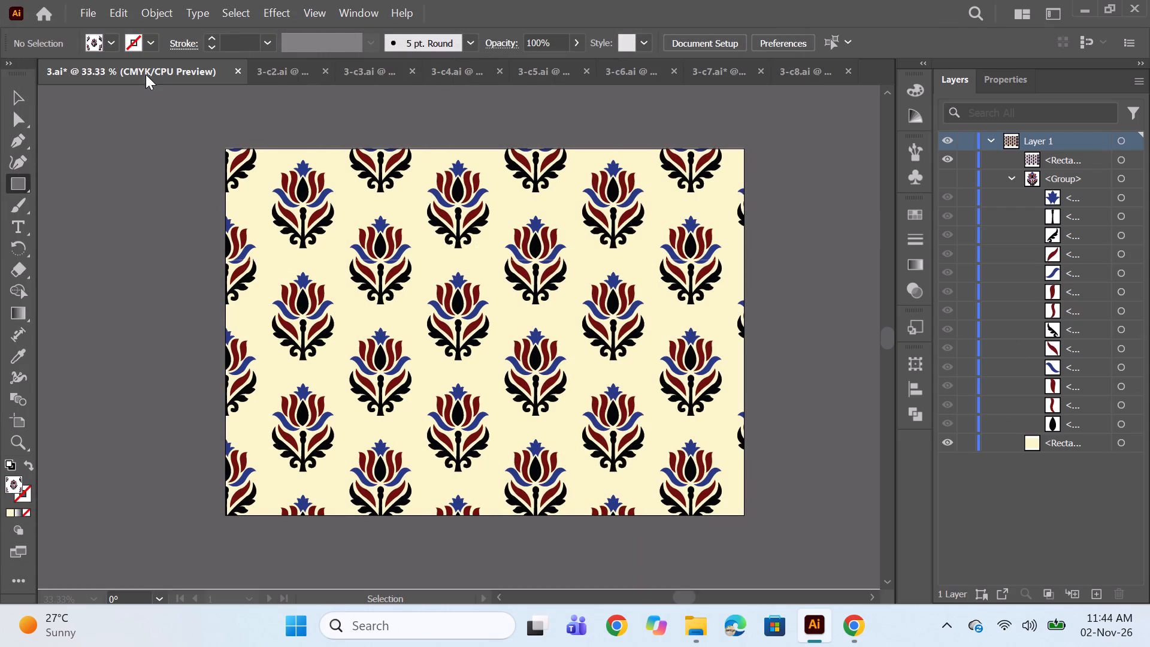
click(279, 73)
click(366, 66)
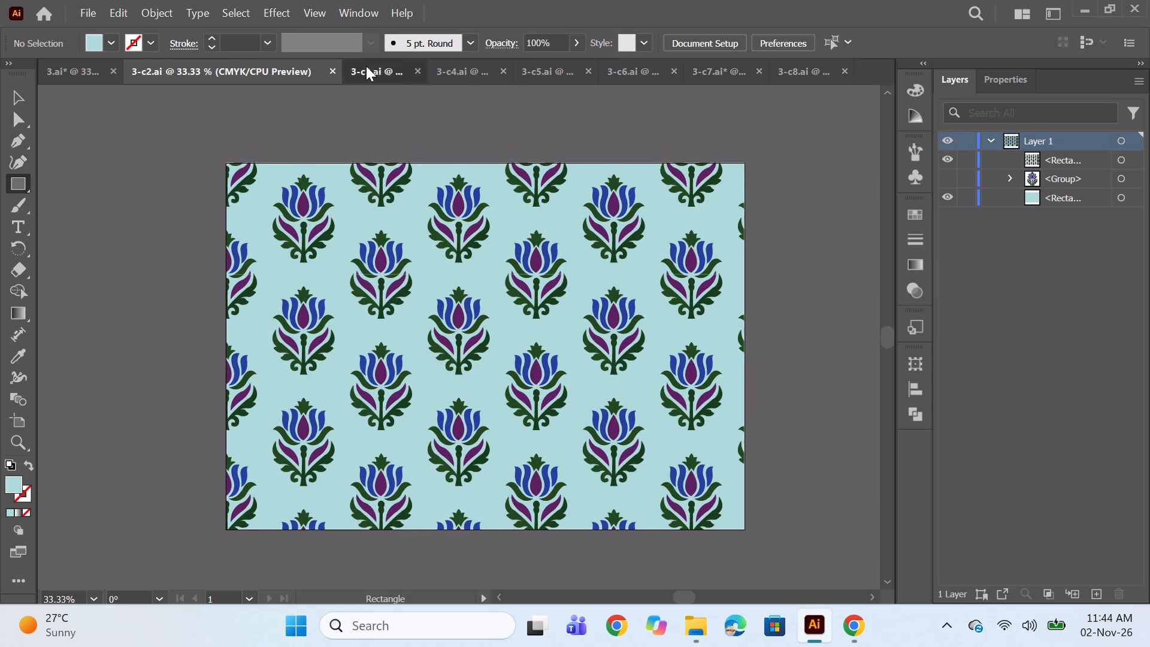
click(454, 66)
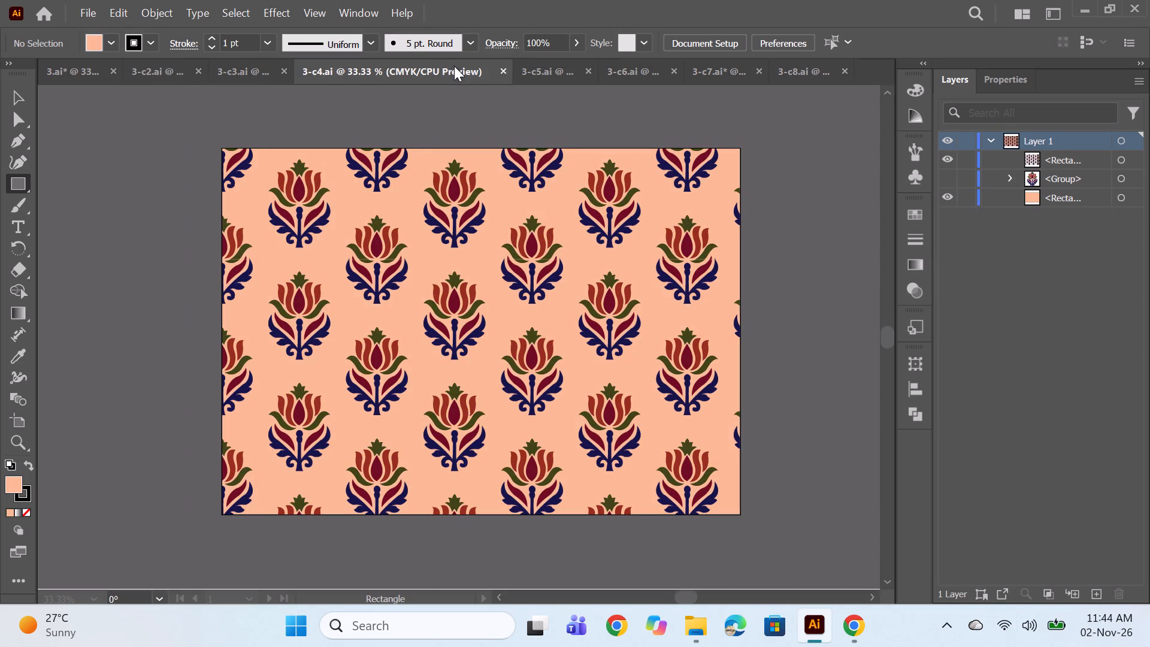
click(553, 70)
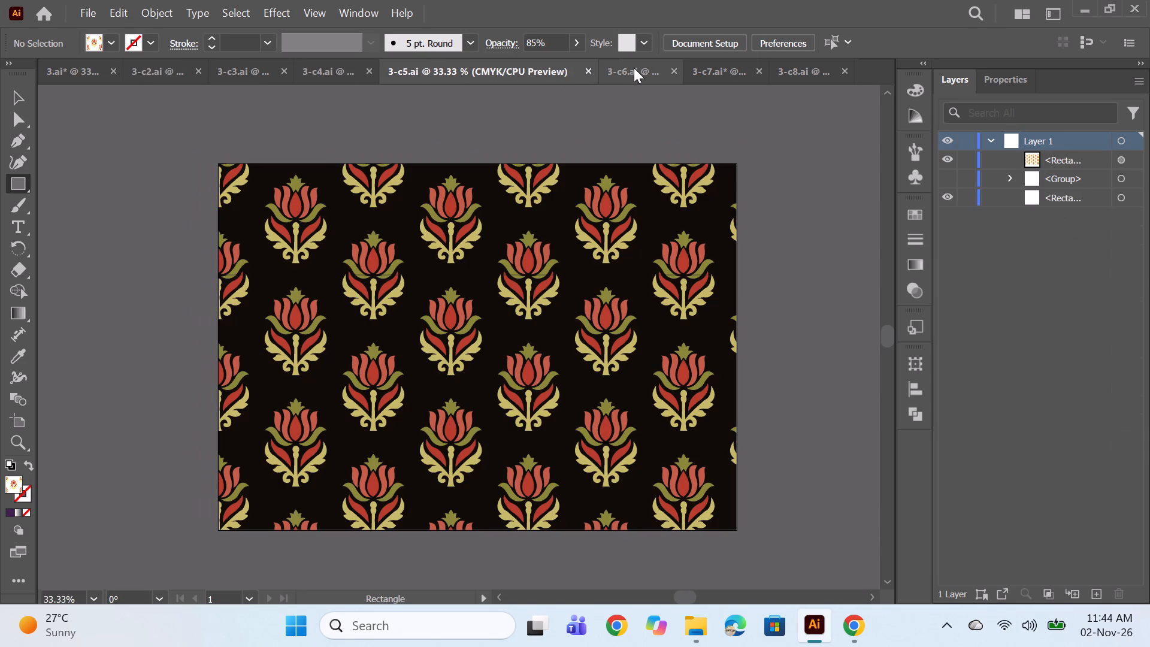
click(634, 68)
click(711, 70)
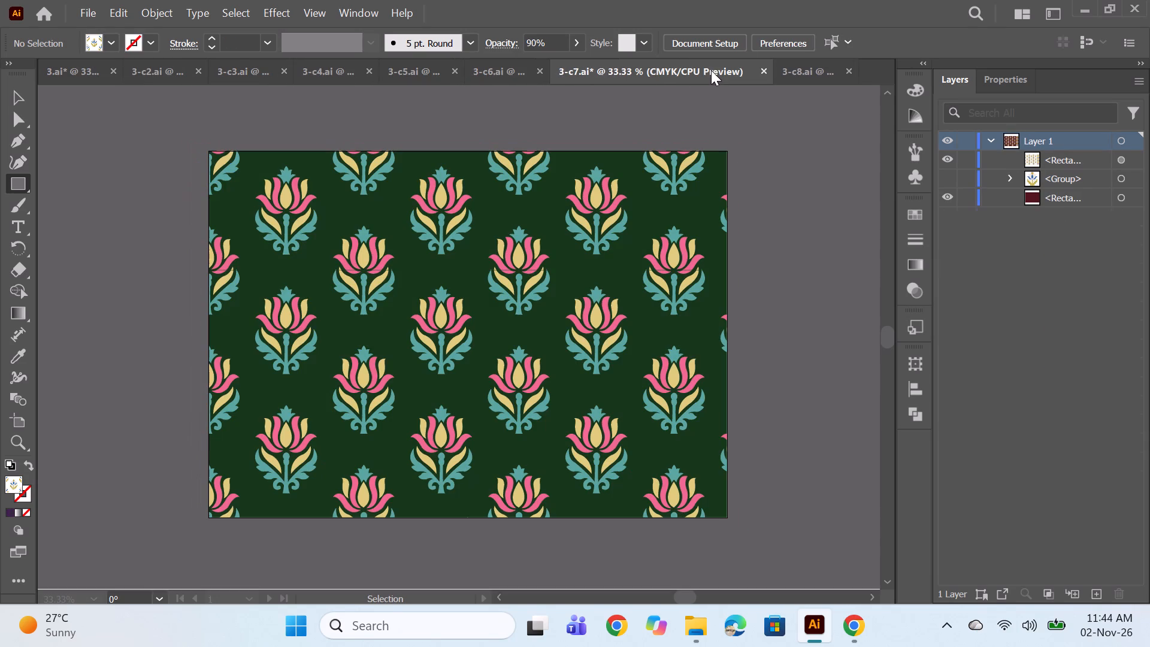
click(792, 72)
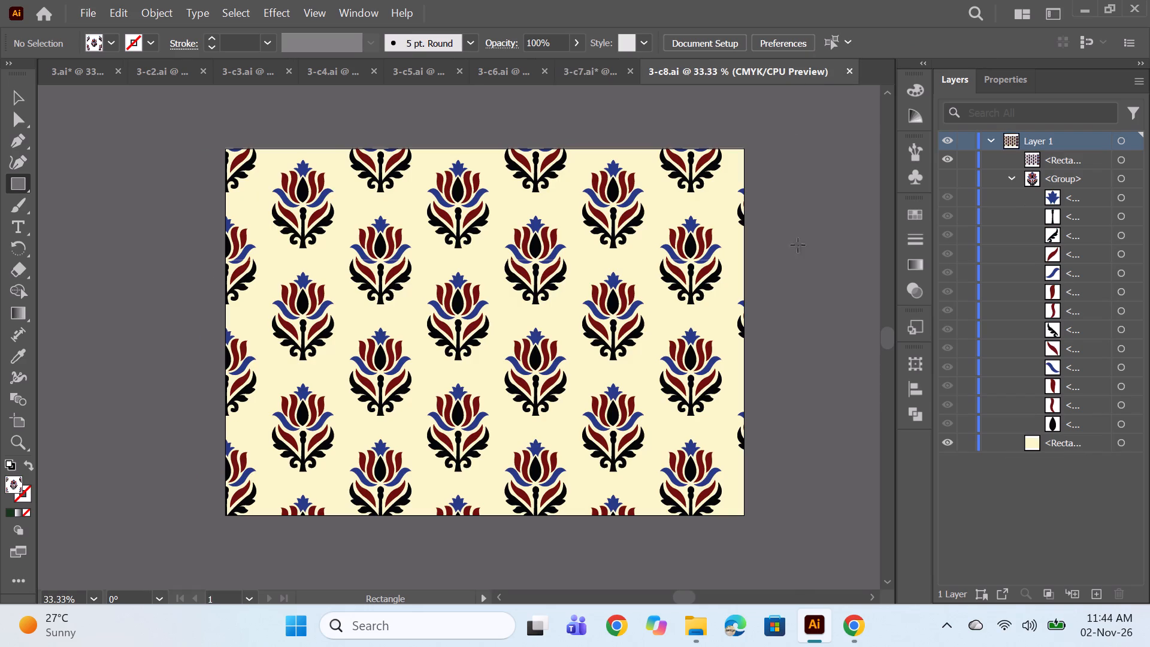
click(595, 68)
click(800, 74)
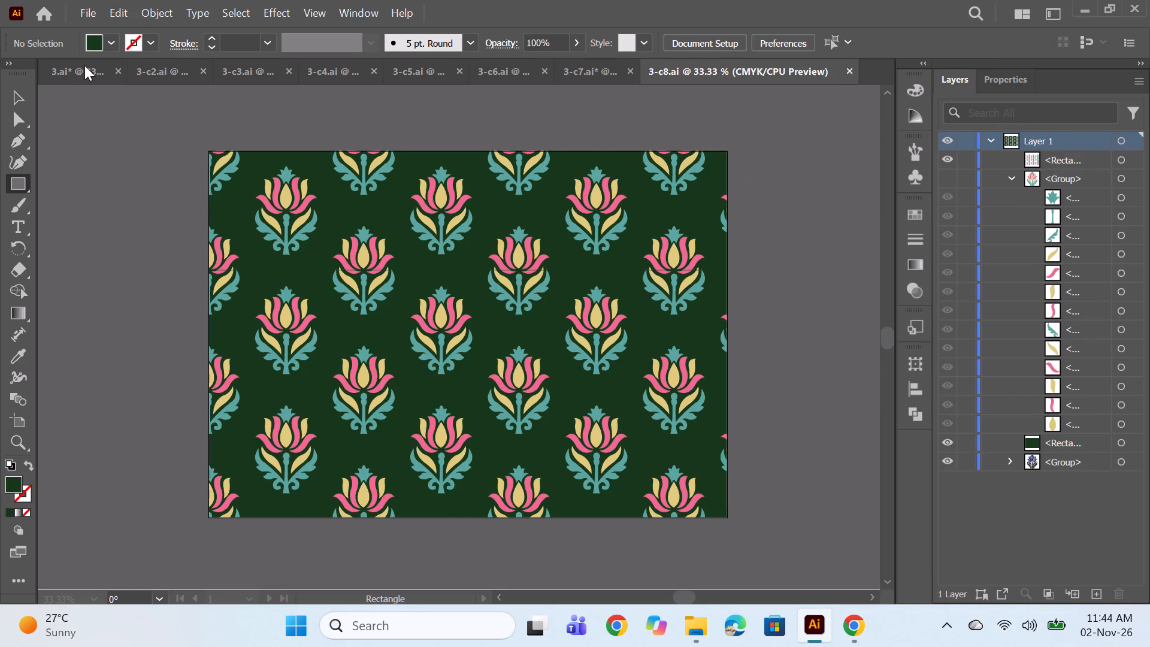
Go through the colourways from 3 to 3-c8 once more, examining each document's palette and pattern.
click(60, 66)
click(270, 72)
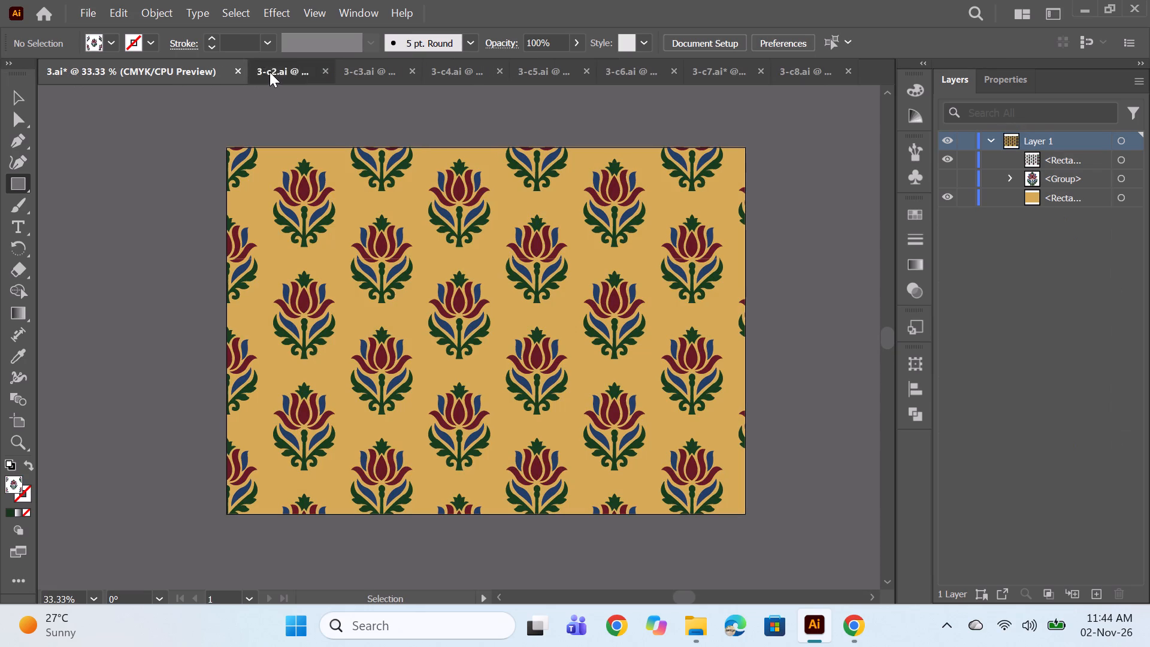
click(376, 75)
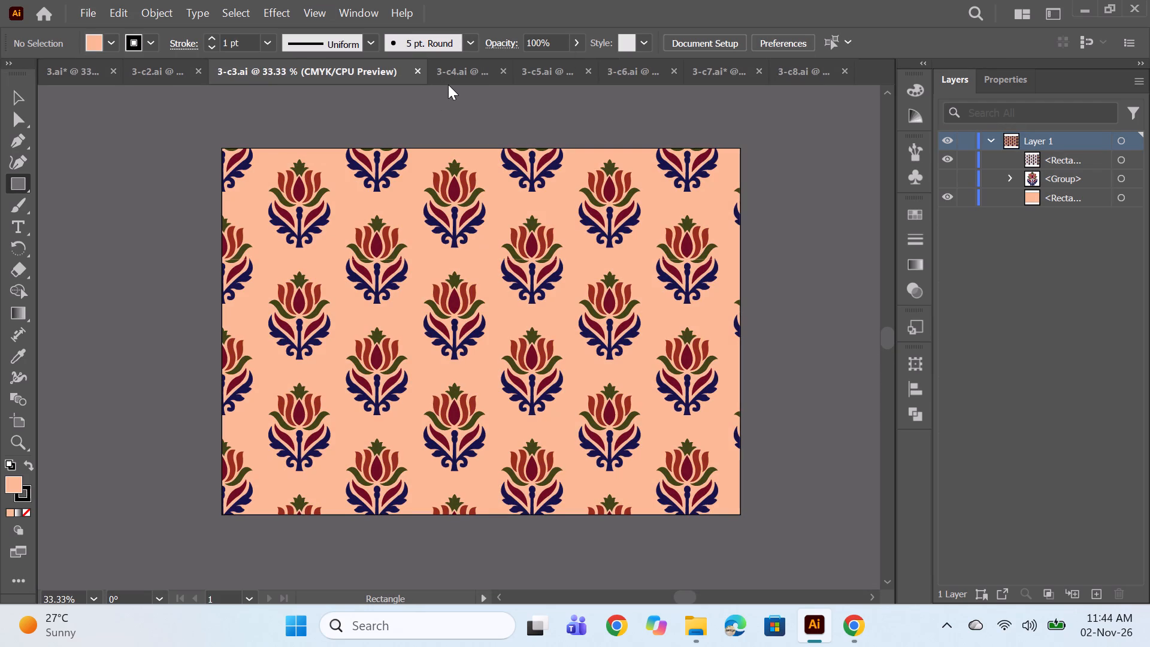
click(450, 71)
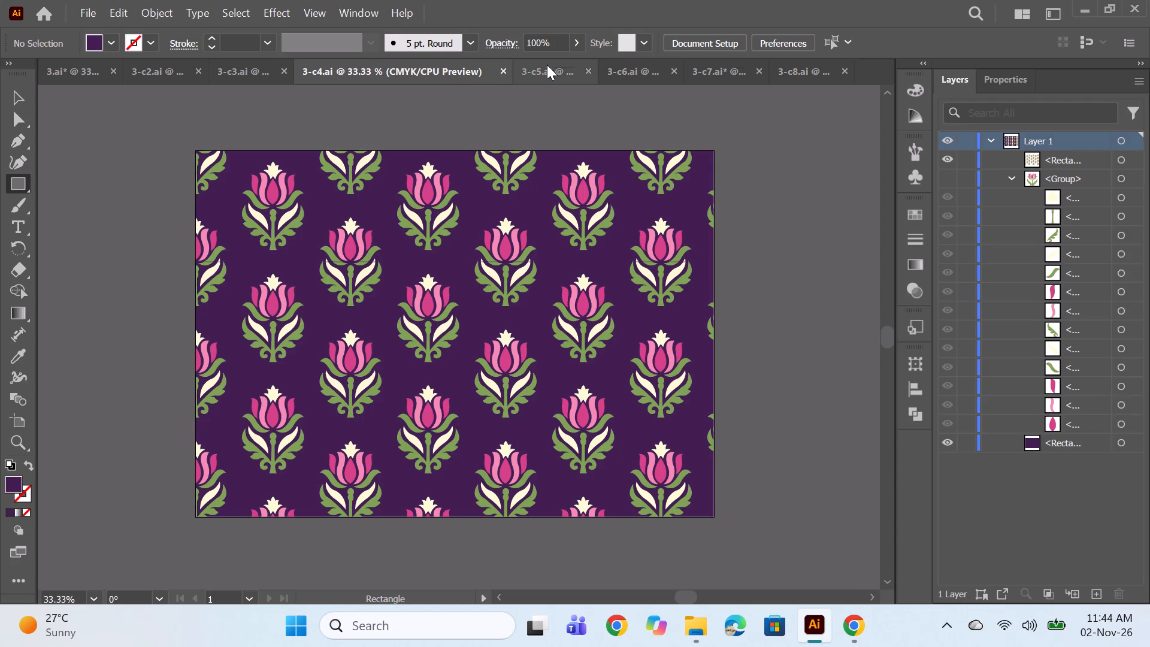
click(547, 65)
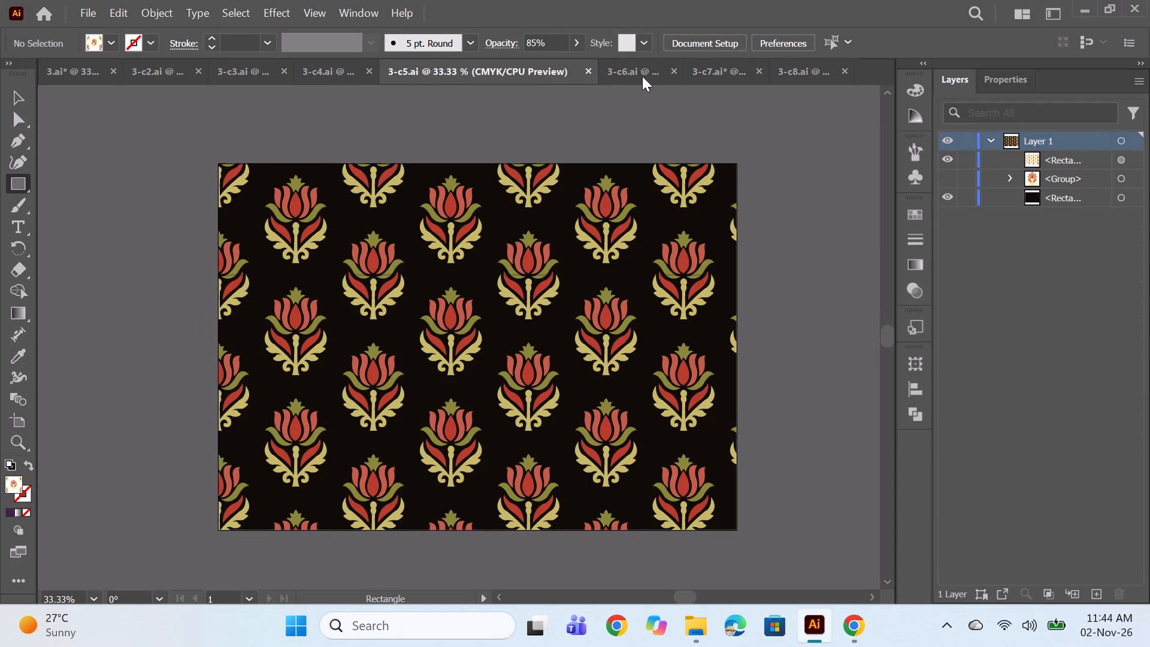
click(622, 68)
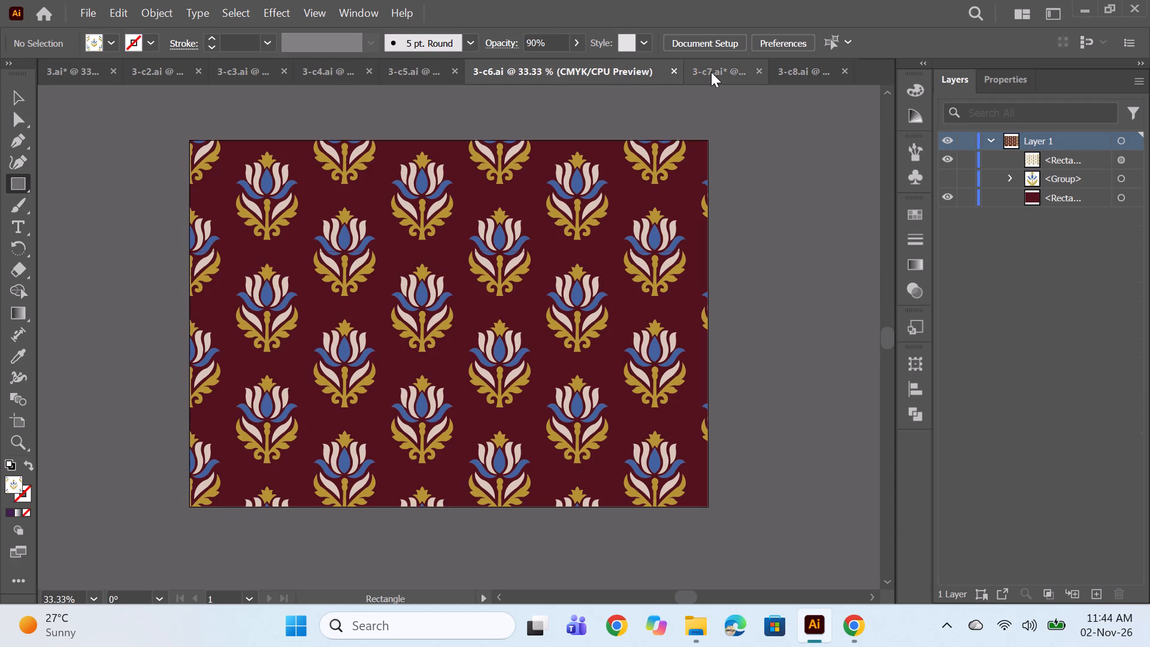
click(711, 72)
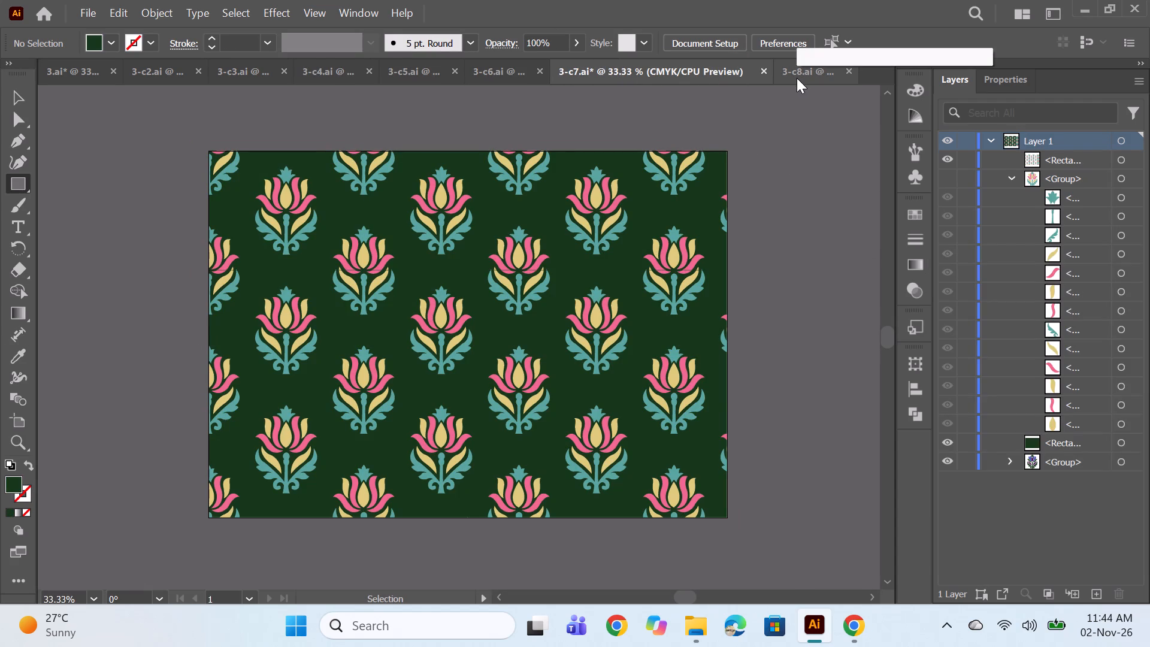
click(797, 78)
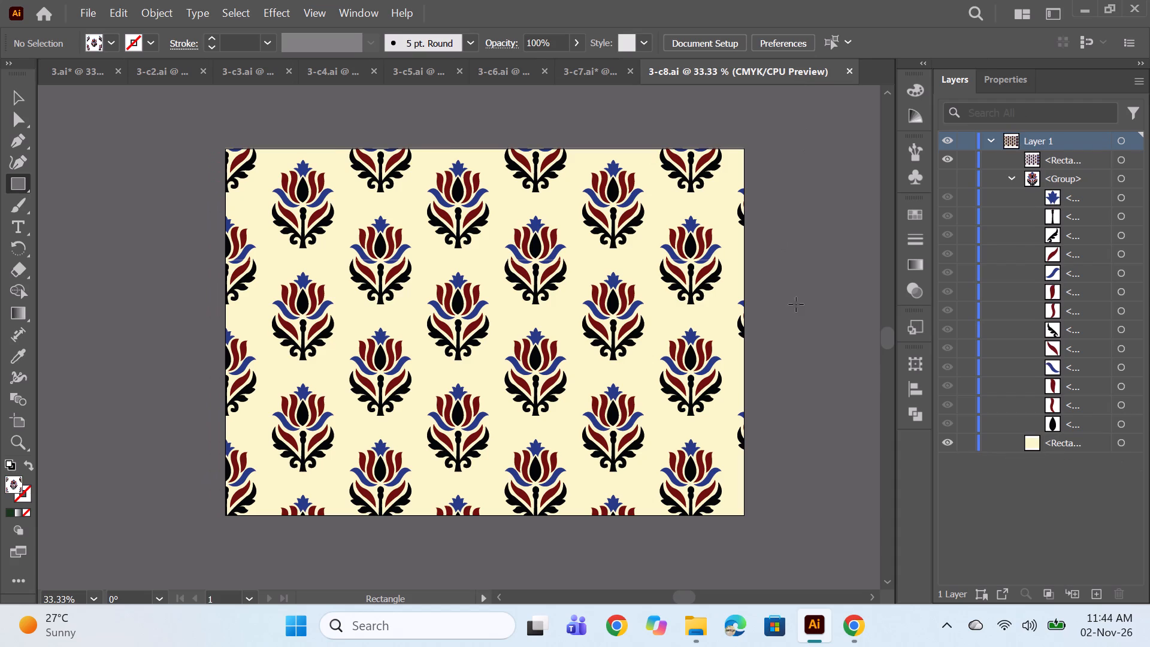
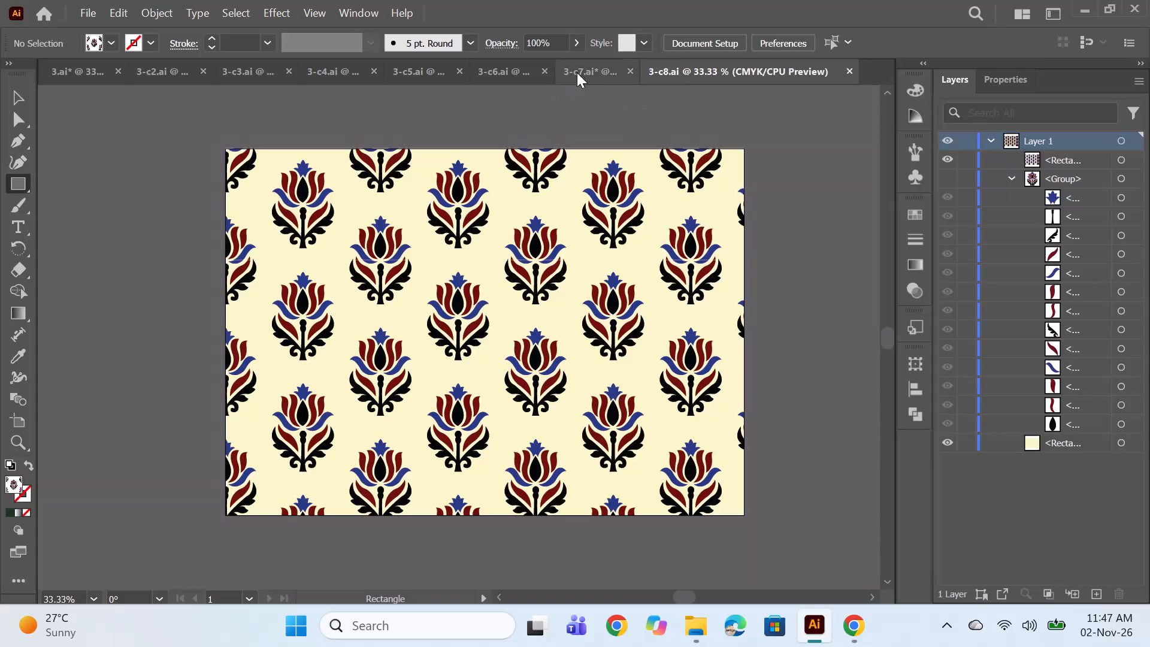
Review the open tulip colourways in reverse order from 3-c7 back to 3, and return to 3-c8.
click(586, 61)
click(507, 69)
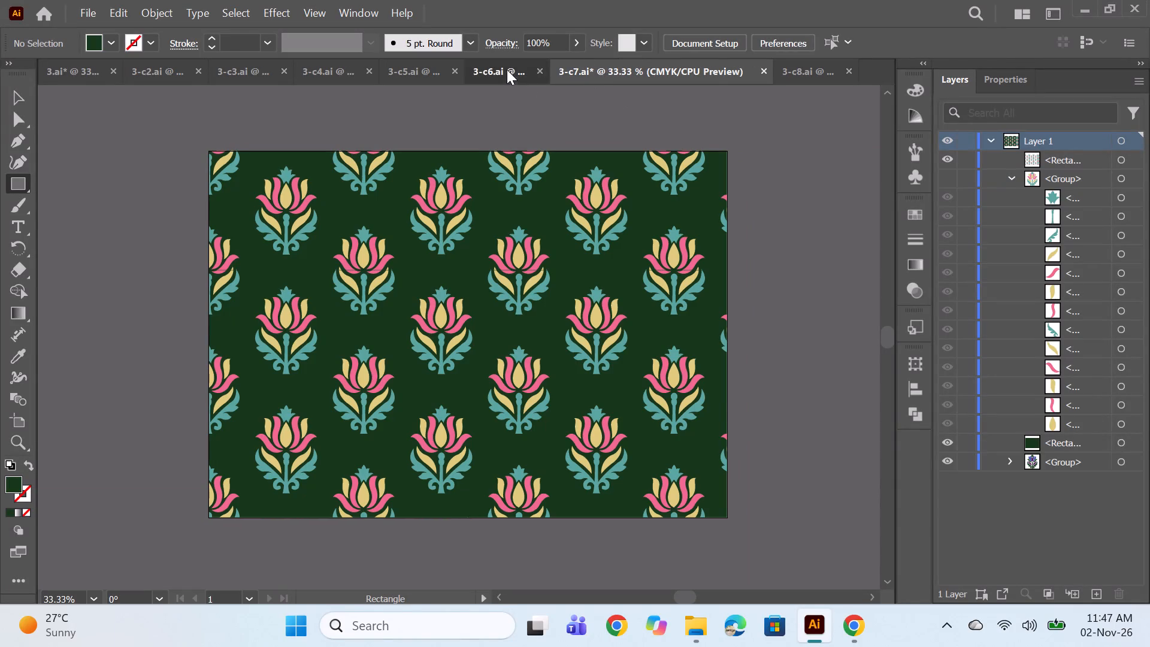
click(406, 75)
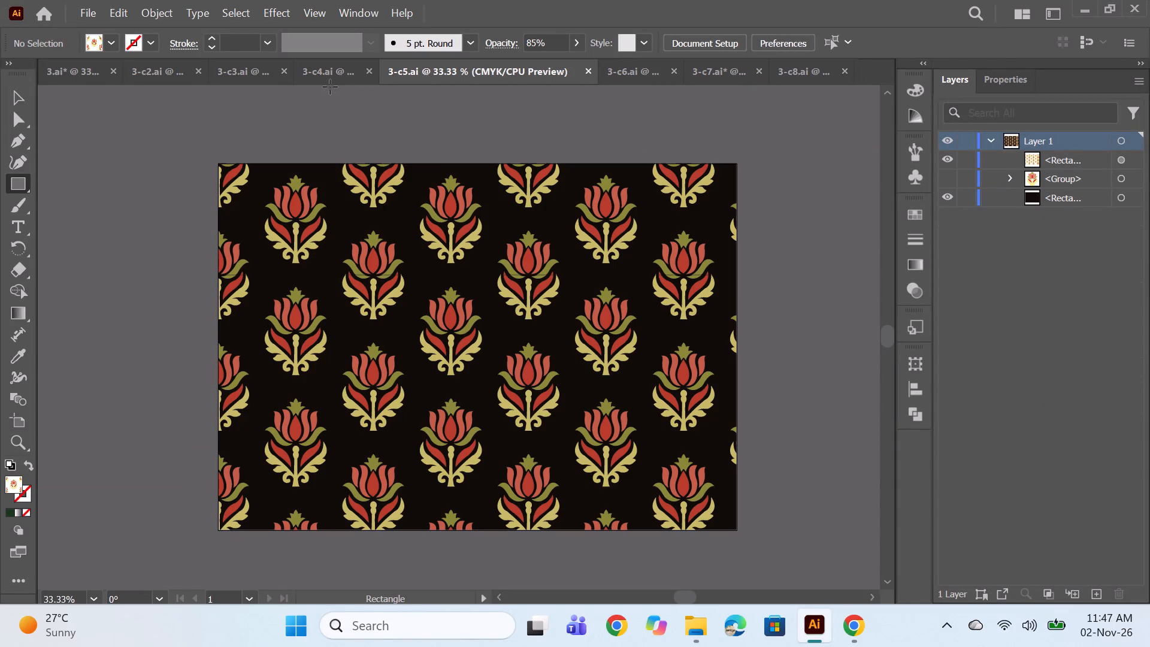
click(328, 78)
click(253, 68)
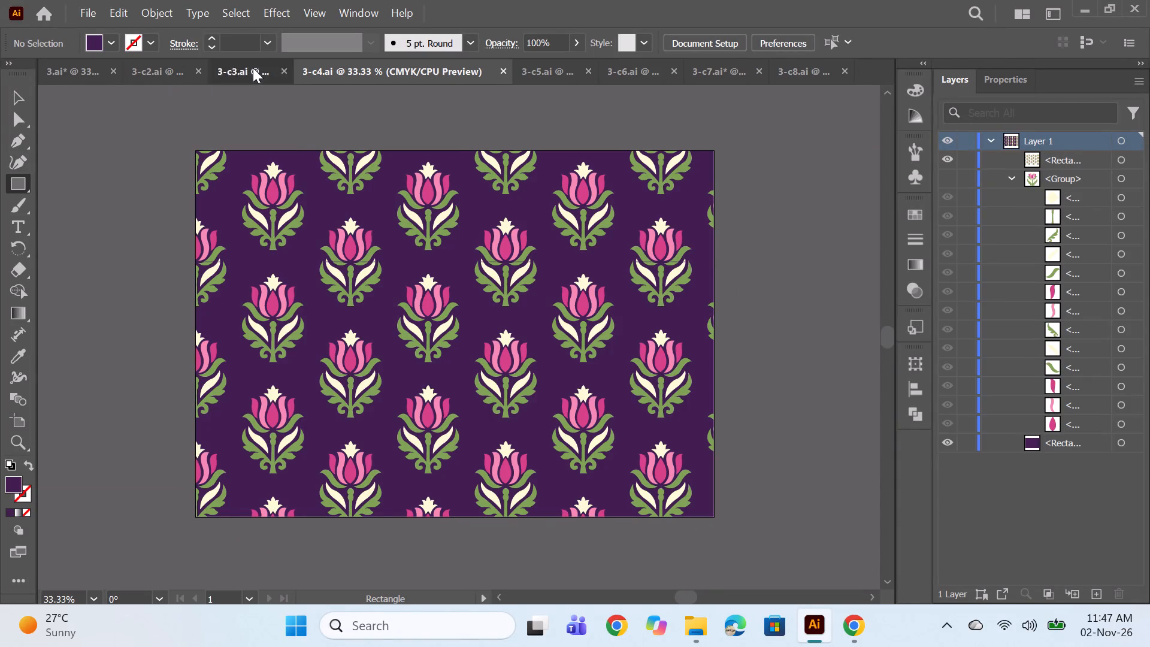
click(166, 70)
click(68, 75)
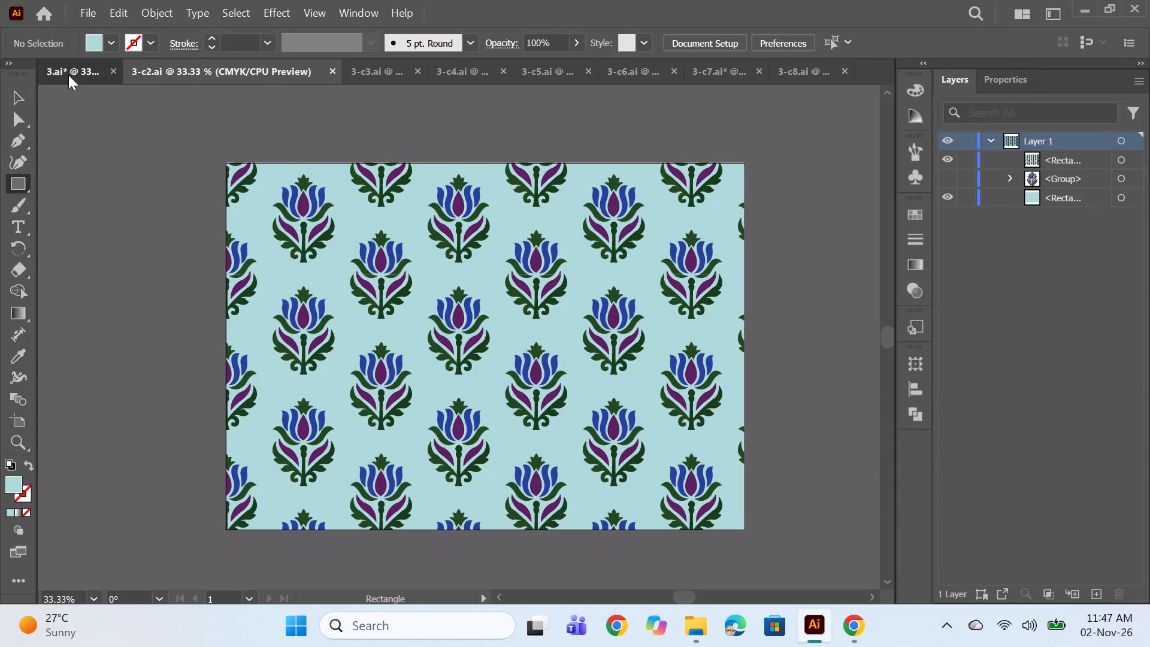
click(795, 64)
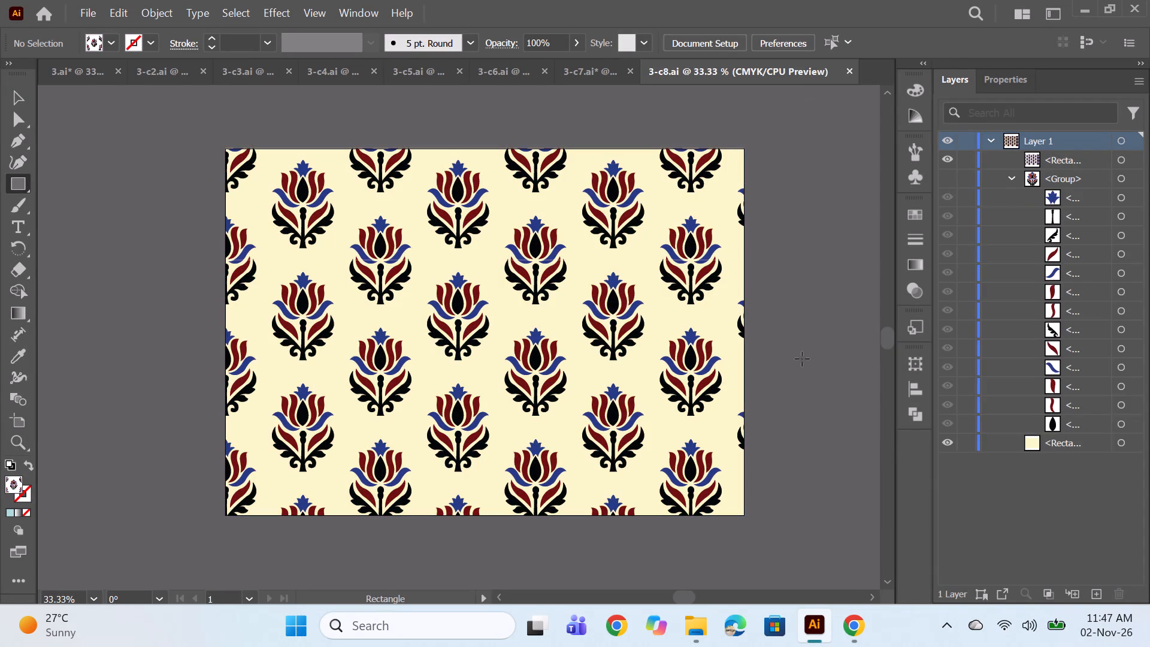
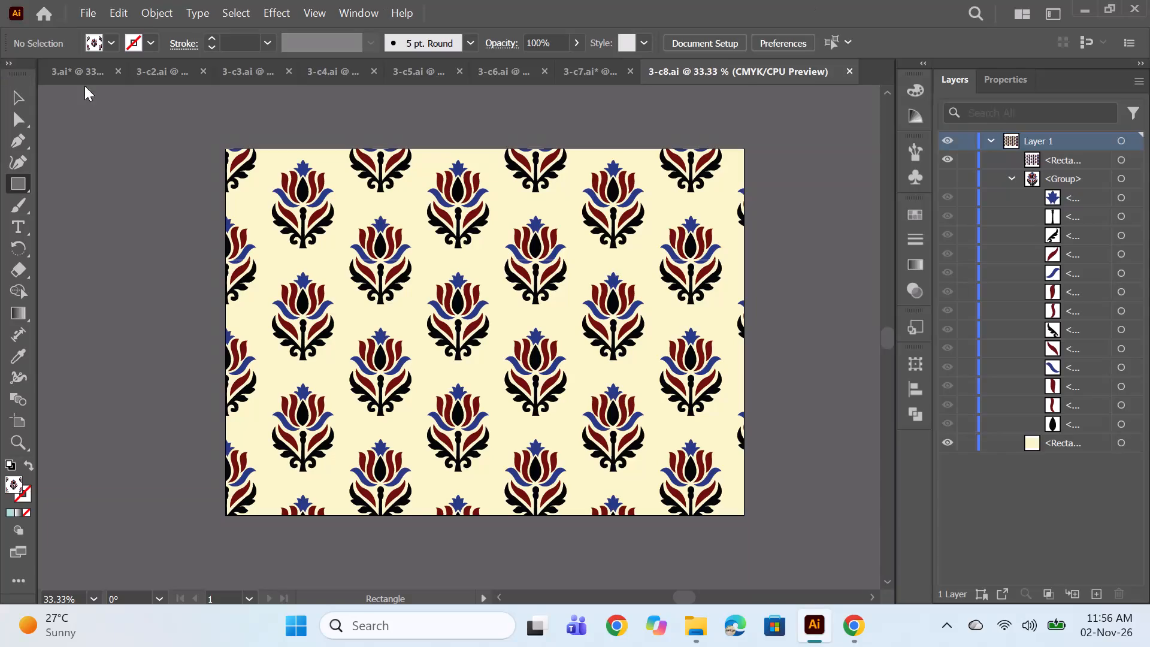
Review the open tulip colourways in order from 3 through 3-c8, rechecking 3-c7 before returning to 3-c8.
click(96, 80)
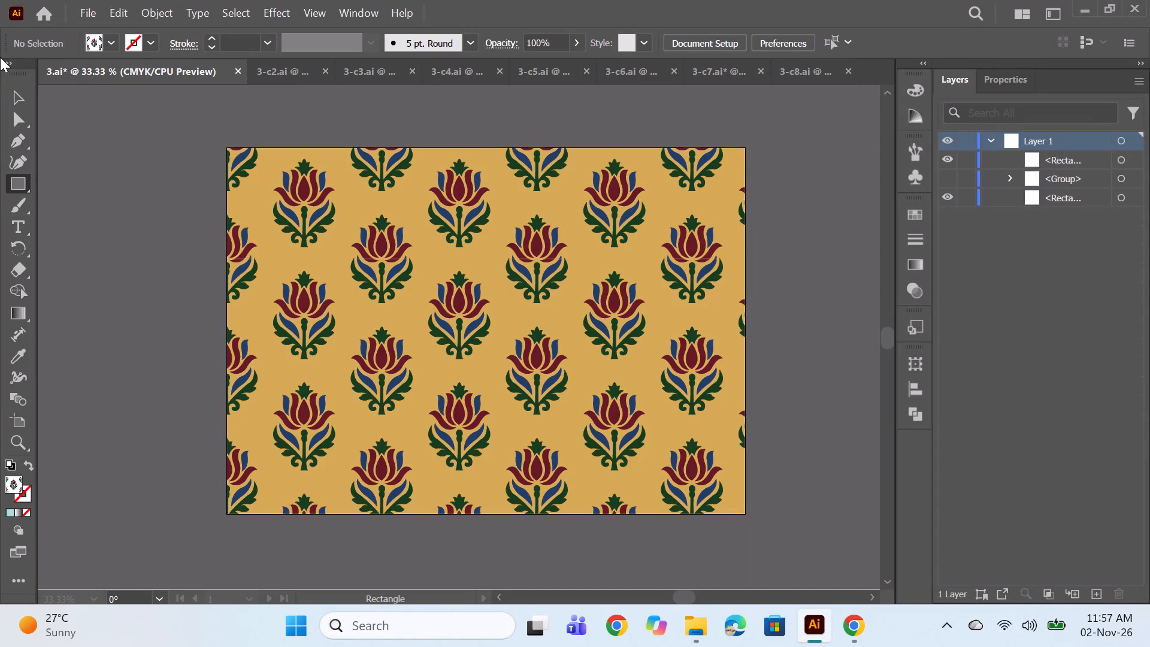
click(277, 68)
click(376, 64)
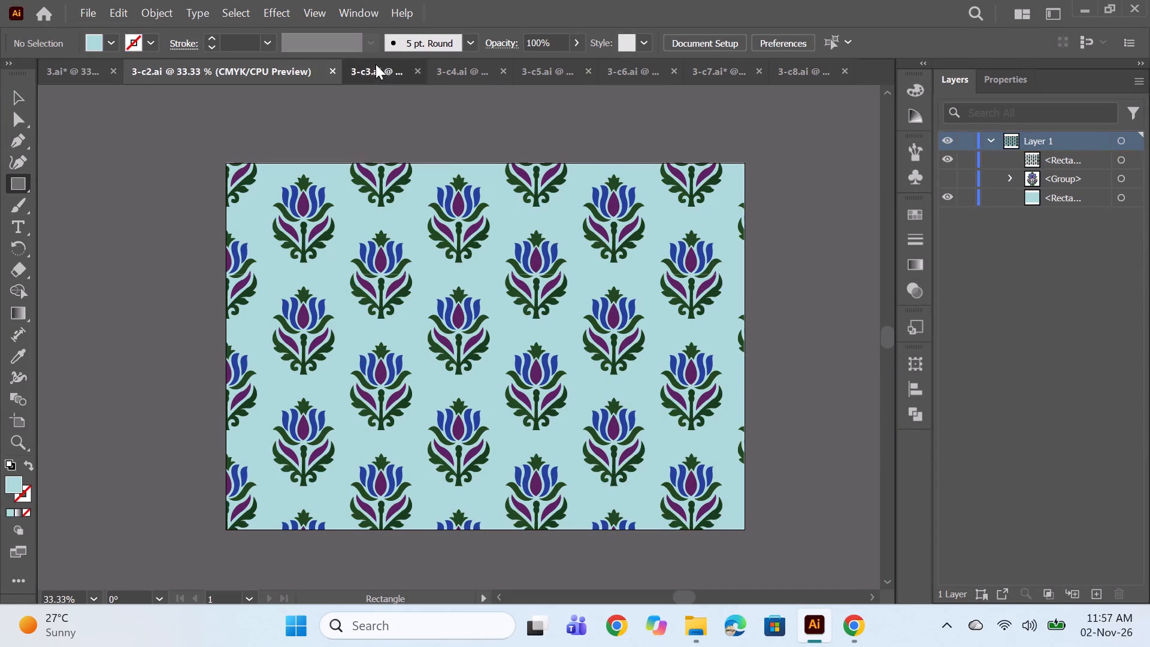
click(464, 70)
click(543, 73)
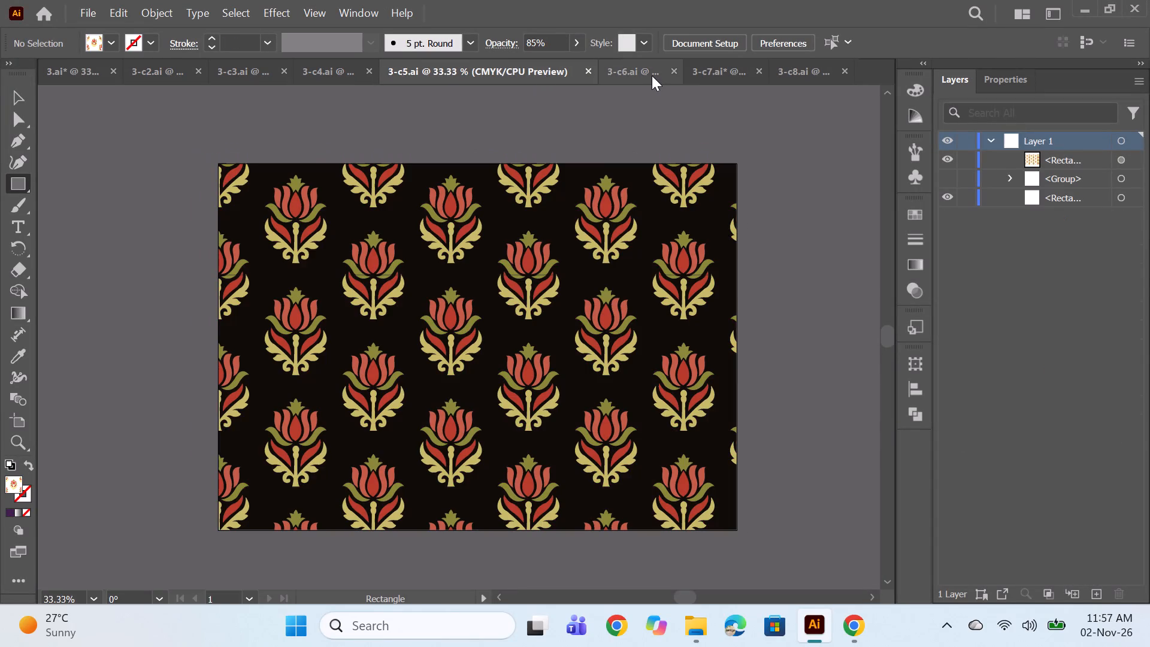
click(651, 75)
click(723, 67)
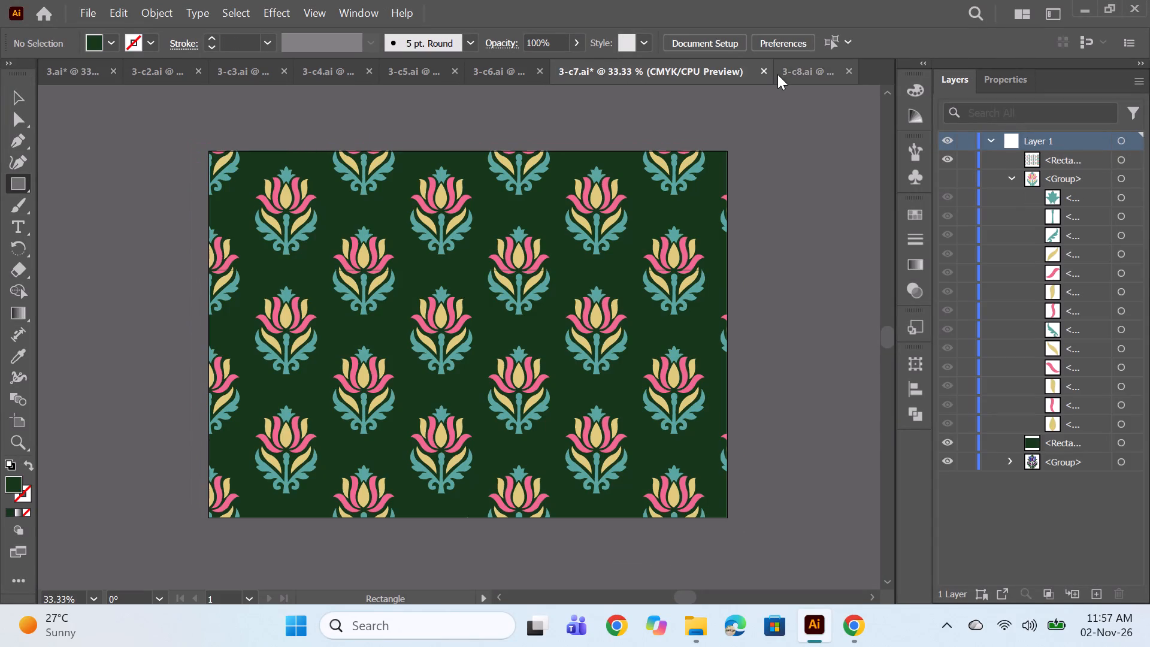
click(777, 74)
click(567, 77)
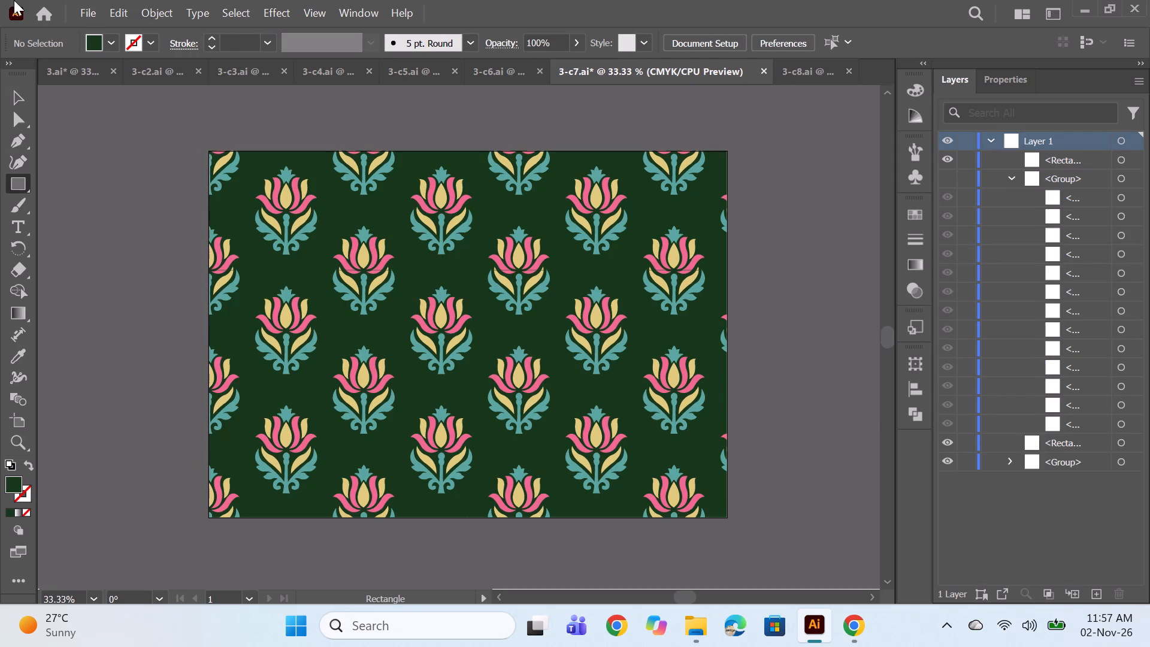
click(807, 69)
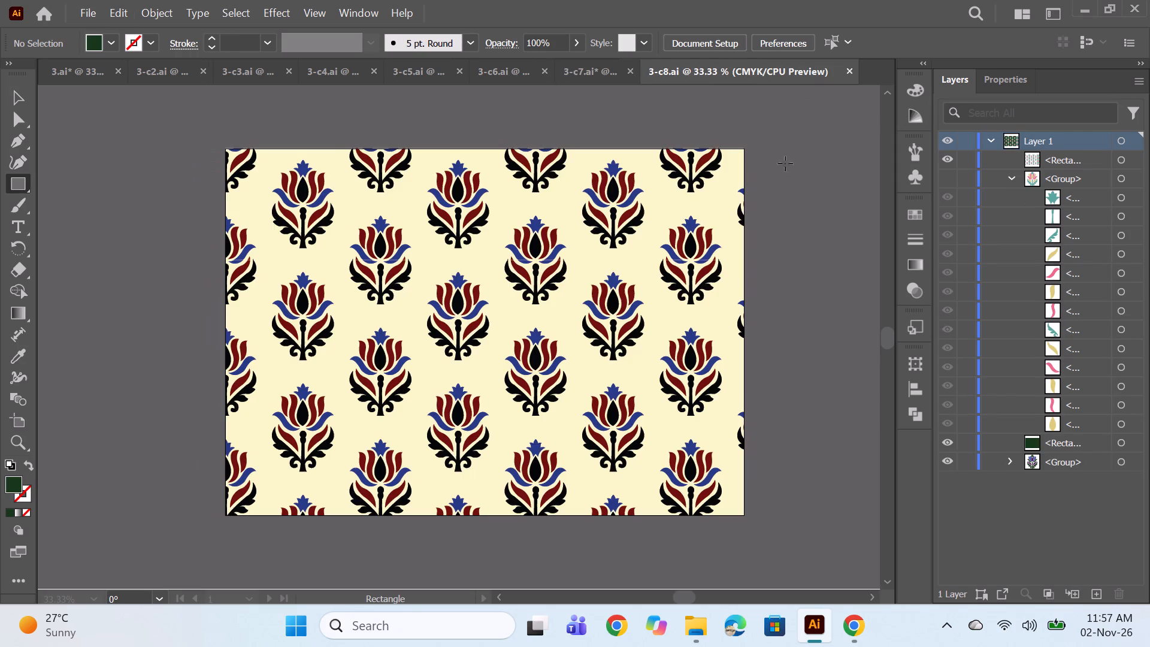
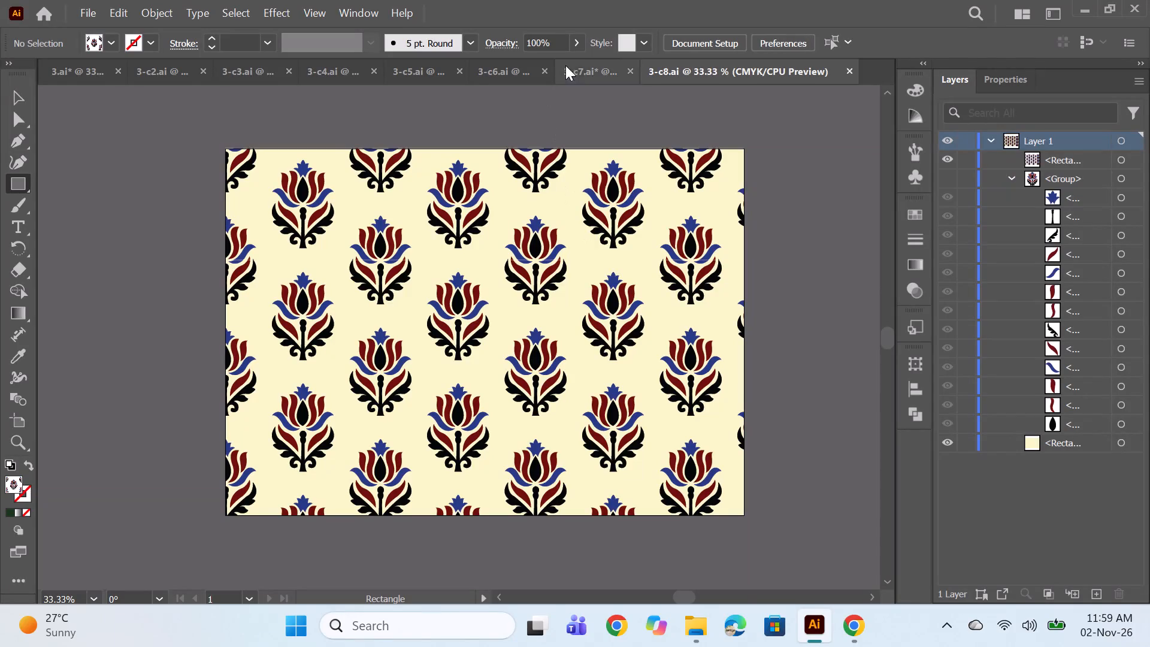
Compare the 3-c7 and 3-c6 tulip colourways, return to the cream 3-c8 document and save it.
click(583, 64)
click(495, 74)
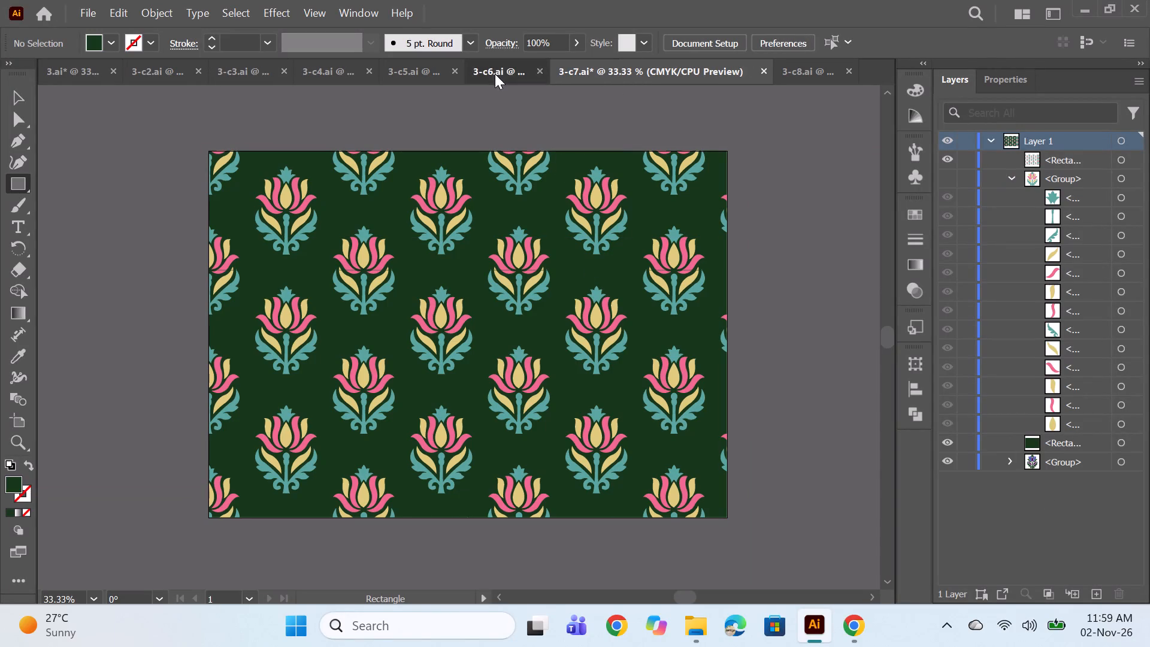
click(712, 78)
click(818, 63)
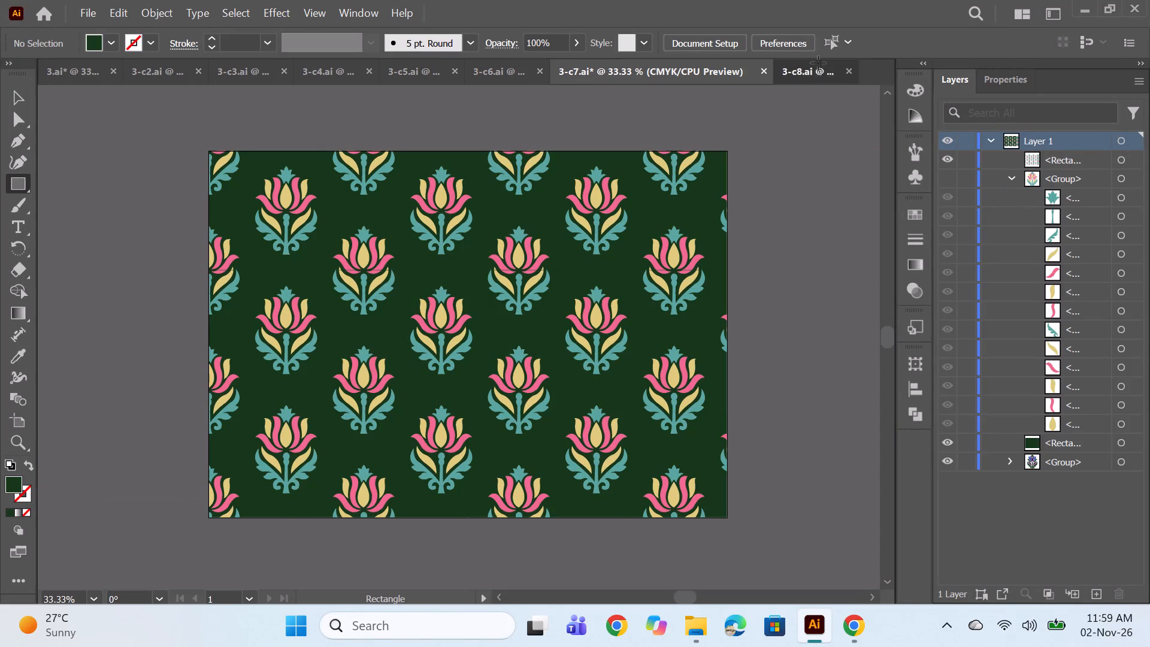
key(ctrl+s)
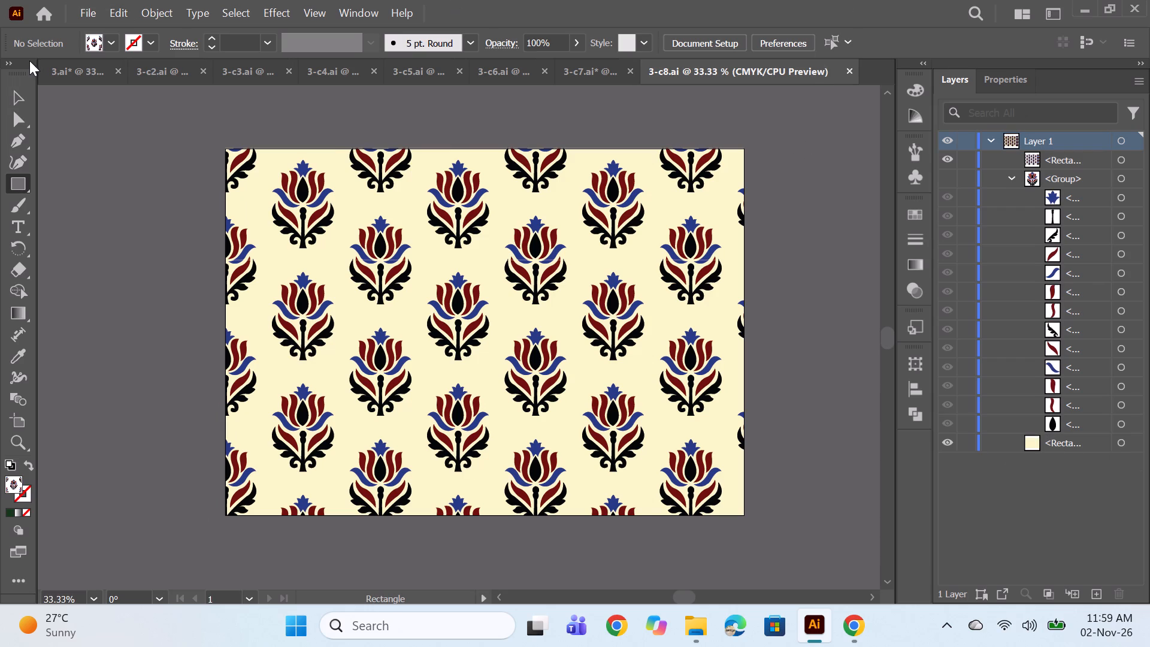
Review the tulip colourways in order from 3 through 3-c8, recheck 3-c7 and 3-c6, and return to 3-c8.
click(72, 61)
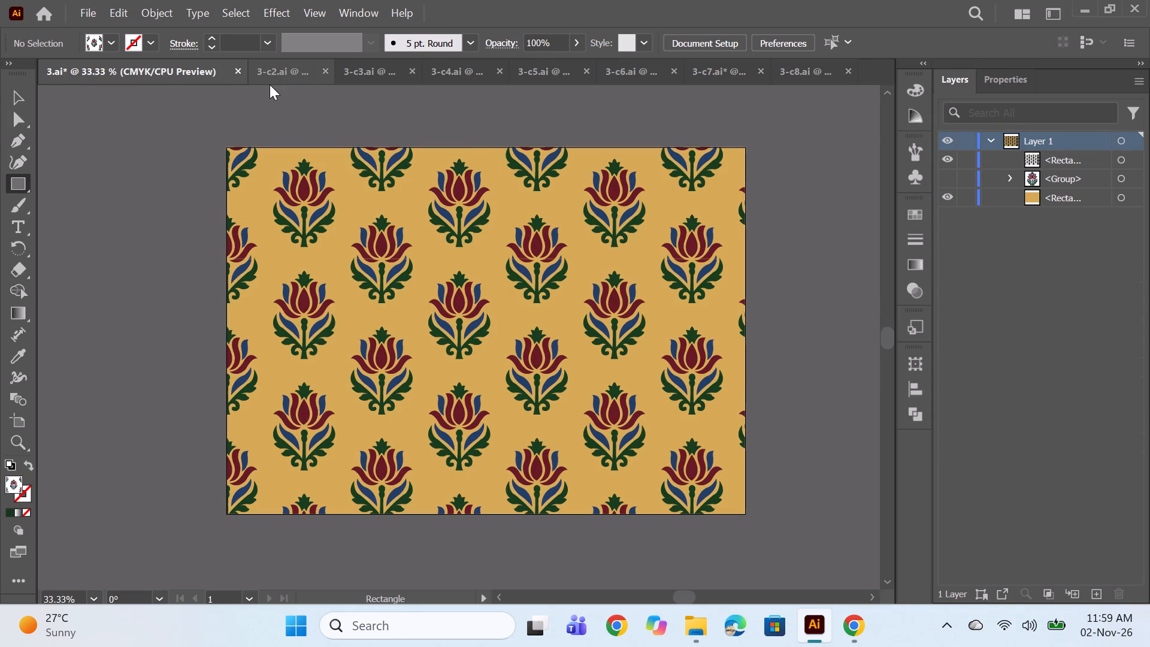
click(274, 71)
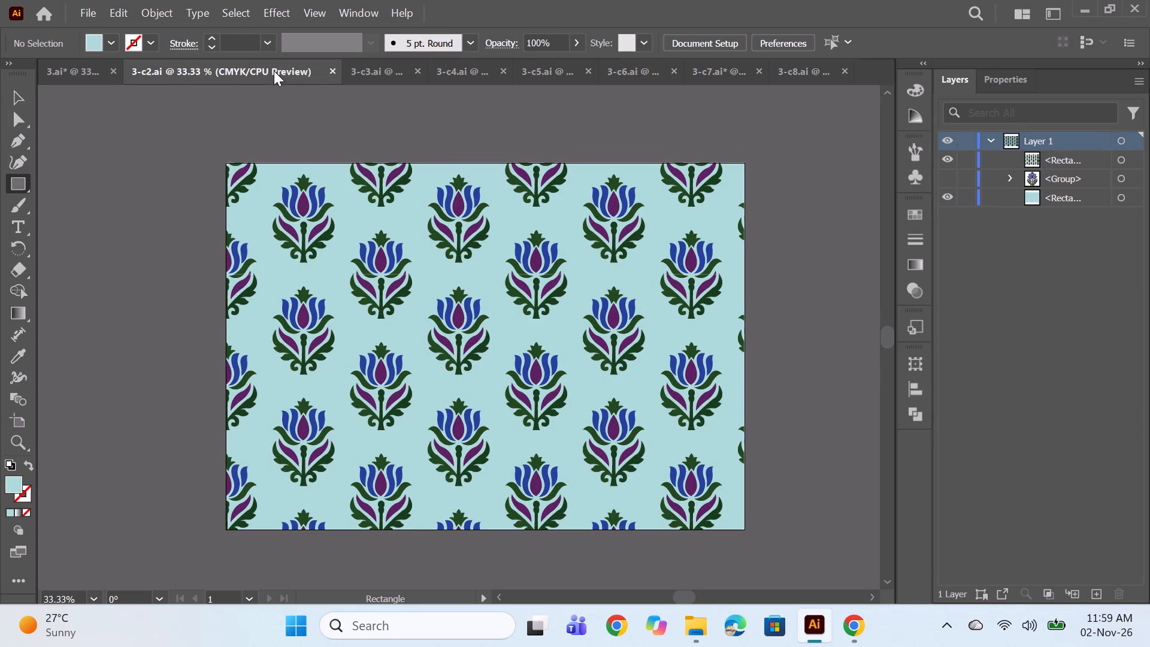
click(372, 74)
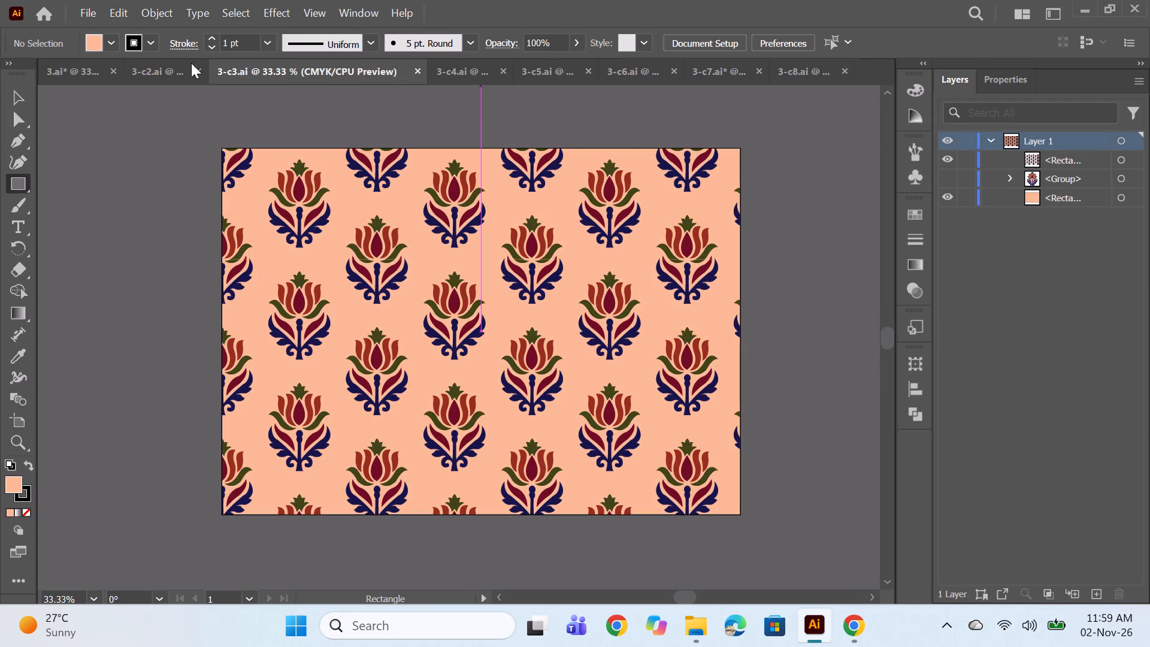
click(143, 72)
click(362, 75)
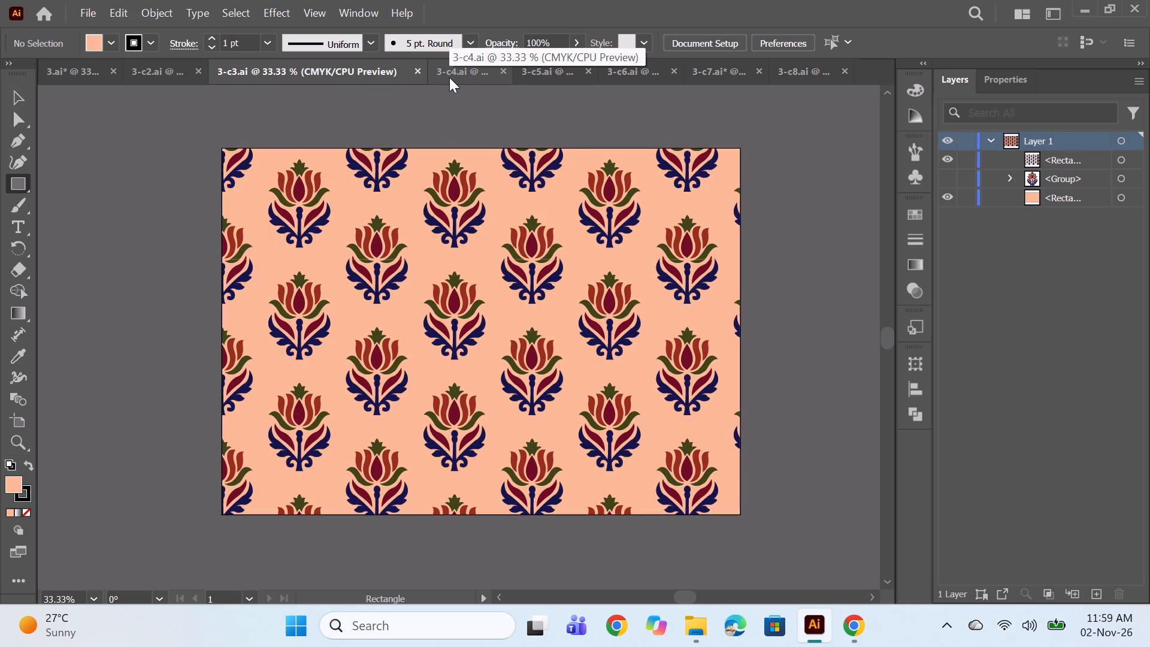
click(449, 77)
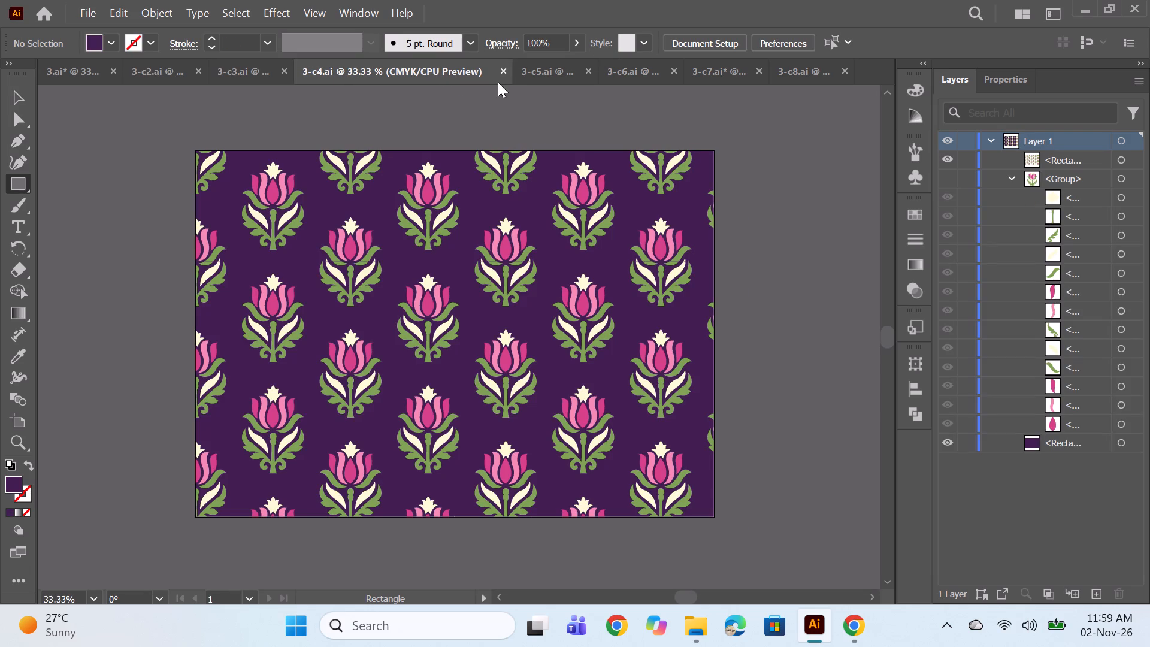
click(539, 71)
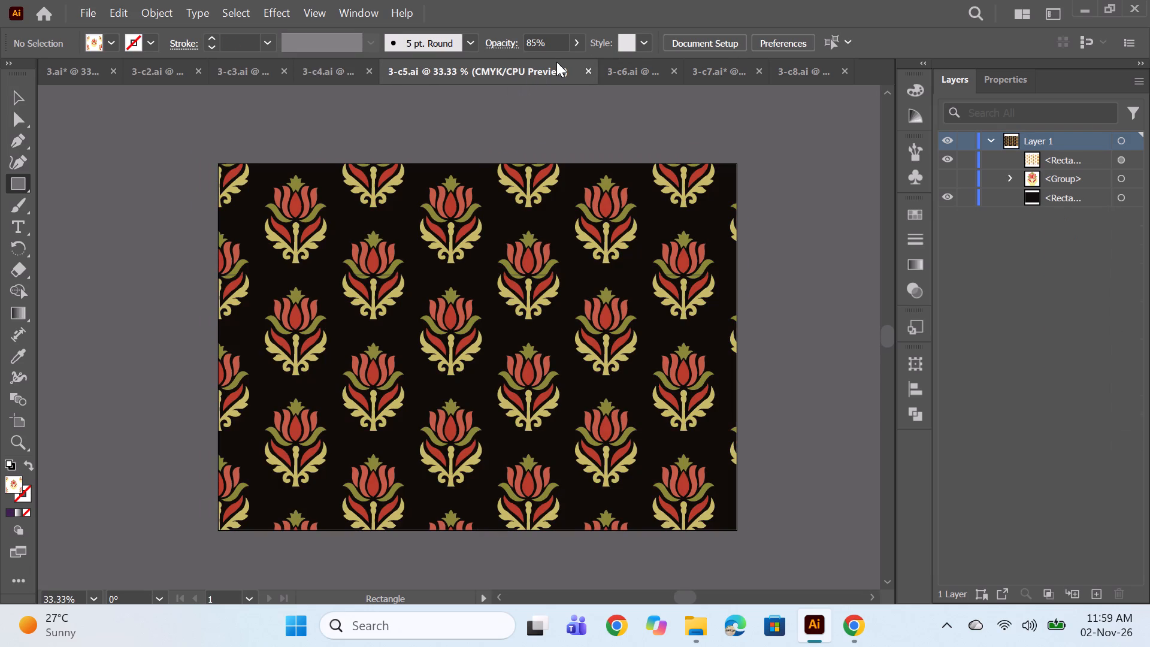
click(630, 71)
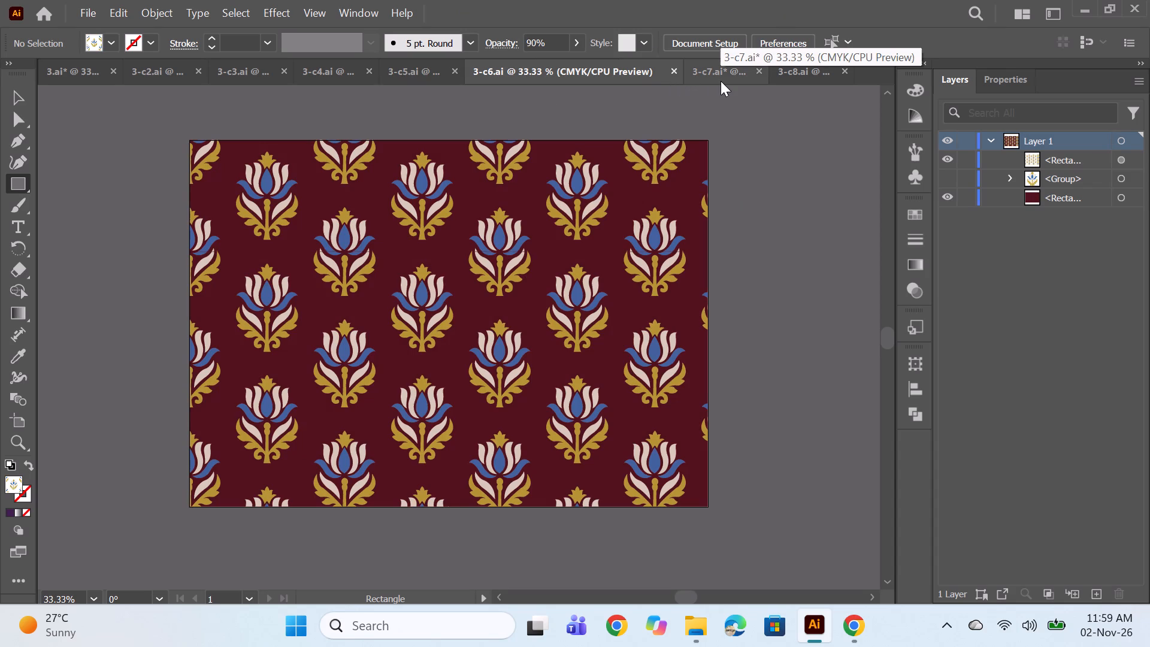
click(721, 81)
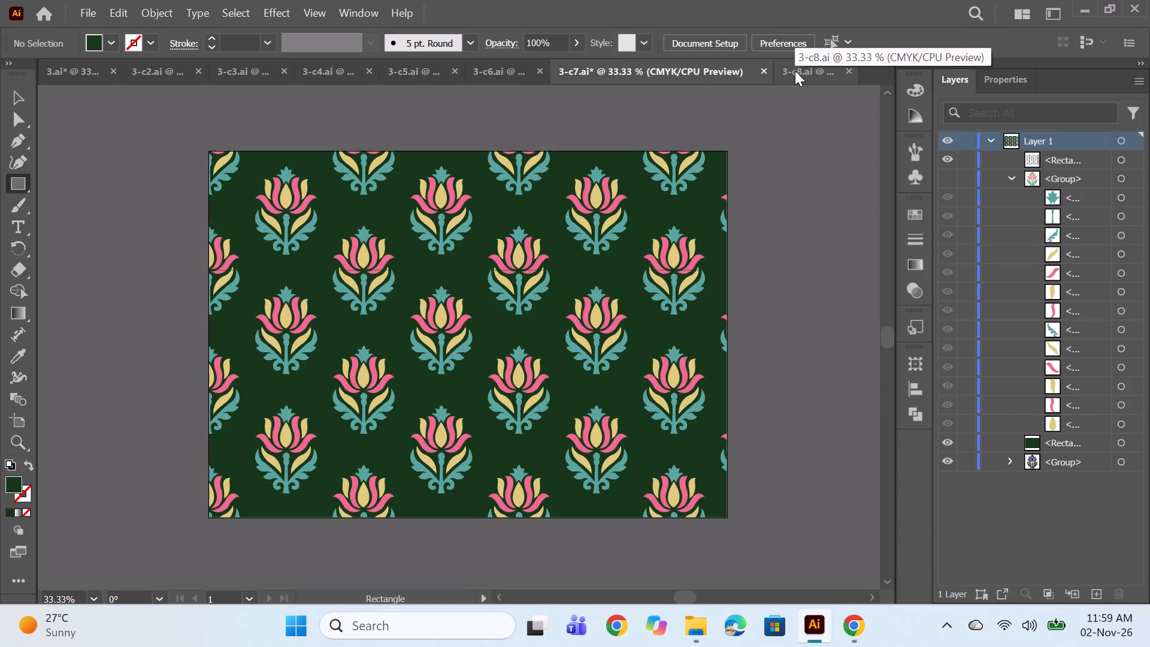
click(795, 71)
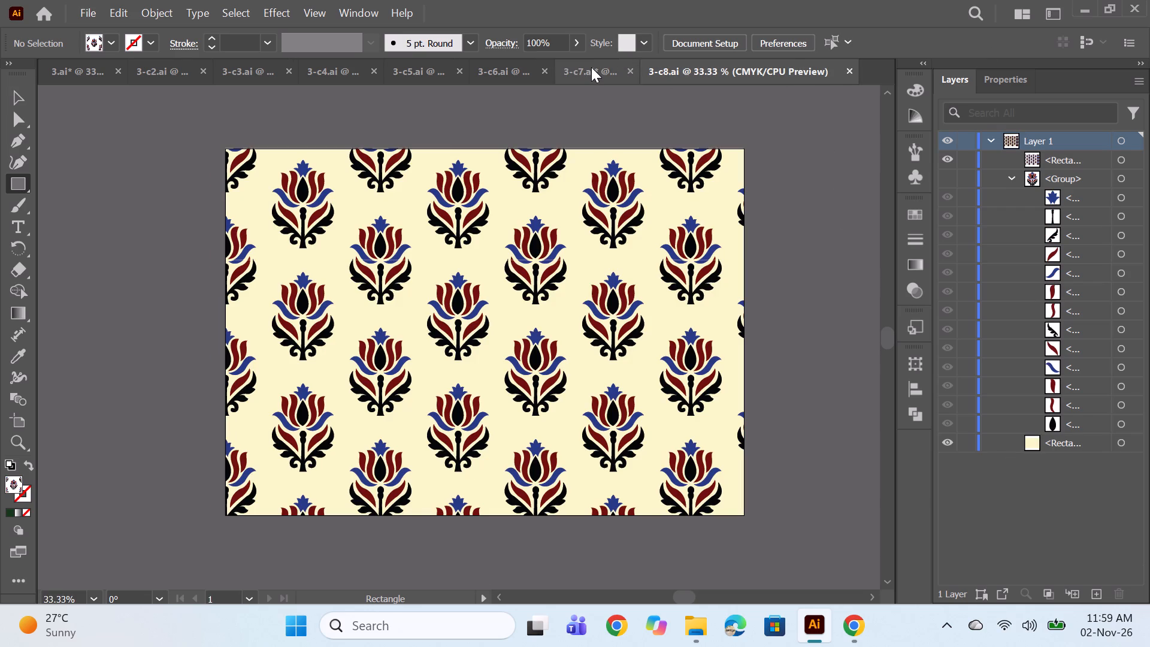
click(591, 67)
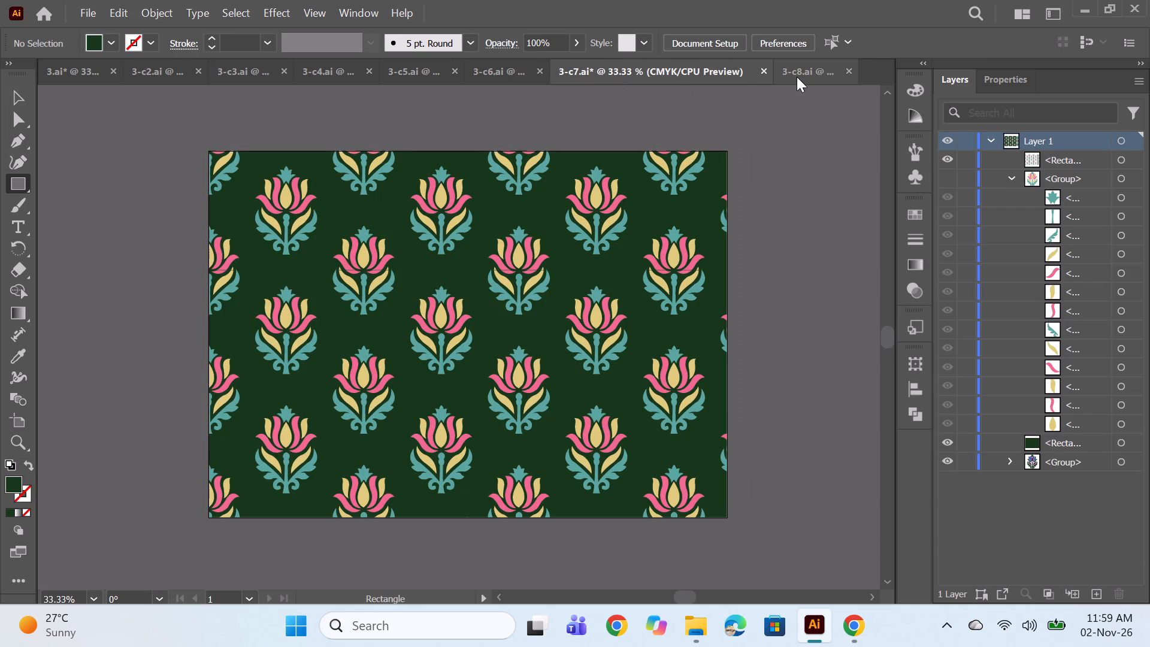
click(517, 77)
click(801, 75)
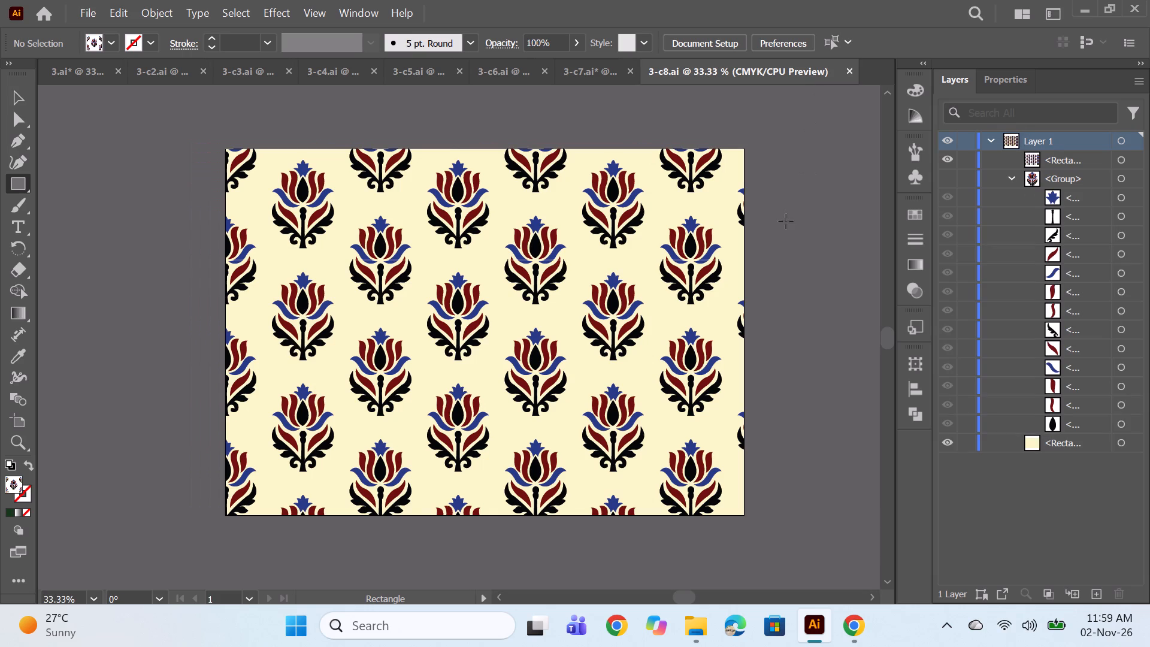
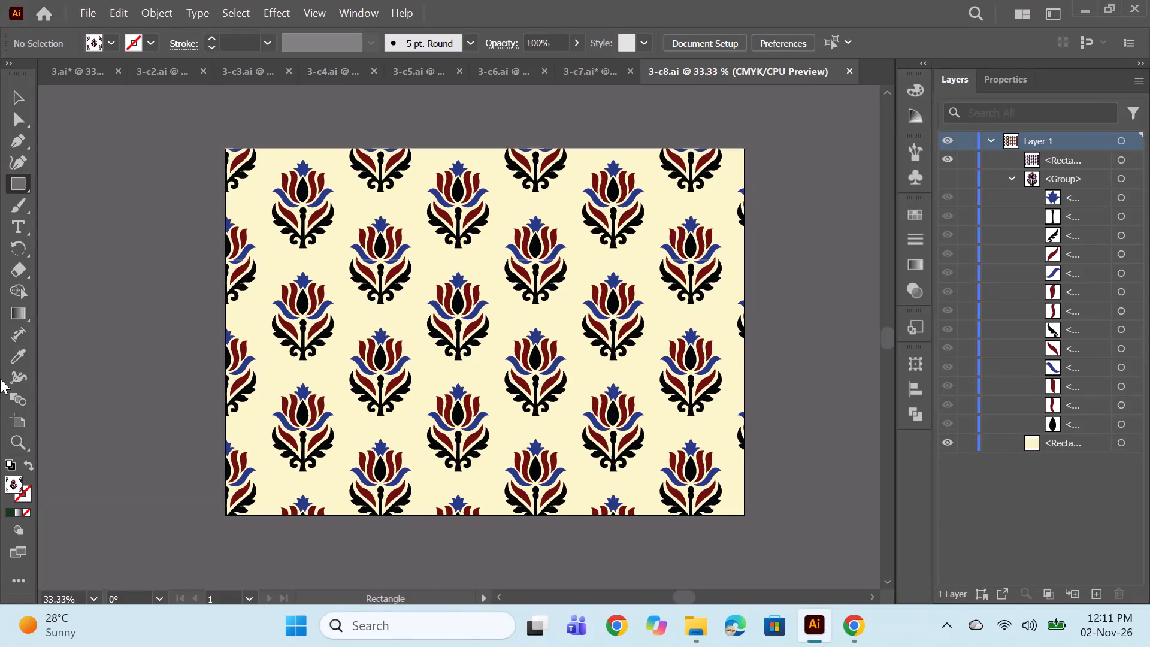
Check the dark green 3-c7 tulip colourway against the cream 3-c8 one, and save 3-c8.
click(589, 77)
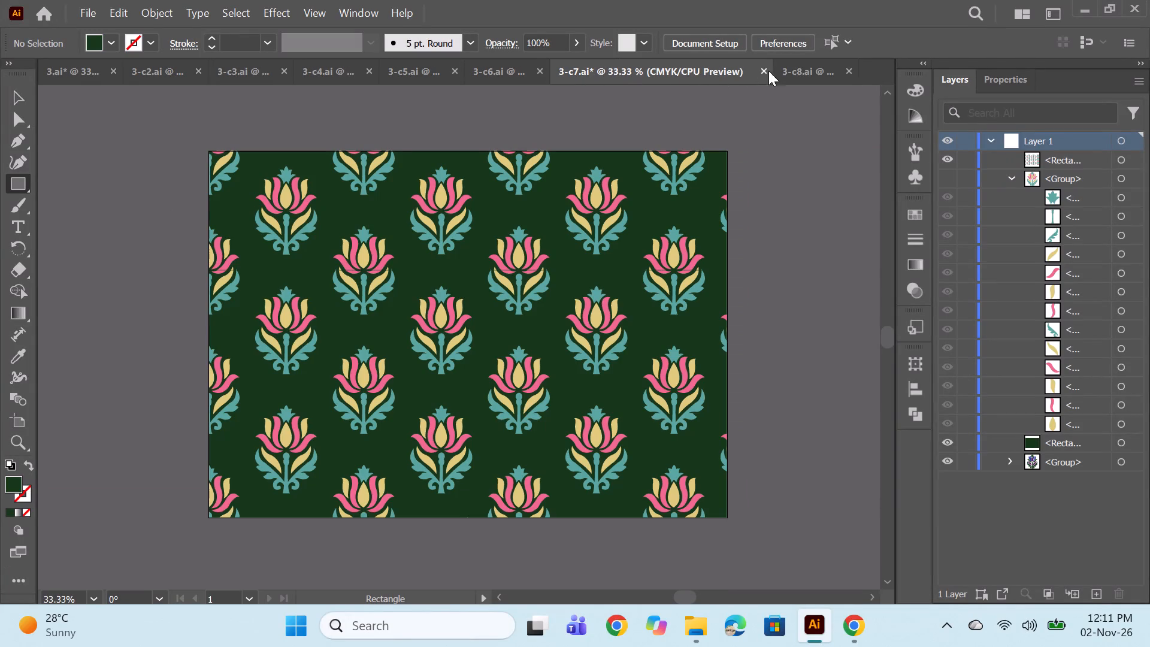
click(795, 68)
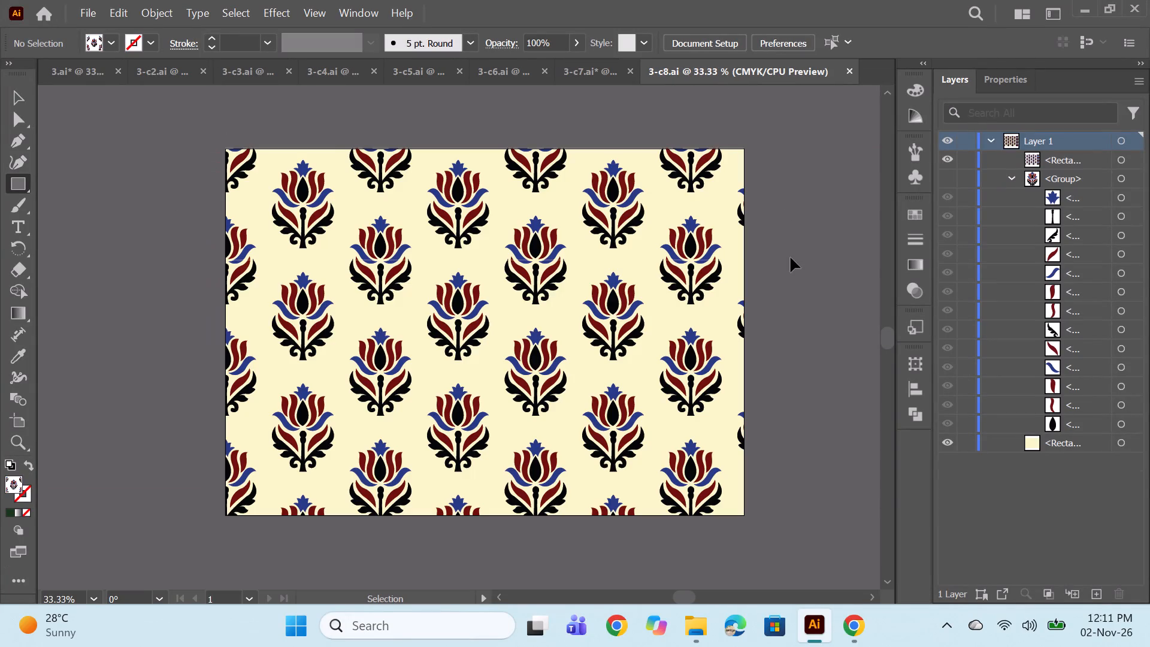
key(ctrl+s)
Create a new landscape A3 CMYK document, 16.5354 x 11.6929 in, and paste the tulip motif into it.
key(ctrl+n)
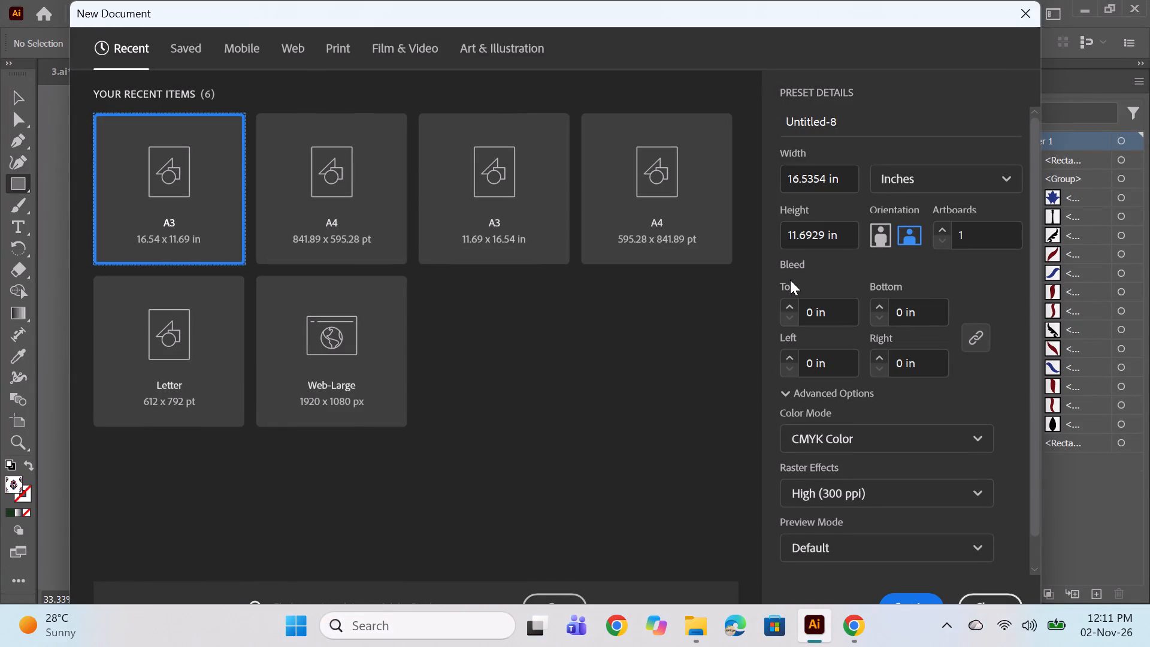
key(Return)
key(ctrl+v)
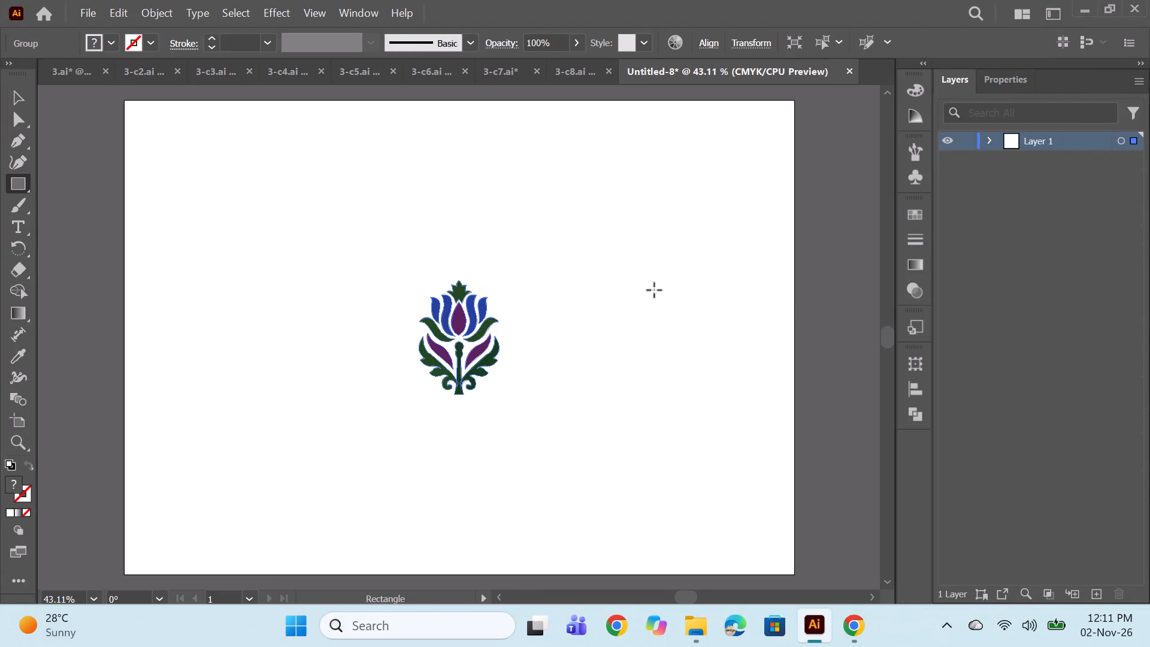
Switch to Chrome and browse the floral printed fabrics image results for colour references.
click(845, 628)
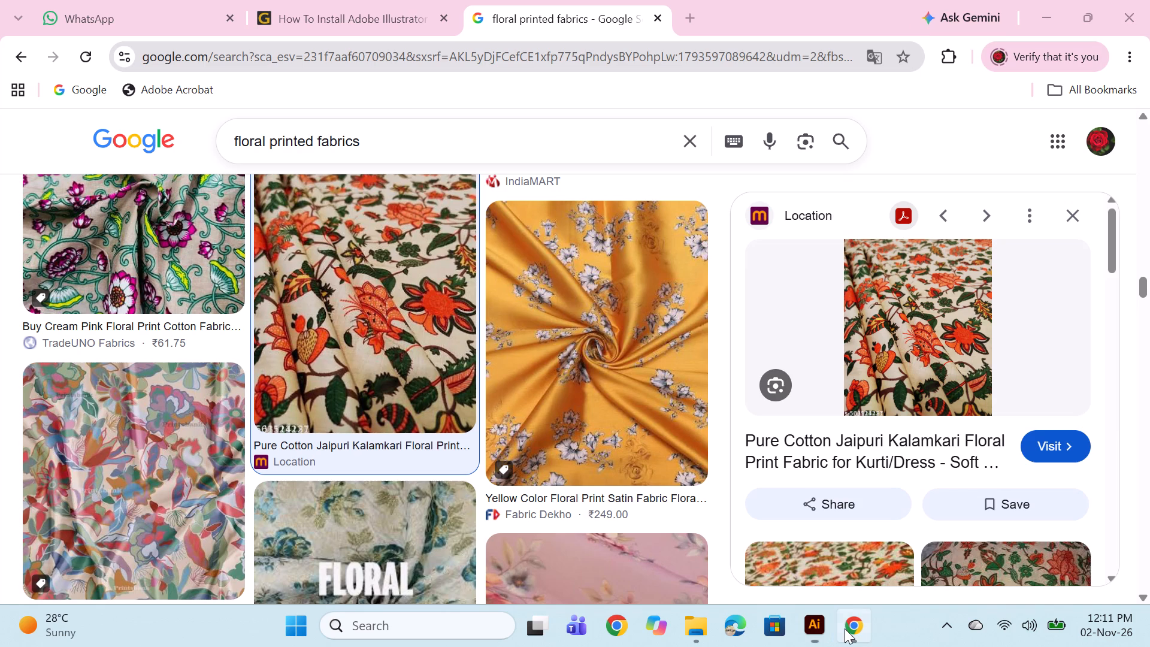
scroll(967, 464, down, 2)
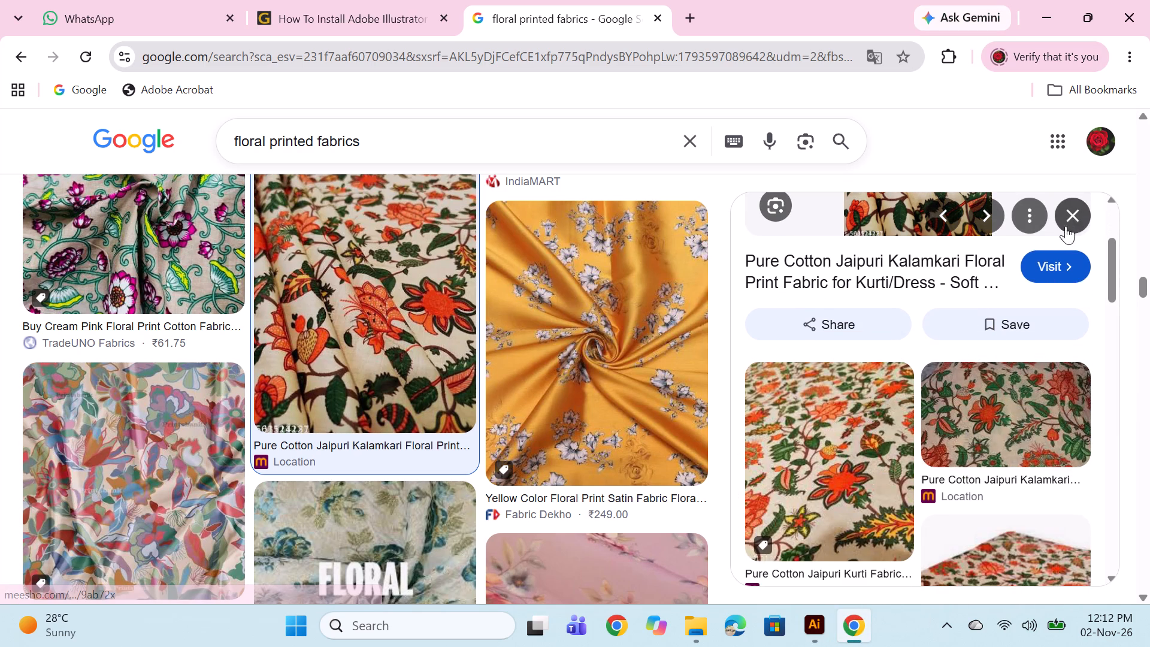
click(1075, 219)
scroll(464, 363, down, 3)
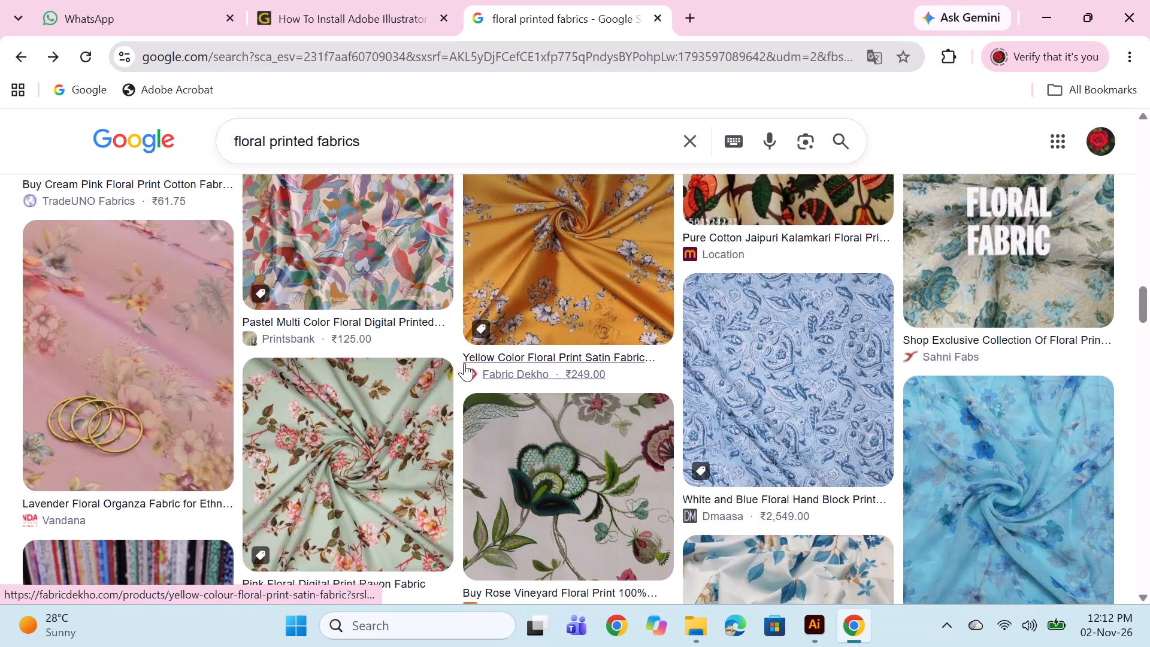
scroll(464, 363, down, 5)
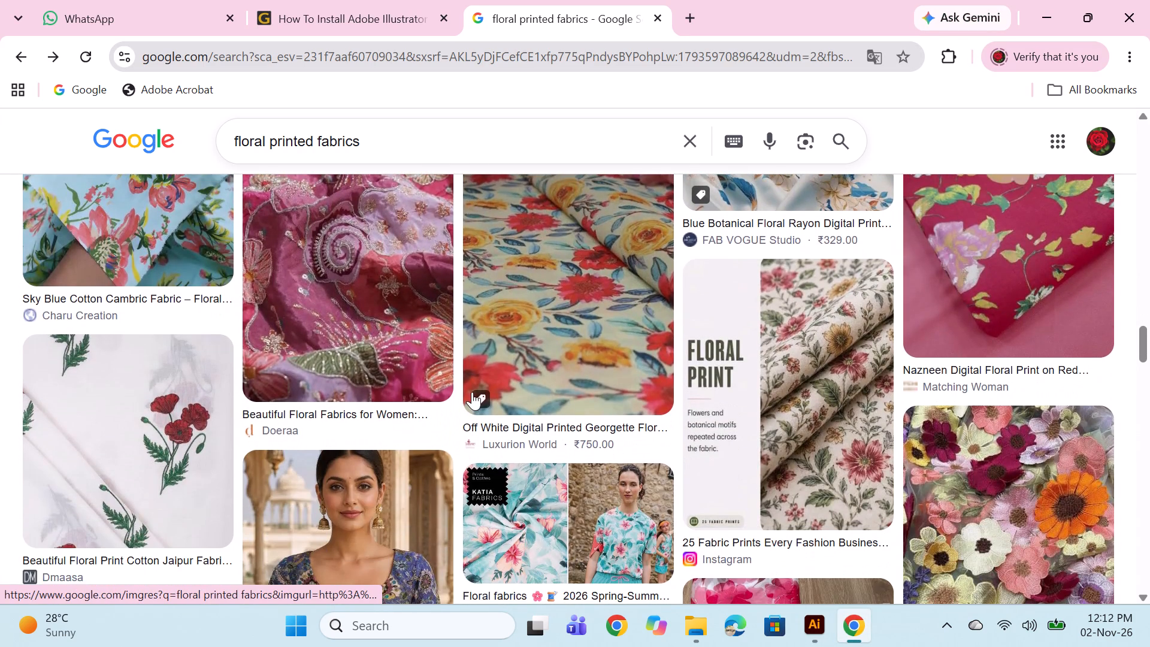
scroll(786, 320, down, 2)
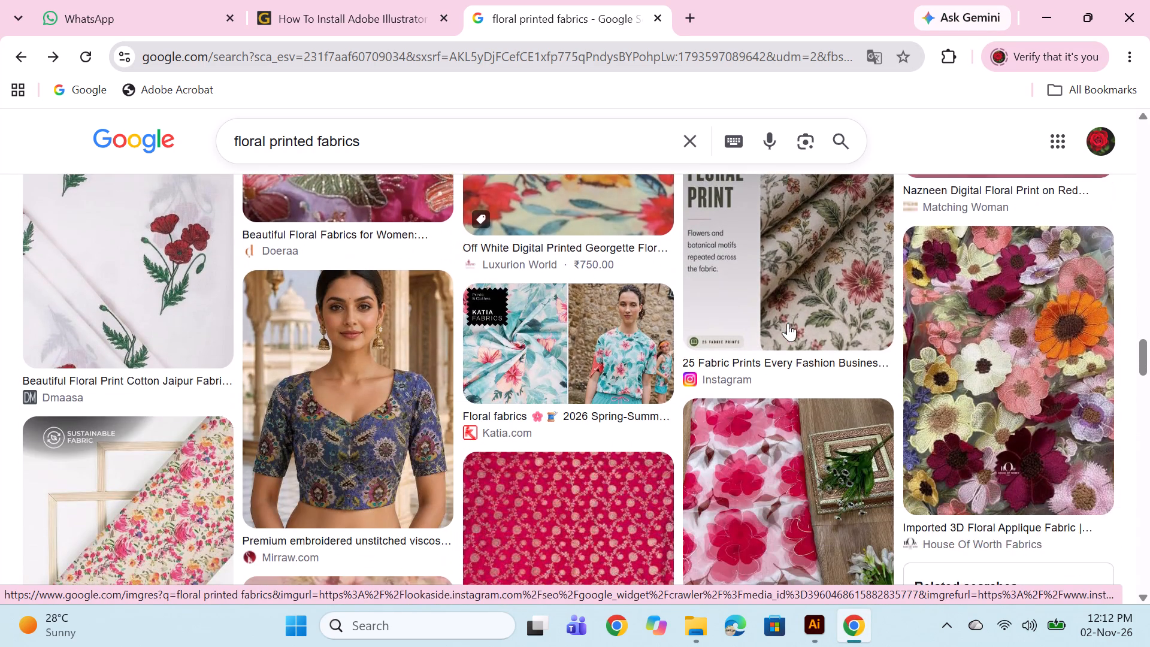
scroll(788, 323, down, 4)
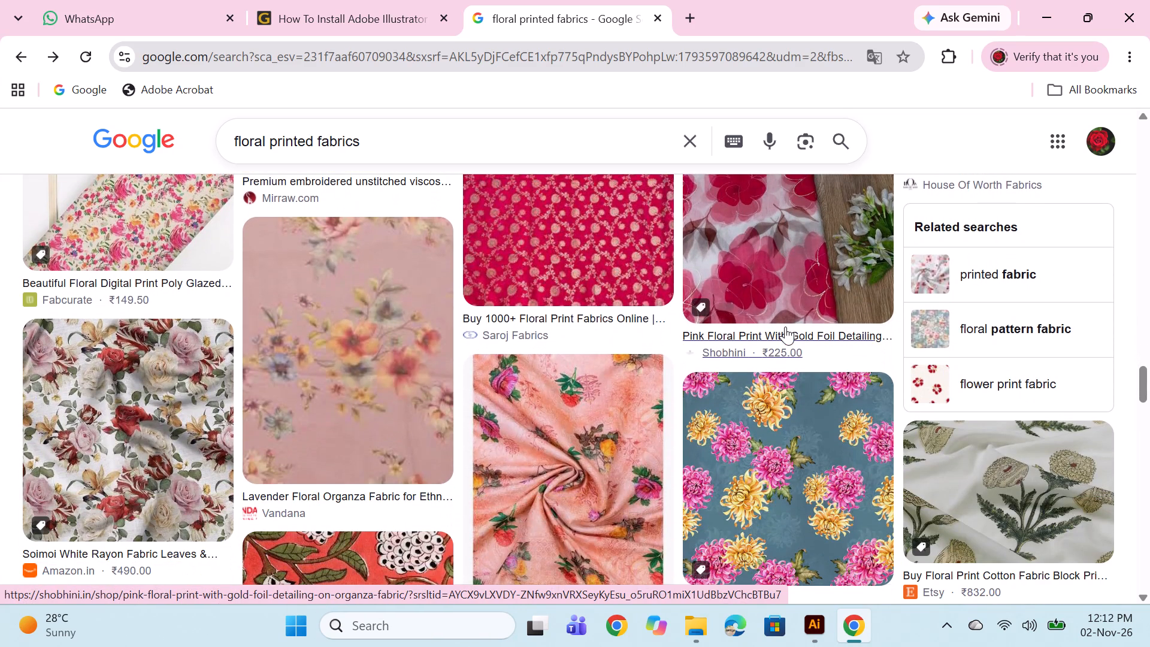
scroll(770, 324, down, 4)
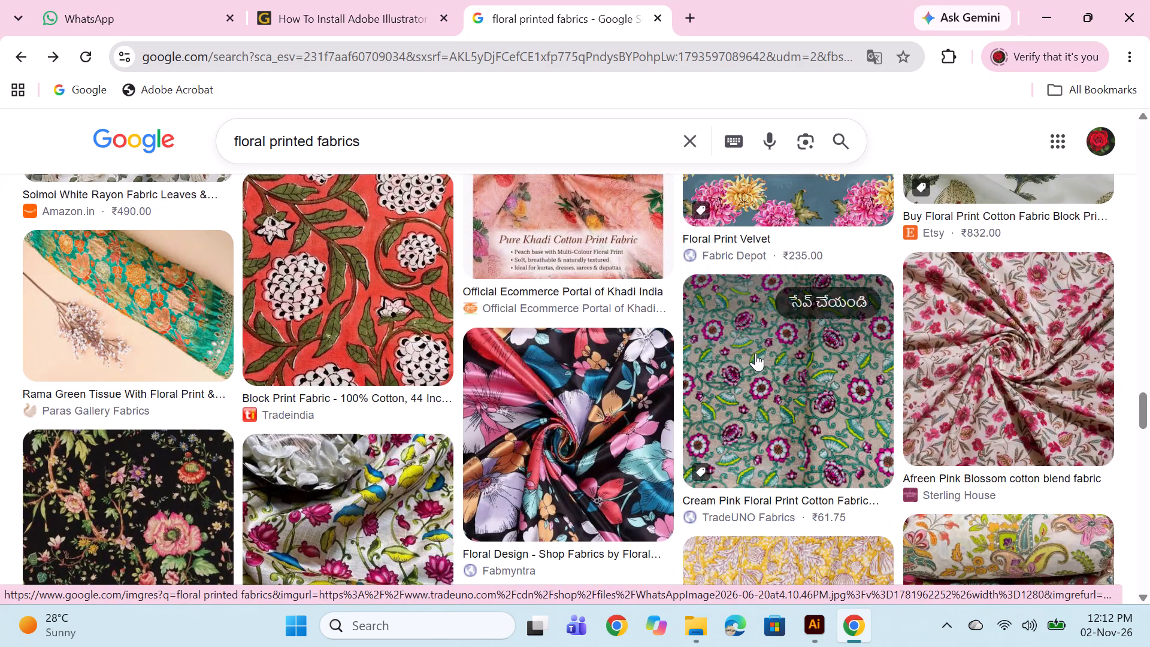
scroll(755, 353, down, 2)
scroll(690, 341, down, 2)
scroll(567, 361, down, 2)
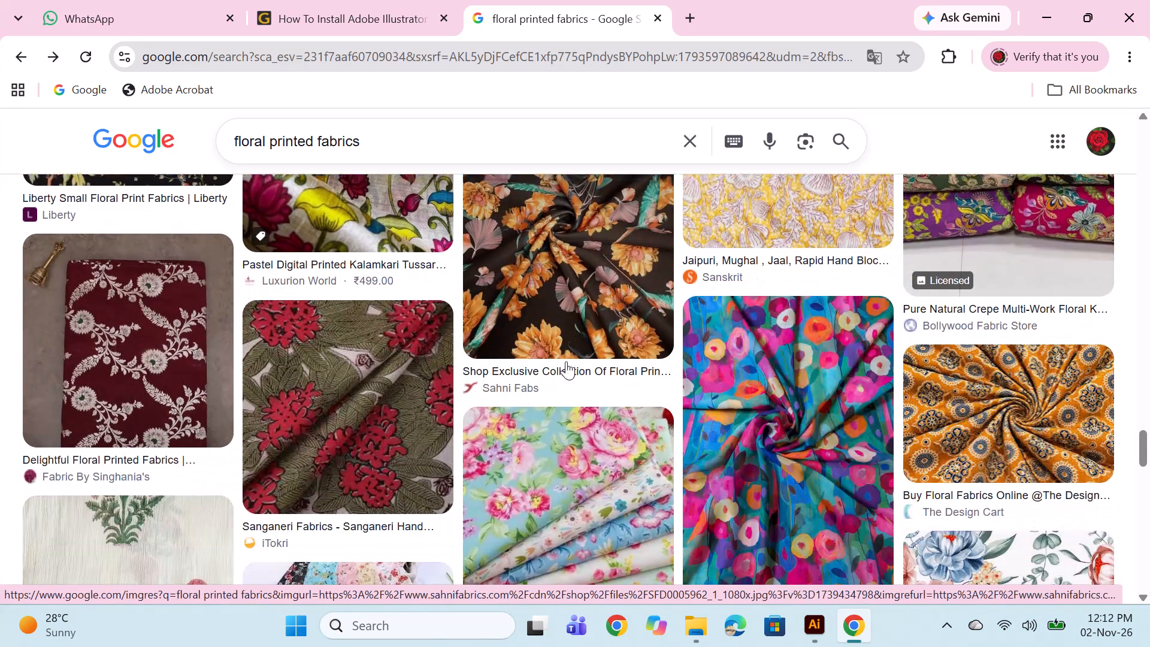
scroll(499, 370, down, 1)
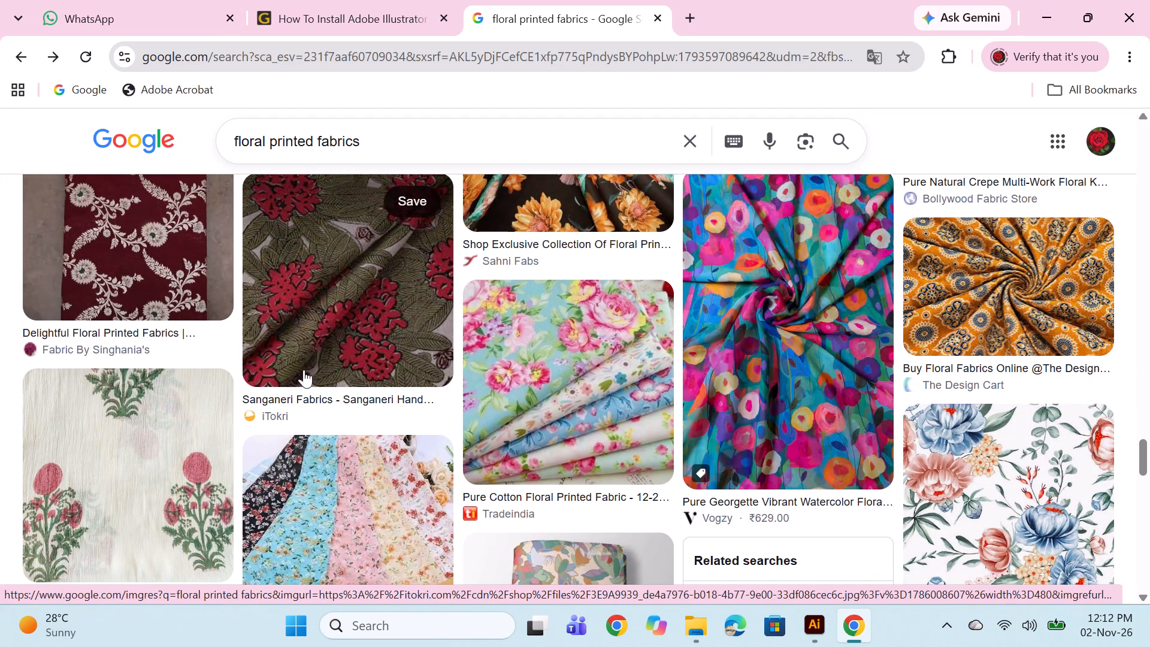
scroll(376, 365, down, 1)
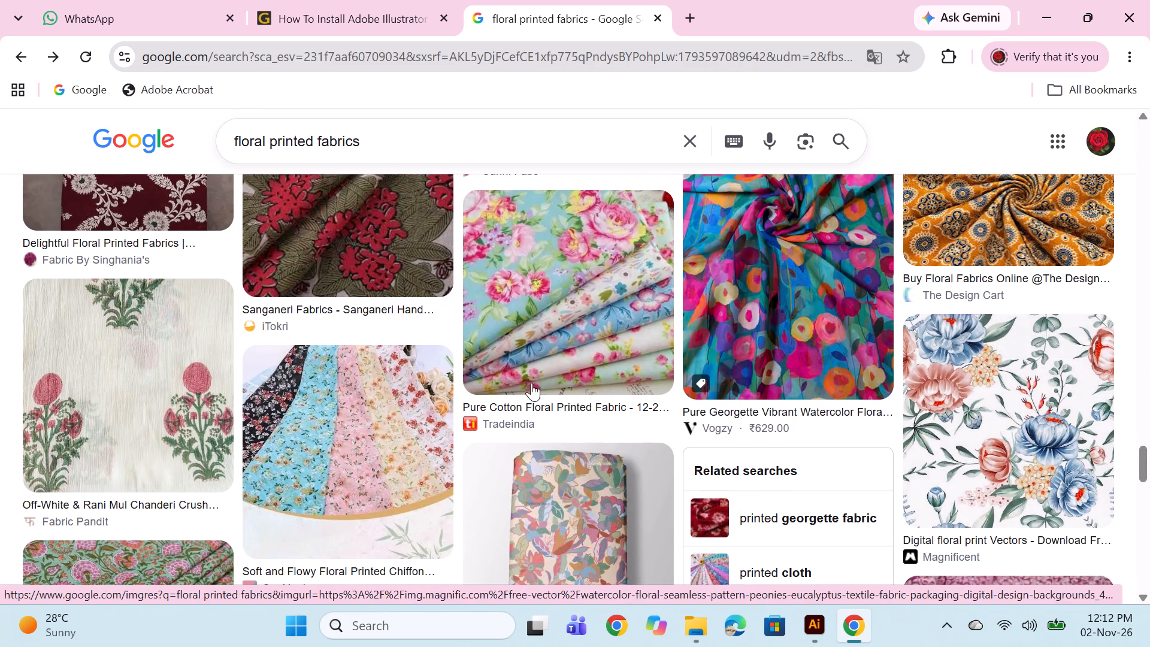
scroll(276, 433, down, 2)
scroll(447, 521, down, 3)
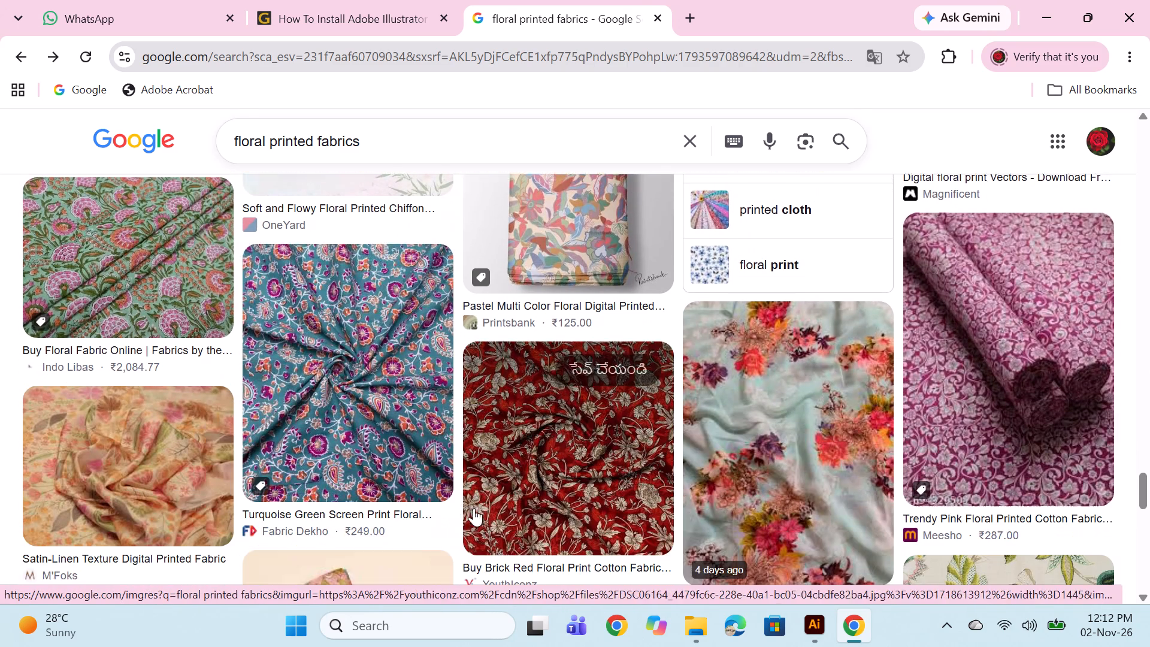
scroll(479, 508, down, 3)
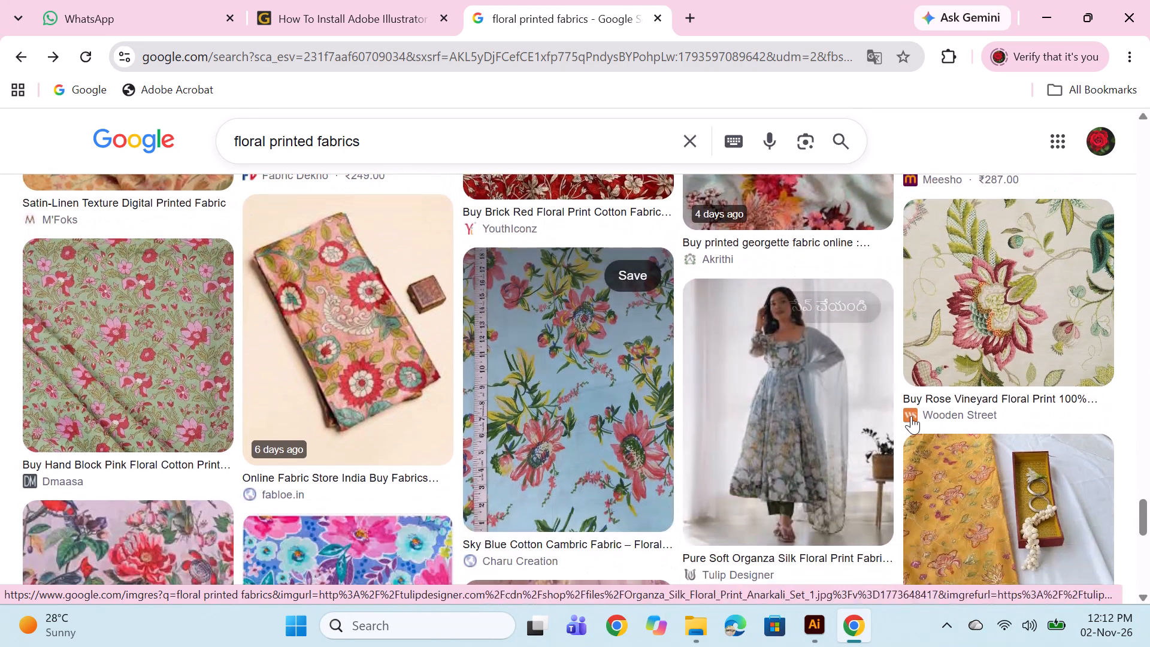
scroll(908, 415, down, 7)
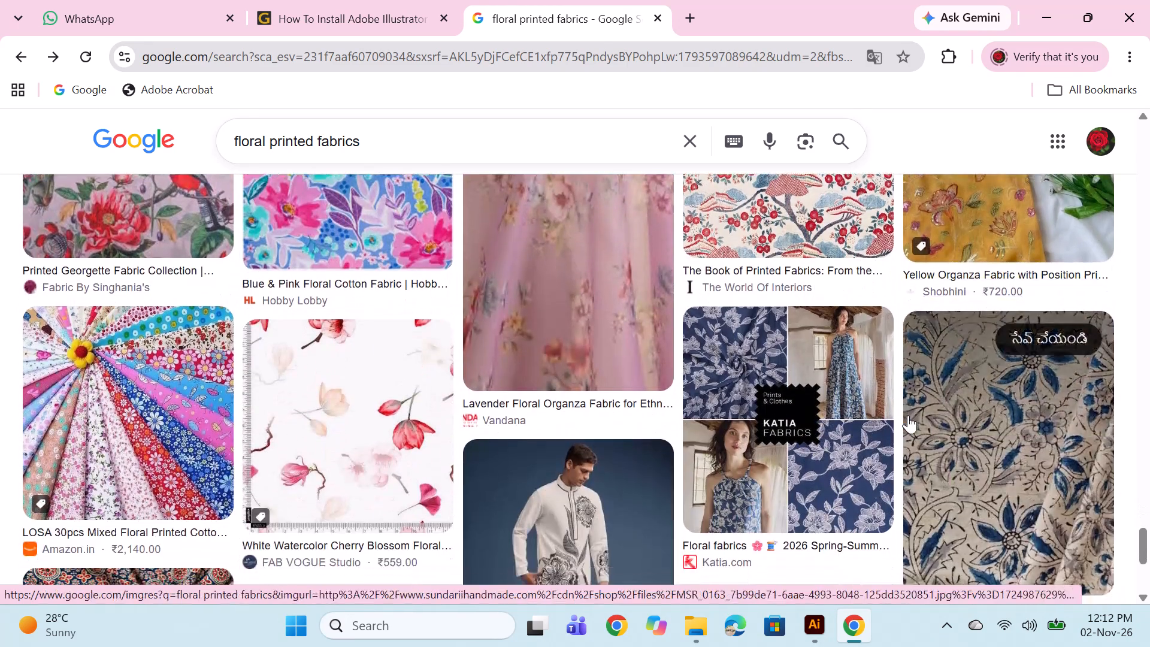
scroll(906, 416, down, 2)
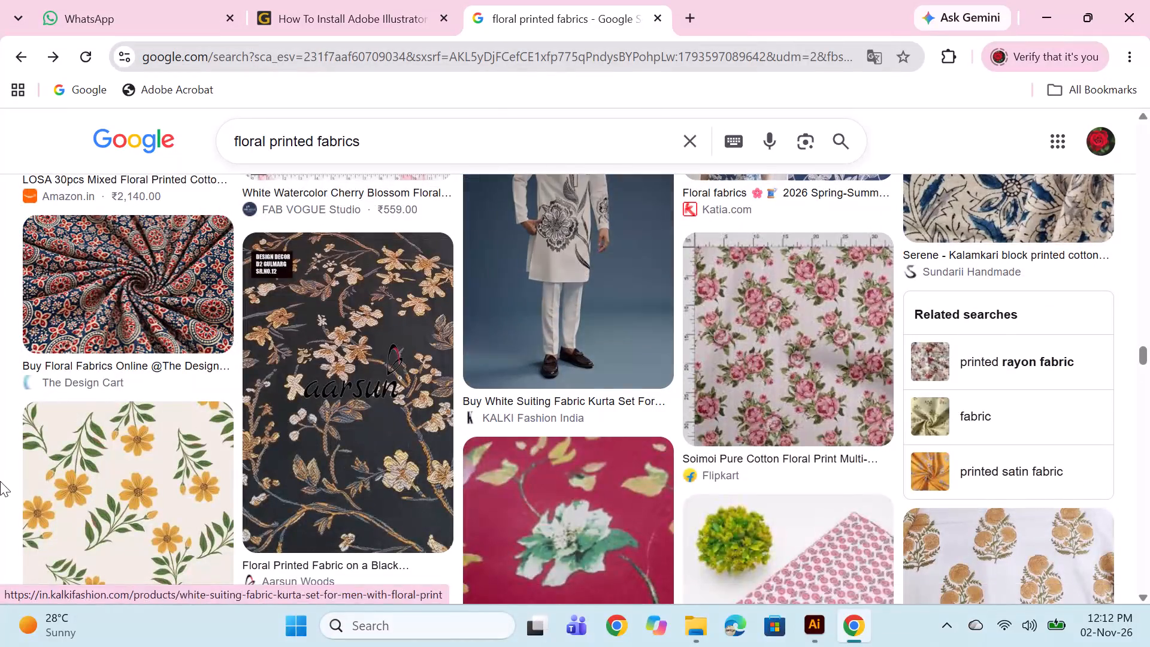
Open The Design Cart's navy and red floral fabric preview and examine the related and surrounding fabric images.
click(104, 297)
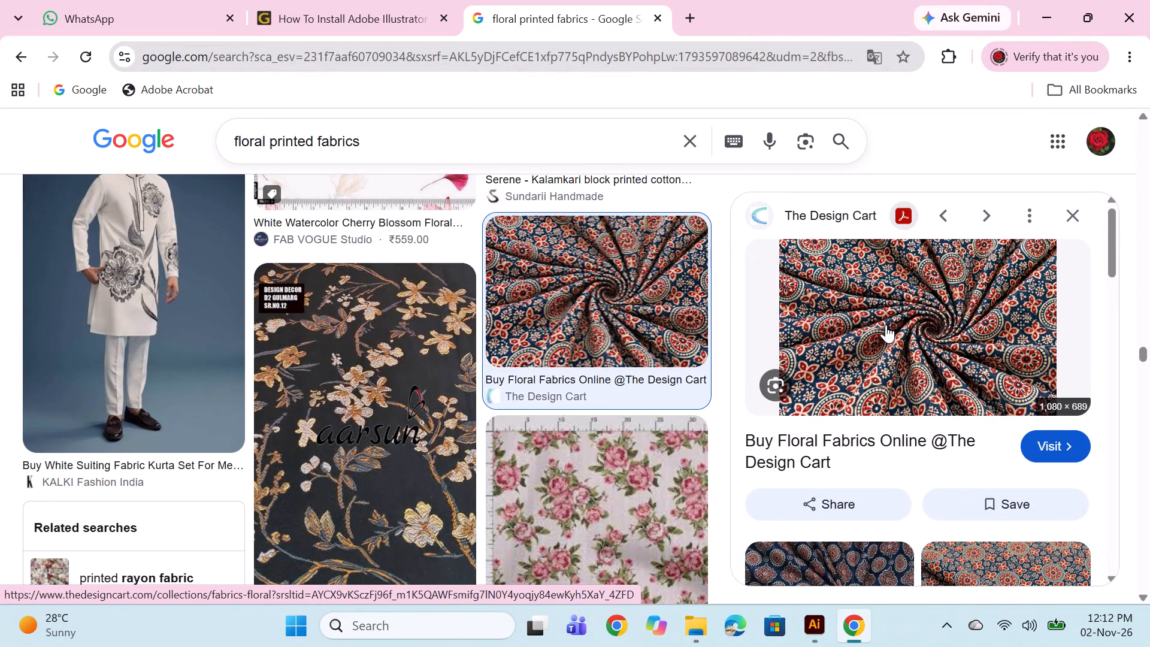
scroll(946, 333, down, 3)
scroll(445, 409, down, 5)
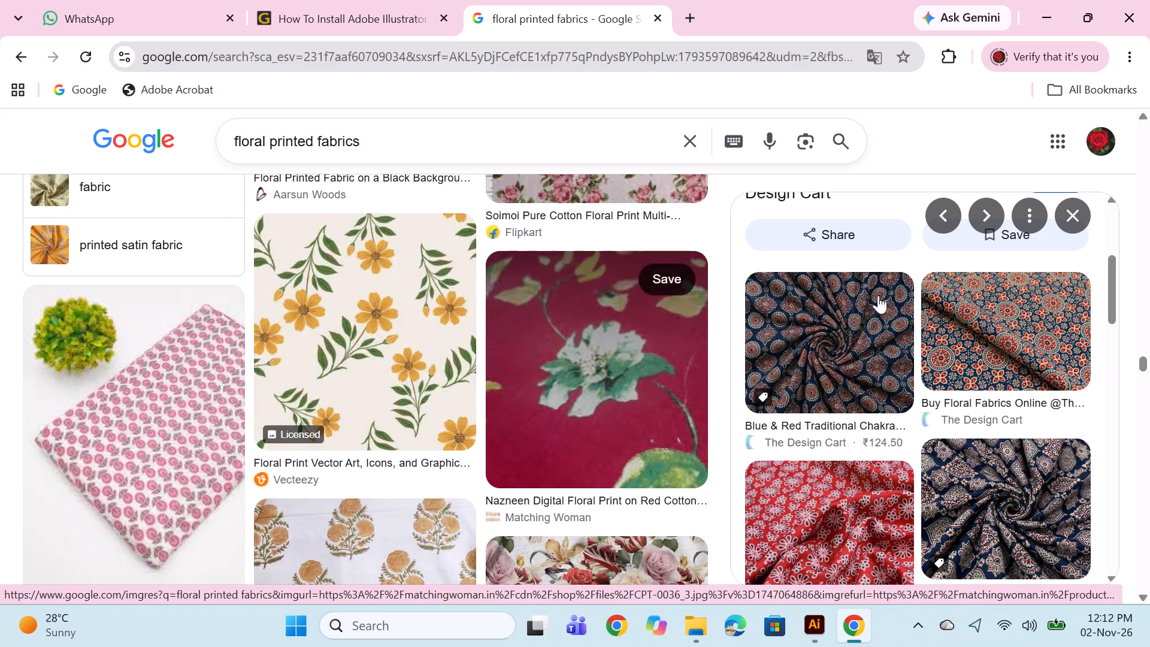
scroll(480, 367, down, 5)
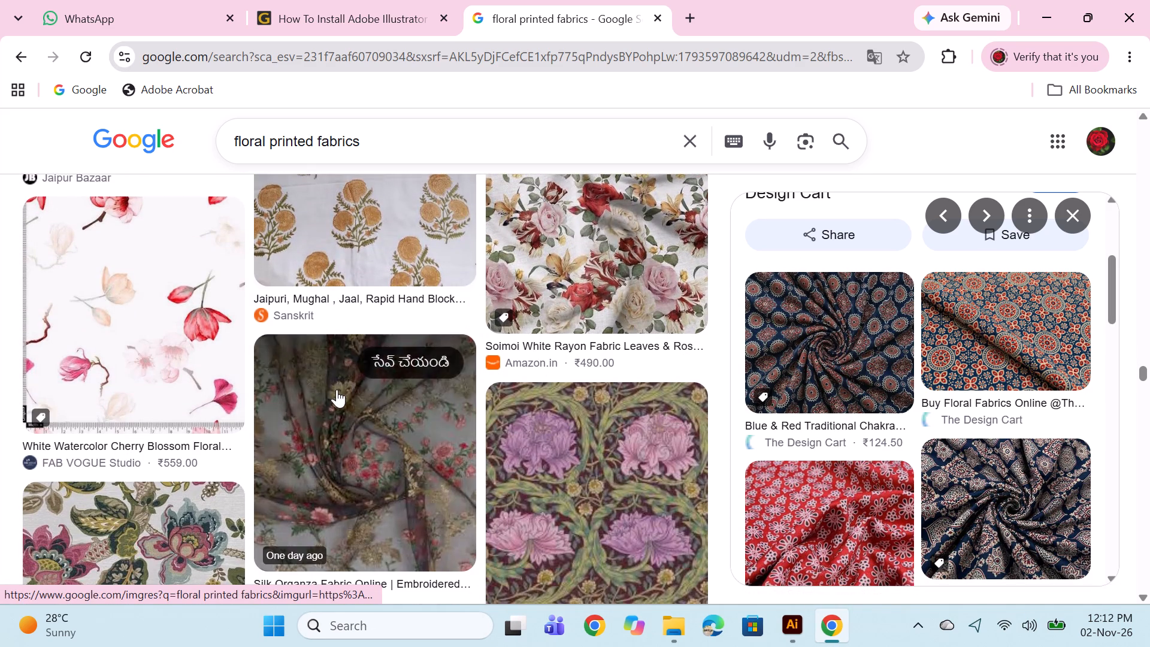
scroll(337, 389, down, 3)
scroll(410, 400, down, 3)
scroll(421, 405, up, 3)
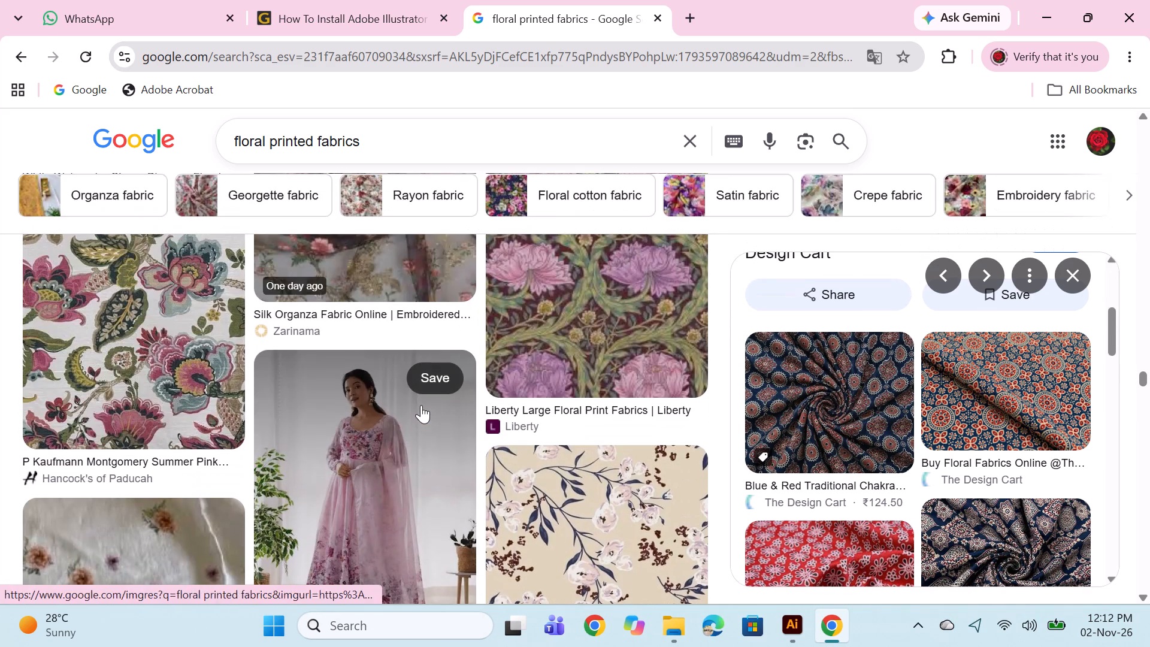
Examine the P Kaufmann Montgomery Summer Pink fabric preview and its related fabrics, and return to Illustrator.
click(86, 320)
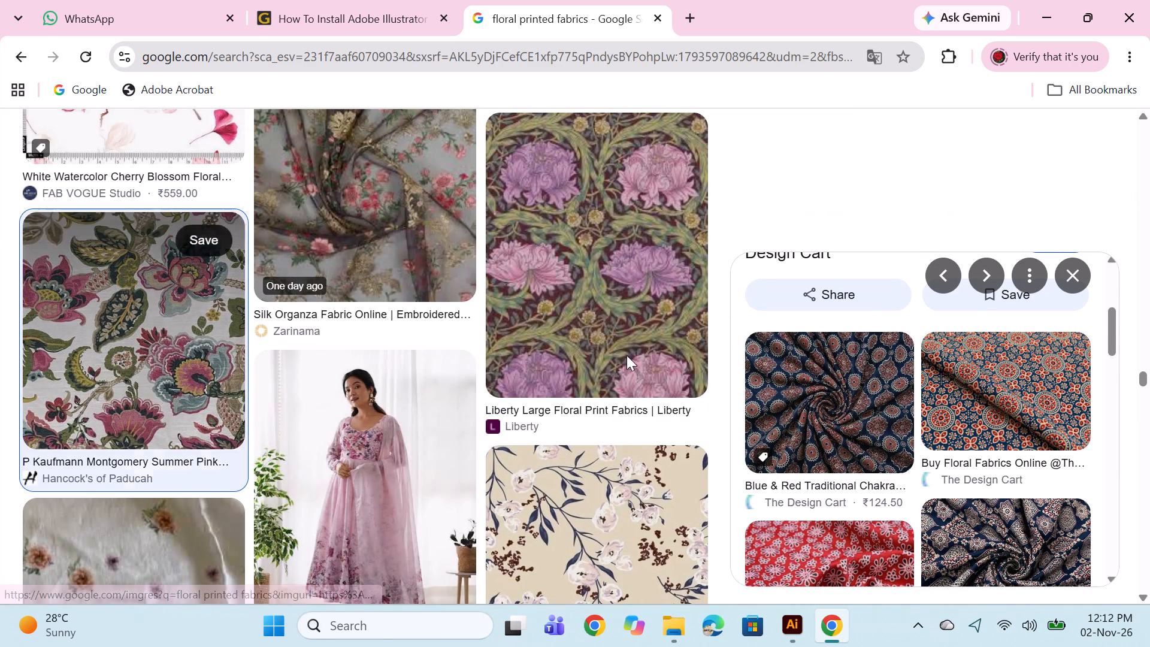
scroll(924, 356, down, 4)
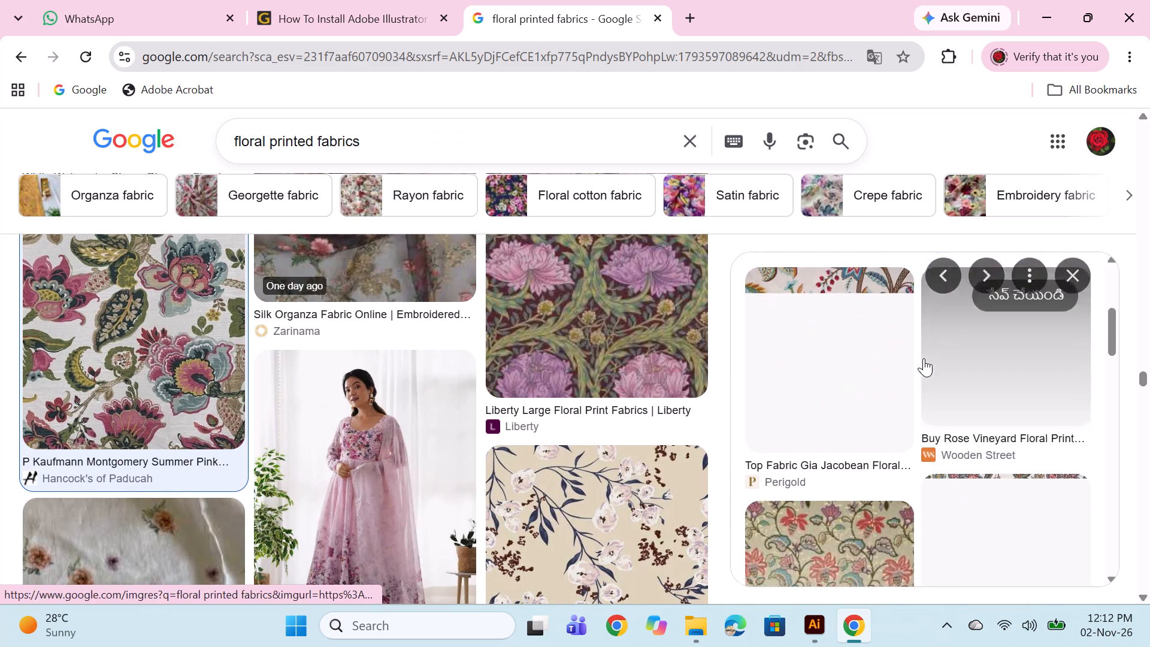
scroll(913, 376, down, 1)
scroll(894, 388, up, 3)
scroll(894, 388, down, 1)
scroll(894, 388, up, 3)
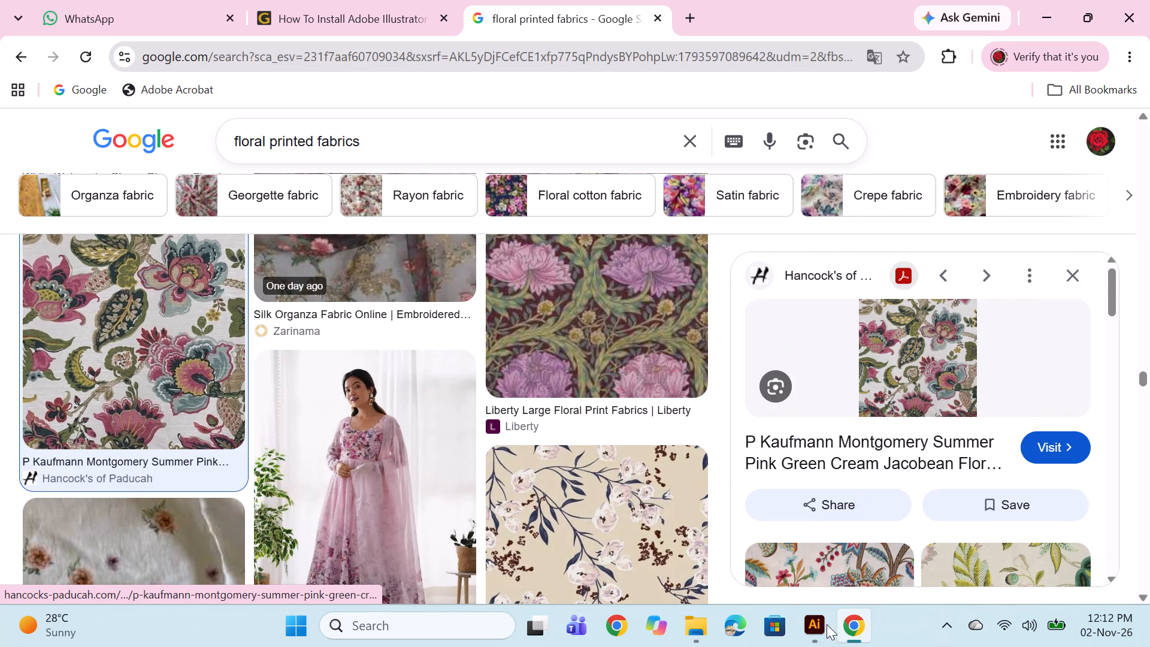
click(824, 634)
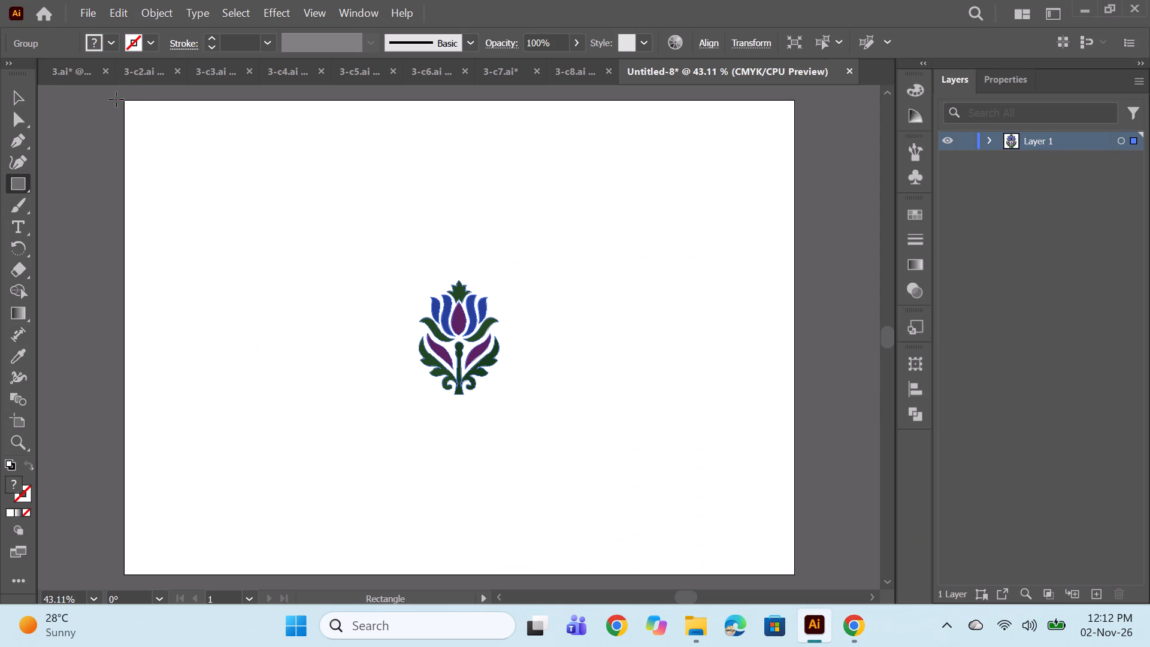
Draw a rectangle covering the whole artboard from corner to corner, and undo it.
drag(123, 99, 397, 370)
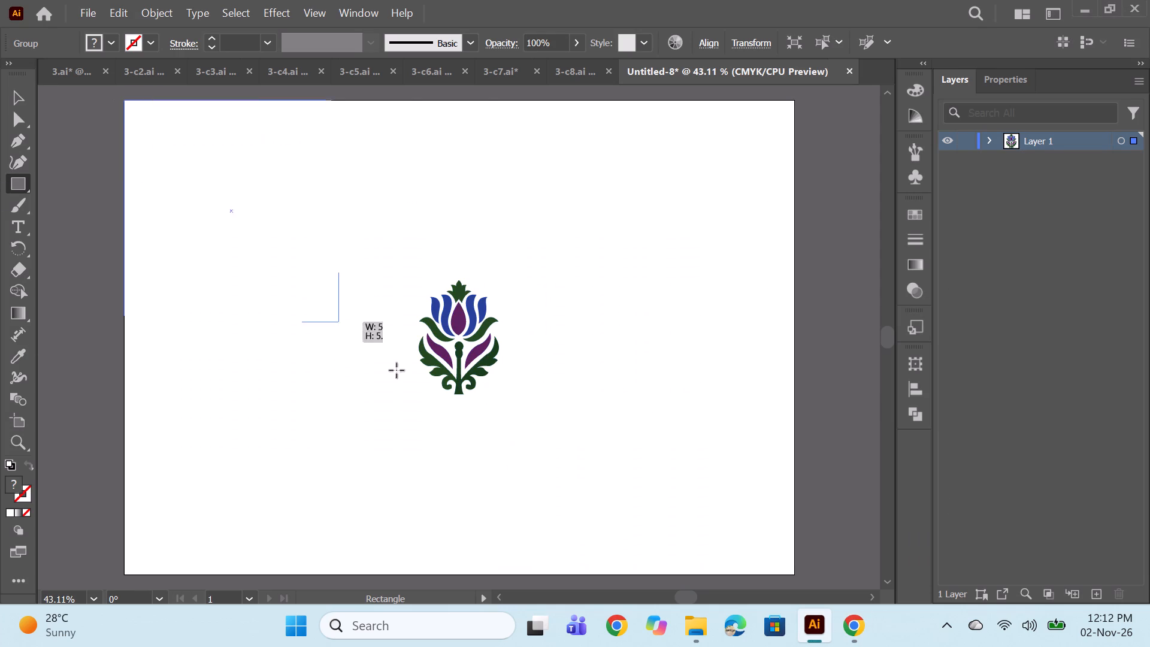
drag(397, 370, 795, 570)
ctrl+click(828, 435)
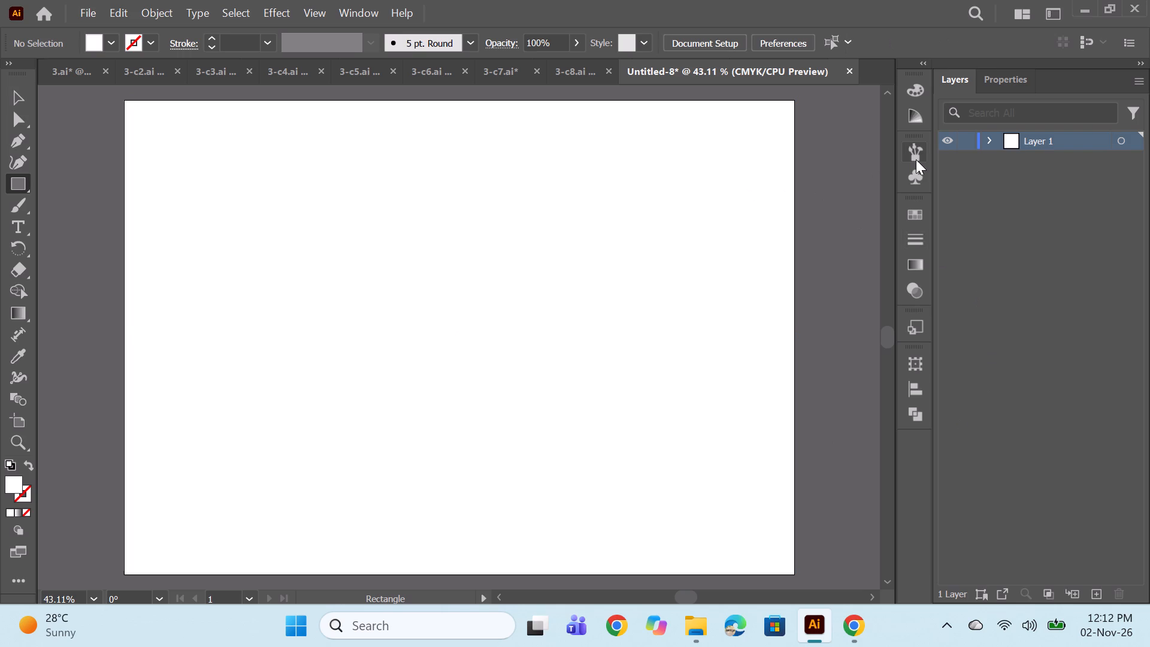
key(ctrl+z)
Expand the motif's group in the layer list and change the central petal's purple fill to a deep magenta of hue about 333°.
click(983, 138)
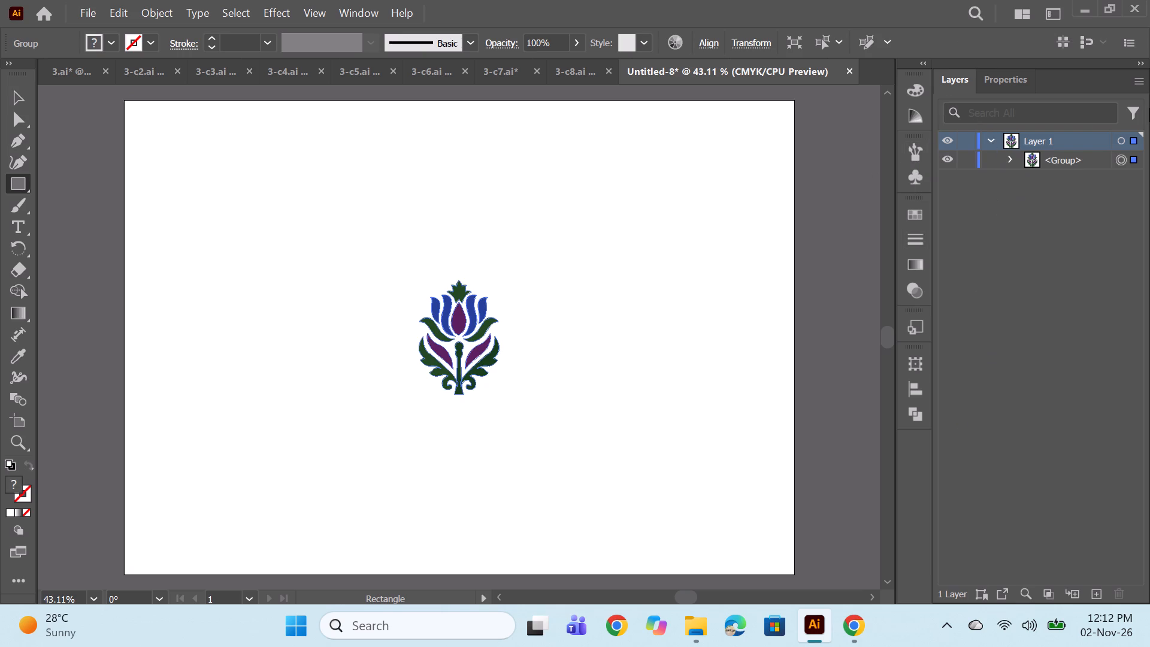
click(1004, 162)
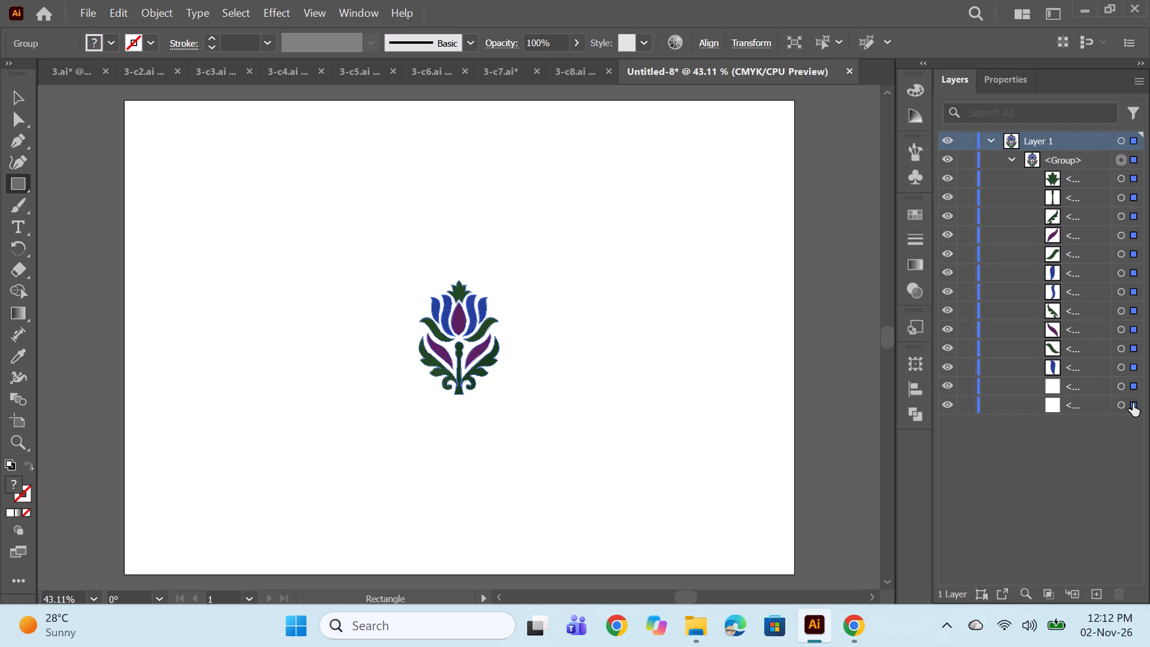
click(1125, 402)
click(16, 483)
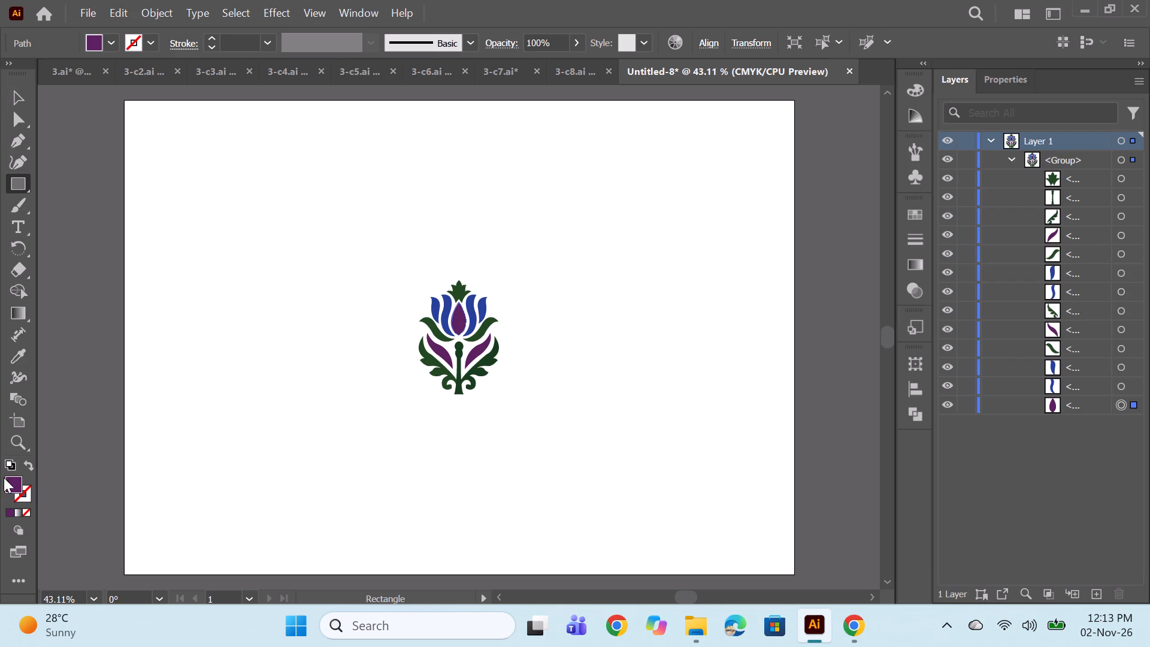
double_click(20, 485)
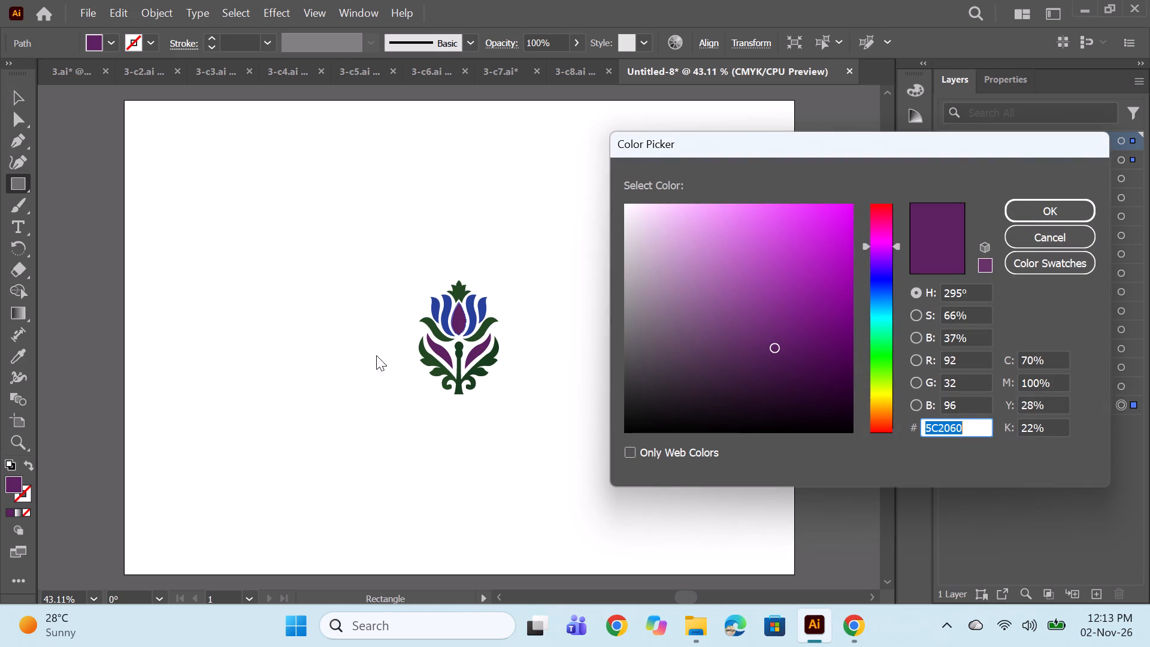
click(879, 220)
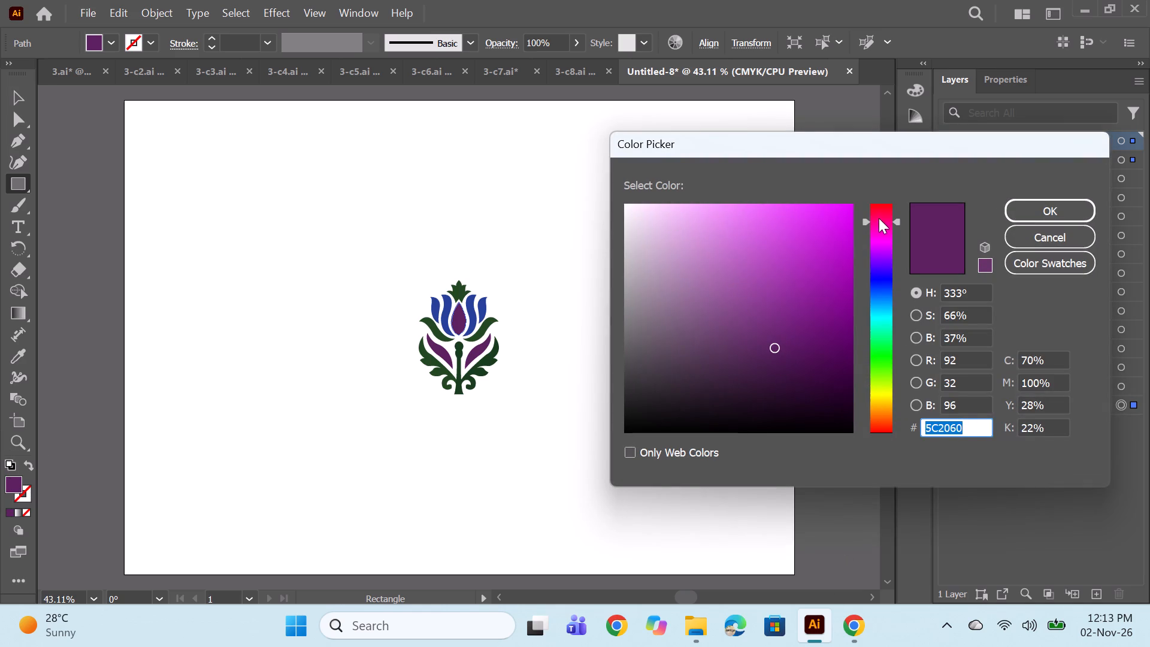
click(879, 214)
click(797, 318)
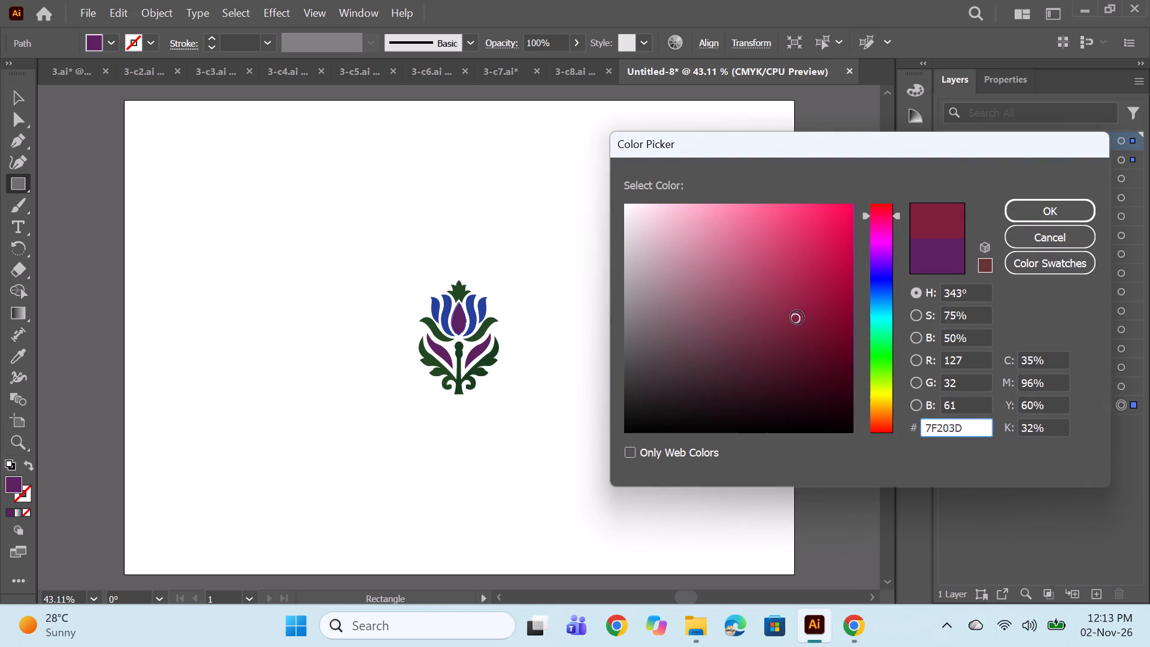
click(812, 304)
click(793, 297)
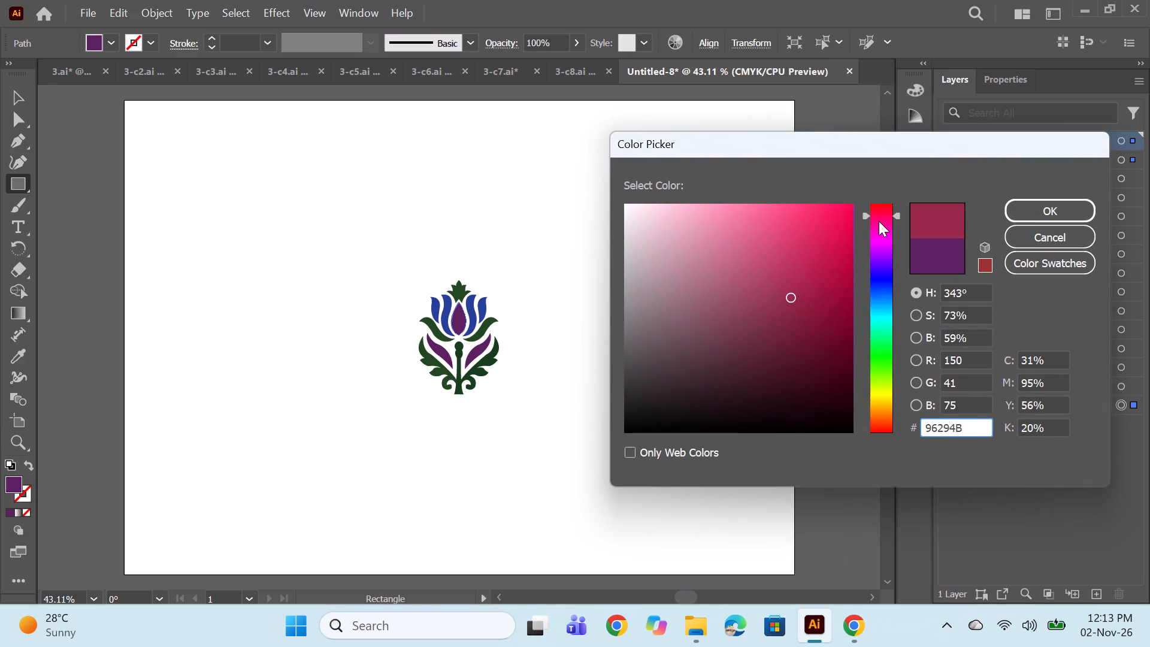
click(879, 220)
click(821, 302)
click(809, 298)
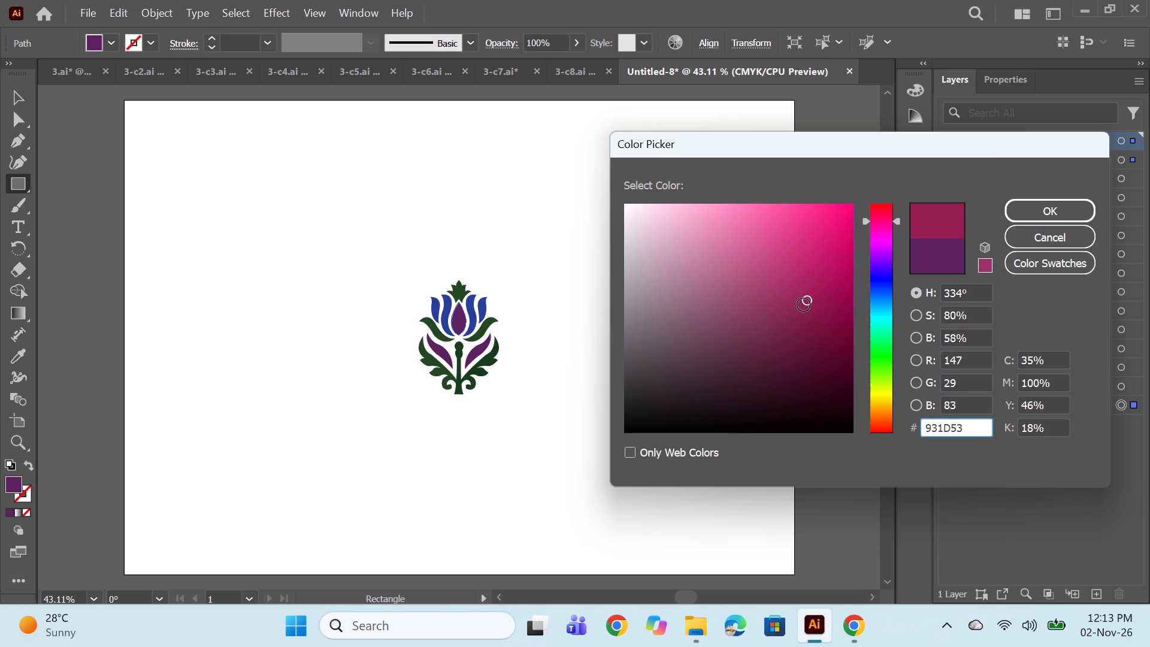
click(797, 309)
click(812, 314)
click(801, 306)
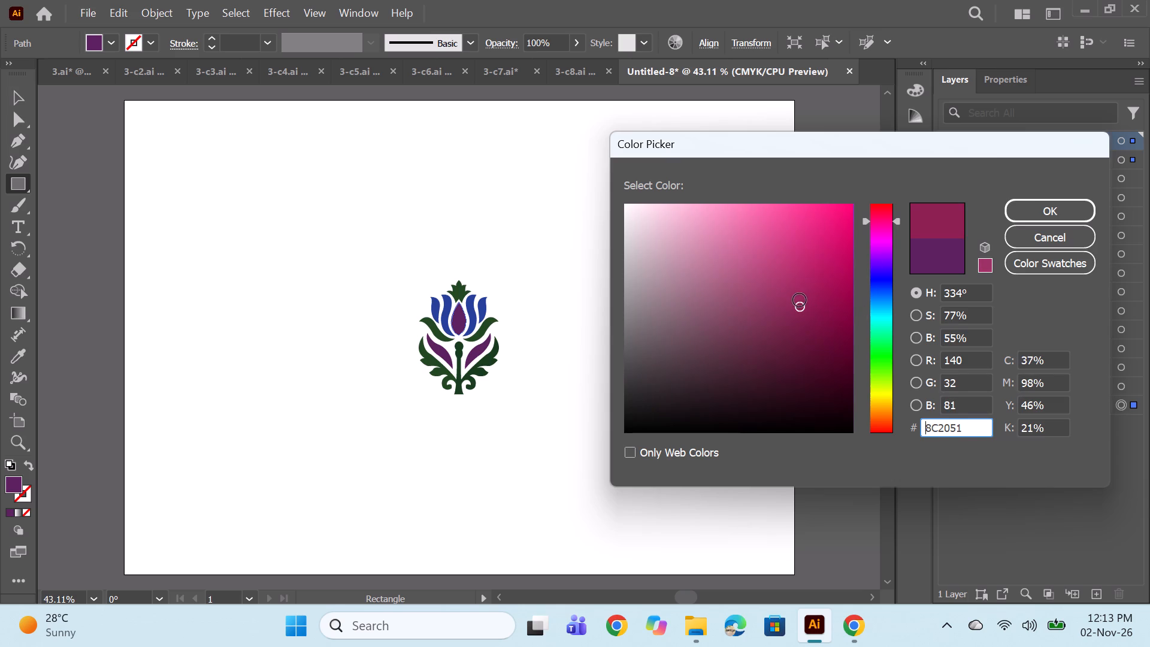
click(797, 300)
click(1015, 208)
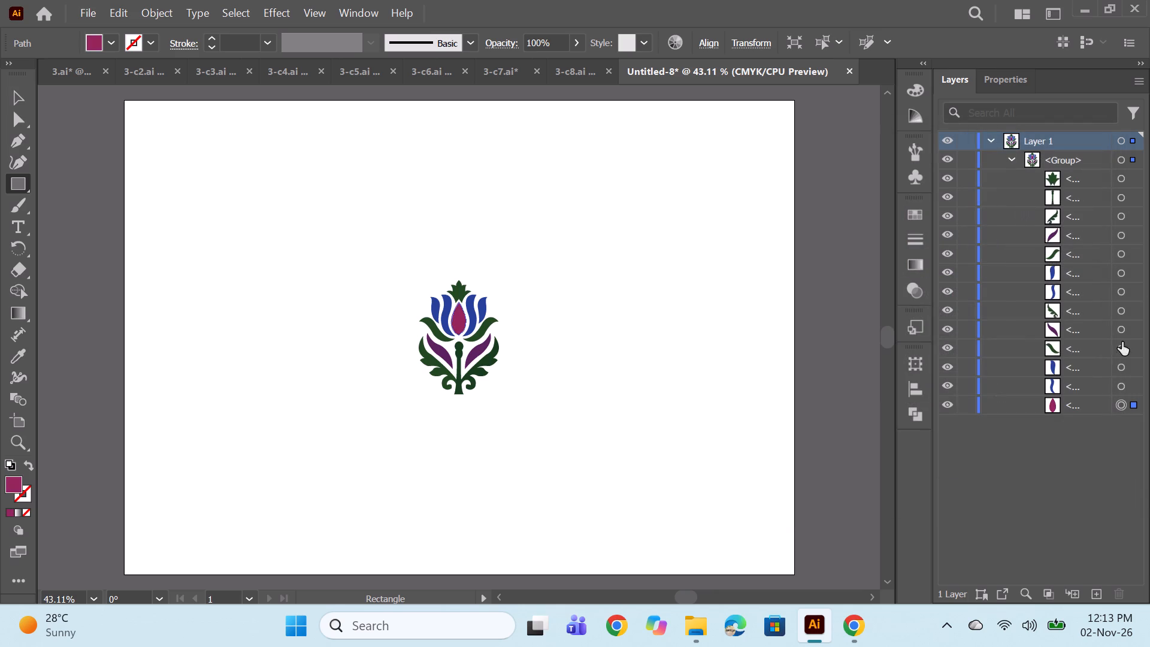
Soften the central petal's fill to a lighter, less saturated mauve pink of the same hue.
click(1124, 386)
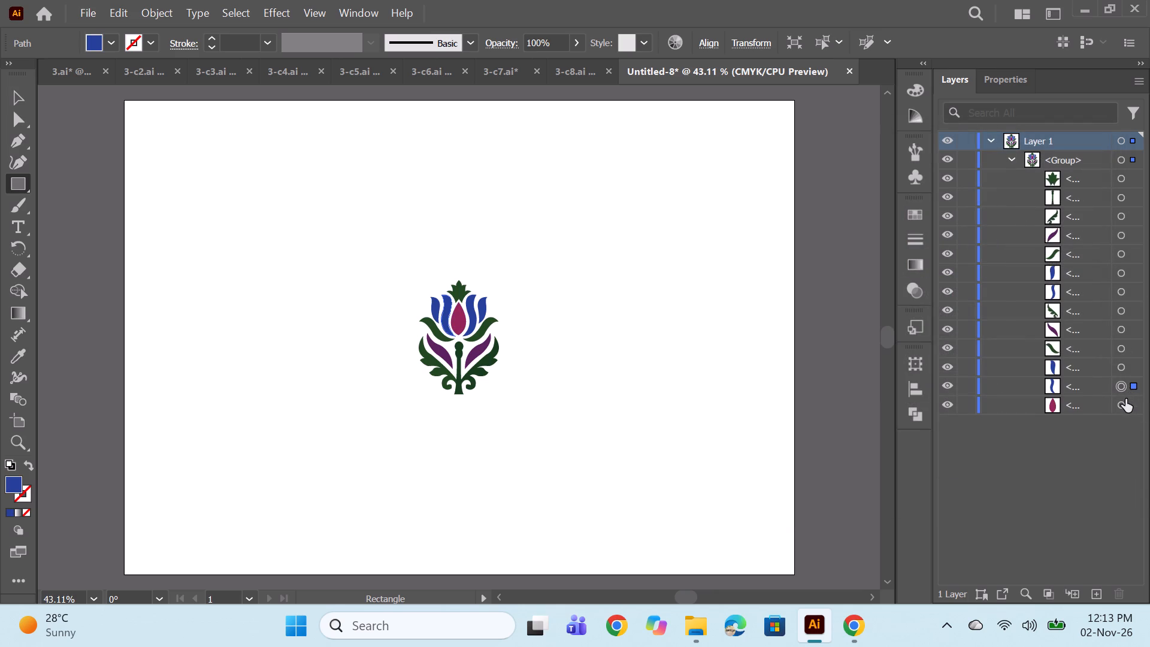
click(1121, 407)
double_click(8, 486)
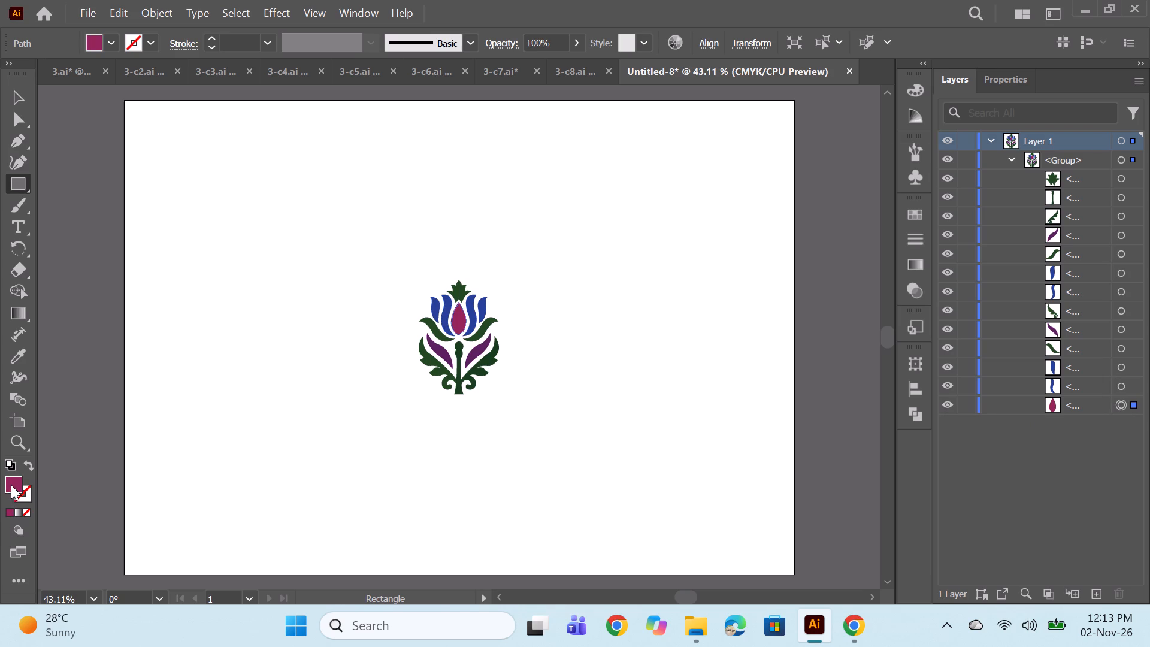
click(746, 302)
click(736, 293)
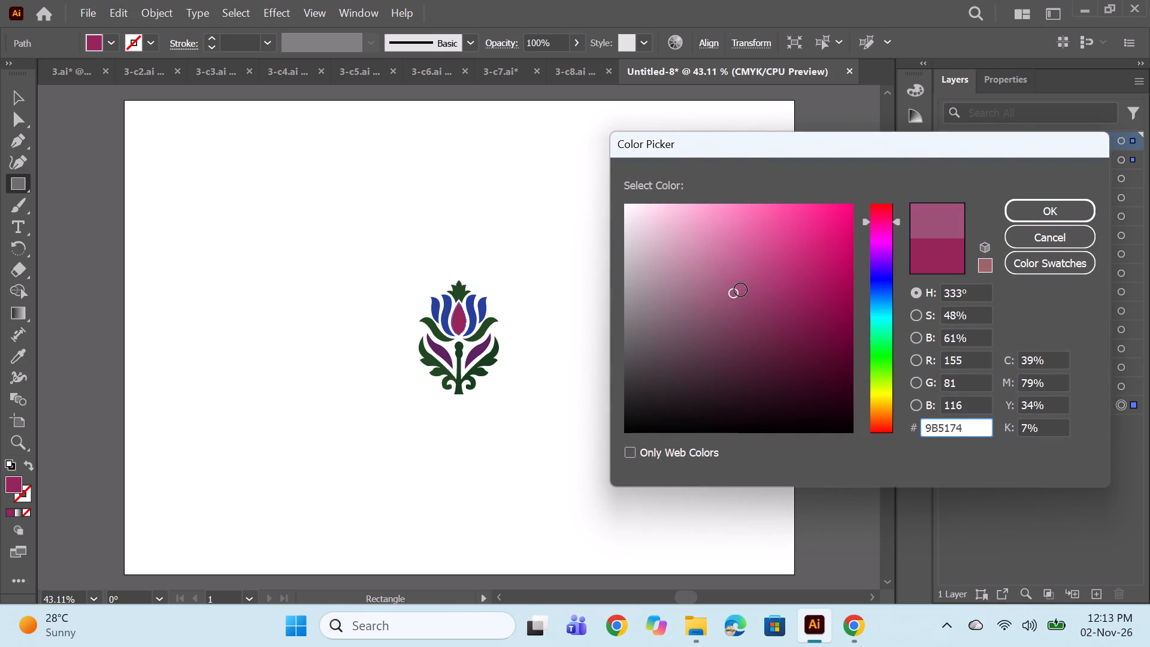
click(741, 290)
click(749, 294)
click(1068, 213)
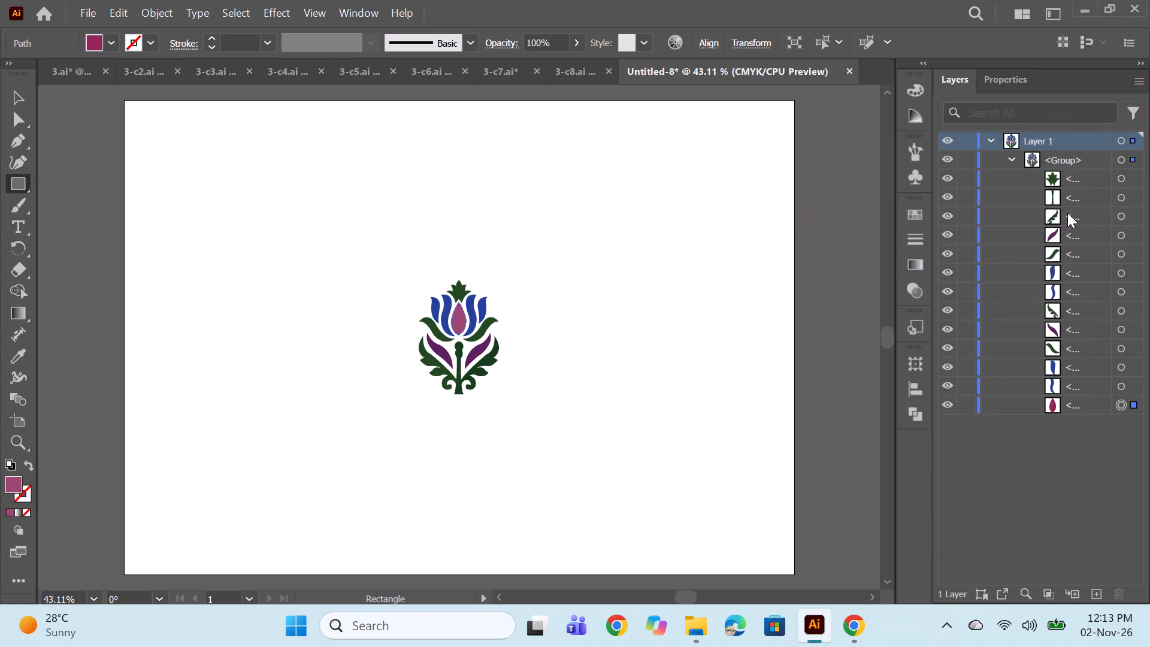
Recolour the inner left petal from blue to deep red 990A1F.
click(1119, 383)
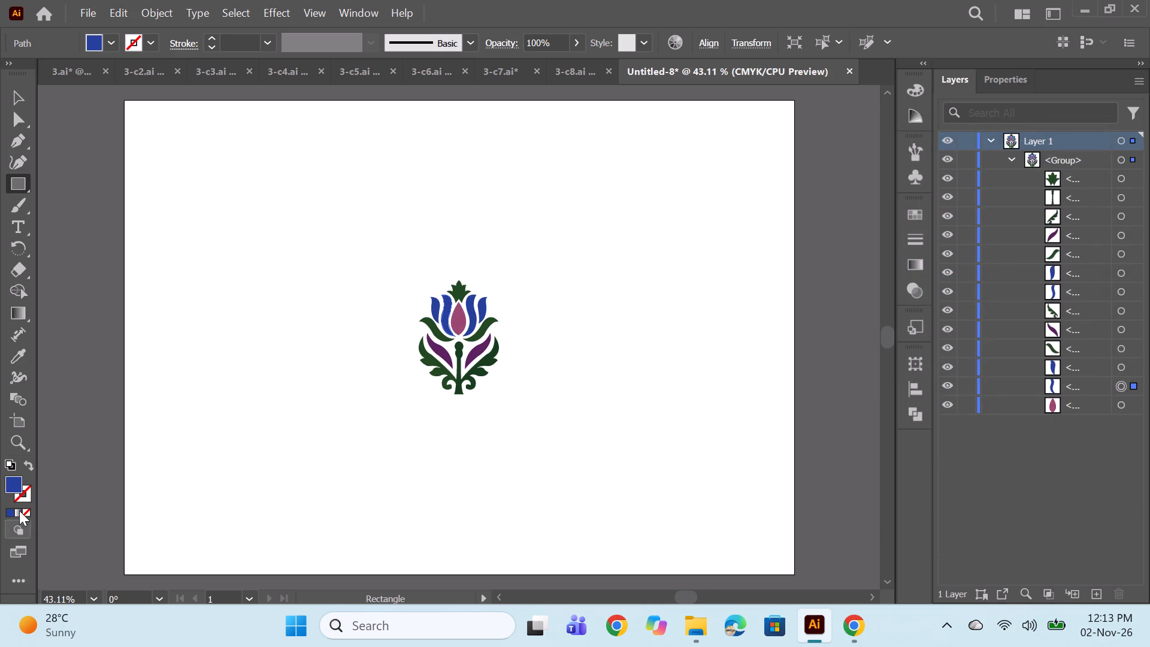
double_click(16, 486)
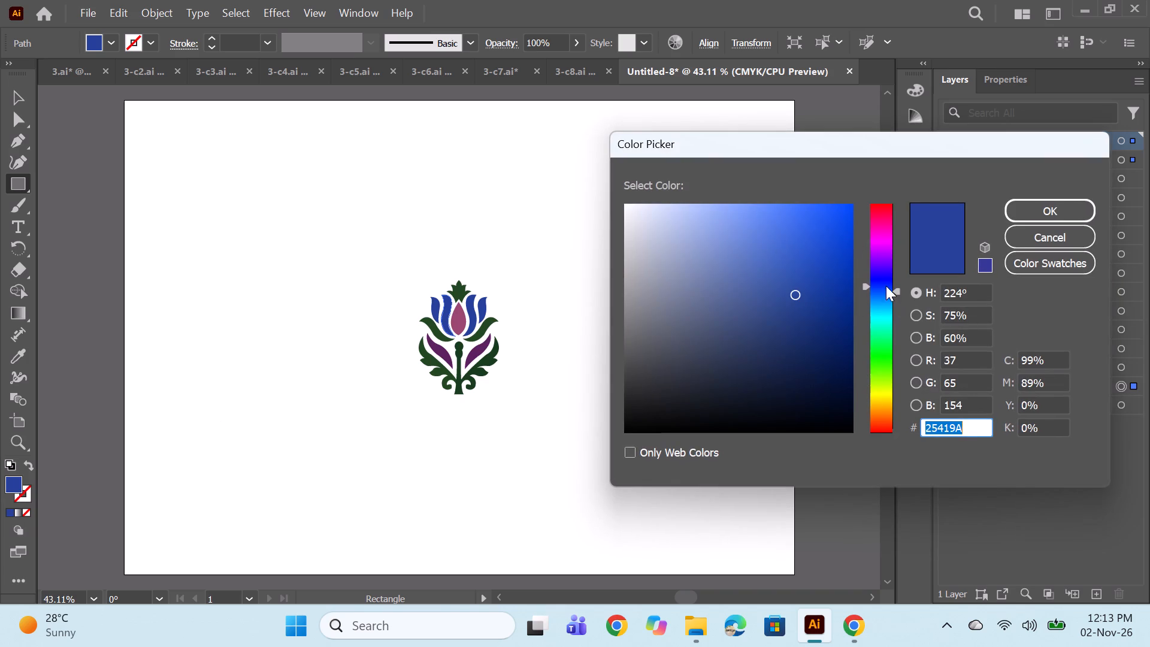
click(886, 286)
click(886, 276)
click(882, 255)
click(883, 232)
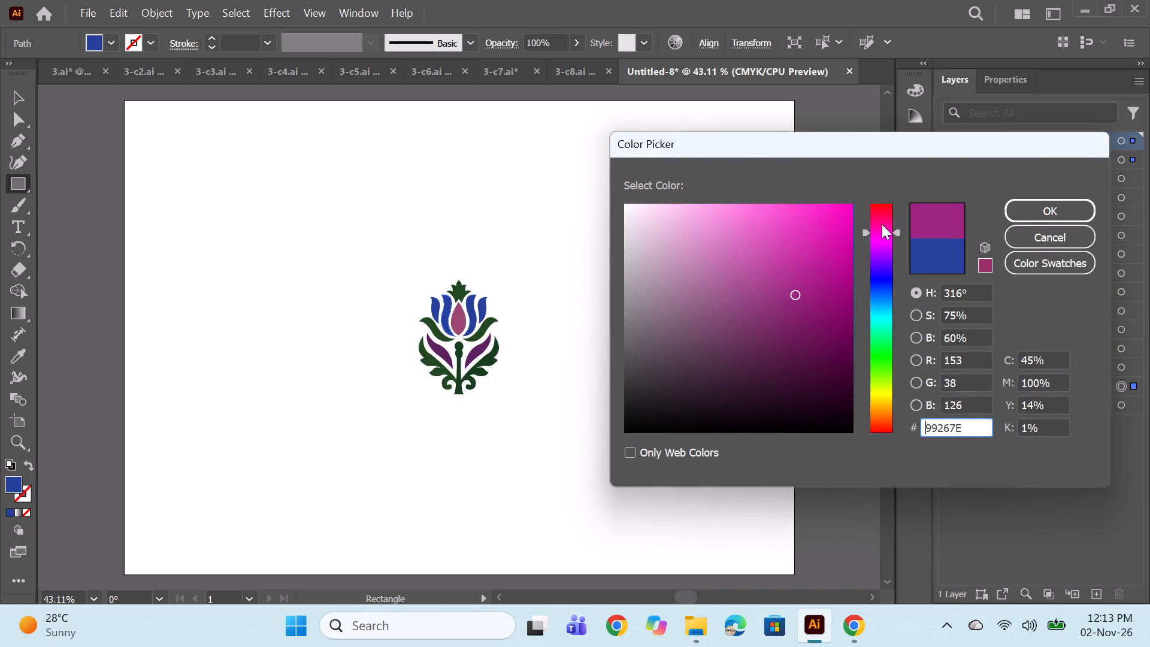
click(882, 224)
click(883, 217)
click(882, 214)
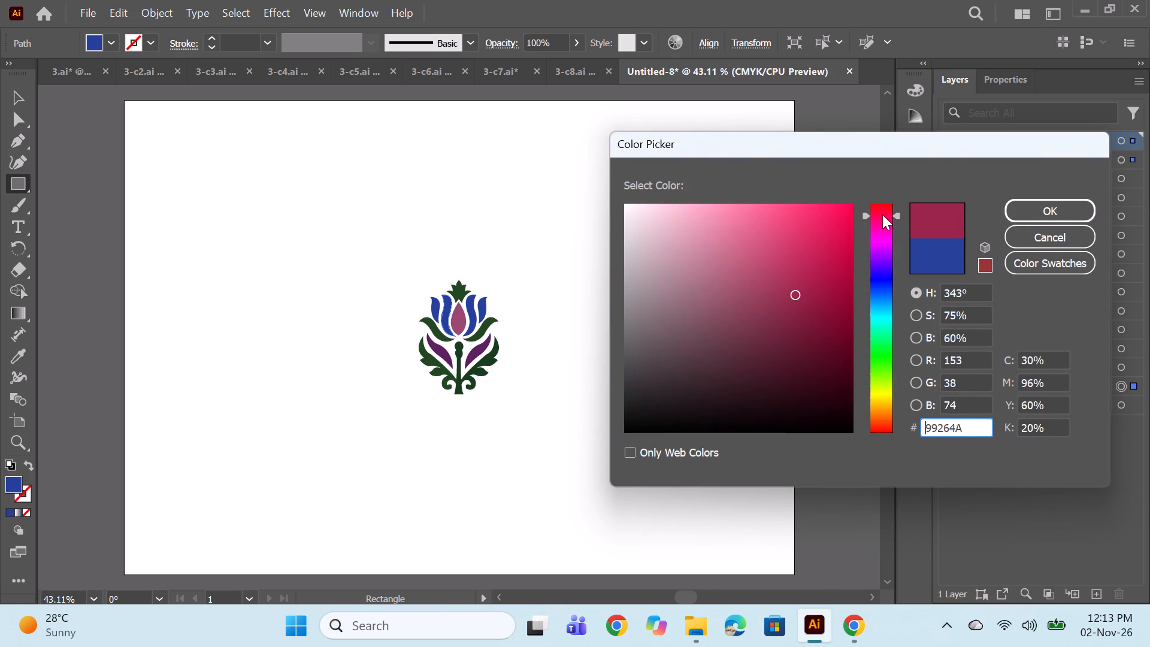
click(875, 208)
click(810, 304)
click(834, 316)
click(841, 295)
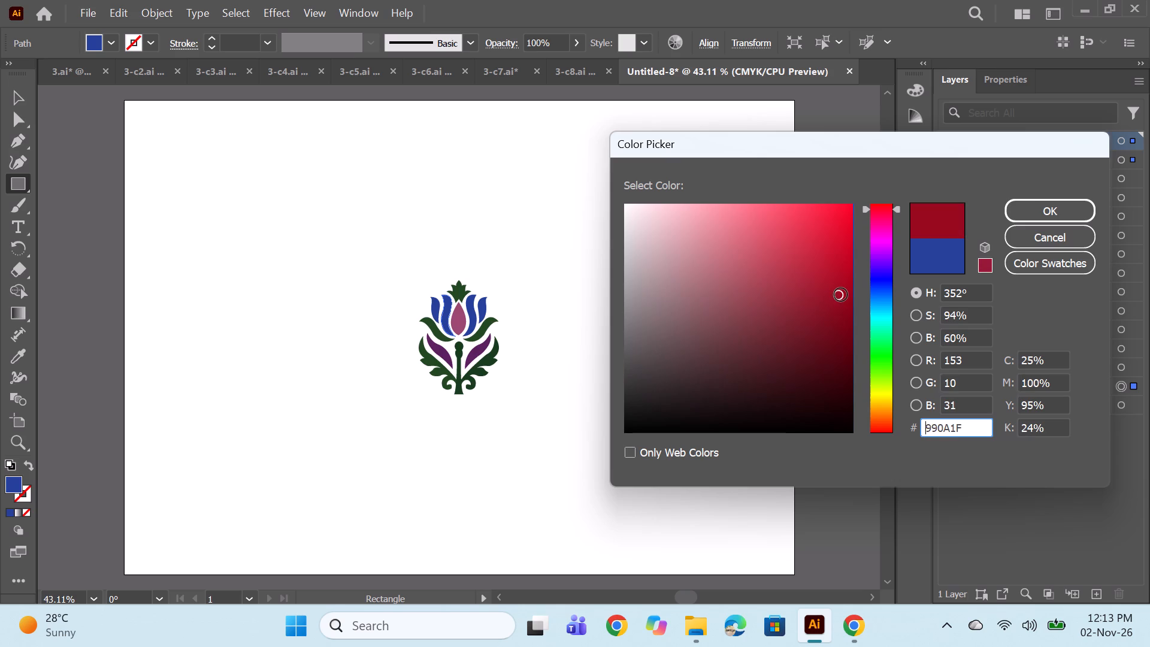
click(1044, 219)
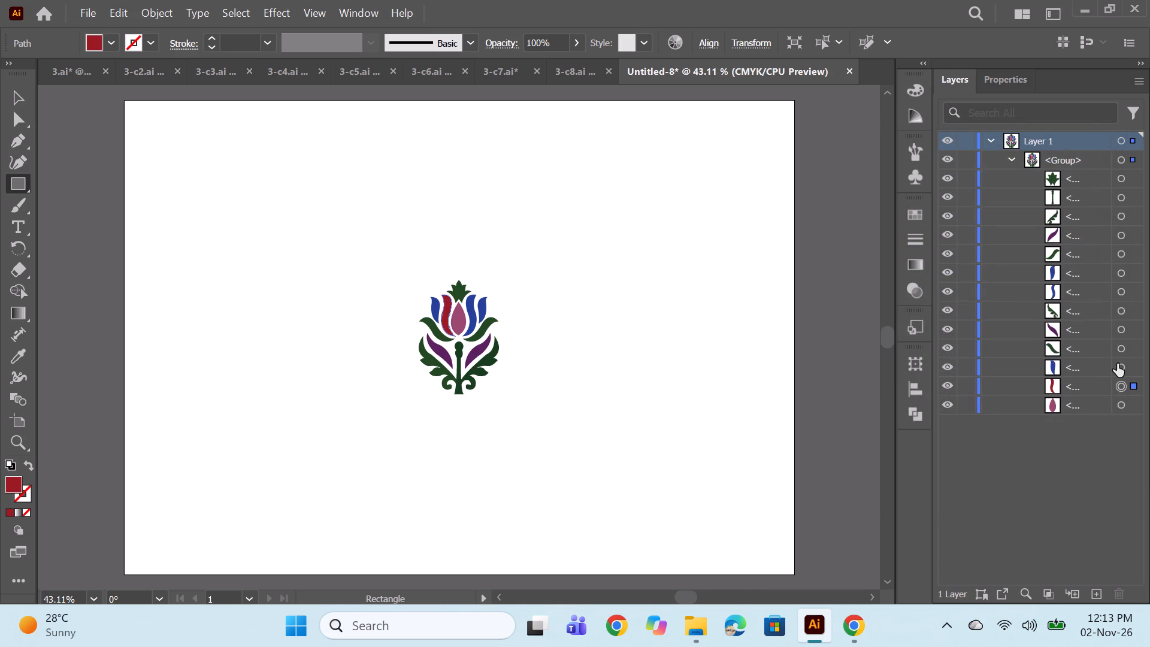
Sample the central petal's mauve pink with the Eyedropper to recolour the outer left petal.
click(1119, 364)
click(12, 360)
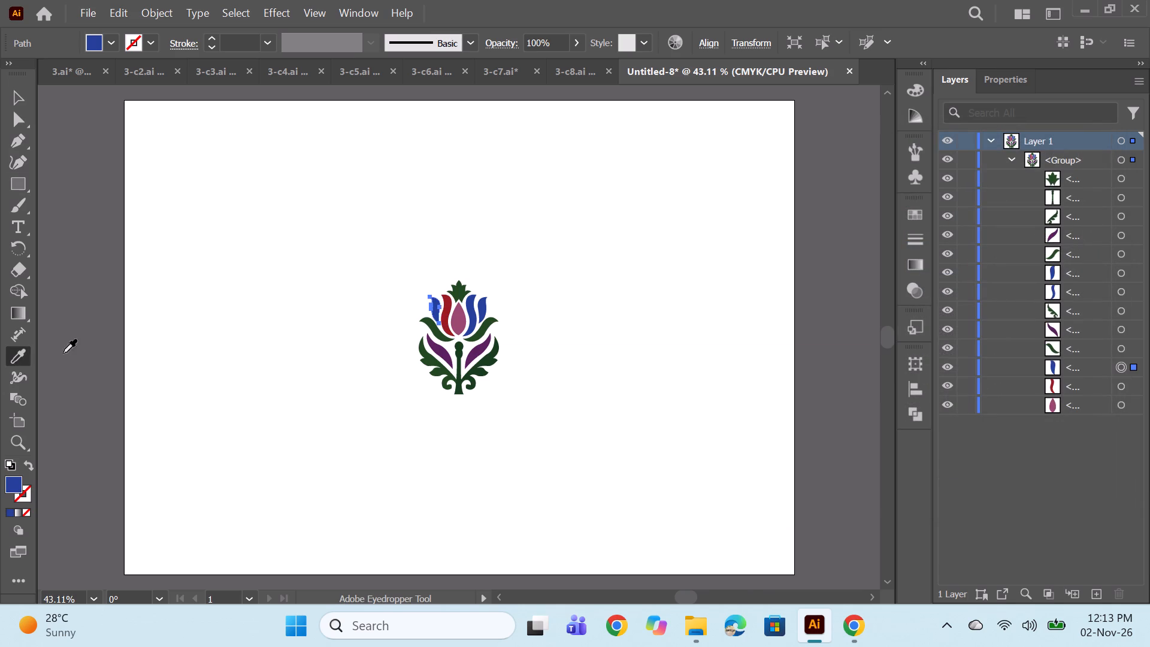
click(458, 320)
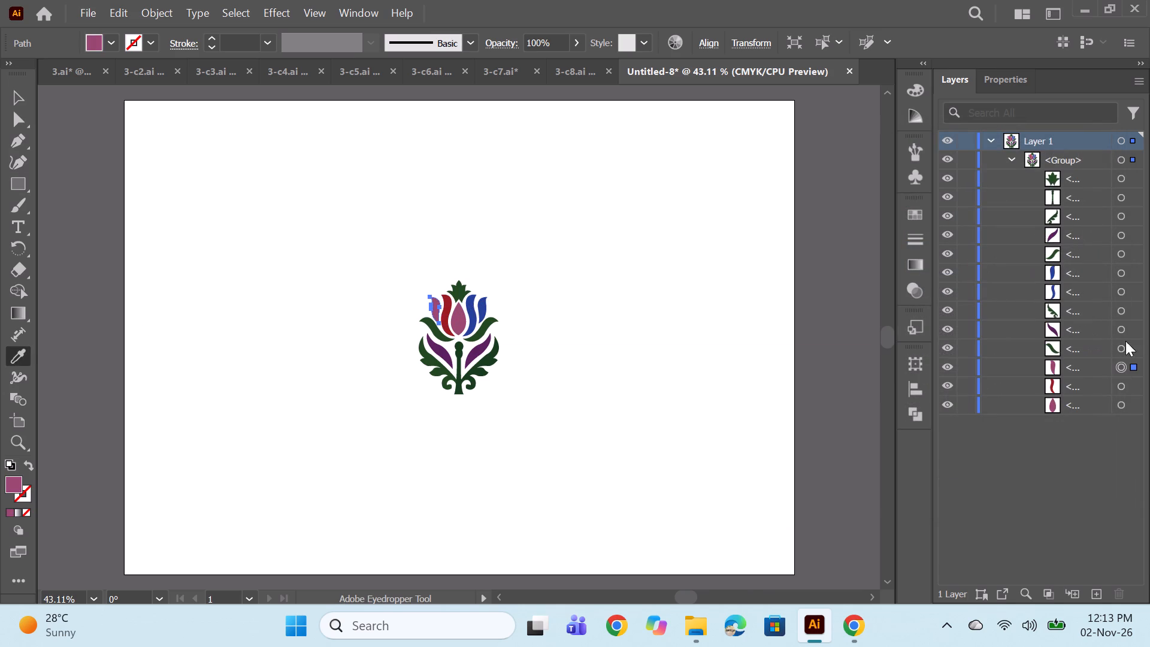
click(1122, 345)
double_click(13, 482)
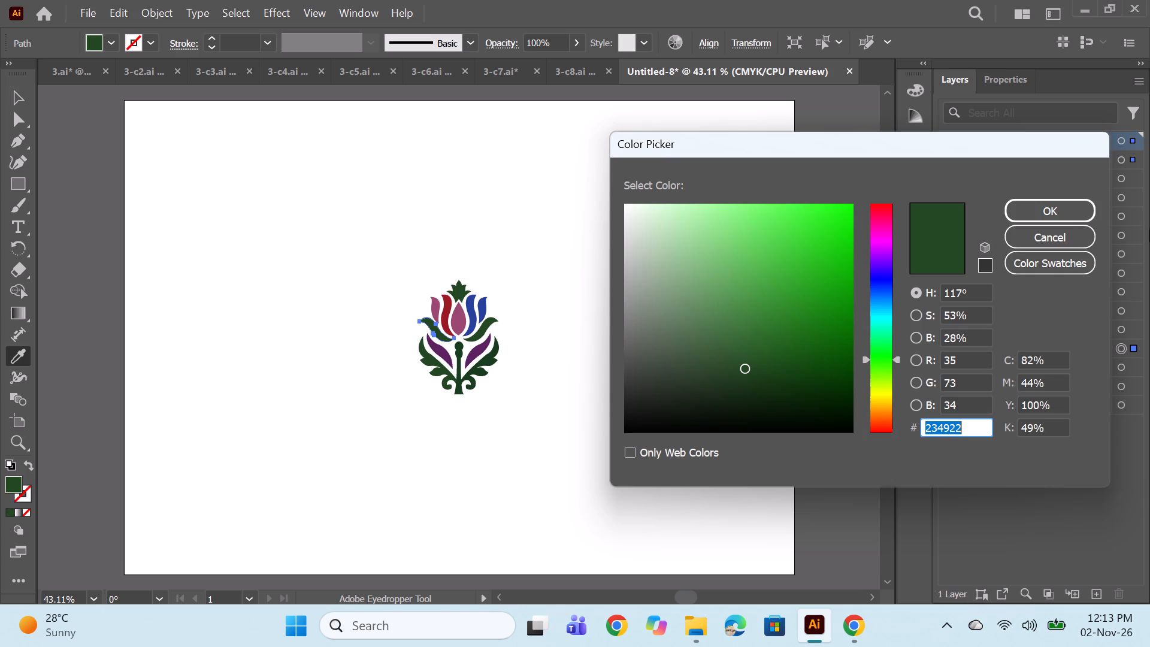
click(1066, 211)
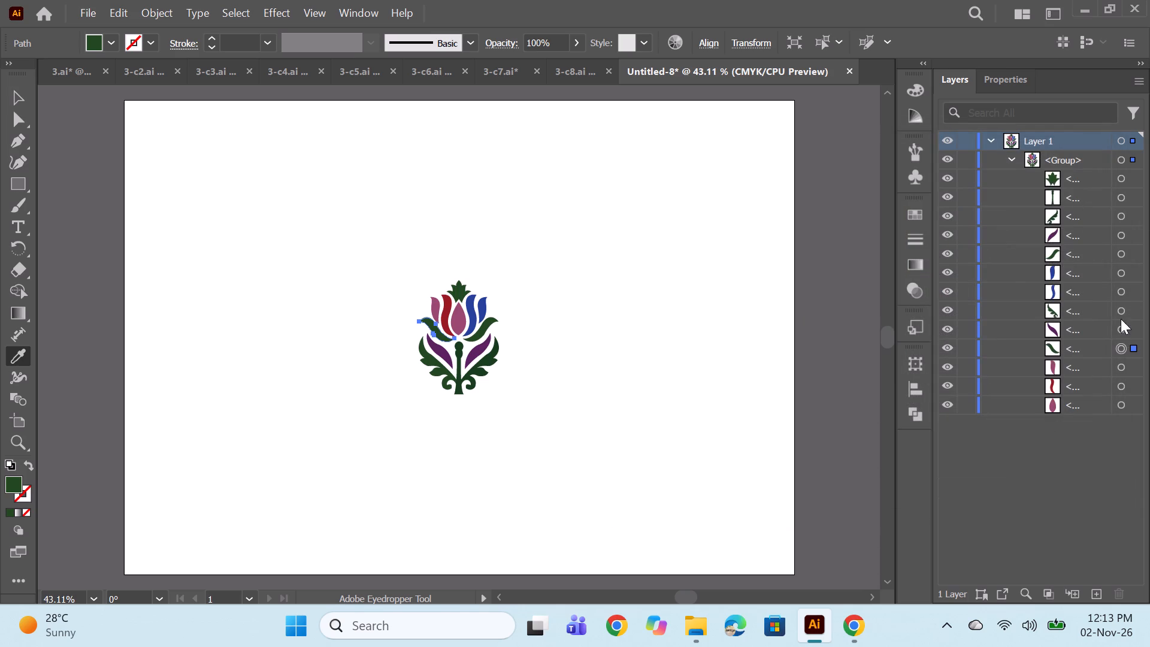
Apply the inner left petal's deep red to the left purple leaf and the inner right petal with the Eyedropper.
click(1116, 329)
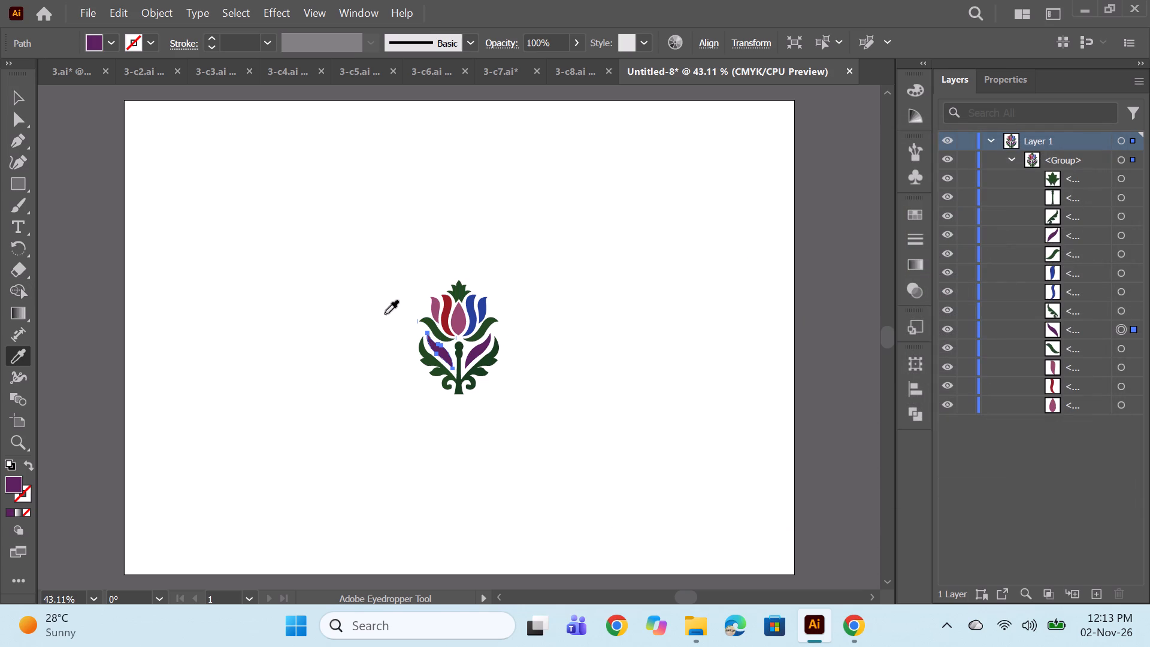
click(448, 306)
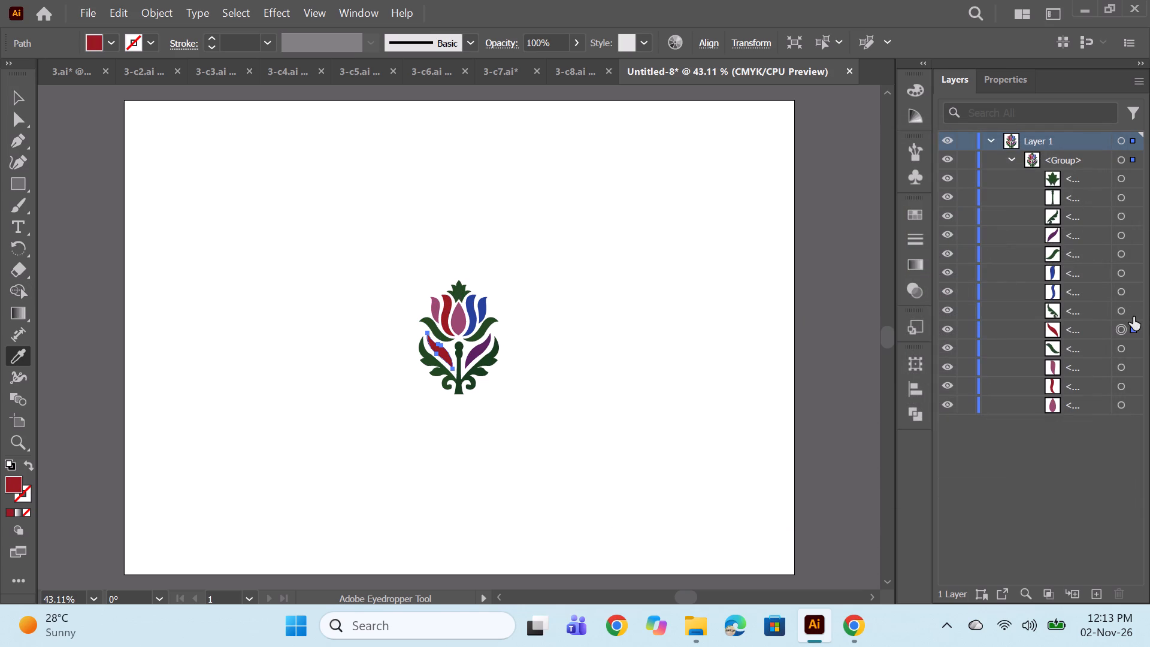
click(1121, 310)
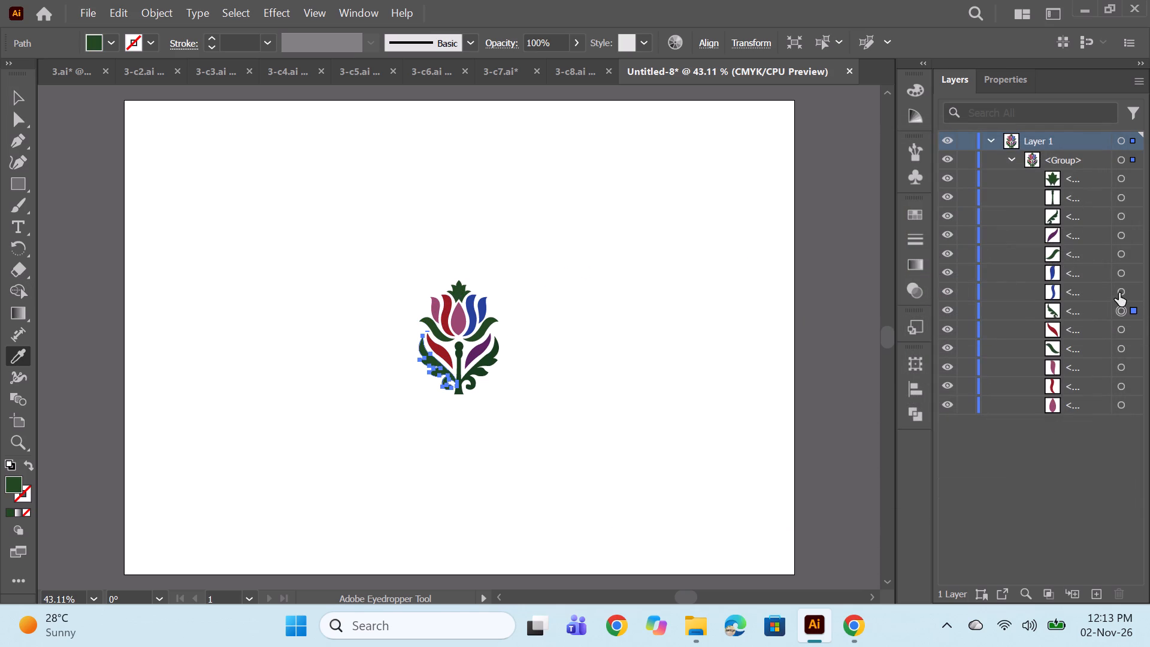
click(1119, 293)
click(448, 306)
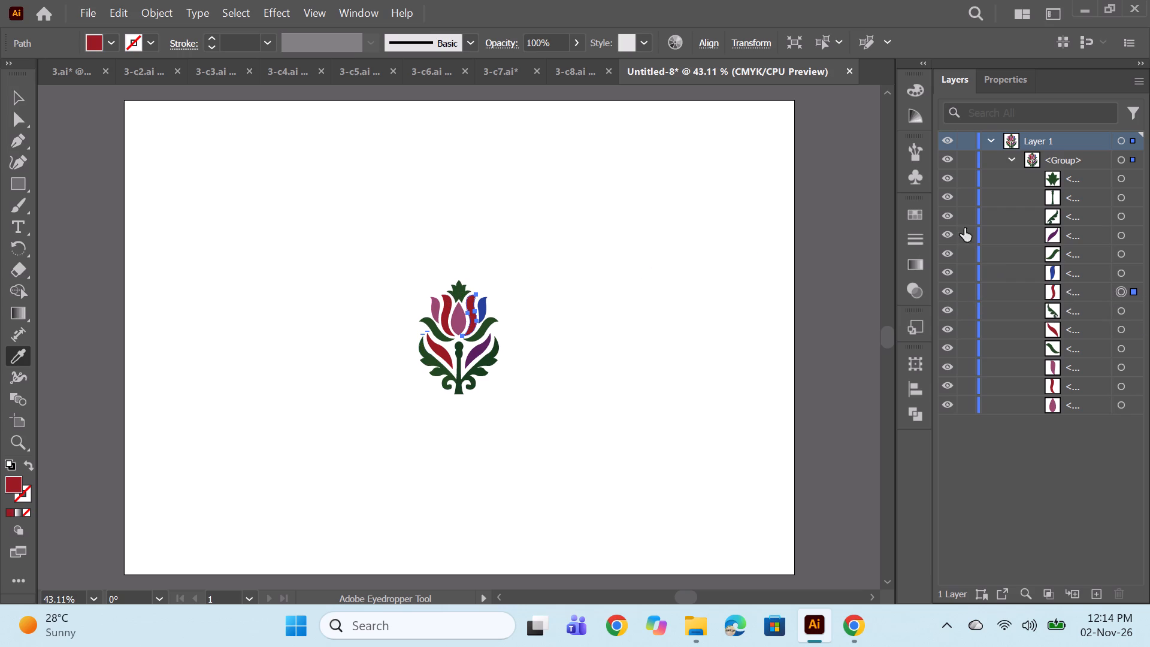
Match the right side to the left with the Eyedropper: mauve pink on the outer petal, deep red on the purple leaf.
click(1119, 273)
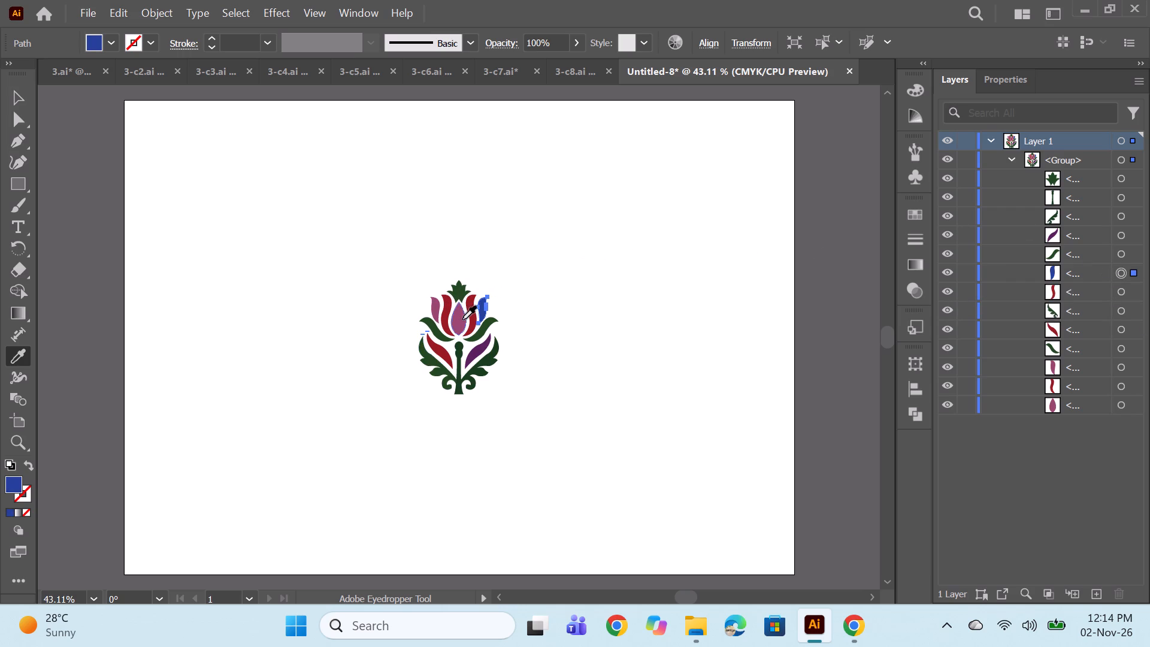
click(459, 321)
click(1120, 249)
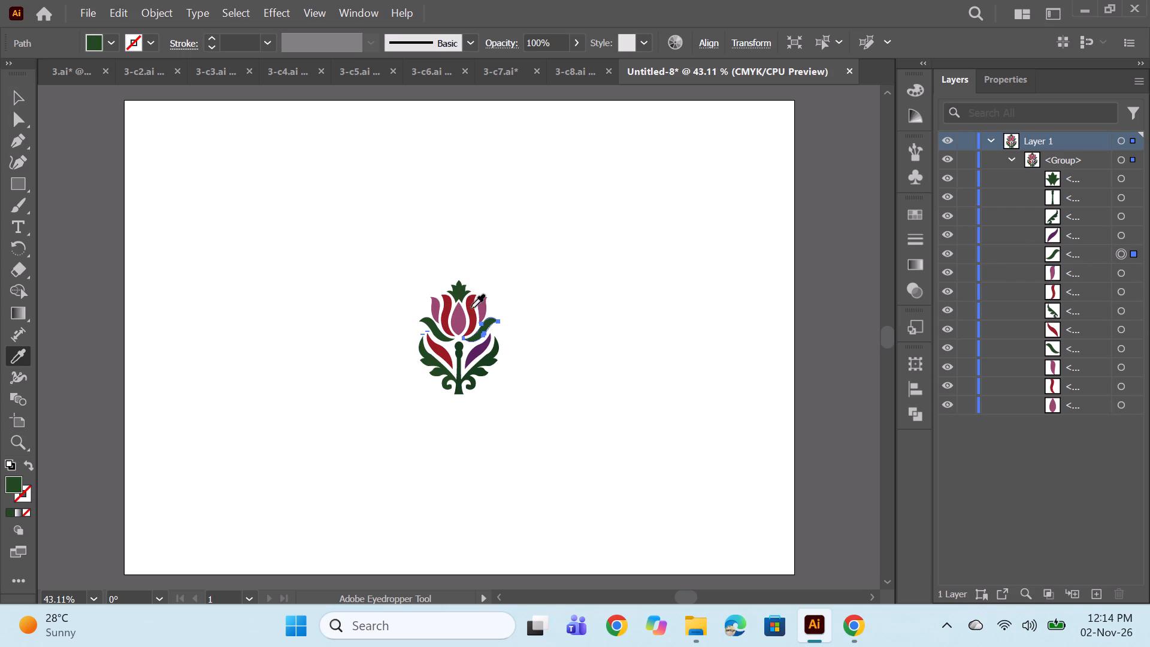
click(1125, 235)
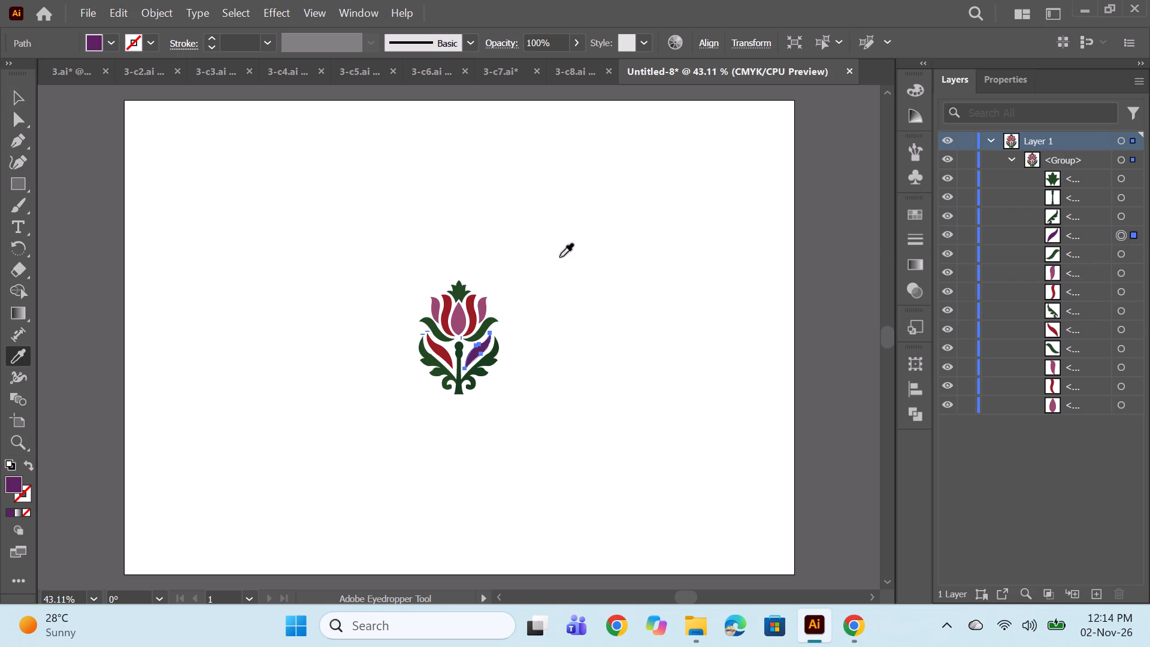
click(467, 303)
Recolour the lower right foliage and the central stem with the central petal's mauve pink using the Eyedropper.
click(1121, 215)
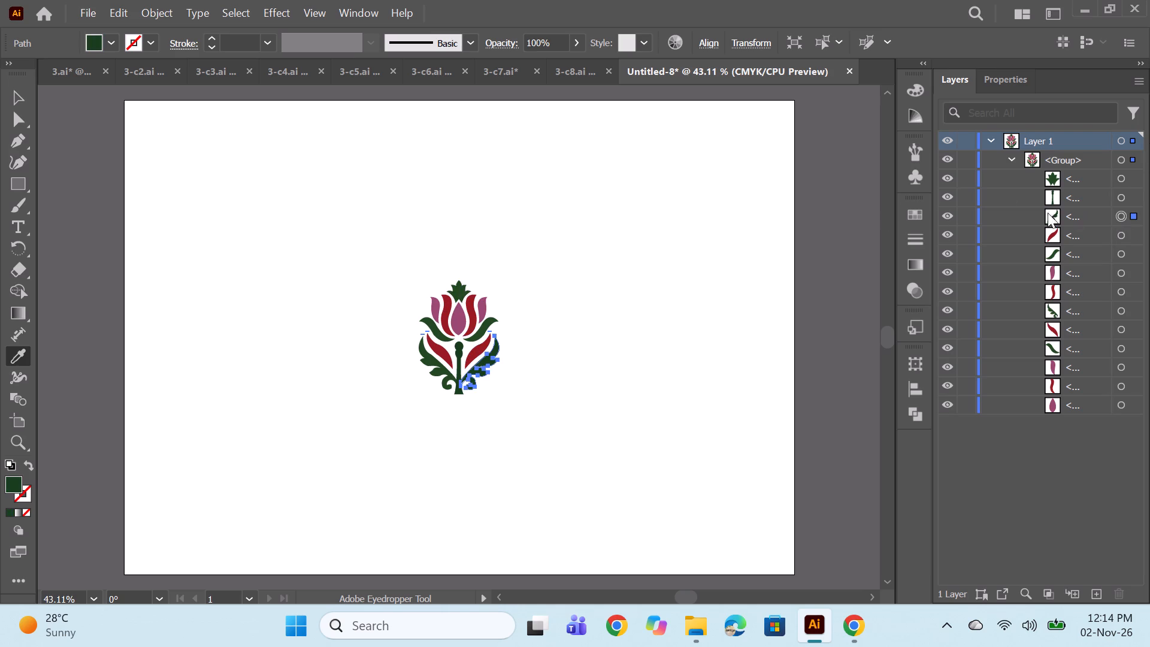
click(461, 318)
click(1119, 197)
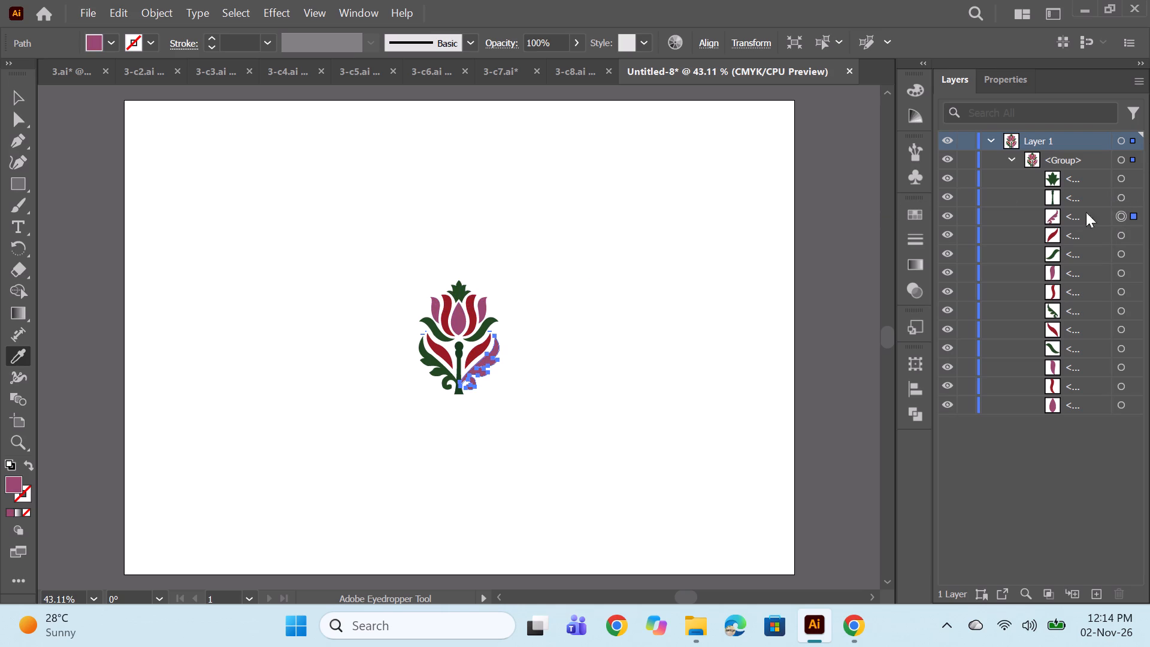
click(456, 319)
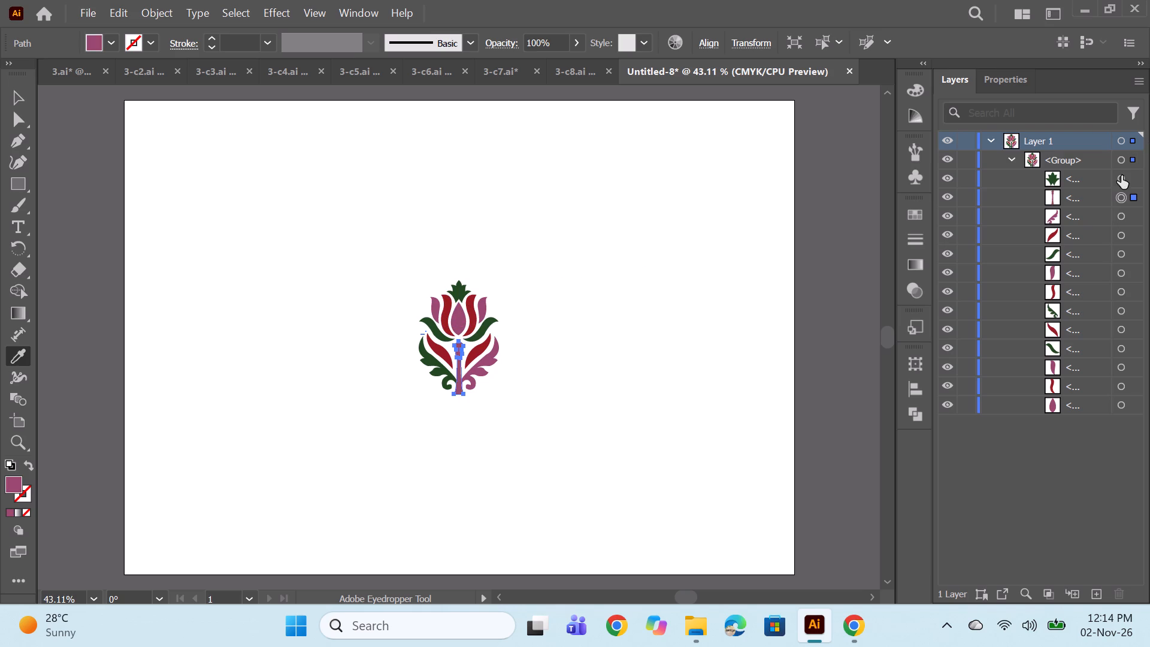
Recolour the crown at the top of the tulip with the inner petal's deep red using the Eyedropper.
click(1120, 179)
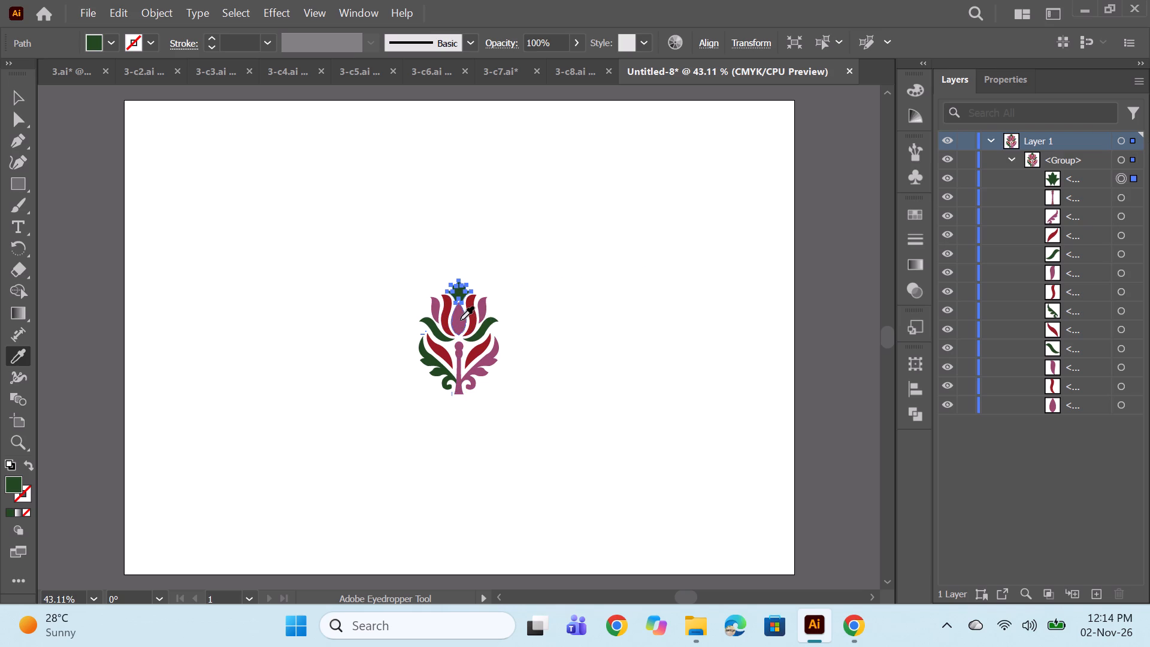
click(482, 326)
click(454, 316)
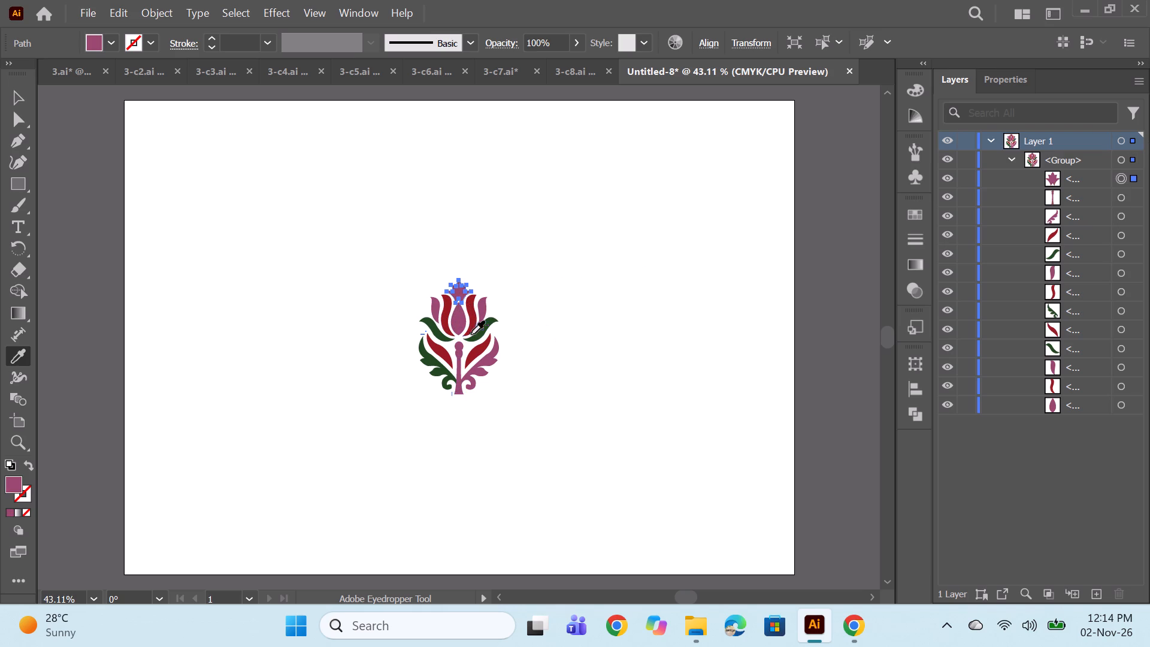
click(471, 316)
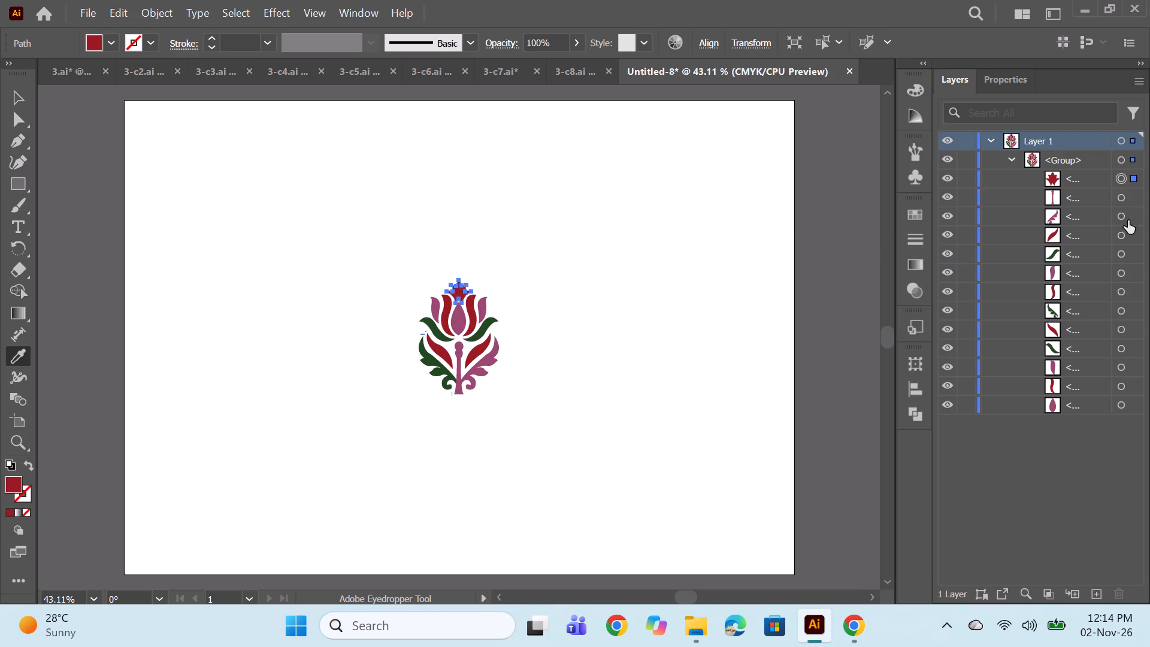
Recolour the lower right foliage and the central stem with the left foliage's dark green using the Eyedropper.
click(1119, 210)
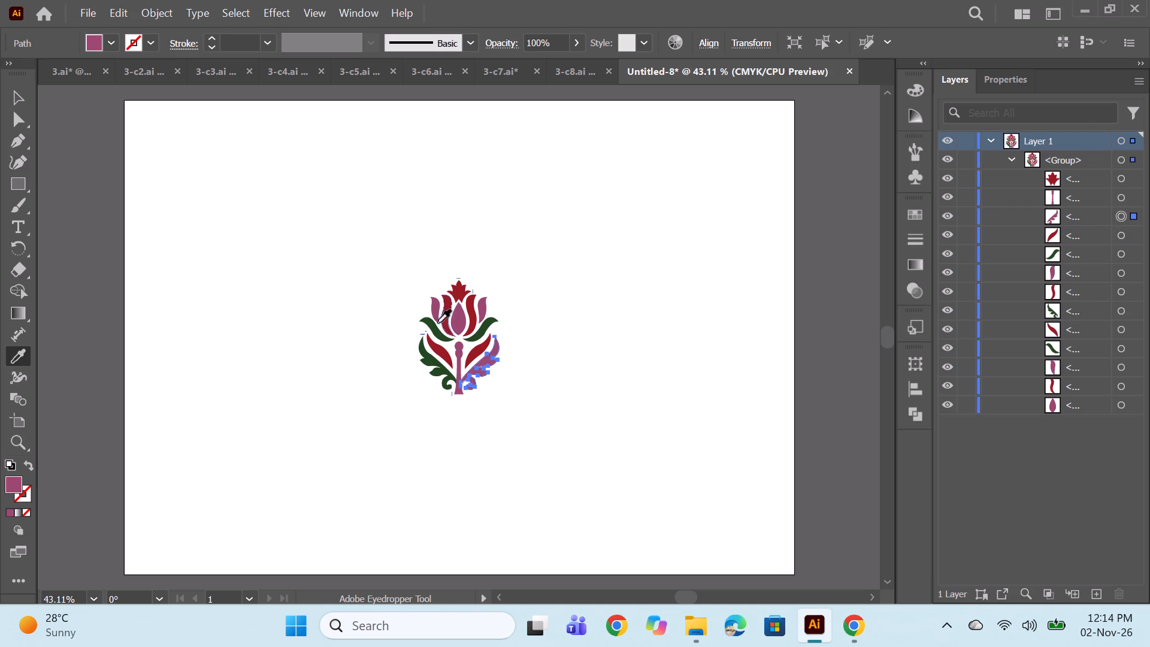
click(436, 369)
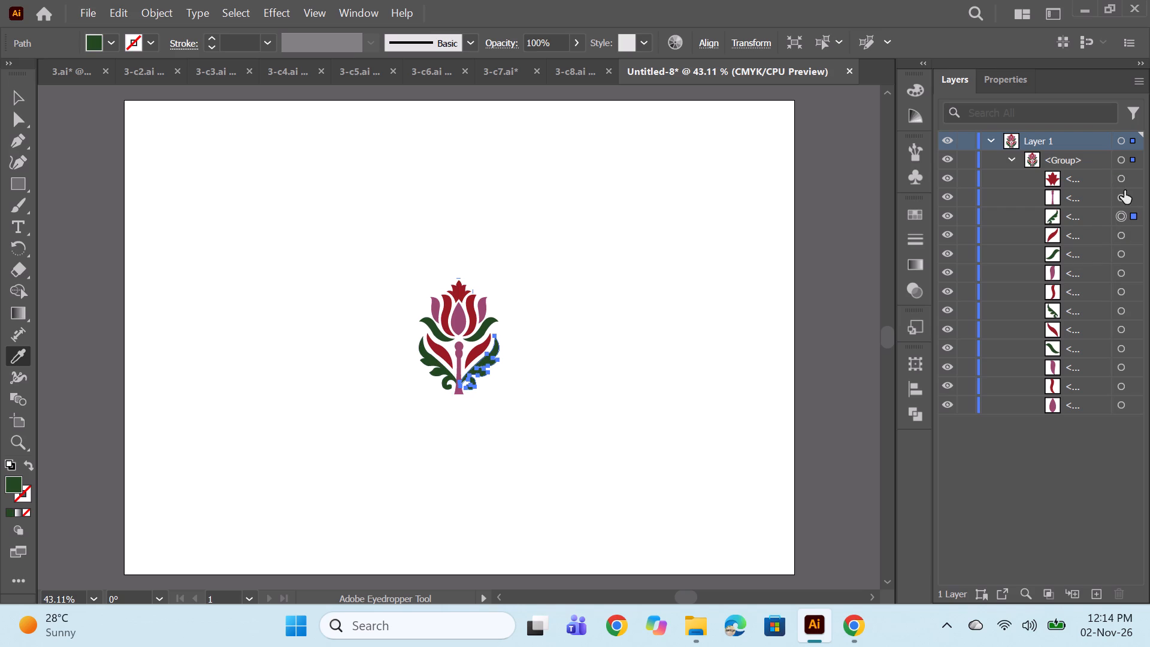
click(1124, 191)
click(476, 374)
ctrl+click(732, 326)
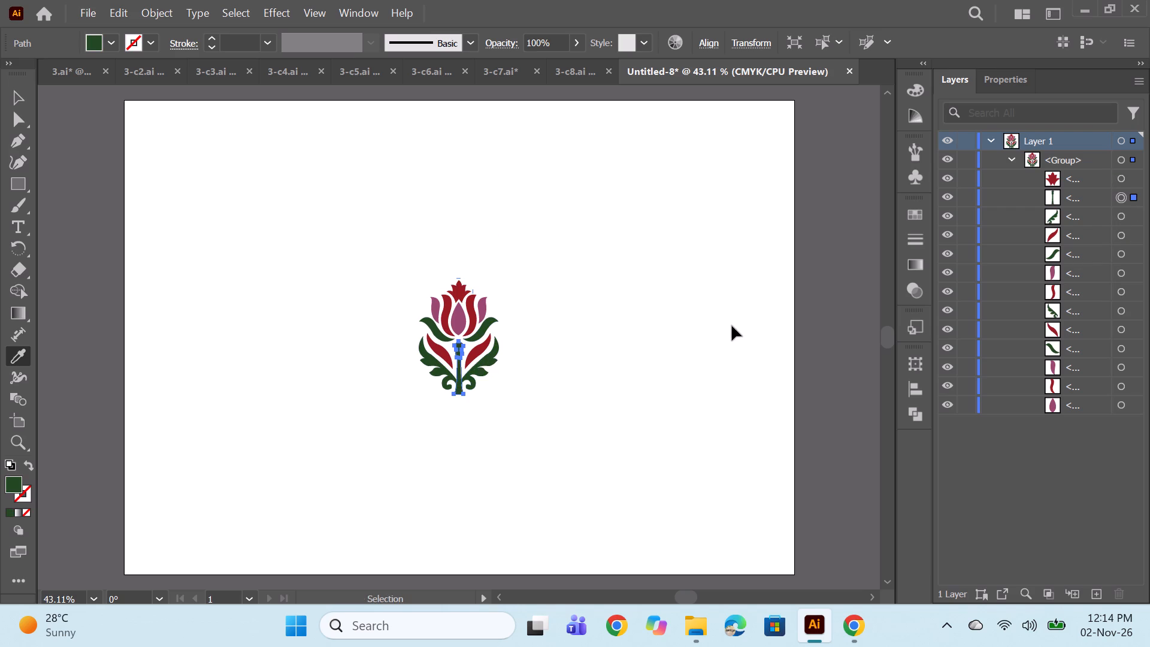
drag(477, 285, 504, 285)
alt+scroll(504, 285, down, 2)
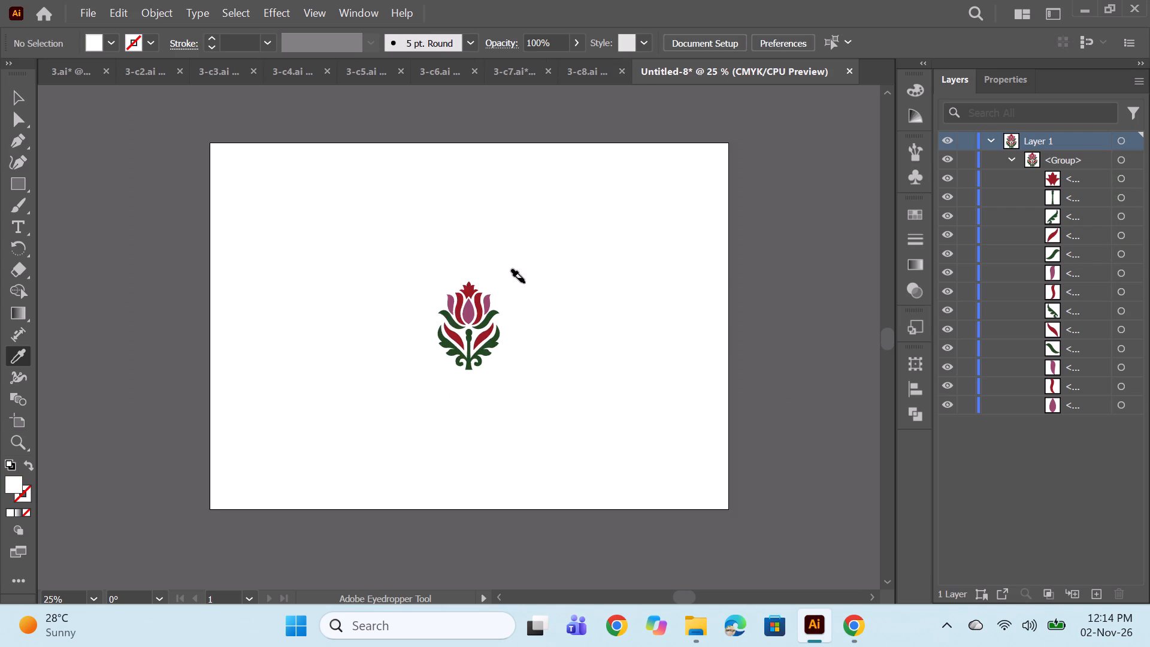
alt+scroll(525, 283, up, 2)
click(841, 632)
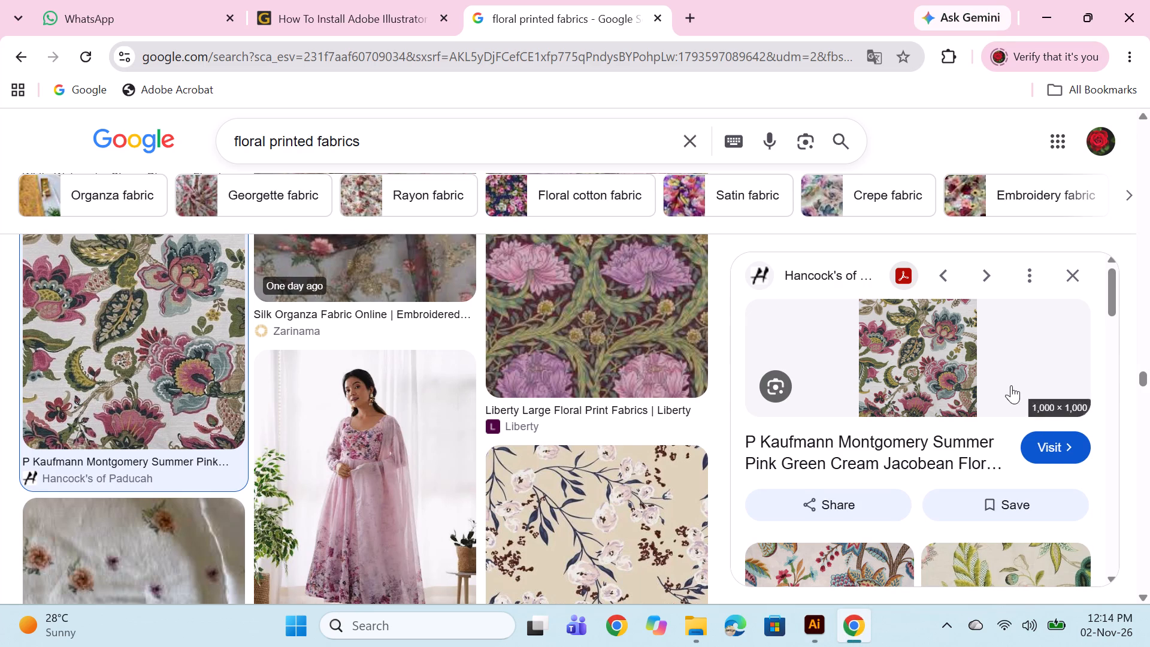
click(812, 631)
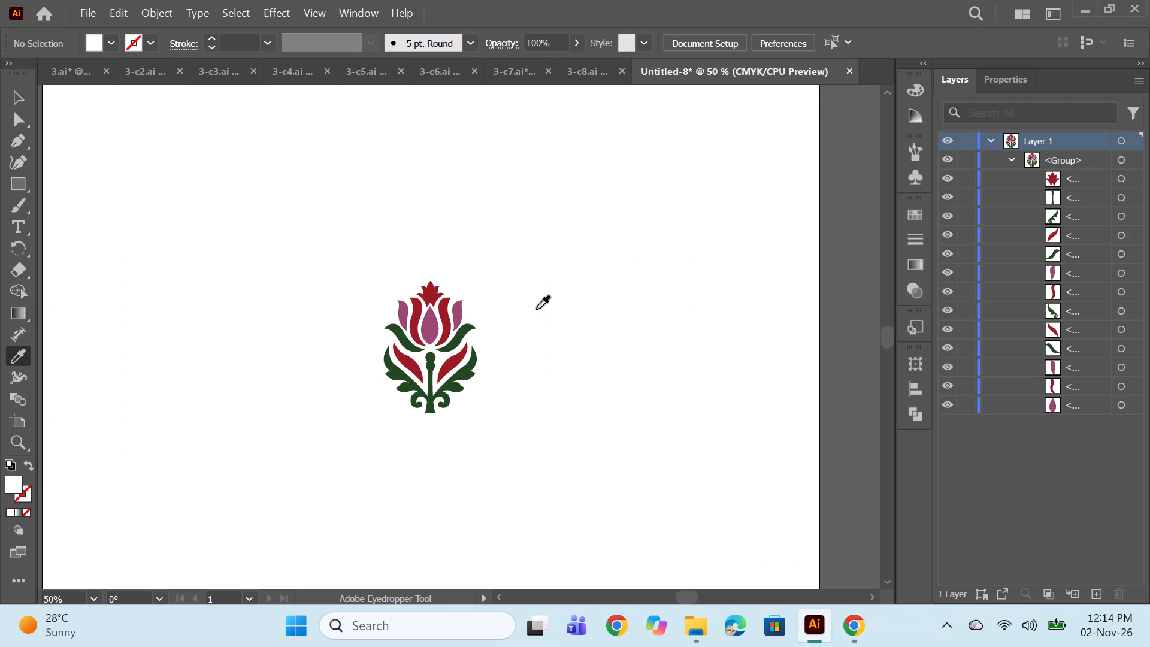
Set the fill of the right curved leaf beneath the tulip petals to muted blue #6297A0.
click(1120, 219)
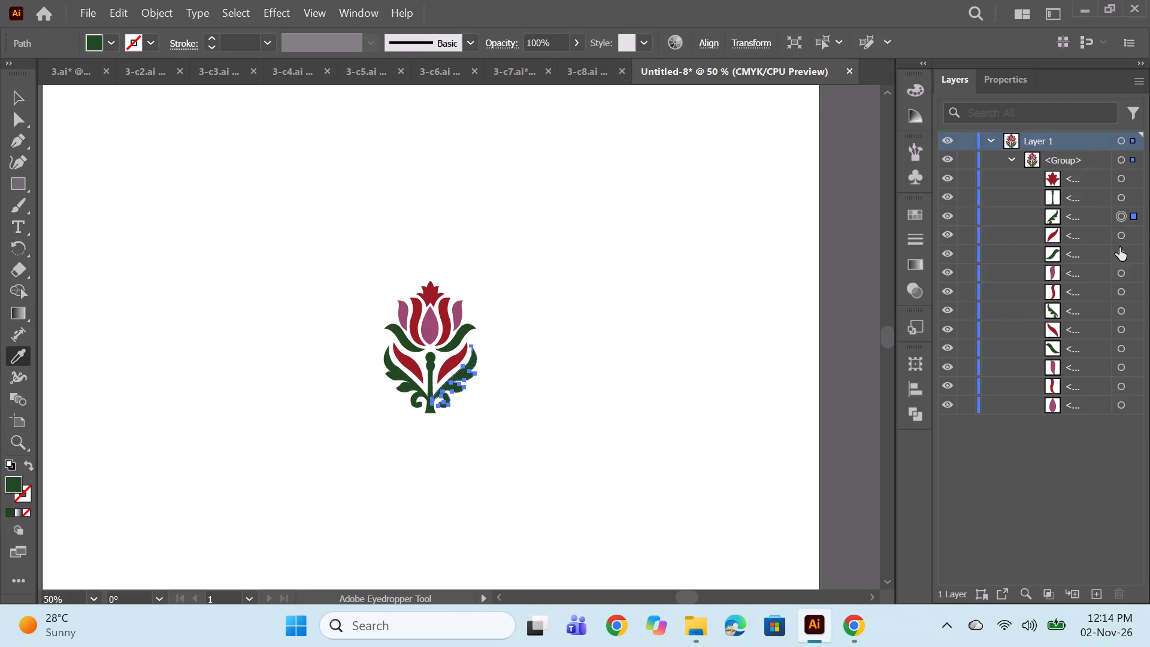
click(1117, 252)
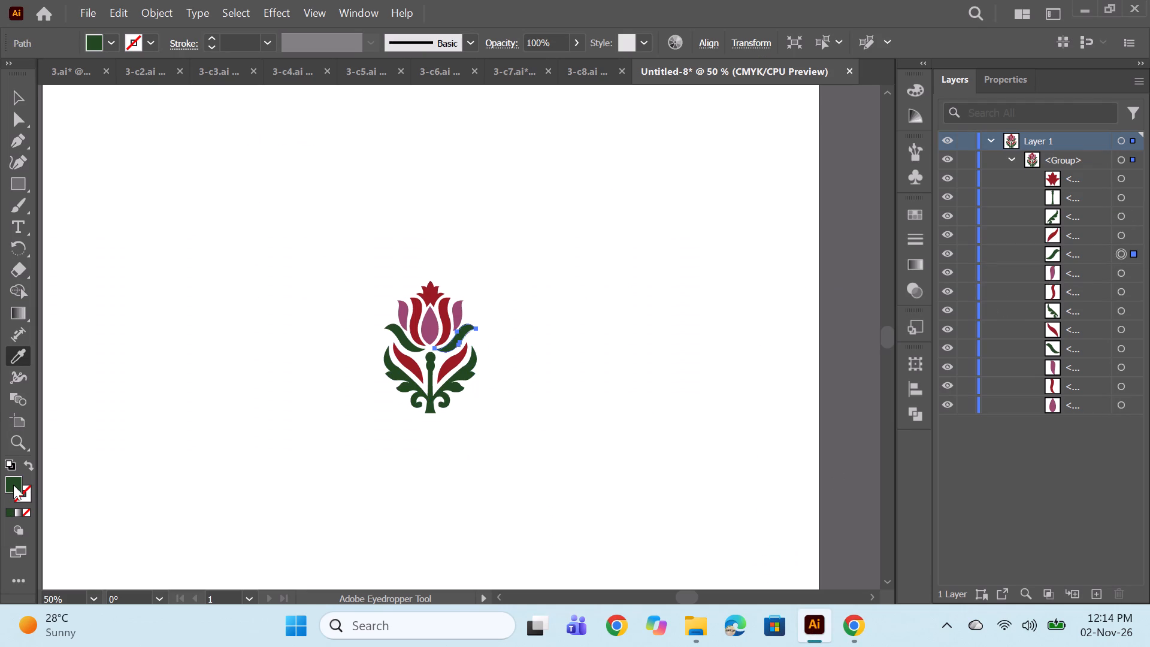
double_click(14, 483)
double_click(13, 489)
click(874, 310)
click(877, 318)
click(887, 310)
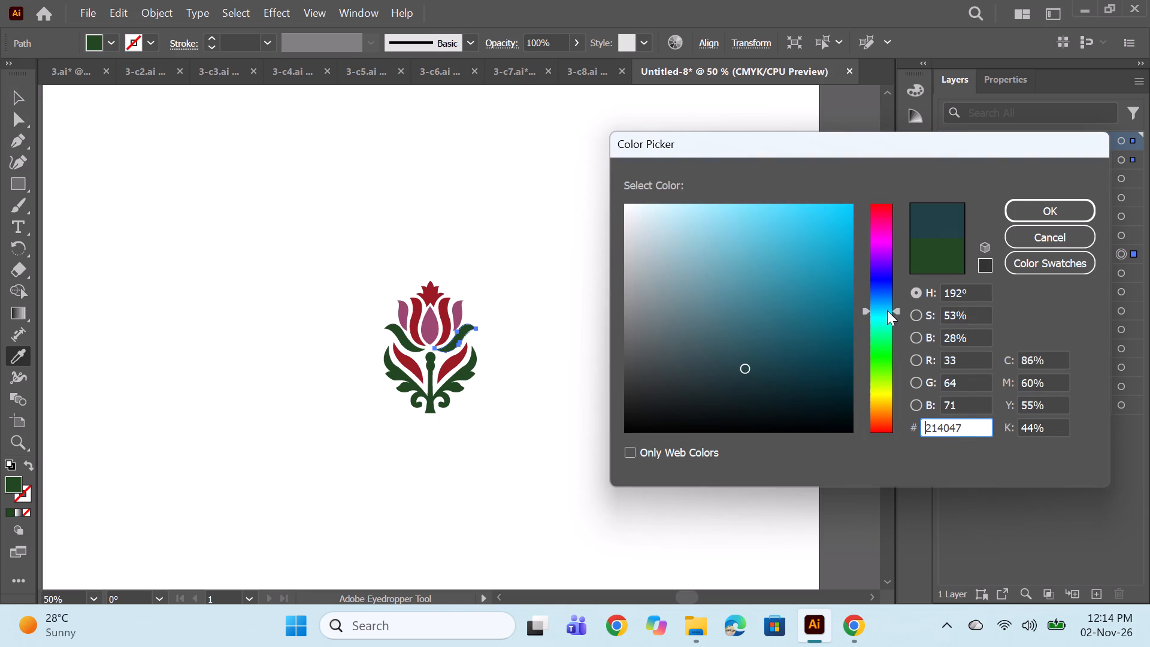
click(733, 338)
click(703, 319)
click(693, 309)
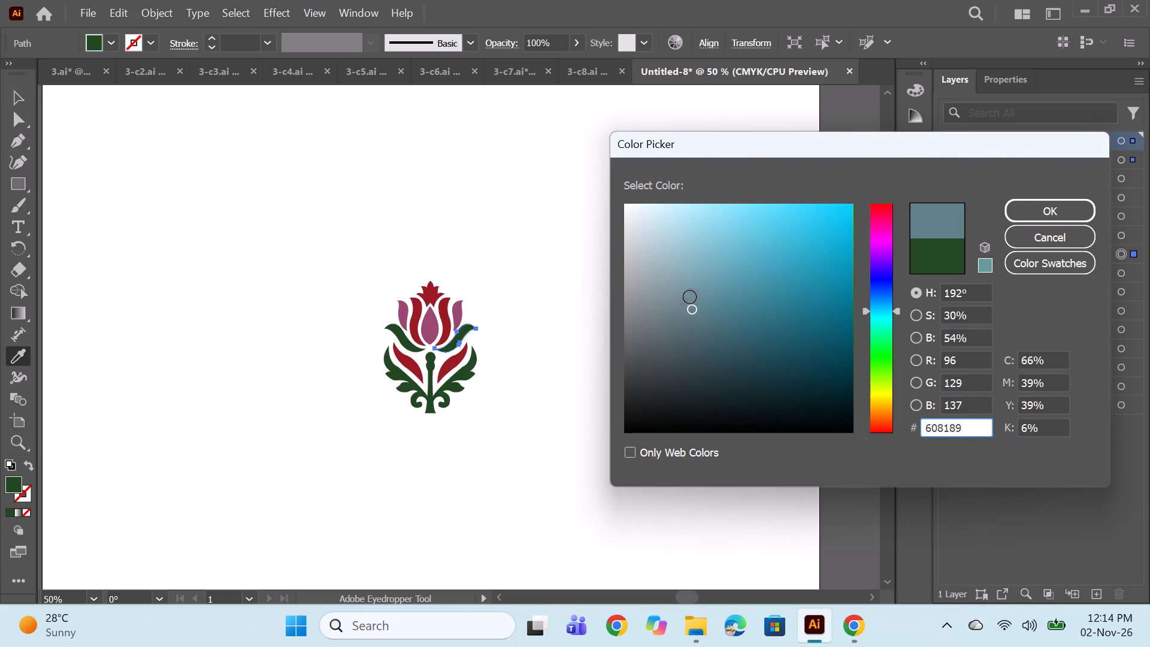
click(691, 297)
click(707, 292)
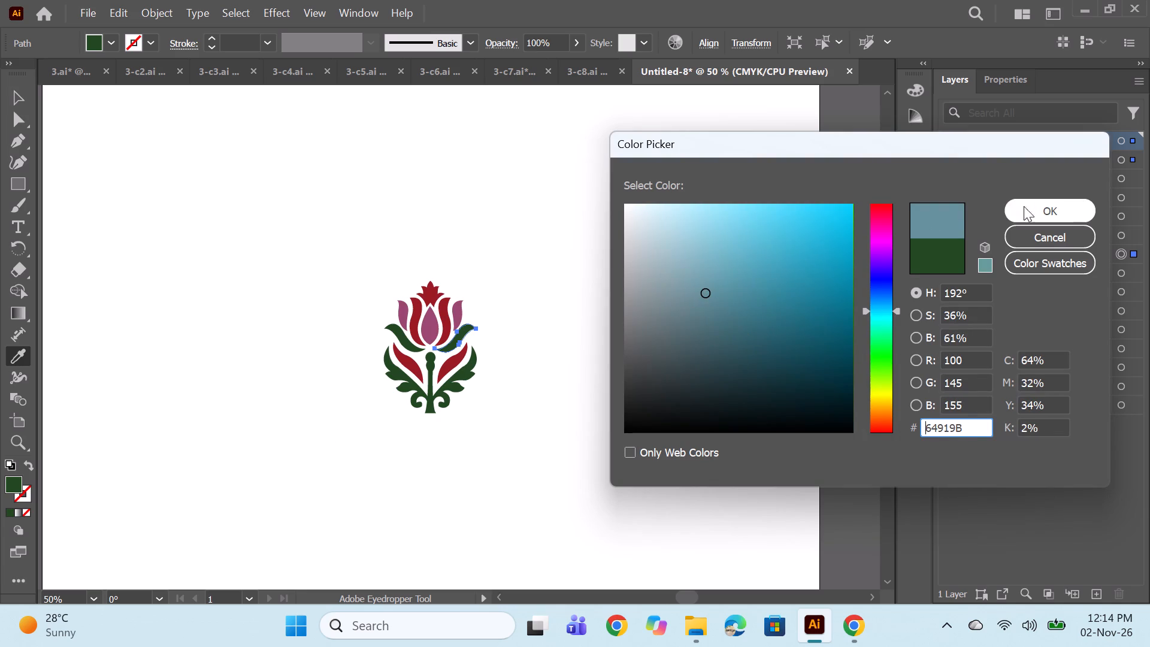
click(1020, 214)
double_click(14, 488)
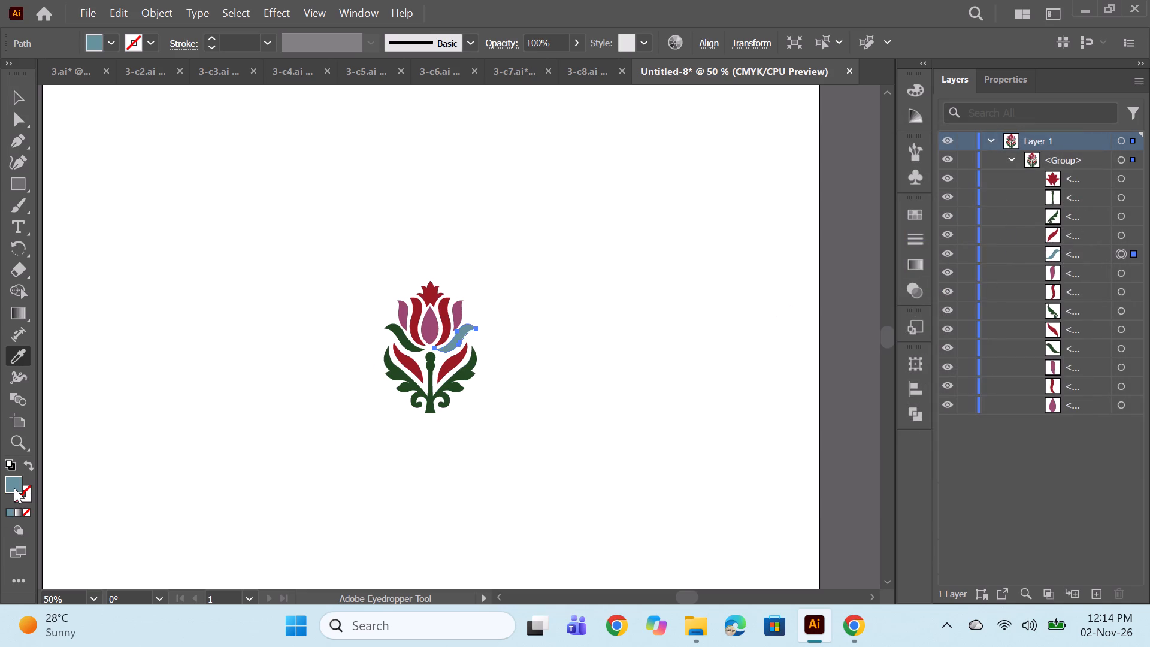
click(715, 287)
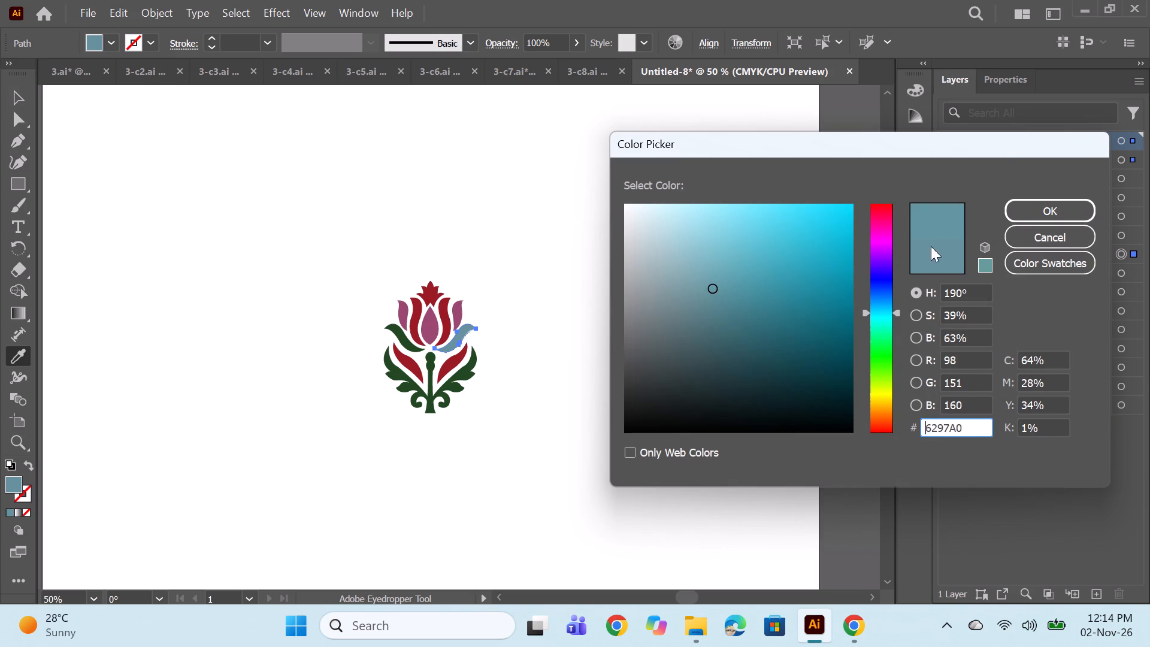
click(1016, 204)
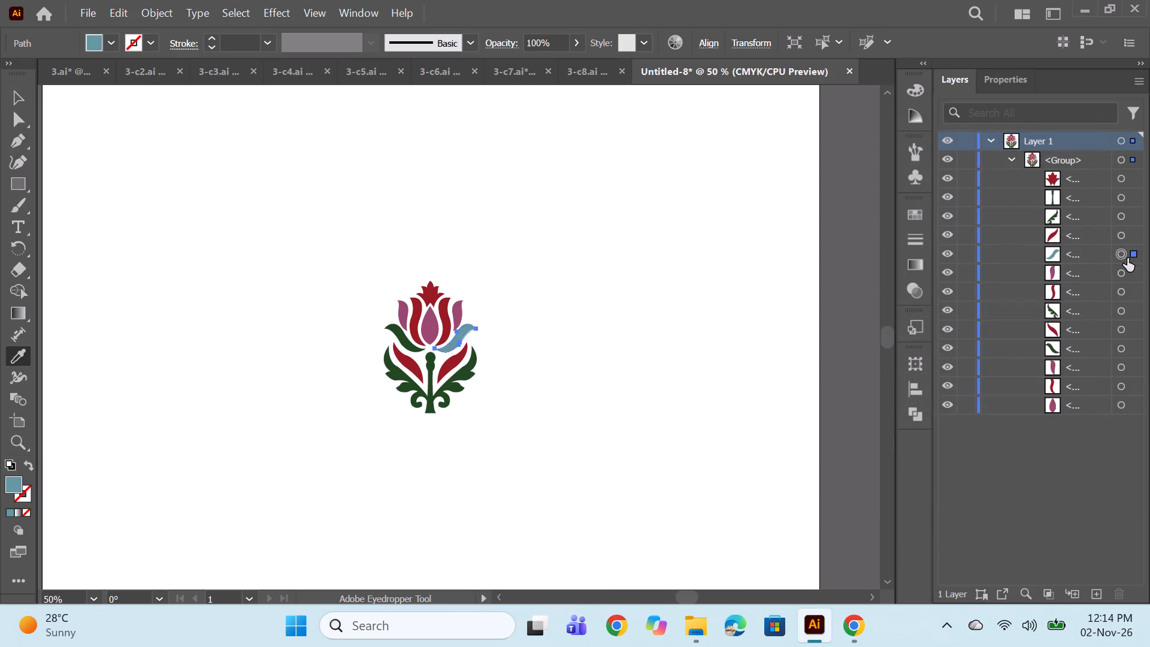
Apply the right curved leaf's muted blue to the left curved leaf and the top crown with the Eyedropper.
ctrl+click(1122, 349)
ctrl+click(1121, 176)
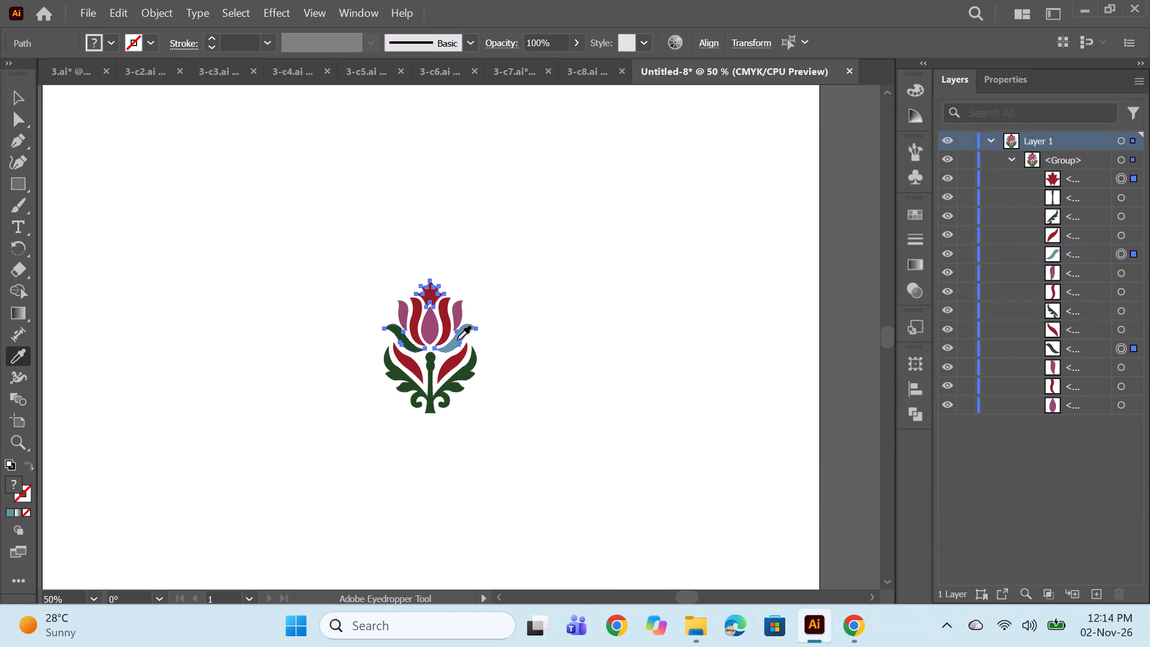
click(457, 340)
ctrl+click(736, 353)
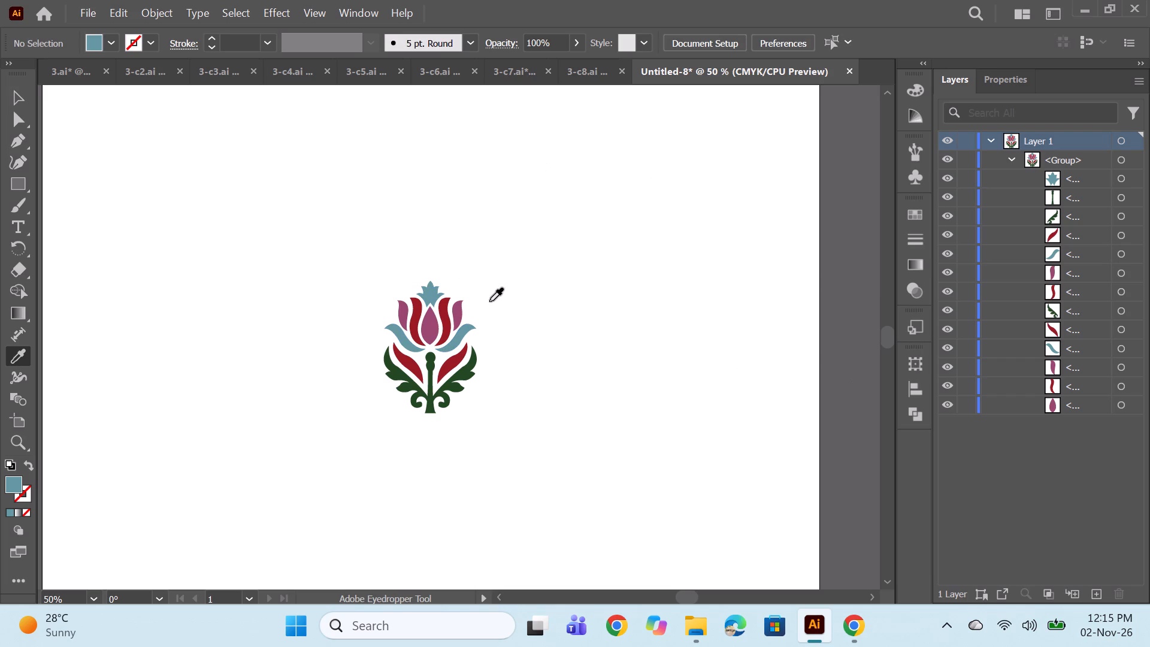
Select the top crown and both curved leaves beneath the petals and set their fill to teal #58A1A5.
alt+scroll(489, 301, down, 1)
click(16, 99)
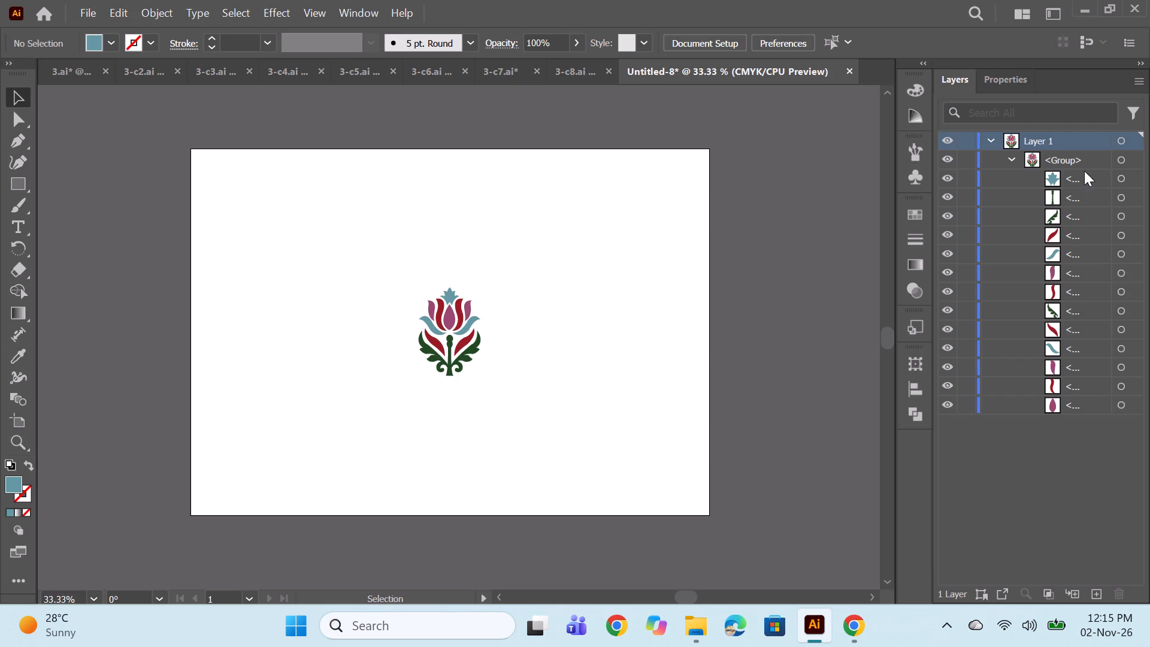
click(1119, 162)
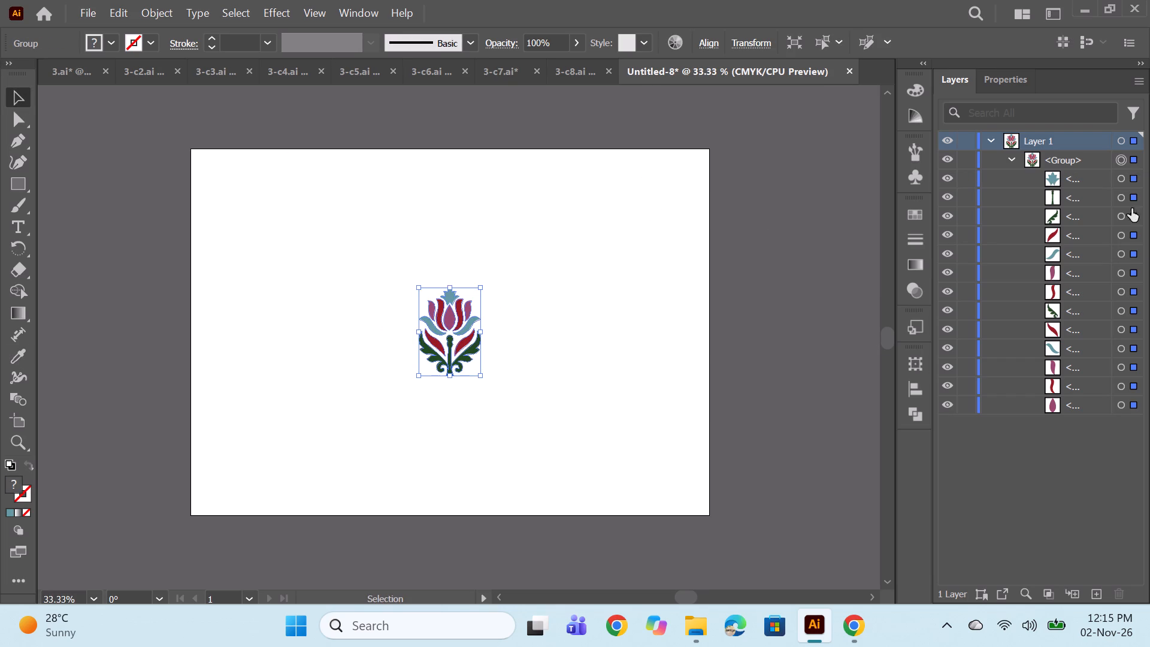
drag(1139, 168, 1137, 177)
click(1118, 174)
ctrl+click(1116, 257)
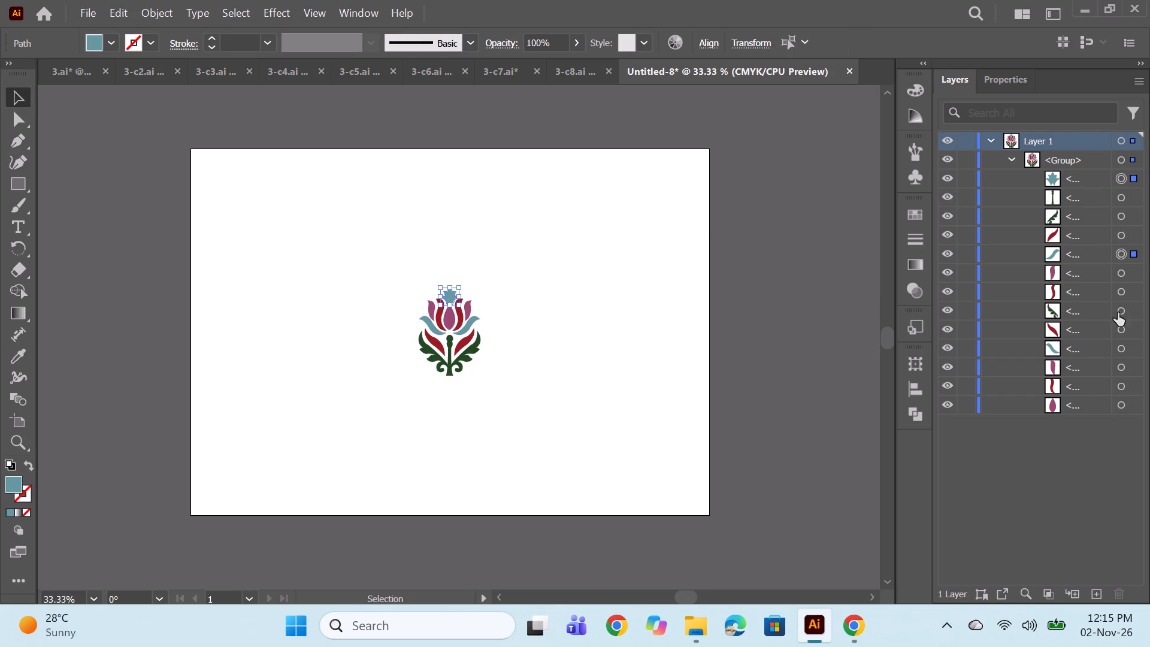
ctrl+click(1122, 347)
double_click(13, 480)
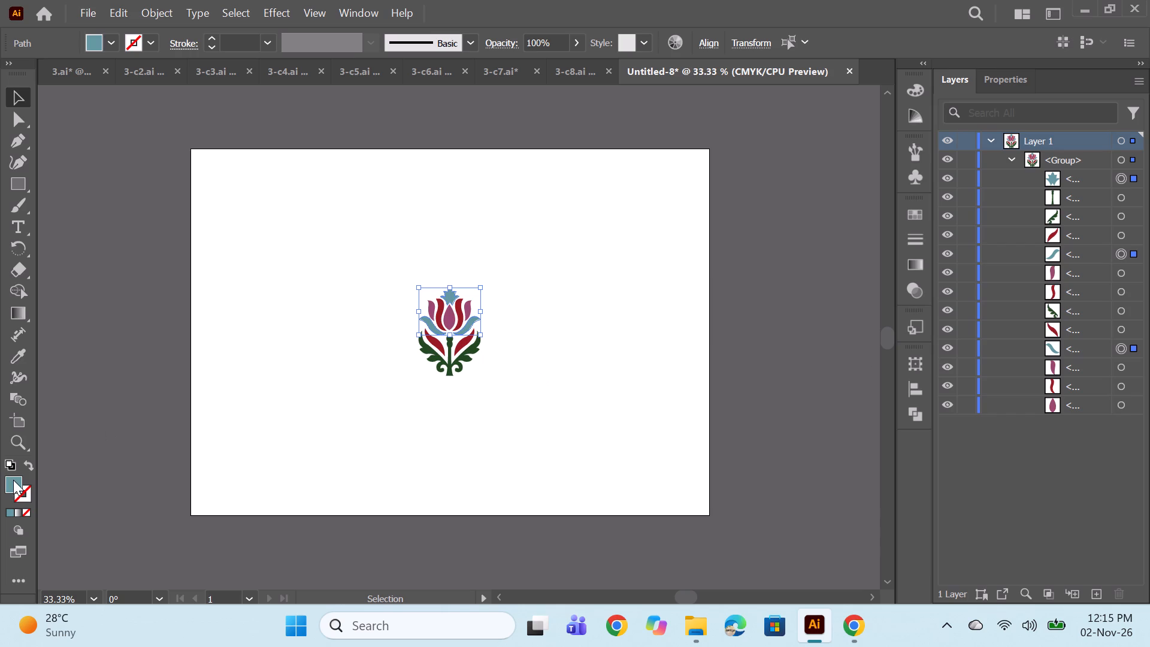
click(722, 280)
click(729, 272)
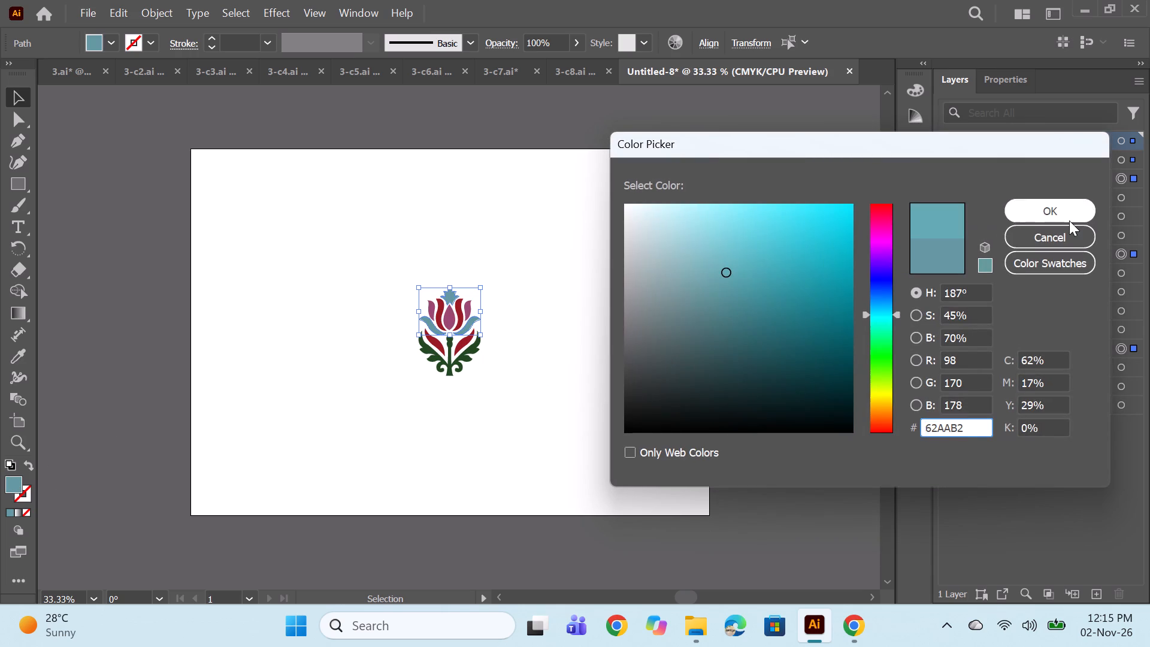
click(1069, 220)
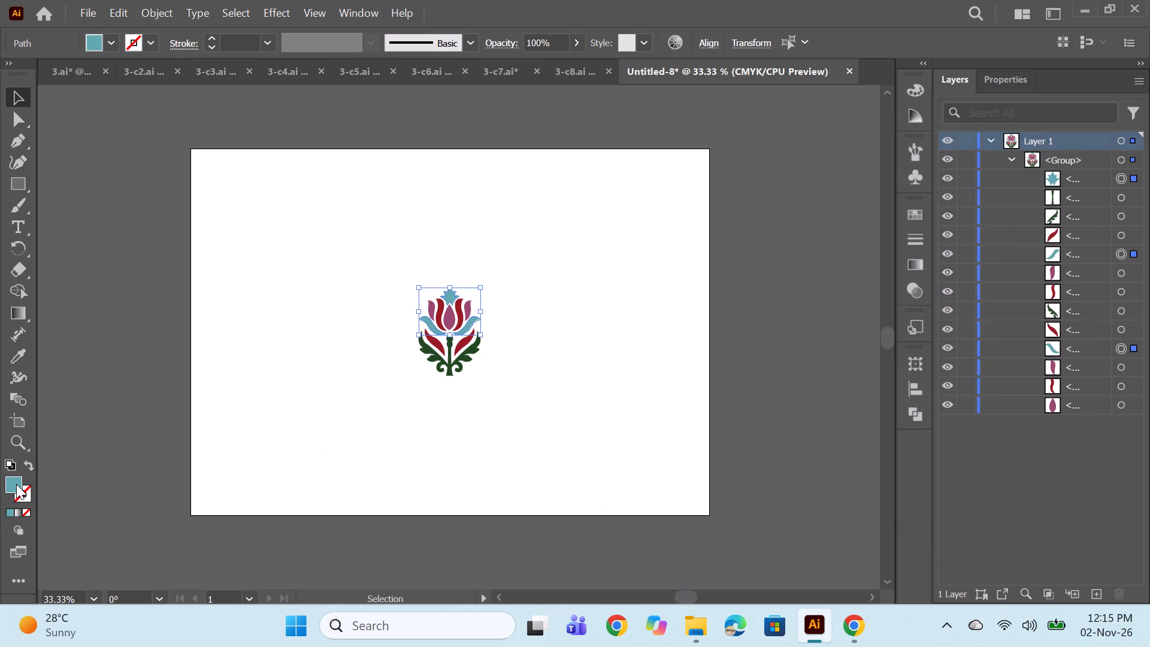
double_click(15, 483)
double_click(5, 482)
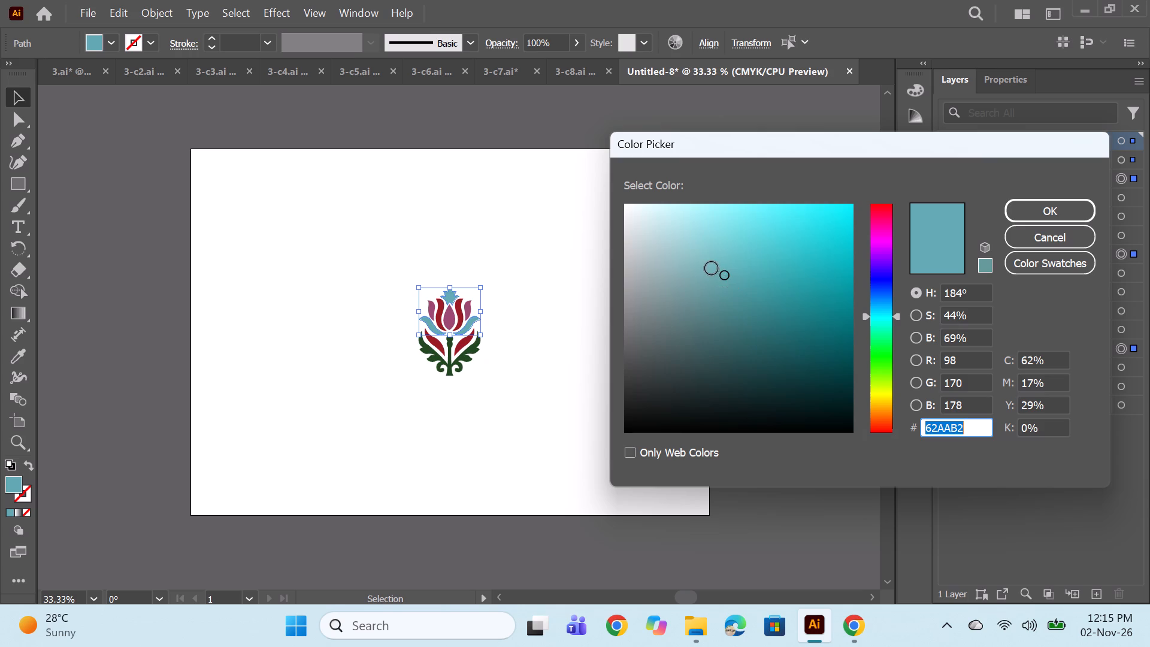
click(732, 282)
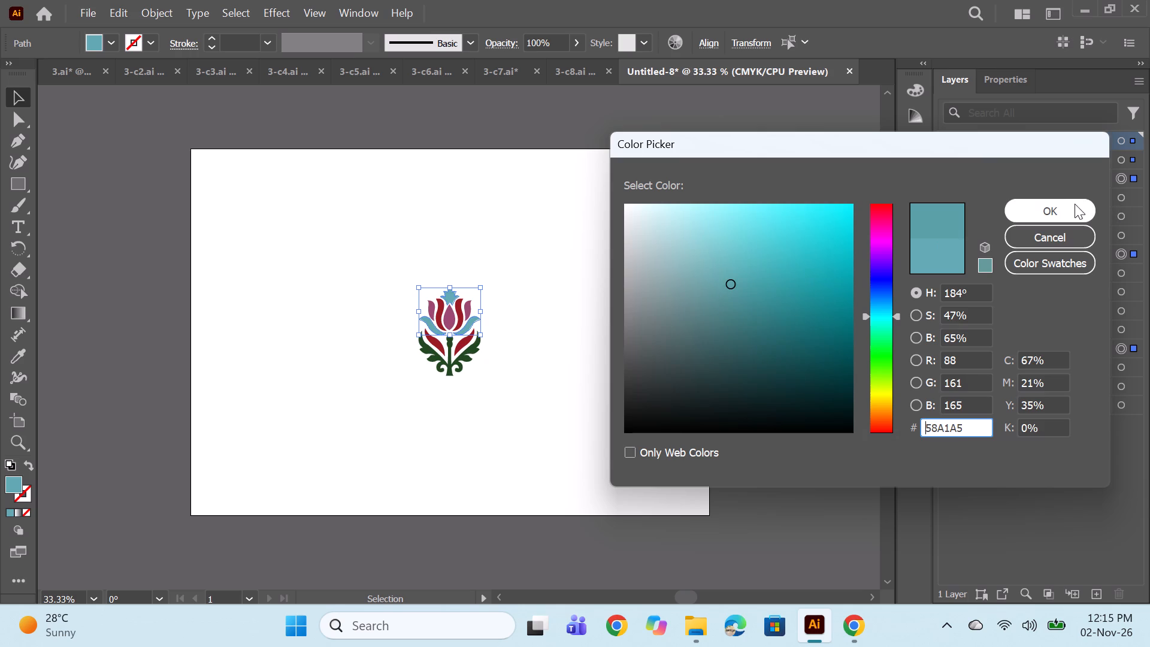
click(1073, 204)
ctrl+click(776, 306)
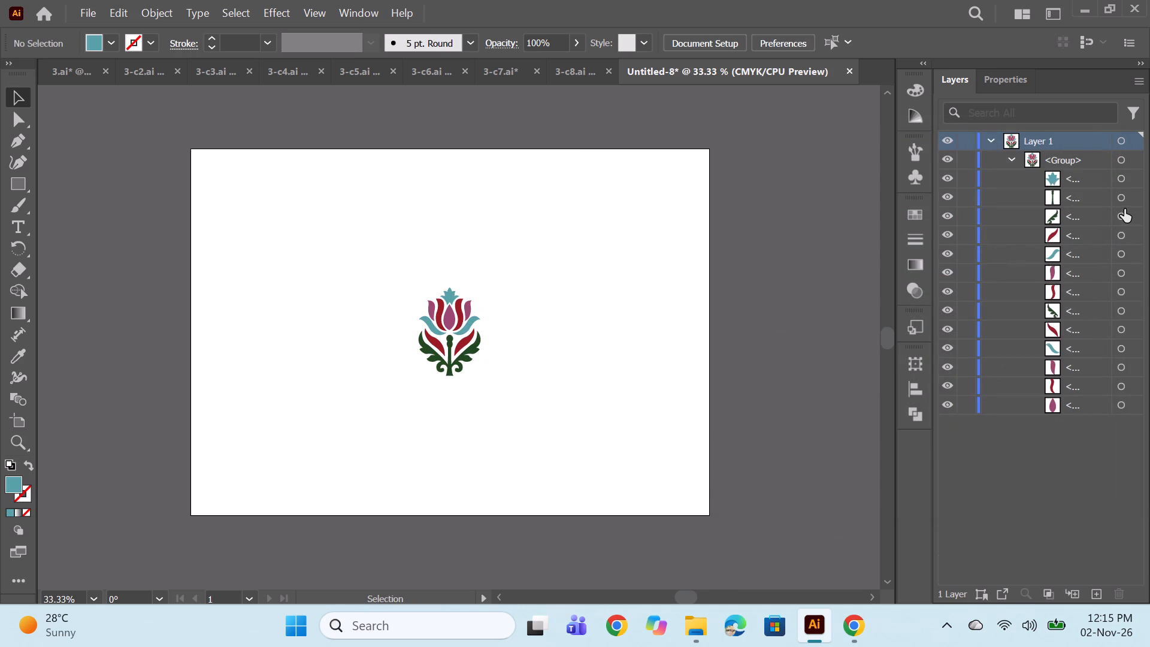
Make a new pattern from the whole tulip group, using the Brick by Column tile type.
click(1123, 165)
click(150, 9)
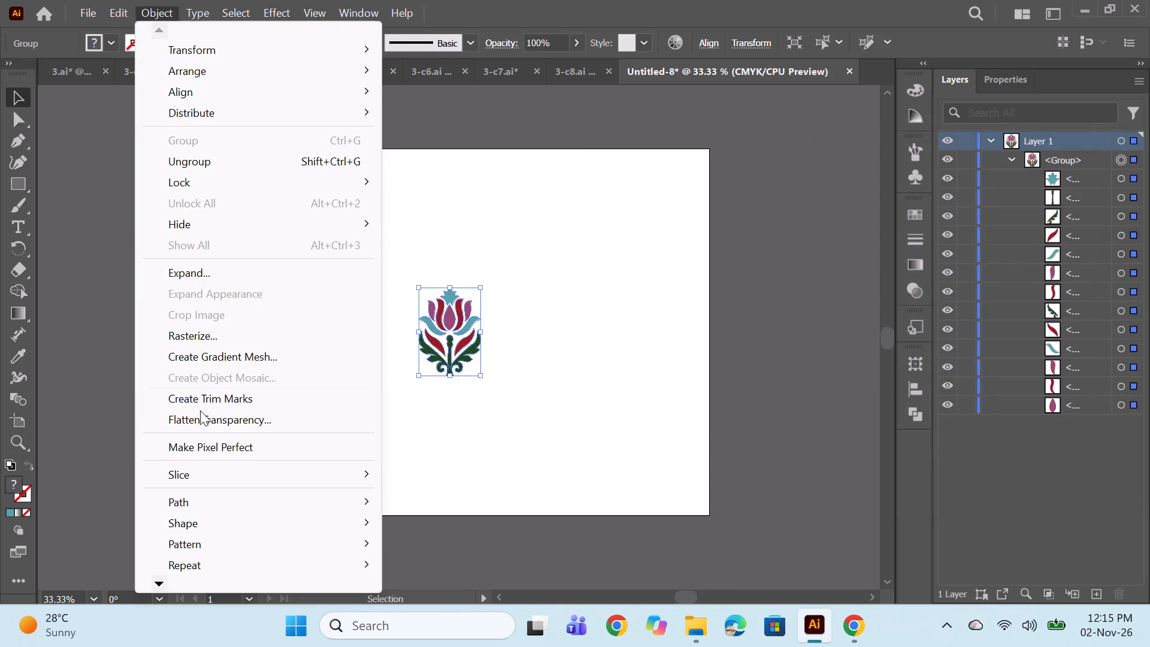
click(203, 540)
click(455, 534)
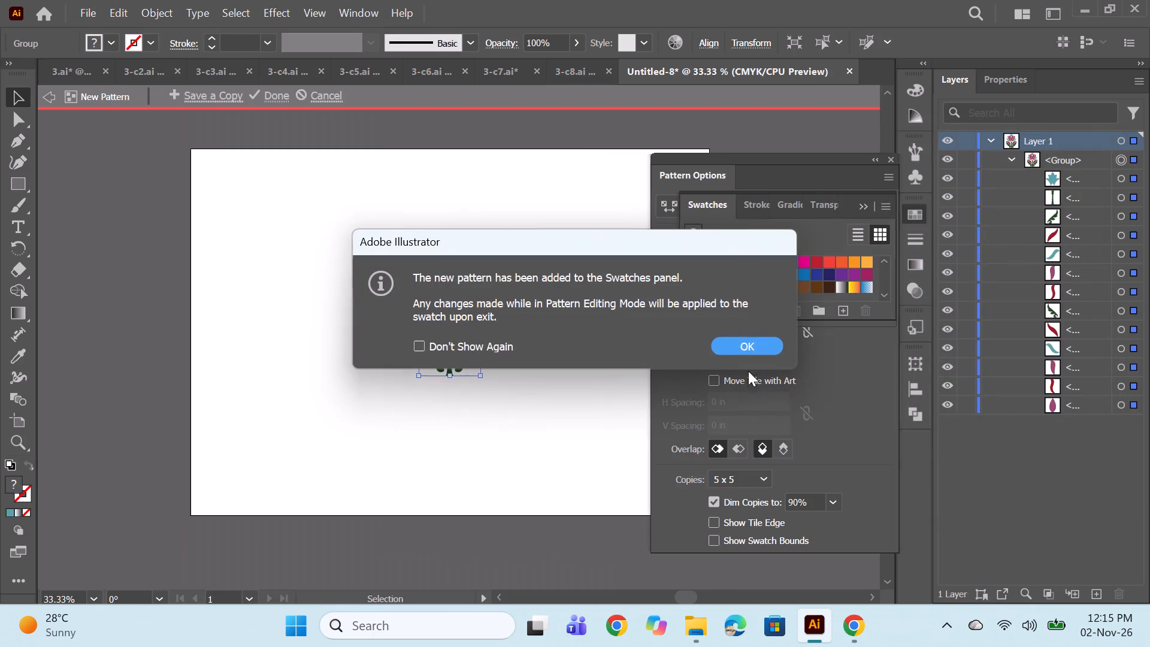
click(750, 343)
click(813, 258)
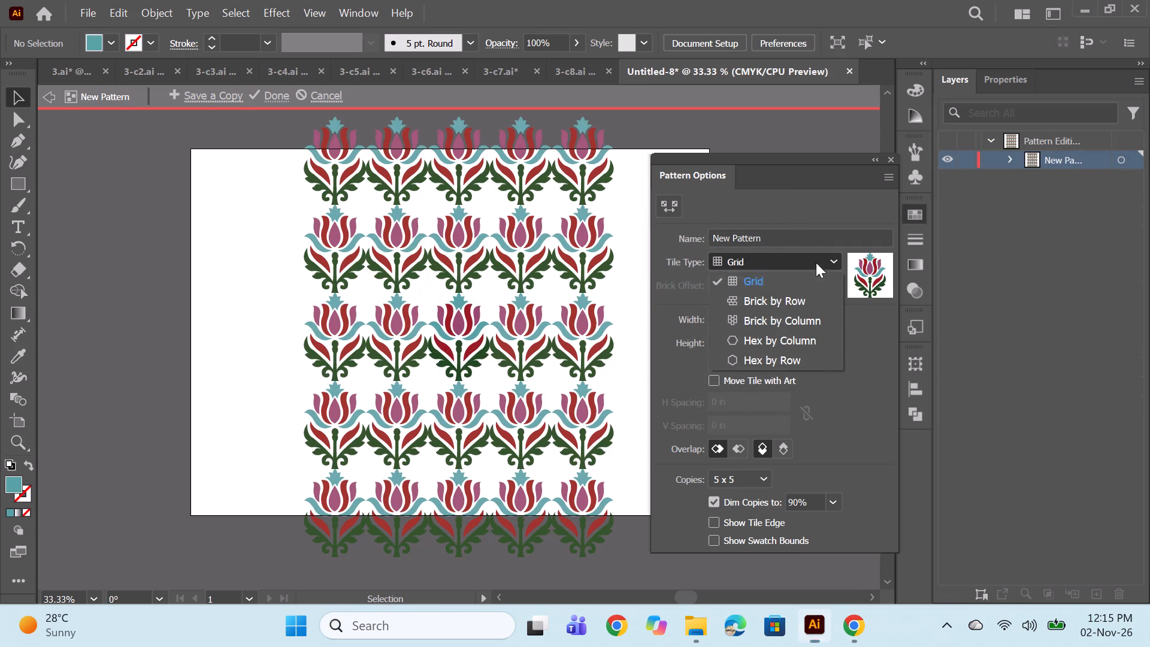
click(792, 322)
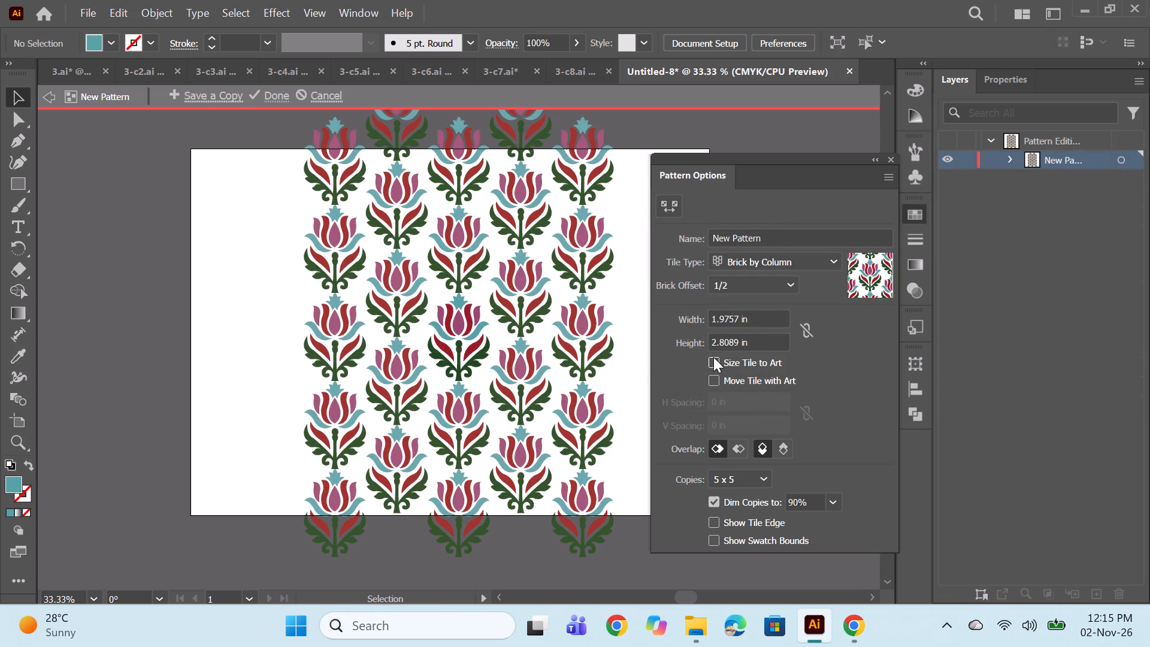
Enable Size Tile to Art for the pattern and set its horizontal spacing to 0.5 in.
click(714, 358)
click(716, 406)
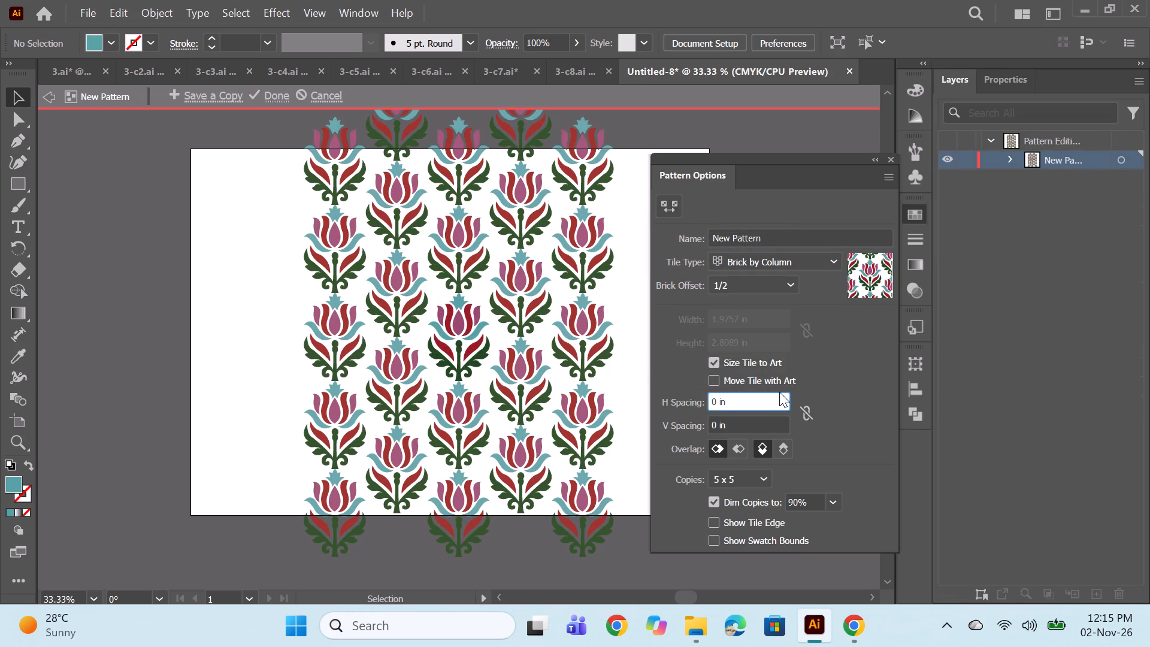
text(.5)
key(Return)
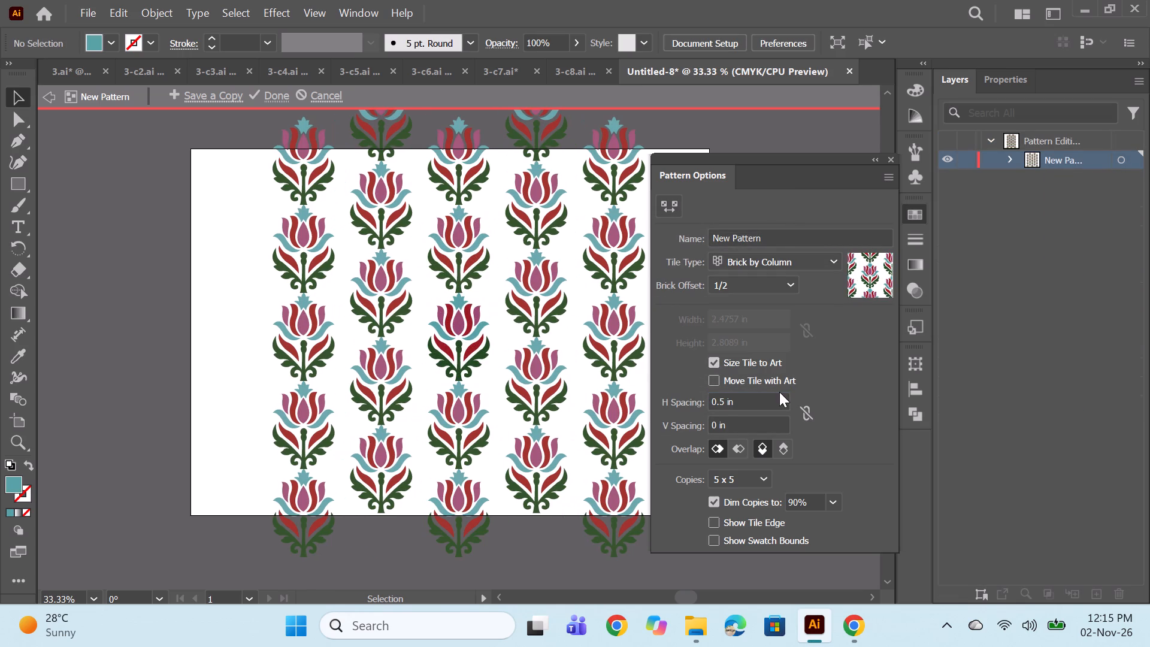
Set the pattern's vertical spacing to 0.75 in and finish the pattern.
click(719, 426)
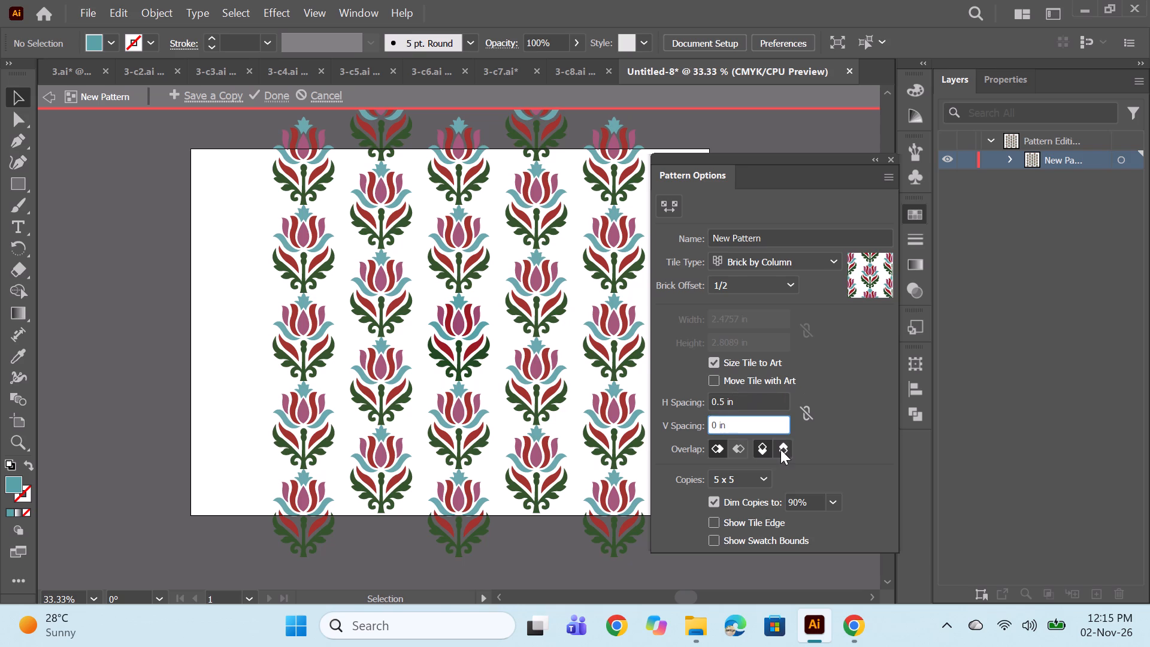
key(BackSpace)
text(.75)
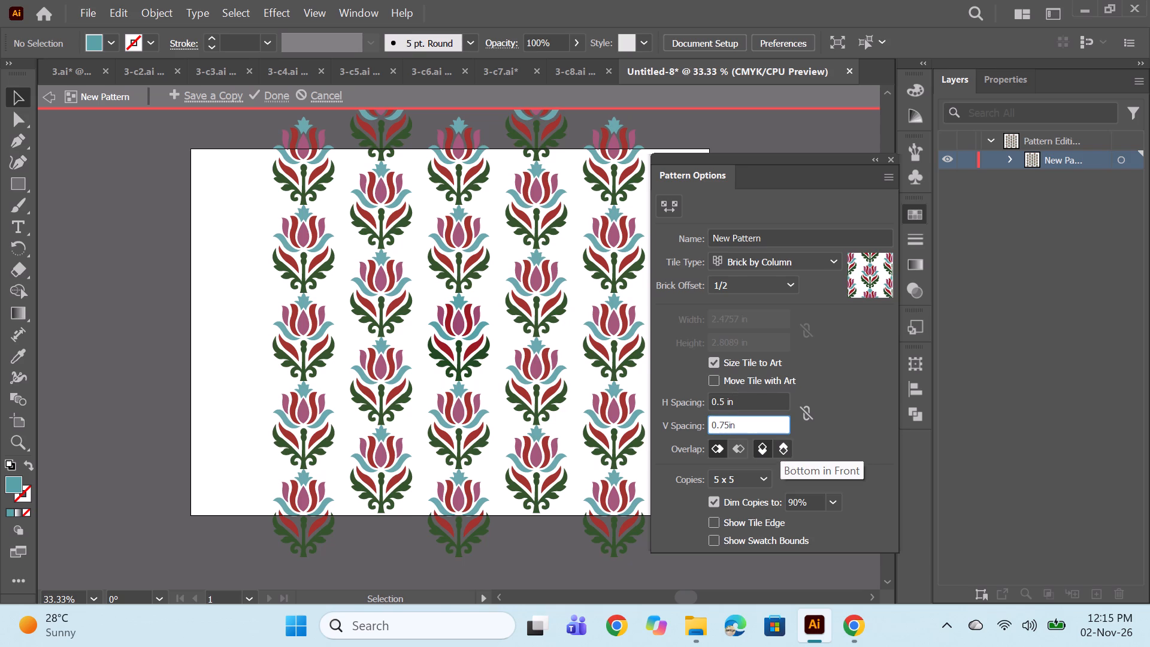
key(Return)
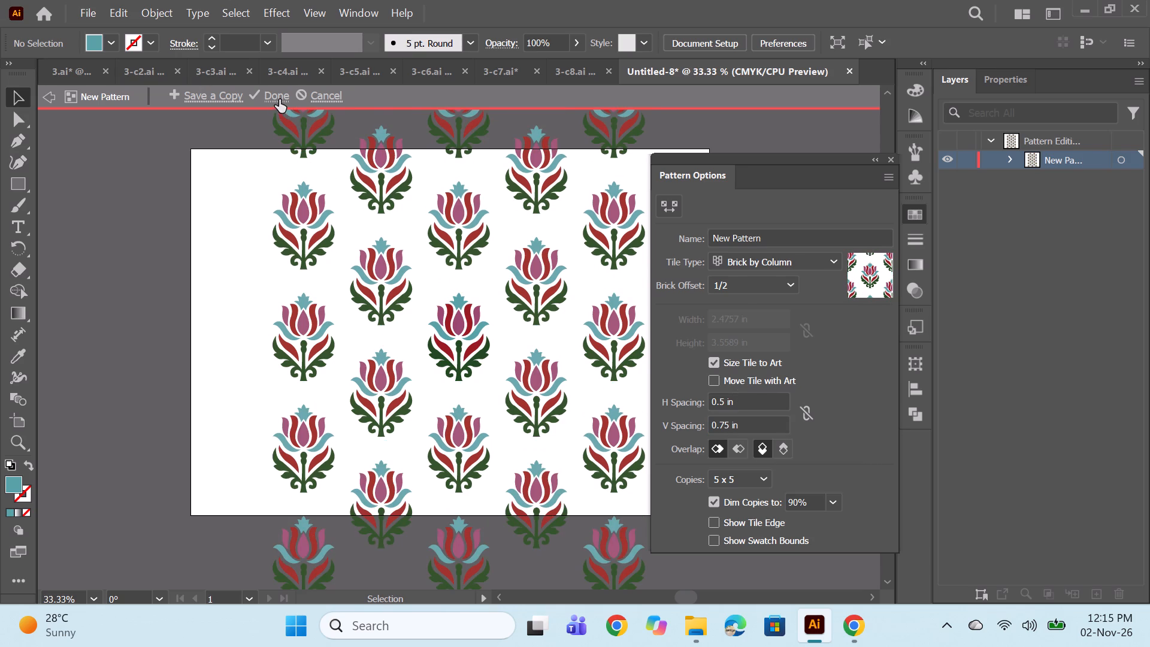
click(279, 99)
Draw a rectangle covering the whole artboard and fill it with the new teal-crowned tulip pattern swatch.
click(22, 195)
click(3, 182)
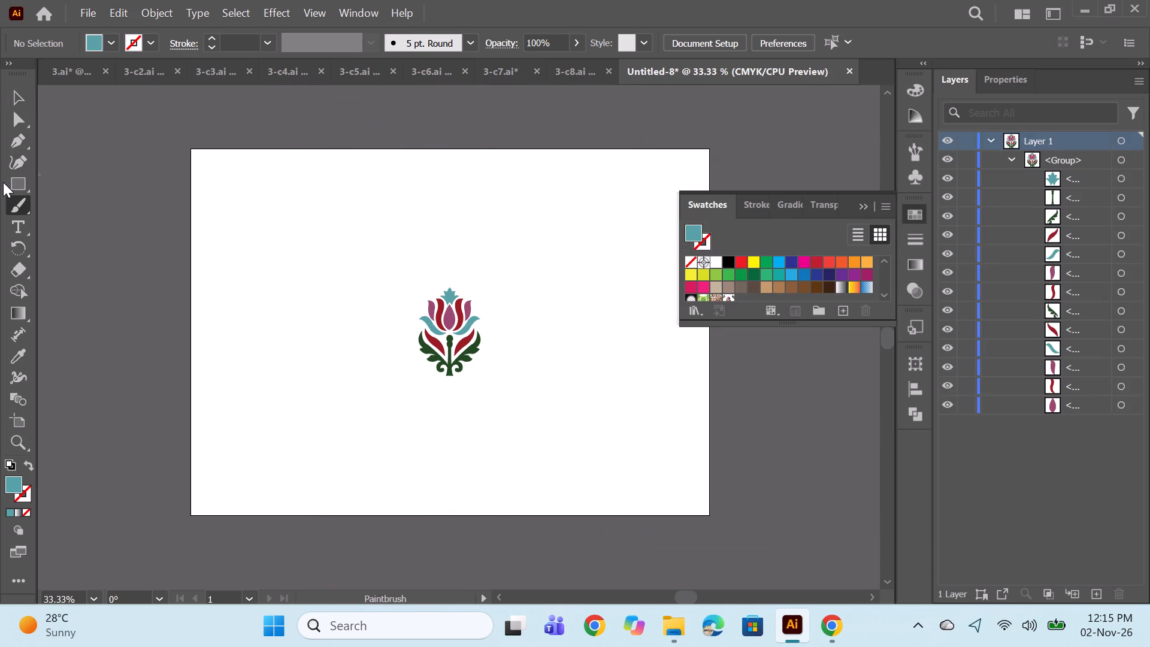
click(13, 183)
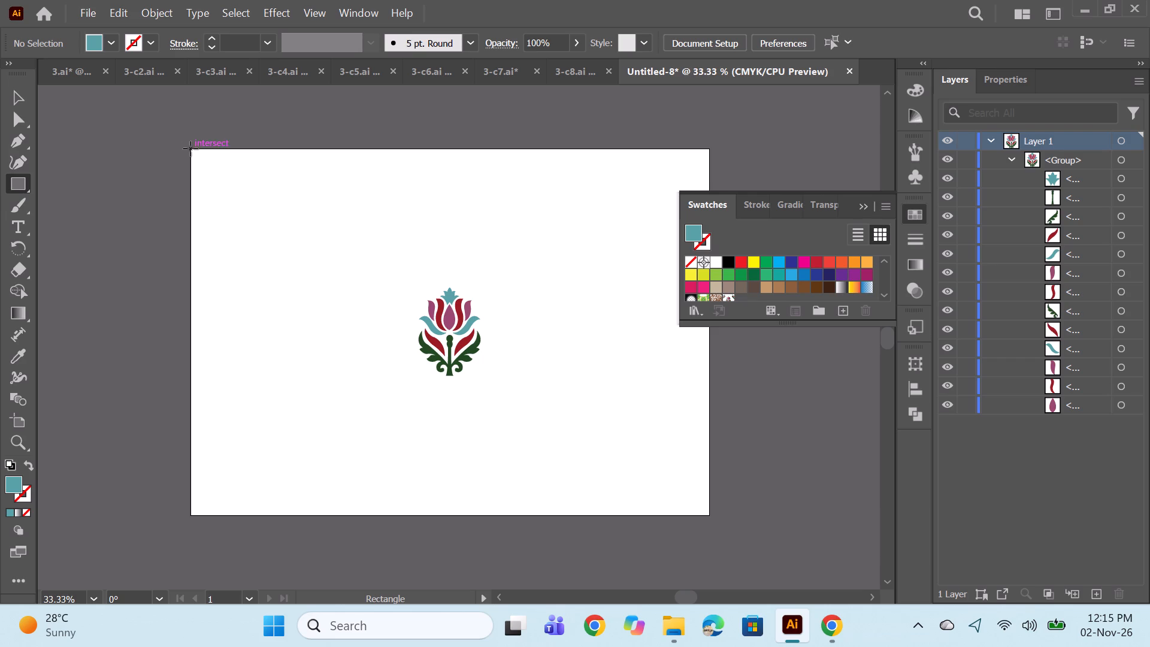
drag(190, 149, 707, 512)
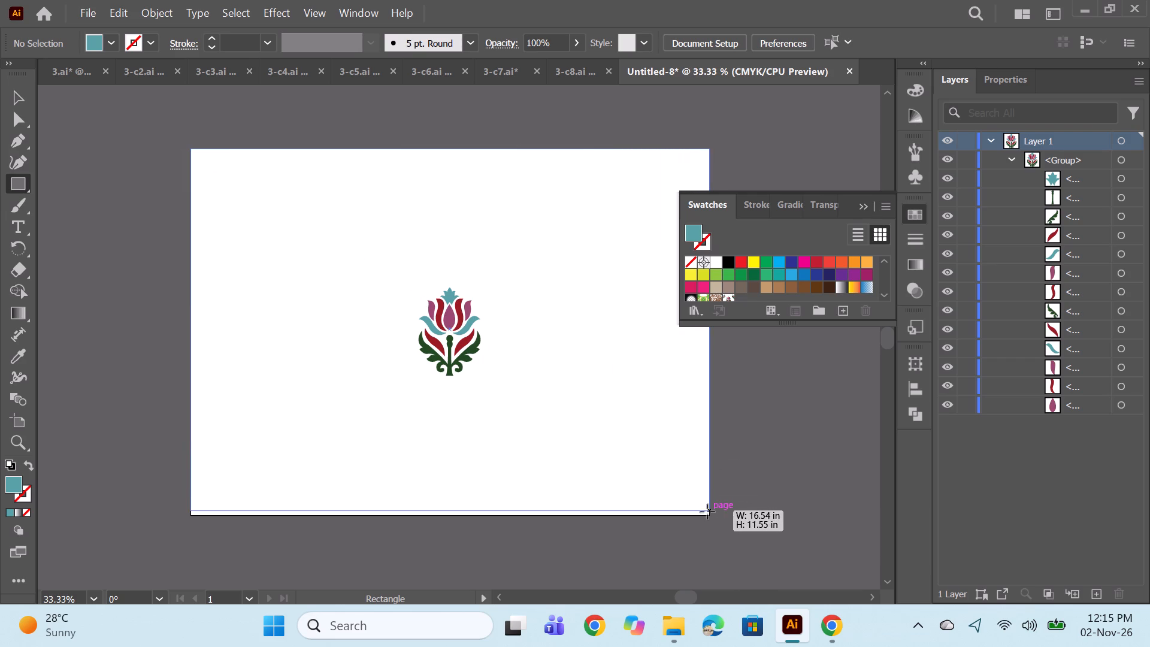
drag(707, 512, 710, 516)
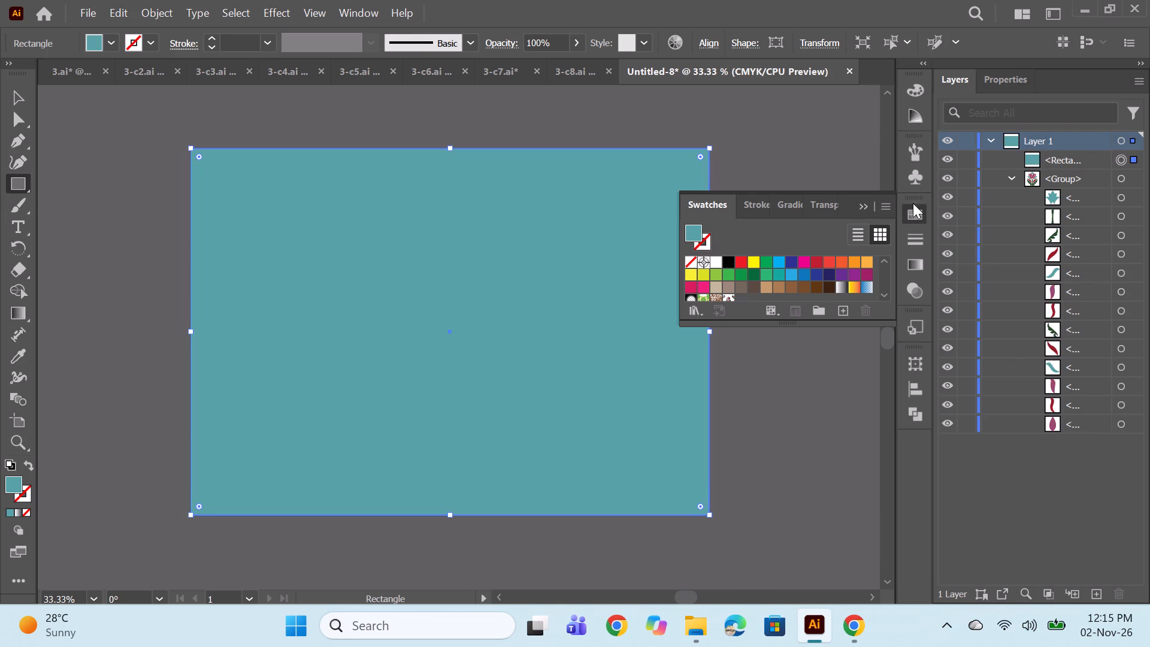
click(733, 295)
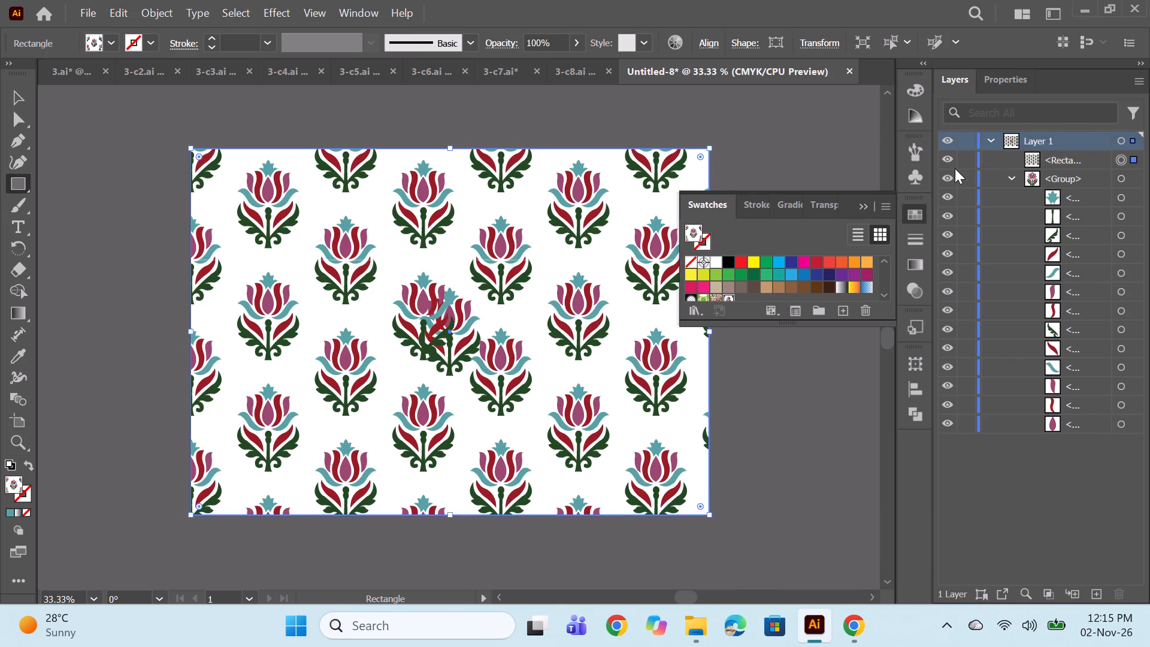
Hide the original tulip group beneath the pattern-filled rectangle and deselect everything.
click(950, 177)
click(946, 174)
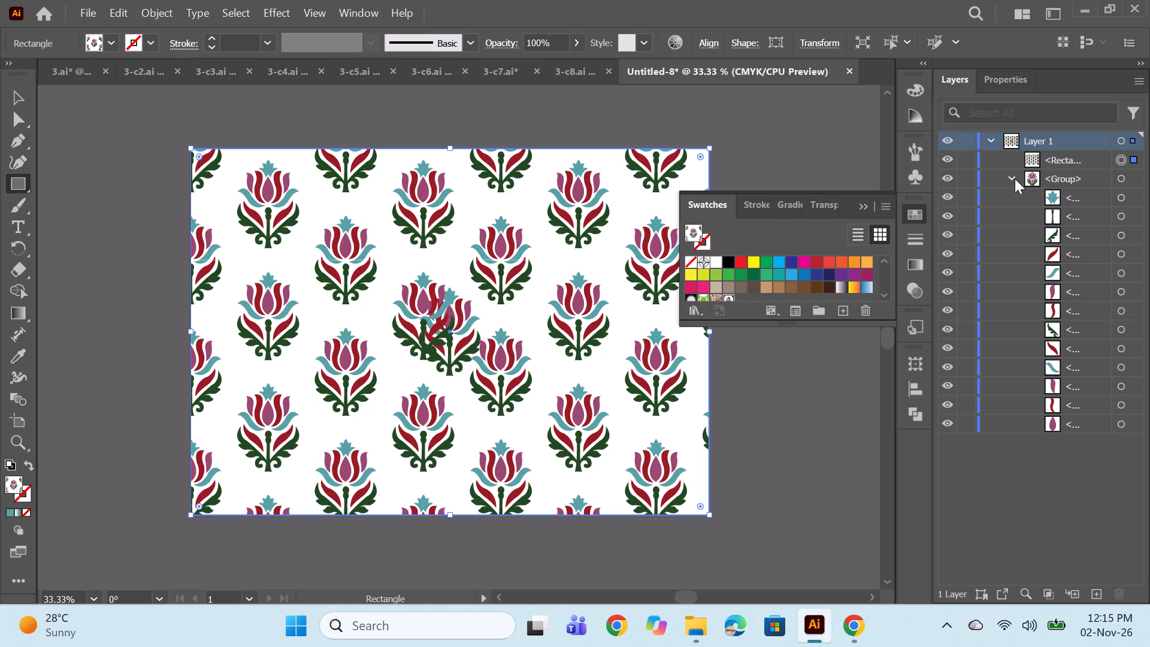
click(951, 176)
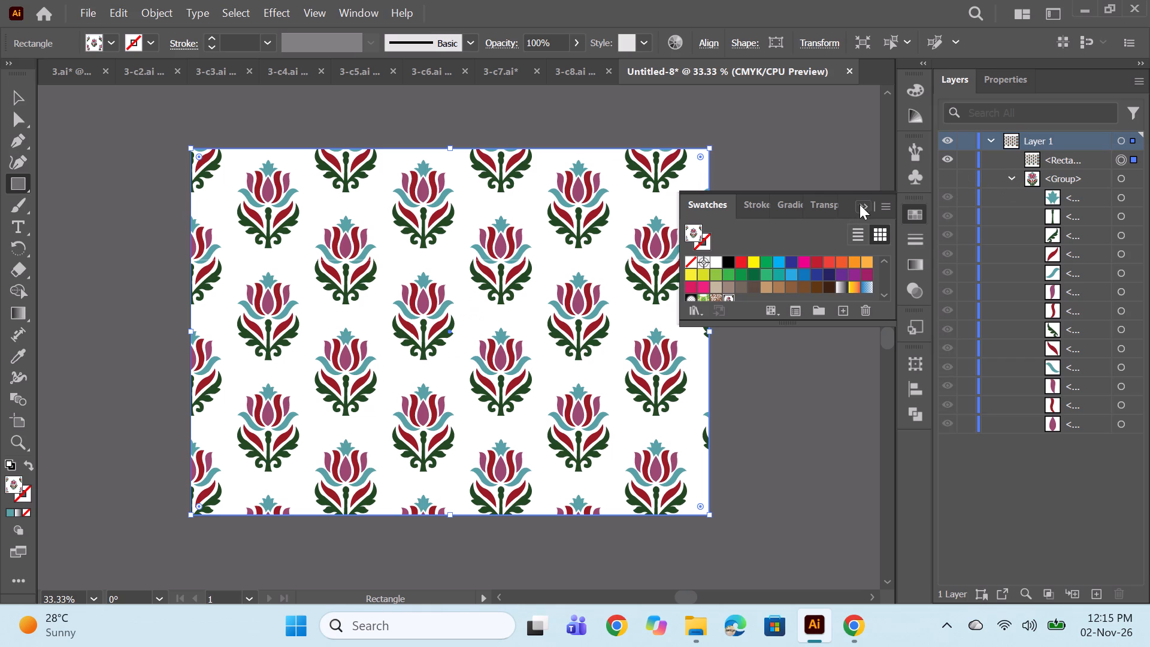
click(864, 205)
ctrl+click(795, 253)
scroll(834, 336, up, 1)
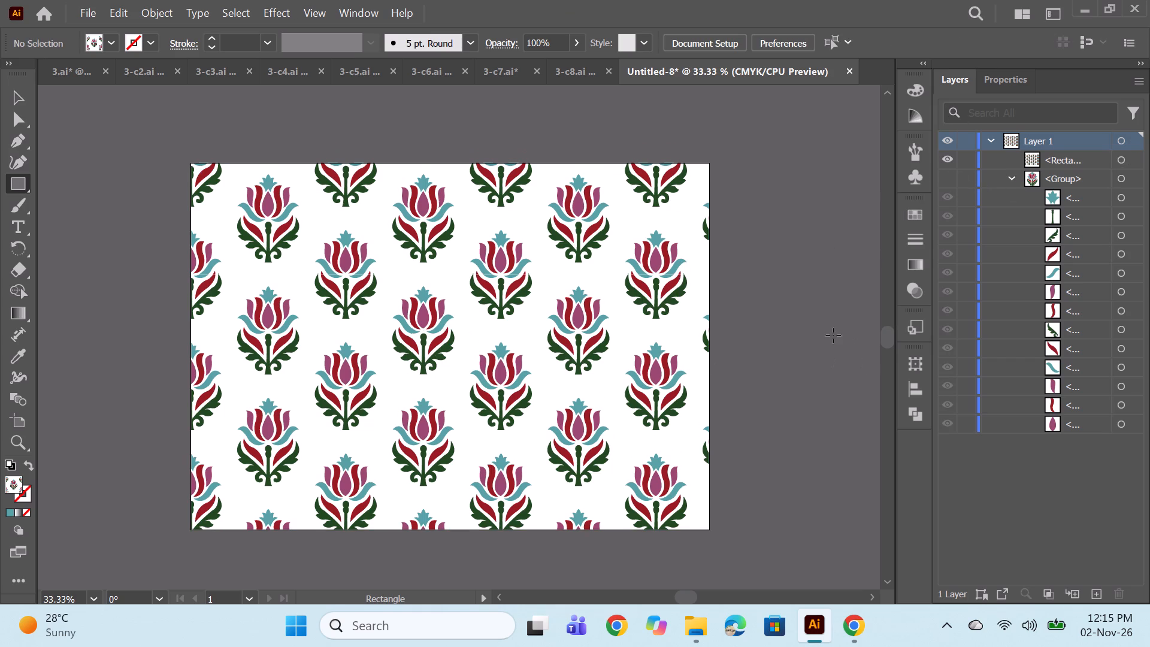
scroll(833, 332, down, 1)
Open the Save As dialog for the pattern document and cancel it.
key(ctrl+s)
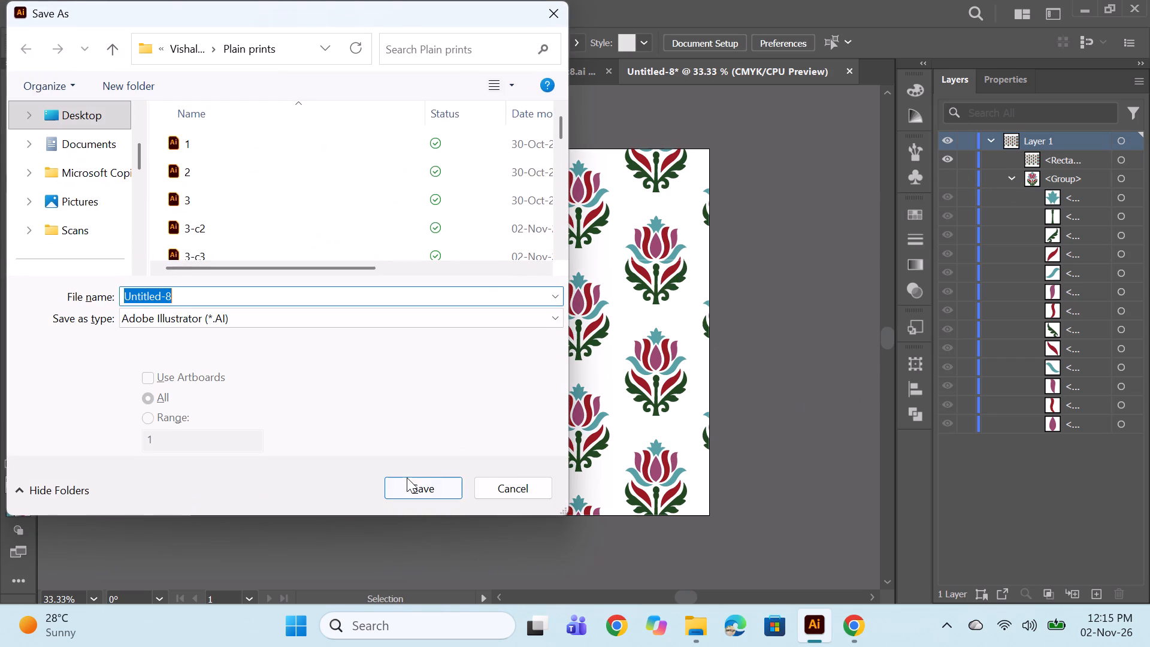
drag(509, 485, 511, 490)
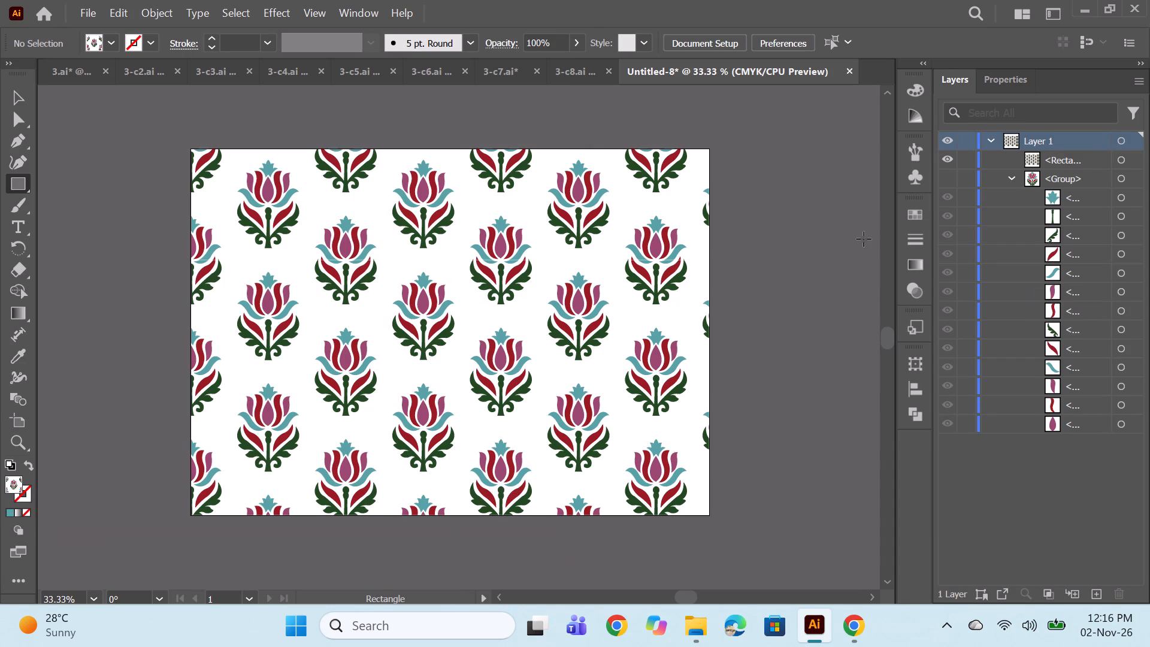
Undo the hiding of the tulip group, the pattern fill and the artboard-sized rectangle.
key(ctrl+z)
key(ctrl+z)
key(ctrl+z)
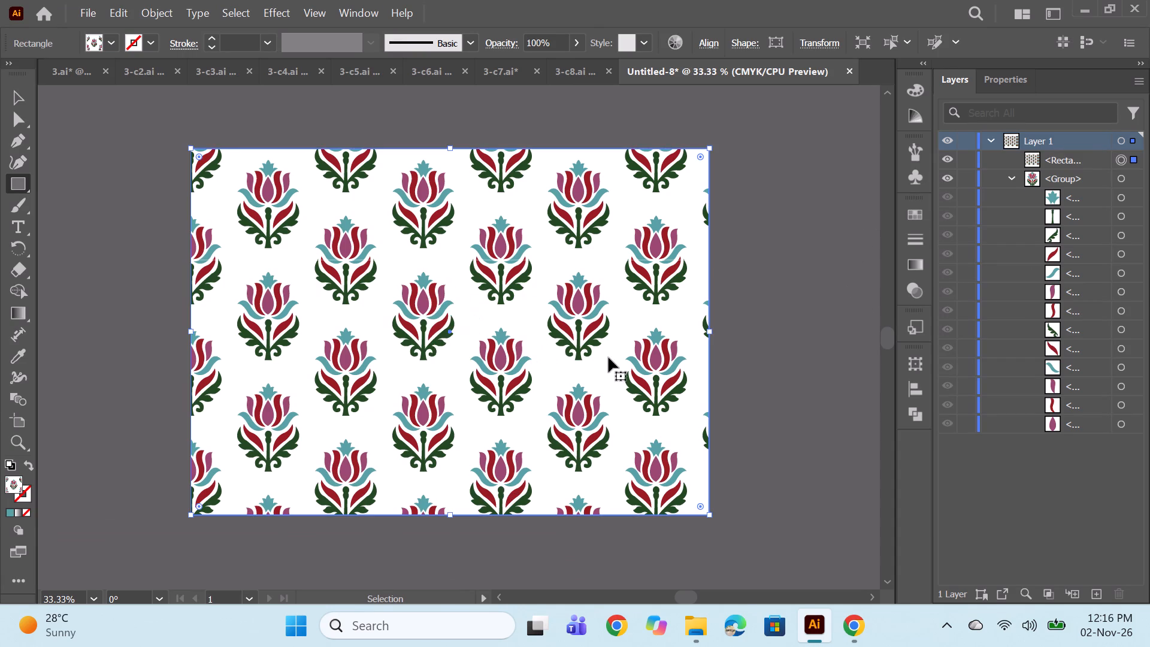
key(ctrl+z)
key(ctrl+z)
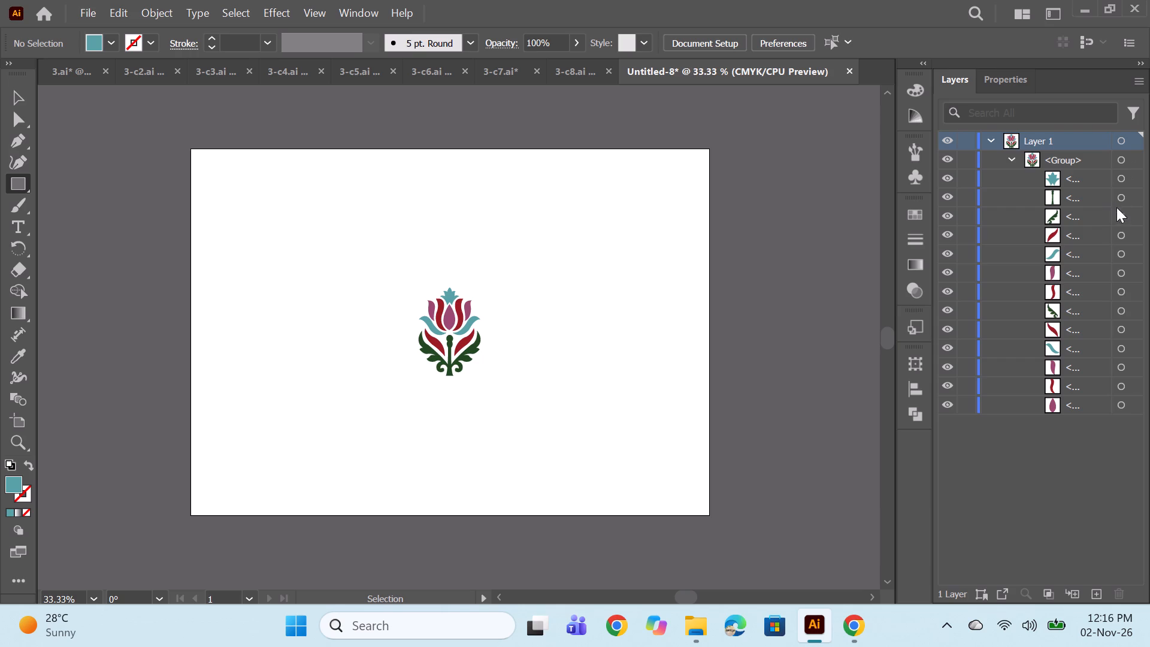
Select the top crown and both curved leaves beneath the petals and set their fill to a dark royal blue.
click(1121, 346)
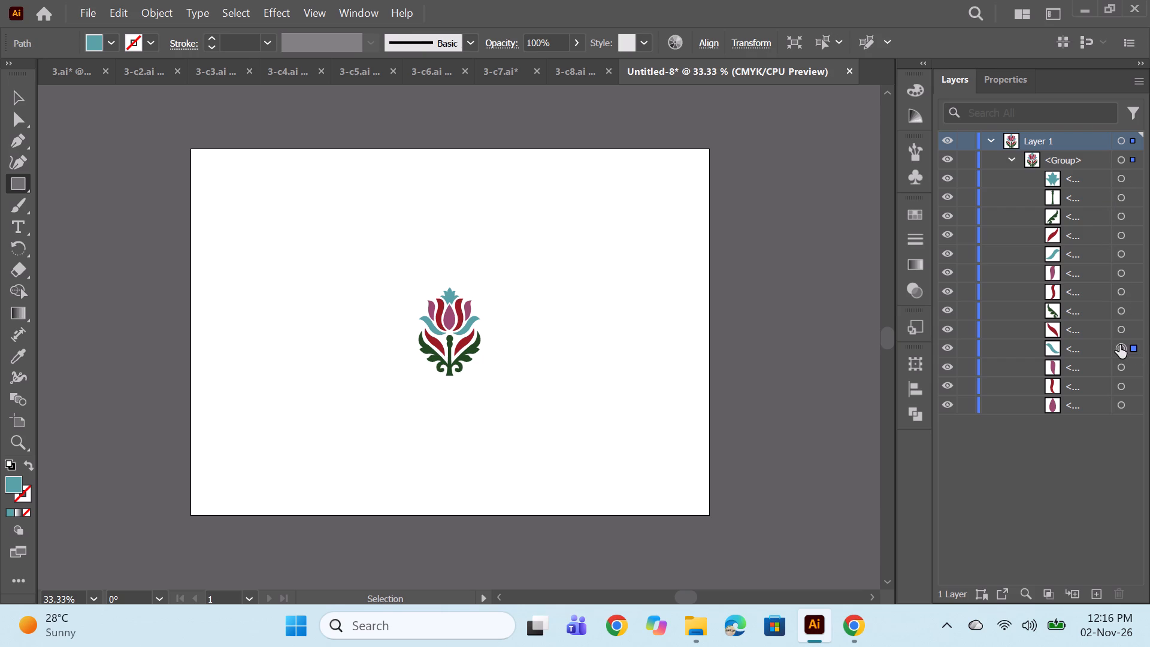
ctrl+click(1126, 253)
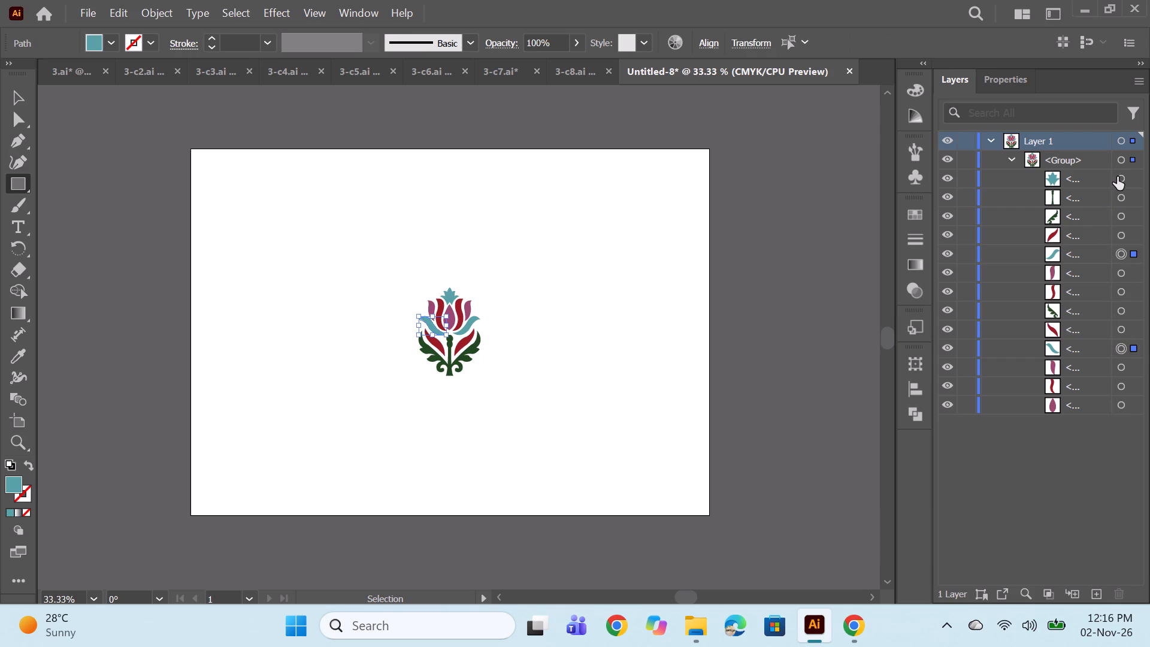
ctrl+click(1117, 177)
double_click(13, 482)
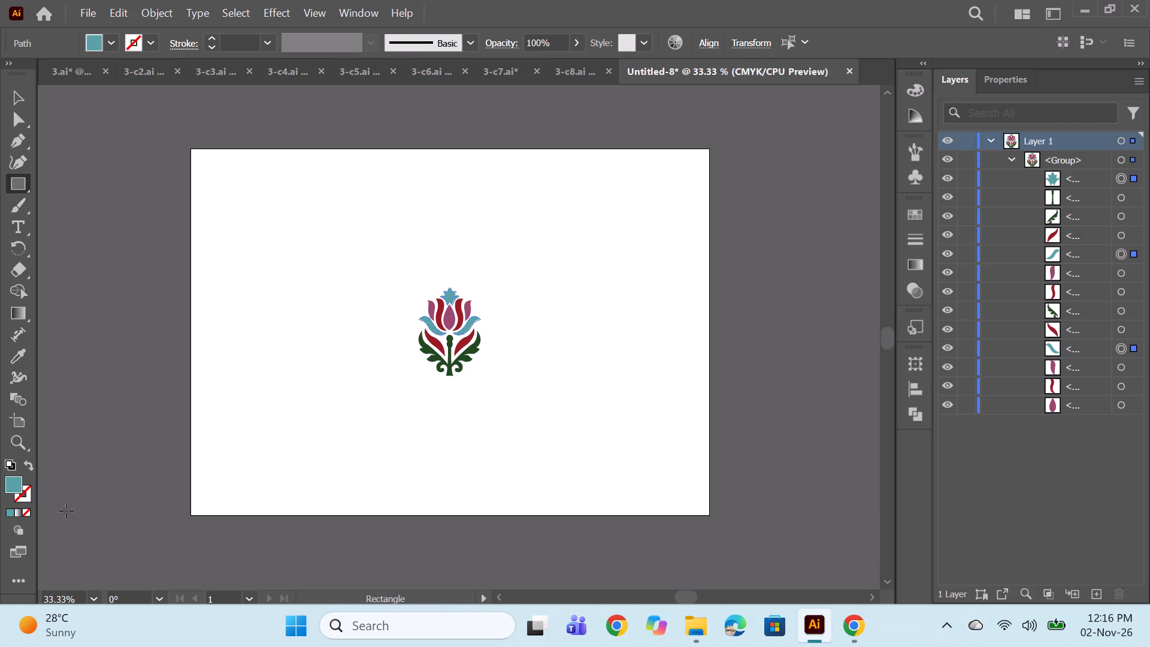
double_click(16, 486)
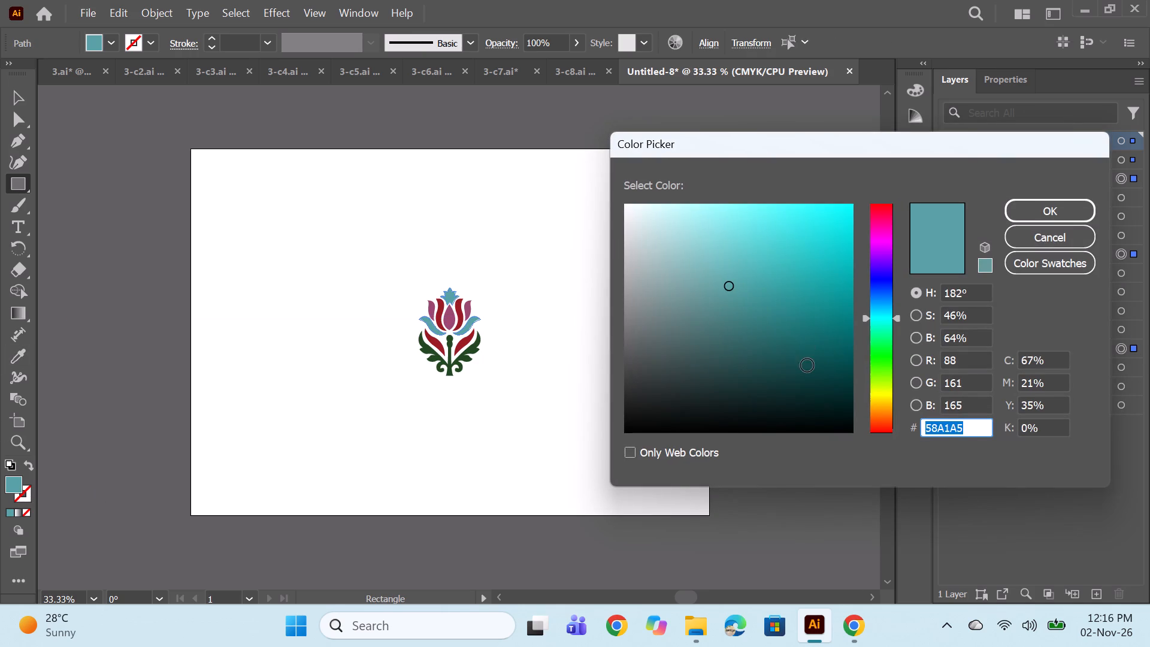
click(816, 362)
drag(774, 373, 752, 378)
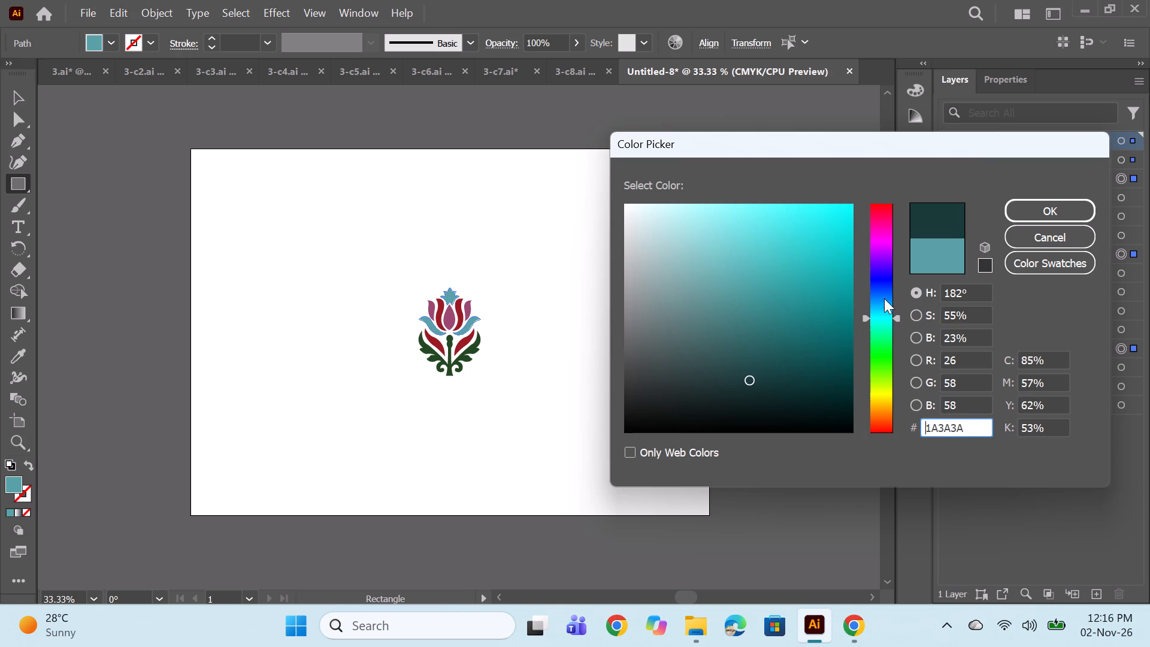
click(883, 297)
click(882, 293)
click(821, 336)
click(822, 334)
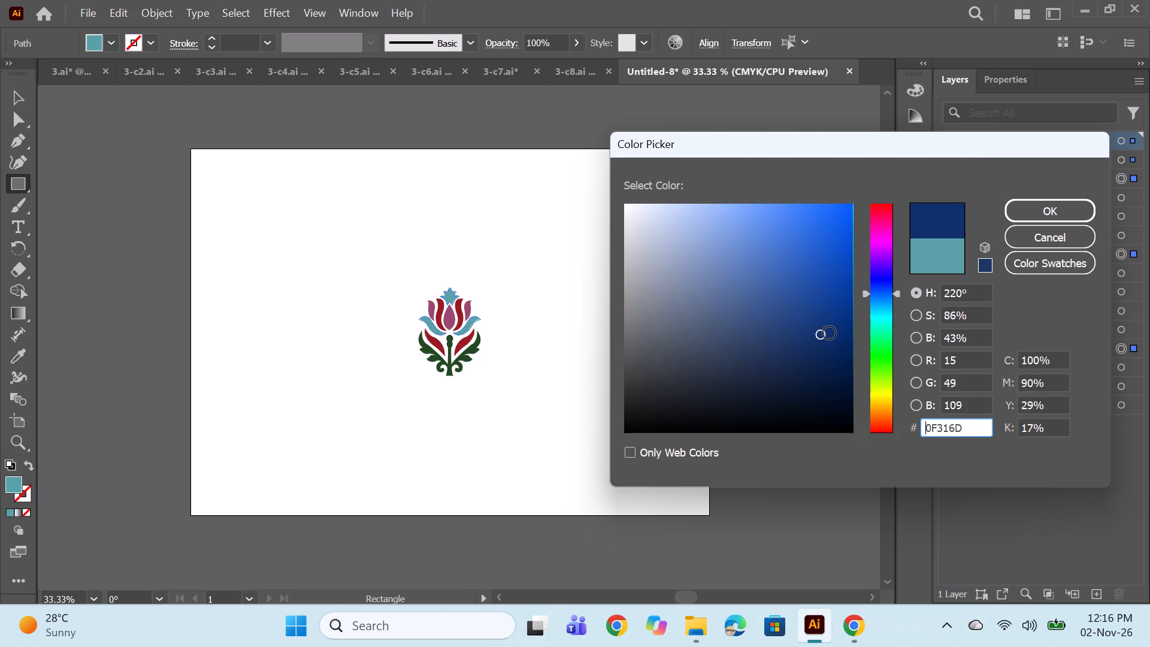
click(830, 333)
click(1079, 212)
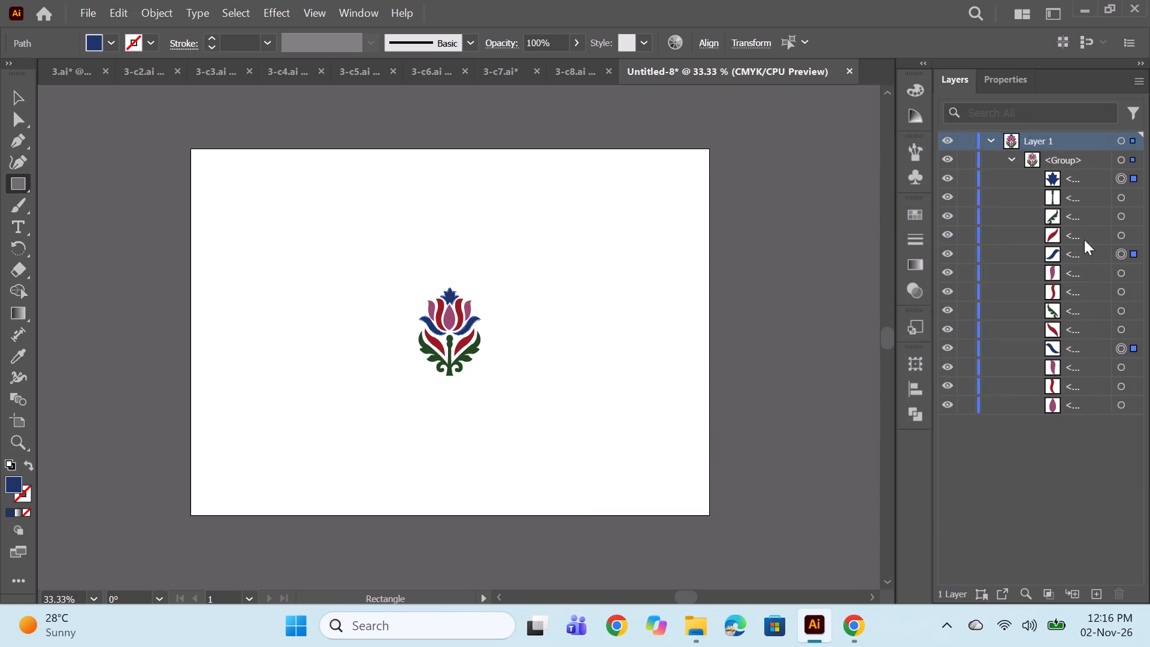
Select only the top crown and set its fill to near-black navy #041123.
double_click(1124, 177)
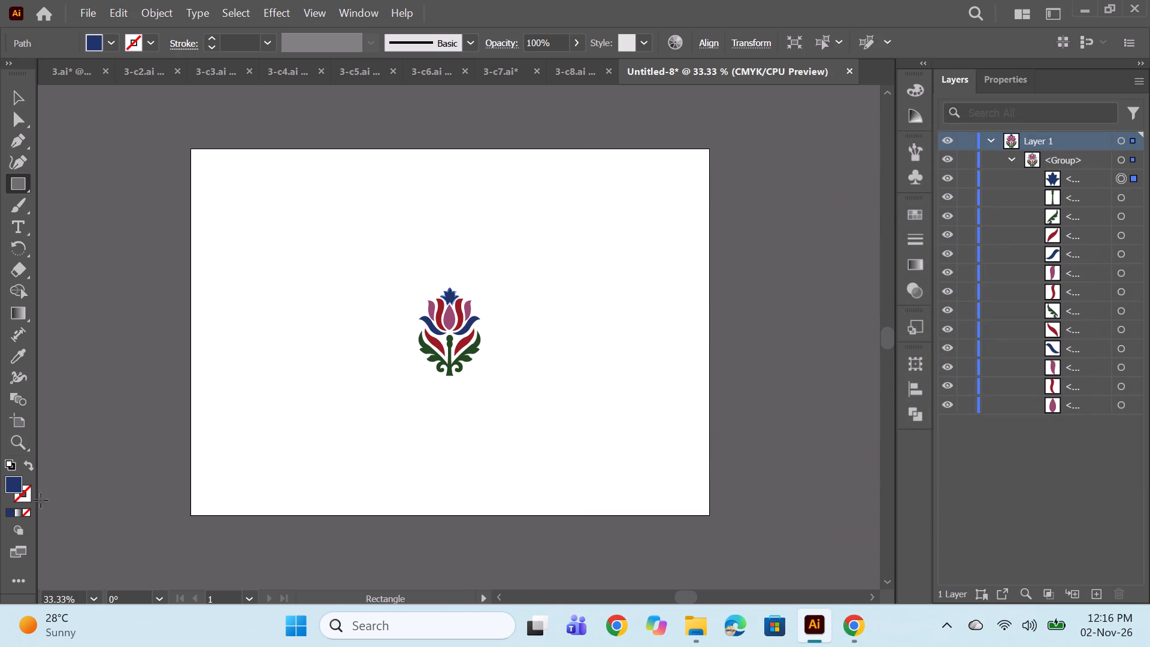
double_click(20, 487)
click(827, 399)
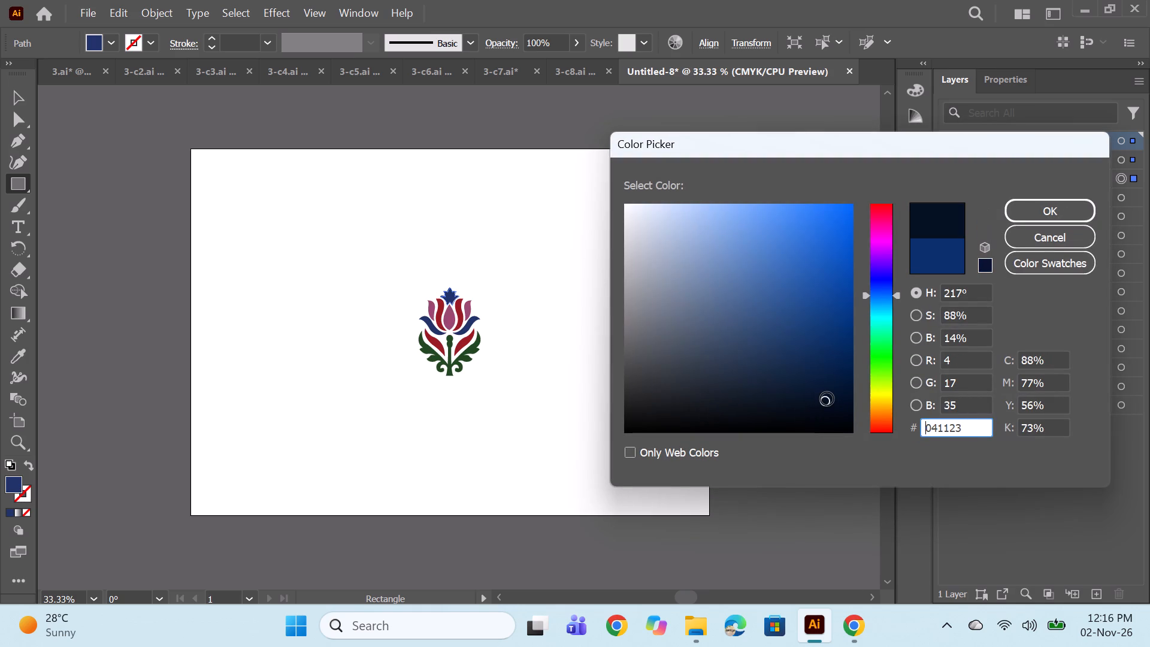
click(1028, 213)
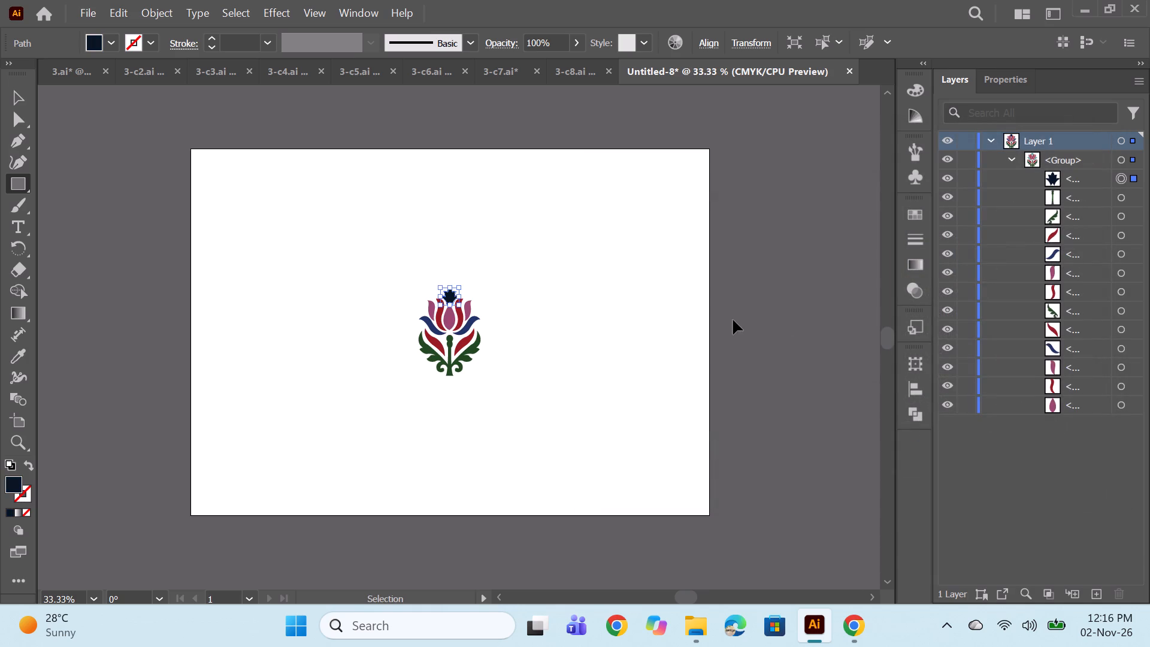
Apply the top crown's near-black navy to both curved leaves beneath the petals with the Eyedropper.
click(1119, 346)
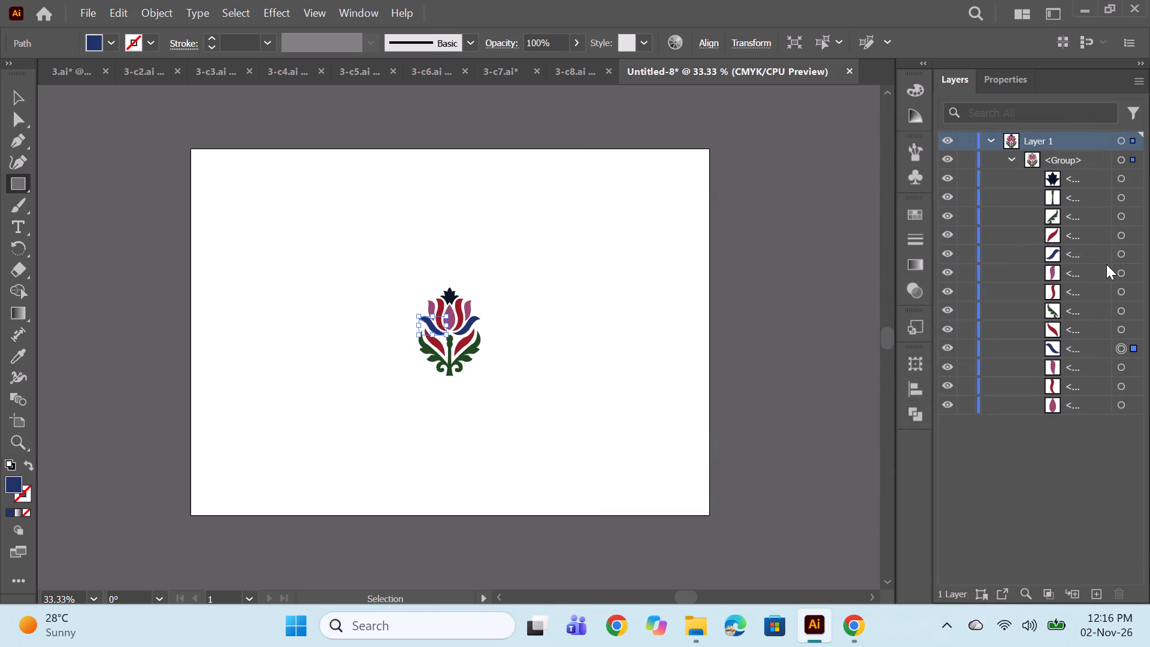
ctrl+click(1121, 255)
click(10, 355)
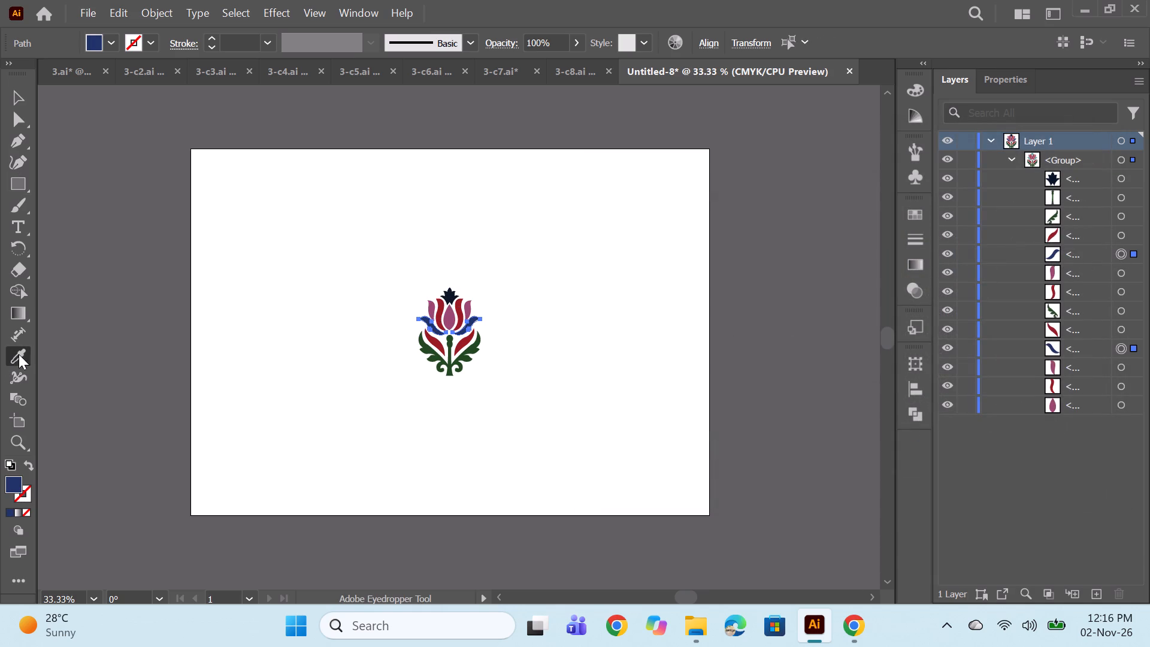
click(453, 298)
ctrl+click(697, 329)
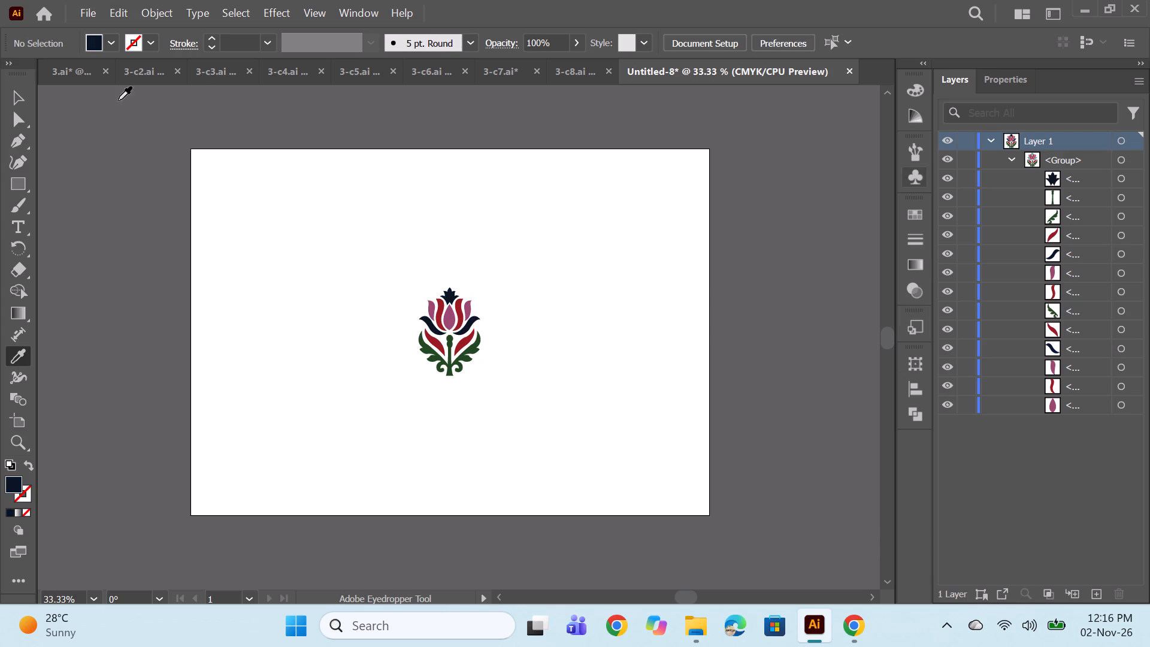
Make a new pattern from the whole tulip group, using the Brick by Column tile type.
click(1120, 161)
click(165, 1)
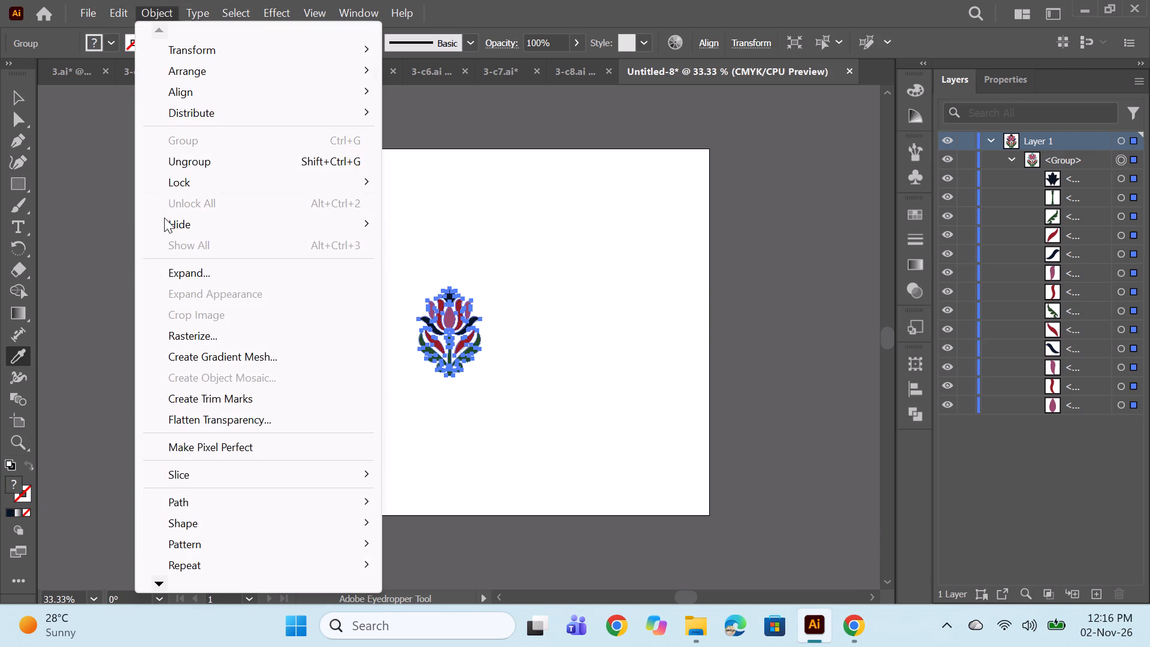
click(227, 540)
click(450, 549)
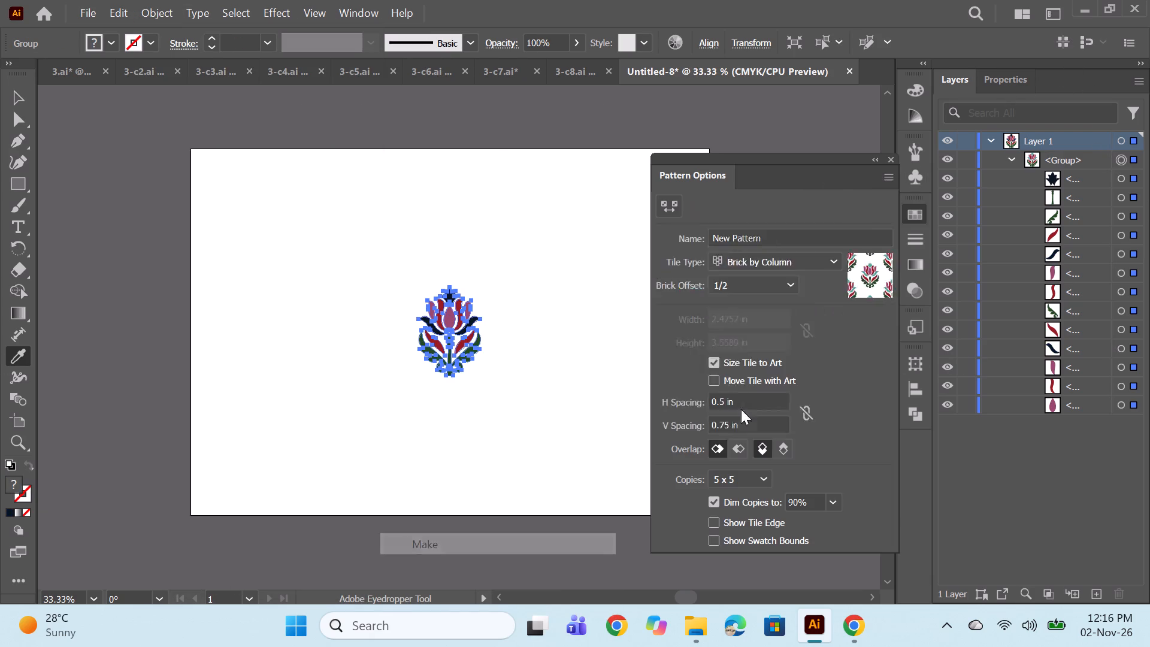
click(736, 348)
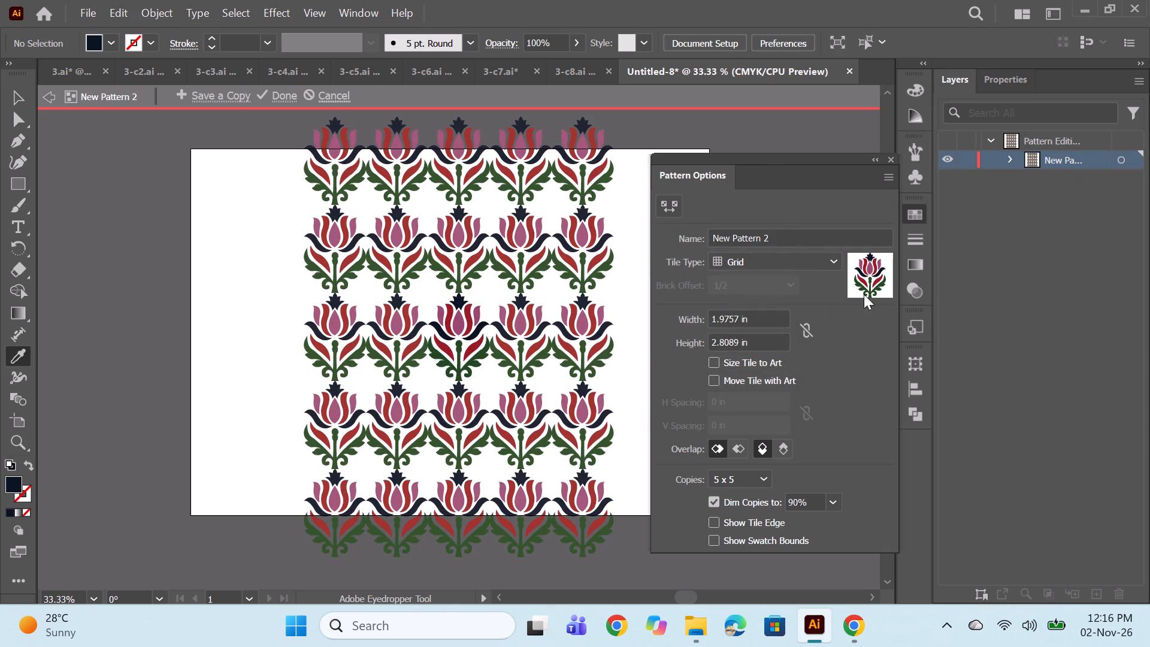
click(831, 255)
click(762, 323)
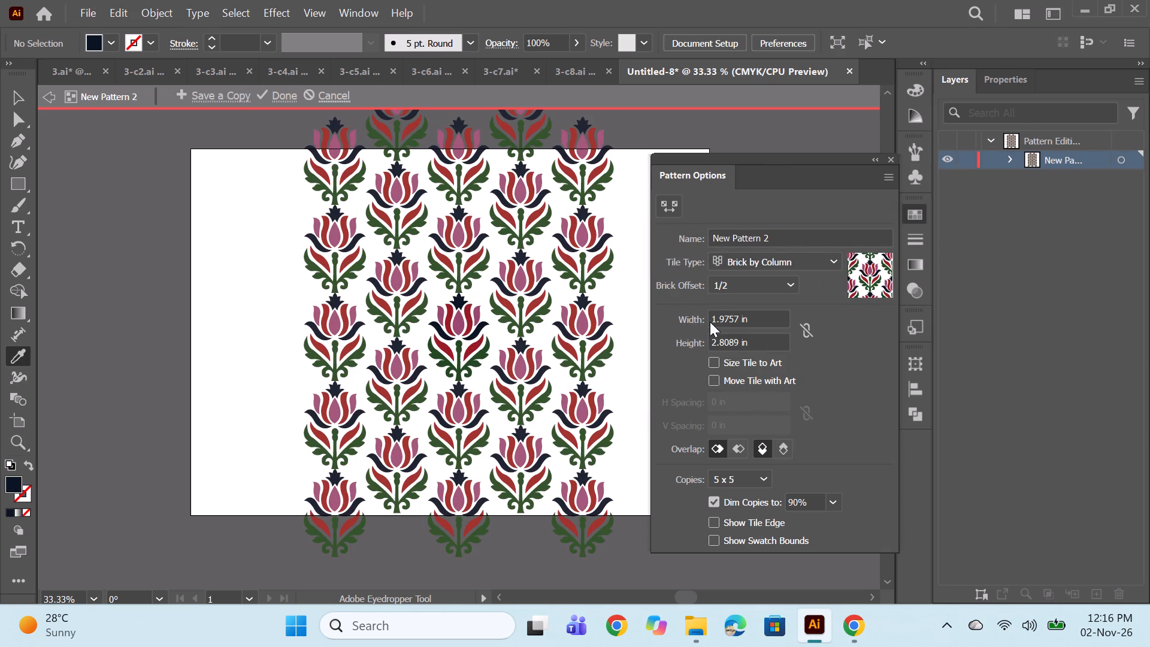
Enable Size Tile to Art for the pattern and set its horizontal spacing to 0.5 in.
click(722, 355)
click(718, 363)
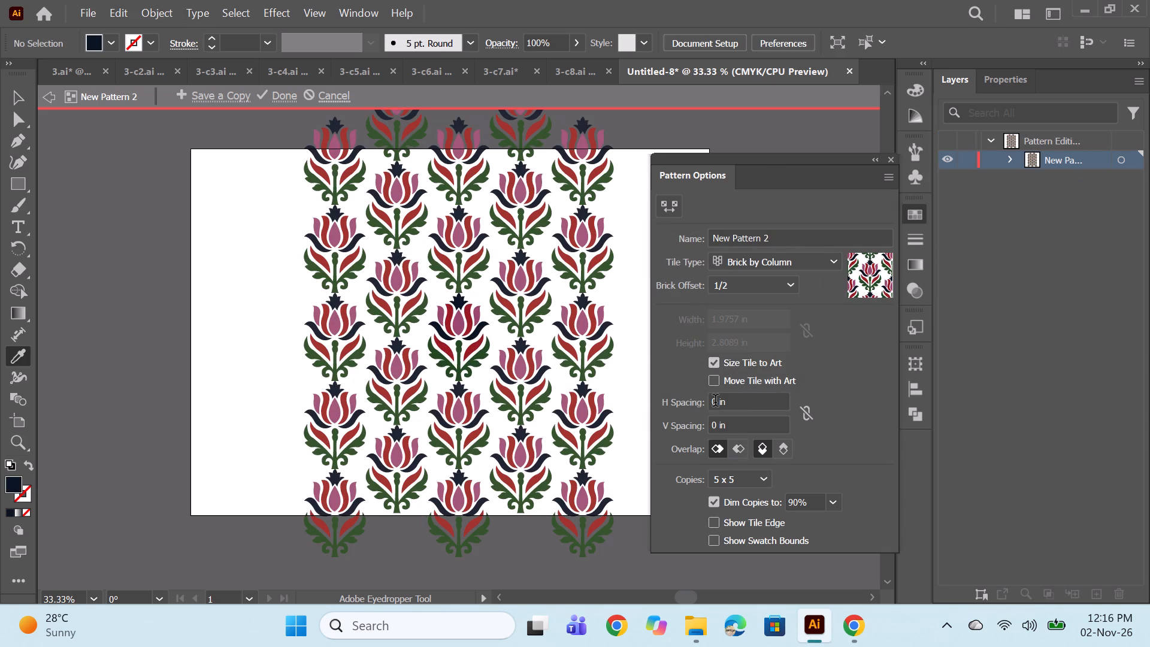
click(716, 402)
text(.5)
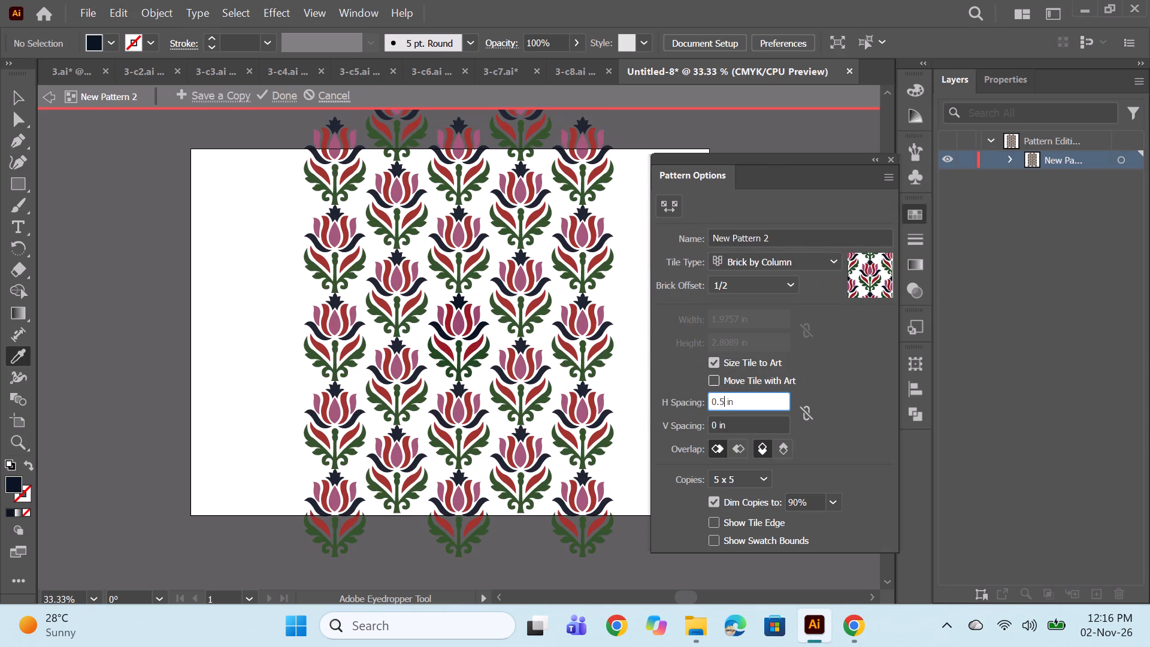
key(Return)
Set the pattern's vertical spacing to 0.75 in and finish editing the pattern.
click(716, 428)
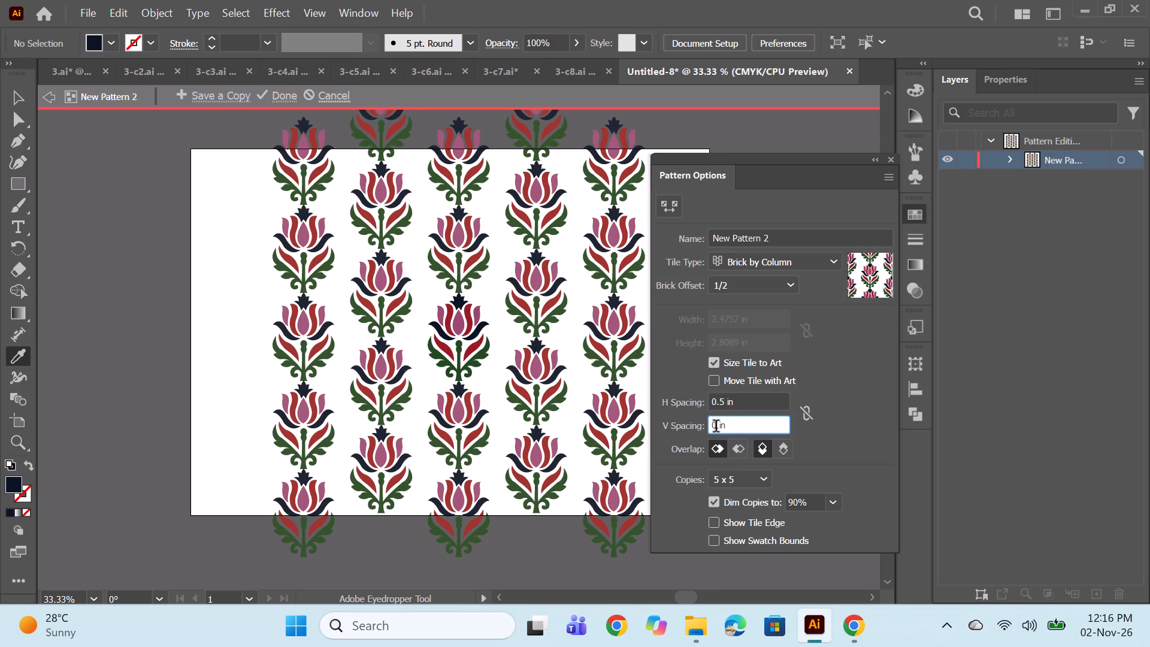
text(.75)
key(Return)
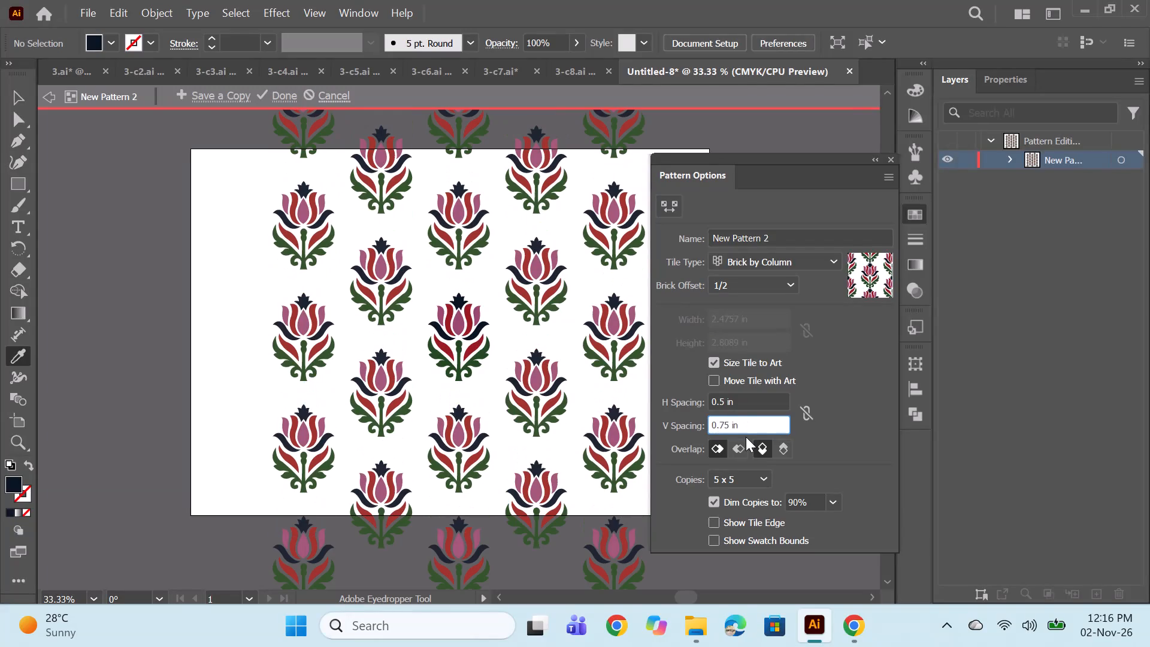
click(271, 102)
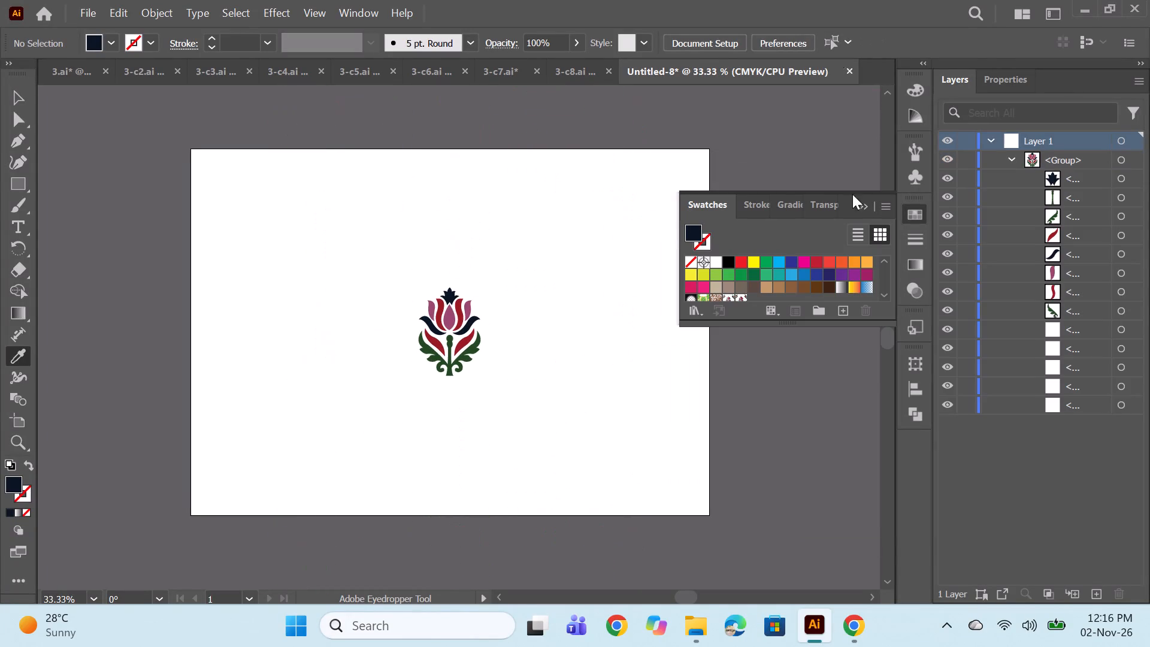
Draw a 16.54 by 11.69 in rectangle covering the whole artboard and fill it with the new tulip pattern swatch.
click(13, 194)
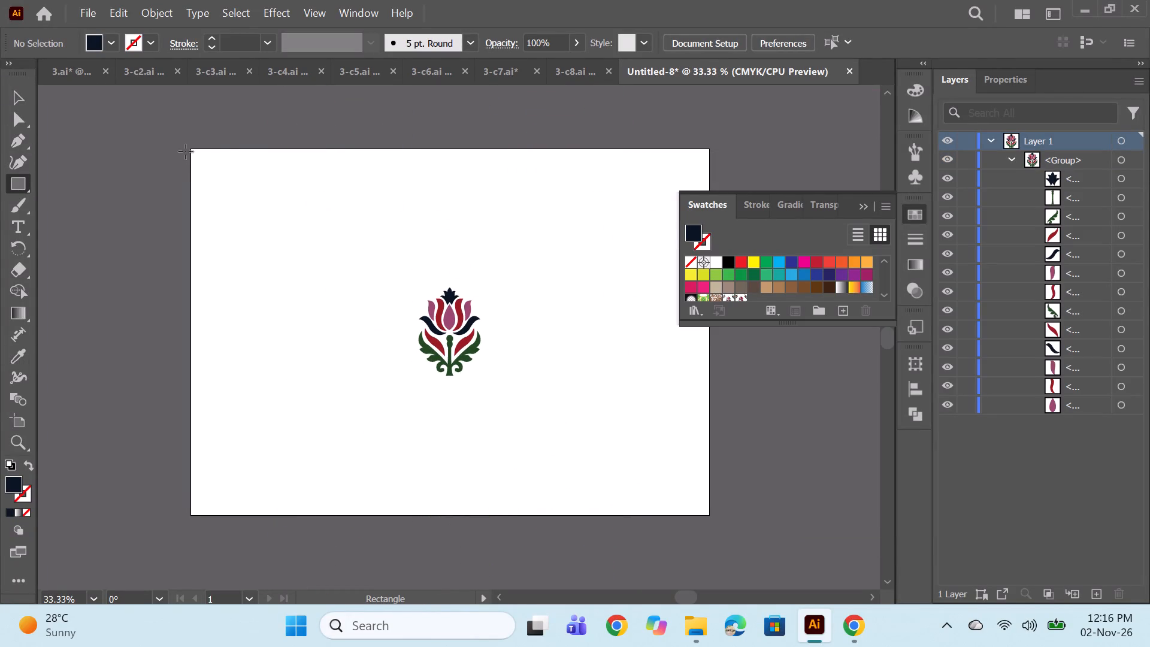
drag(191, 149, 679, 482)
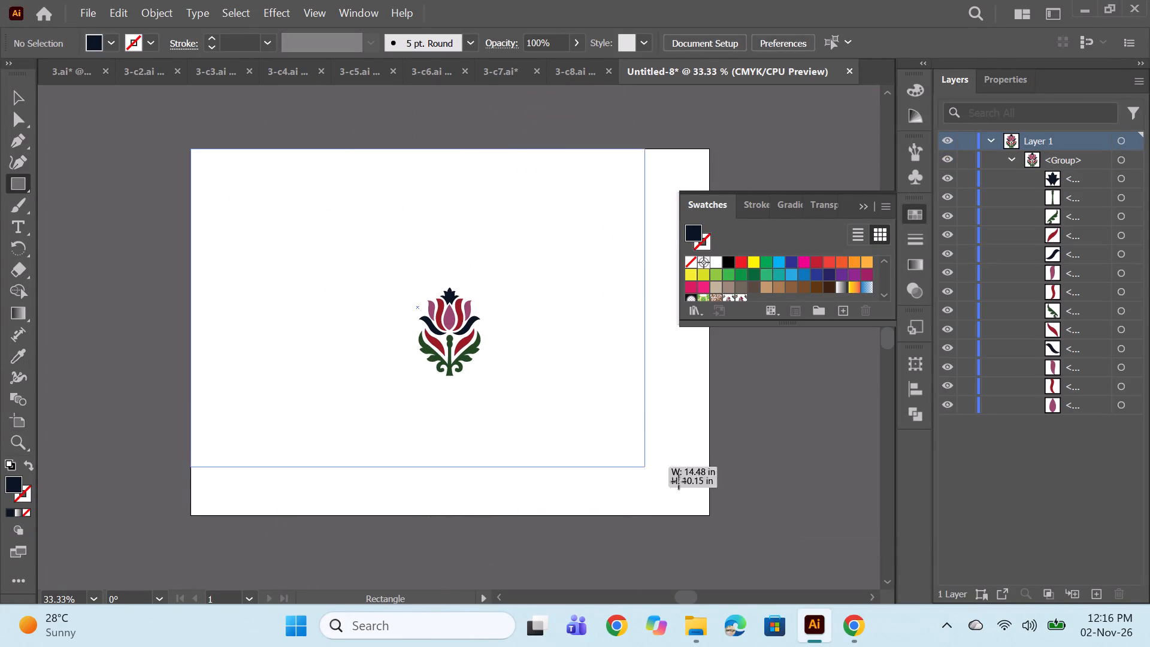
drag(679, 482, 710, 516)
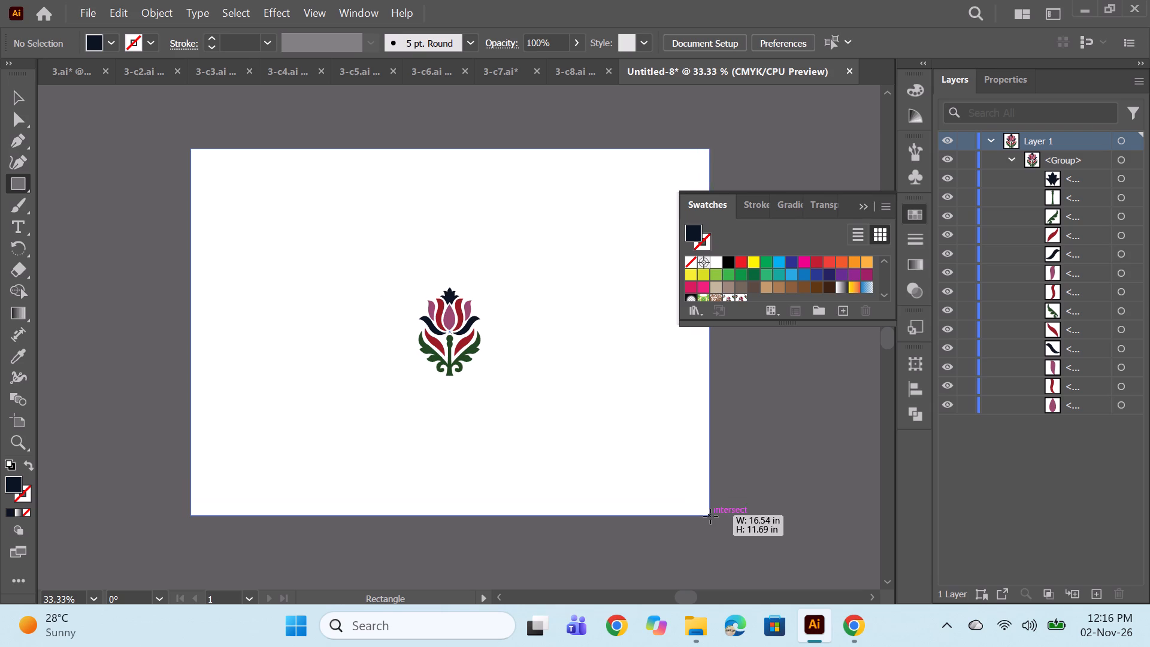
drag(710, 516, 710, 514)
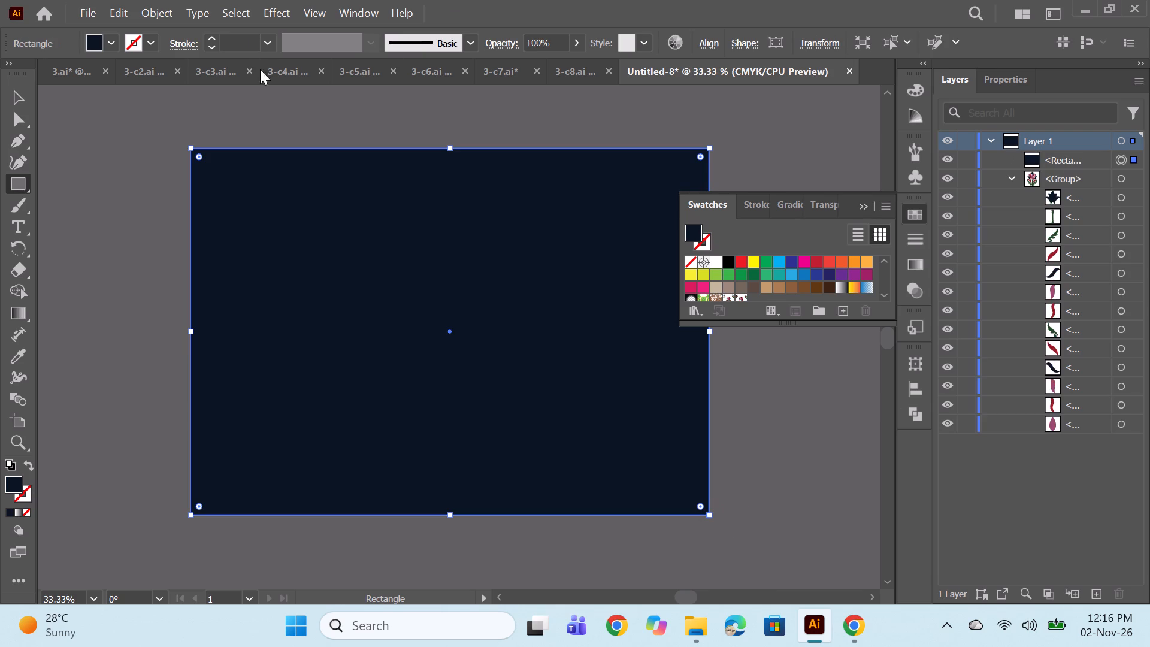
click(742, 297)
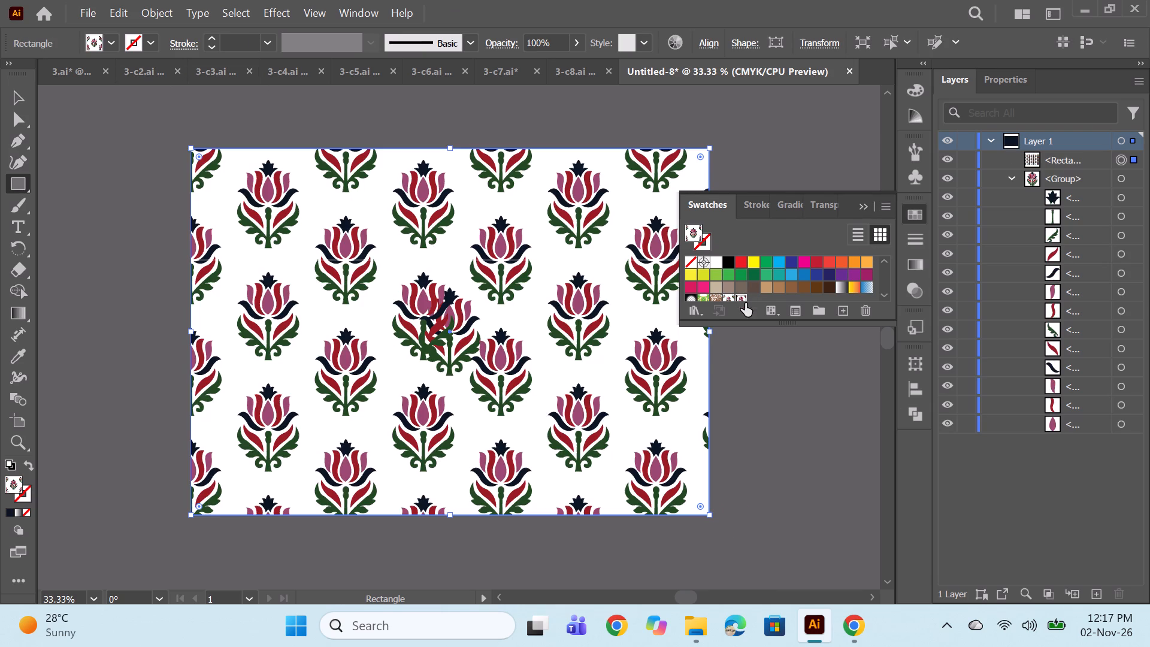
Hide the original tulip group beneath the pattern-filled rectangle and clear the selection.
click(948, 176)
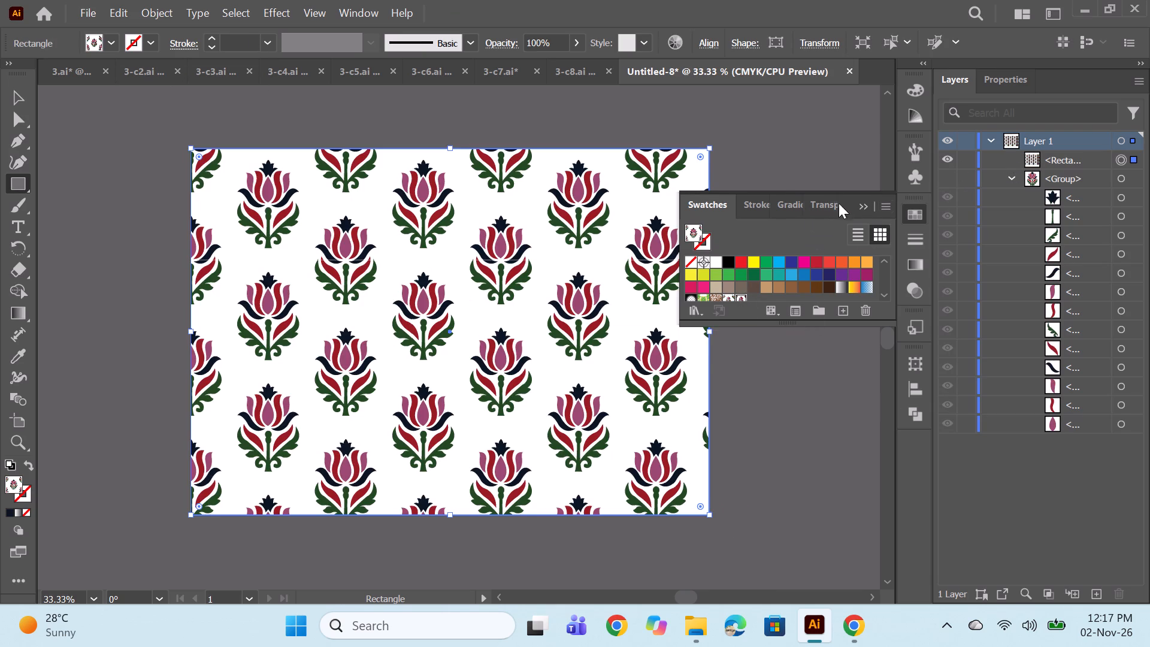
click(863, 205)
ctrl+click(806, 270)
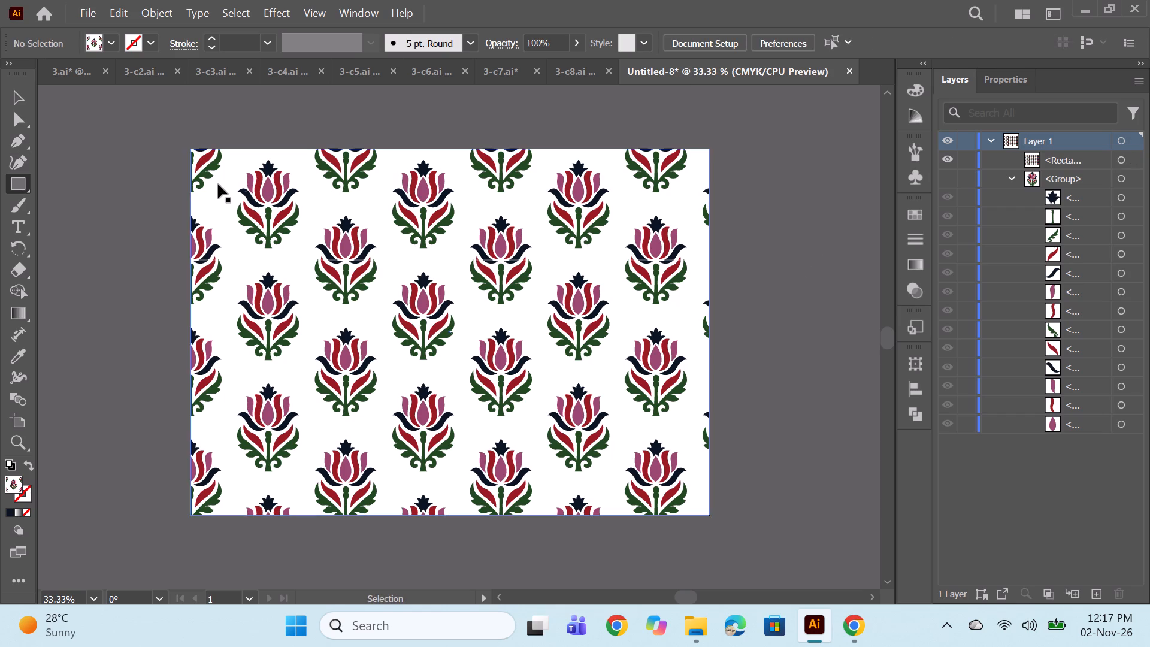
Save the document as 3-c9 in Adobe Illustrator format in the Plain prints folder, keeping the default Illustrator options.
key(ctrl+s)
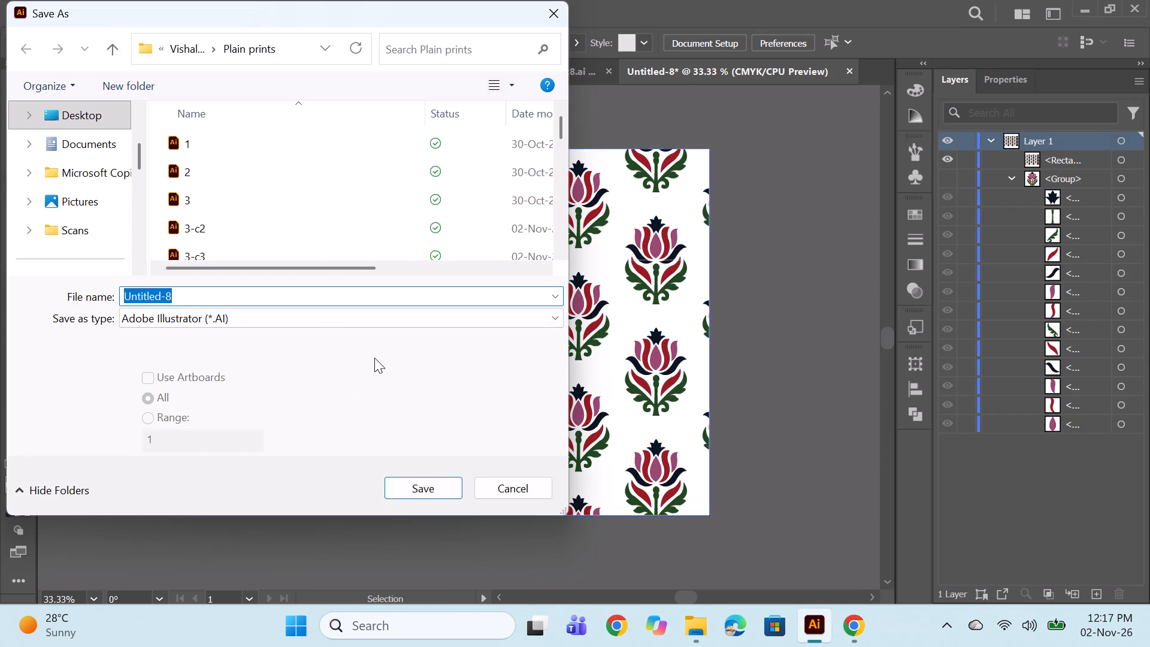
key(3)
text(-c)
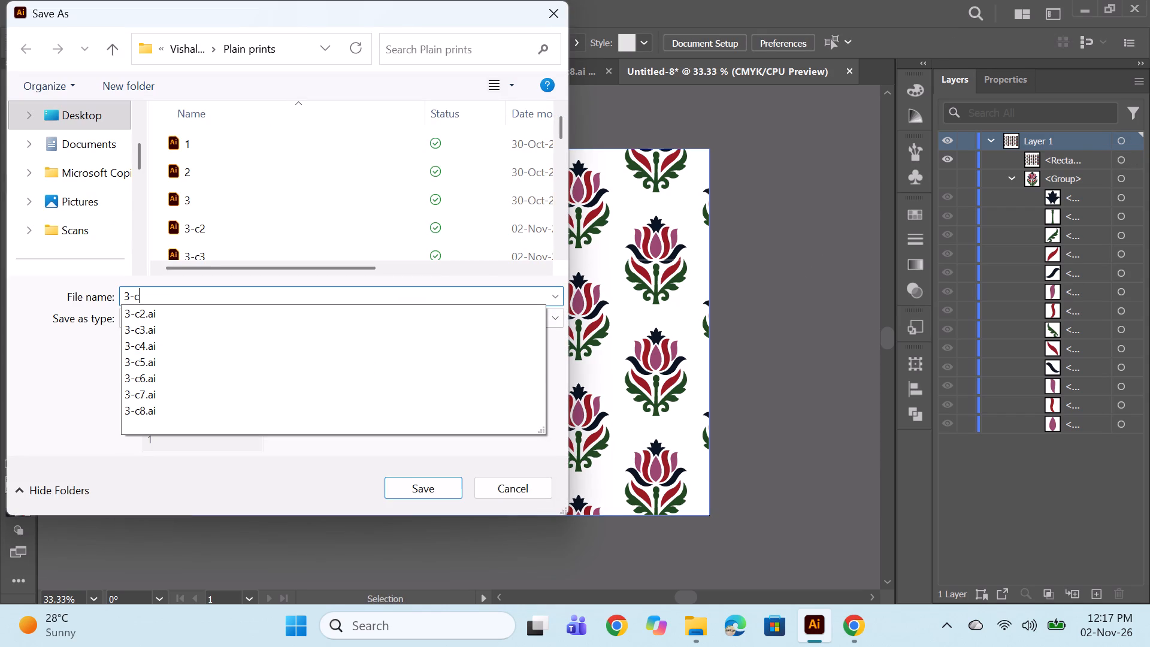
key(9)
key(Return)
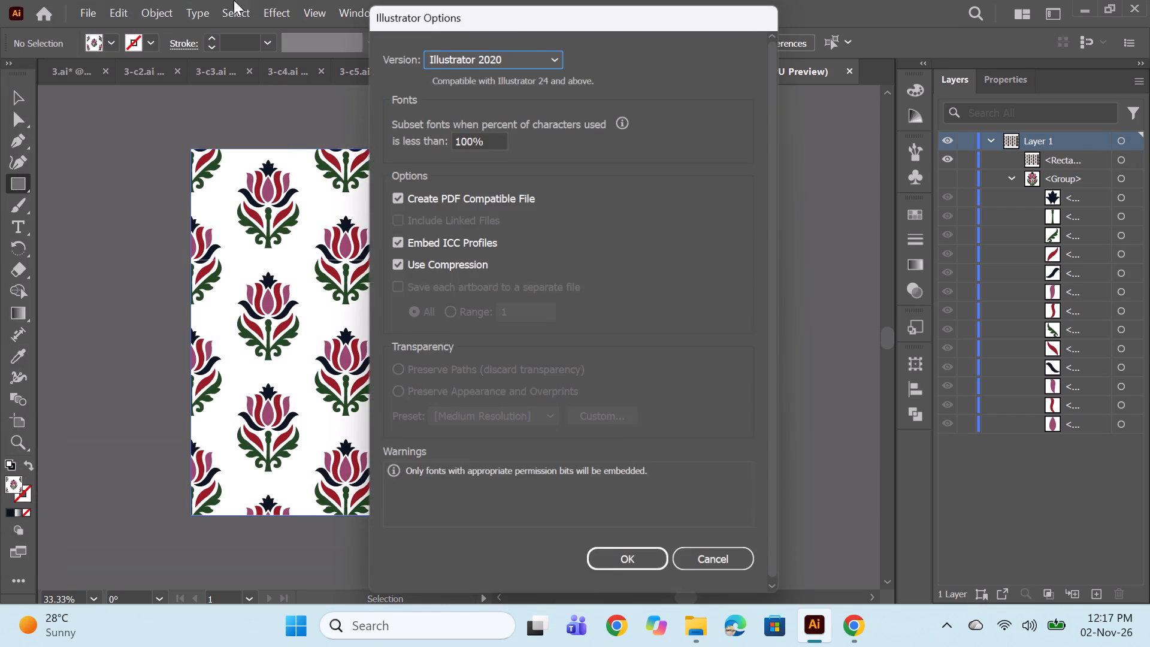
click(633, 572)
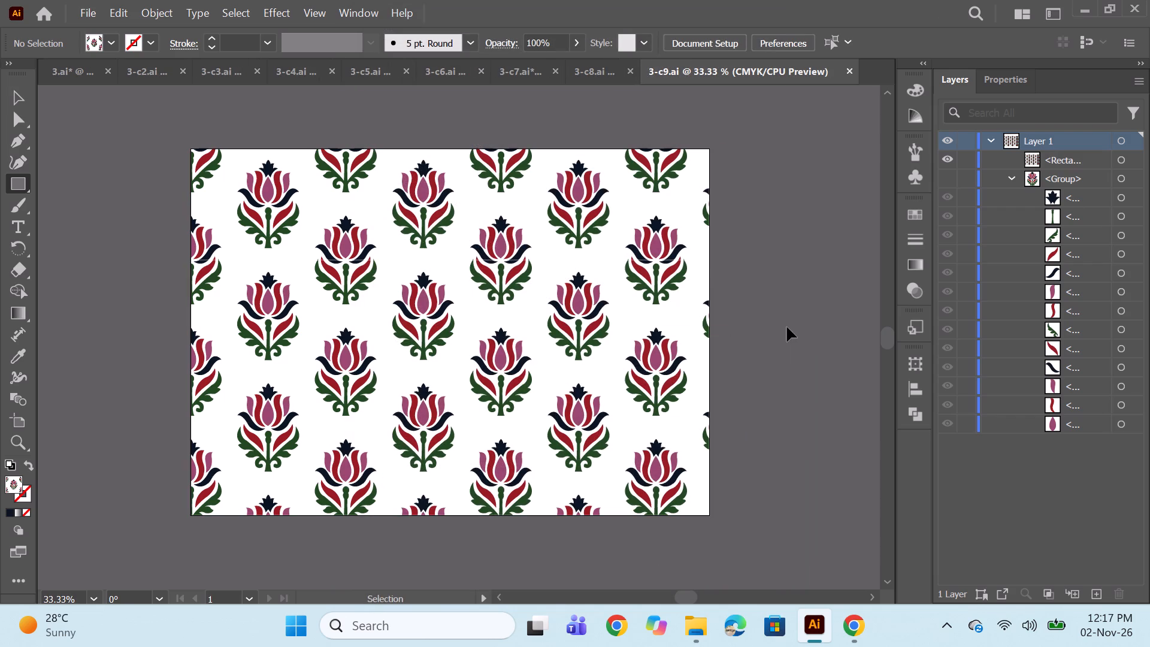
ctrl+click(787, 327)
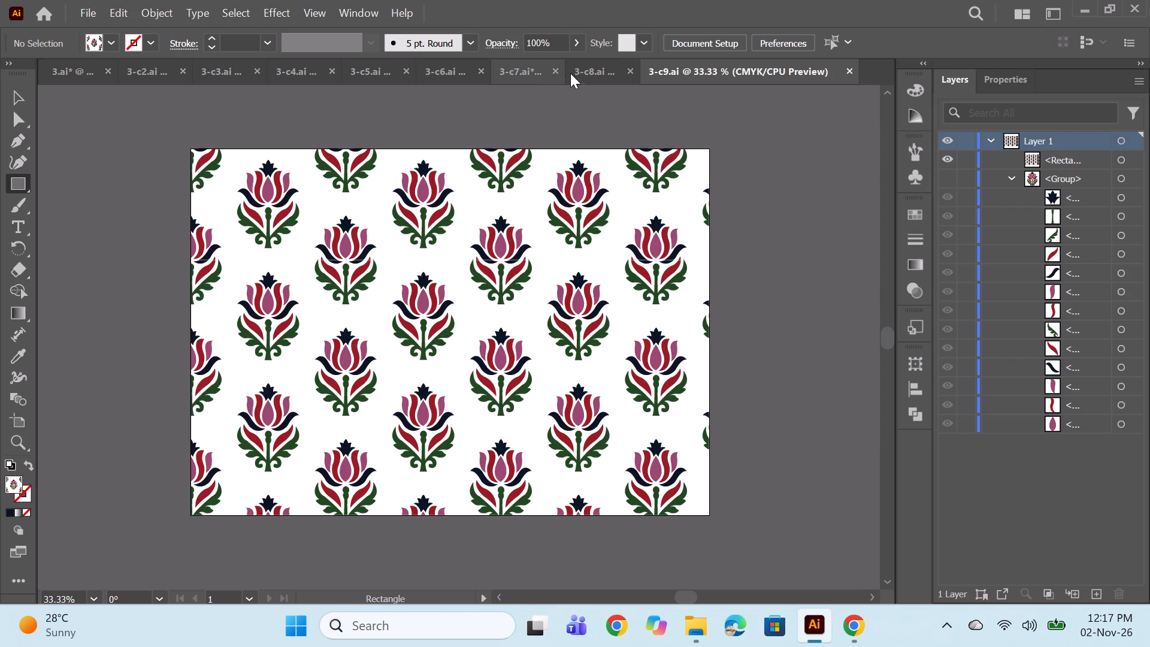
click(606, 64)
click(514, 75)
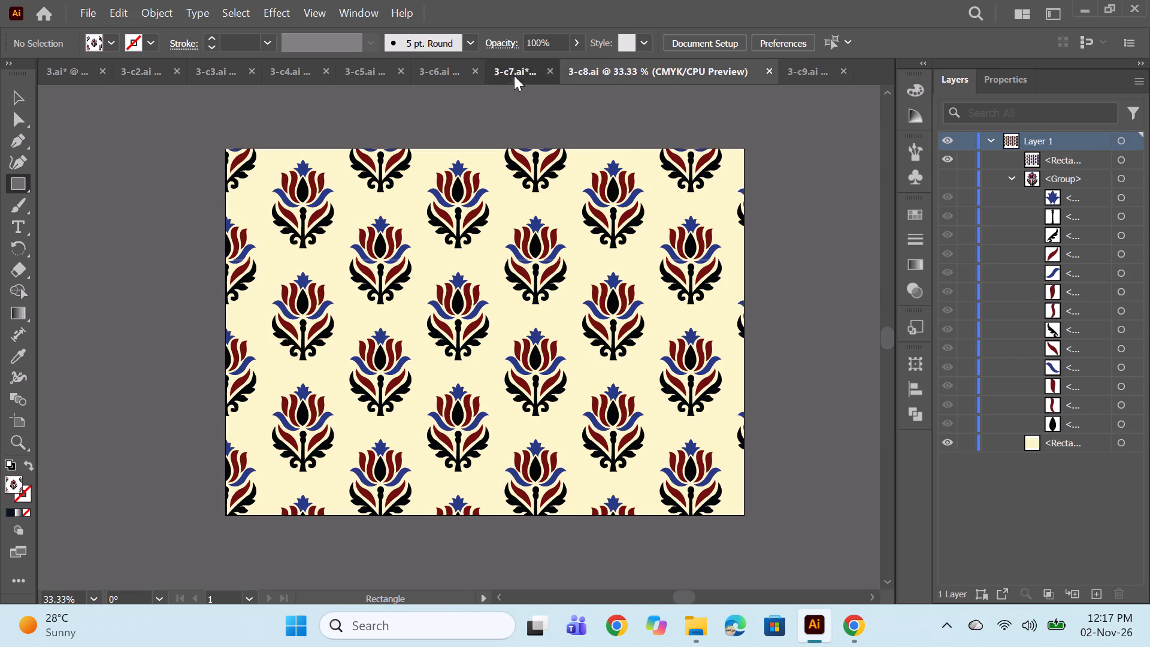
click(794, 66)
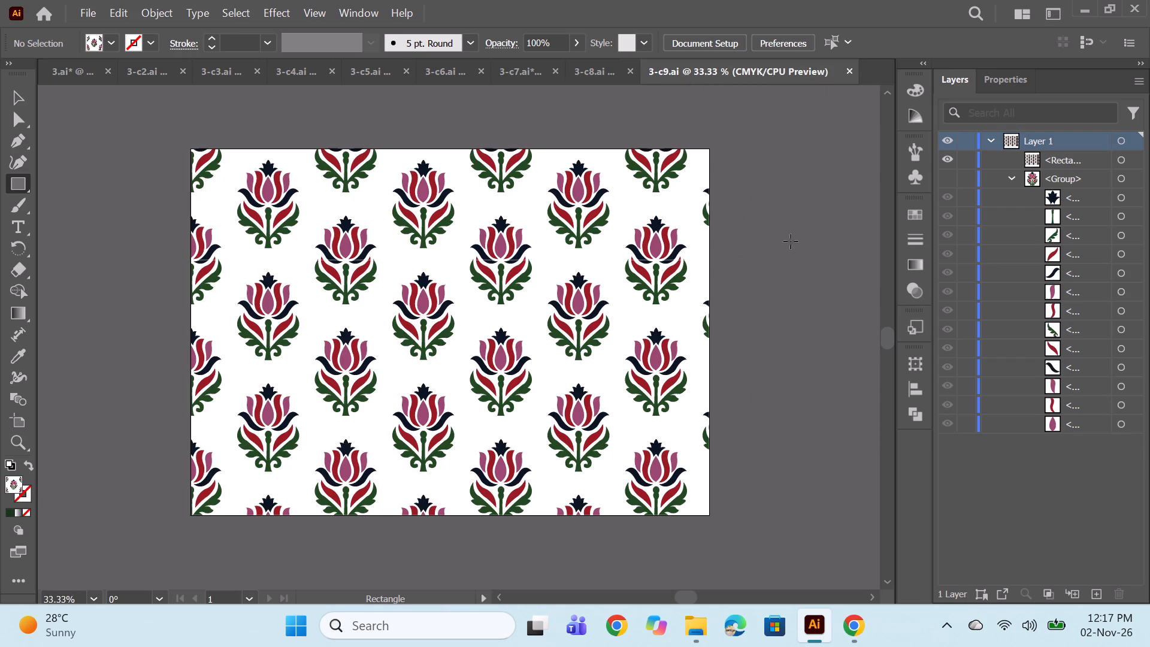
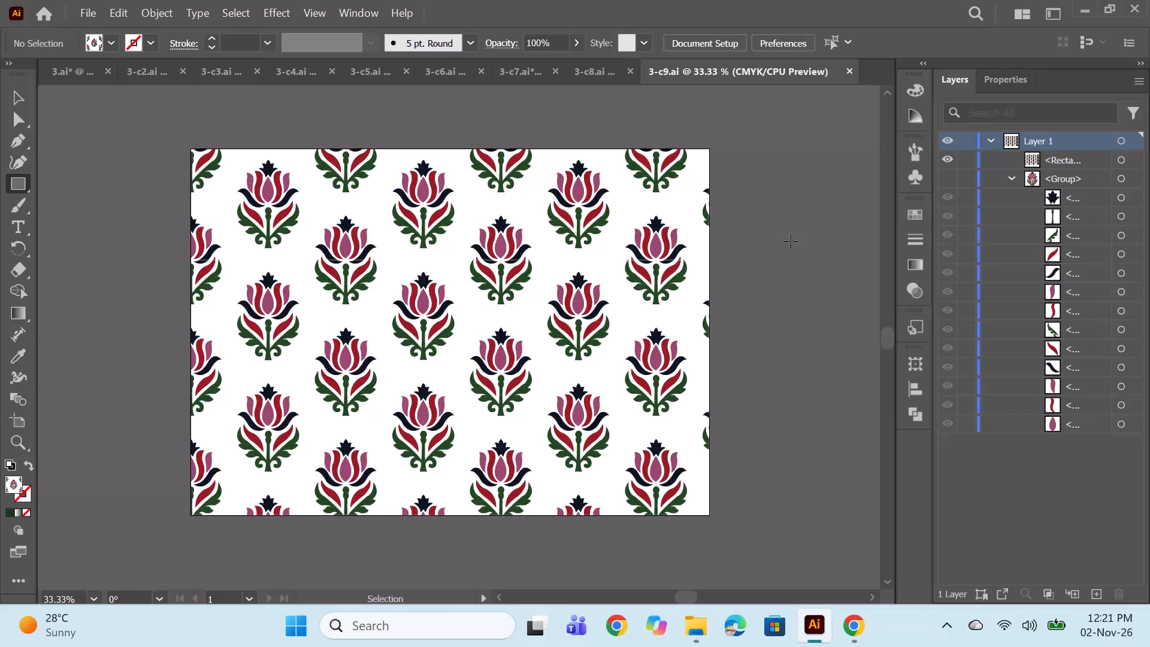
Save the current state of the 3-c9 document.
key(ctrl+s)
key(ctrl+s)
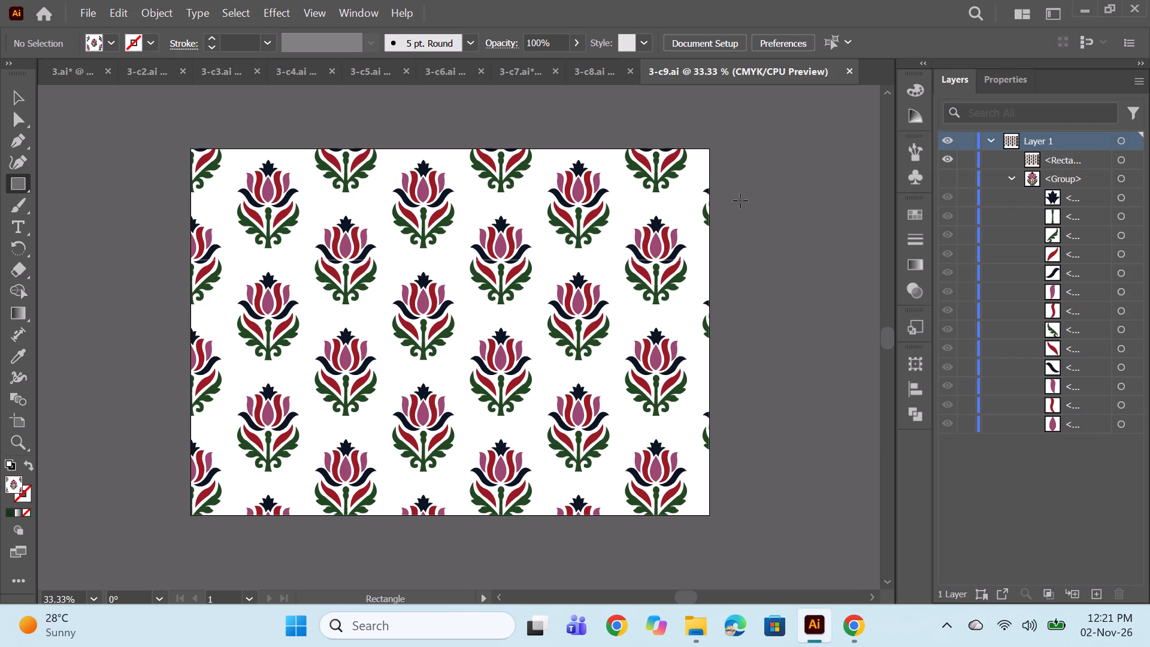
Review the open tulip colourway documents in order, from 3 through 3-c8, and return to 3-c9 to compare their colours.
click(70, 62)
click(279, 74)
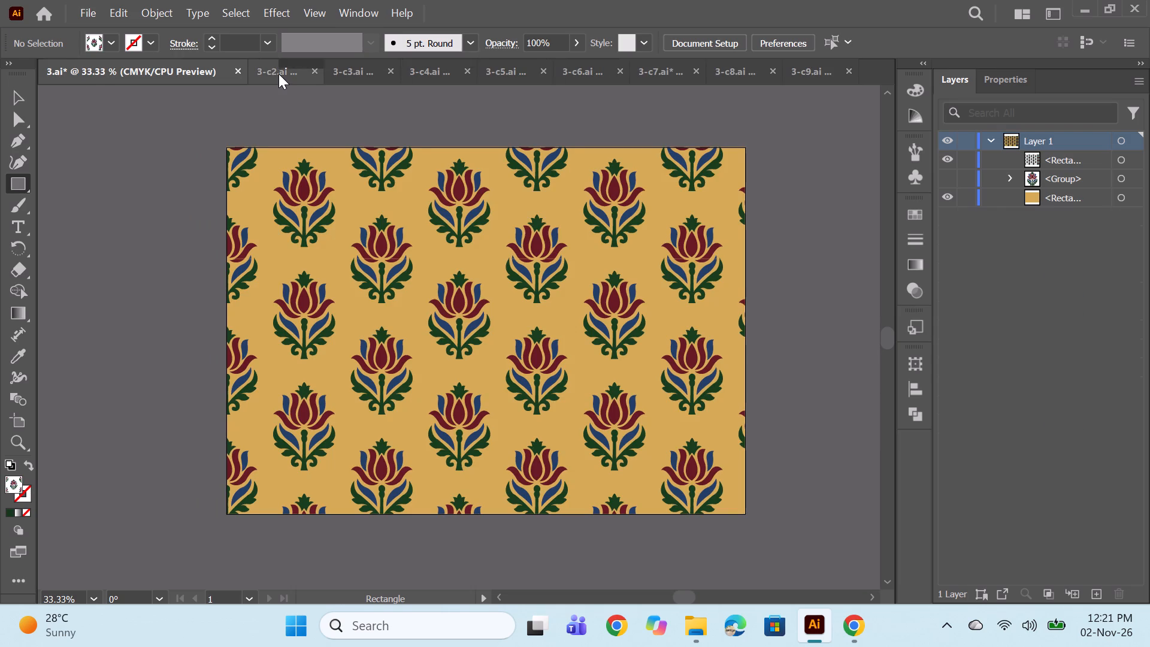
click(351, 74)
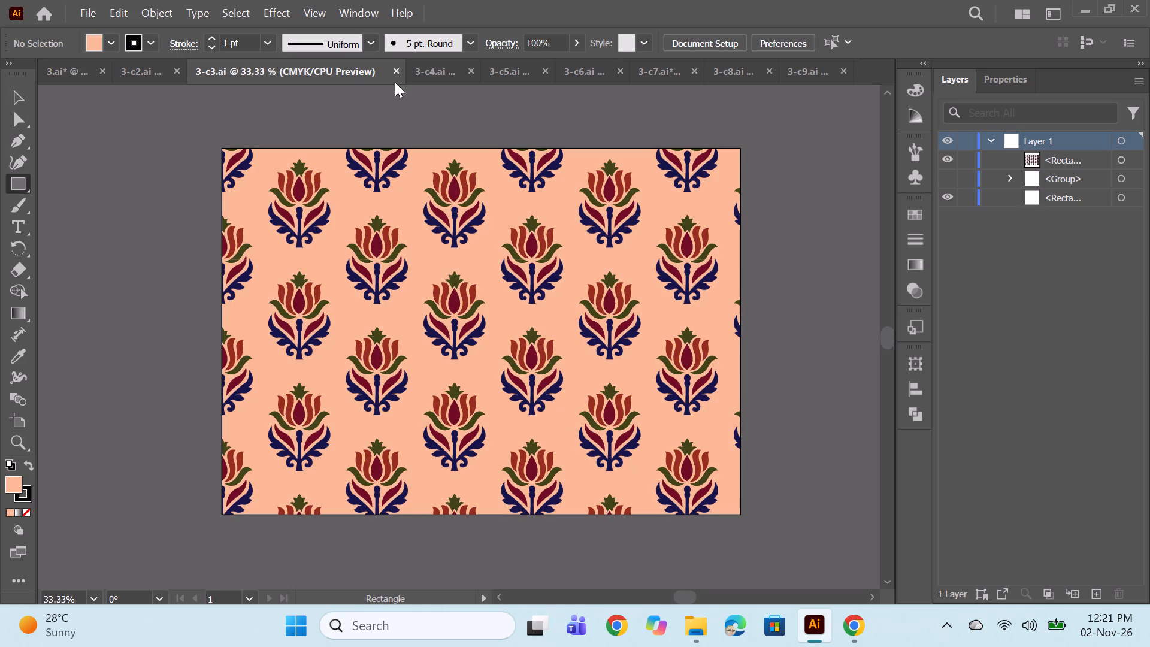
click(435, 79)
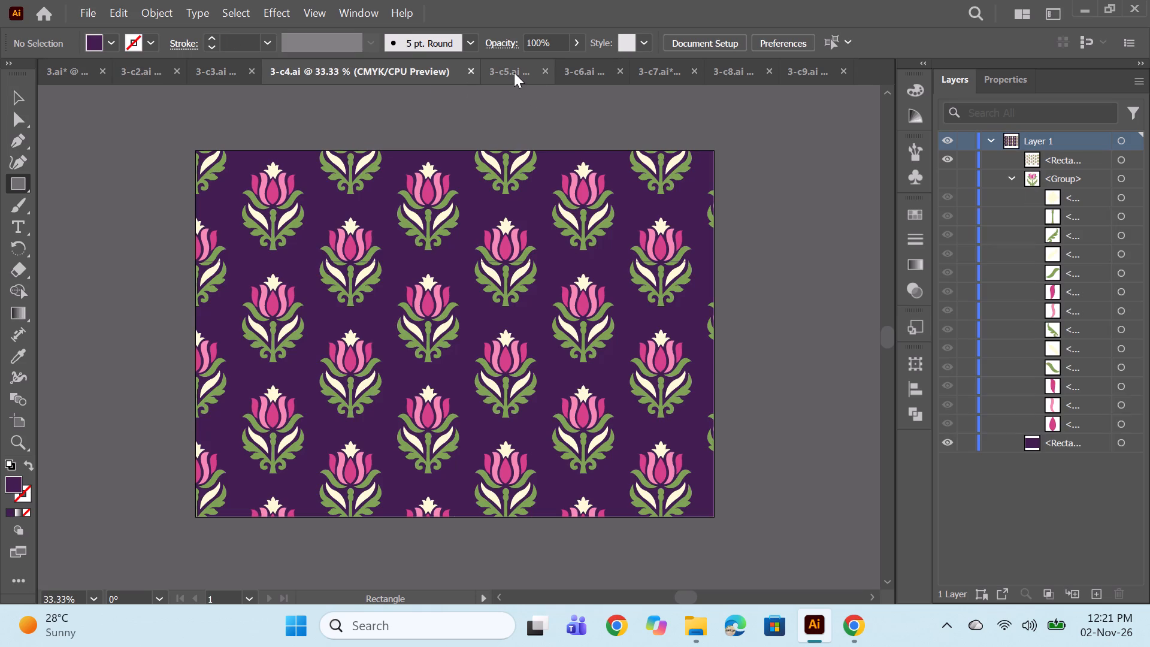
click(514, 72)
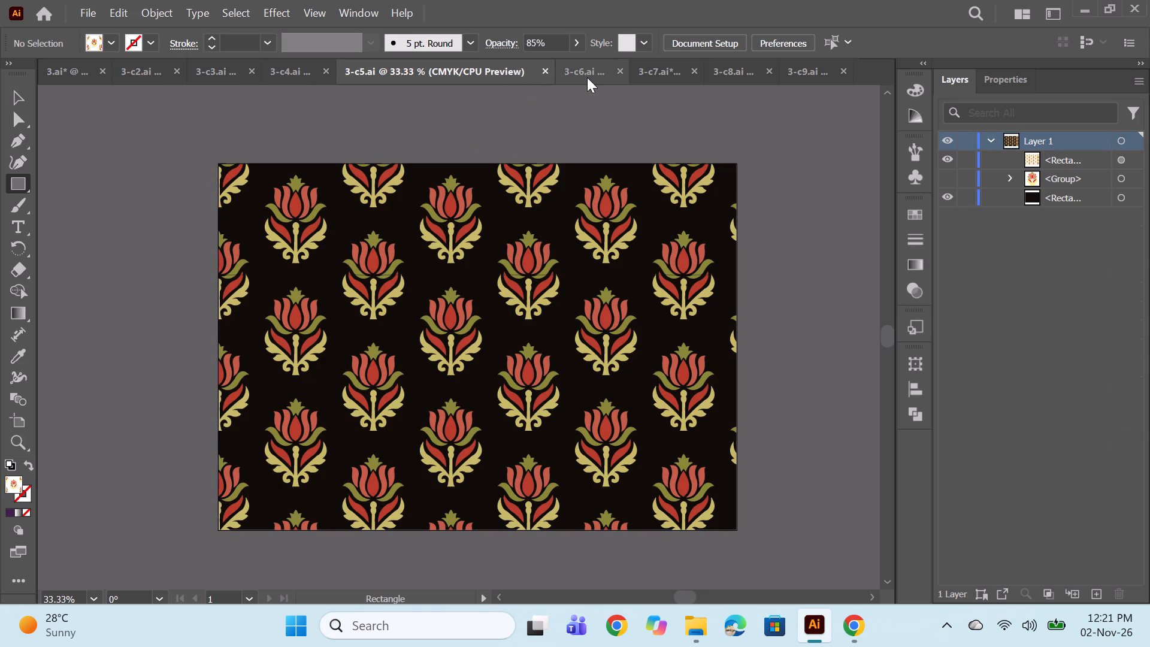
click(587, 77)
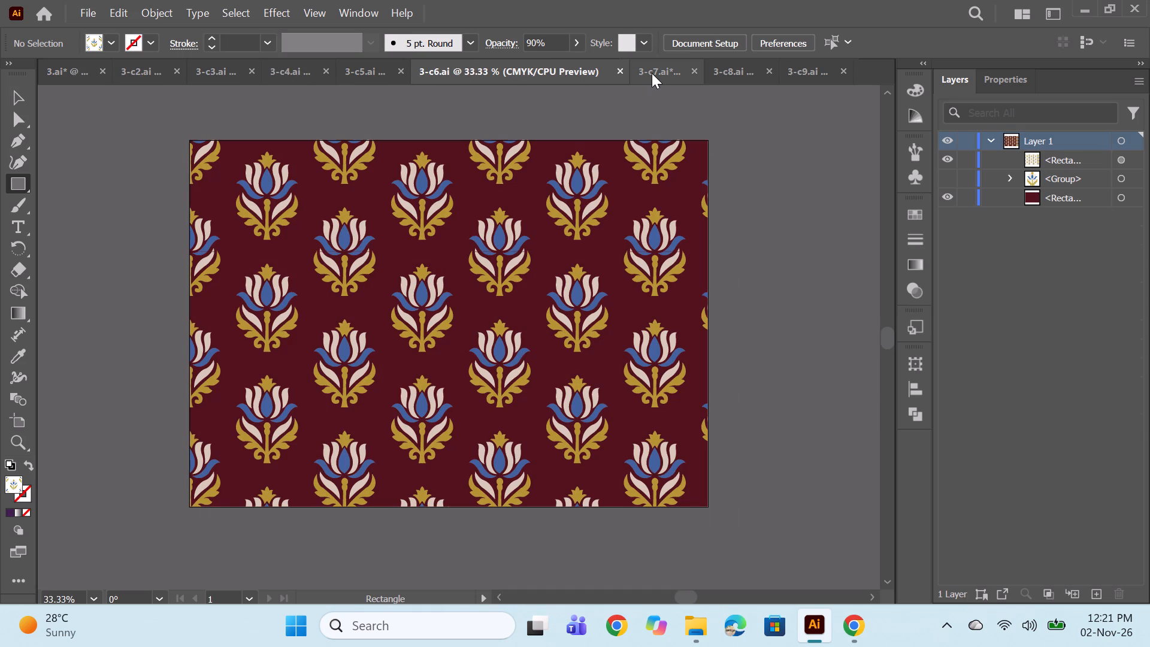
click(652, 73)
click(728, 68)
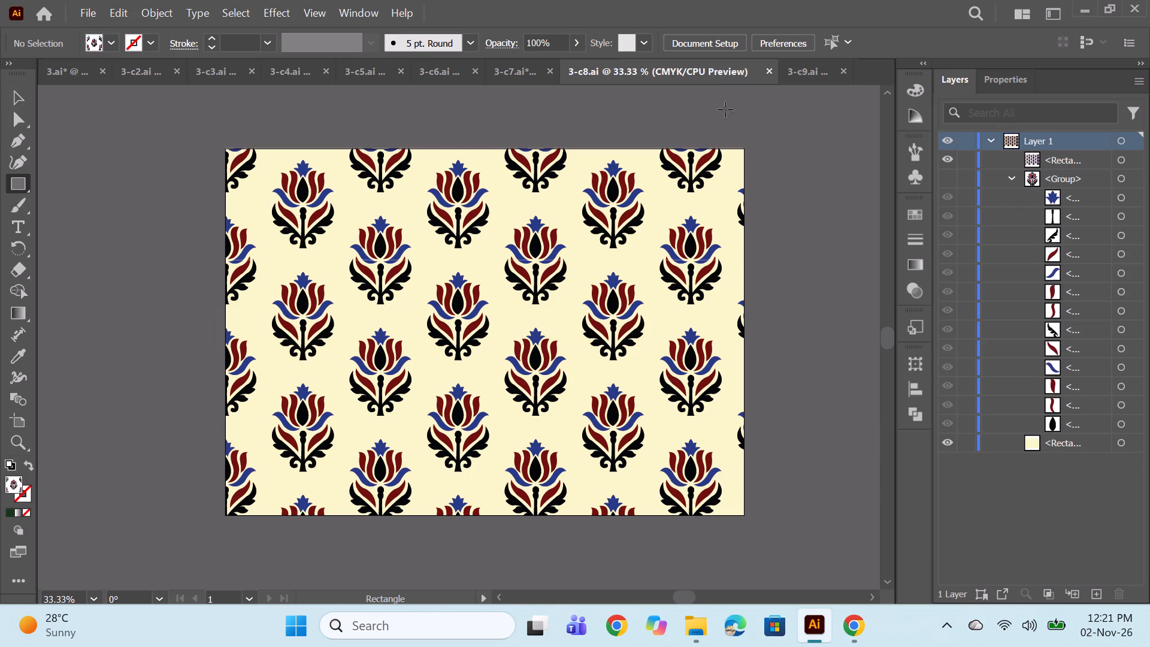
click(803, 74)
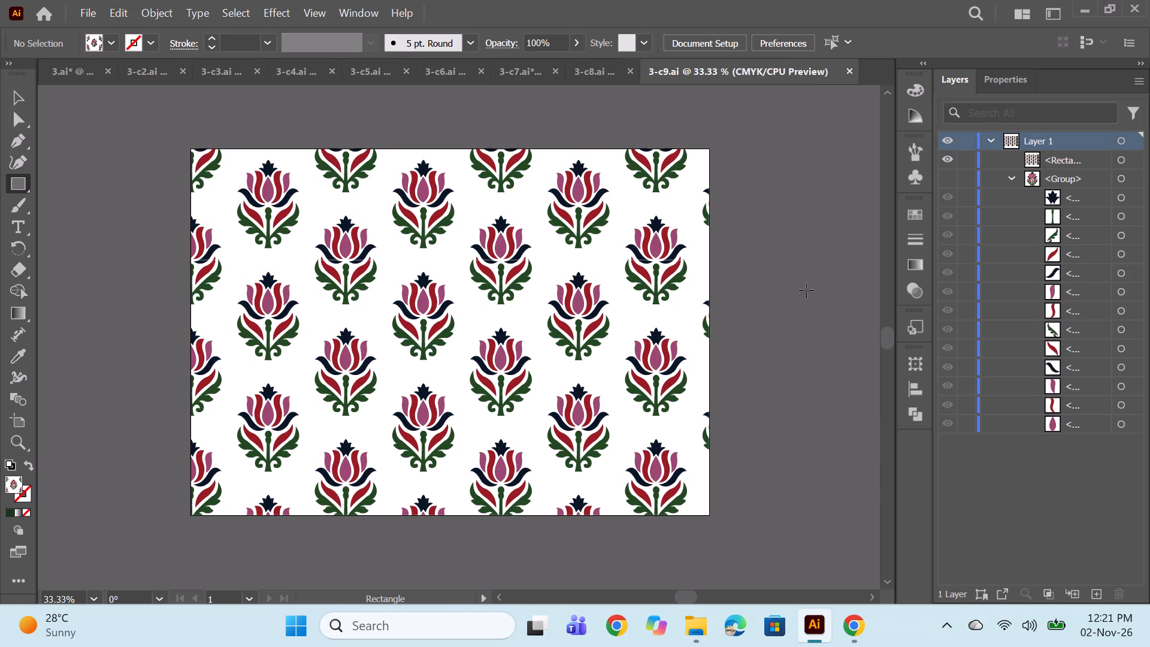
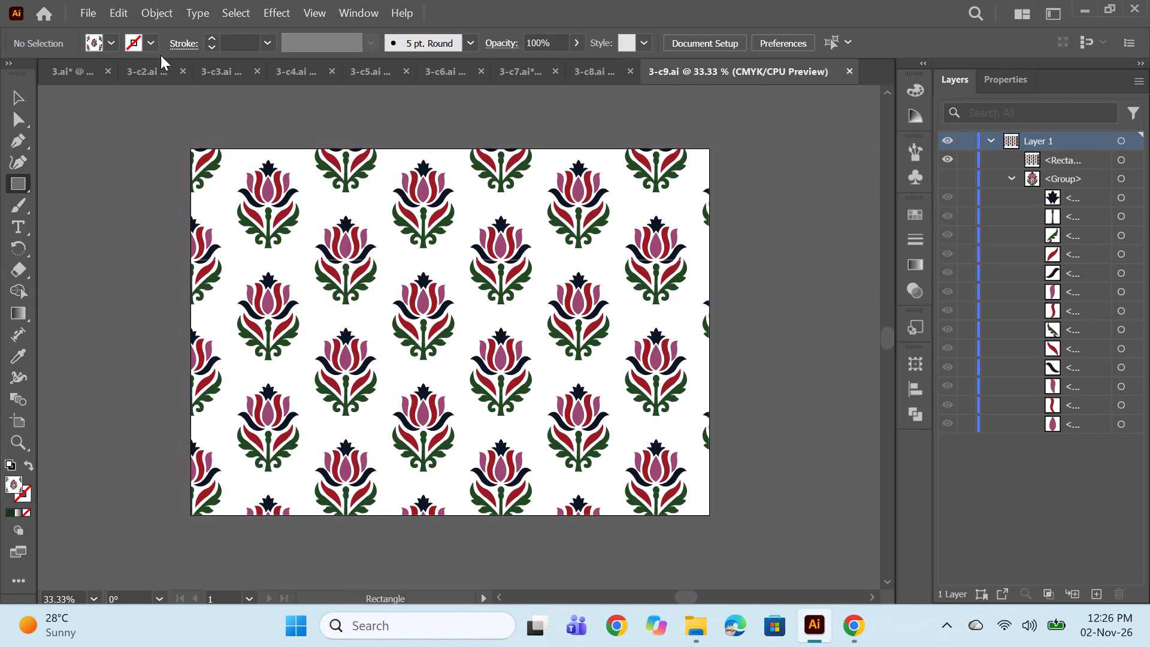
Review the tulip colourway documents in order from 3 through 3-c9 to compare their colours.
click(80, 68)
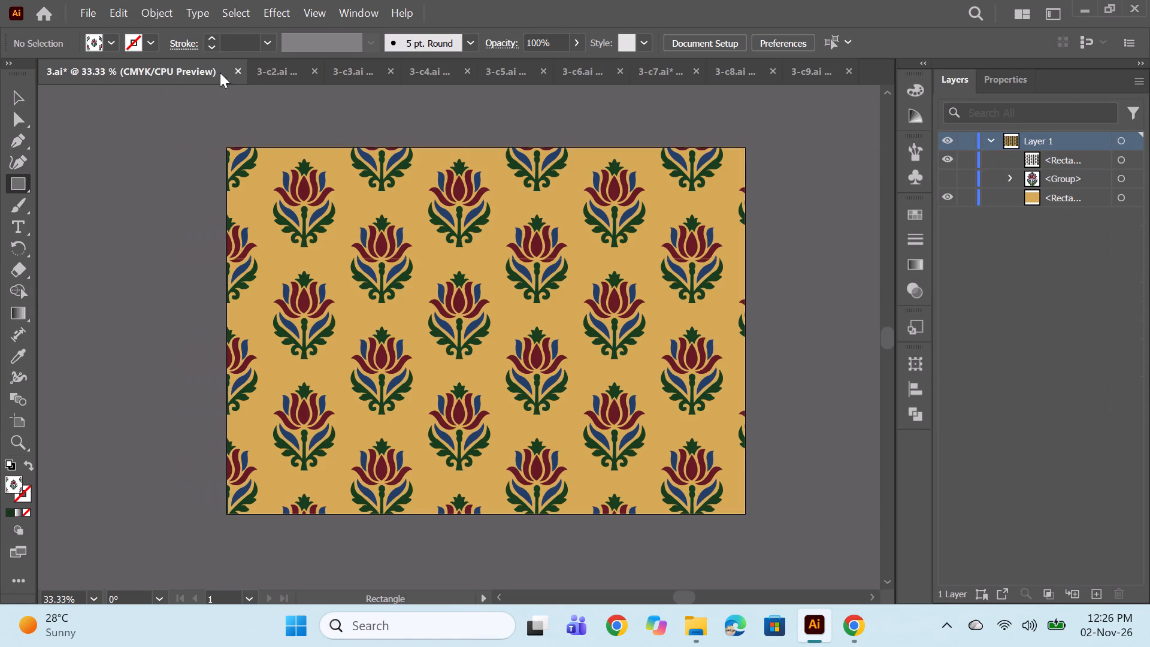
click(265, 65)
click(368, 77)
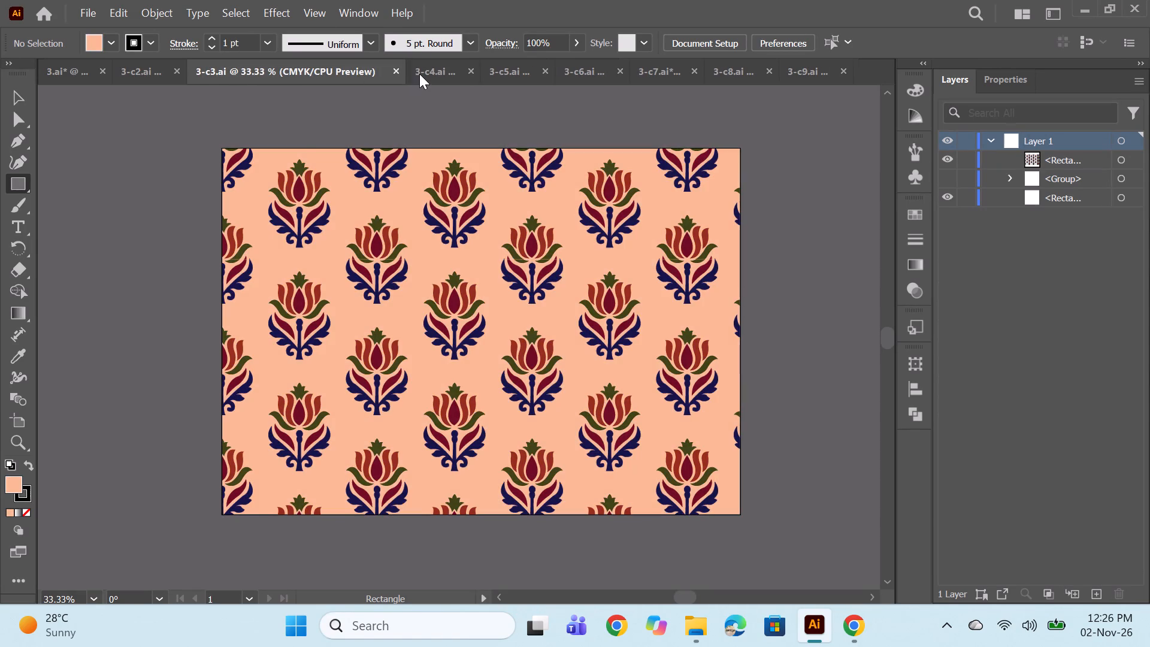
click(419, 74)
click(504, 75)
click(568, 68)
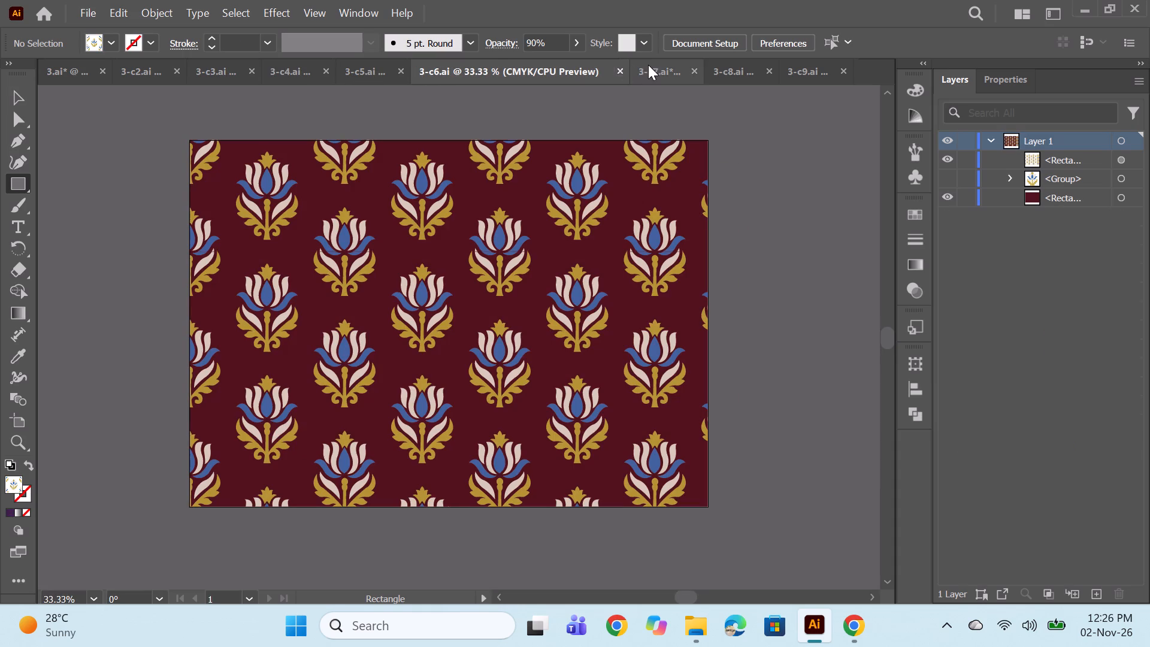
click(649, 65)
click(719, 69)
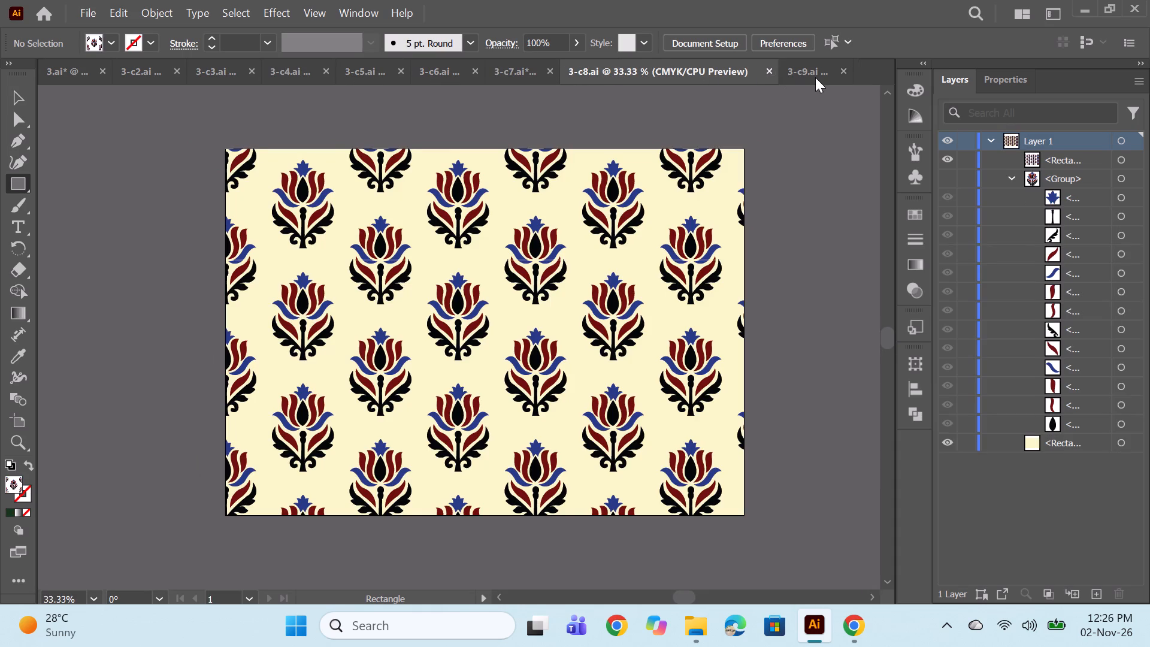
click(815, 77)
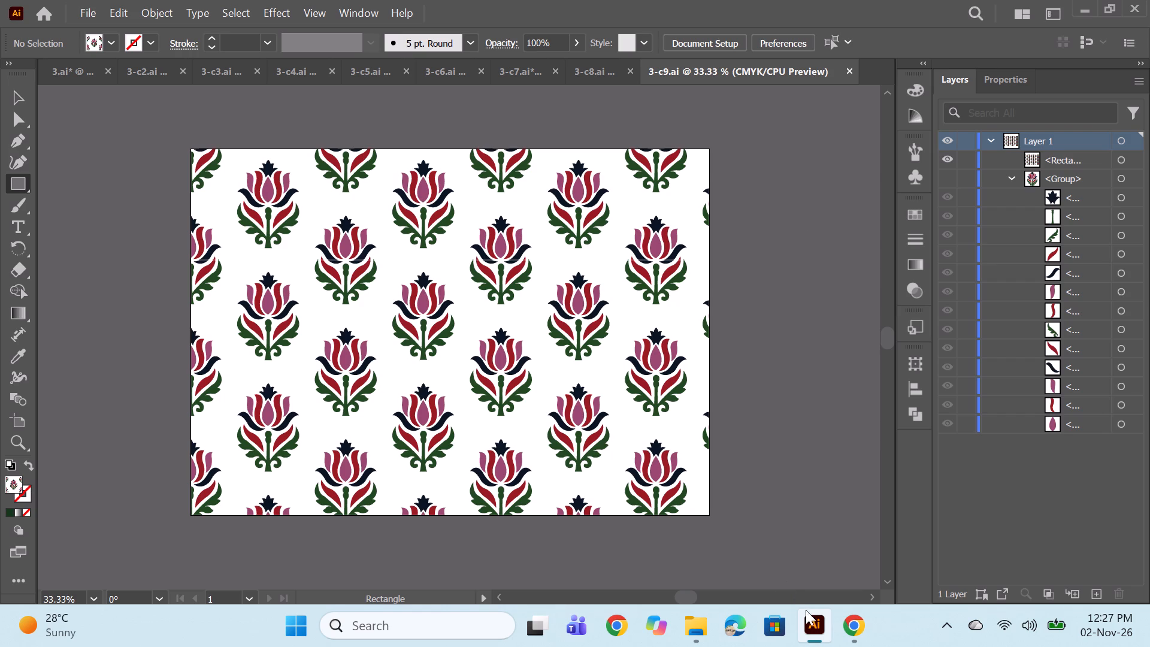
Switch to Chrome and browse the floral printed fabrics image results for colour references, opening the Gray Mughal Zari print.
click(867, 638)
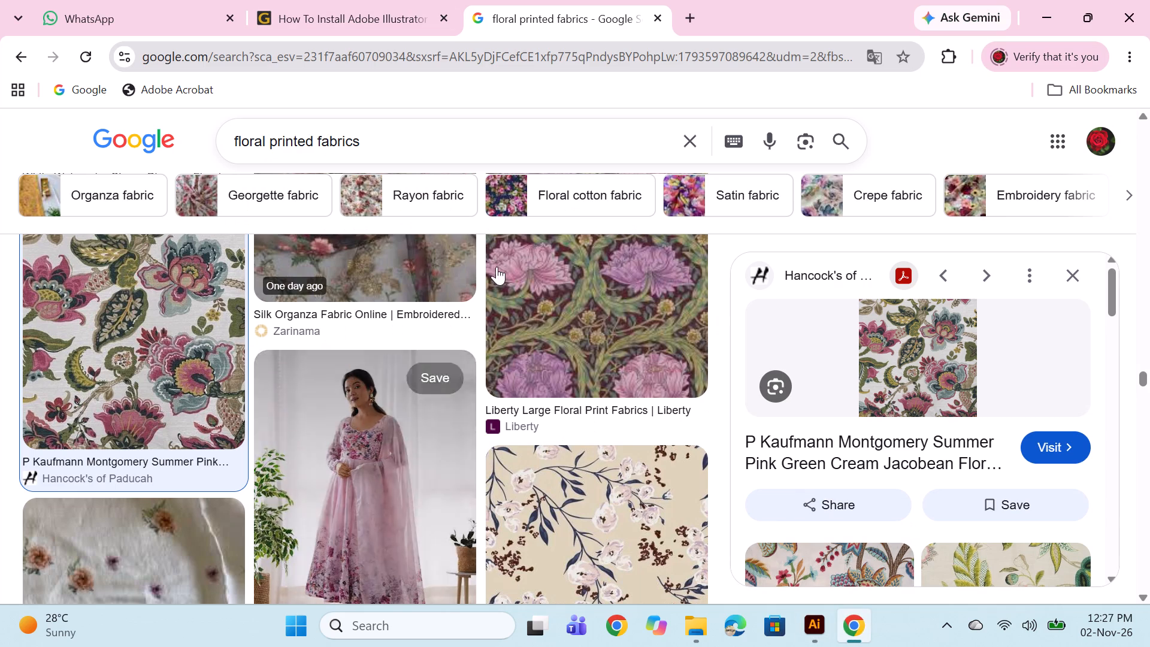
scroll(488, 312, down, 3)
scroll(317, 332, down, 2)
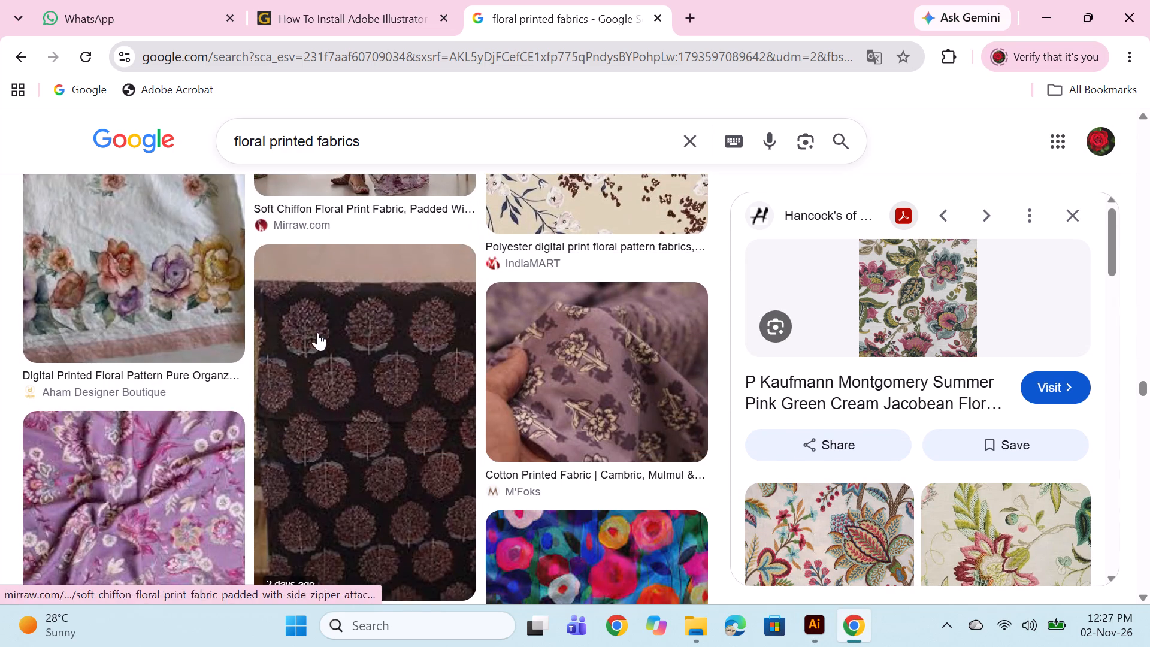
scroll(460, 318, down, 5)
scroll(360, 338, down, 2)
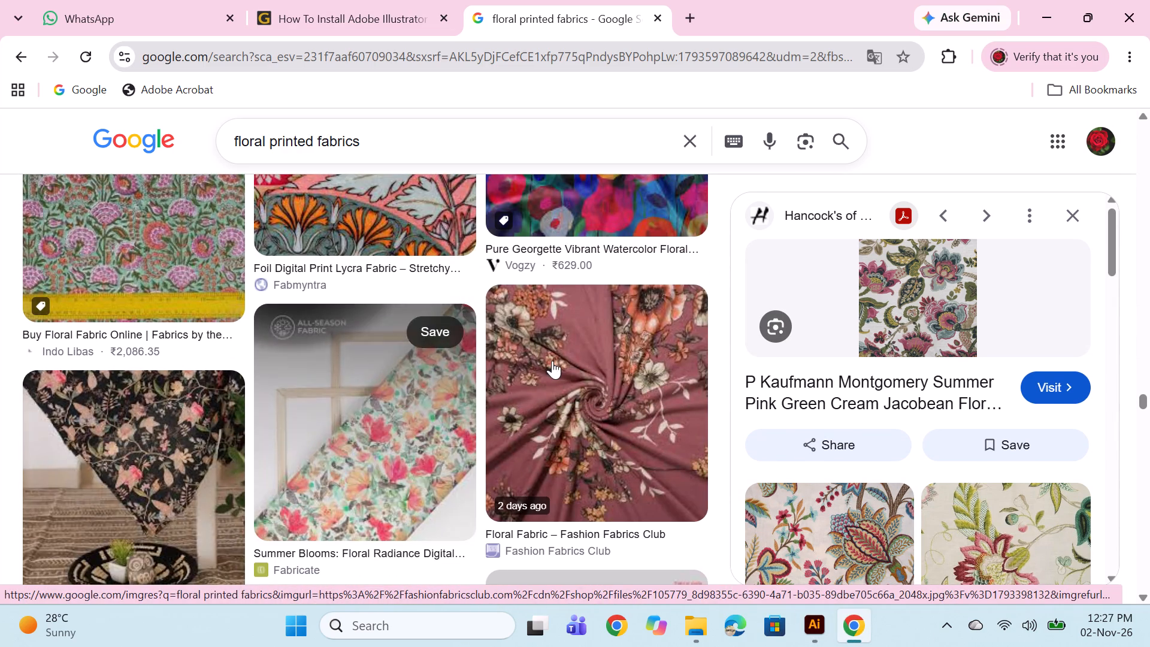
scroll(552, 361, down, 2)
scroll(376, 368, down, 2)
scroll(540, 382, down, 3)
scroll(538, 382, up, 1)
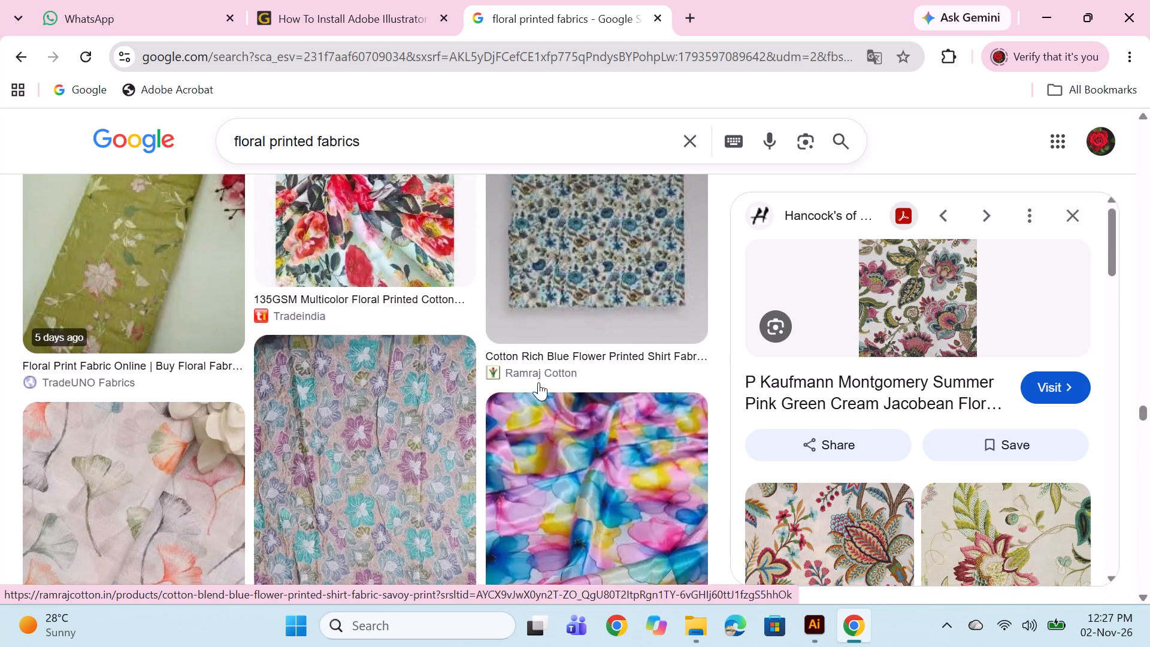
scroll(538, 382, down, 2)
scroll(267, 382, down, 5)
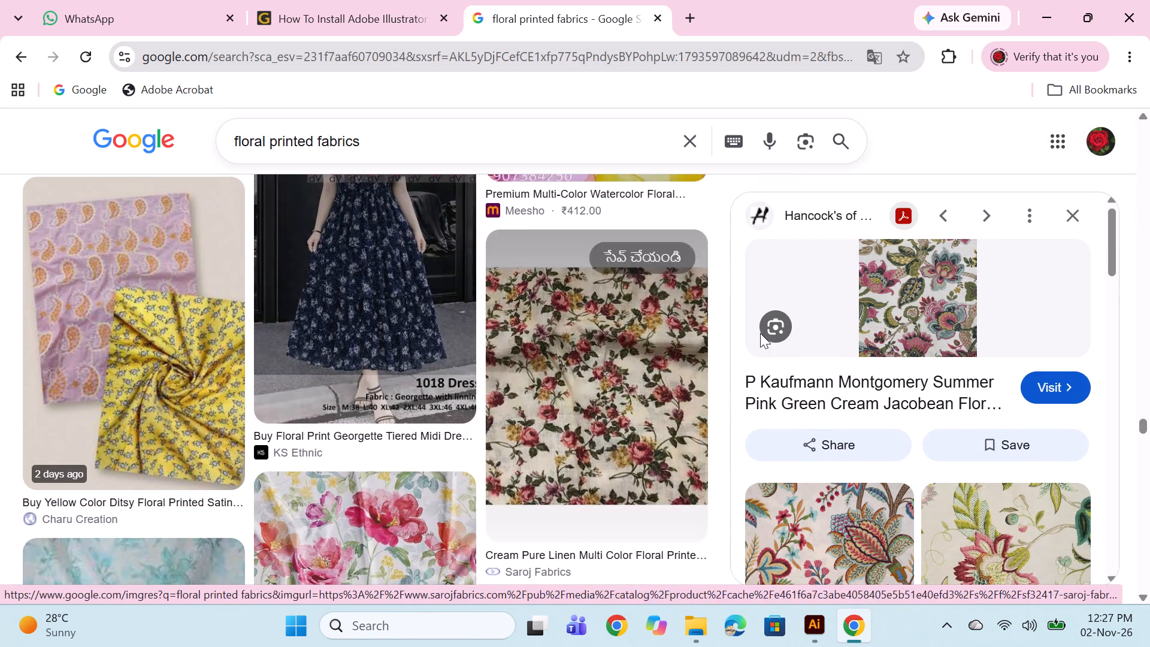
scroll(791, 333, down, 6)
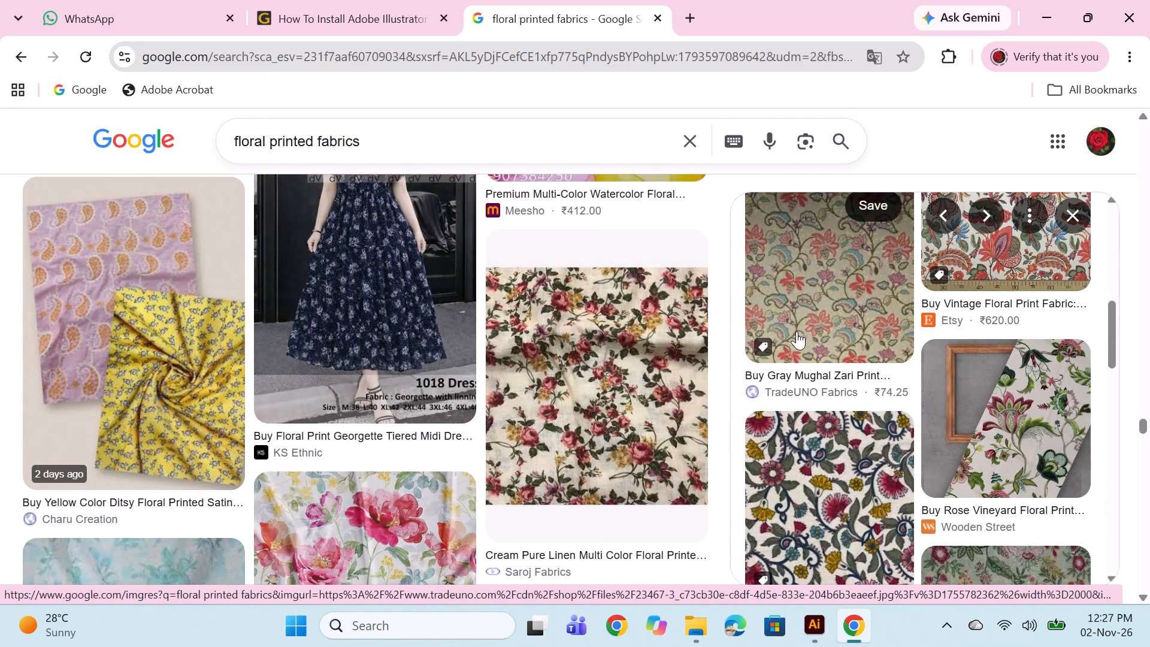
click(828, 295)
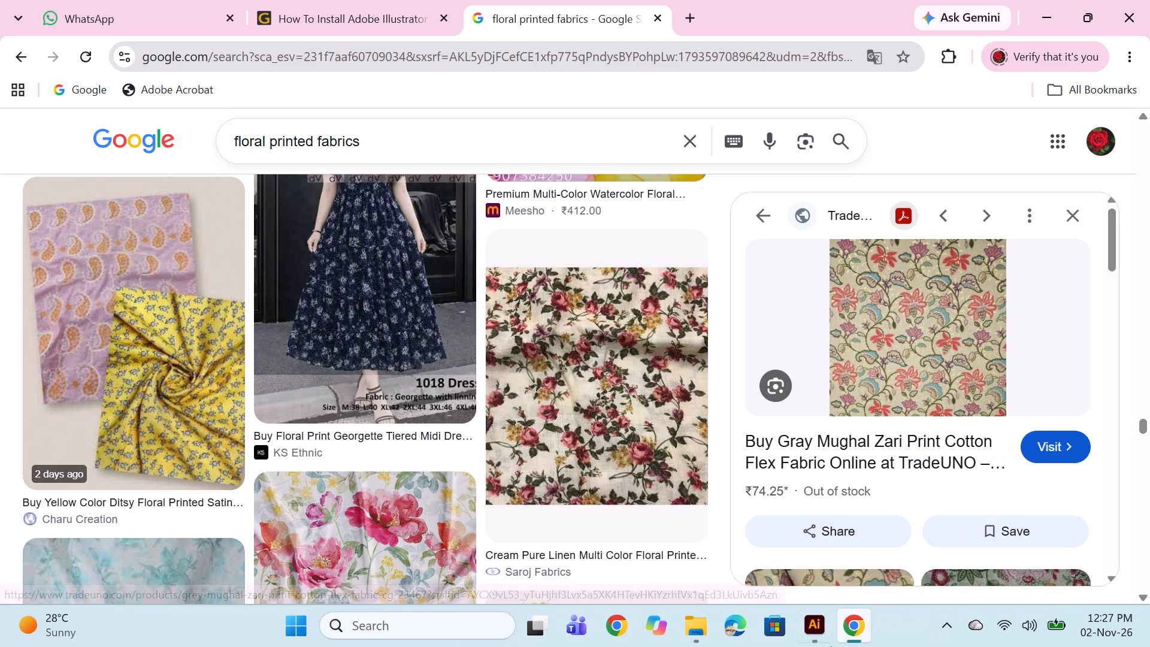
Switch to Illustrator and review the colourways in reverse from 3-c8 back to 3, ending on 3-c9.
click(816, 638)
click(592, 81)
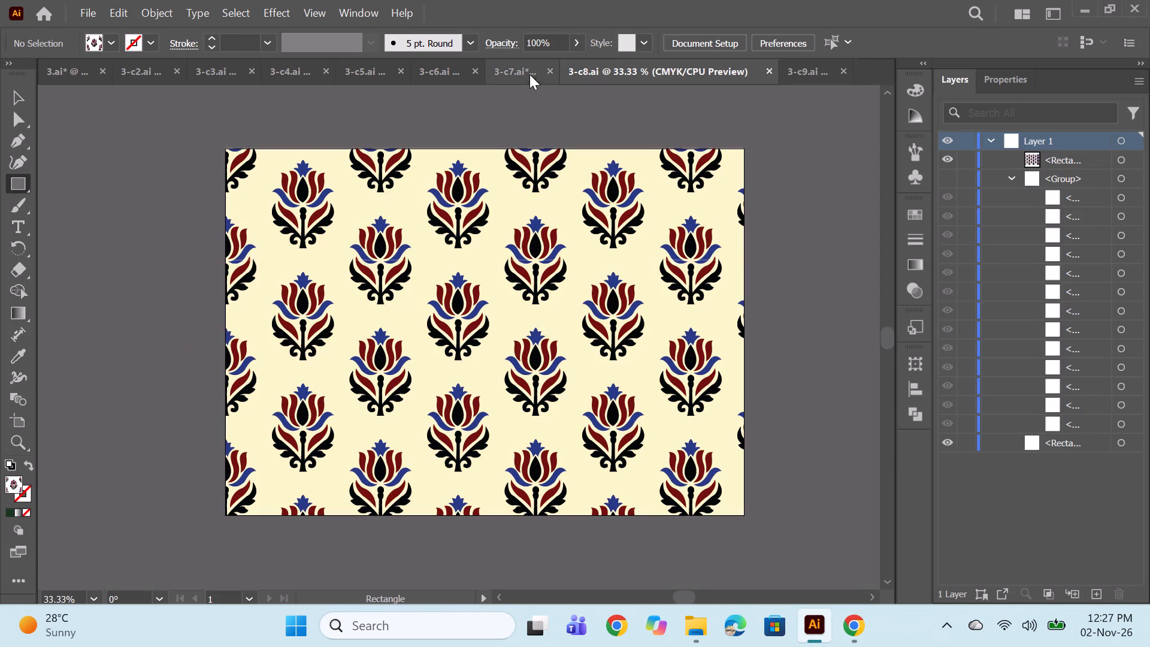
click(506, 73)
click(445, 68)
click(352, 72)
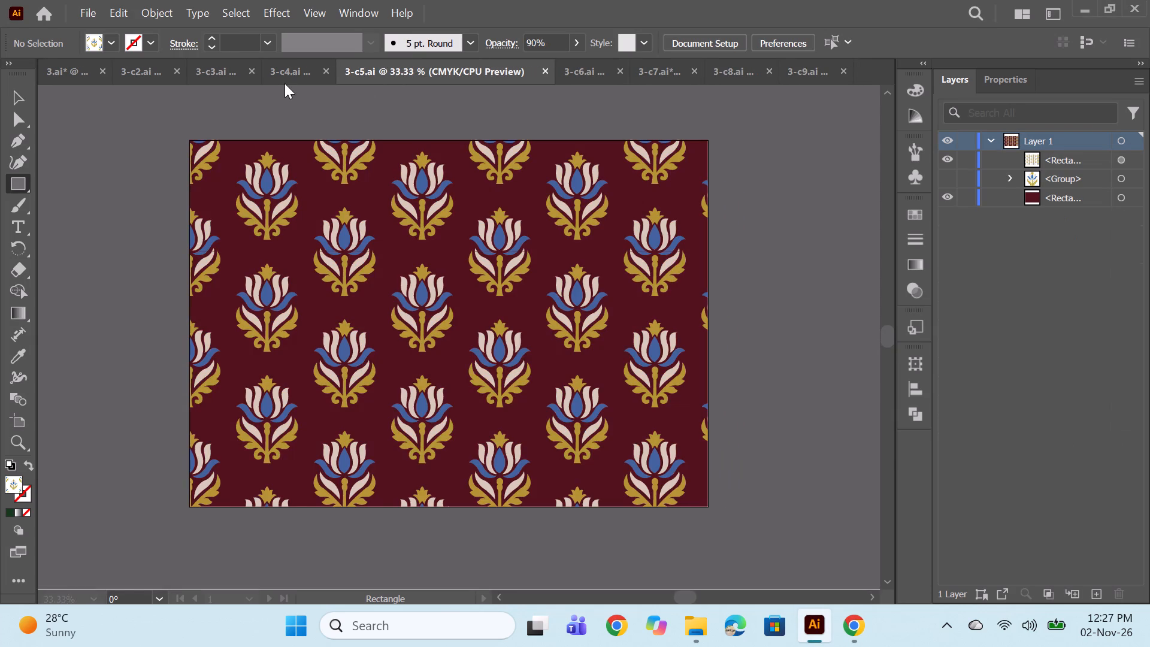
click(290, 77)
click(214, 64)
click(127, 71)
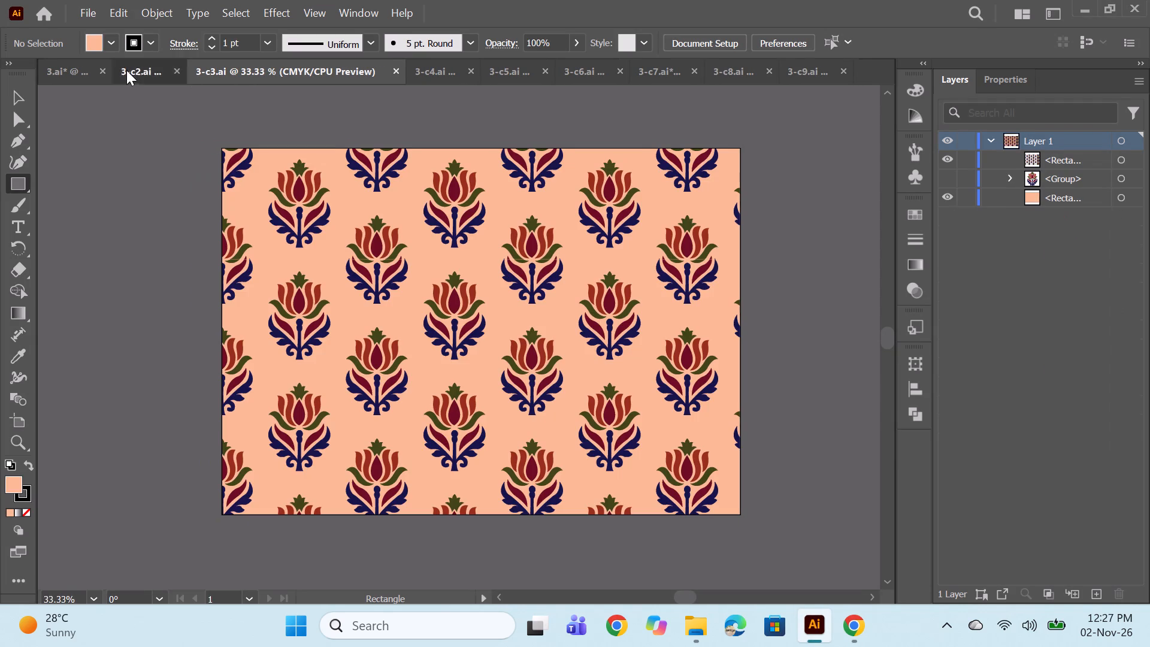
click(52, 75)
click(809, 71)
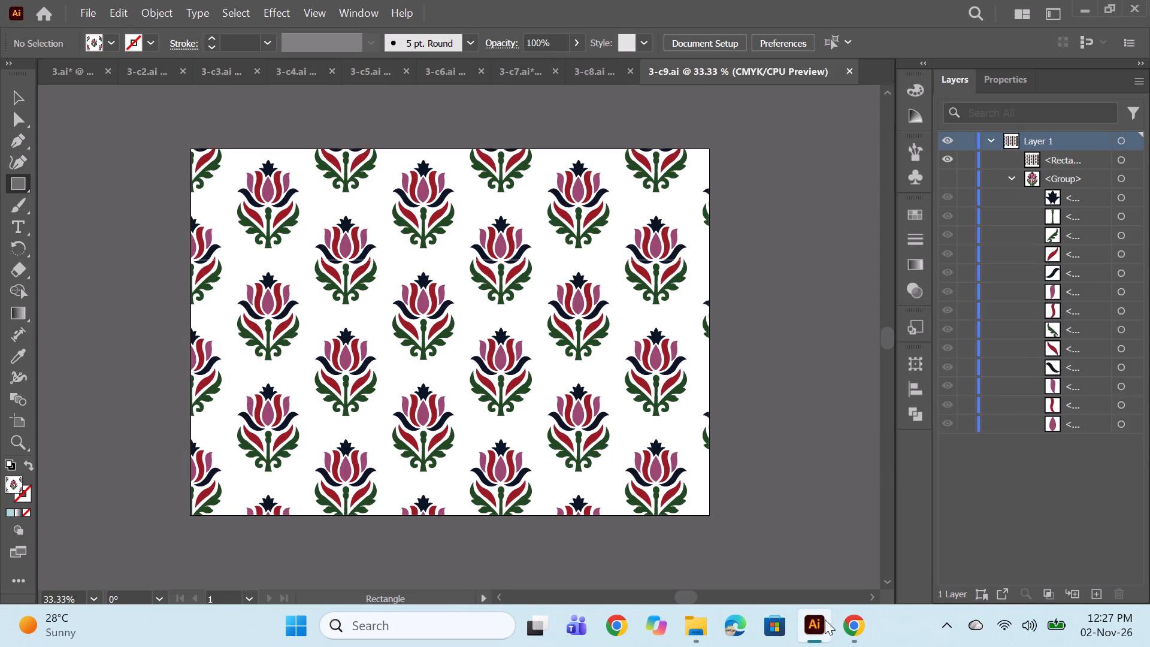
Switch to Chrome and examine the fabrics related to the Gray Mughal Zari print for colour combinations.
click(846, 628)
scroll(904, 319, down, 3)
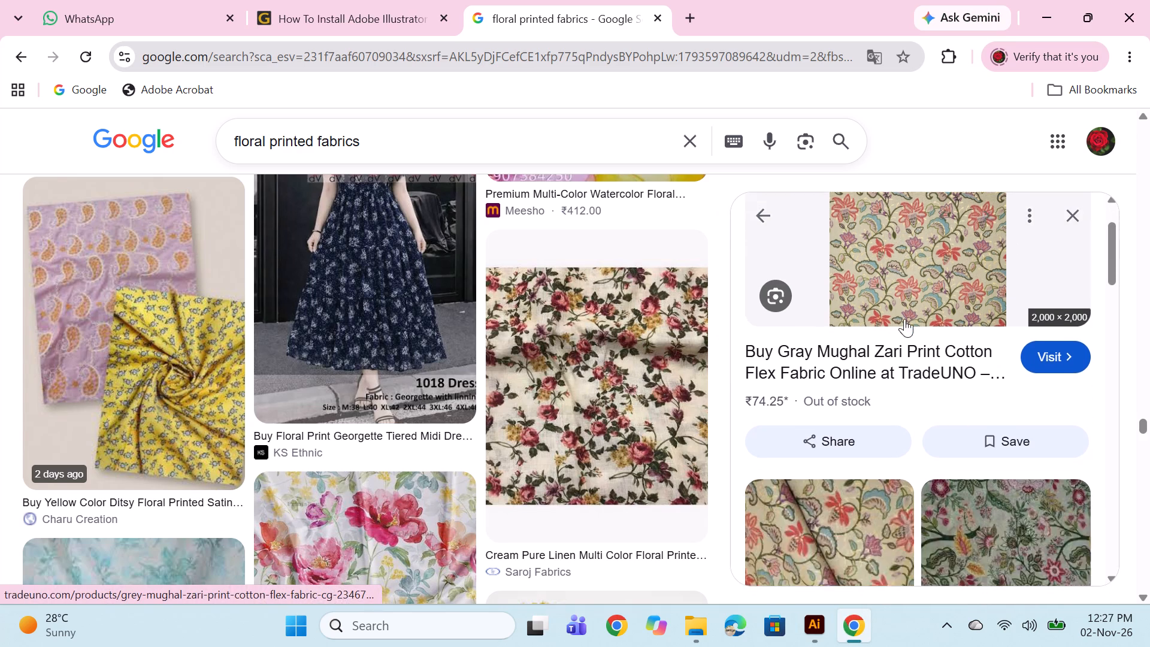
scroll(904, 319, down, 6)
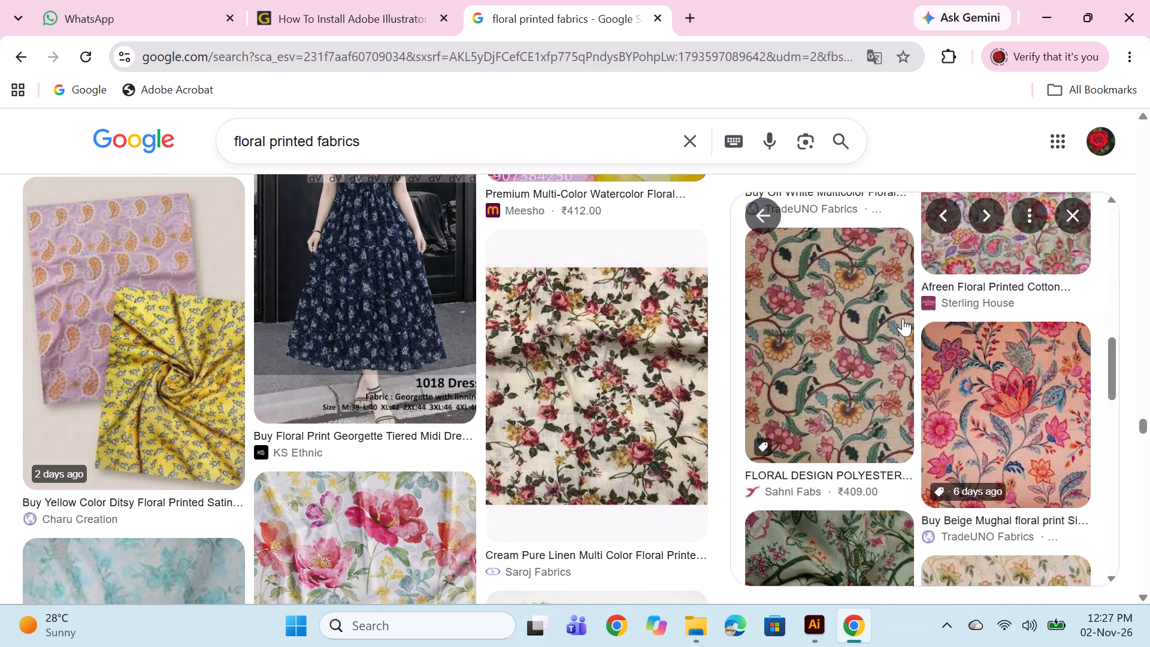
scroll(903, 318, down, 7)
scroll(903, 318, up, 4)
scroll(903, 318, down, 1)
scroll(903, 318, up, 10)
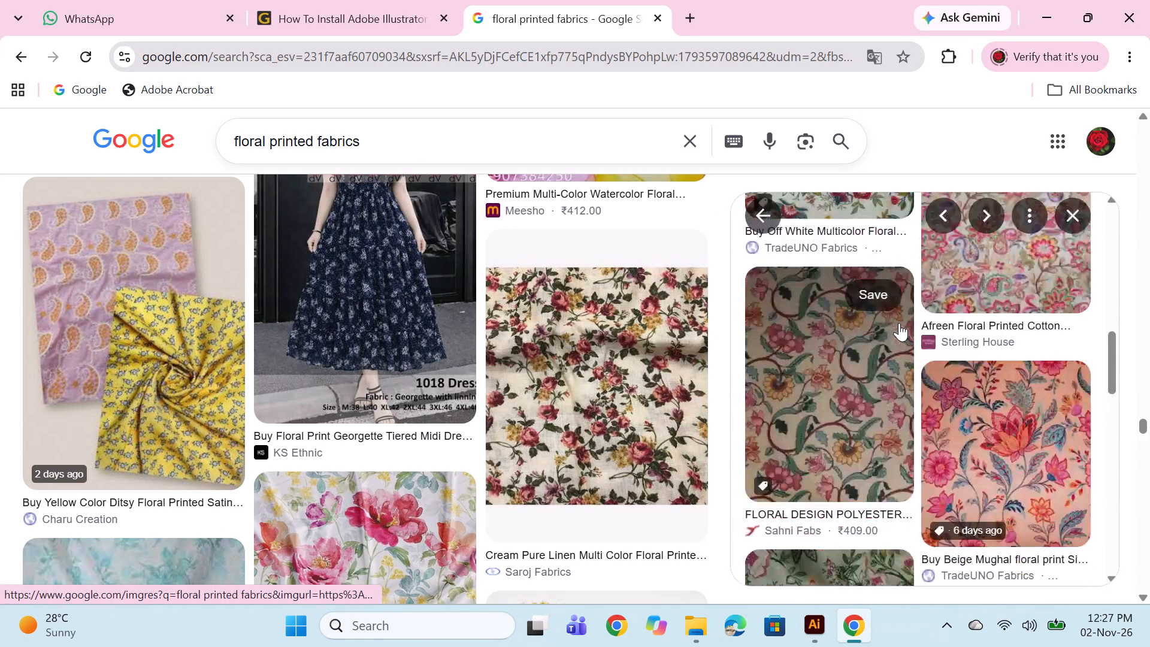
scroll(899, 330, up, 5)
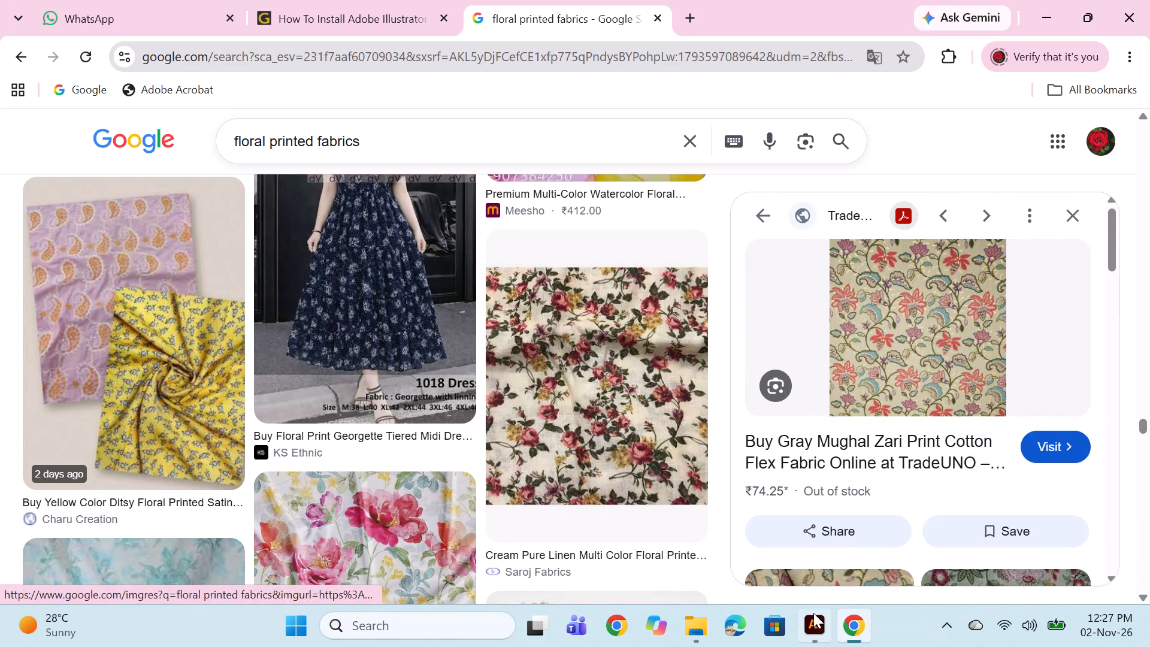
scroll(944, 465, down, 3)
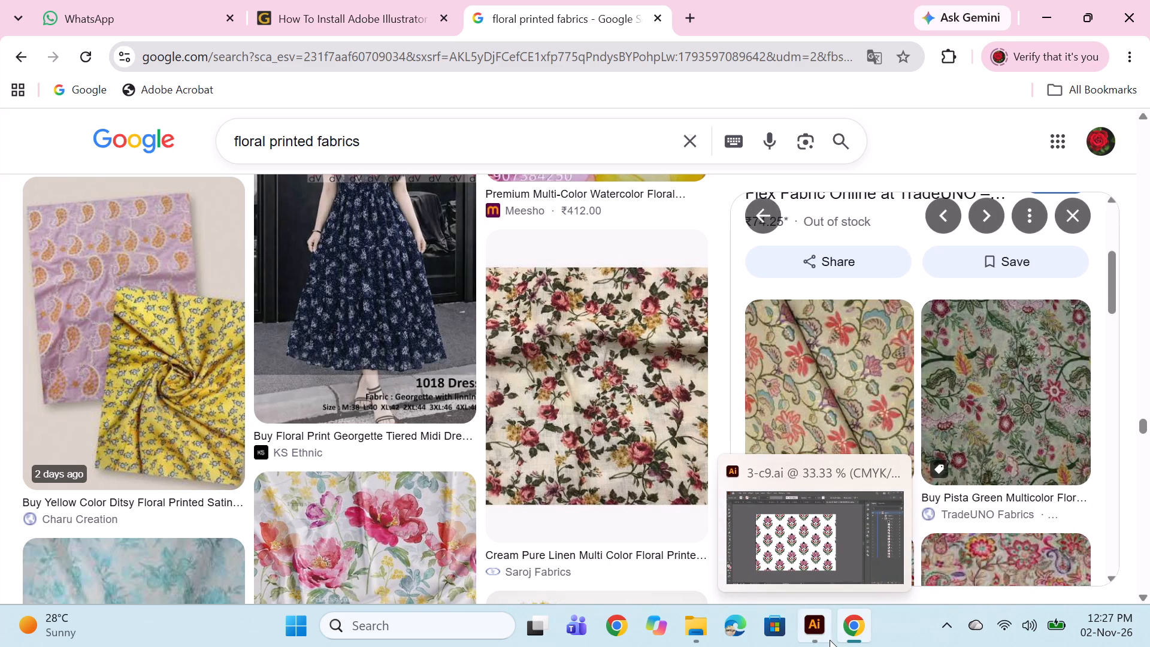
Switch to Illustrator, create a landscape A3 CMYK document in inches, and paste the copied tulip motif into it.
click(830, 640)
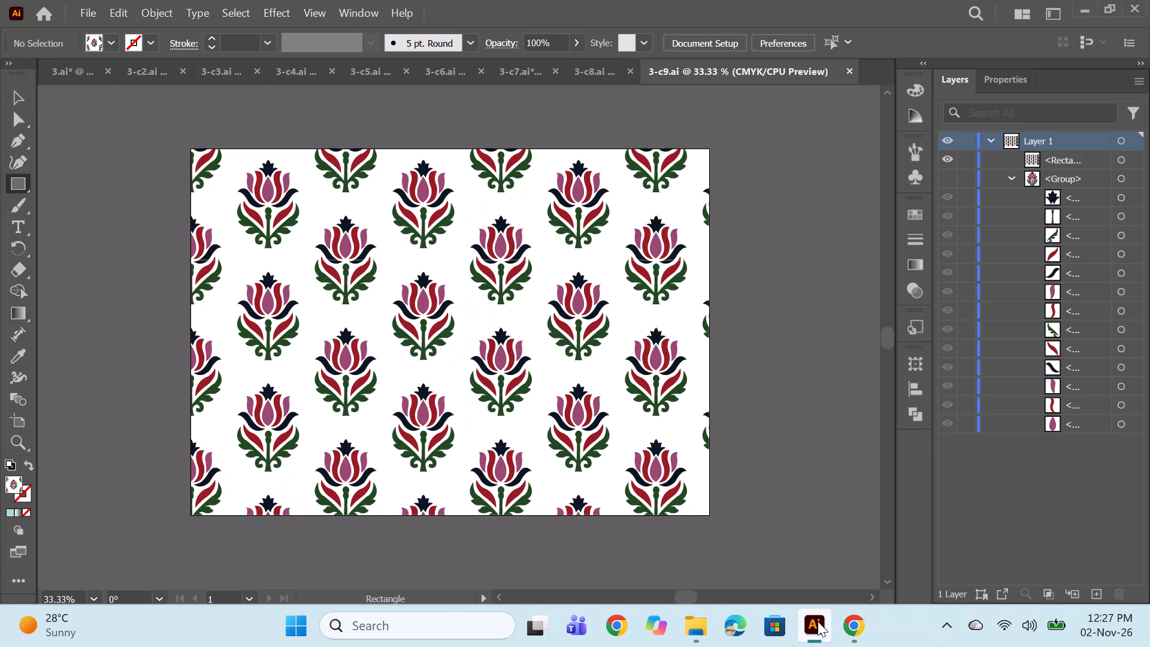
scroll(1147, 411, up, 1)
key(ctrl+n)
key(Return)
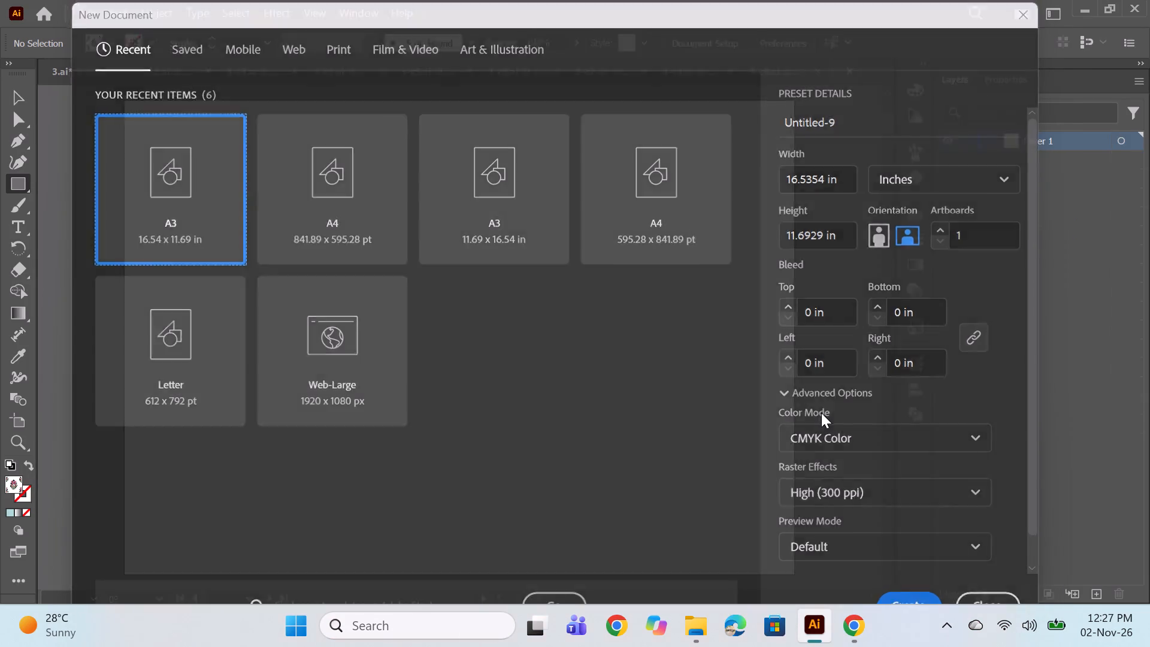
key(ctrl+v)
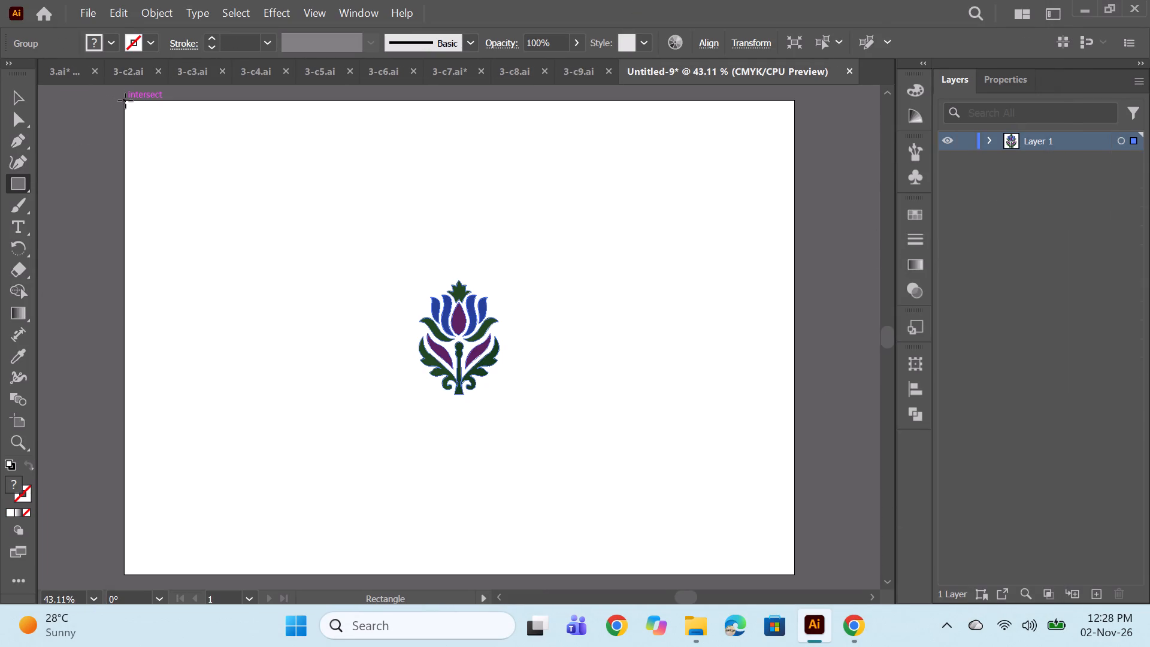
Draw a background rectangle covering the whole artboard, place it beneath the tulip group, and expand the group's paths.
drag(125, 100, 742, 494)
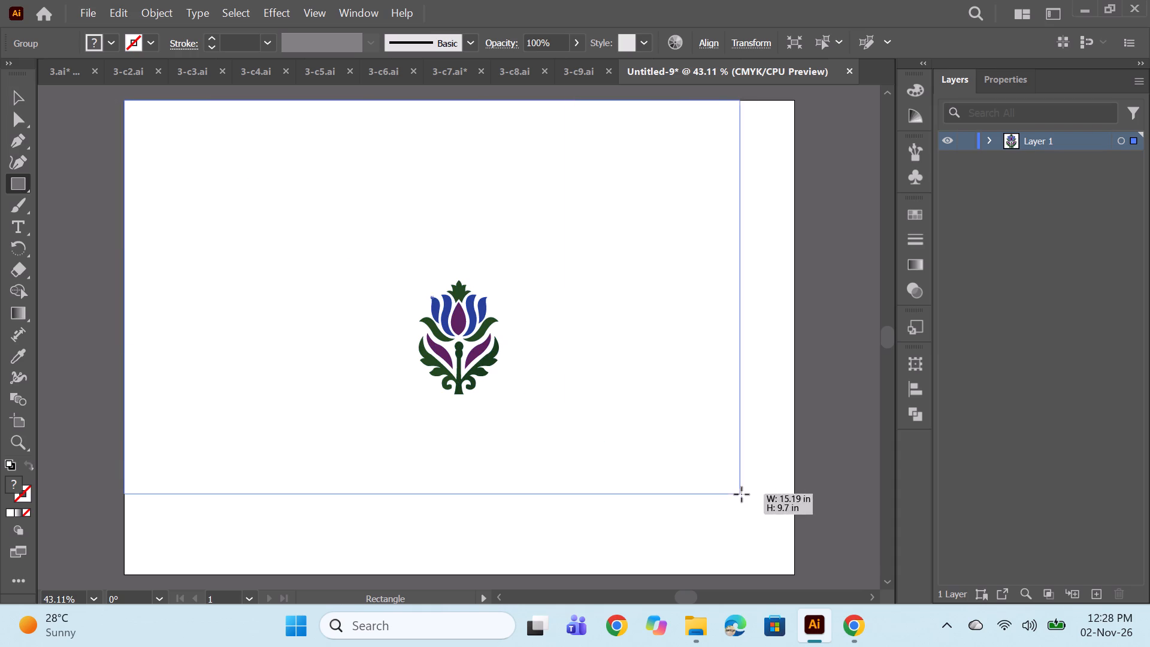
drag(742, 494, 795, 574)
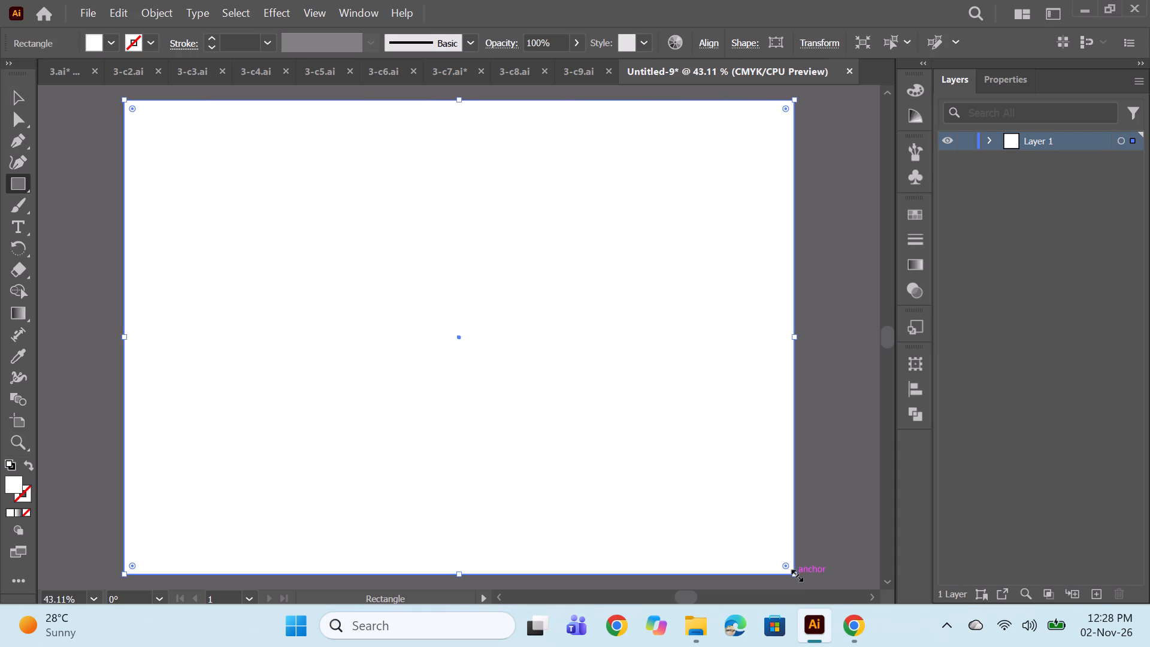
click(987, 146)
drag(1027, 154, 1035, 183)
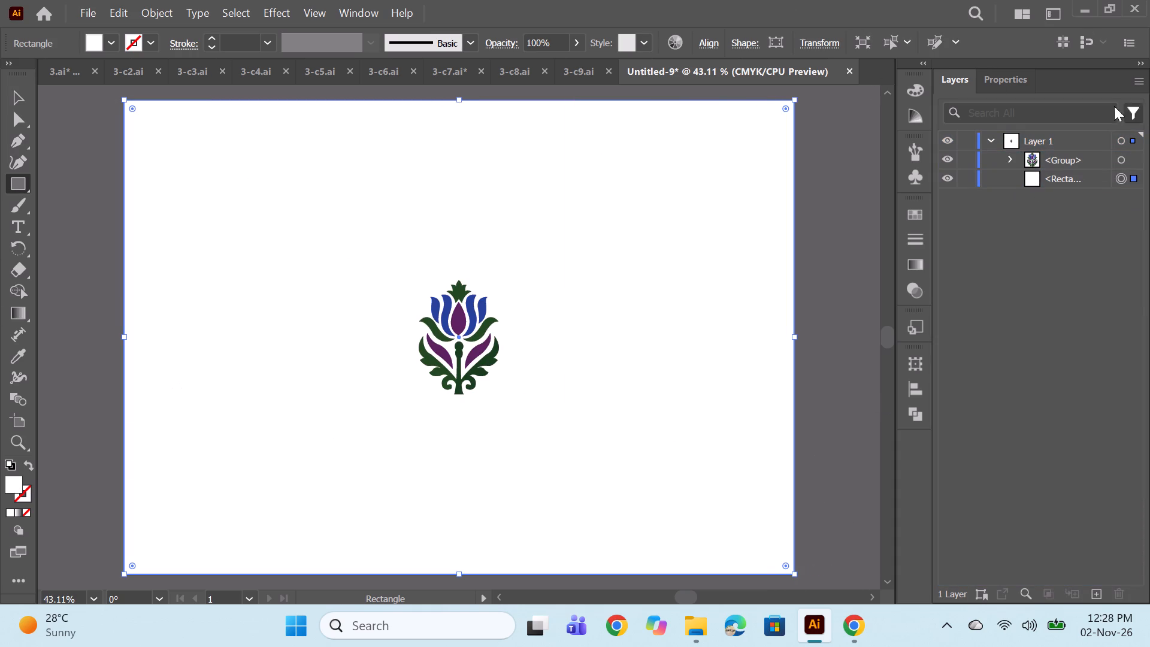
click(1006, 158)
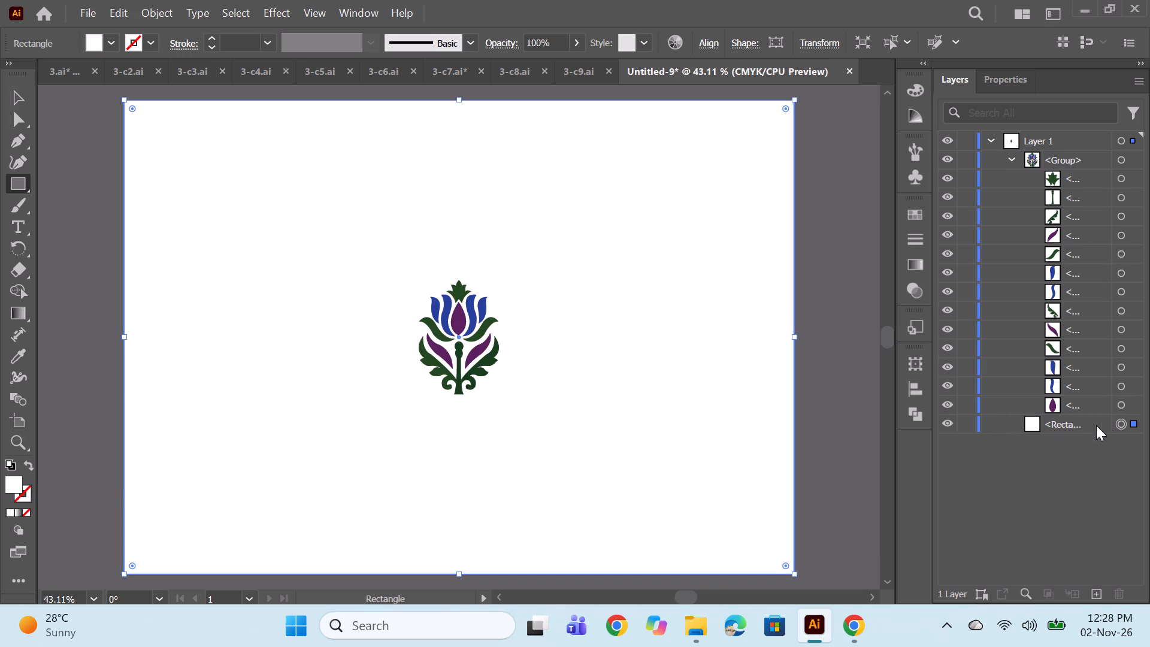
Fill the background rectangle with light green CBF7B5.
click(0, 494)
double_click(9, 488)
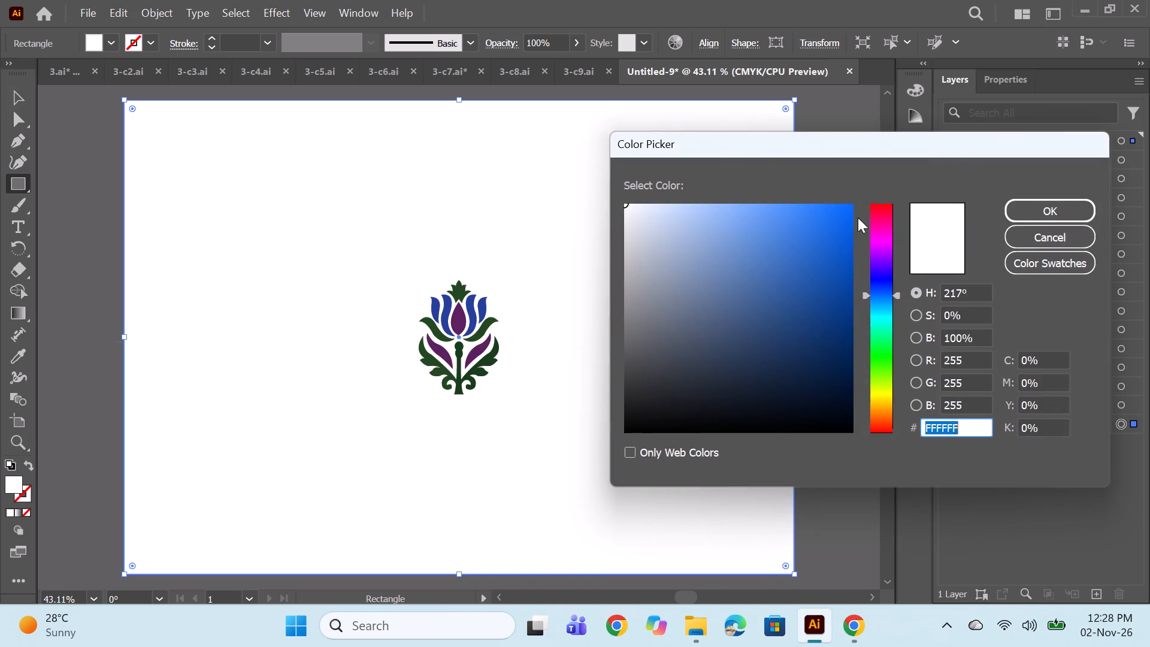
click(886, 346)
drag(888, 350, 897, 356)
click(681, 228)
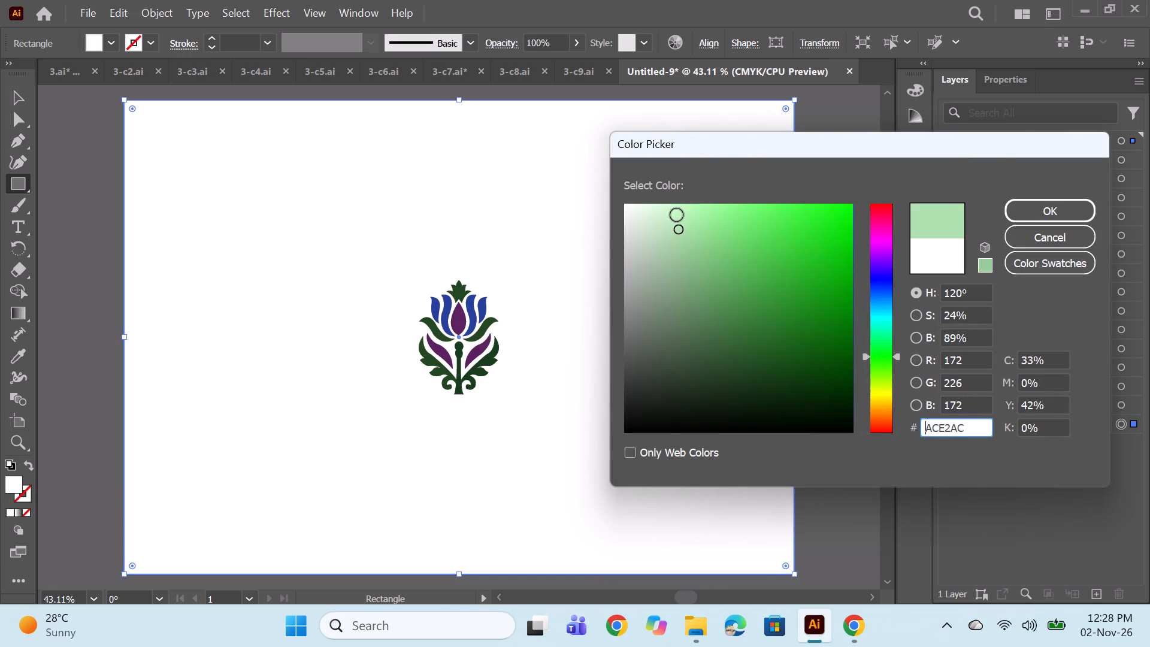
click(677, 213)
drag(880, 364, 880, 369)
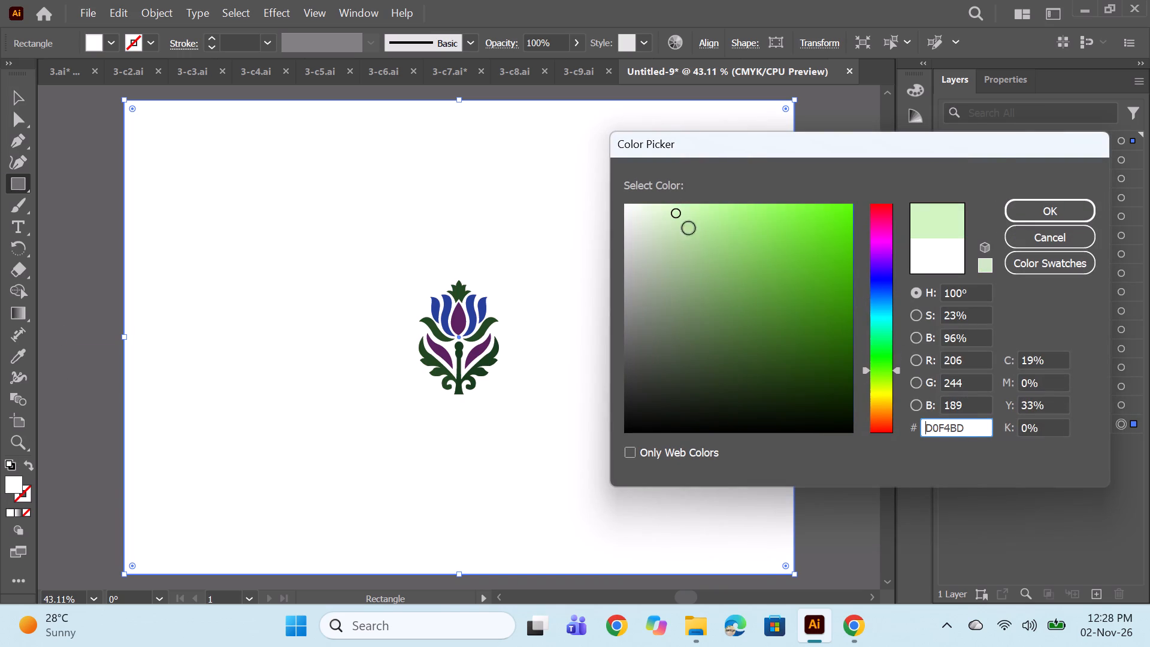
click(687, 209)
click(1066, 206)
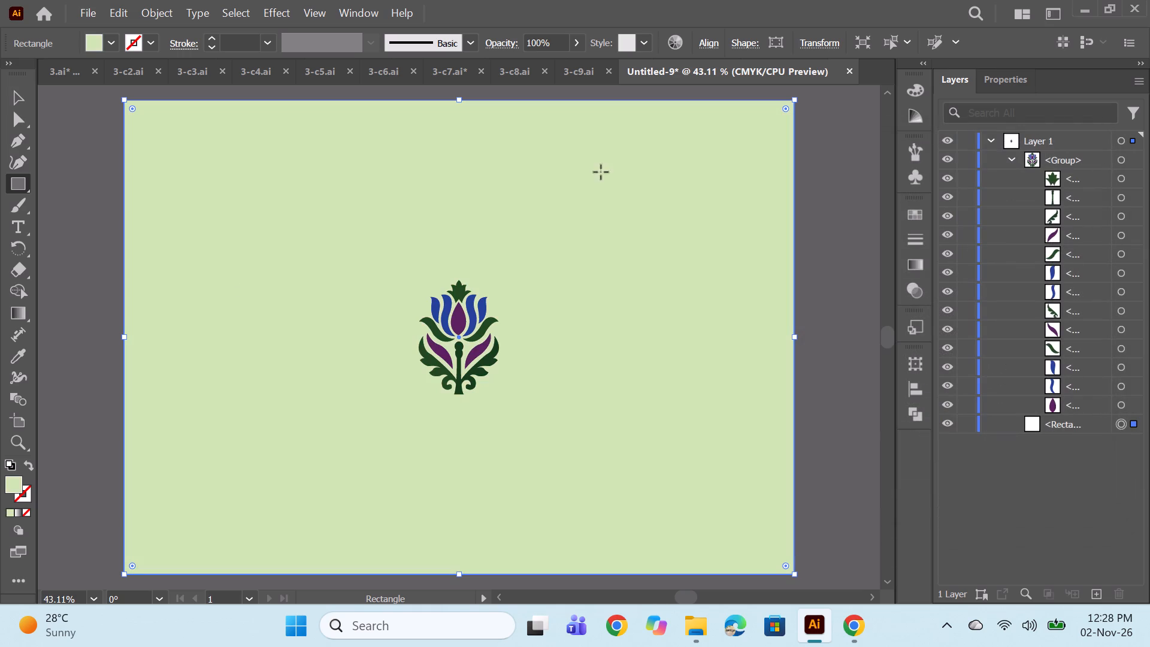
double_click(13, 487)
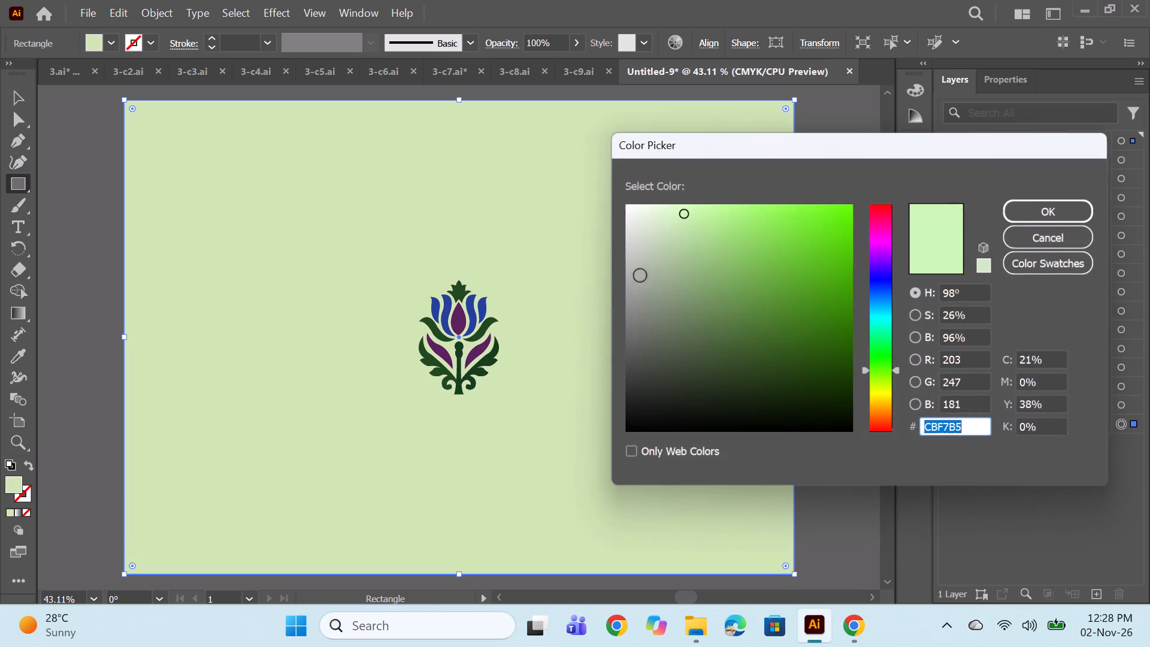
click(1038, 208)
Check the 3-c2 colourway for reference and return to the new light green document.
click(1126, 403)
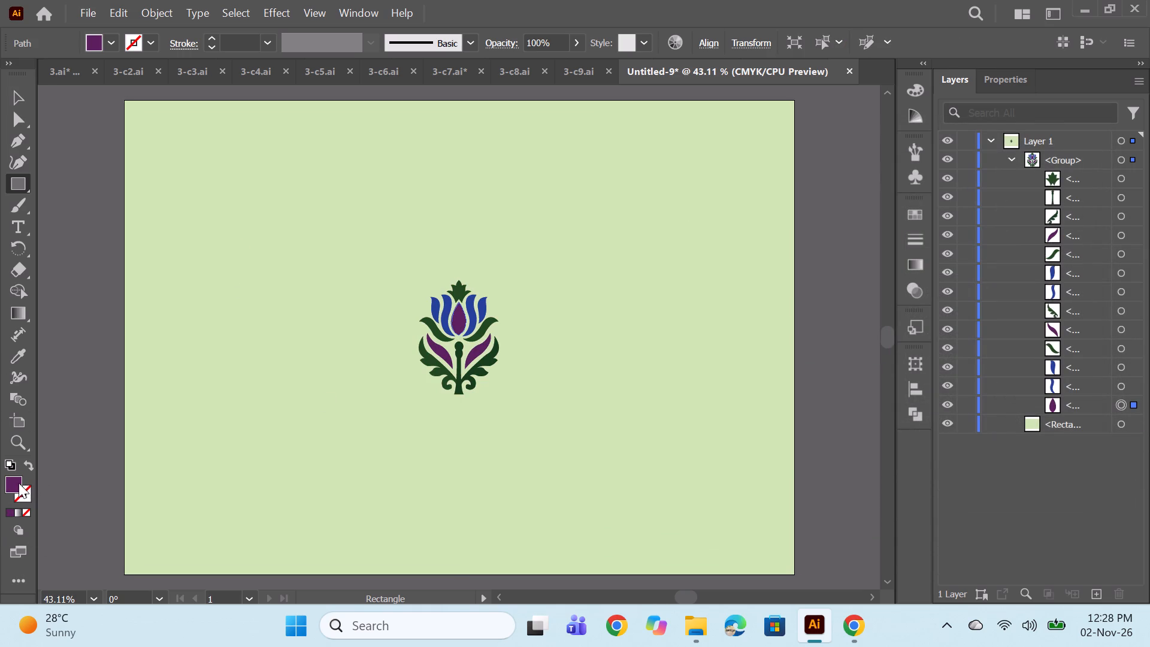
double_click(14, 483)
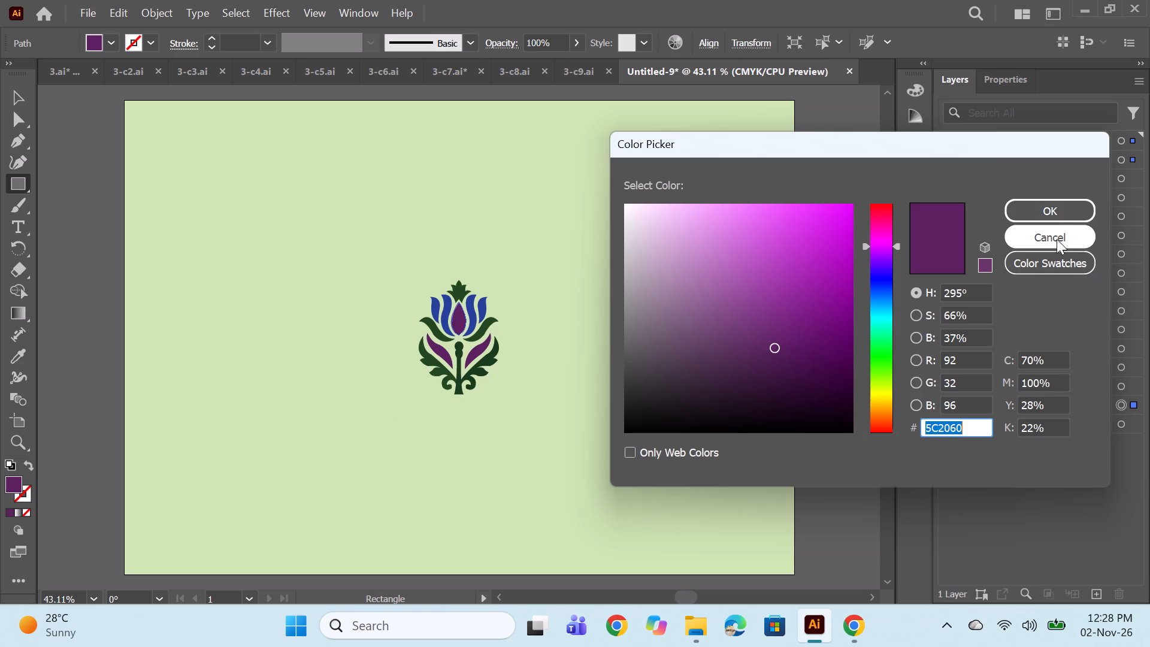
click(1057, 239)
click(130, 71)
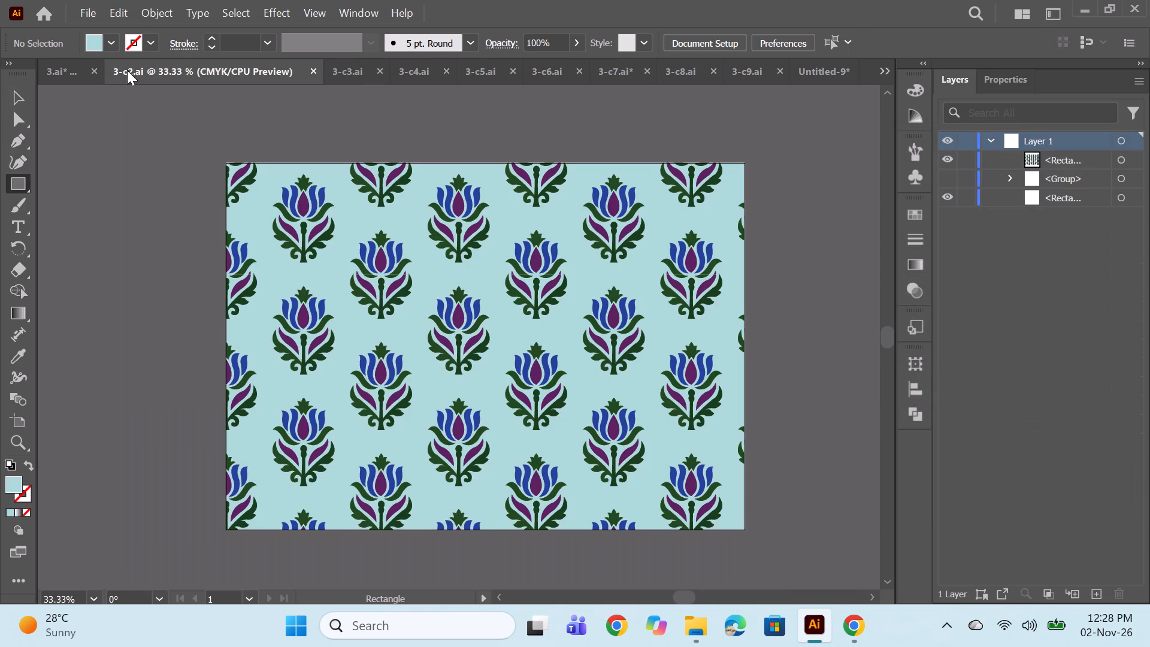
click(806, 64)
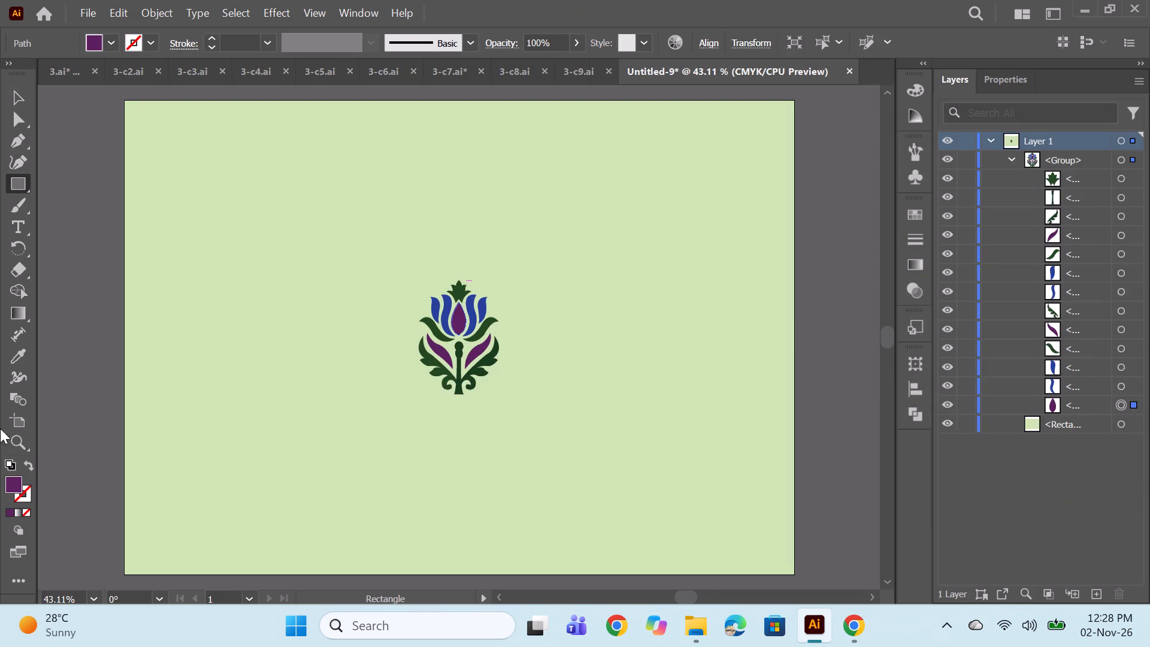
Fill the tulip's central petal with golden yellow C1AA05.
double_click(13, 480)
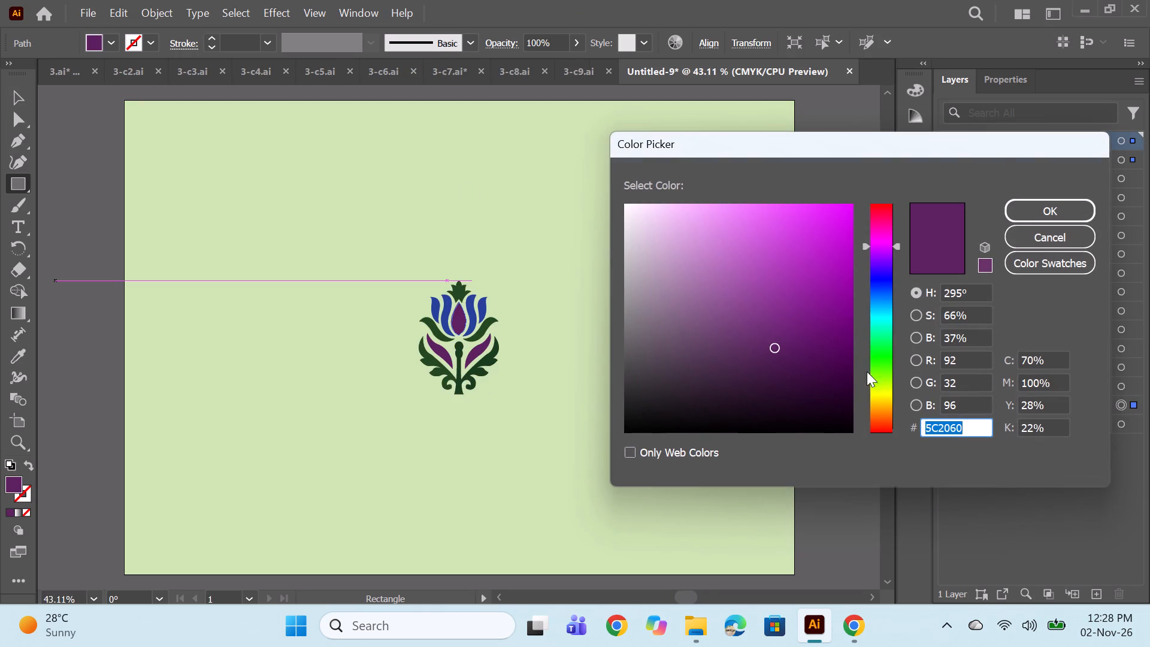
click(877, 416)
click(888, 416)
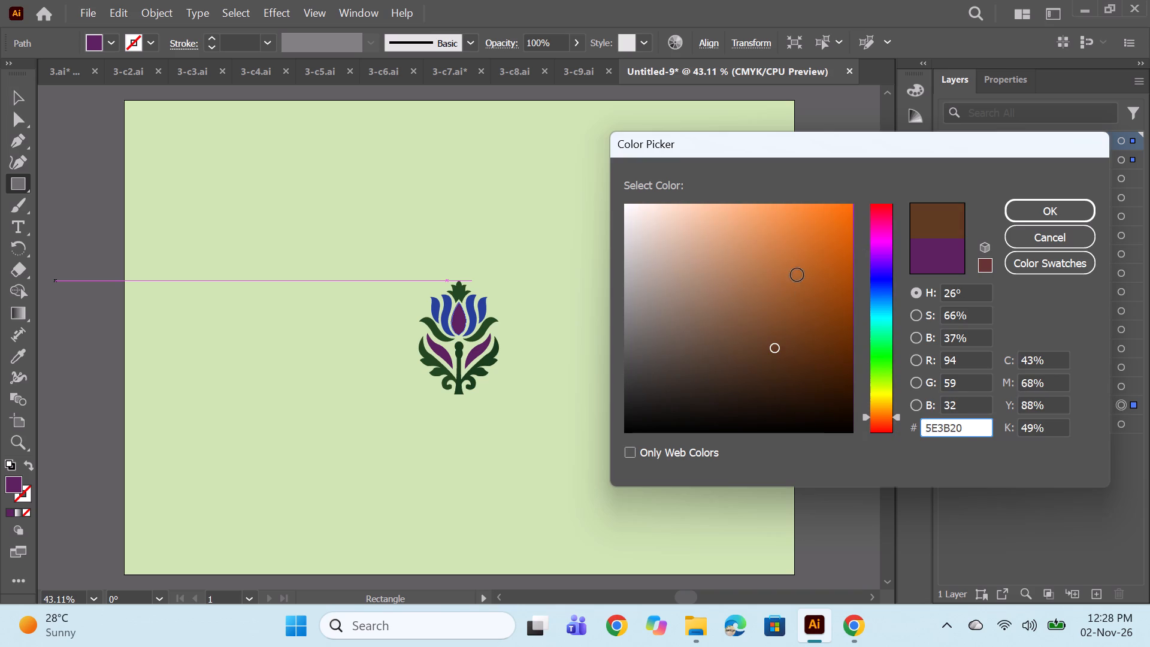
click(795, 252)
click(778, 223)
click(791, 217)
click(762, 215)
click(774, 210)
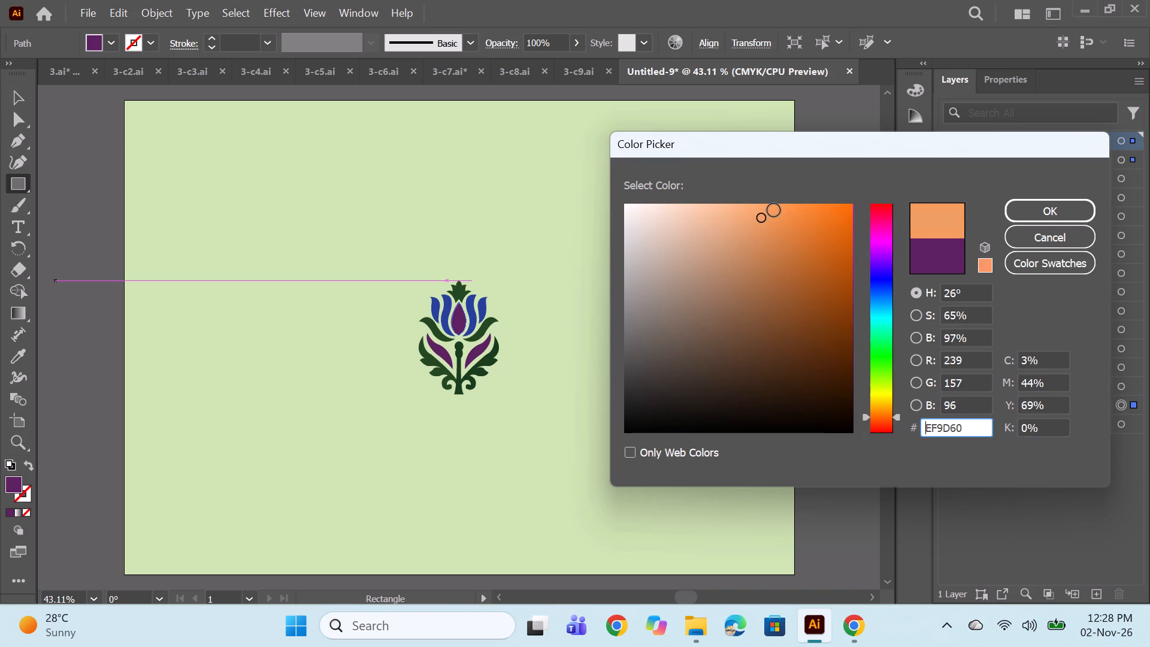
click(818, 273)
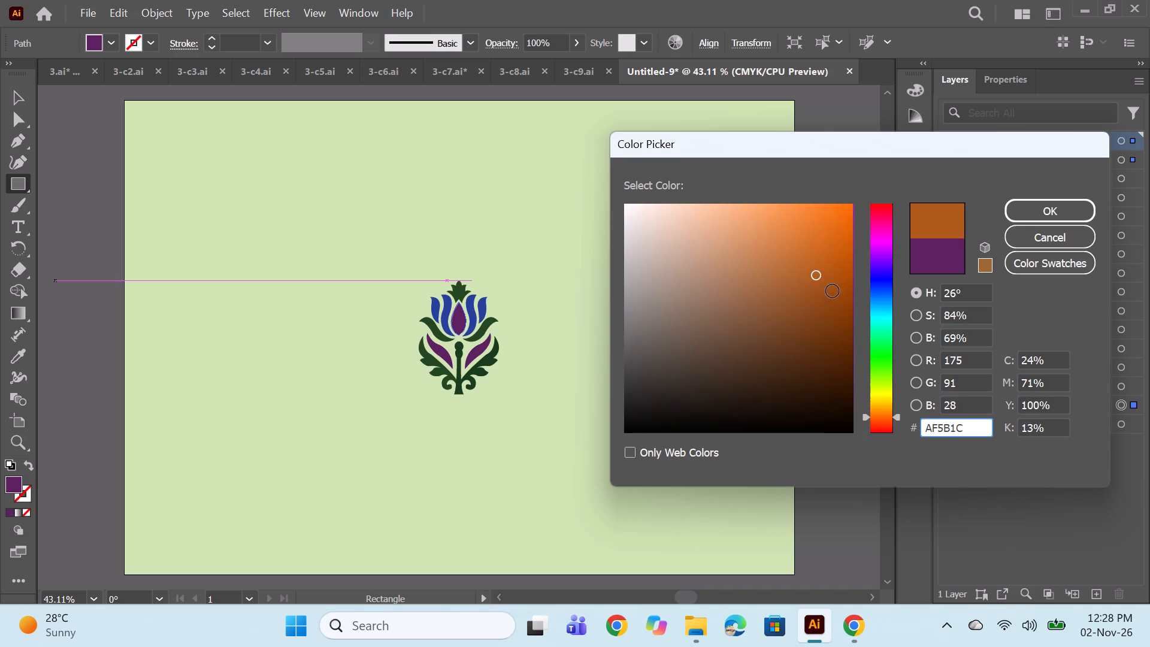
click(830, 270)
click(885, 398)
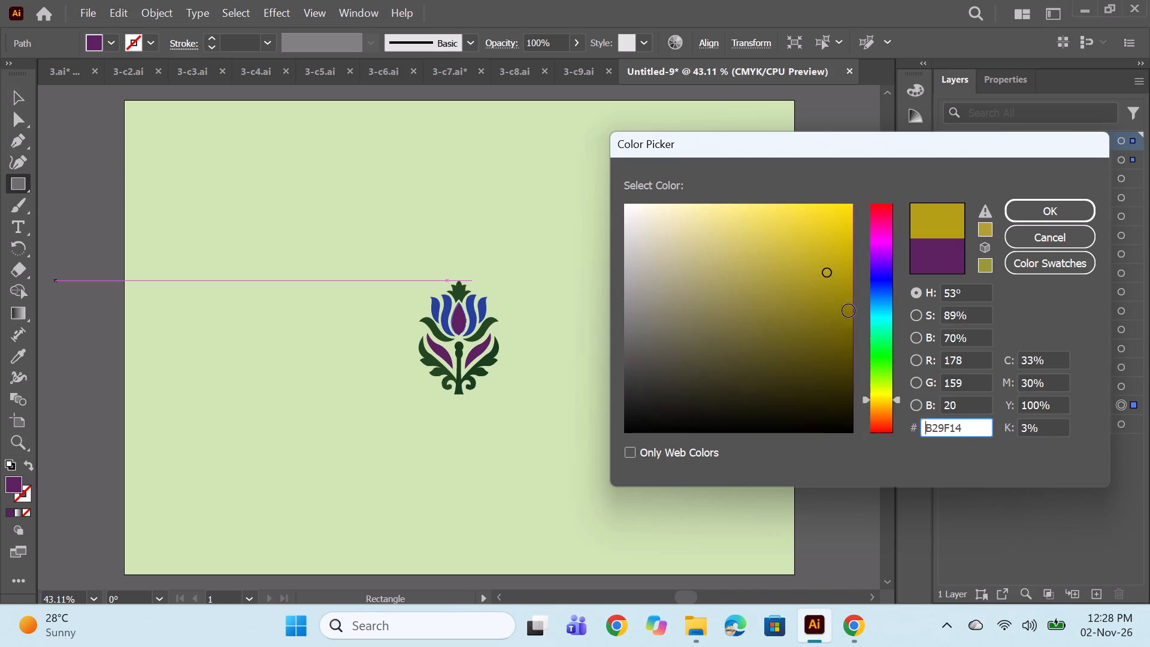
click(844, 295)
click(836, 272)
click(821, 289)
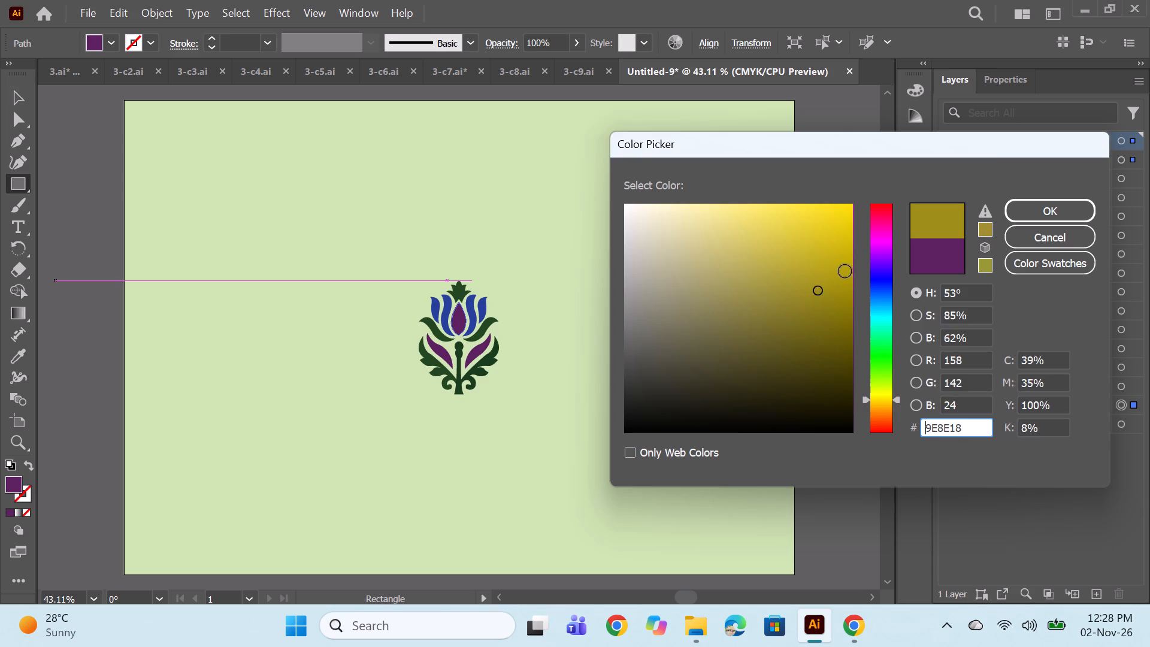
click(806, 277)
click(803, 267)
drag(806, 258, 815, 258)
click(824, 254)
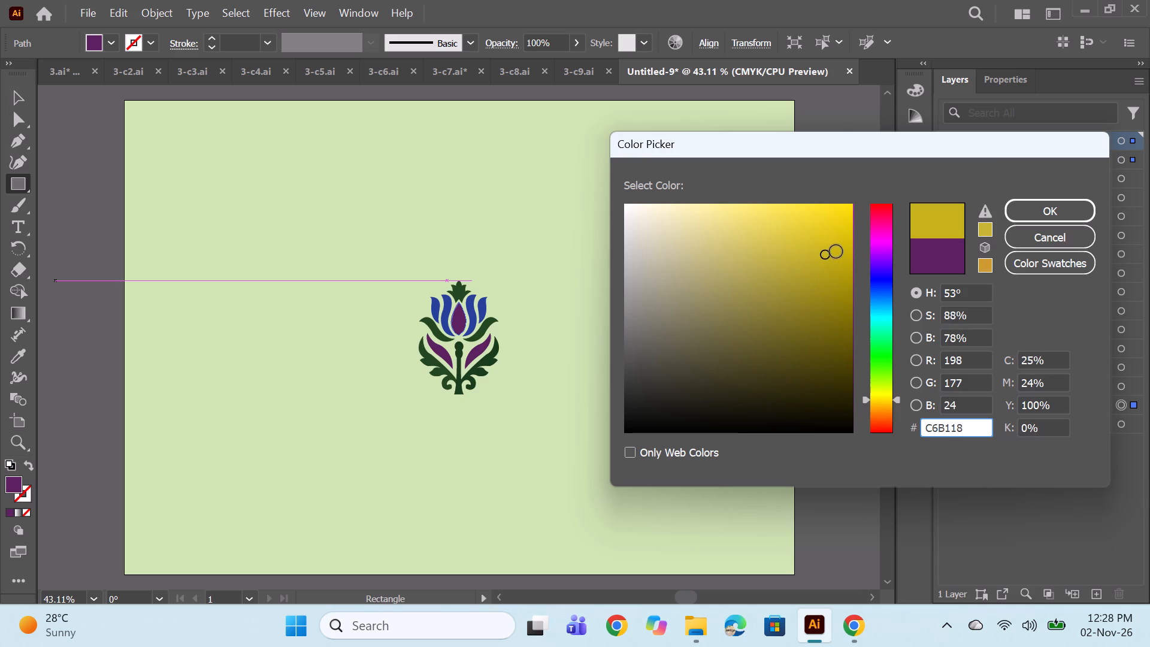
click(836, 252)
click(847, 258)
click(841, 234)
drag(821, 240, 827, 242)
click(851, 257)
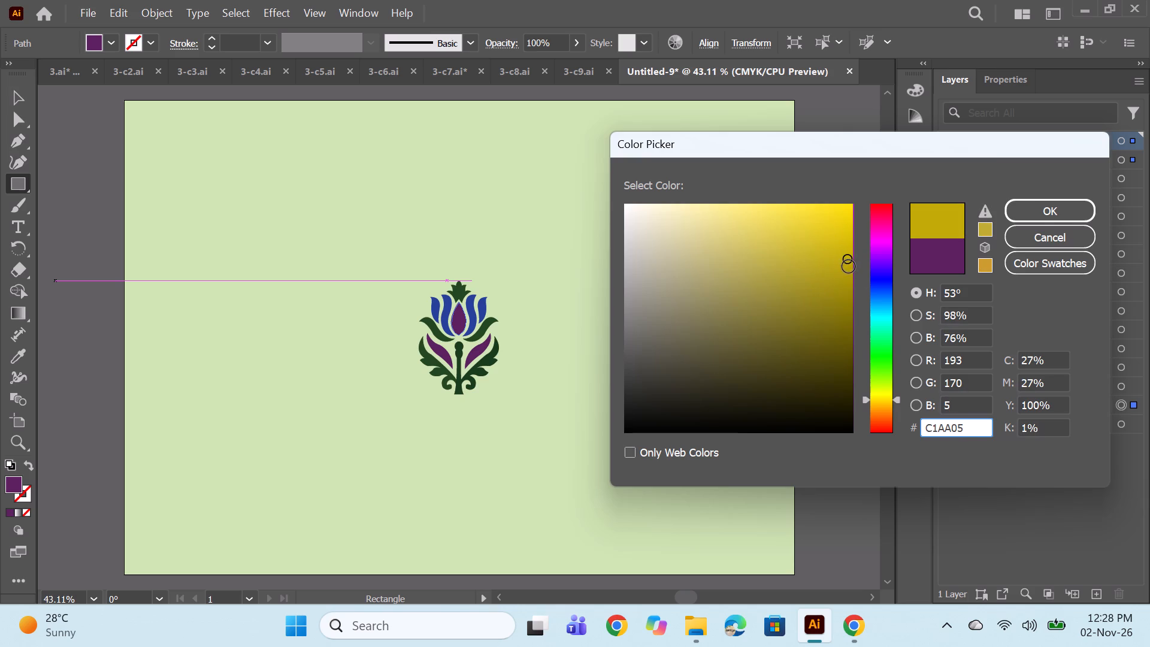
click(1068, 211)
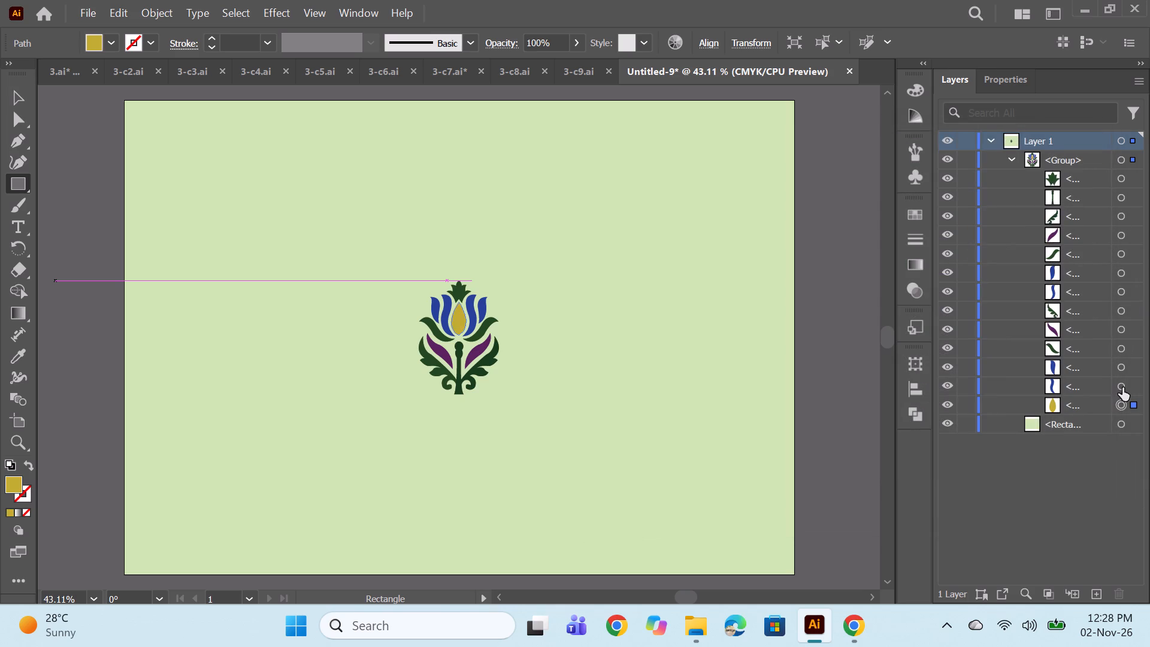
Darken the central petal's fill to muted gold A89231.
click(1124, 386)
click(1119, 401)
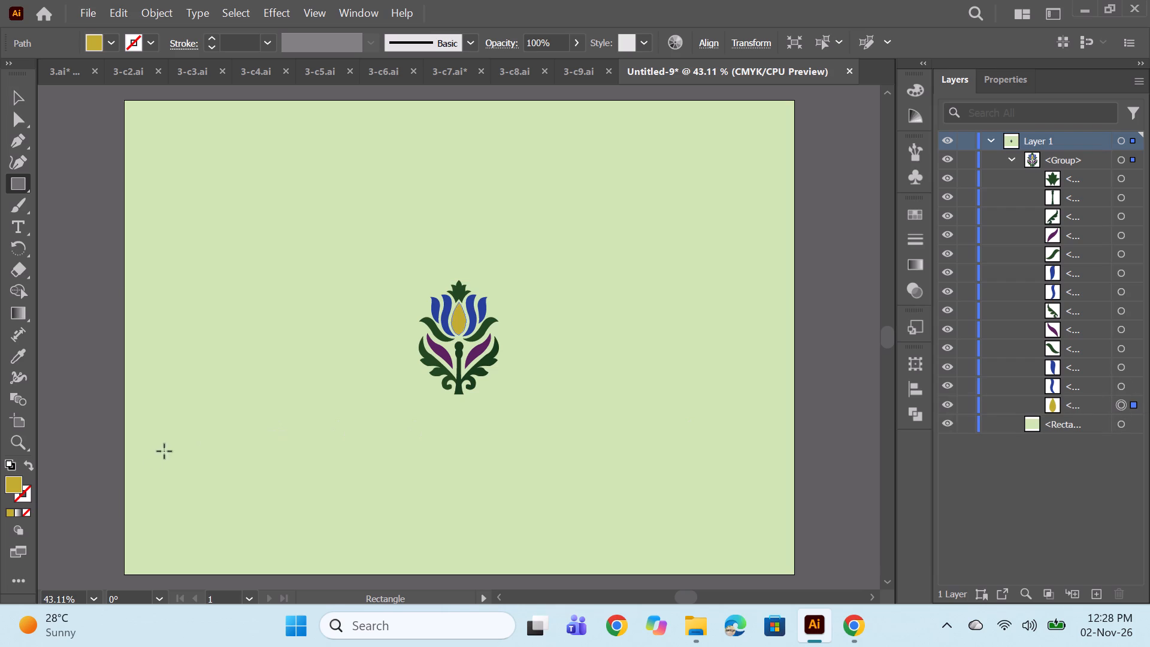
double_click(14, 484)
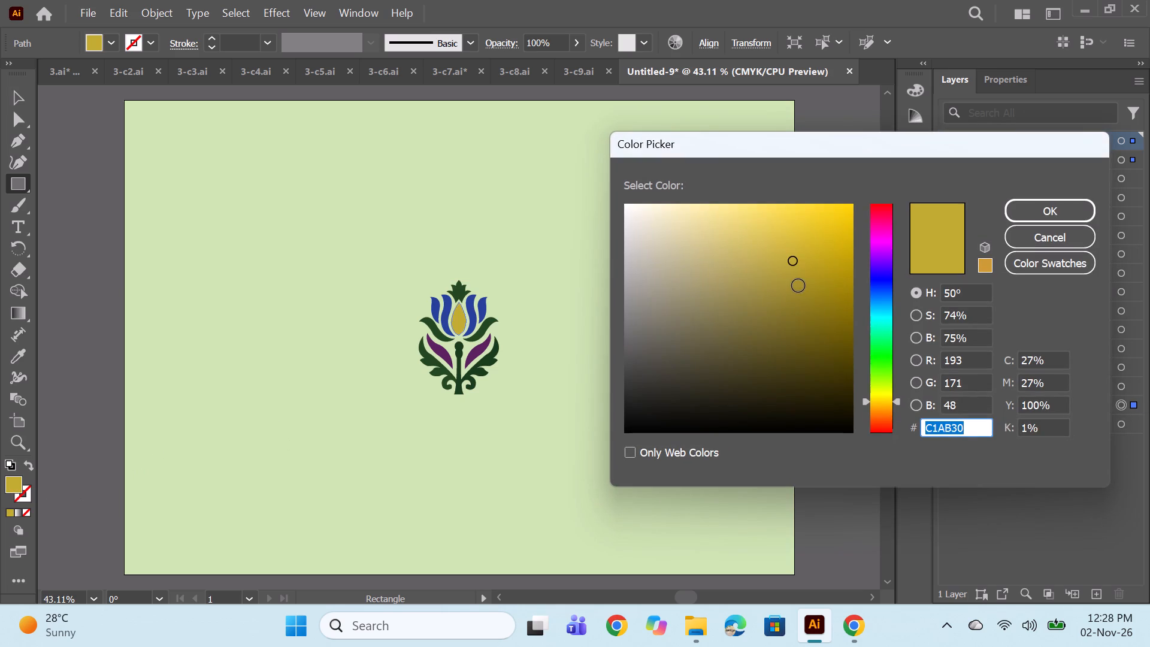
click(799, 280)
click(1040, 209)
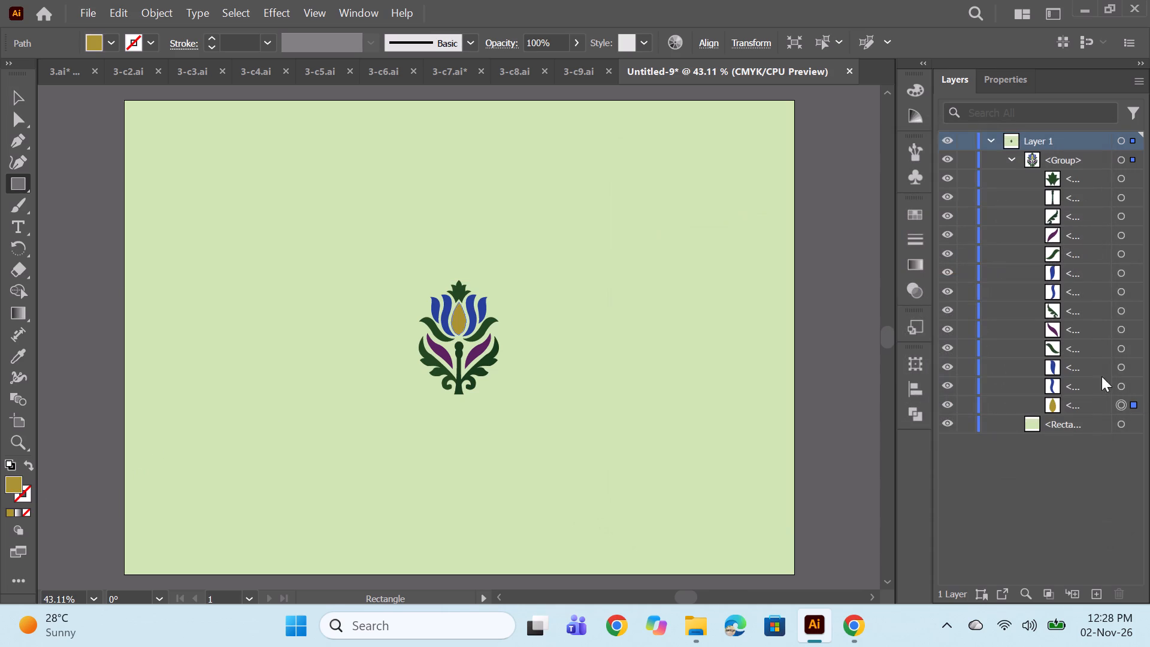
Fill the tulip's inner left petal with red B7081D.
click(1119, 391)
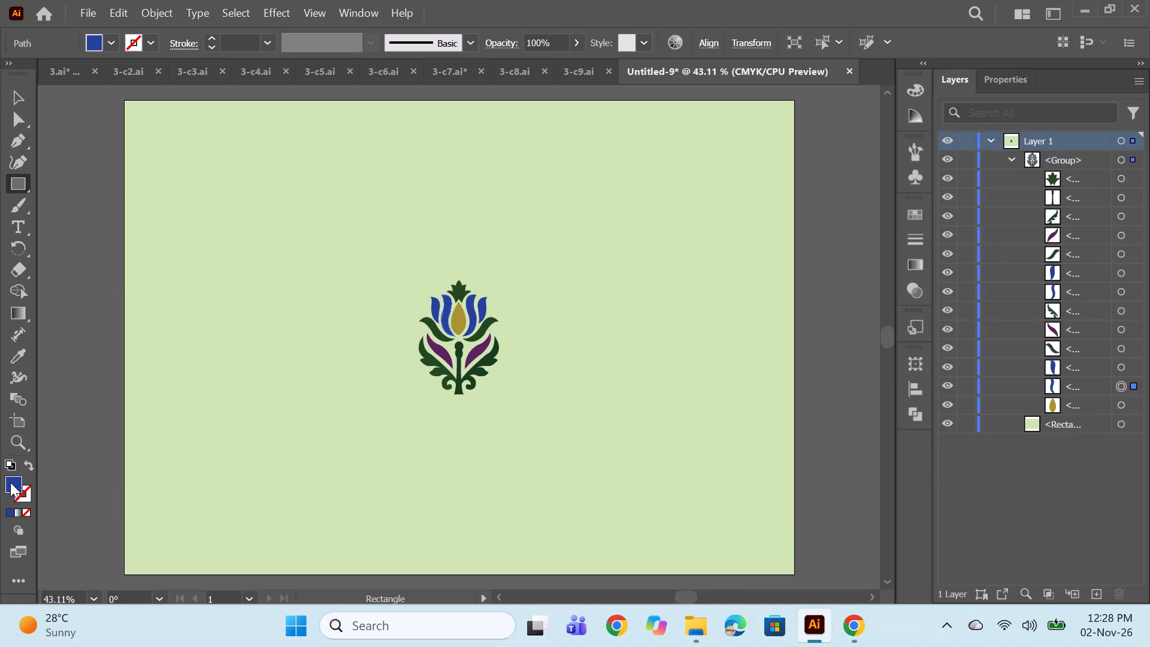
double_click(10, 482)
click(885, 415)
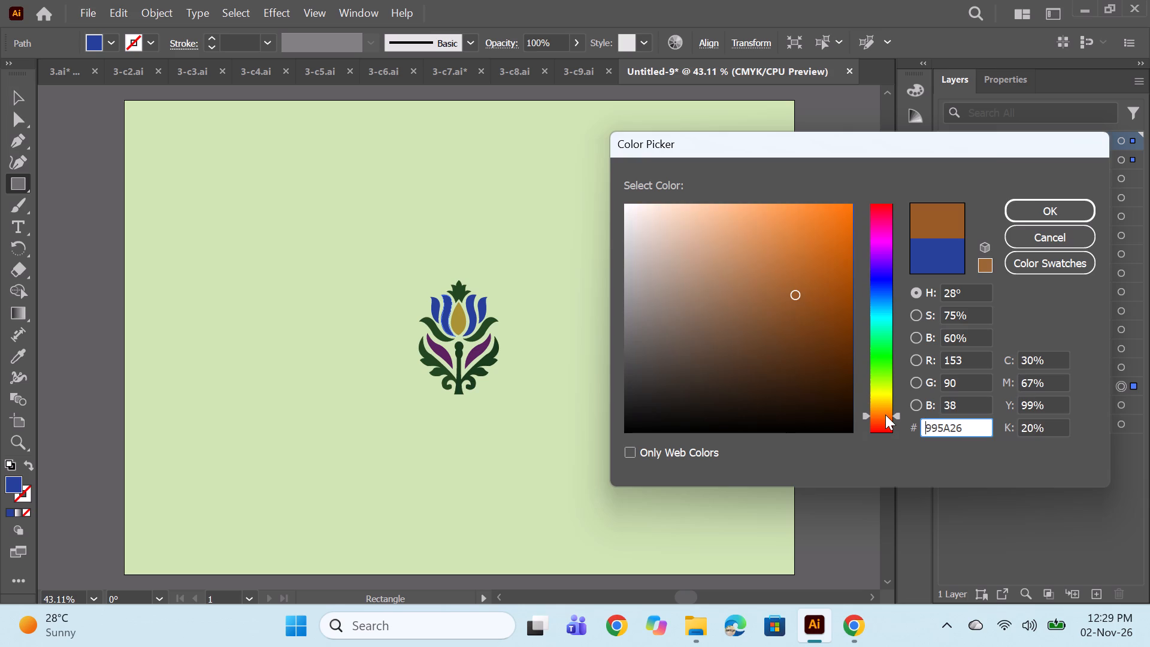
click(880, 414)
click(880, 420)
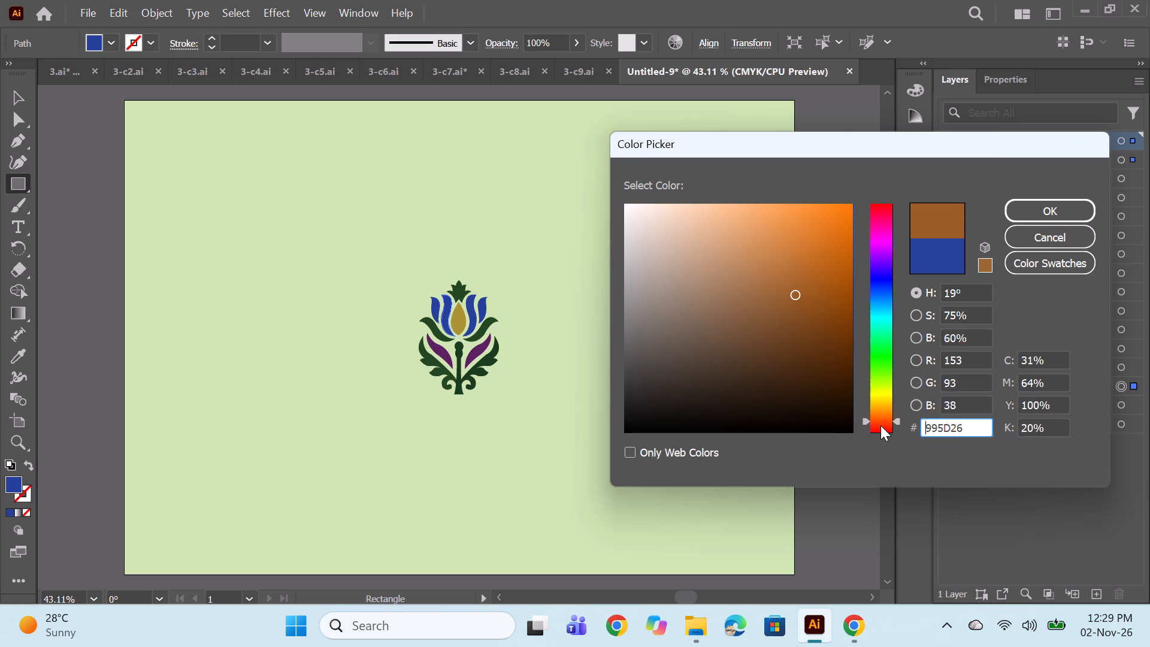
click(879, 225)
click(881, 218)
click(884, 213)
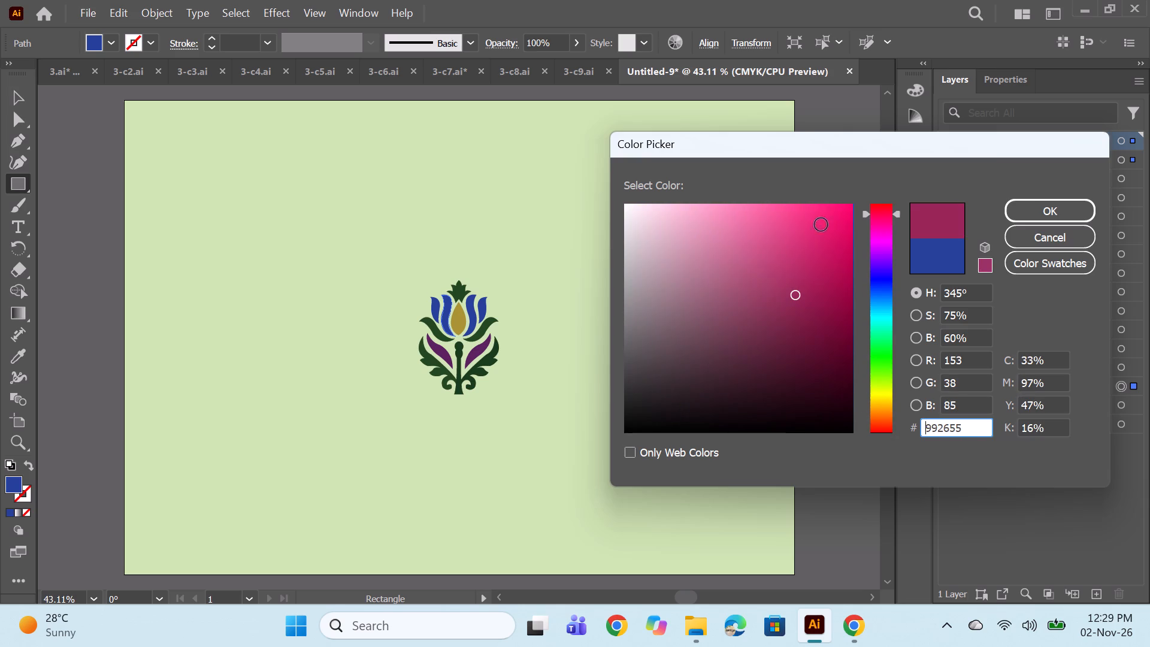
click(733, 227)
click(778, 250)
click(798, 267)
click(816, 264)
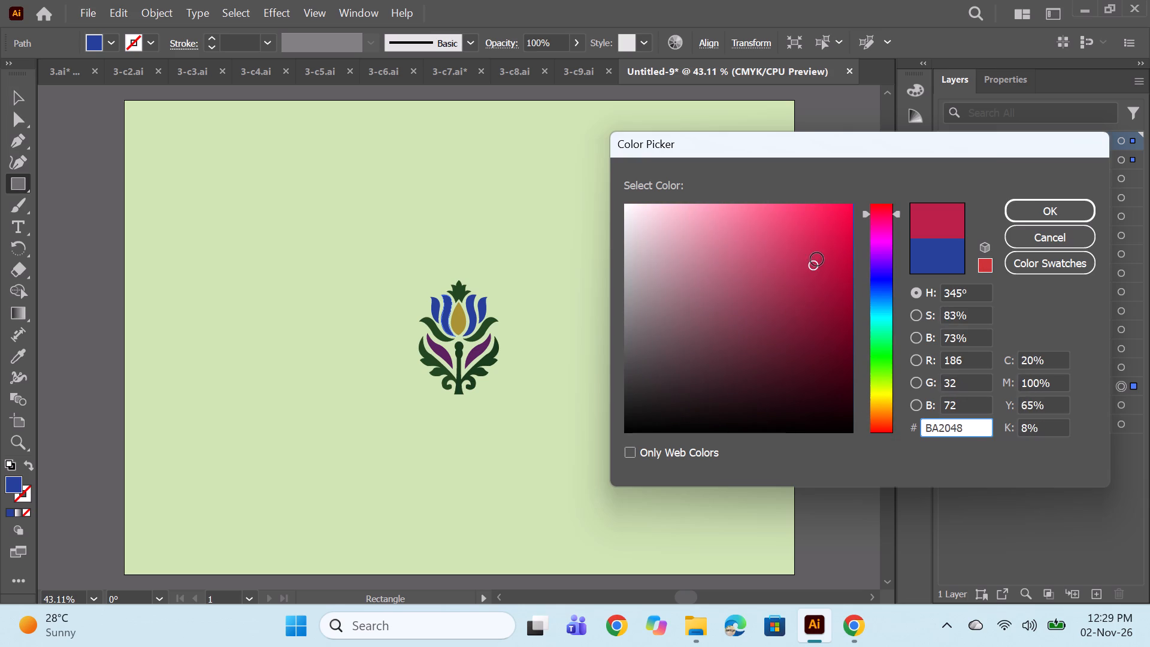
click(831, 248)
click(884, 201)
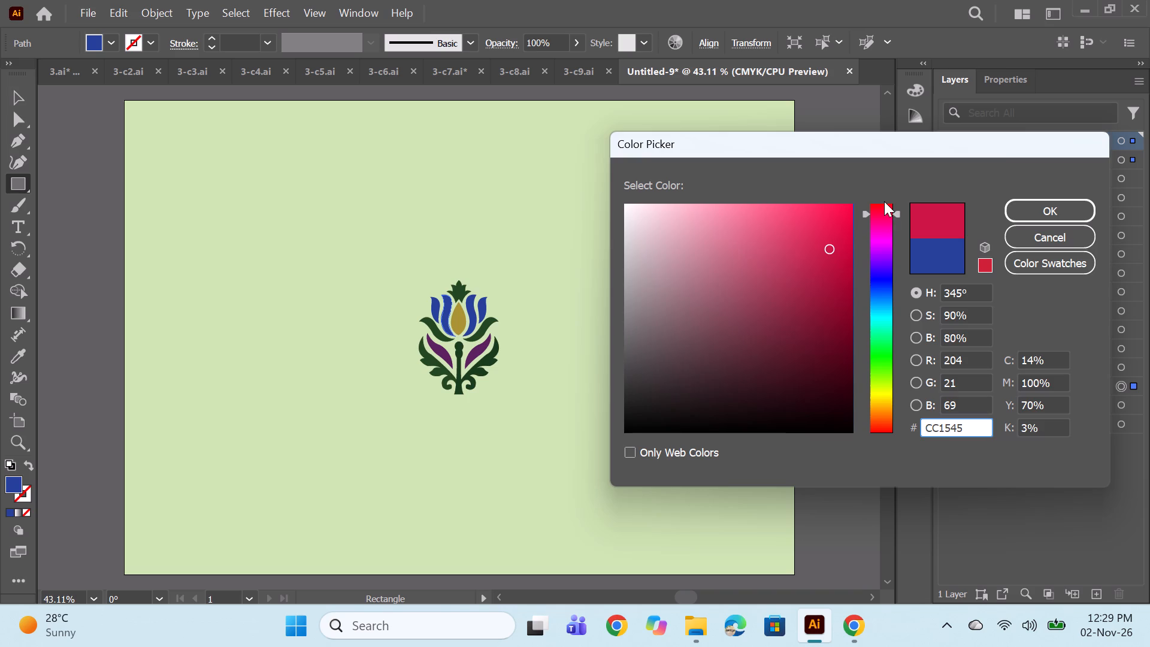
click(884, 207)
click(845, 265)
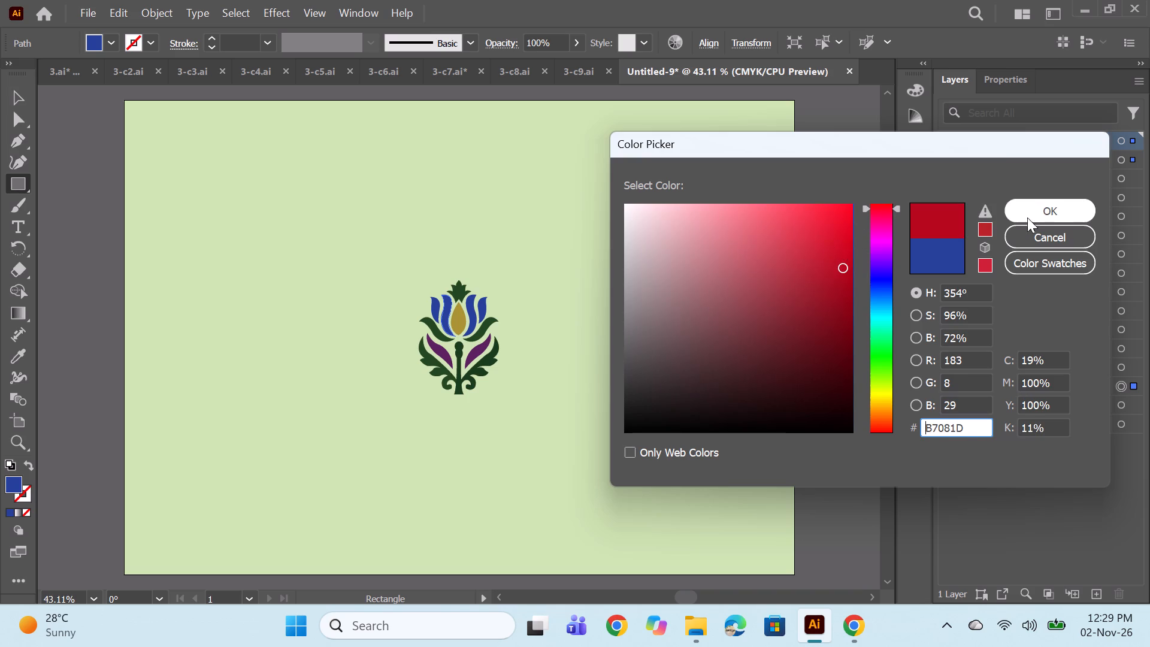
click(1031, 212)
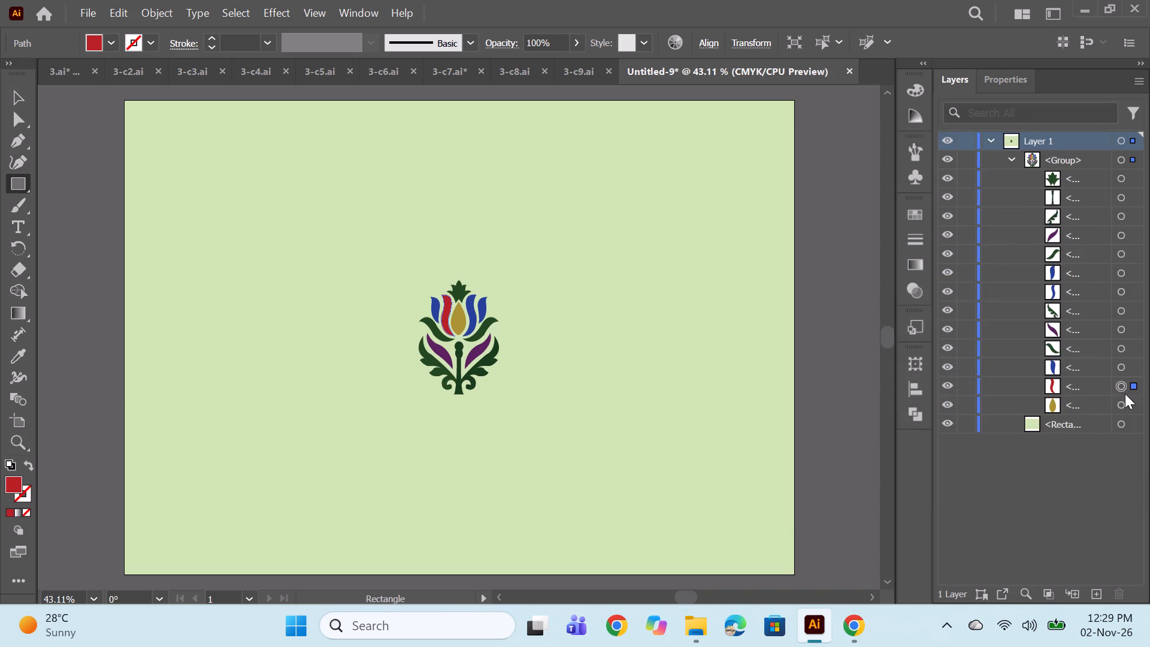
Change the tulip's central petal fill to deep purple 5A0C68.
click(1119, 401)
double_click(11, 486)
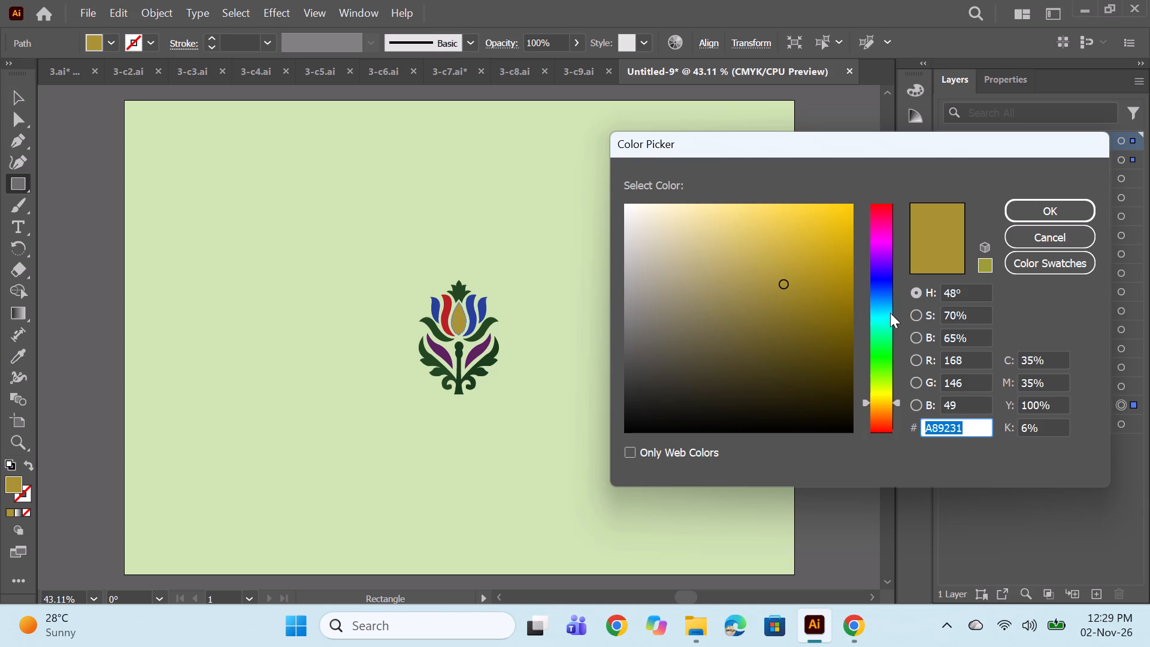
click(878, 284)
click(877, 277)
click(877, 268)
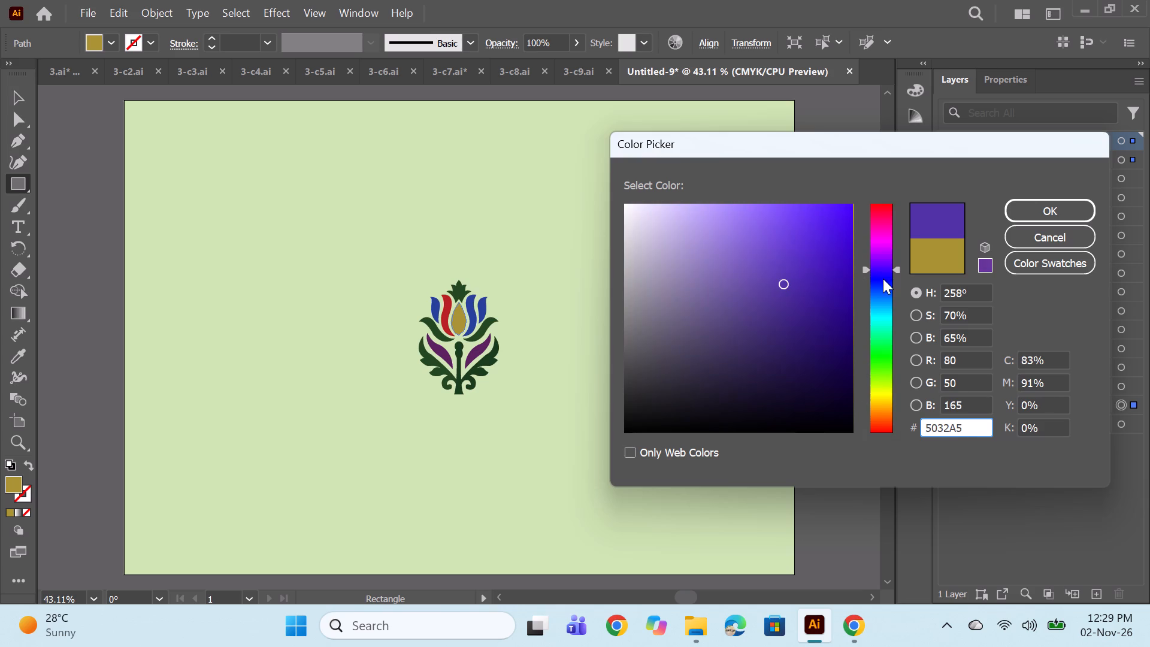
click(815, 297)
click(881, 288)
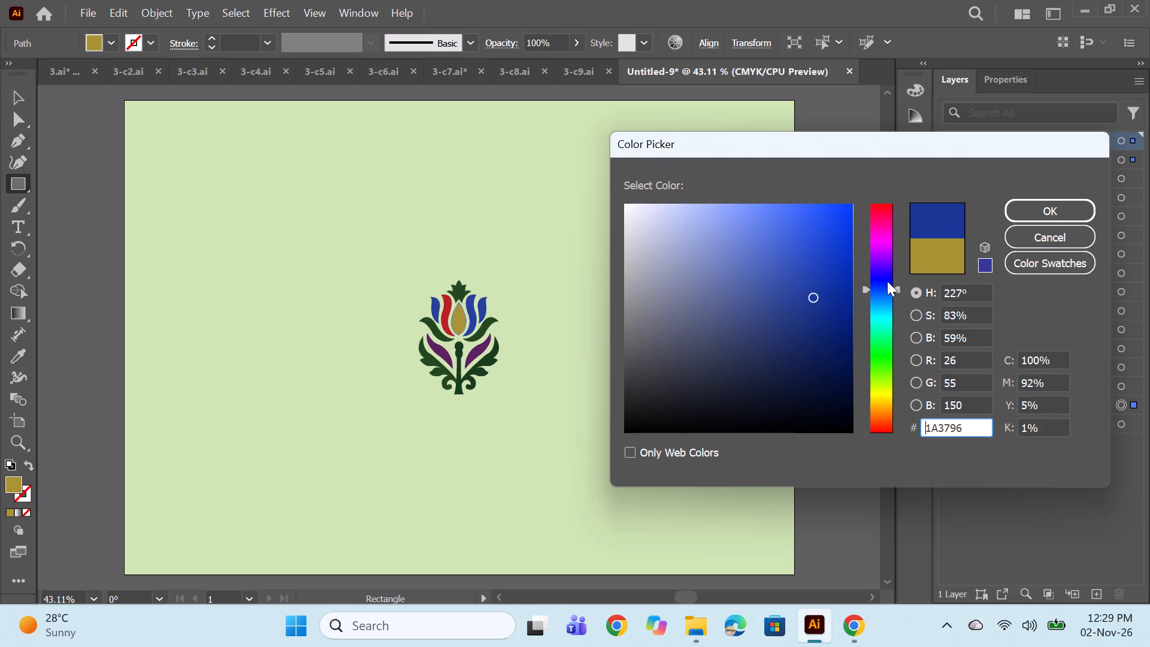
click(878, 246)
click(879, 254)
click(830, 307)
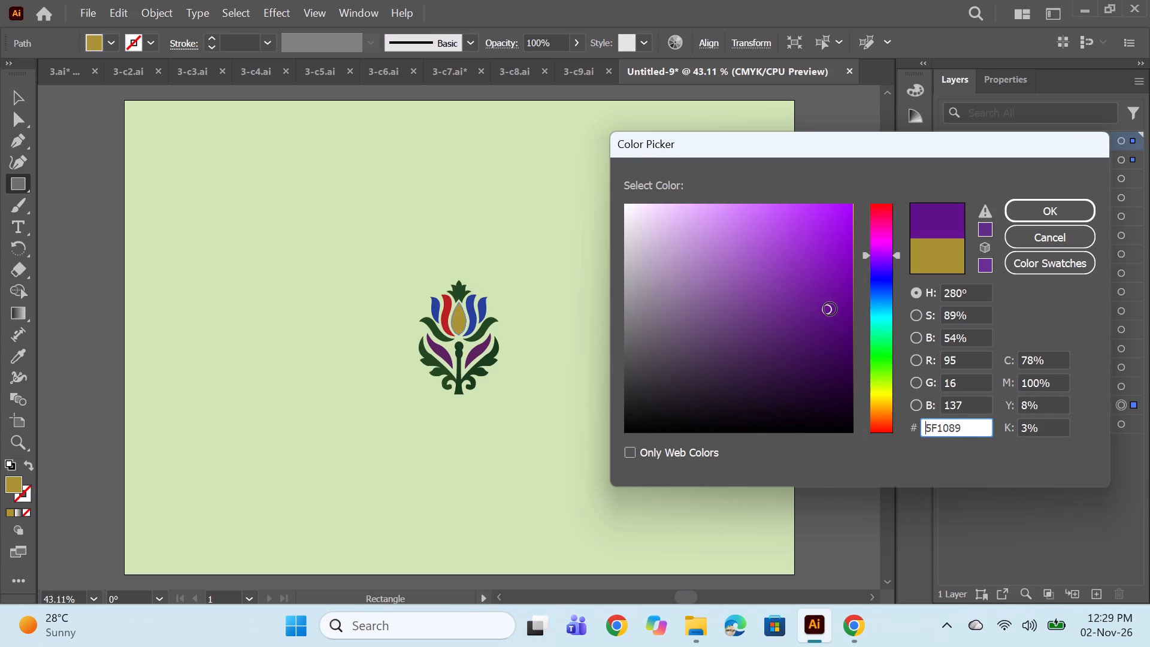
click(822, 316)
click(827, 331)
click(812, 334)
click(811, 336)
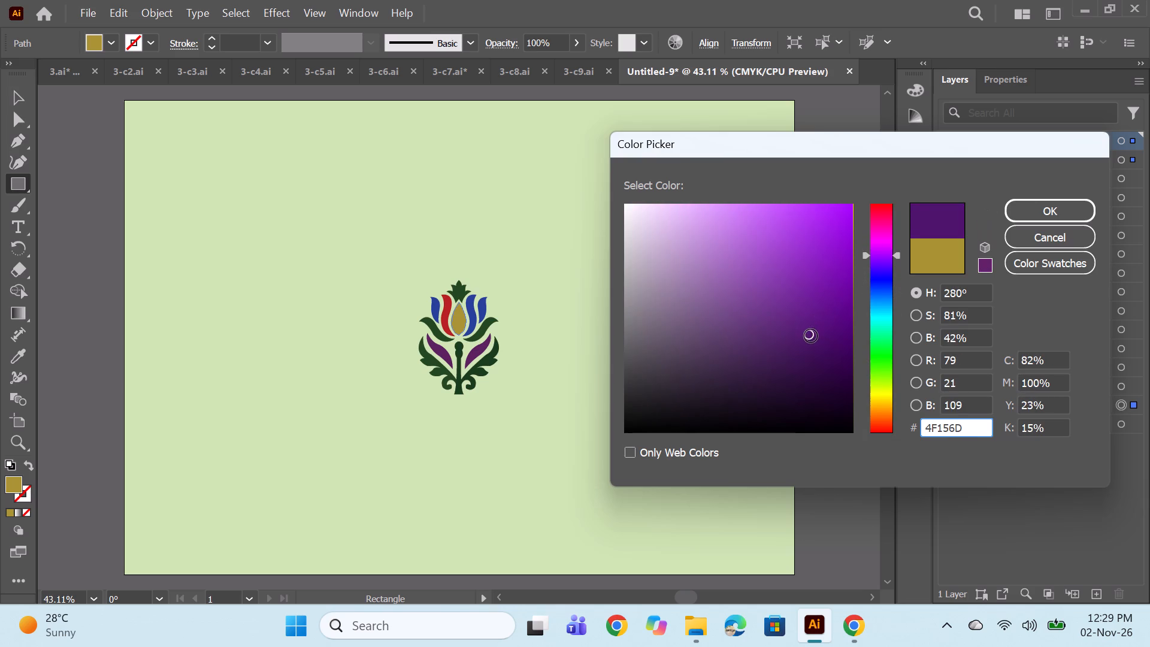
click(831, 342)
click(885, 246)
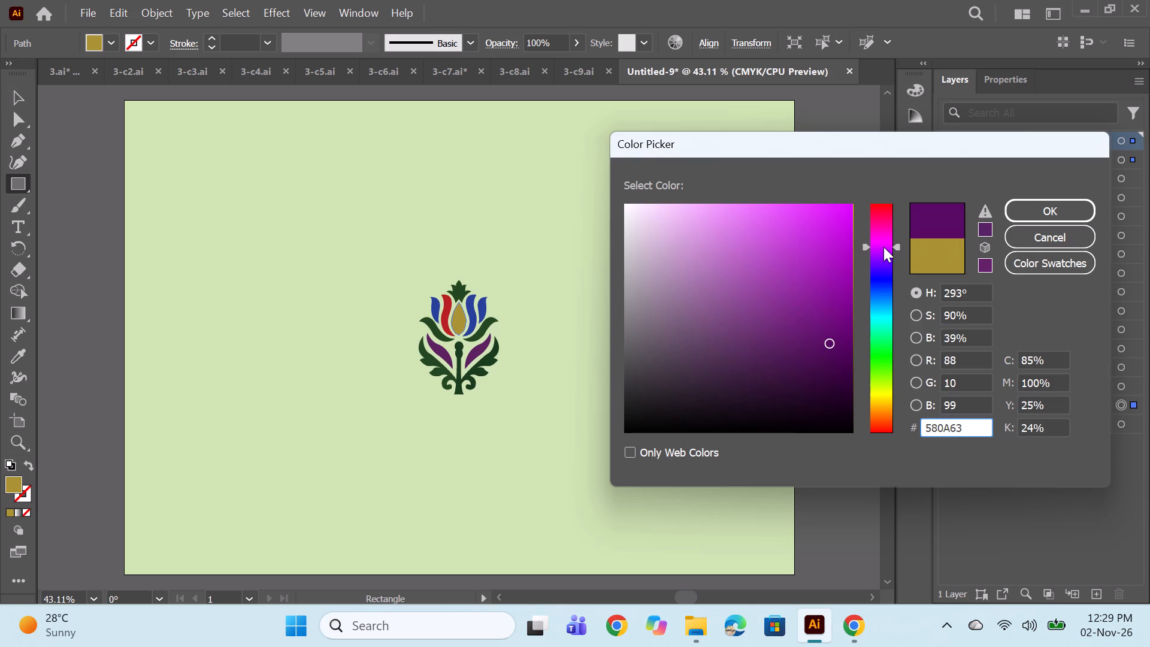
click(883, 247)
click(827, 335)
click(829, 338)
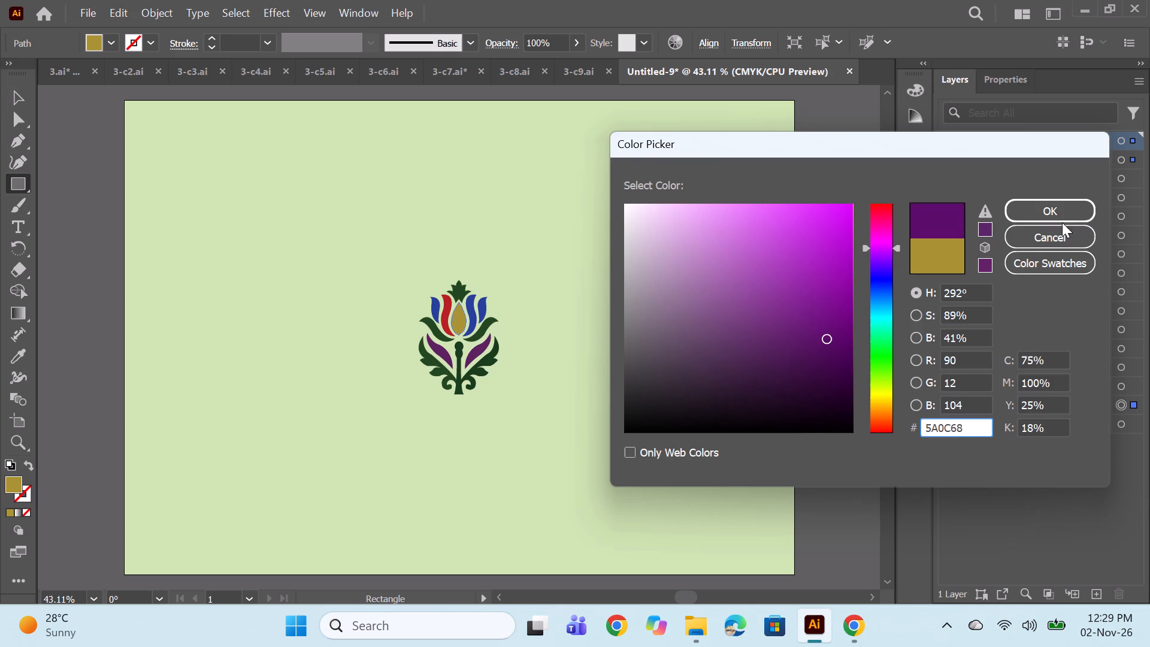
click(1061, 214)
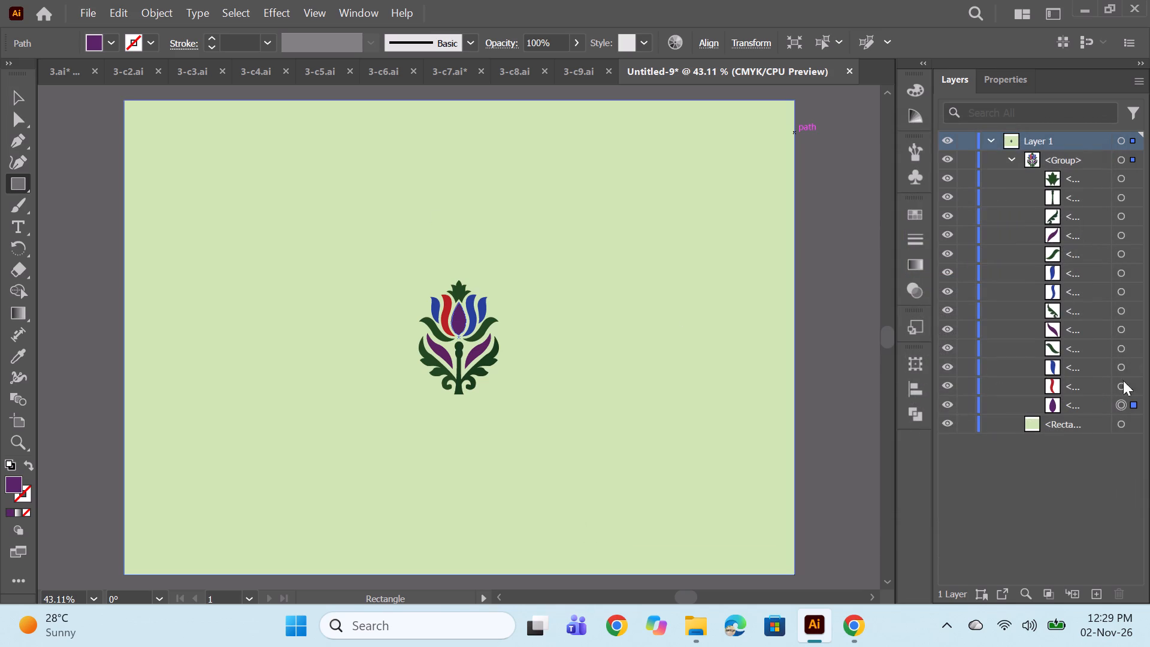
Apply the inner left petal's red fill to the outer left petal with the Eyedropper tool.
click(1115, 363)
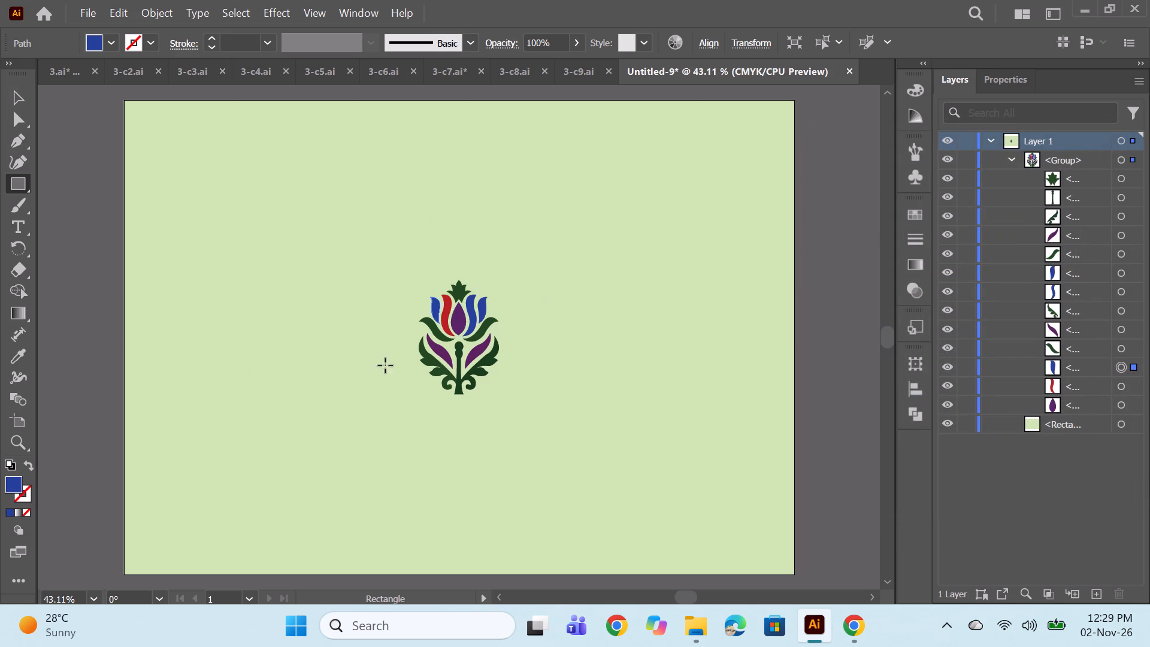
click(25, 360)
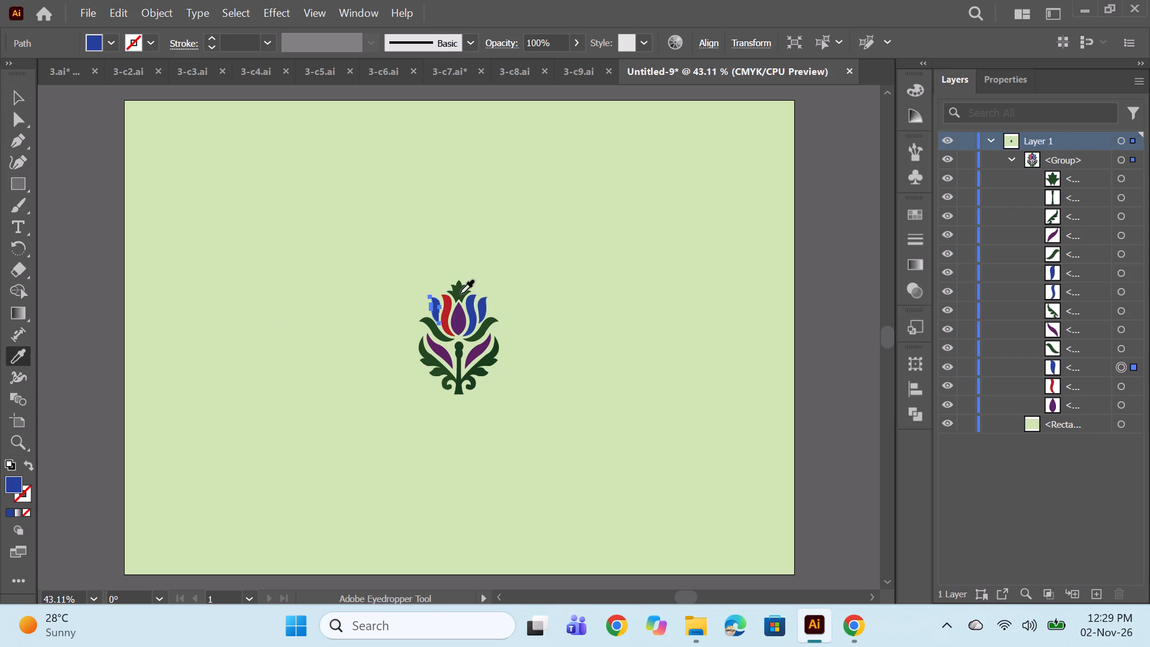
click(448, 304)
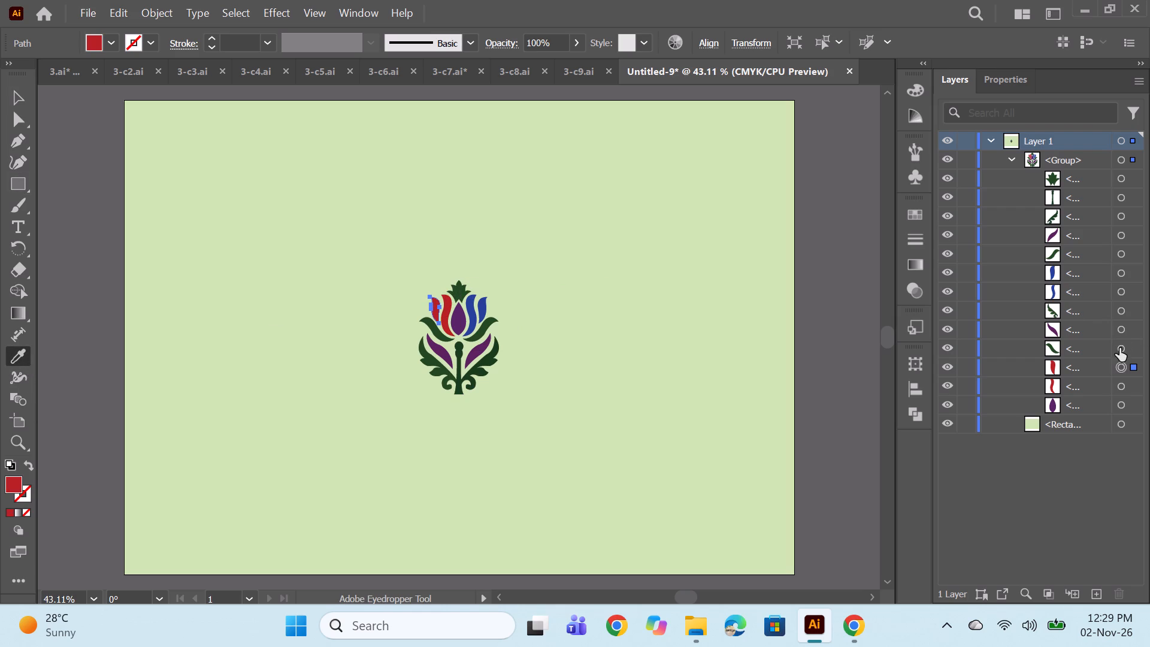
Darken the fill of the left curved sepal beneath the petals to a deeper green.
click(1119, 348)
double_click(13, 480)
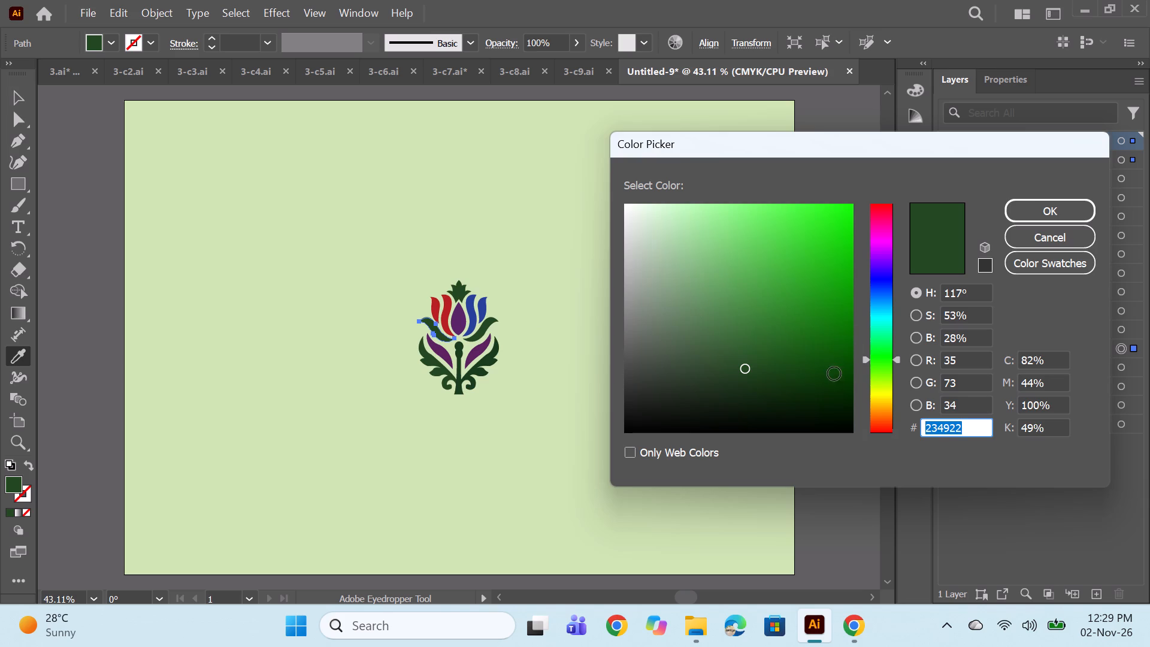
double_click(825, 392)
click(1040, 214)
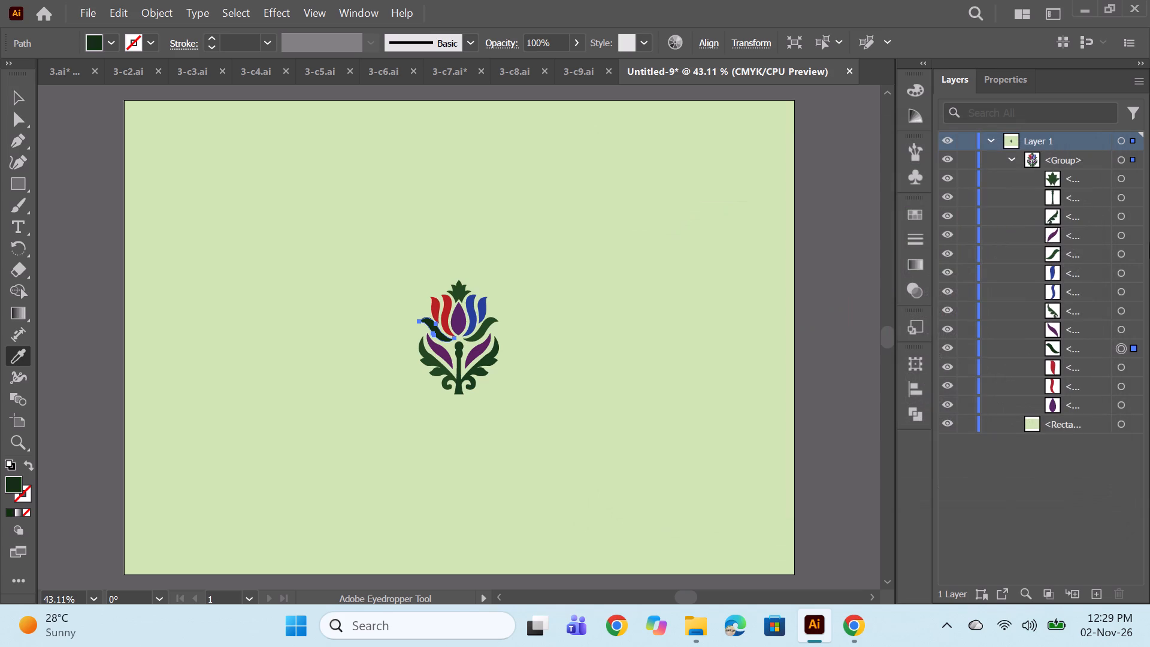
Apply the central petal's purple fill to the left inner leaf with the Eyedropper tool.
click(1121, 330)
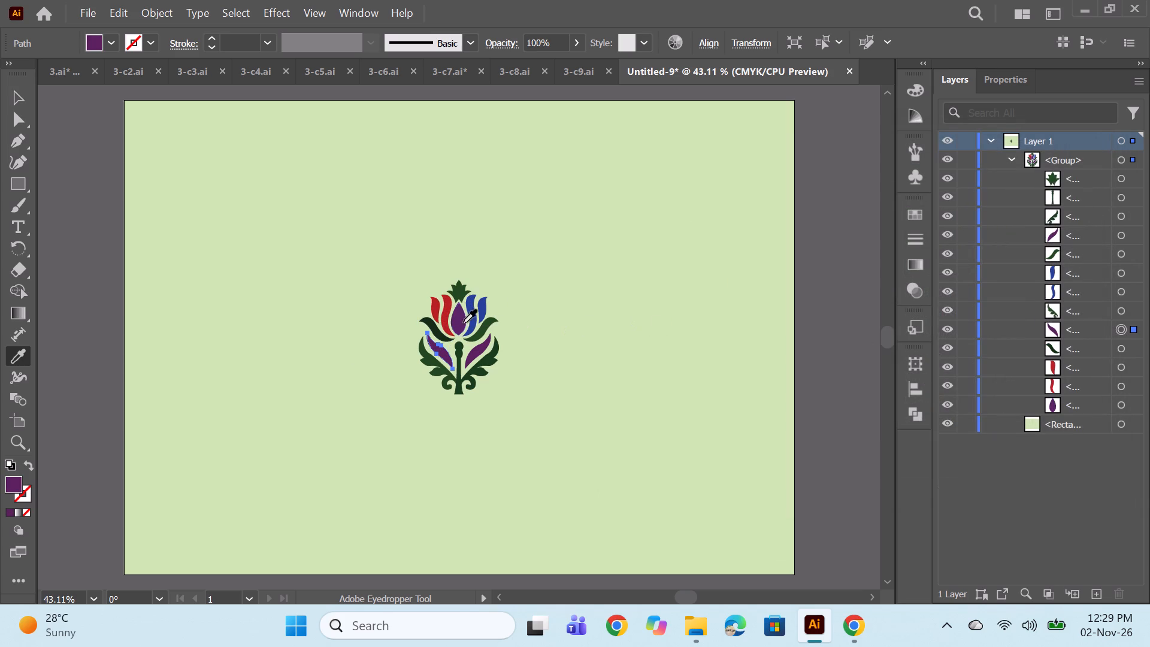
click(461, 322)
Change the left lower serrated leaf's fill from green to dark brown 51290E.
click(1128, 315)
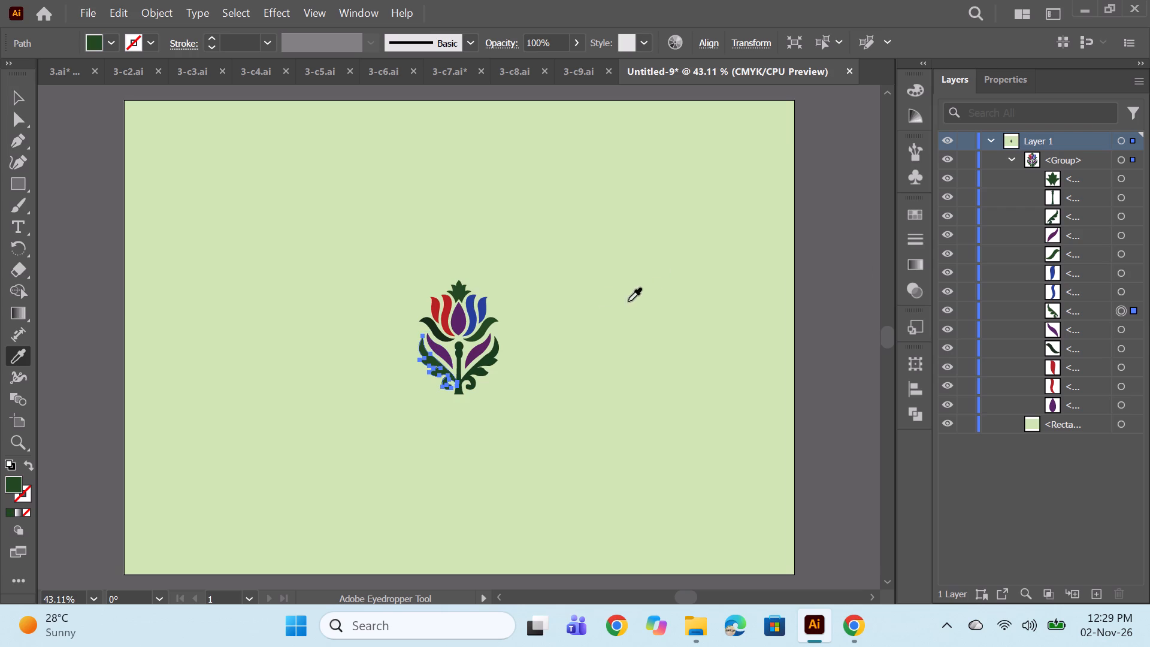
double_click(18, 489)
click(885, 413)
click(886, 415)
click(833, 376)
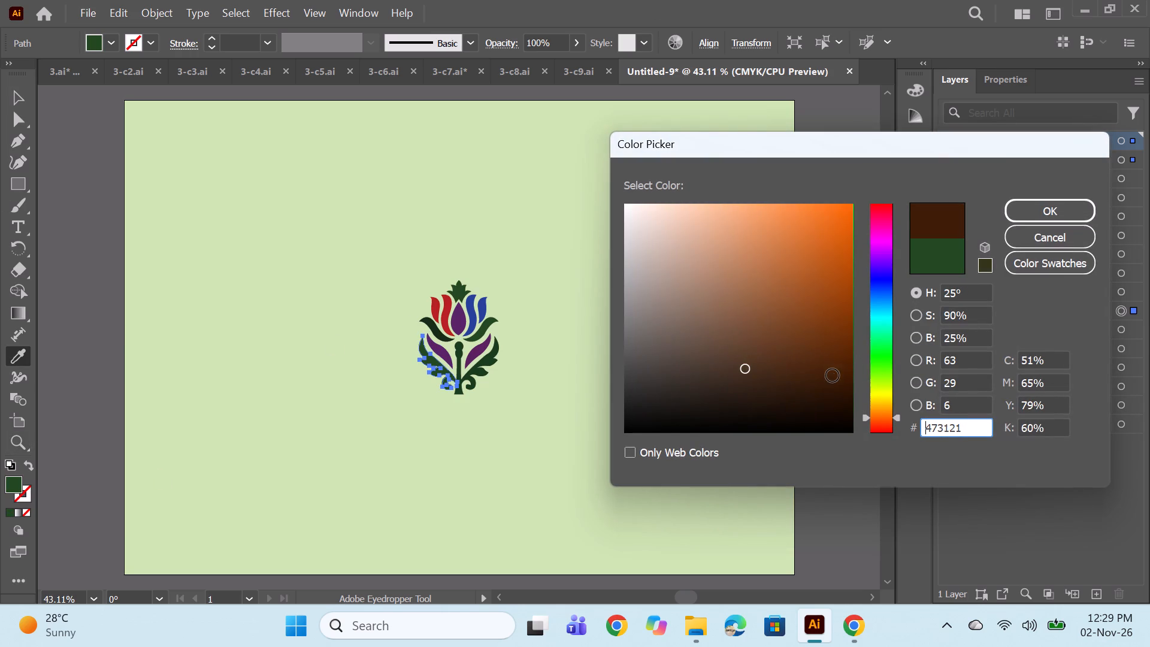
click(828, 358)
click(831, 347)
click(837, 367)
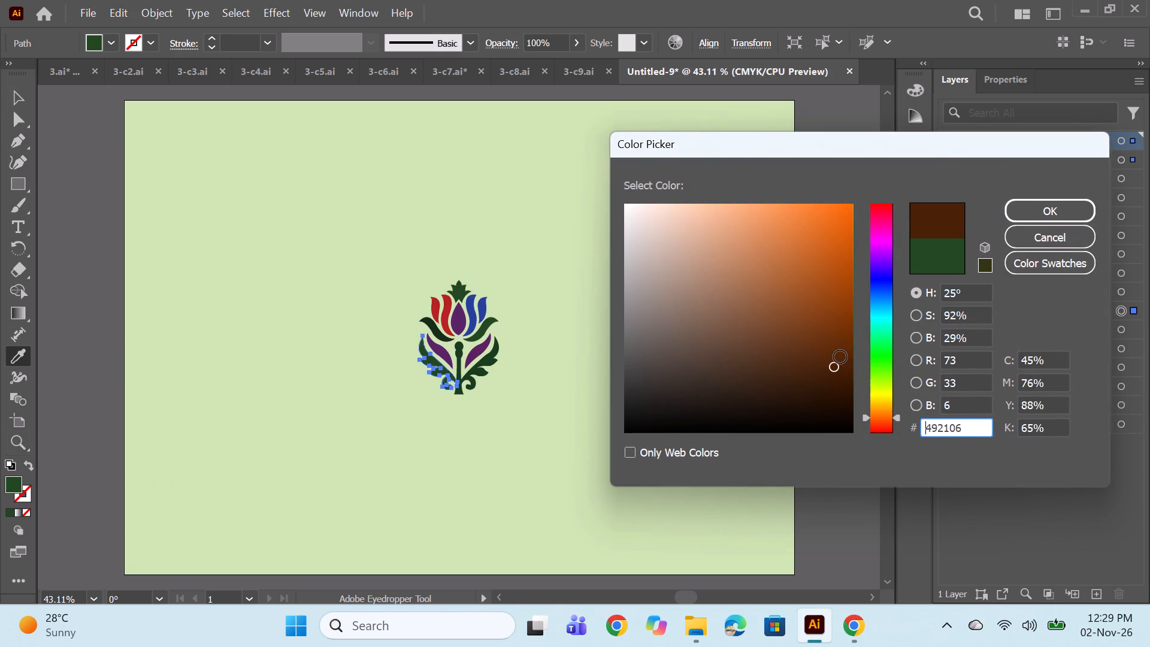
click(809, 363)
click(806, 356)
click(815, 358)
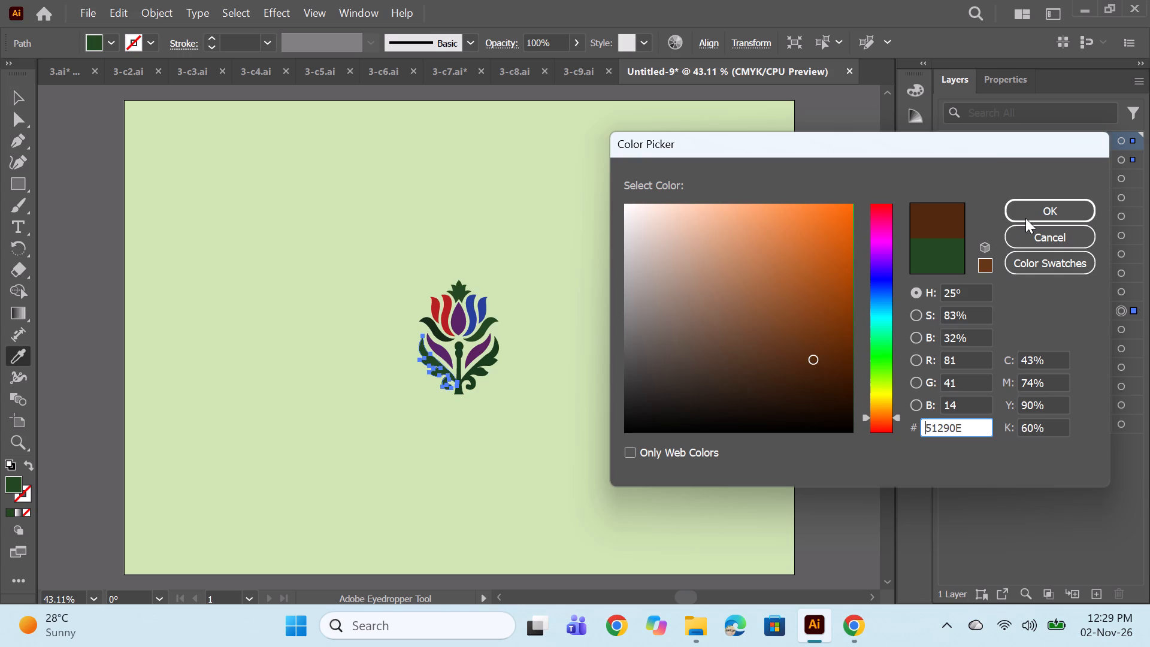
click(1025, 218)
Apply the left petals' red fill to the inner and outer right petals with the Eyedropper tool.
click(1122, 291)
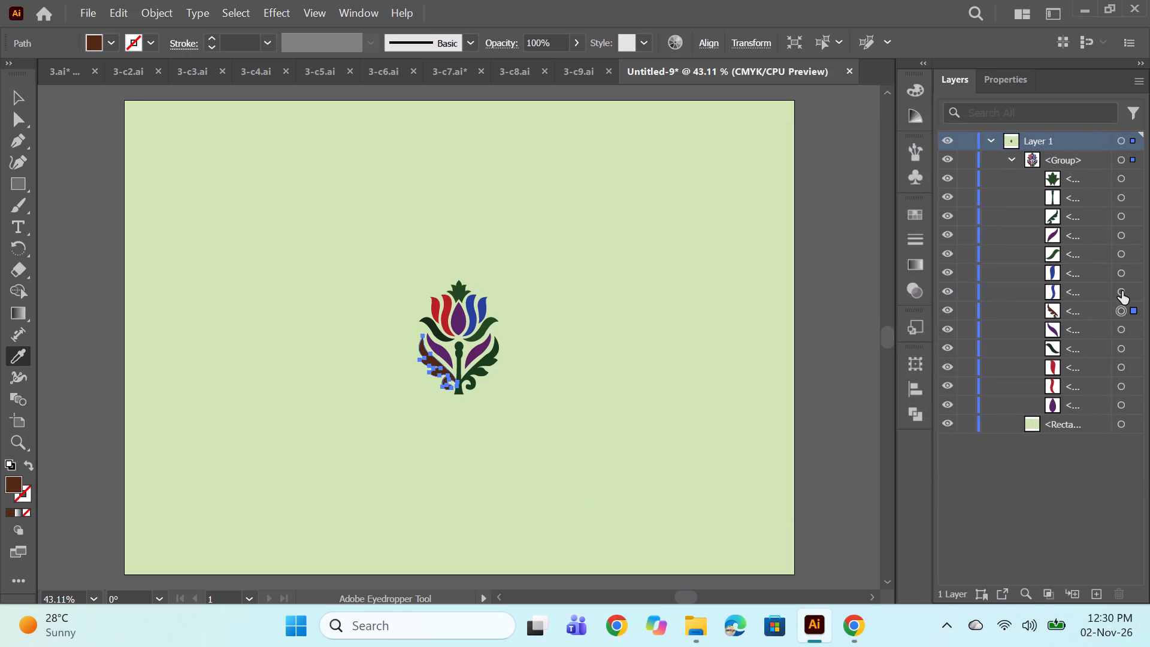
click(443, 314)
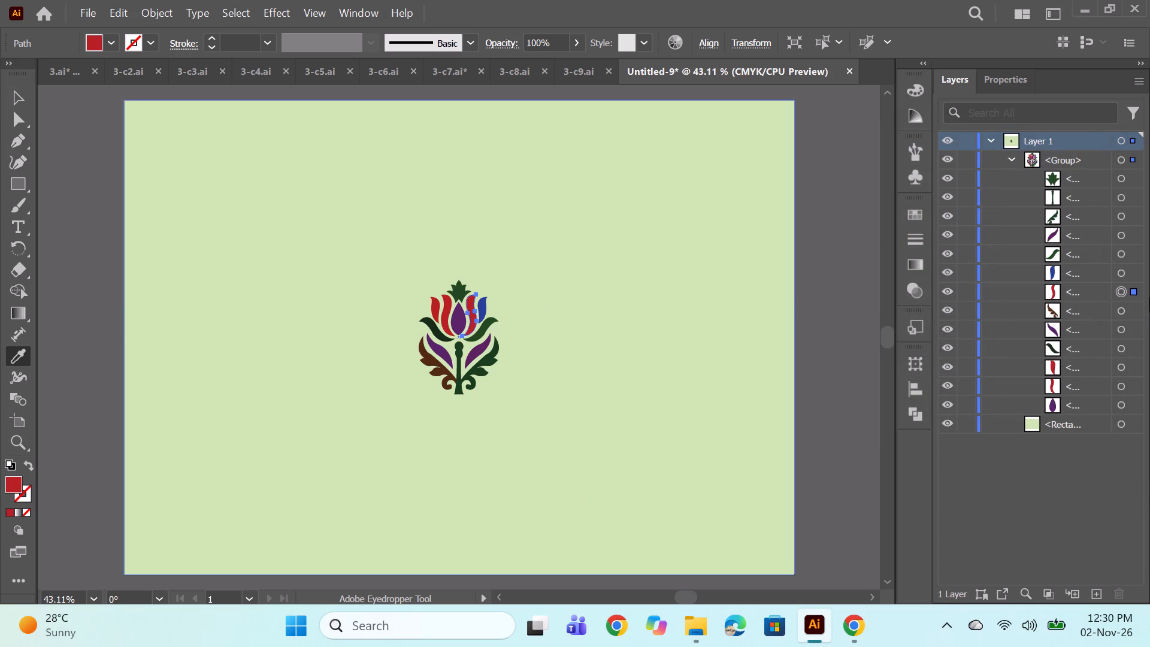
click(1119, 269)
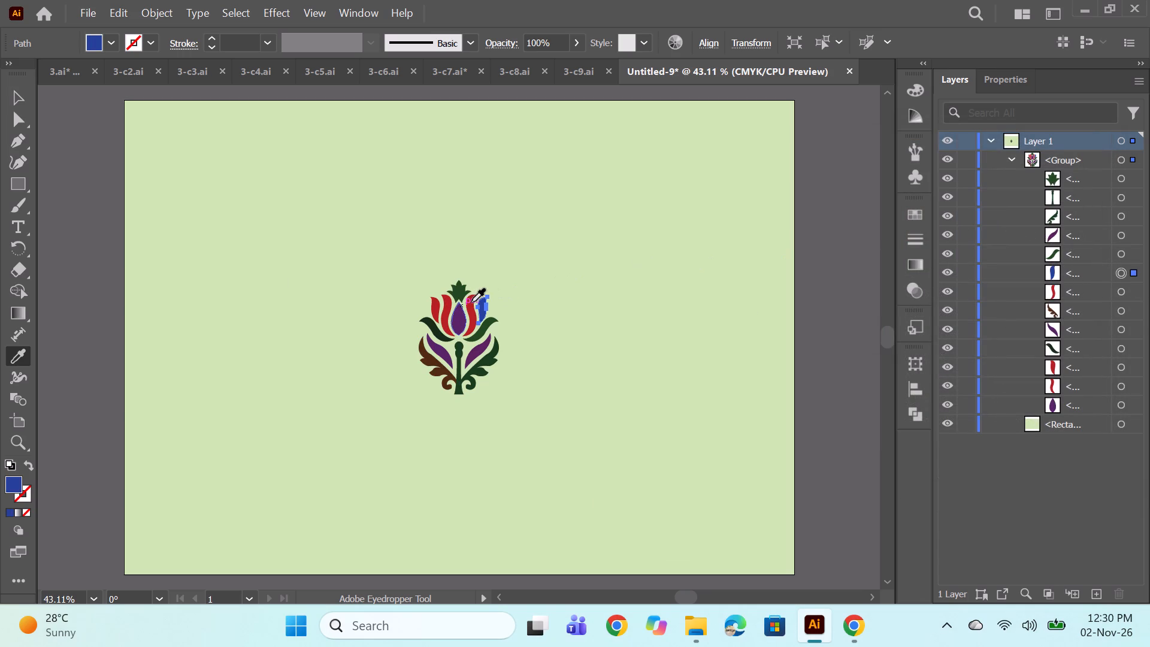
click(471, 302)
With the Eyedropper, give the right sepal the left sepal's dark green and the right inner leaf the central petal's purple.
click(1121, 253)
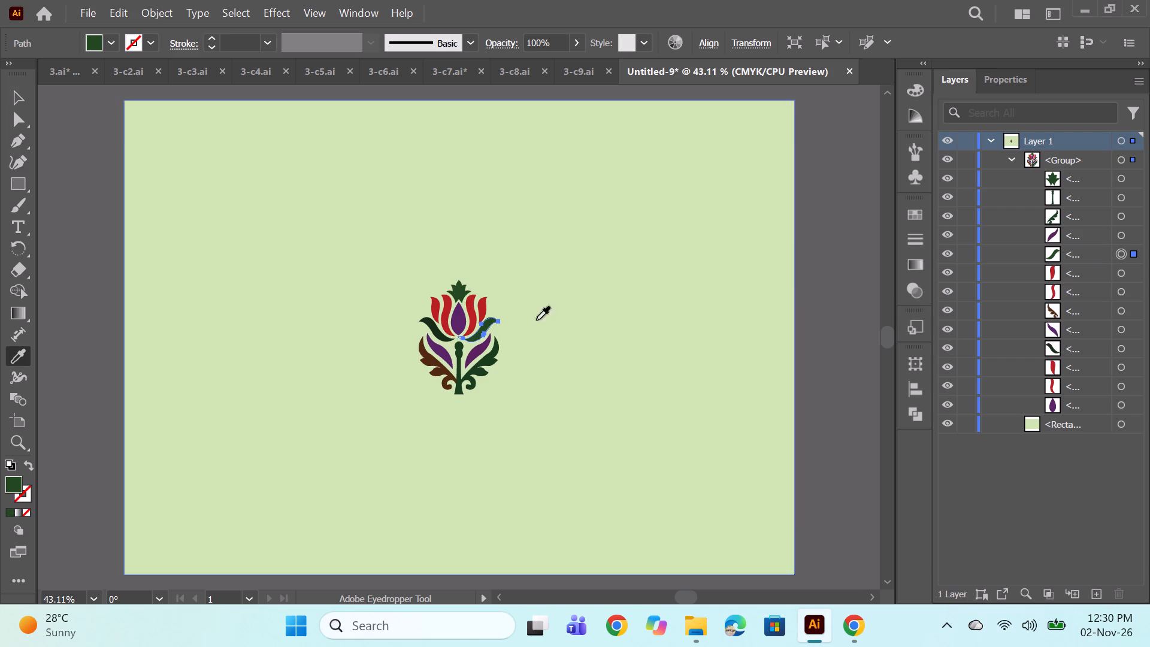
click(439, 334)
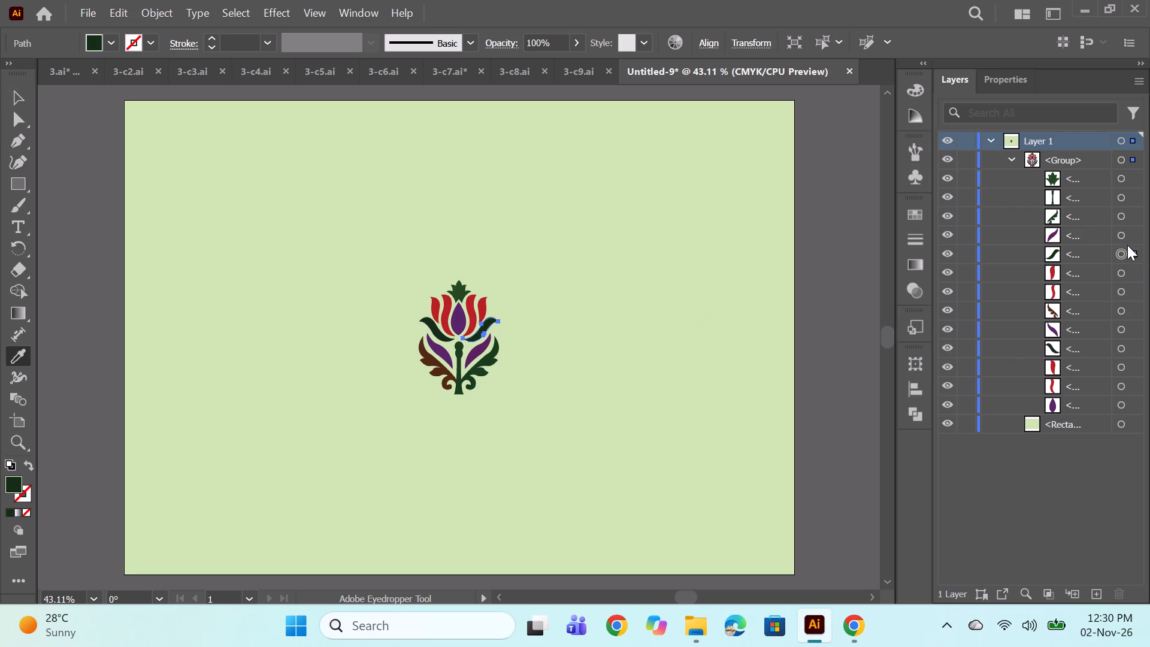
click(1118, 240)
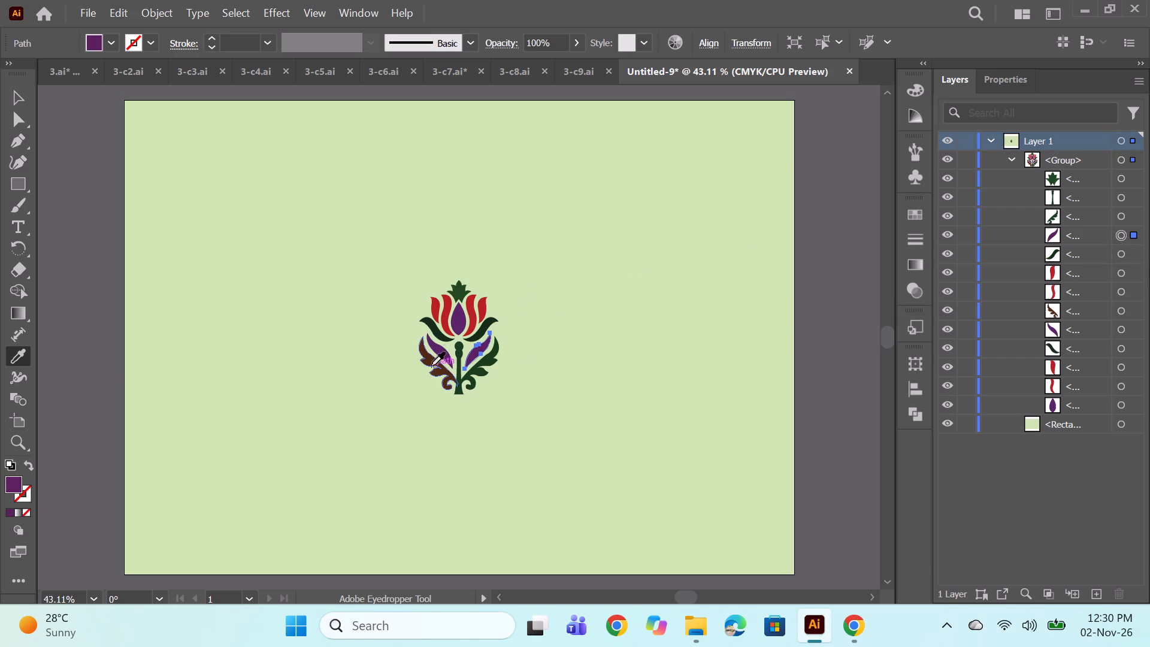
click(454, 328)
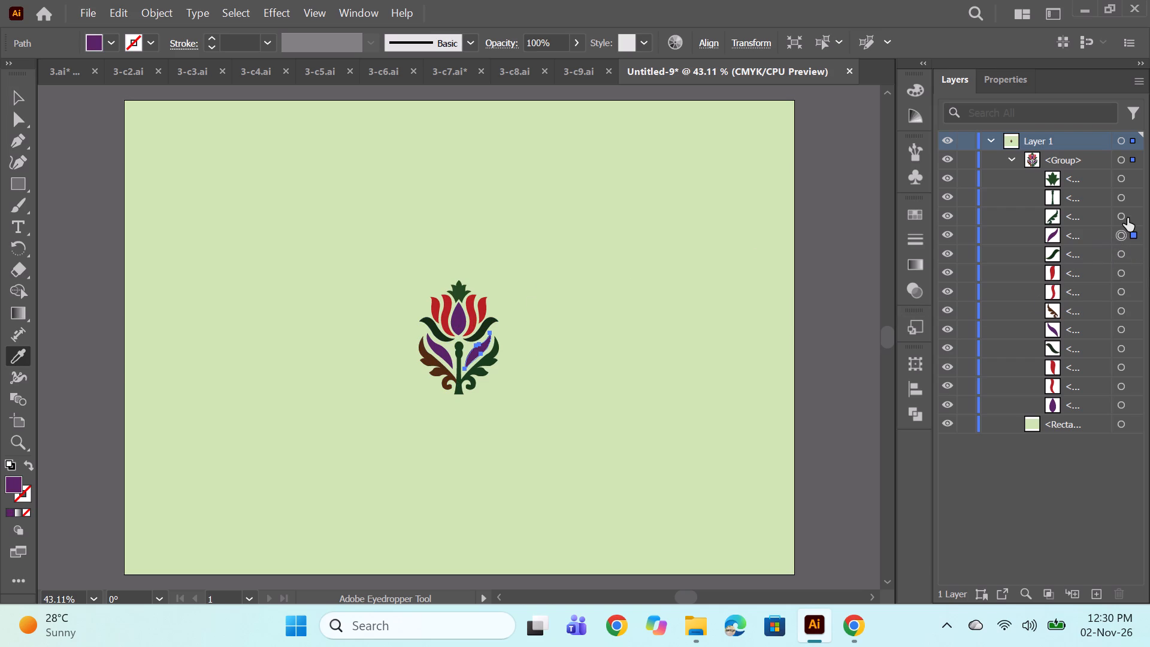
Apply the left lower leaf's brown fill to the right lower serrated leaf and the stem with the Eyedropper tool.
click(1124, 217)
click(437, 372)
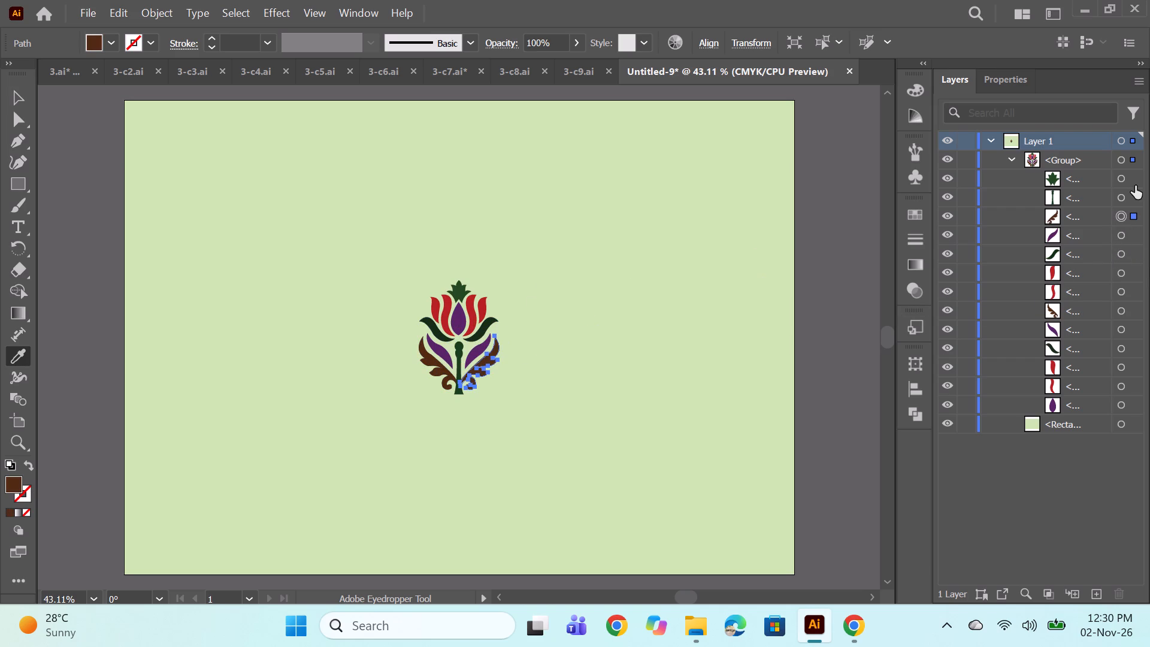
click(1117, 203)
click(473, 370)
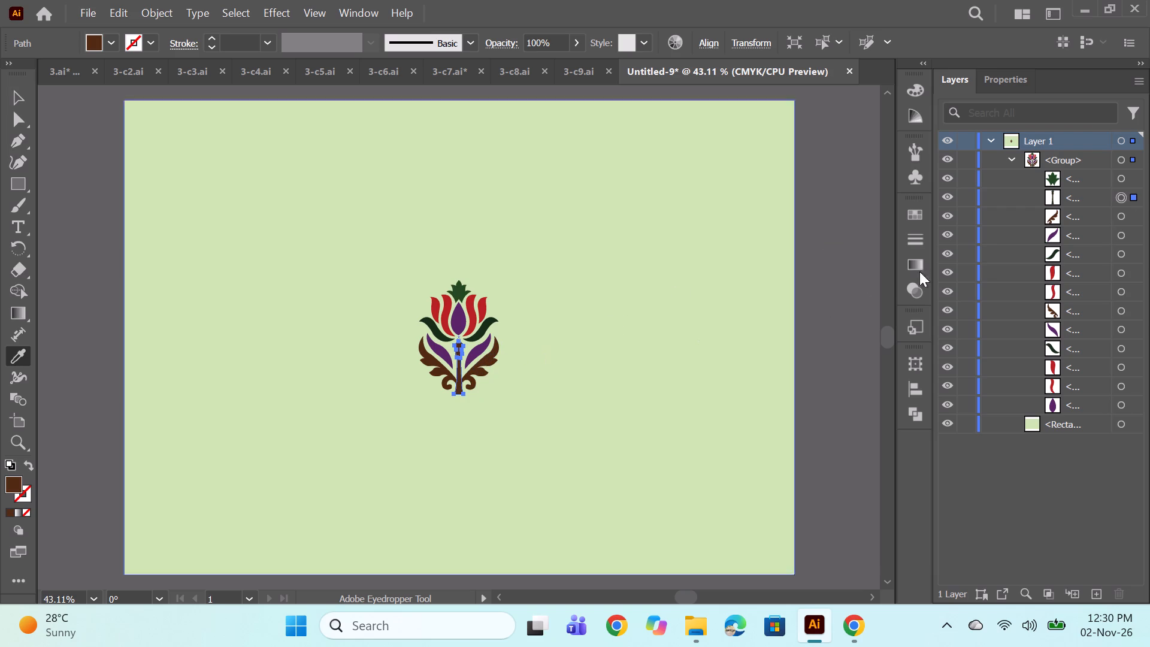
Apply the right sepal's dark green fill to the small leaf crown above the tulip with the Eyedropper tool.
click(1122, 178)
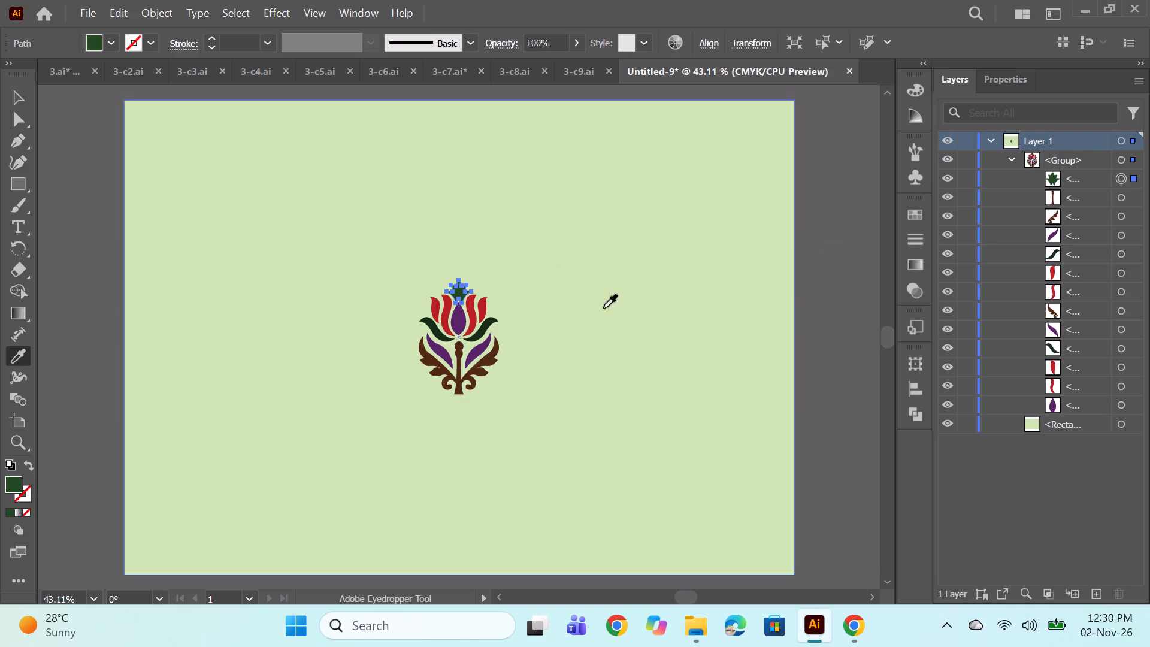
click(480, 328)
ctrl+click(698, 326)
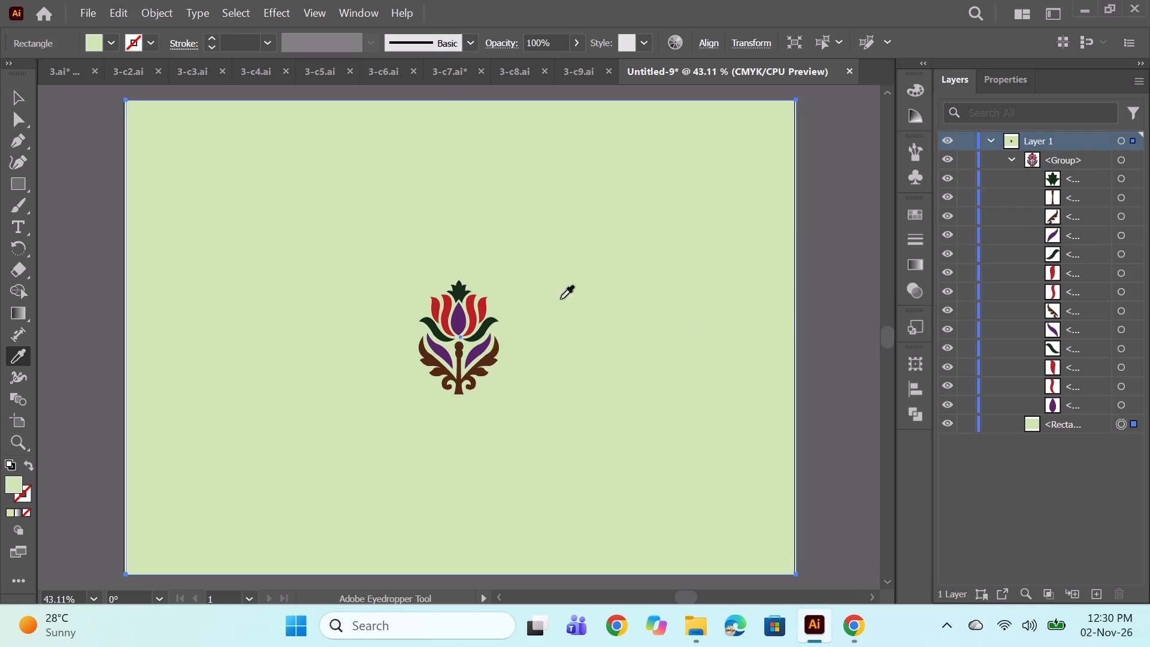
scroll(523, 380, down, 1)
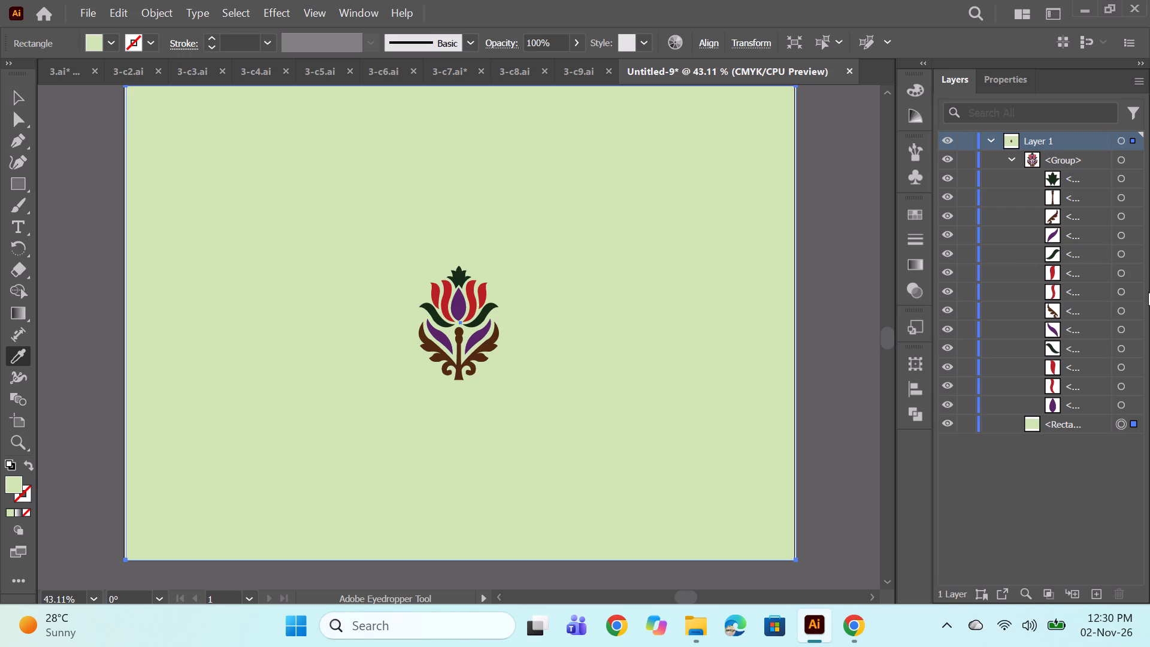
Select the stem and both lower serrated leaves together and change their fill to a slightly lighter, richer brown.
click(1121, 219)
ctrl+click(1118, 195)
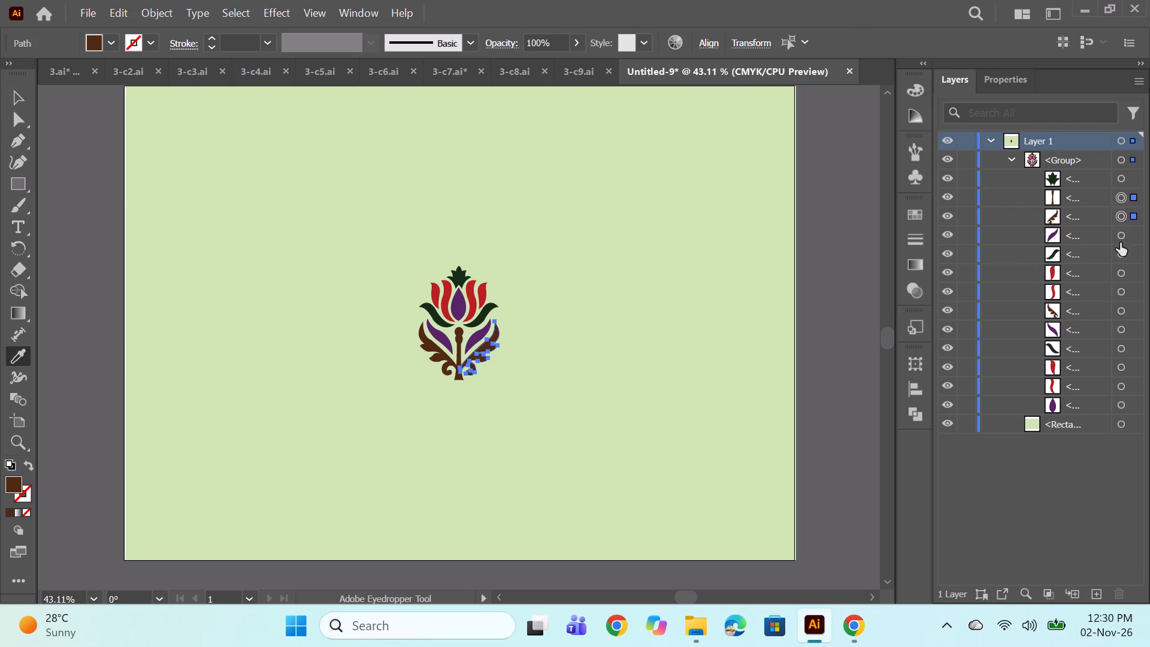
ctrl+click(1119, 307)
double_click(15, 481)
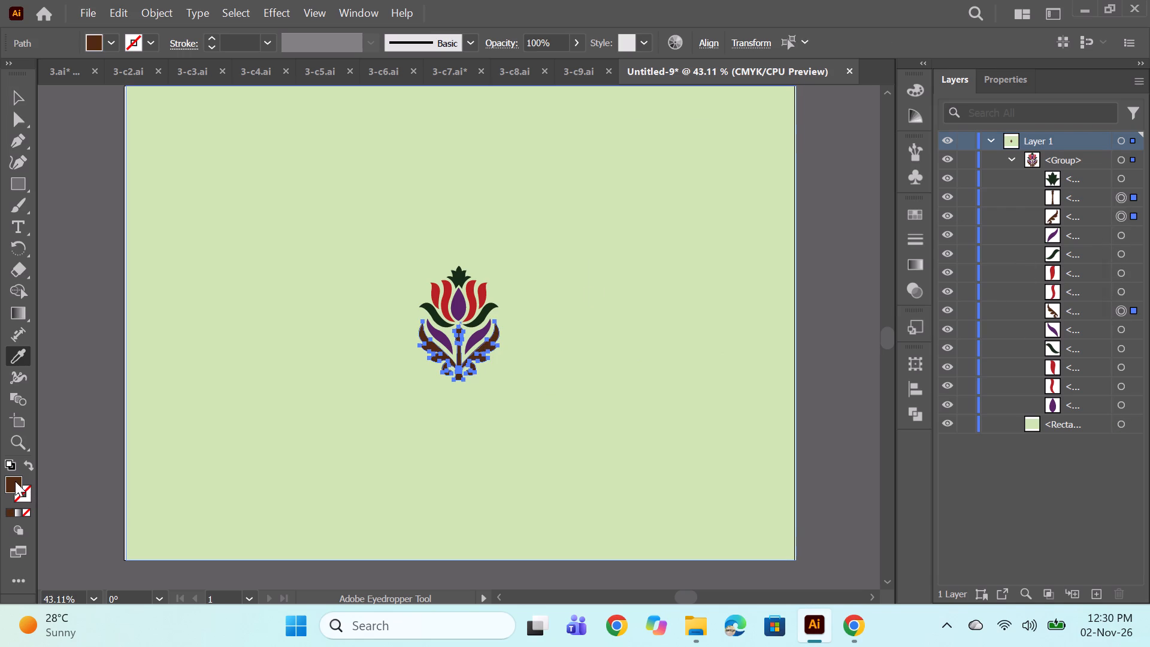
click(809, 362)
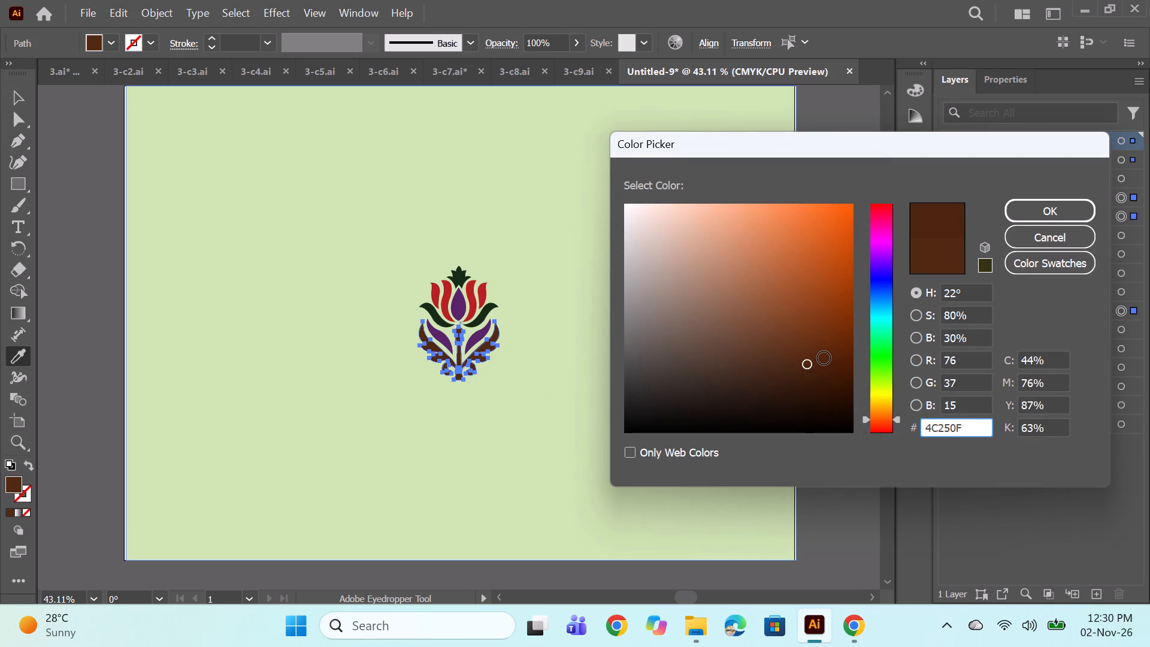
click(803, 349)
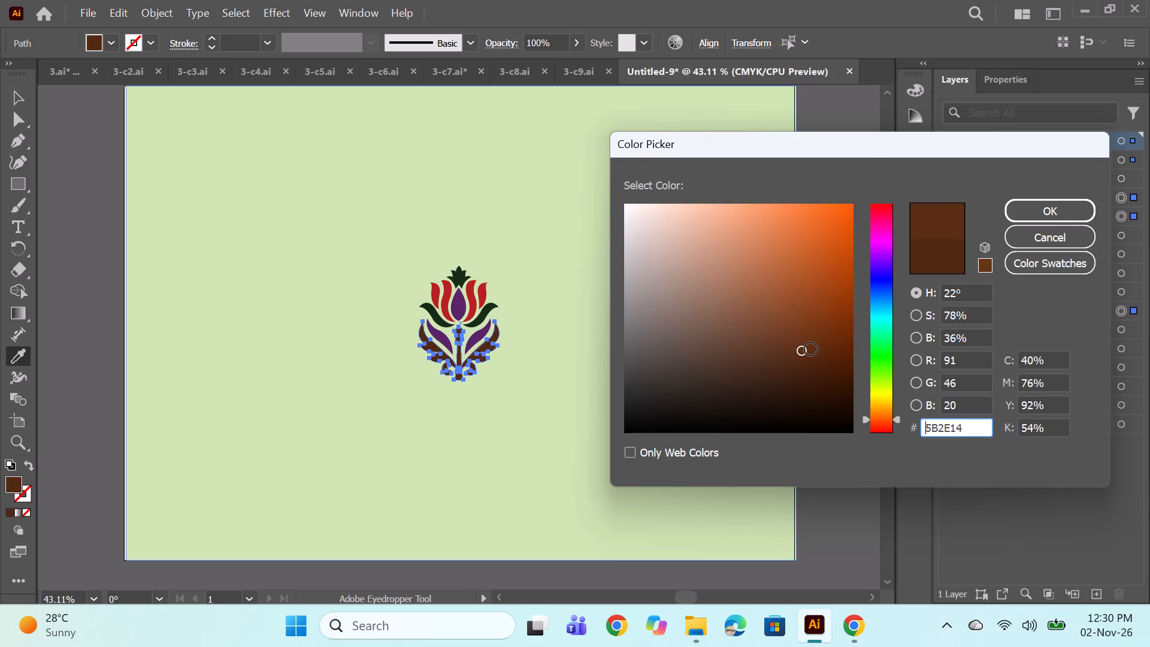
click(825, 357)
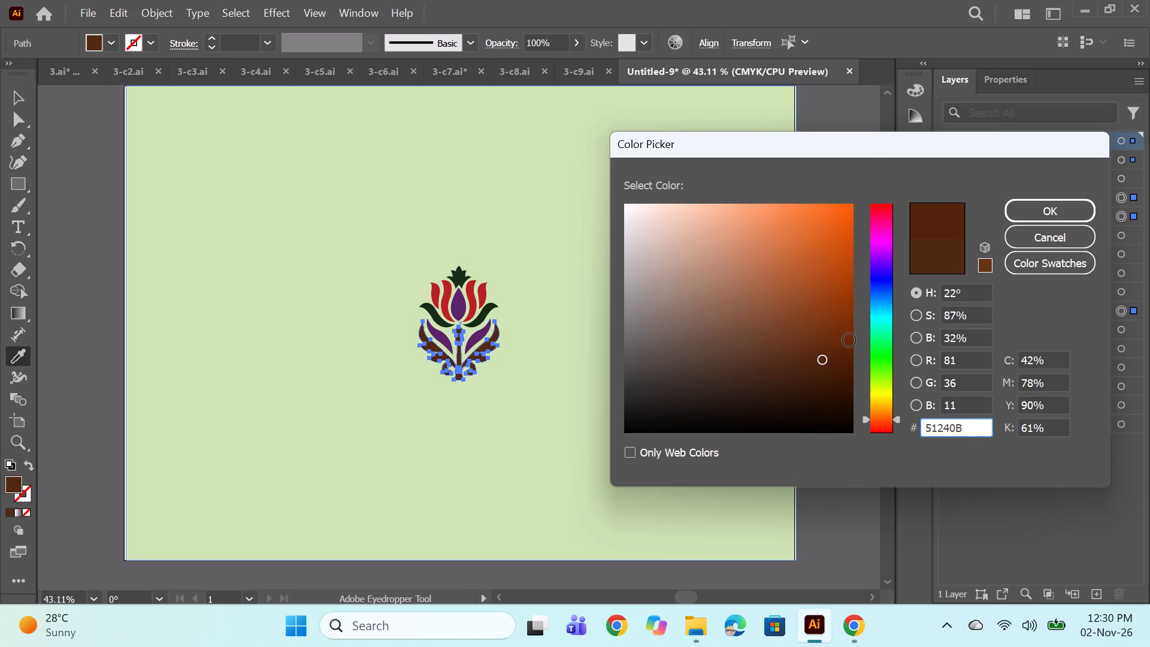
click(821, 347)
click(1031, 214)
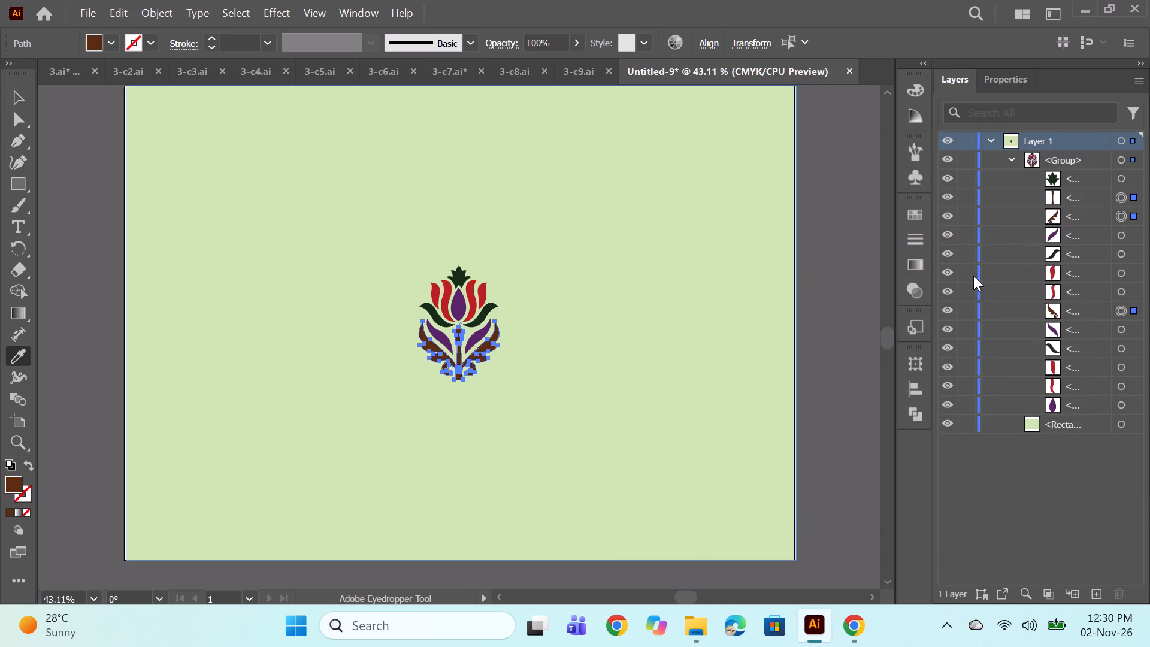
ctrl+click(708, 290)
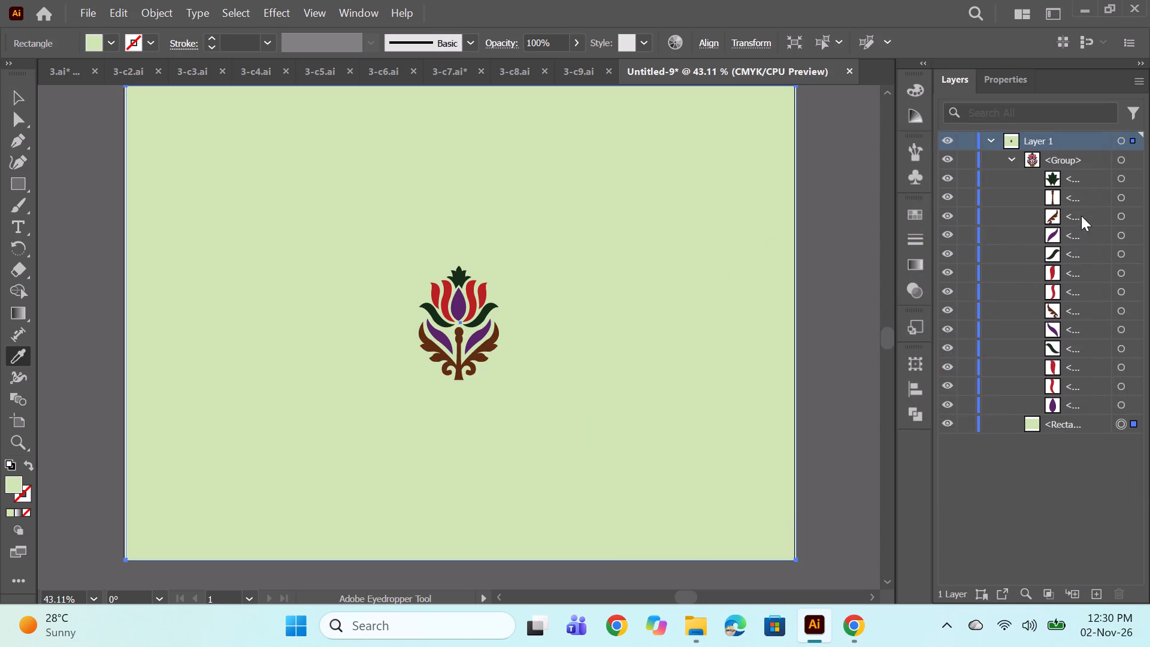
Select all the tulip motif's paths, excluding the background rectangle, and make a new pattern from them.
click(1113, 179)
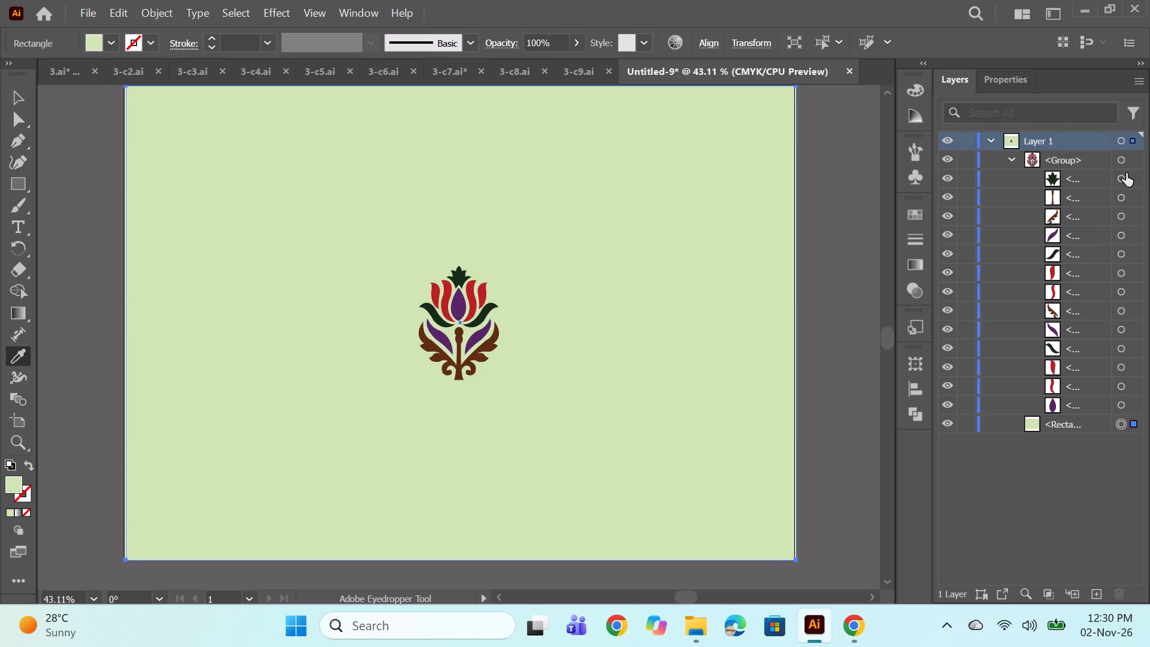
click(1126, 173)
shift+click(1121, 406)
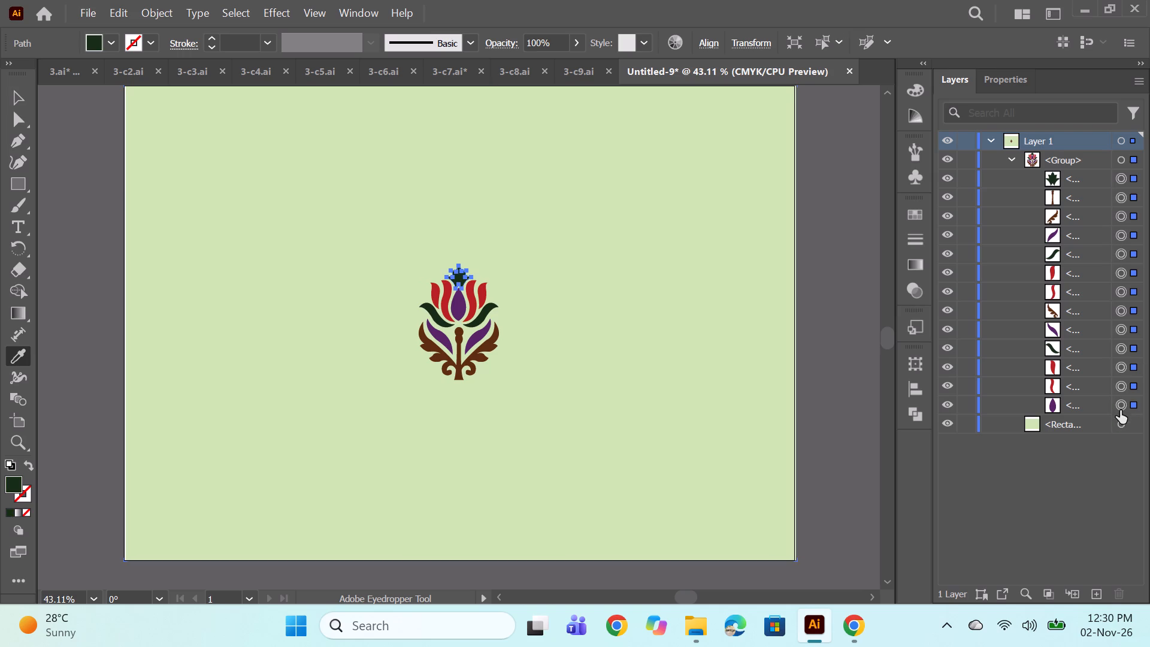
click(155, 0)
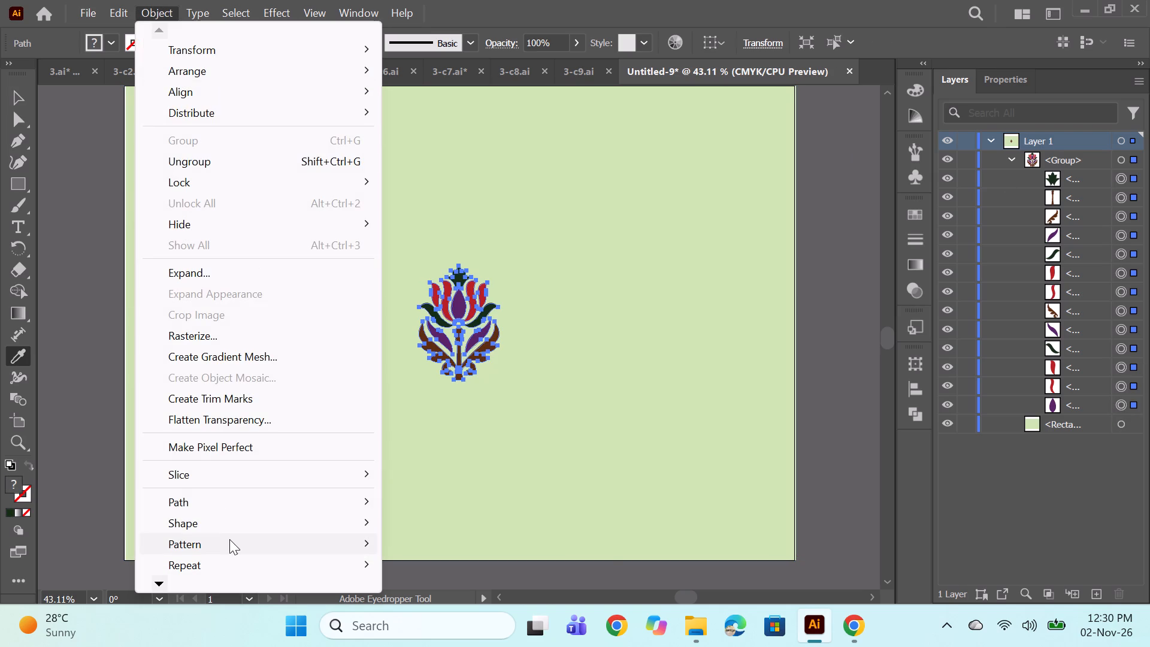
click(230, 542)
click(394, 542)
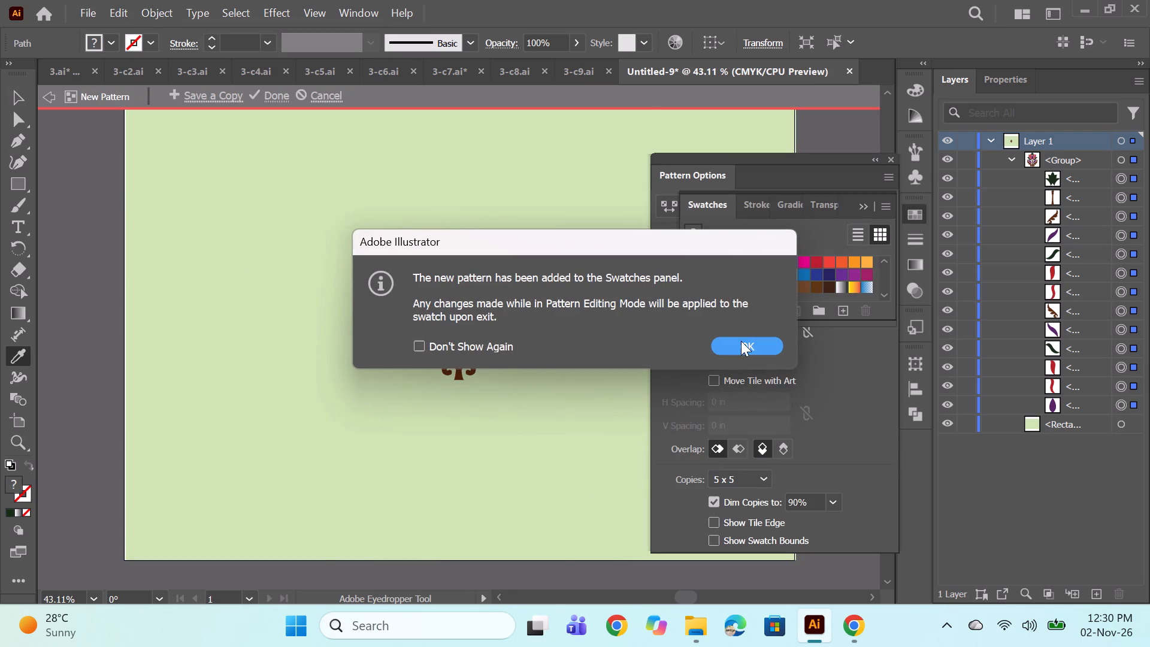
click(741, 341)
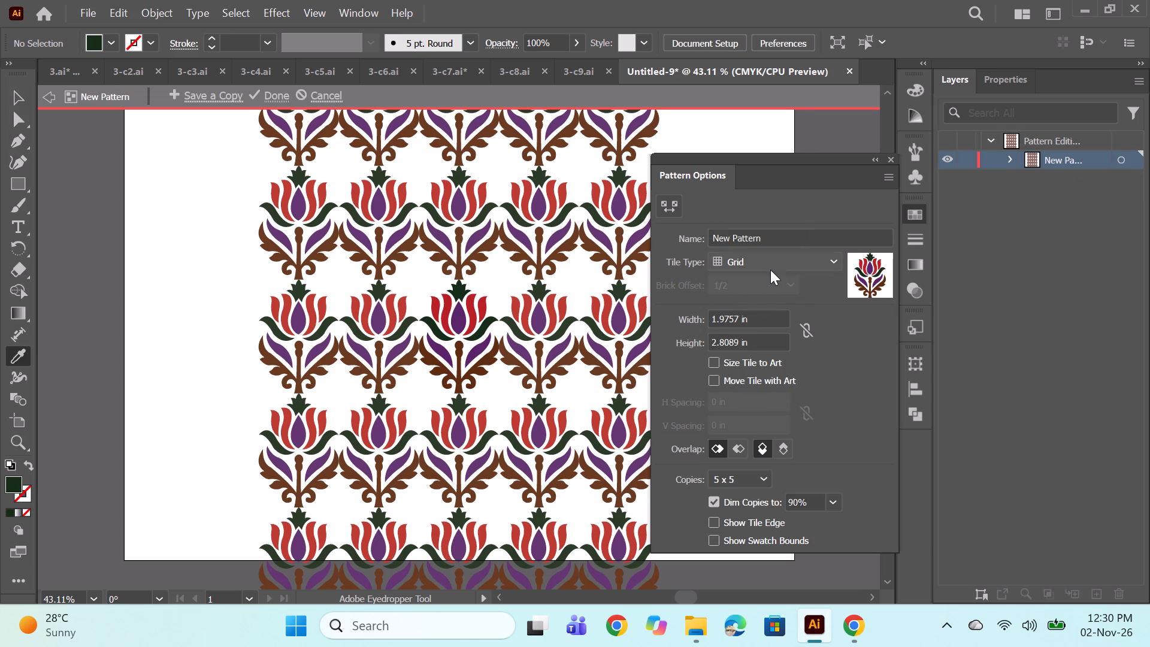
Set the pattern's tile type to Brick by Column, sized to the art with 0.5 in horizontal spacing.
click(770, 270)
click(770, 318)
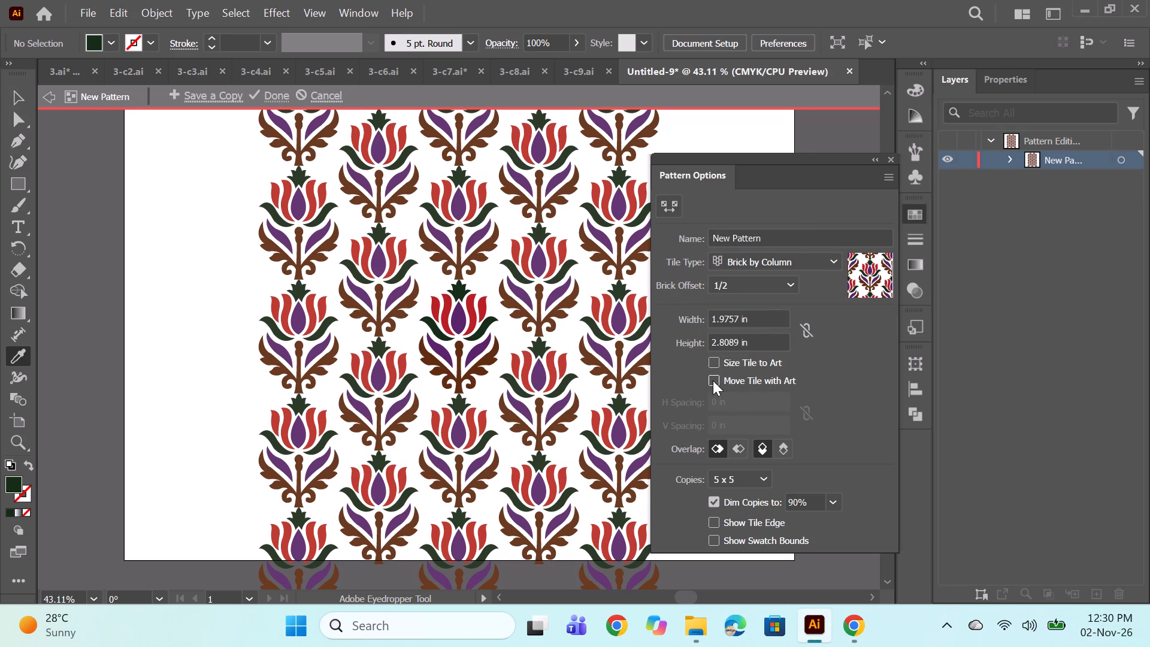
click(713, 366)
click(718, 403)
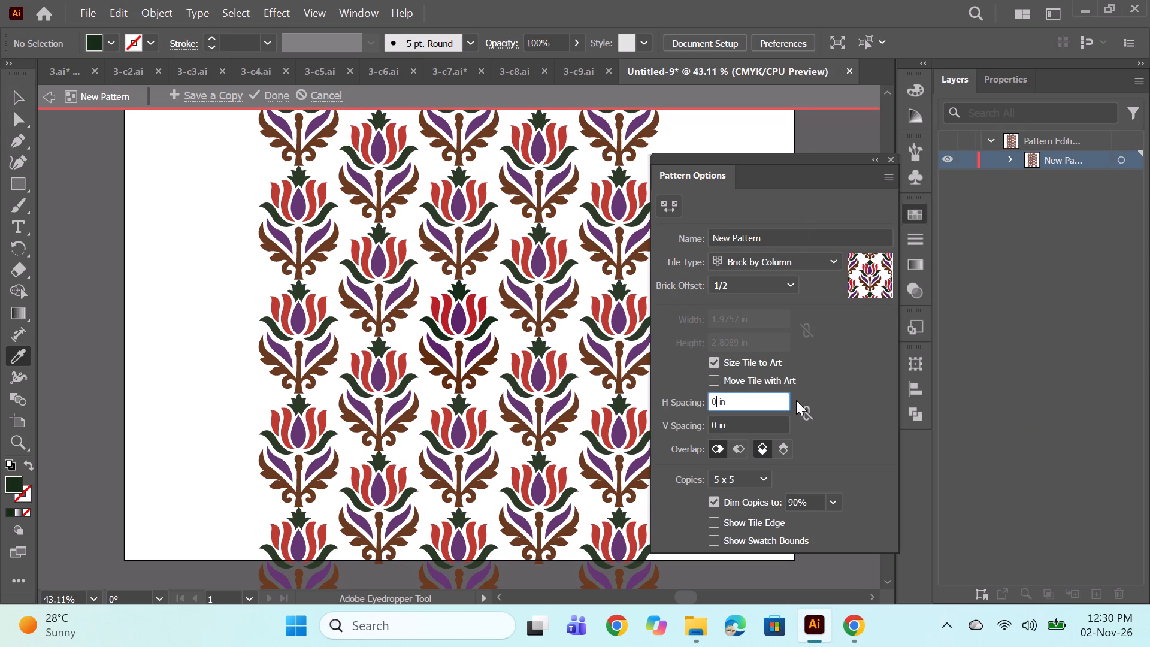
key(period)
key(5)
key(Return)
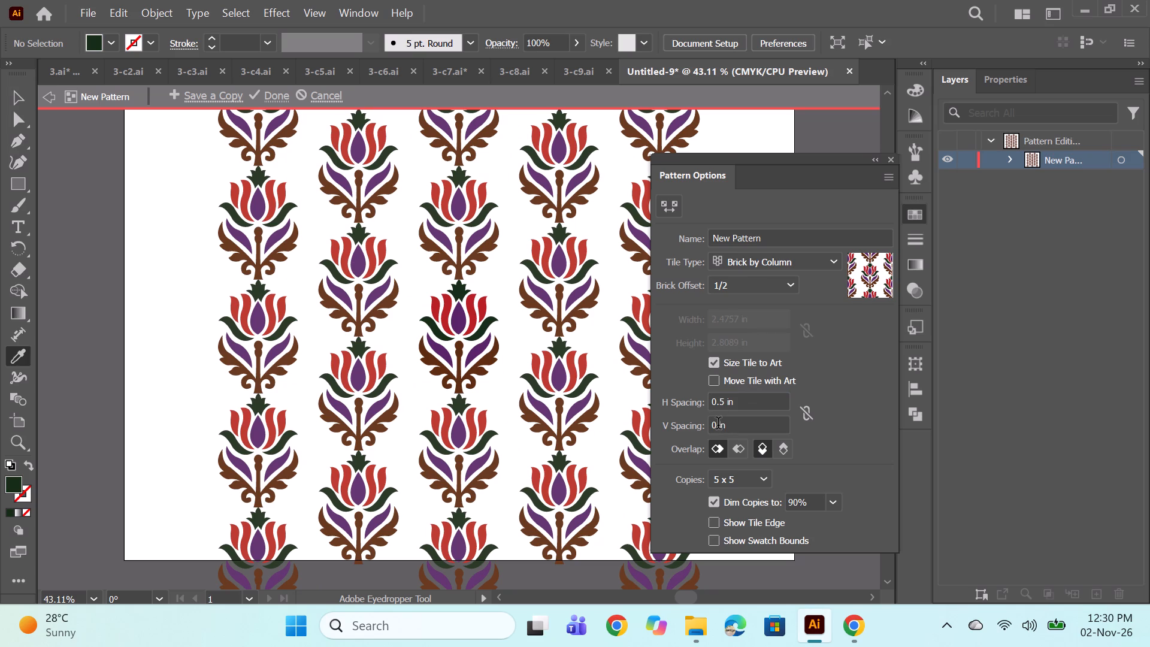
Set the pattern's vertical spacing to 0.75 in and finish editing the pattern.
click(718, 425)
key(BackSpace)
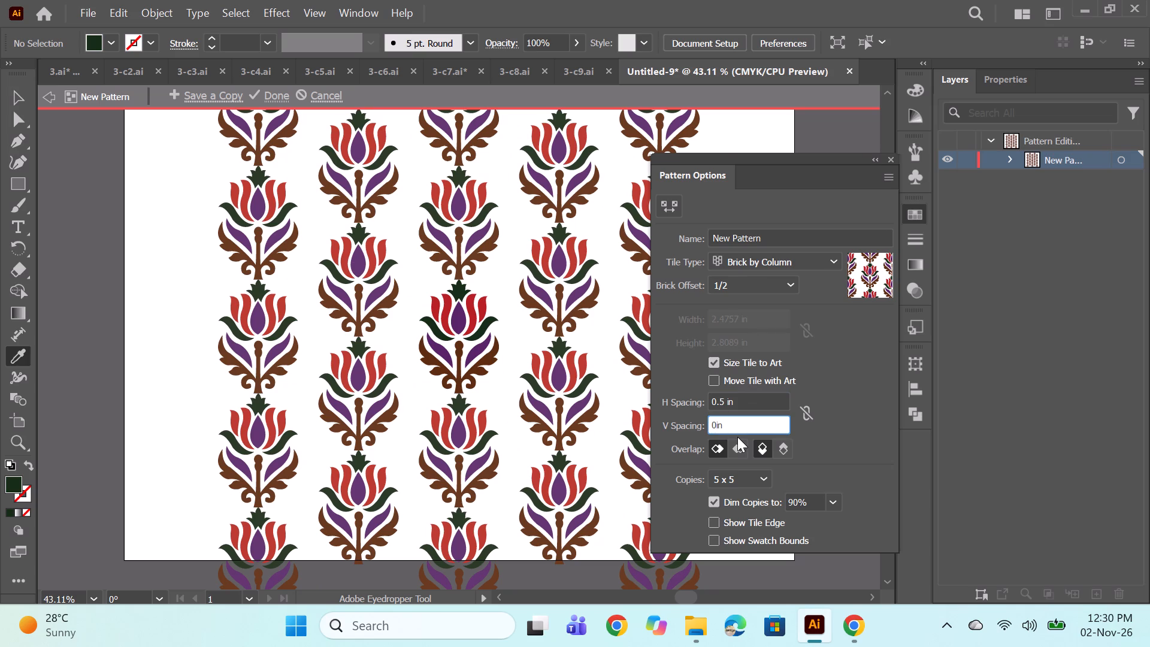
text(.75)
key(Return)
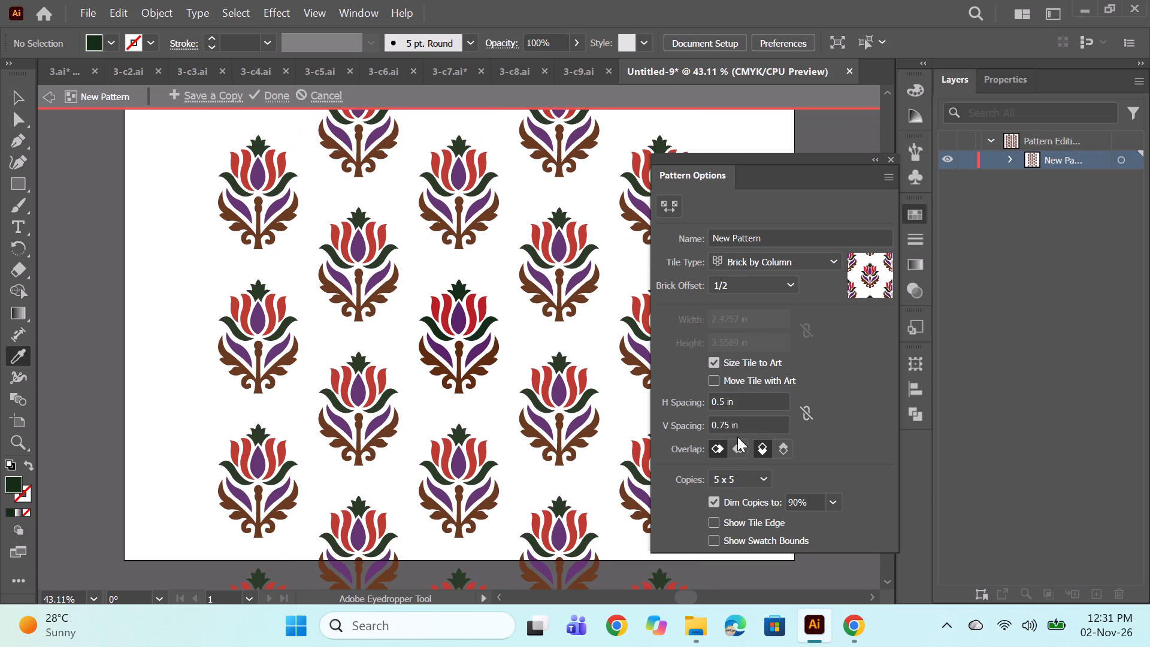
click(267, 93)
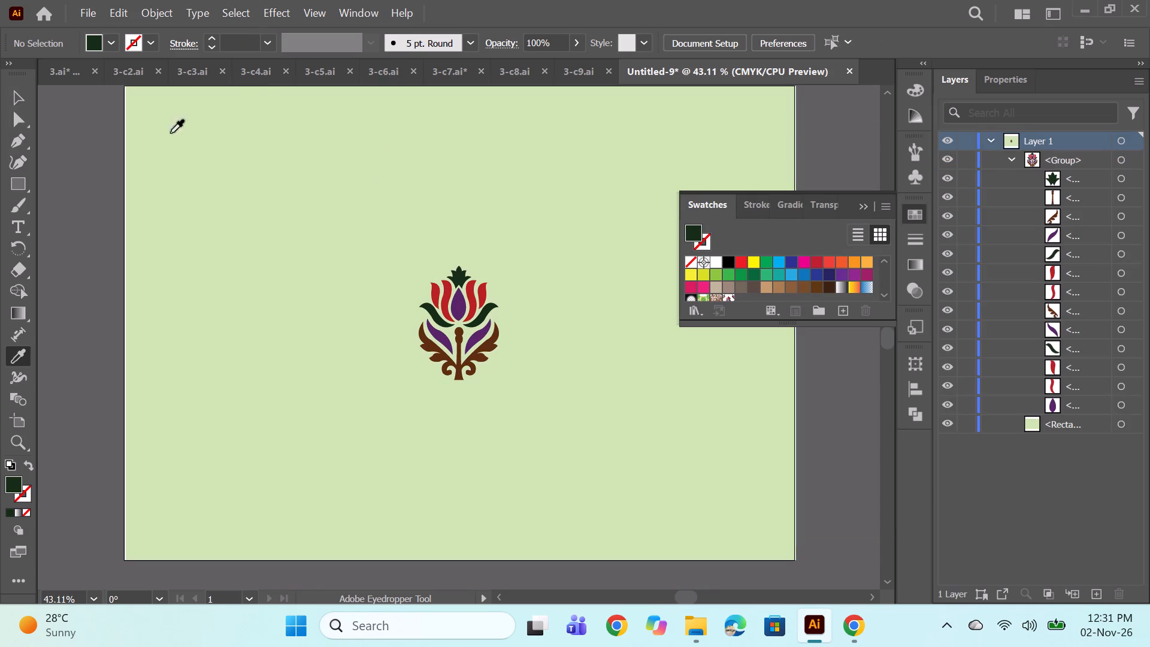
click(868, 204)
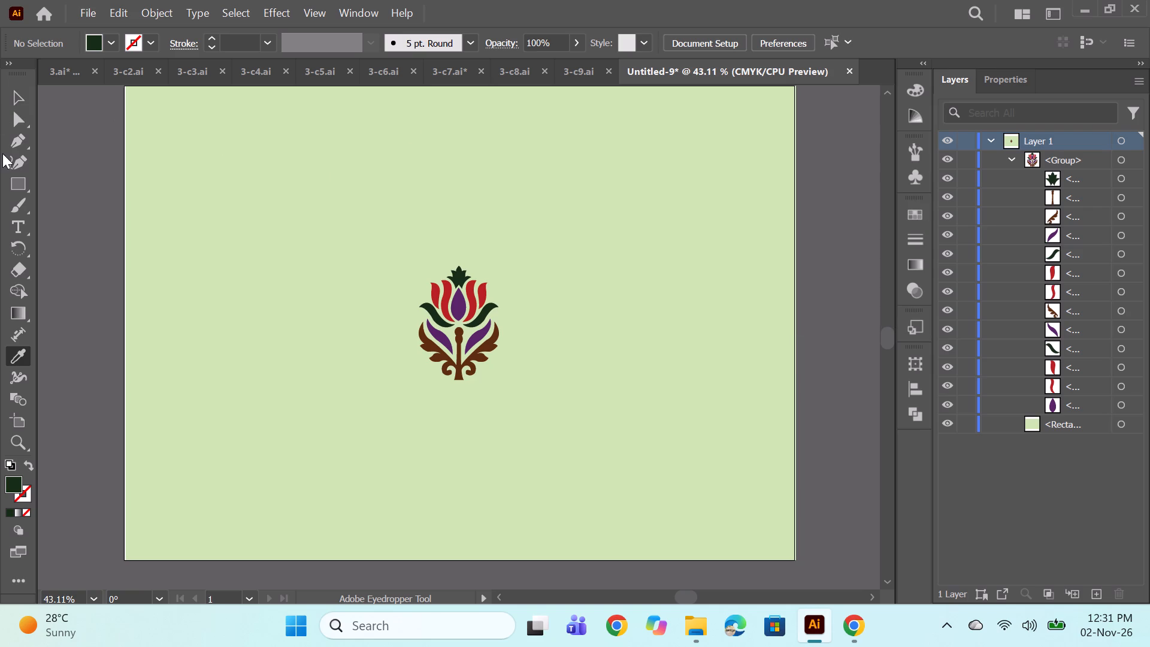
Draw a rectangle covering the whole light green artboard, about 16.5 by 11.8 in.
click(15, 188)
scroll(156, 204, up, 2)
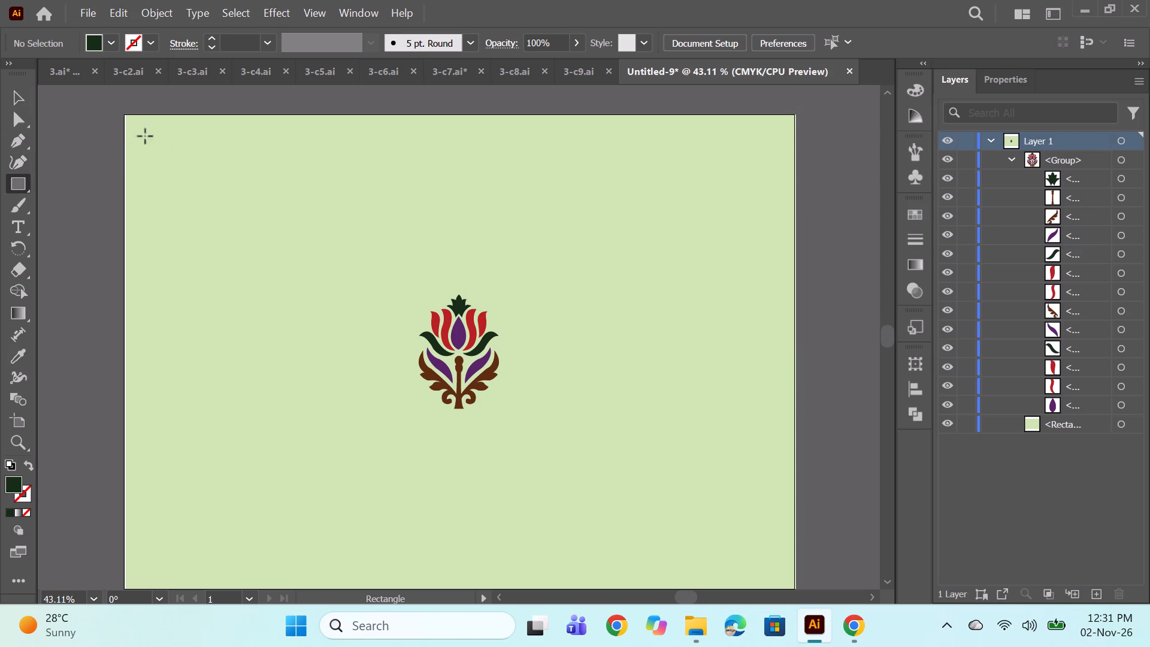
alt+scroll(302, 188, down, 1)
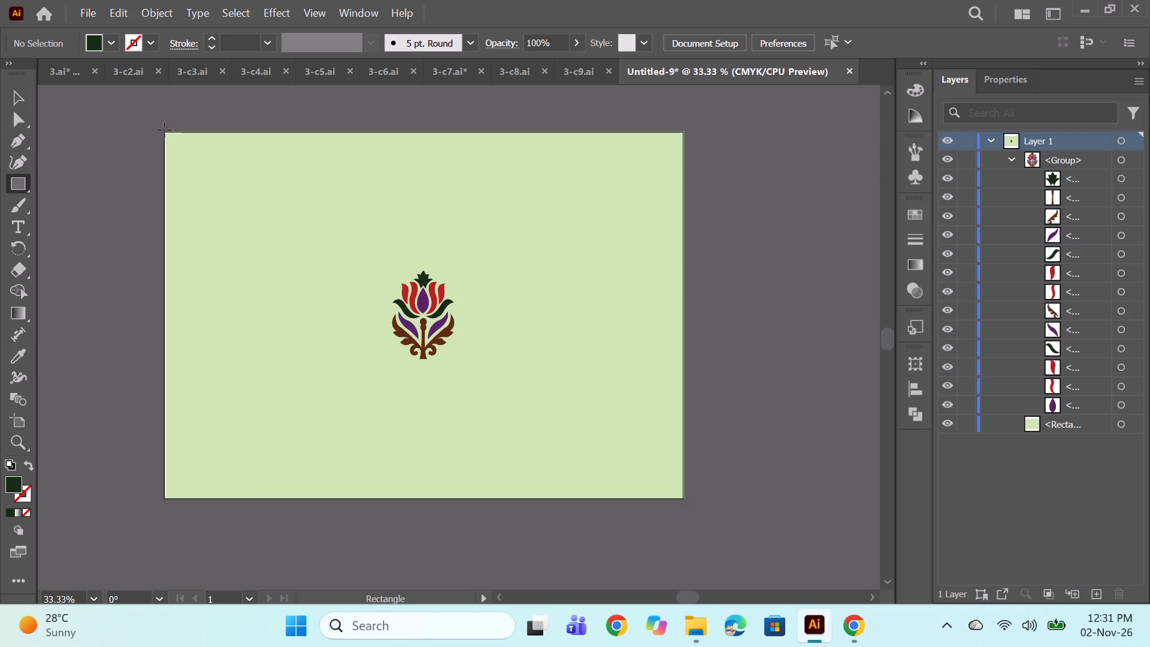
drag(164, 130, 389, 420)
key(ctrl+z)
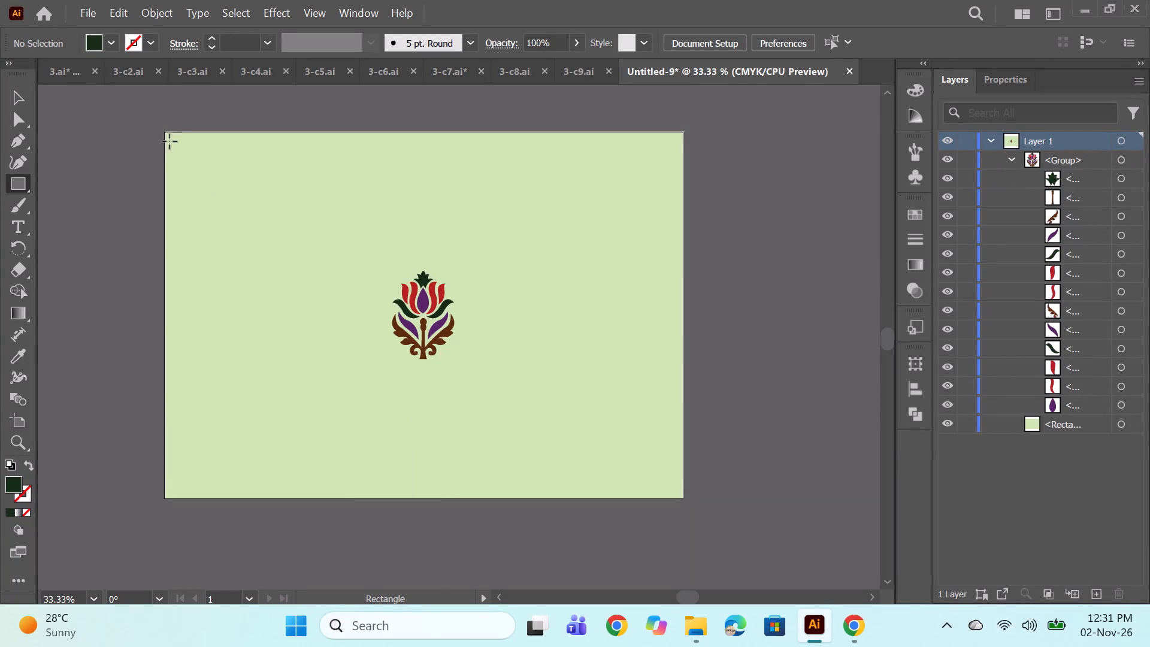
drag(164, 133, 524, 407)
key(ctrl+z)
drag(164, 133, 616, 483)
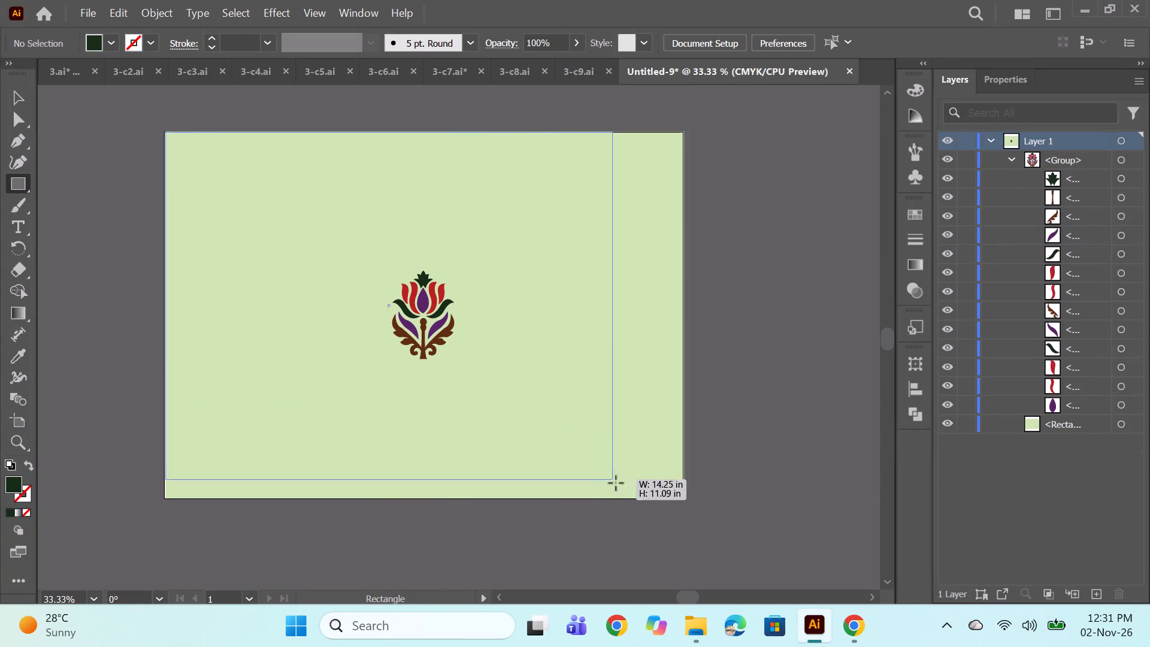
drag(616, 483, 686, 500)
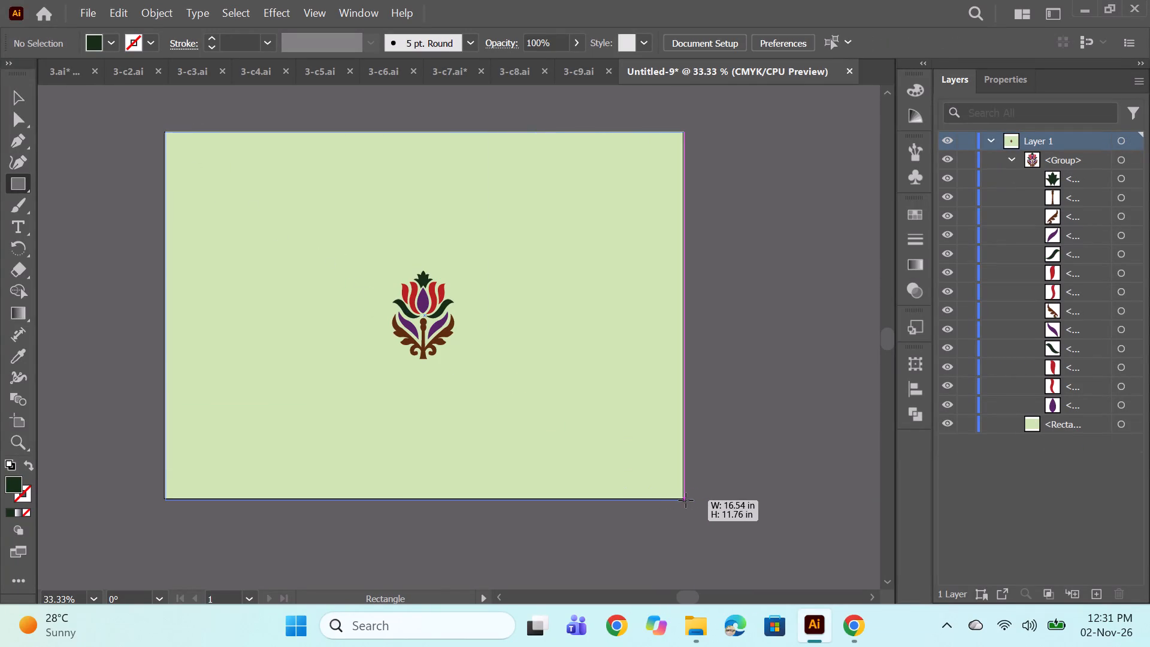
drag(686, 500, 684, 499)
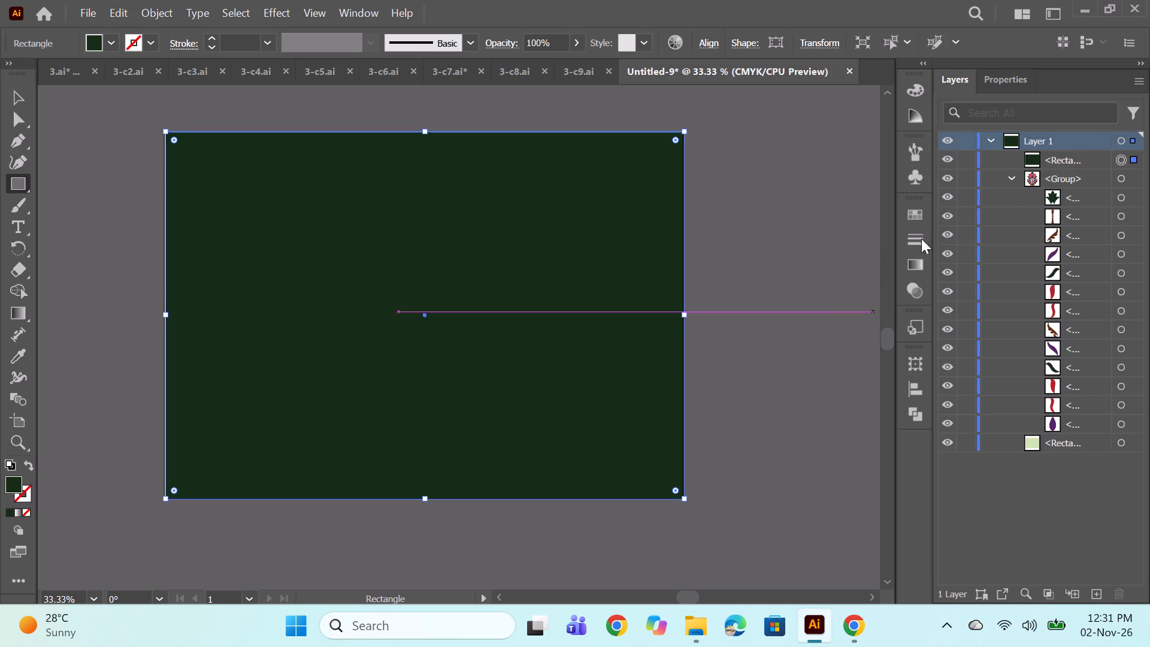
Fill the artboard-sized rectangle with the new tulip pattern swatch and hide the original motif group beneath it.
click(912, 216)
click(725, 295)
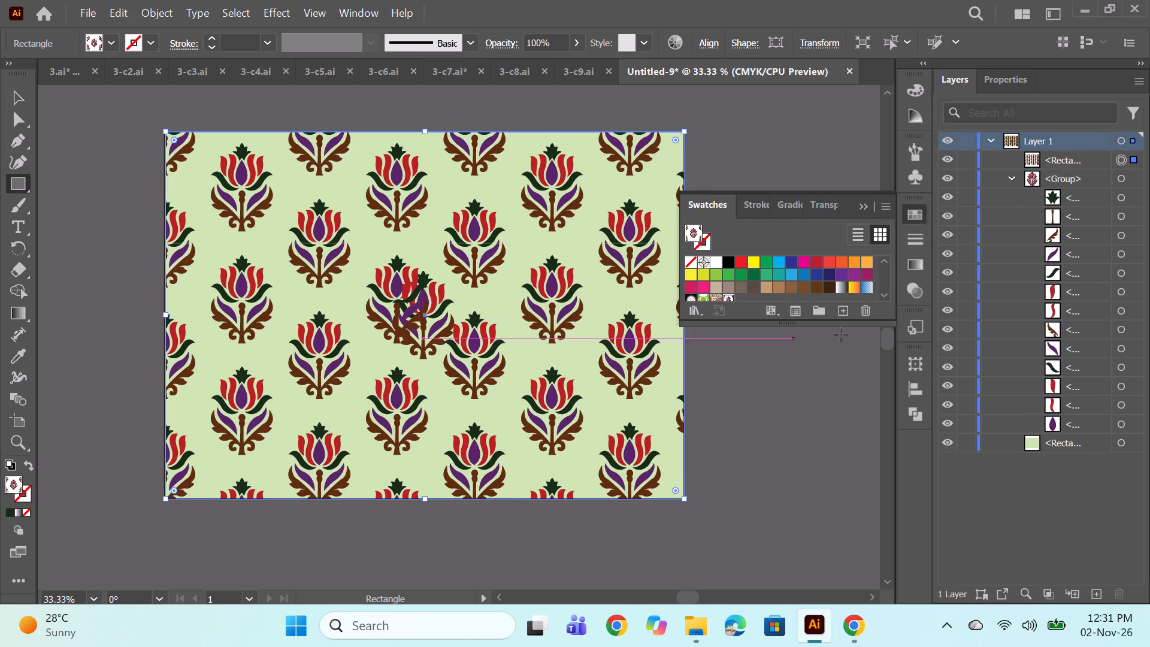
click(949, 177)
click(863, 203)
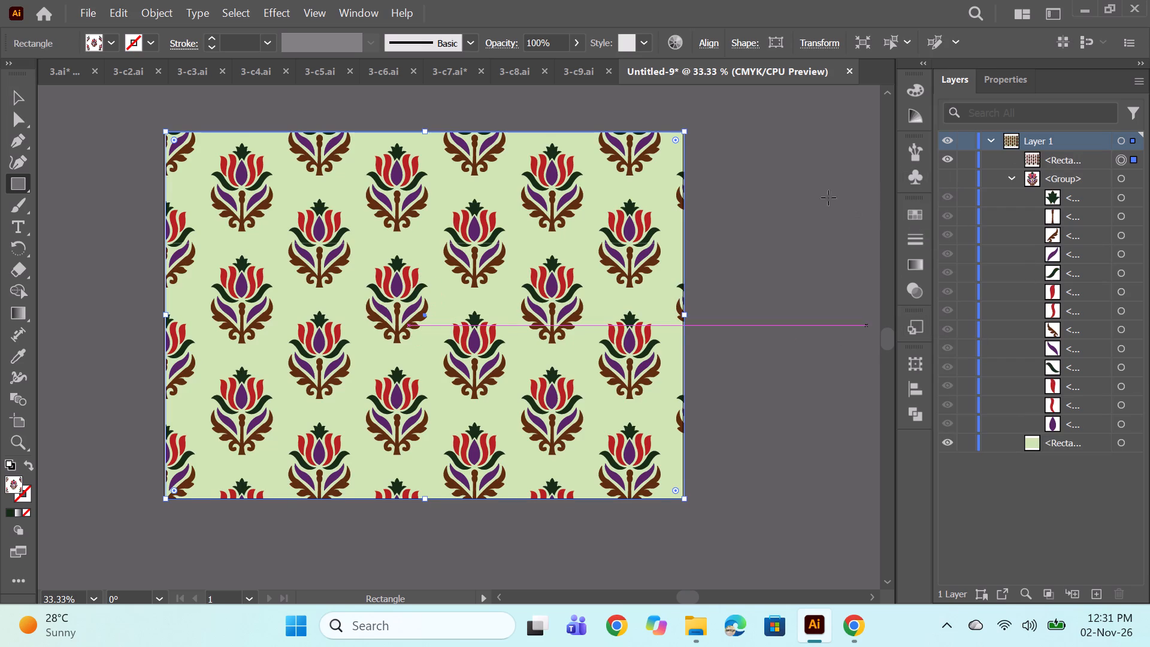
ctrl+drag(815, 186, 815, 191)
scroll(478, 333, up, 1)
Save the document in the Plain prints folder as an Adobe Illustrator file named 3-c10.
key(ctrl+s)
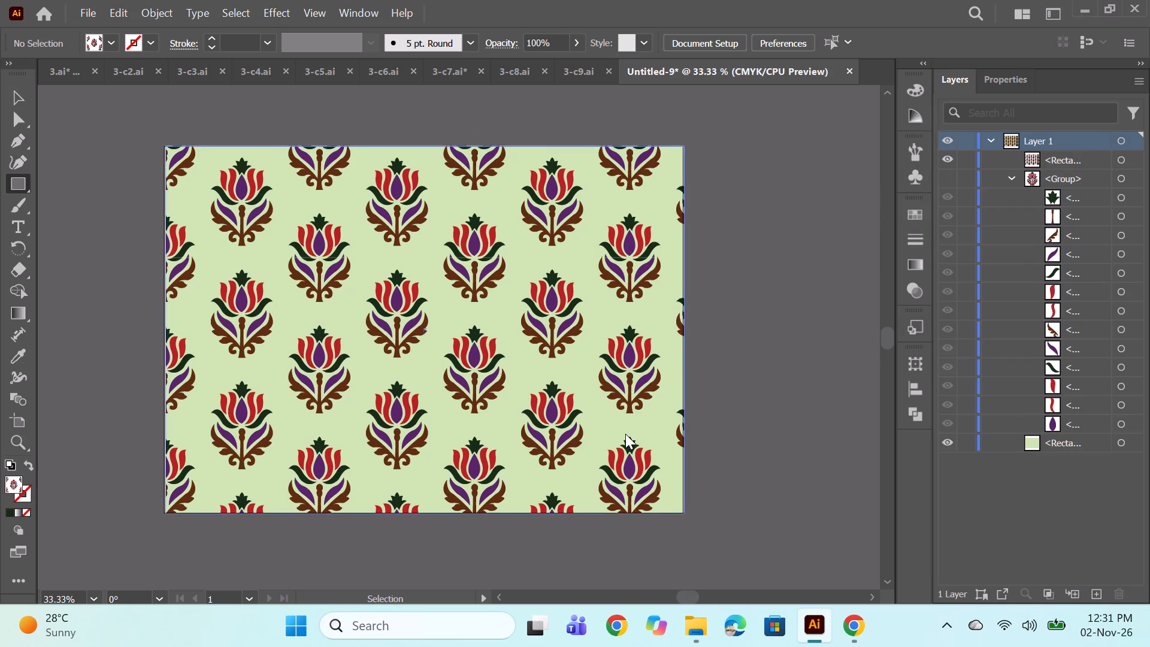
text(3-c10)
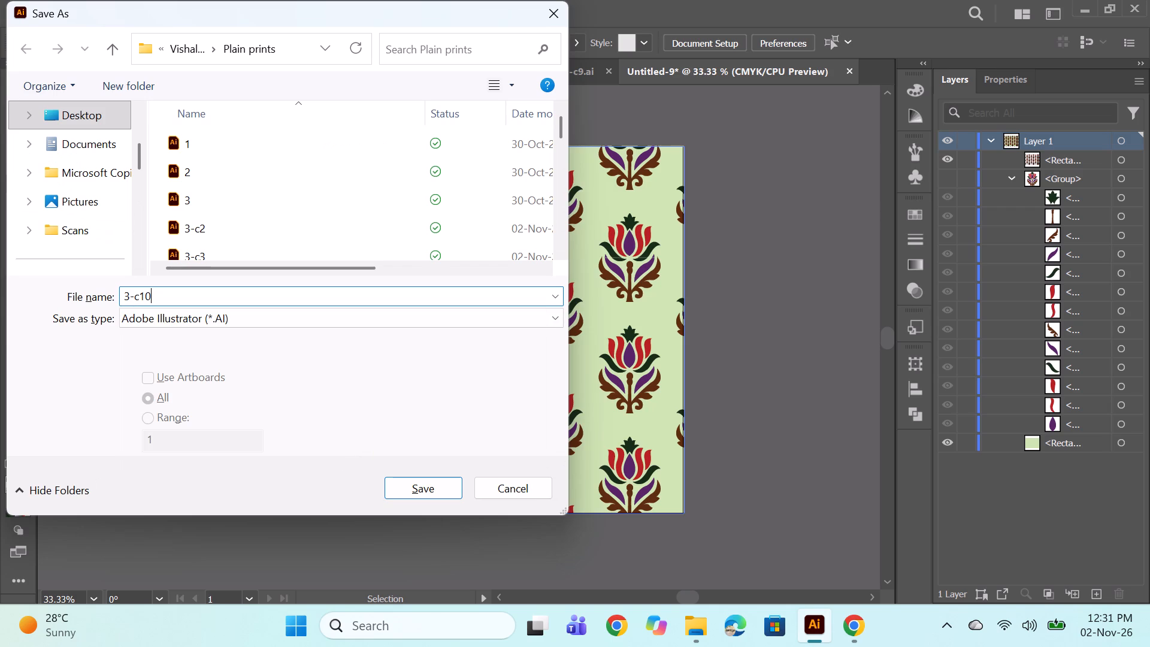
key(Return)
click(600, 569)
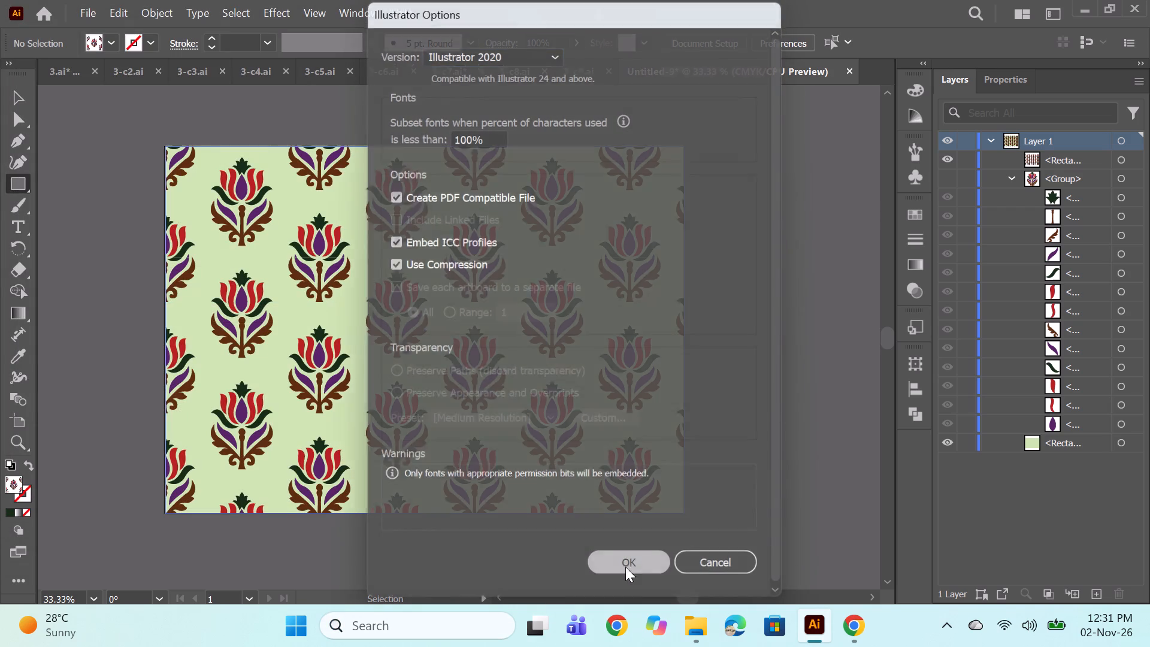
key(ctrl+s)
key(ctrl+s)
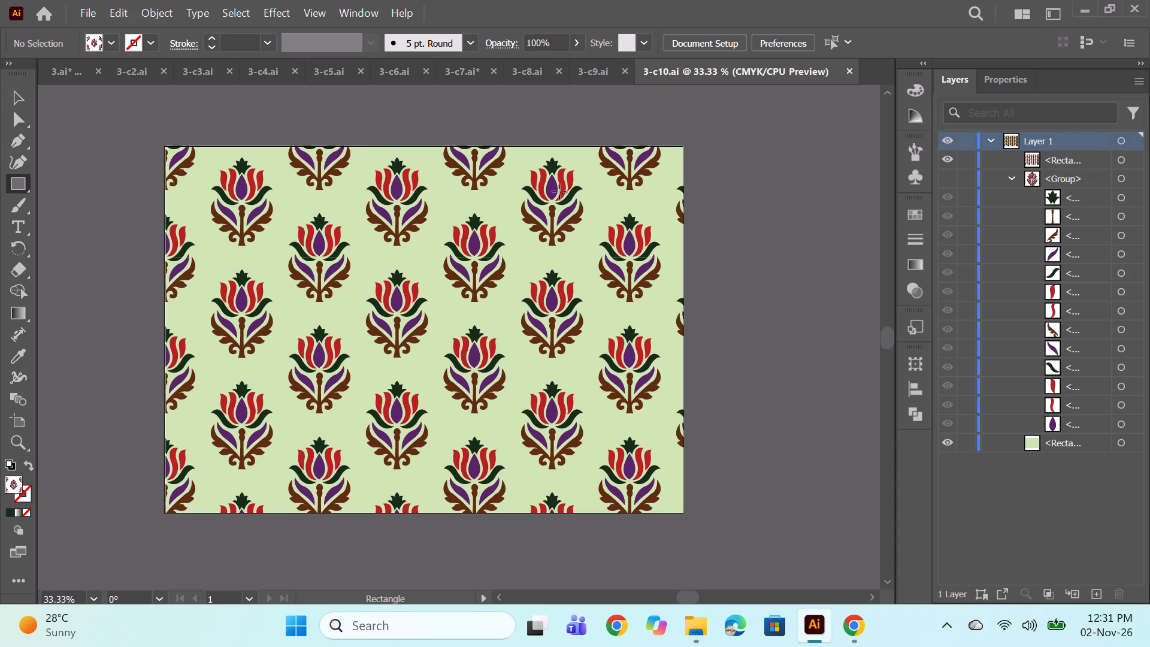
Review the open tulip colourway documents, from 3 and 3-c2 through 3-c10, comparing their colours and pattern layouts.
click(67, 74)
click(267, 68)
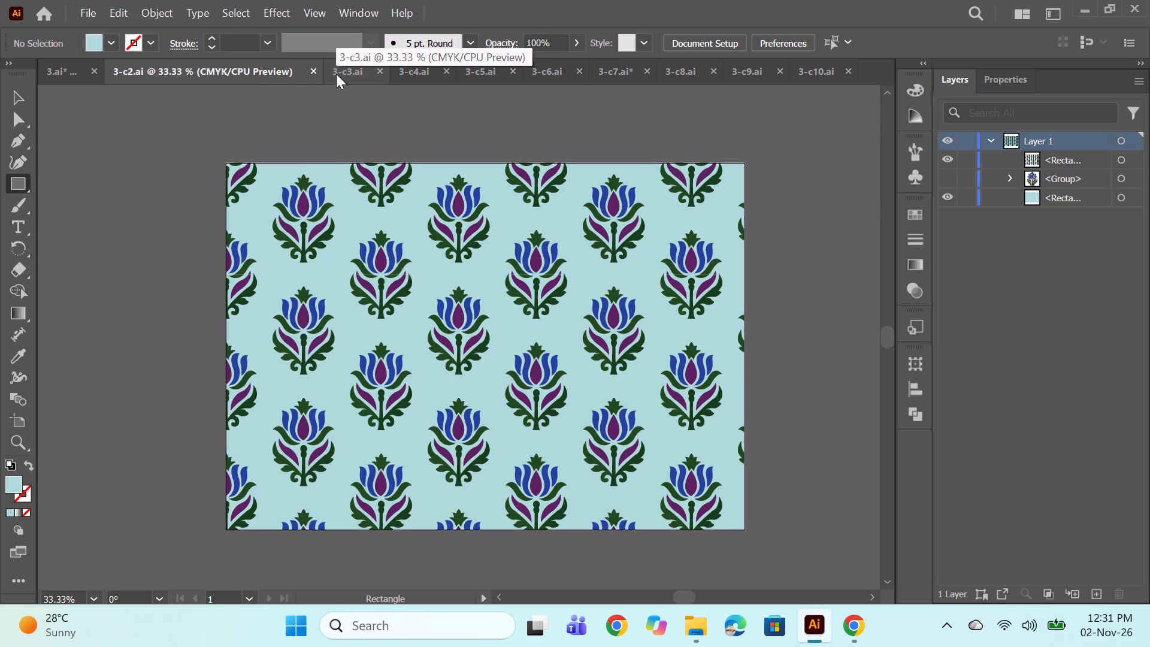
click(336, 74)
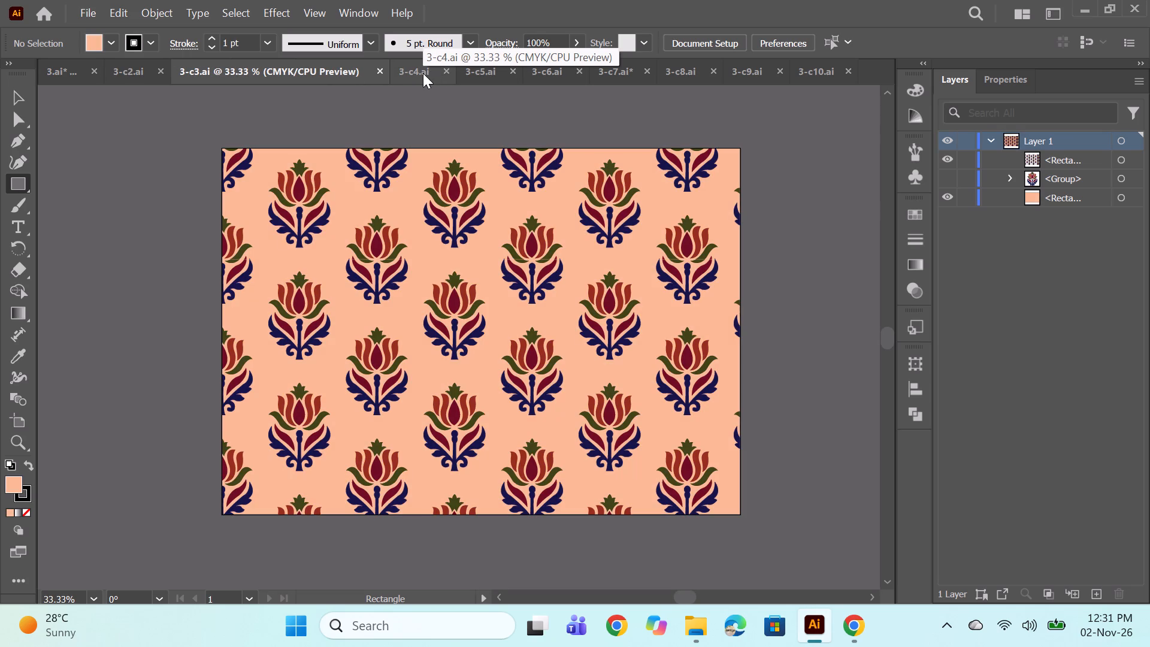
click(423, 73)
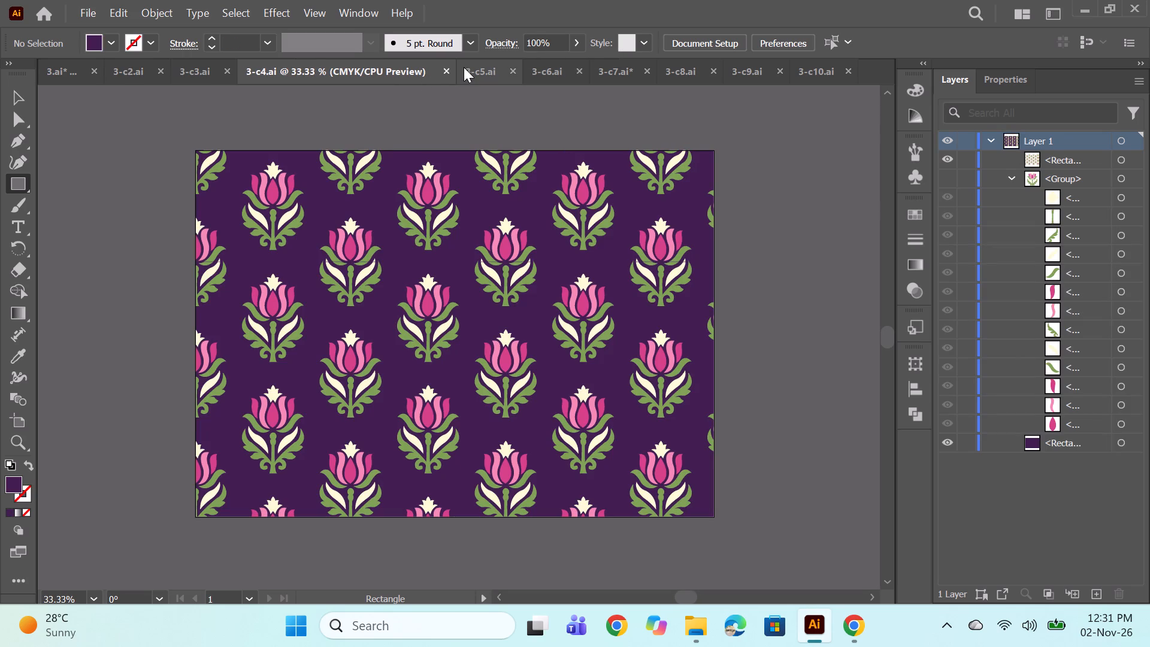
click(469, 67)
click(537, 67)
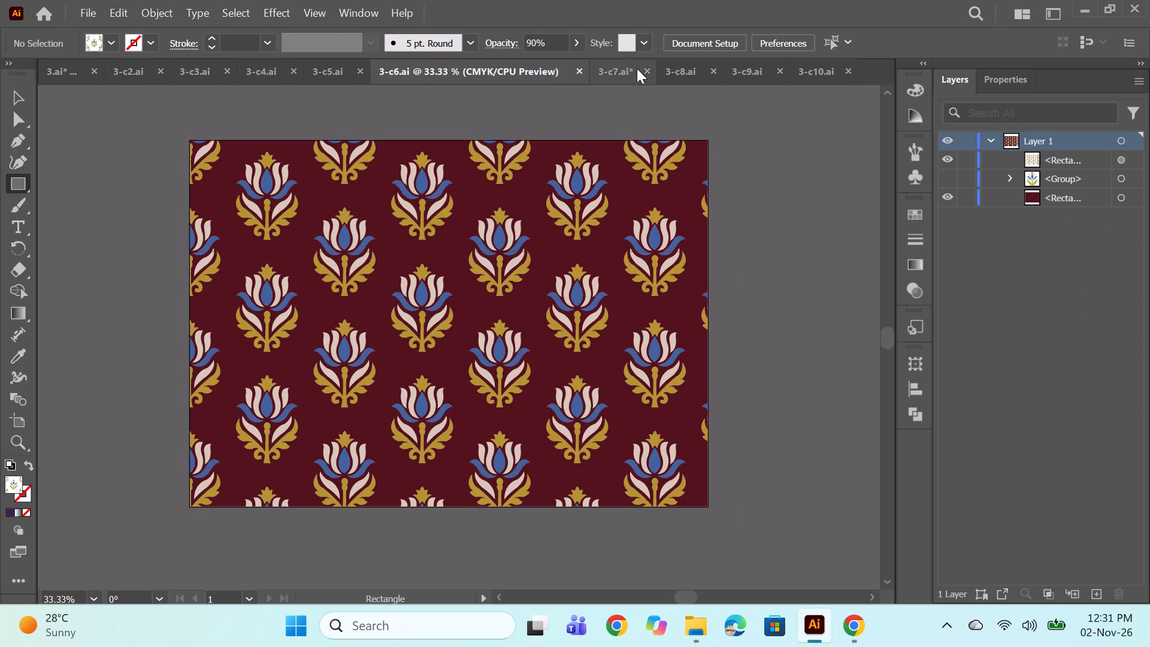
click(632, 70)
click(391, 77)
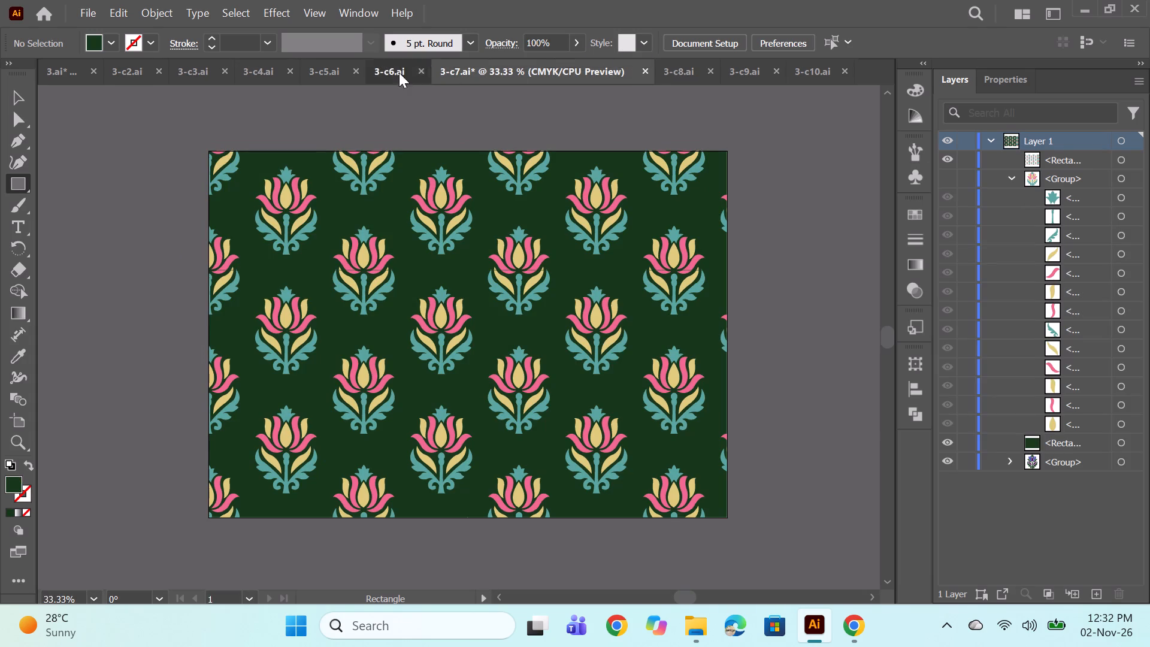
click(600, 69)
click(680, 72)
click(749, 75)
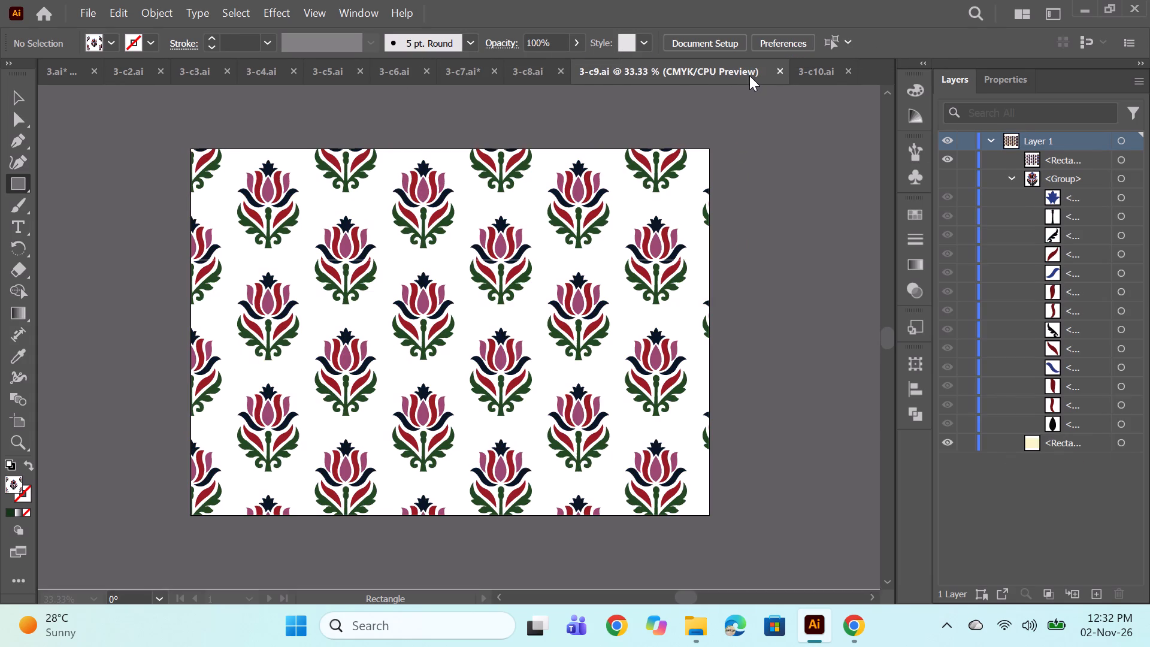
click(803, 70)
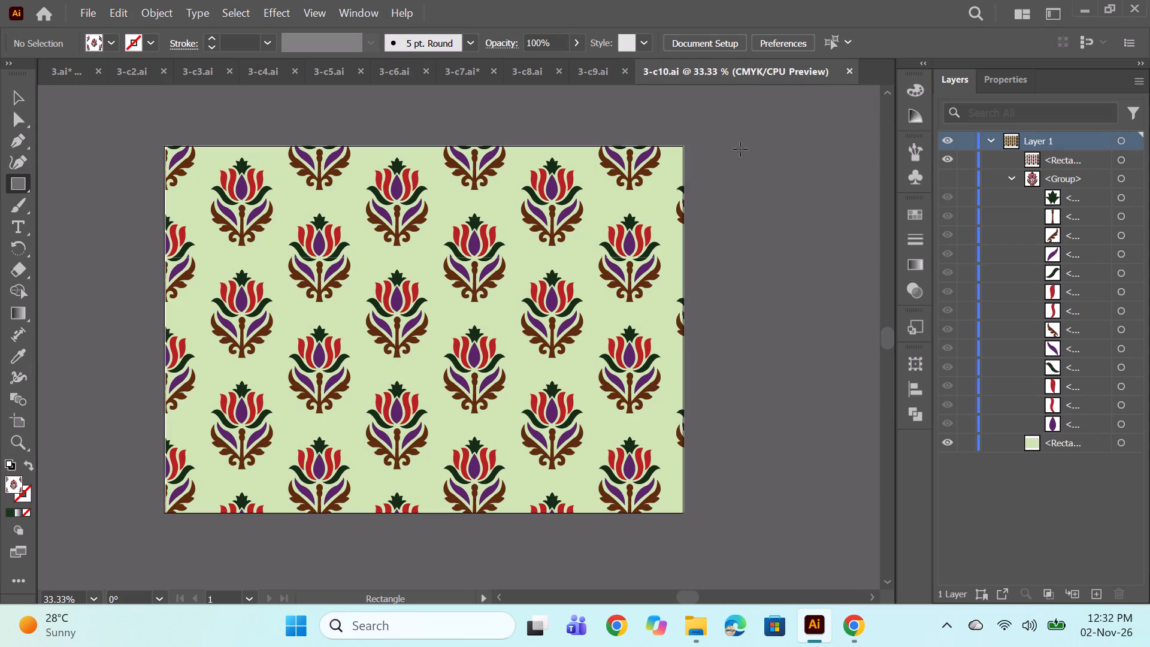
click(590, 71)
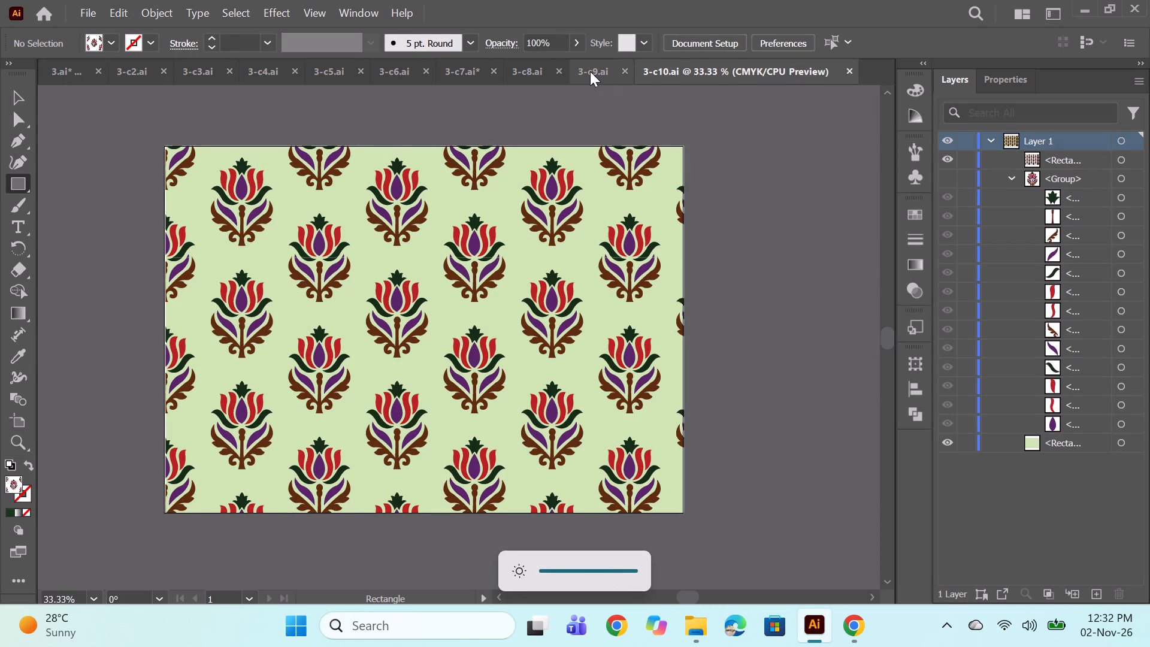
click(803, 69)
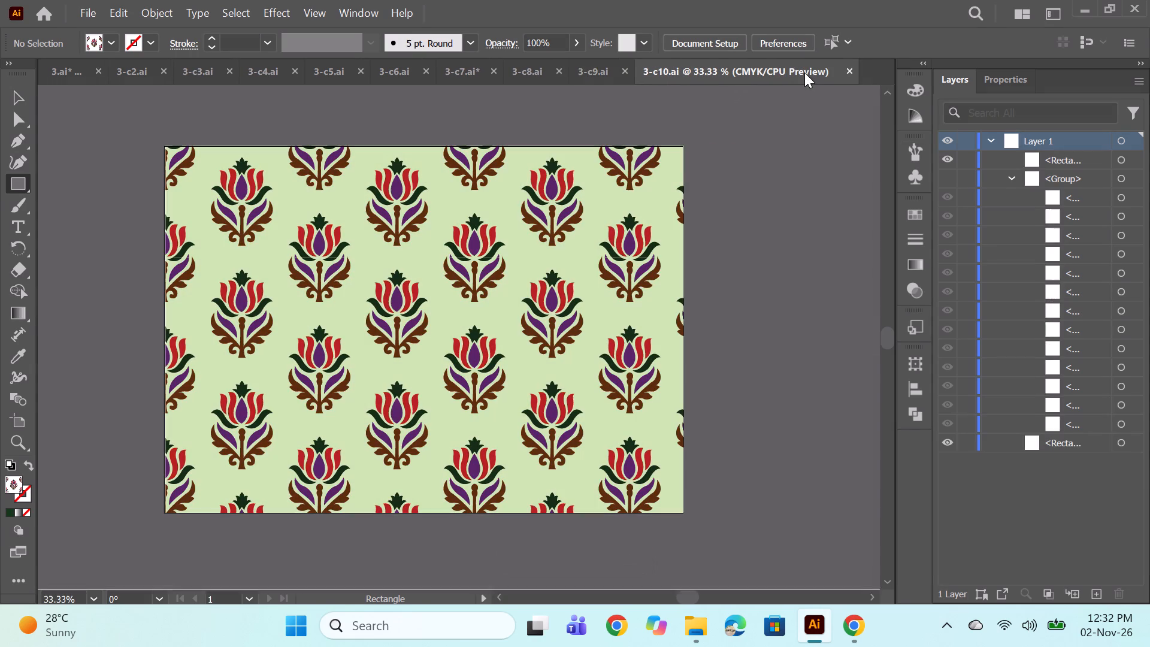
click(599, 78)
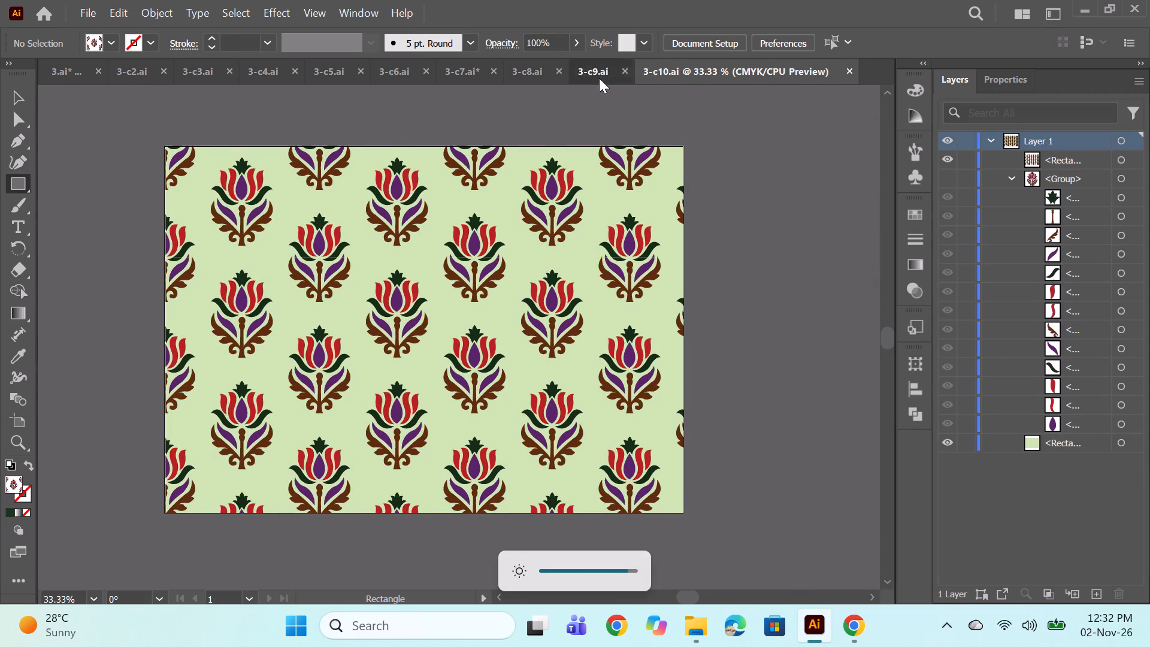
click(523, 70)
click(455, 71)
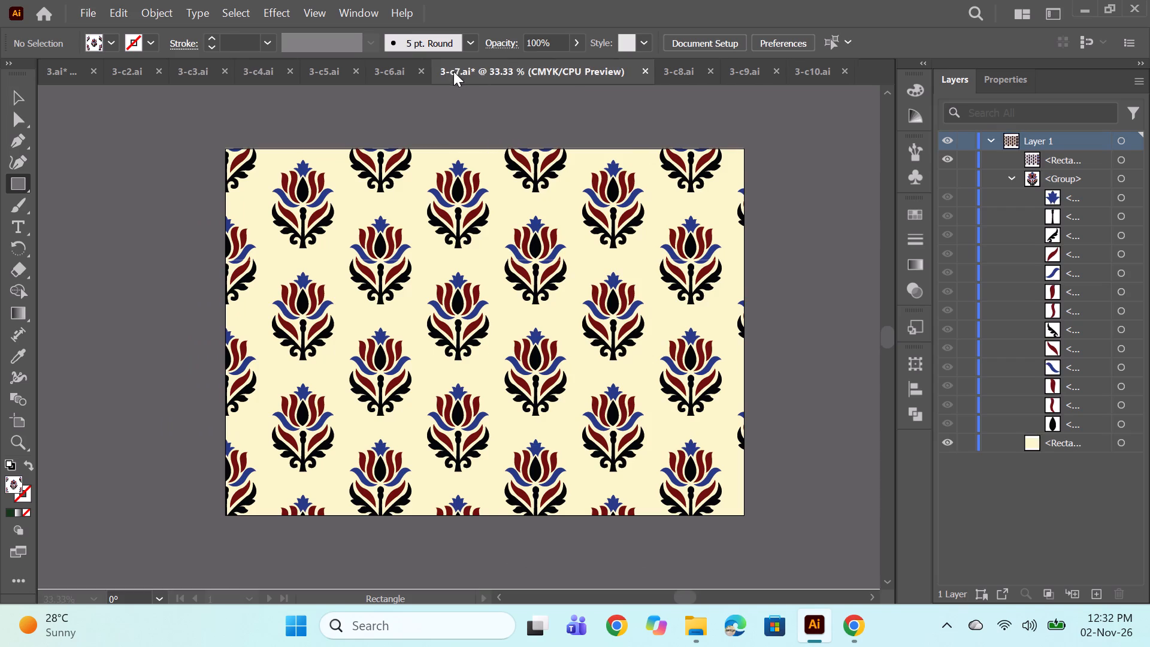
click(397, 71)
click(324, 74)
click(253, 72)
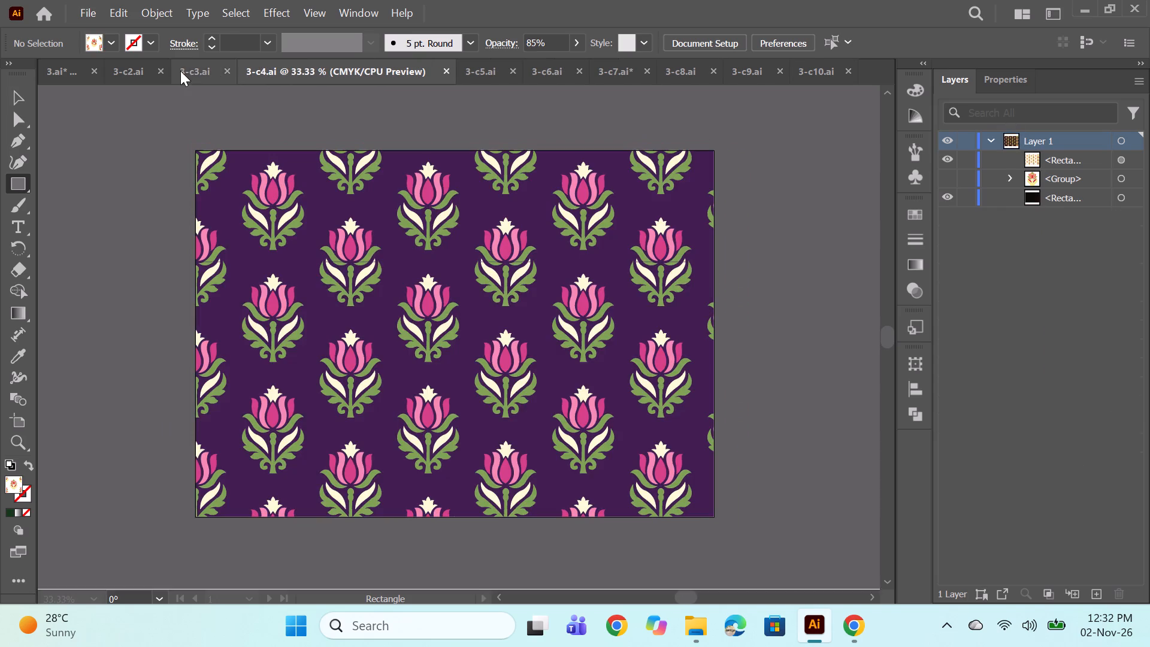
click(184, 68)
click(122, 75)
click(811, 69)
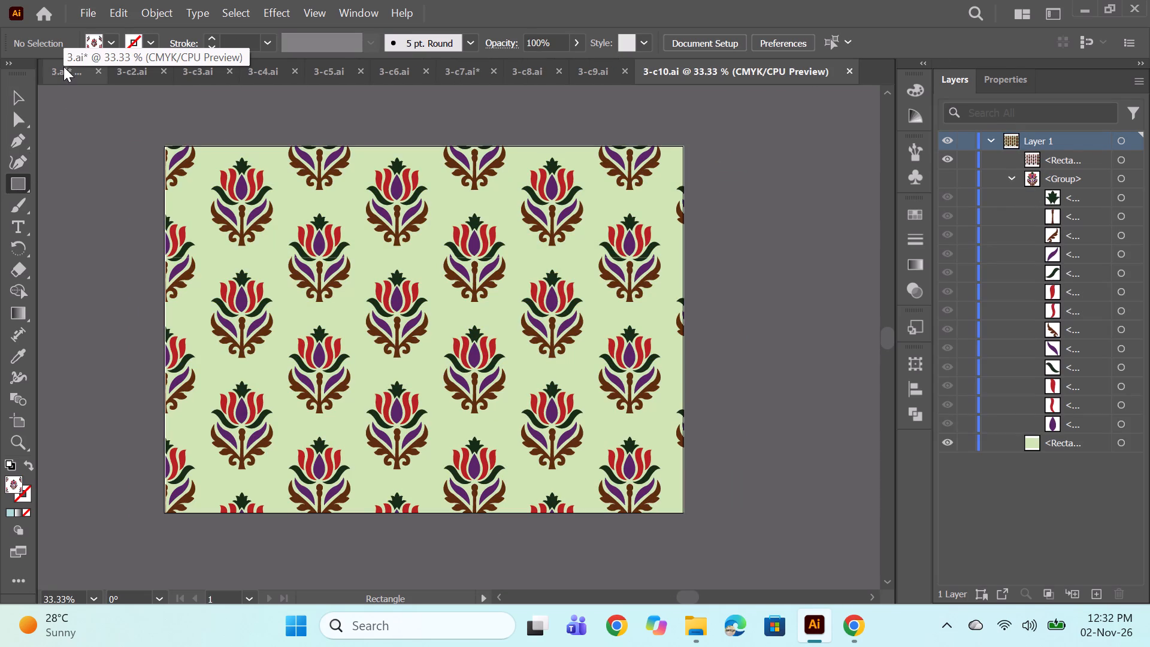
click(63, 66)
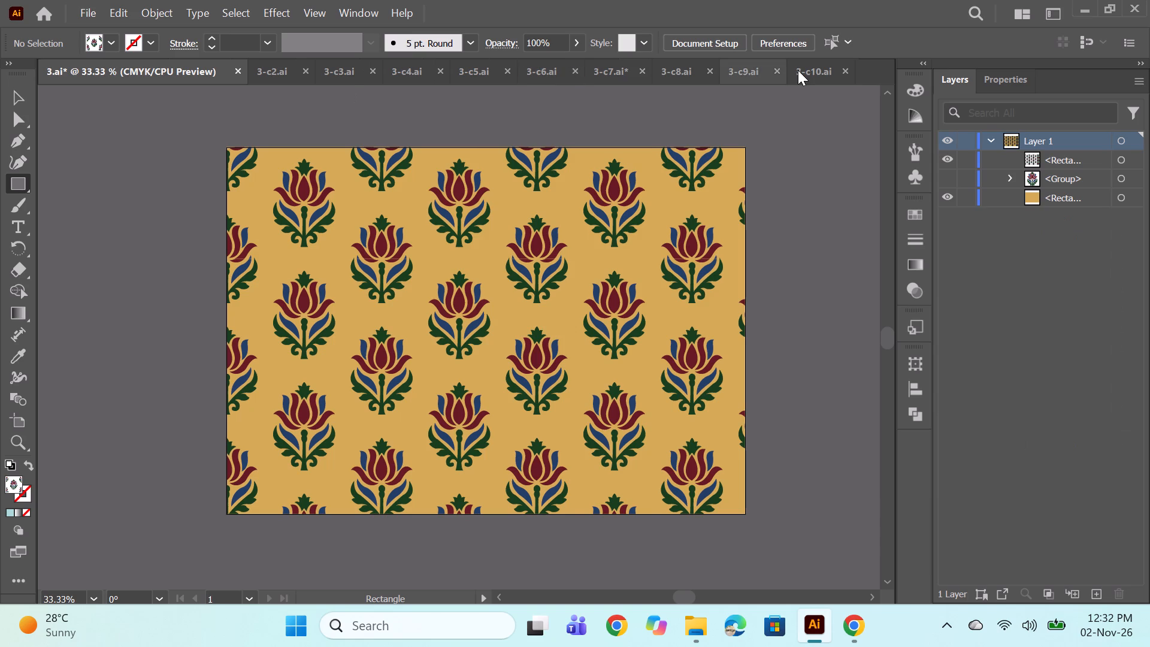
Return to the light green 3-c10 document and save it again.
click(798, 72)
key(ctrl+s)
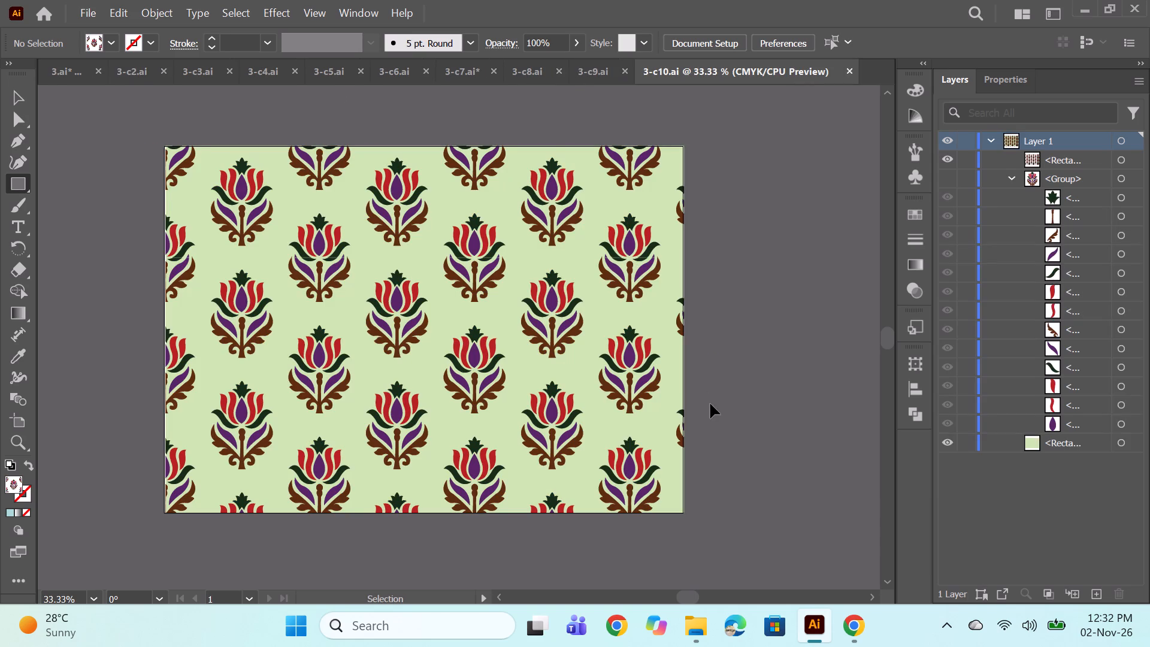
key(ctrl+s)
key(ctrl+s)
key(ctrl+s)
key(ctrl+s)
key(ctrl+s)
key(ctrl+s)
key(ctrl+s)
key(ctrl+s)
key(ctrl+s)
key(ctrl+s)
key(ctrl+s)
key(ctrl+s)
key(ctrl+s)
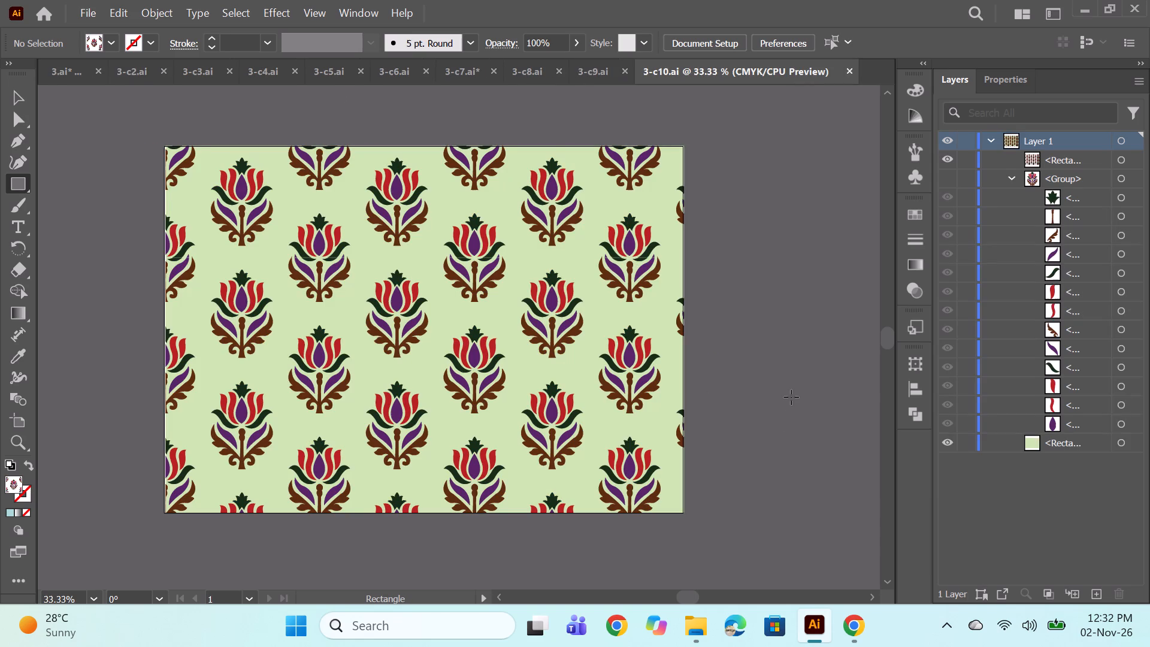
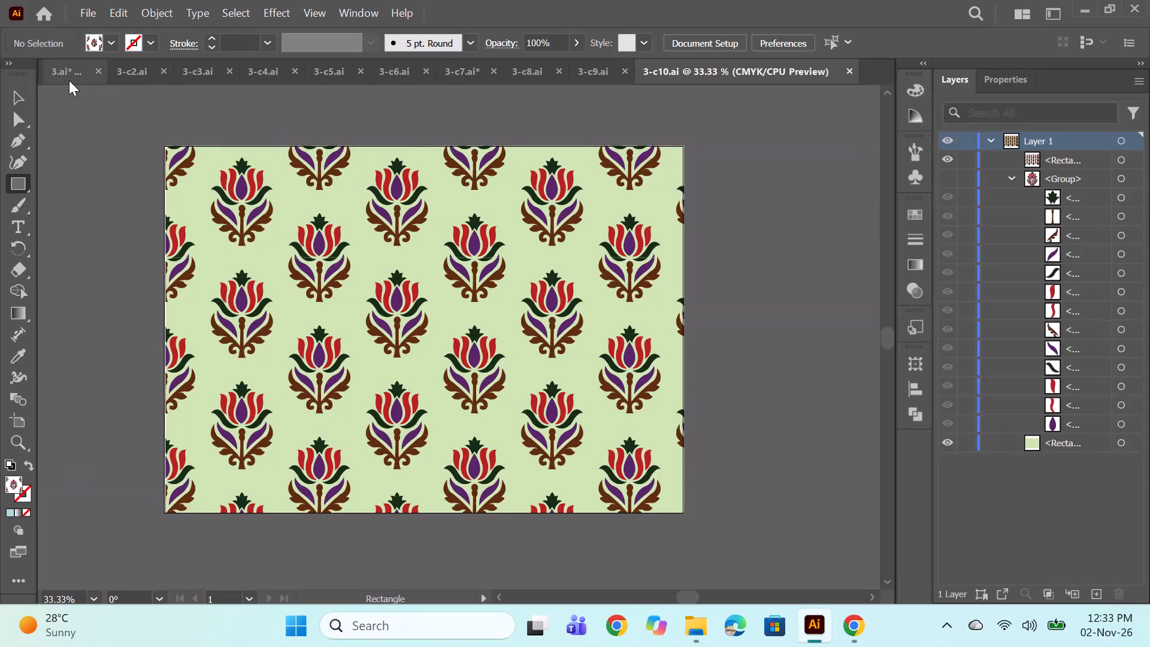
Review the open tulip colourway documents again, from 3 and 3-c2 through 3-c9, comparing their background and motif colours.
click(69, 80)
click(259, 72)
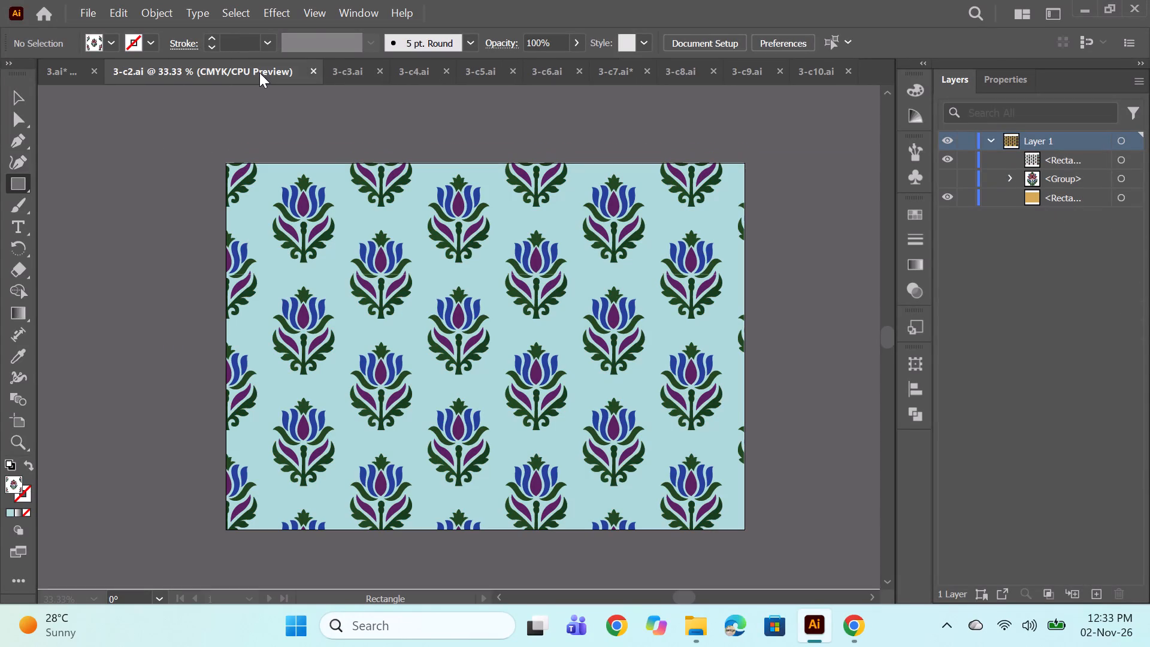
click(344, 65)
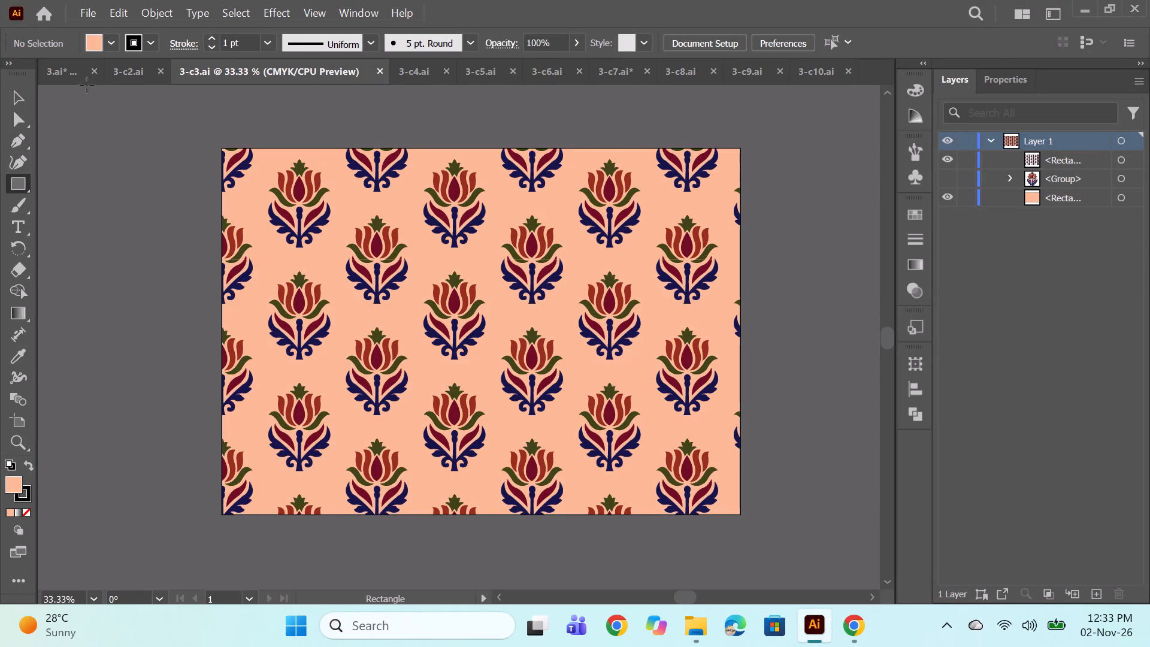
click(46, 71)
click(261, 68)
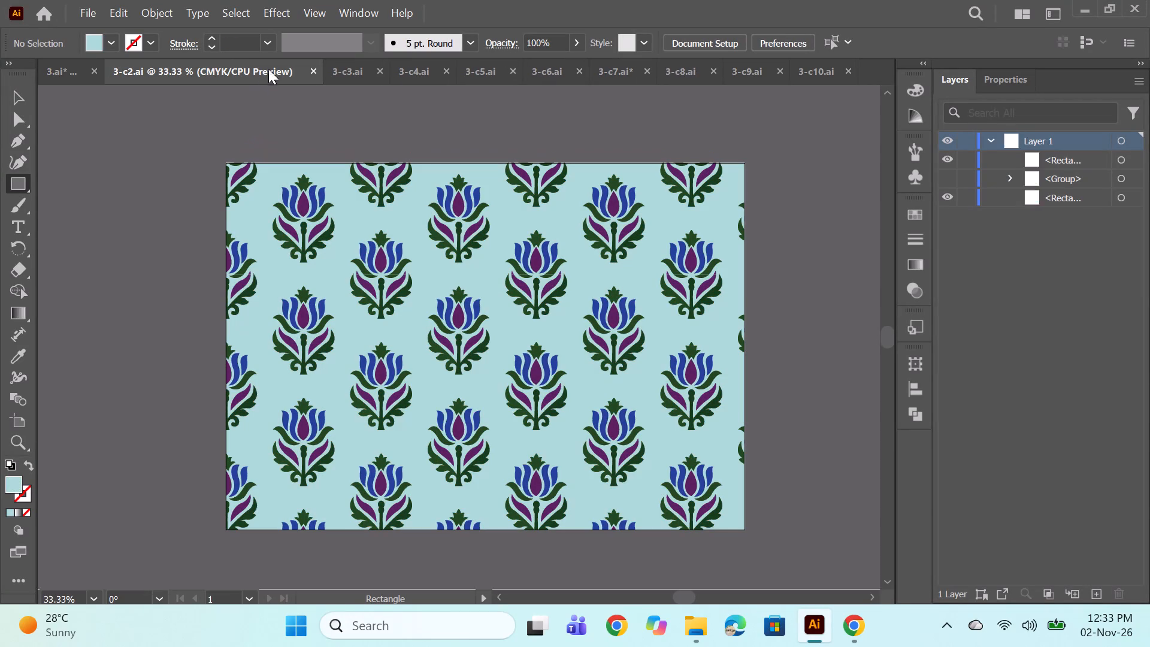
click(361, 71)
click(407, 70)
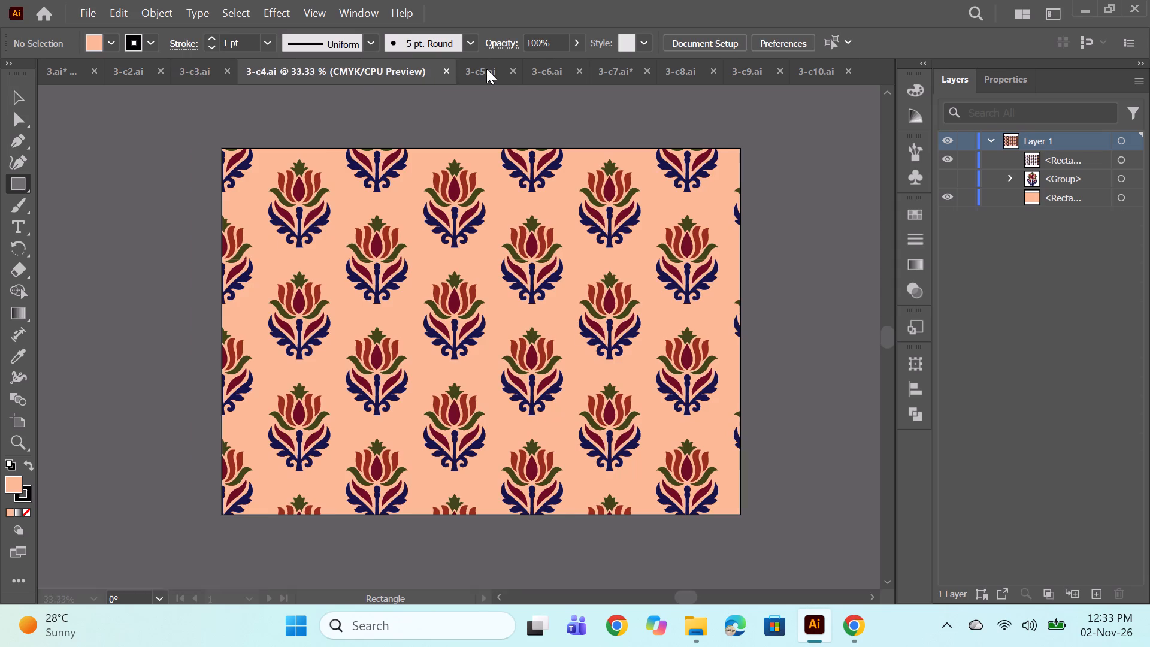
click(486, 69)
click(561, 67)
click(601, 75)
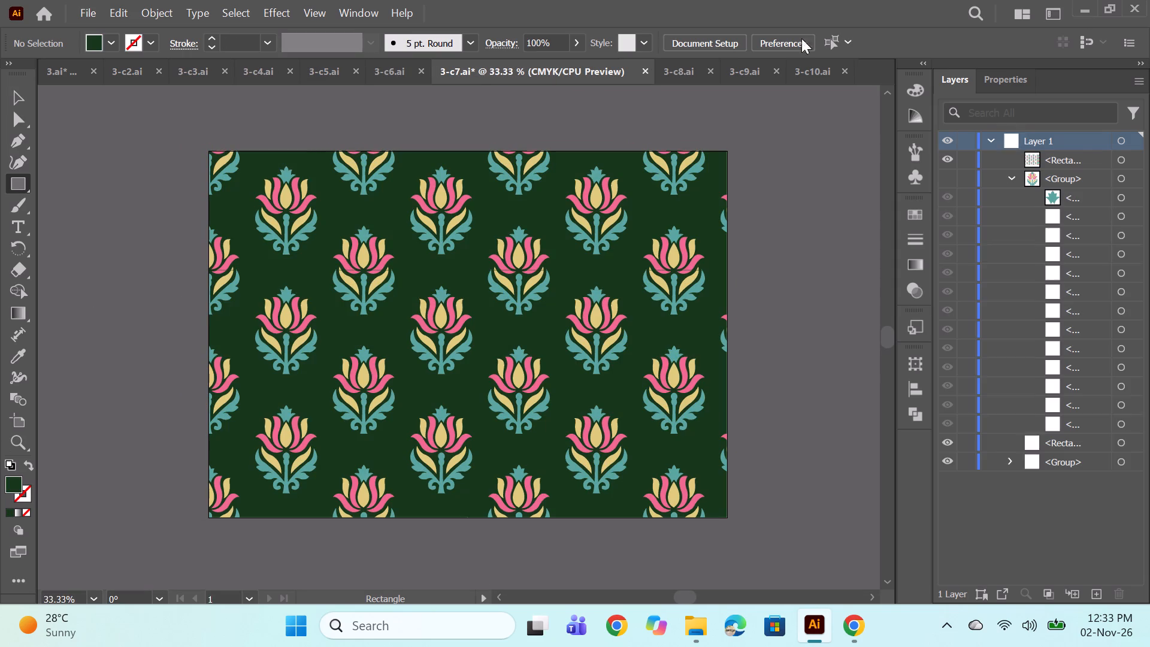
click(686, 77)
click(742, 71)
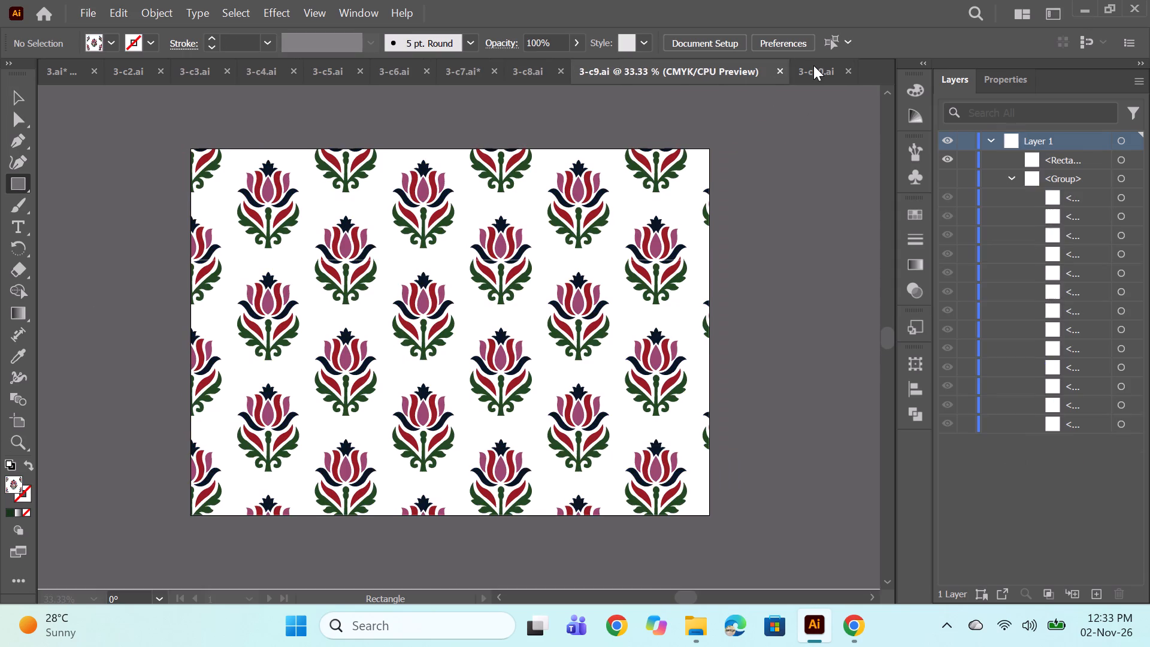
Return to the light green 3-c10 document and save it again.
click(813, 65)
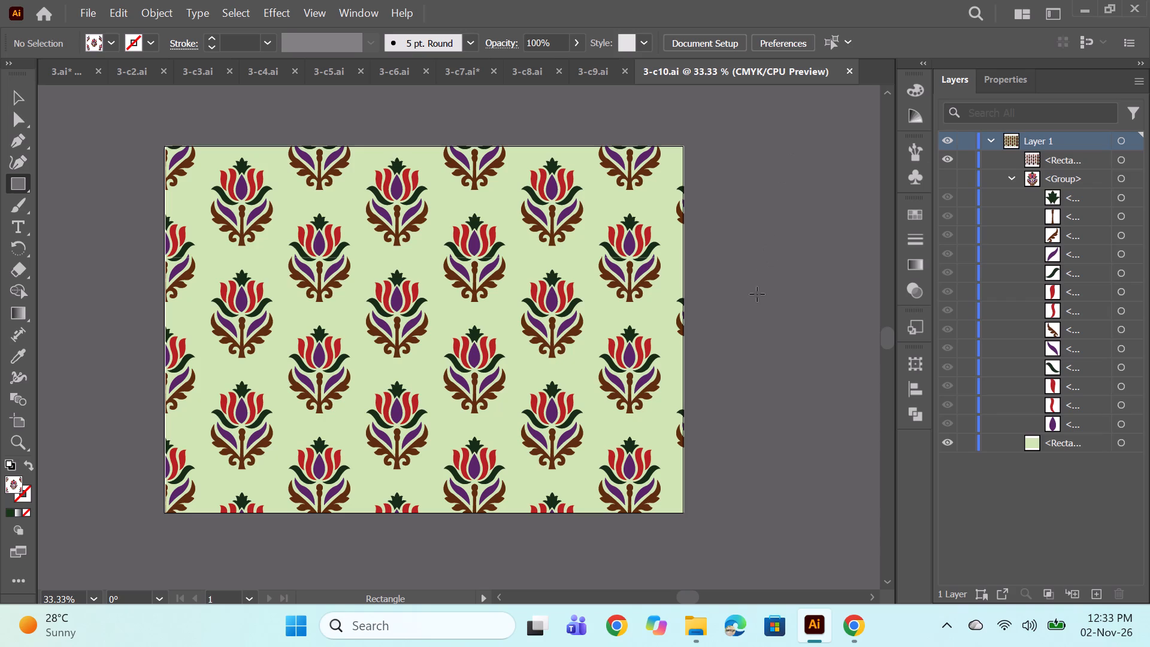
key(ctrl+s)
key(ctrl+s)
key(ctrl+s)
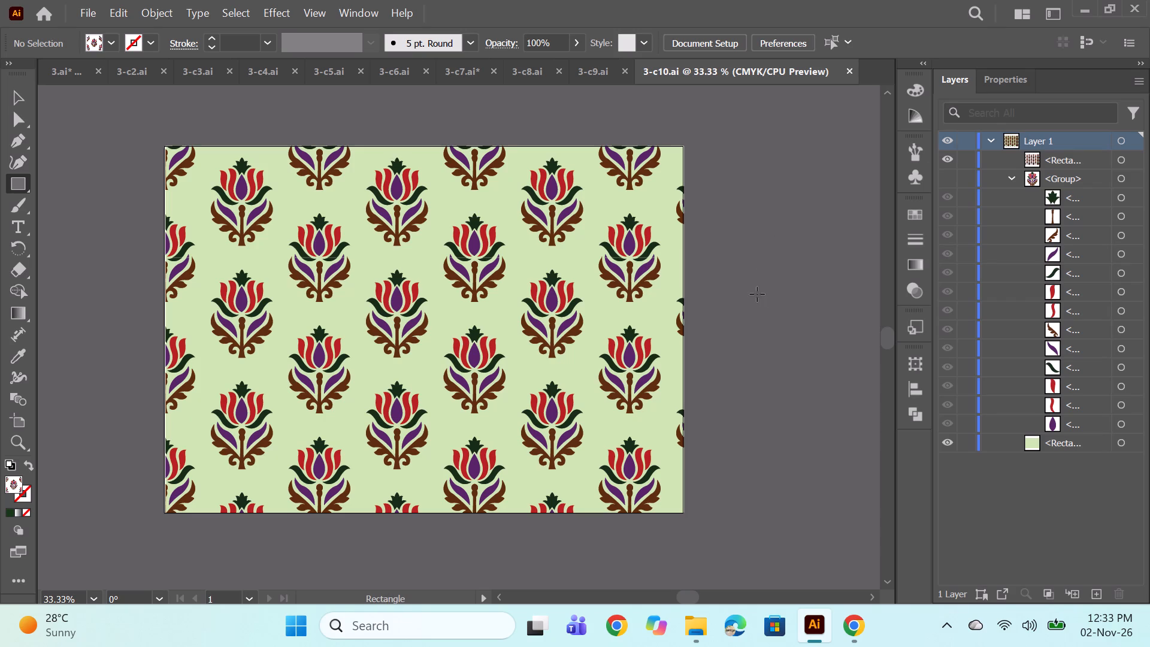